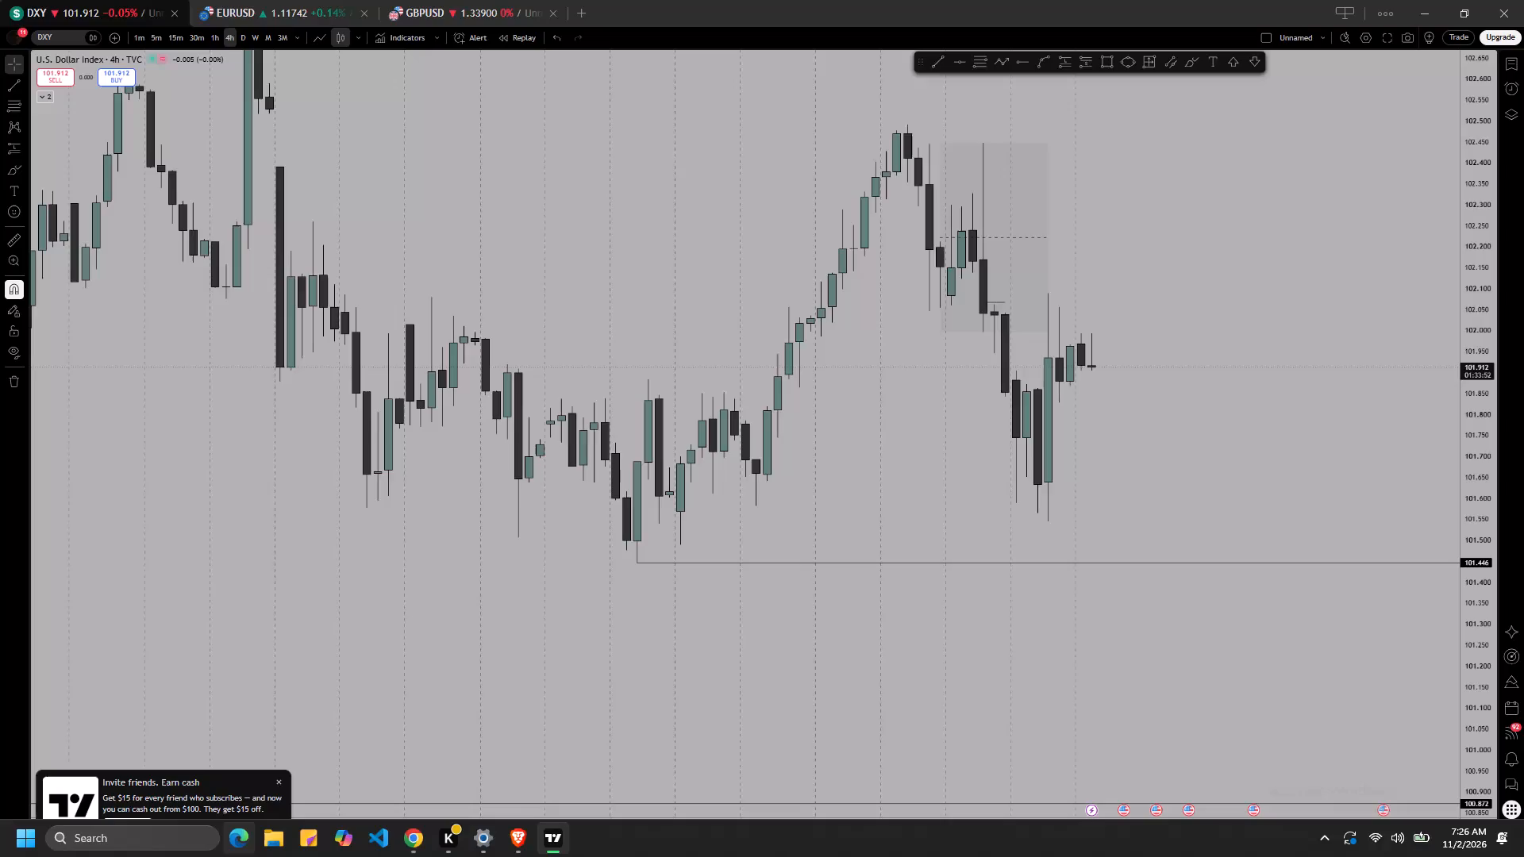
Open the Forex Factory app and expand today's economic calendar to show more days.
{"action": "left_click", "coordinate": [155, 838]}
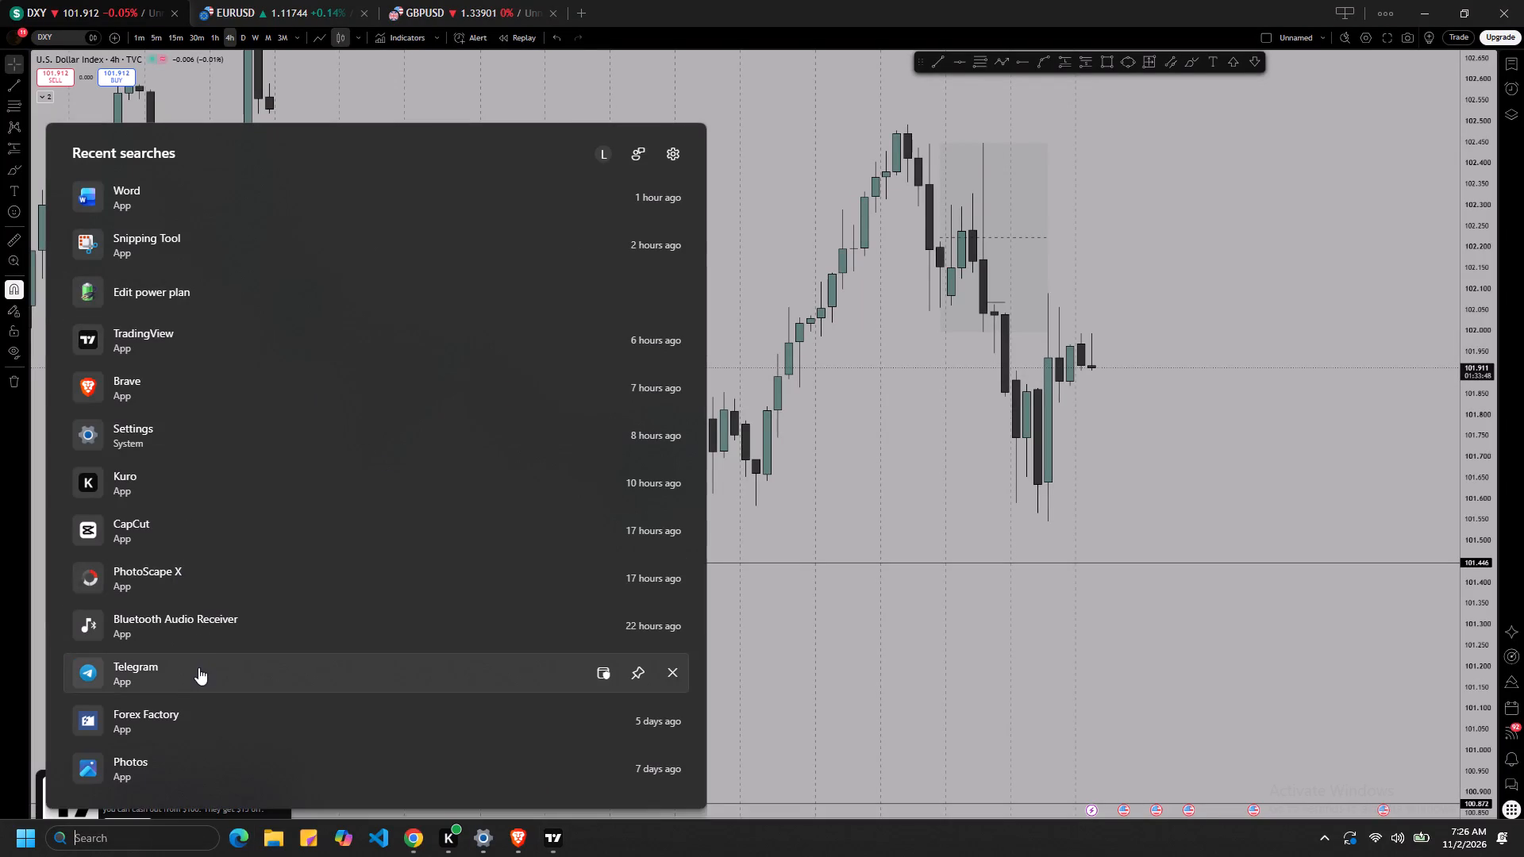
{"action": "double_click", "coordinate": [228, 705]}
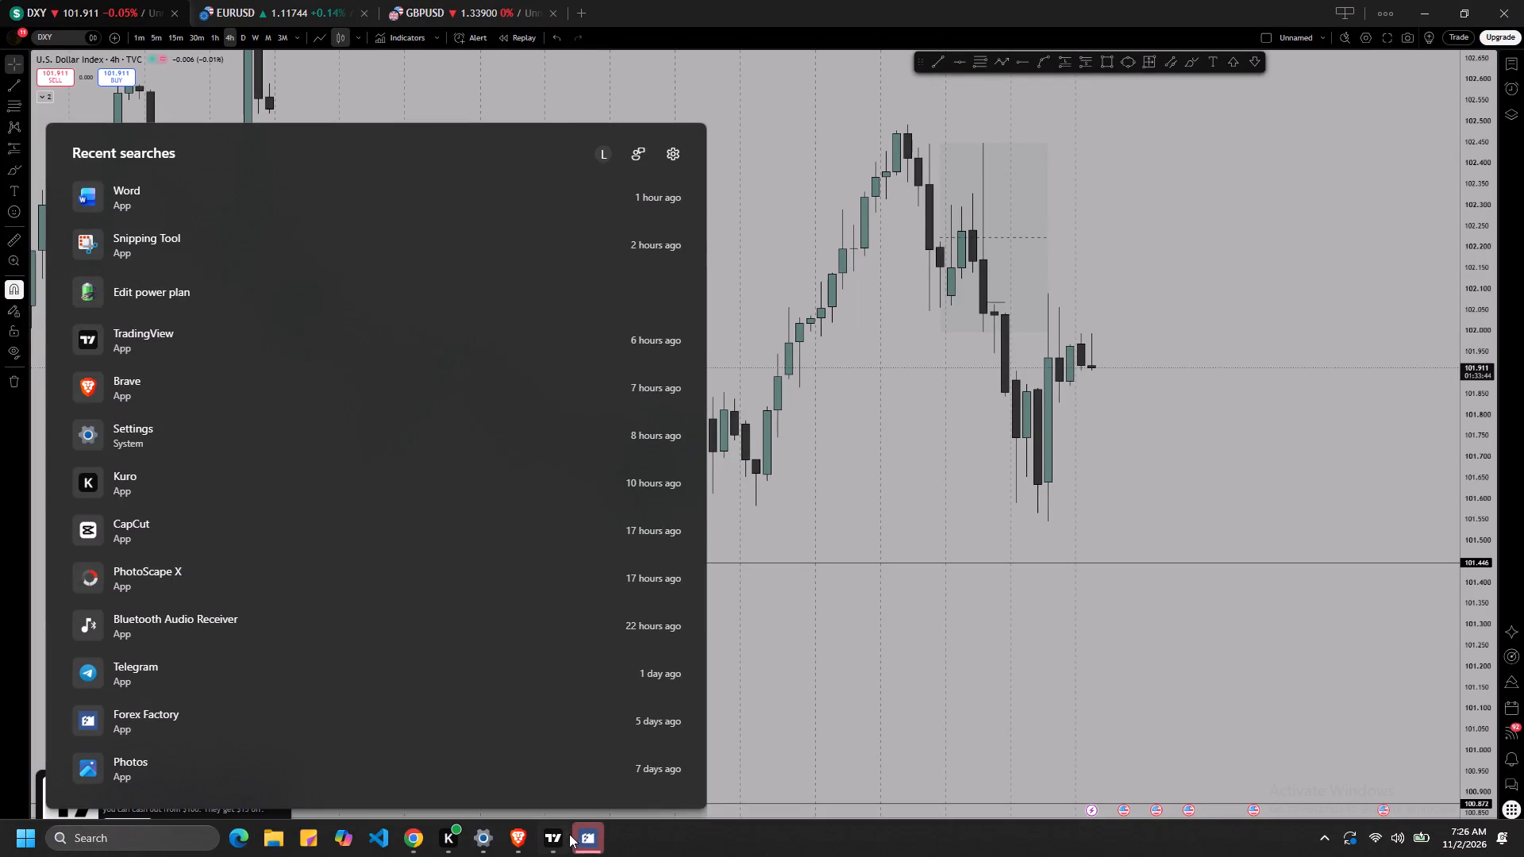
{"action": "left_click", "coordinate": [582, 828]}
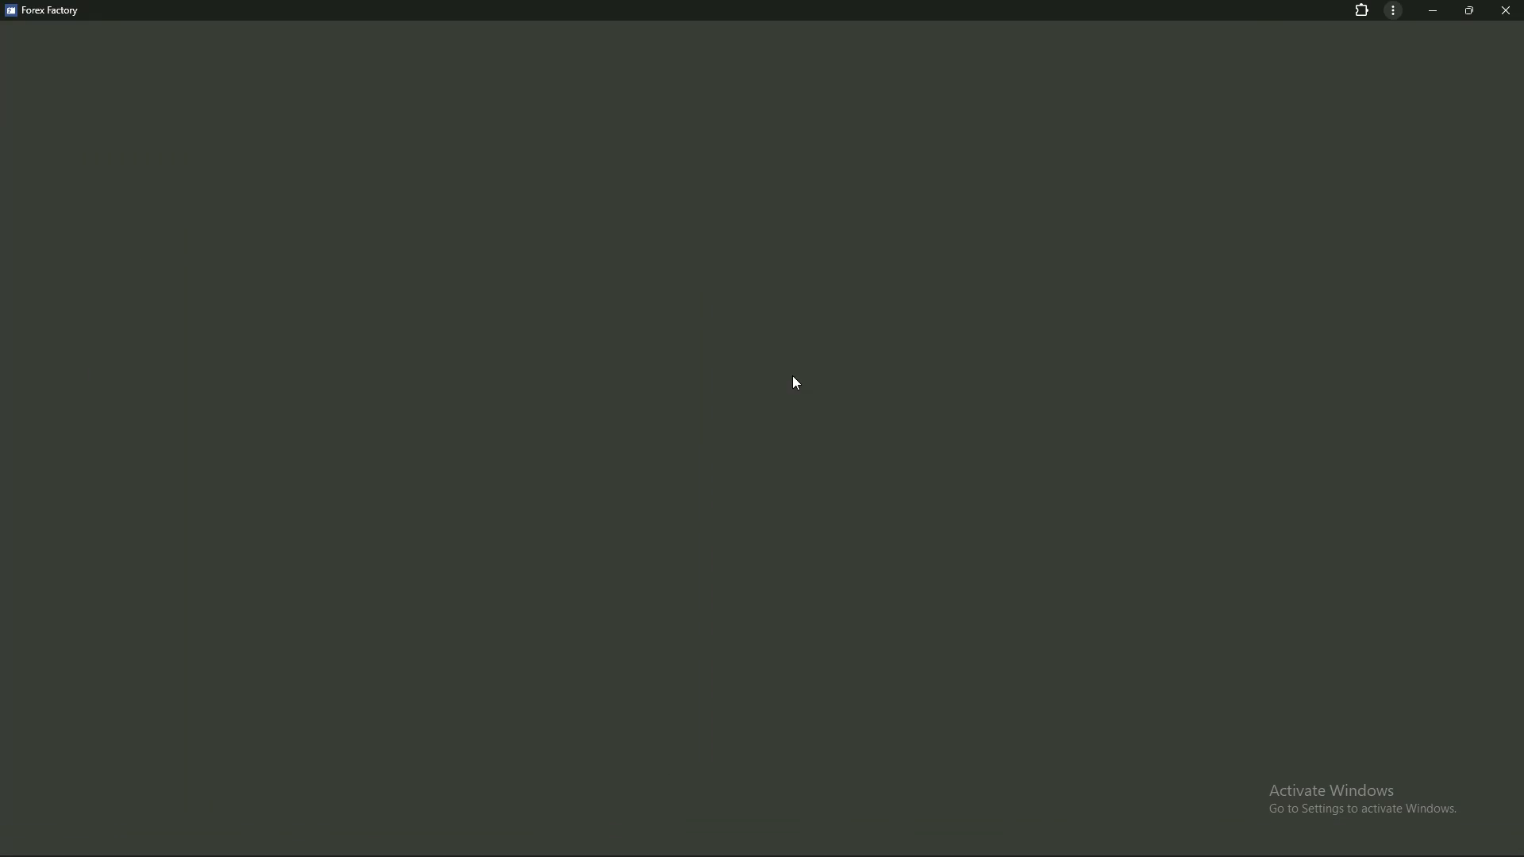
{"action": "scroll", "coordinate": [702, 462], "scroll_direction": "down", "scroll_amount": 4}
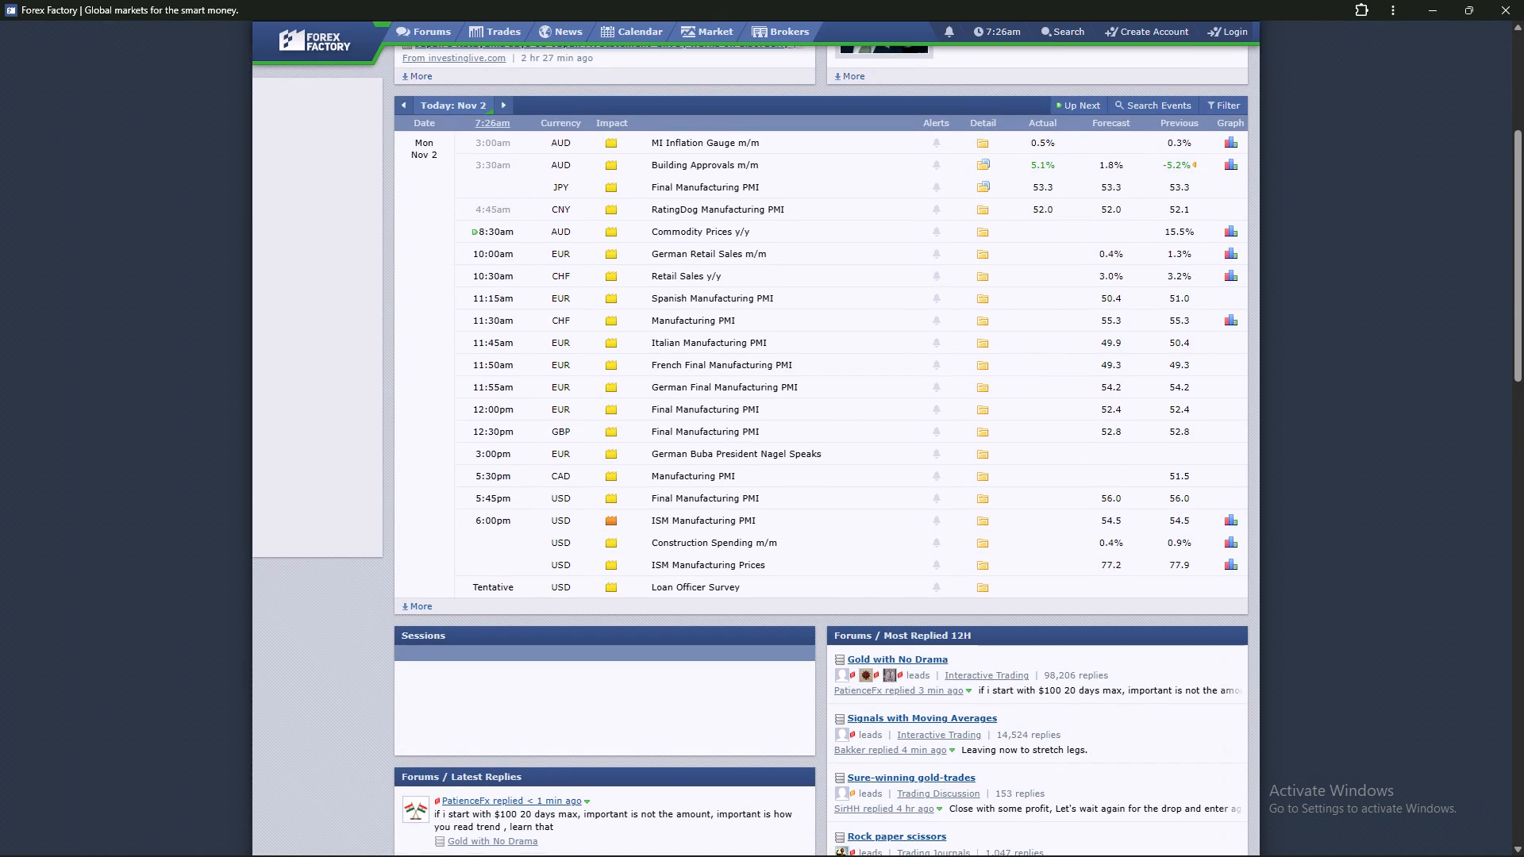
{"action": "left_click", "coordinate": [410, 609]}
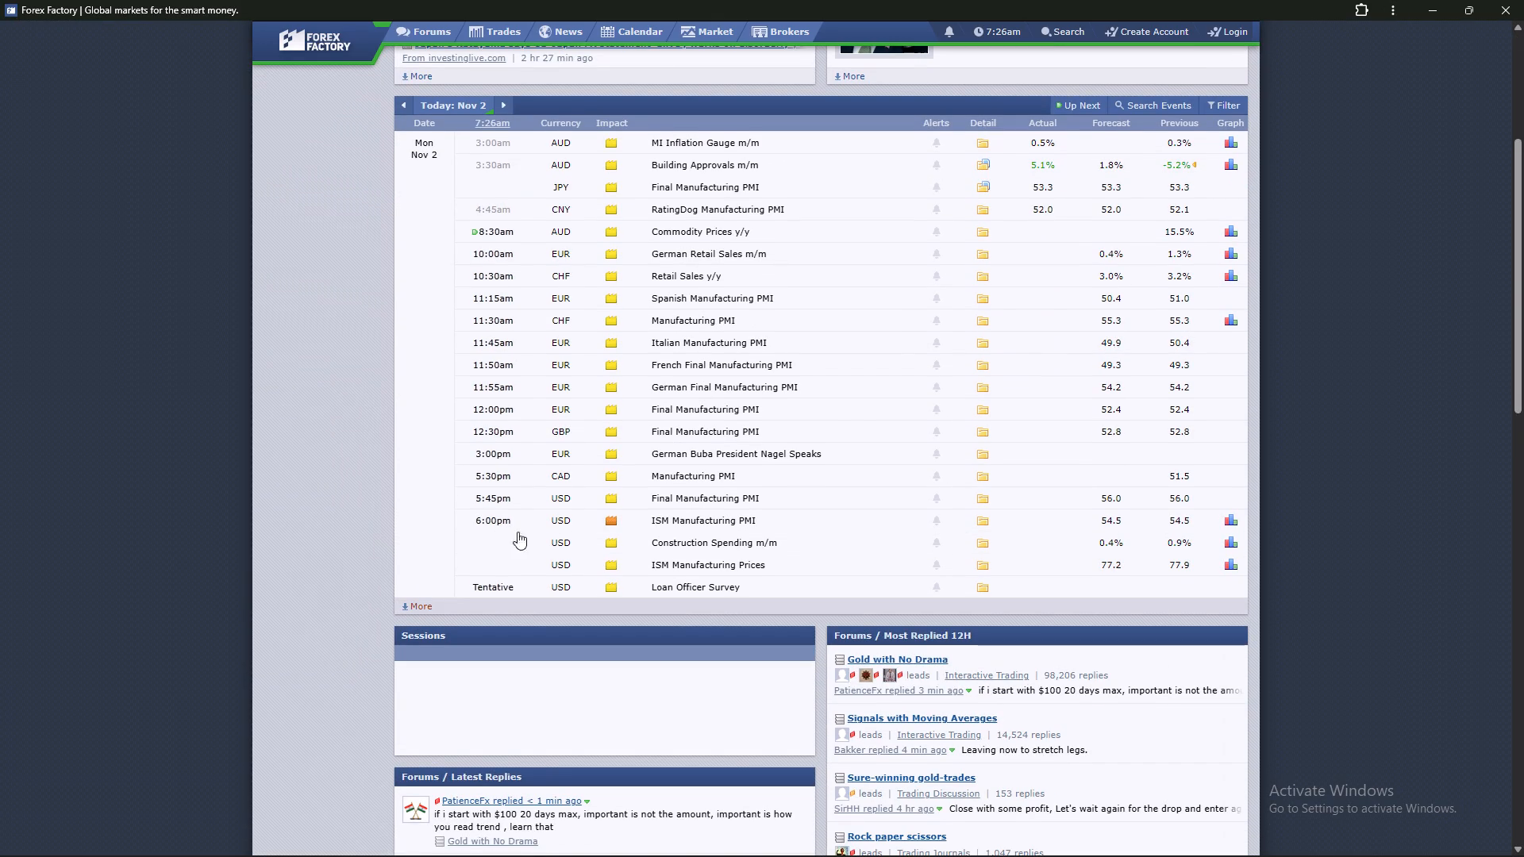
Review the week's scheduled economic events and their impact ratings in the Forex Factory calendar, then close it.
{"action": "scroll", "coordinate": [641, 482], "scroll_direction": "down", "scroll_amount": 3}
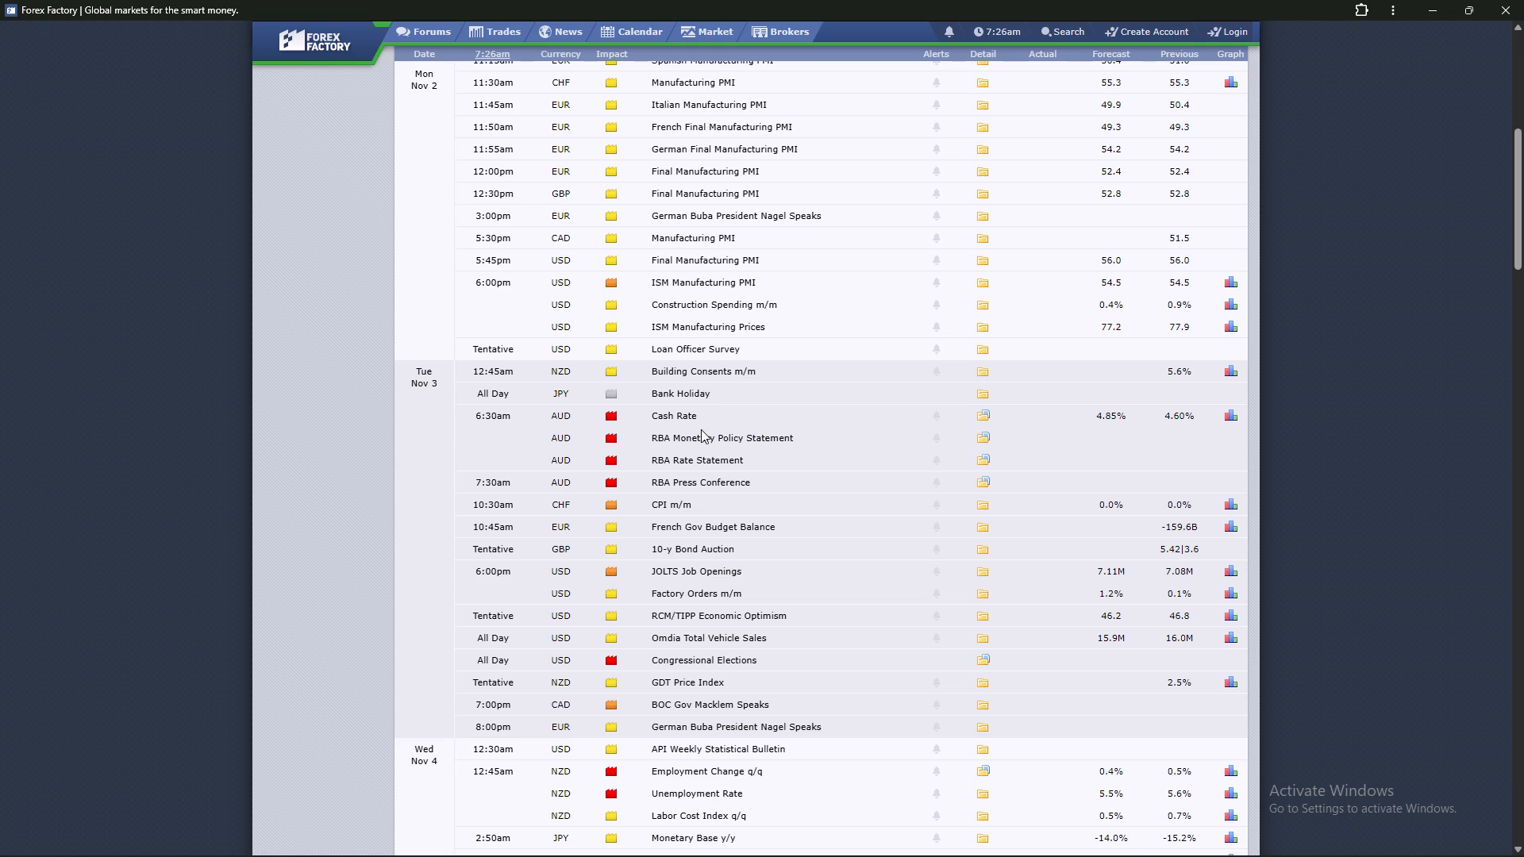
{"action": "scroll", "coordinate": [705, 447], "scroll_direction": "down", "scroll_amount": 3}
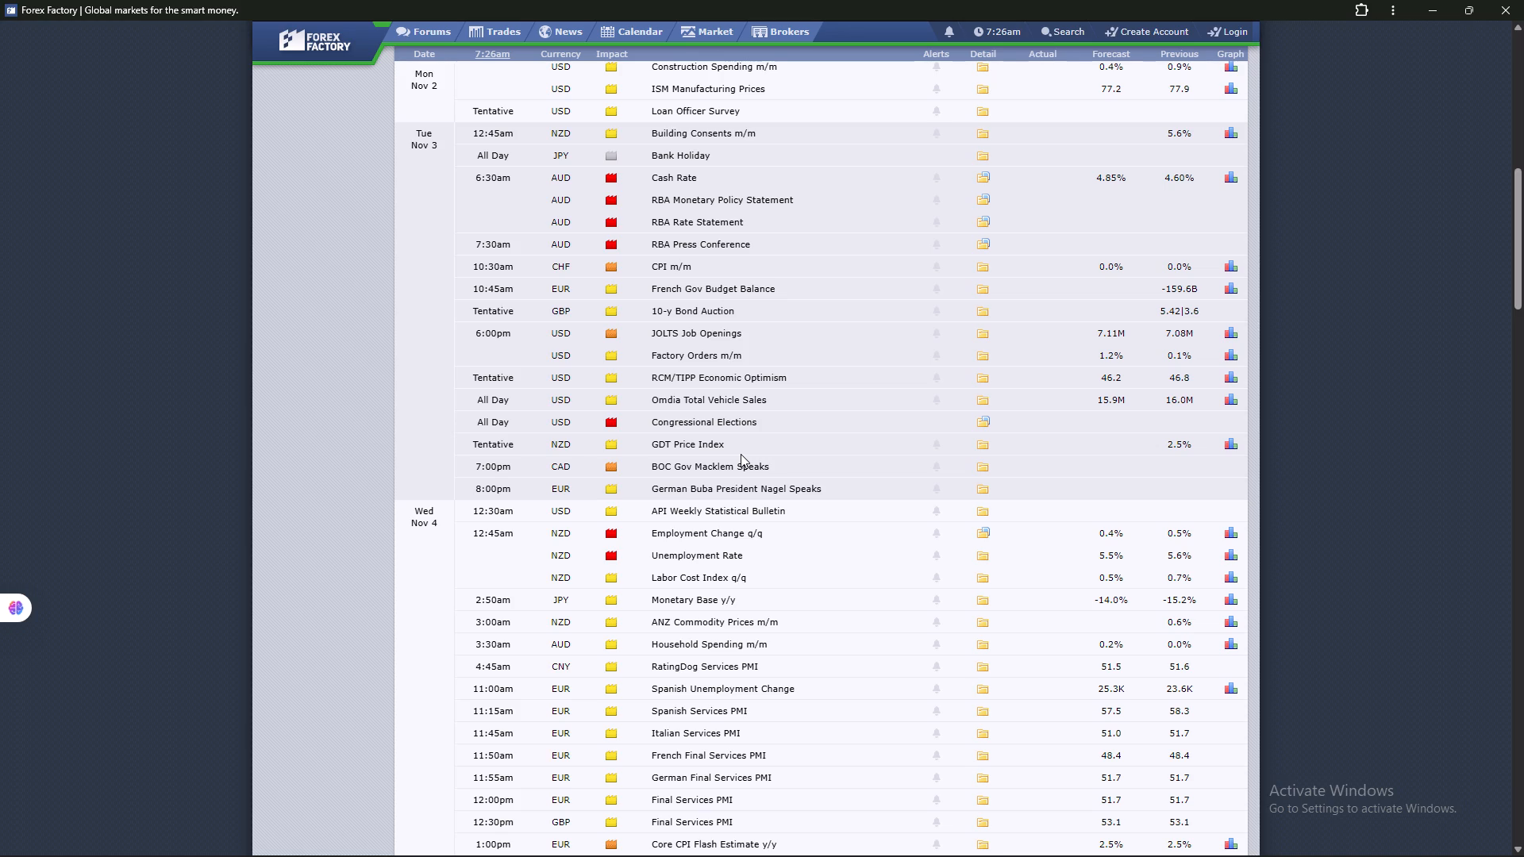
{"action": "scroll", "coordinate": [741, 454], "scroll_direction": "down", "scroll_amount": 6}
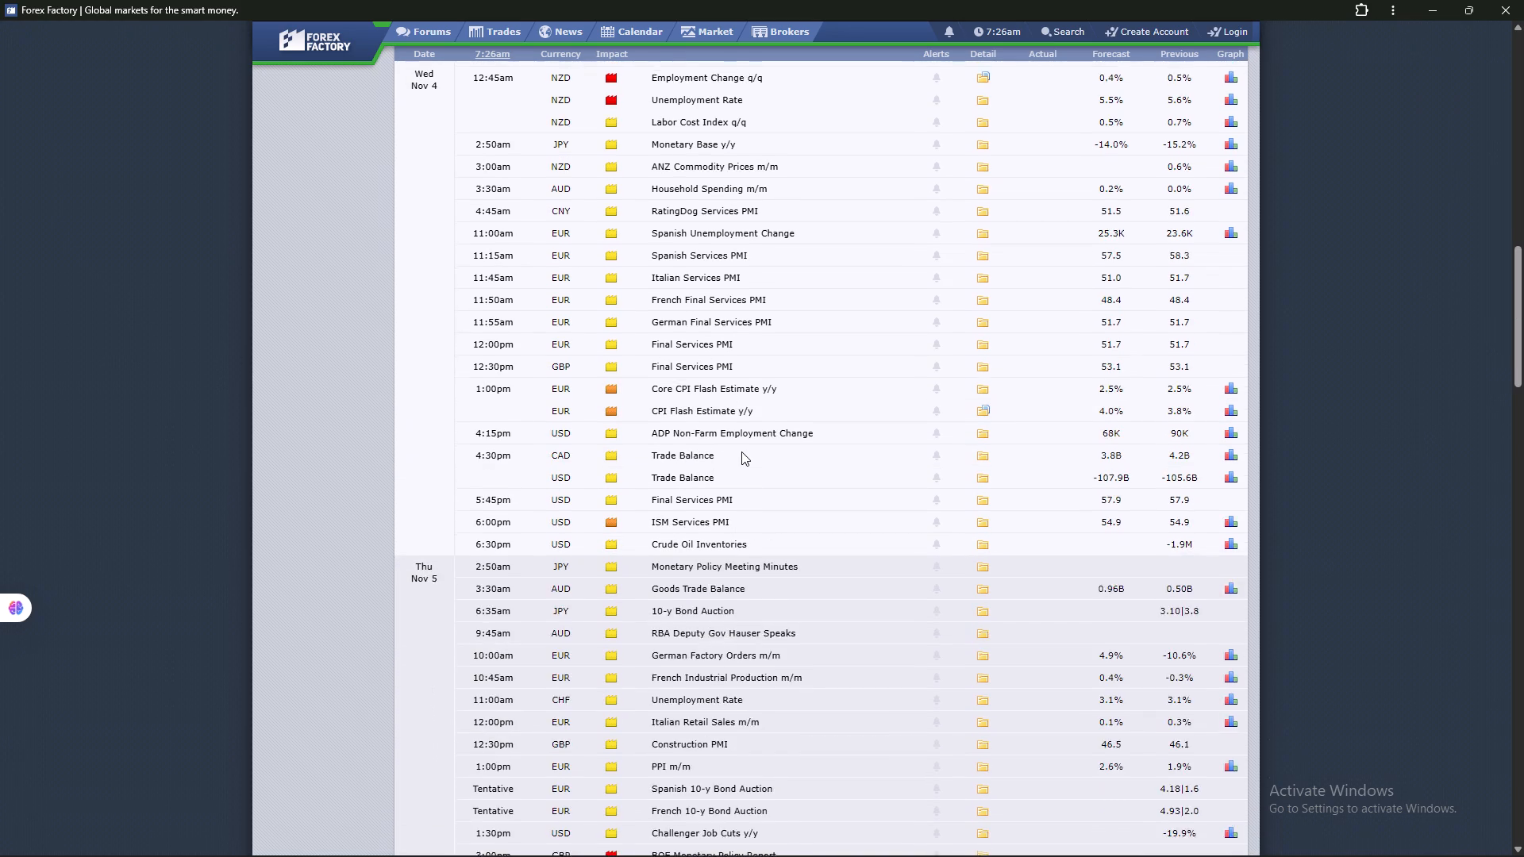
{"action": "scroll", "coordinate": [741, 452], "scroll_direction": "down", "scroll_amount": 8}
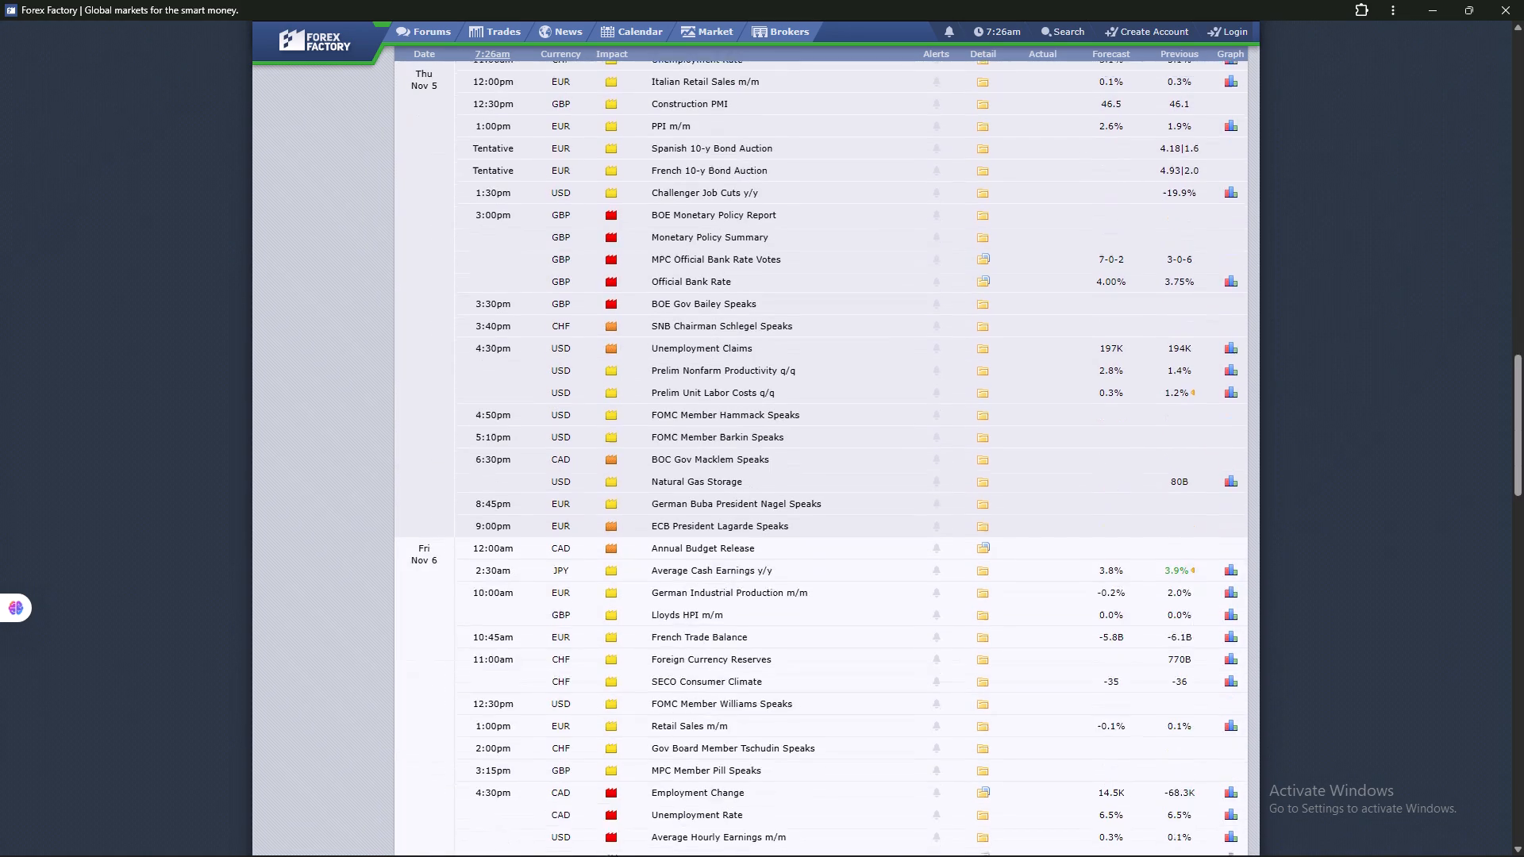
{"action": "scroll", "coordinate": [741, 452], "scroll_direction": "down", "scroll_amount": 6}
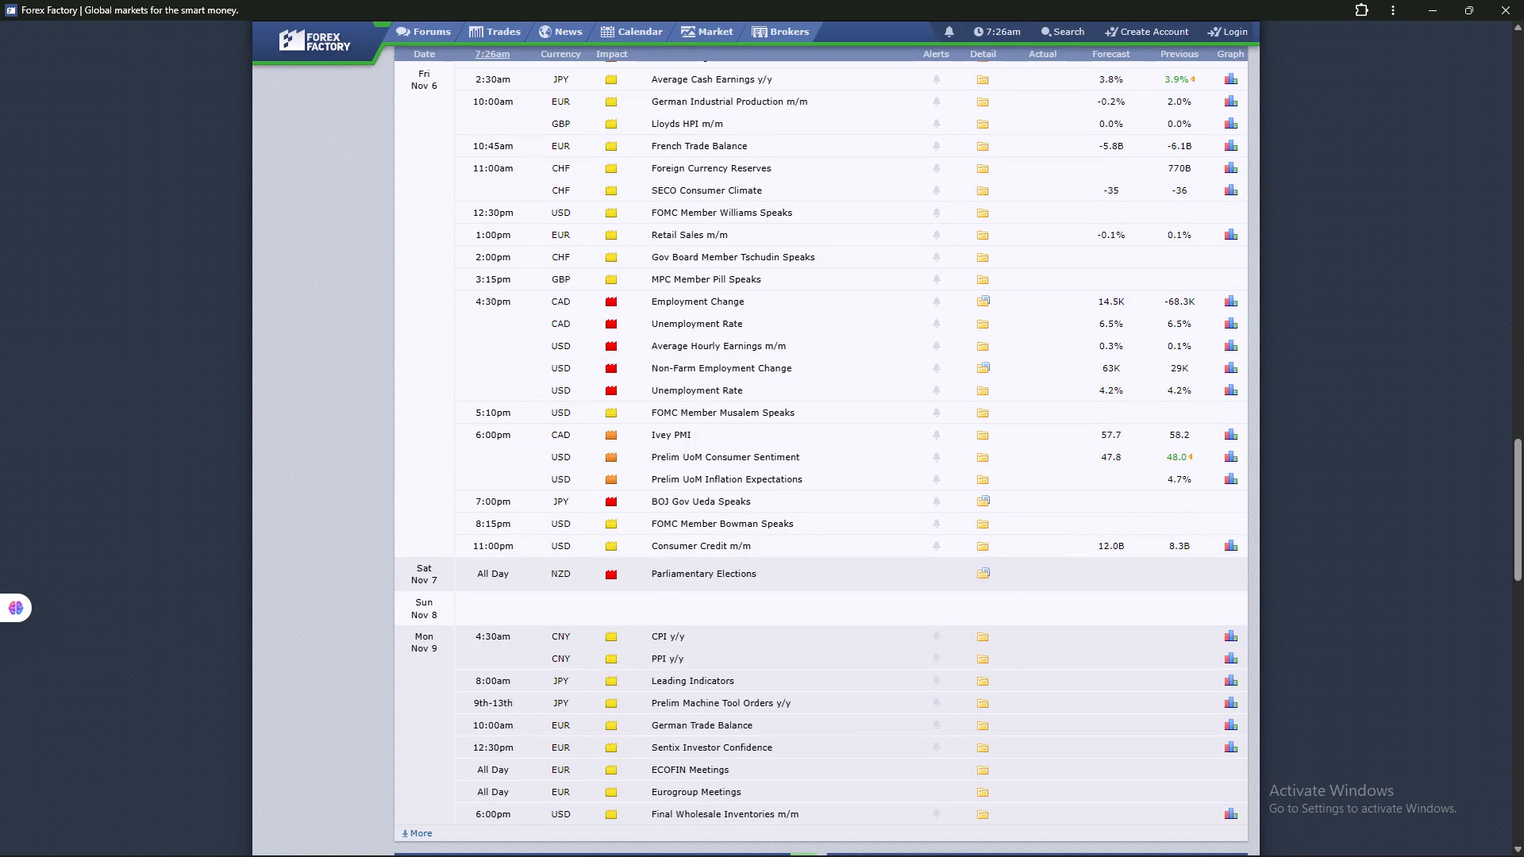
{"action": "left_click", "coordinate": [1515, 13]}
Examine DXY's recent price action on the 4-hour chart, compare it with the 1-hour timeframe, and return to 4-hour.
{"action": "left_click_drag", "start_coordinate": [1226, 307], "coordinate": [1230, 347]}
{"action": "scroll", "coordinate": [1229, 350], "scroll_direction": "down", "scroll_amount": 2}
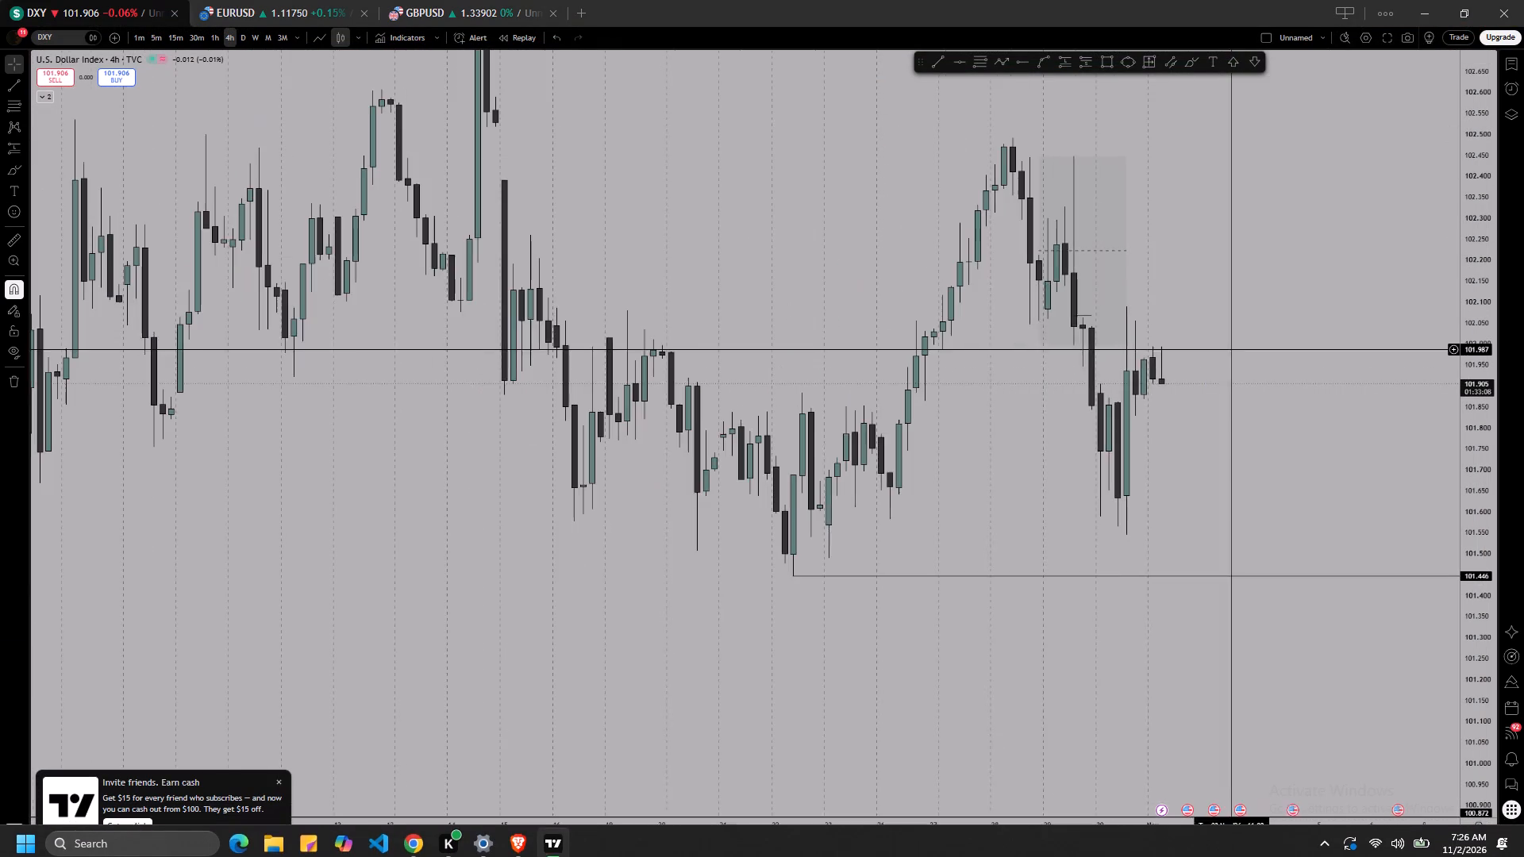
{"action": "left_click_drag", "start_coordinate": [1289, 342], "coordinate": [1226, 369]}
{"action": "scroll", "coordinate": [1143, 371], "scroll_direction": "up", "scroll_amount": 3}
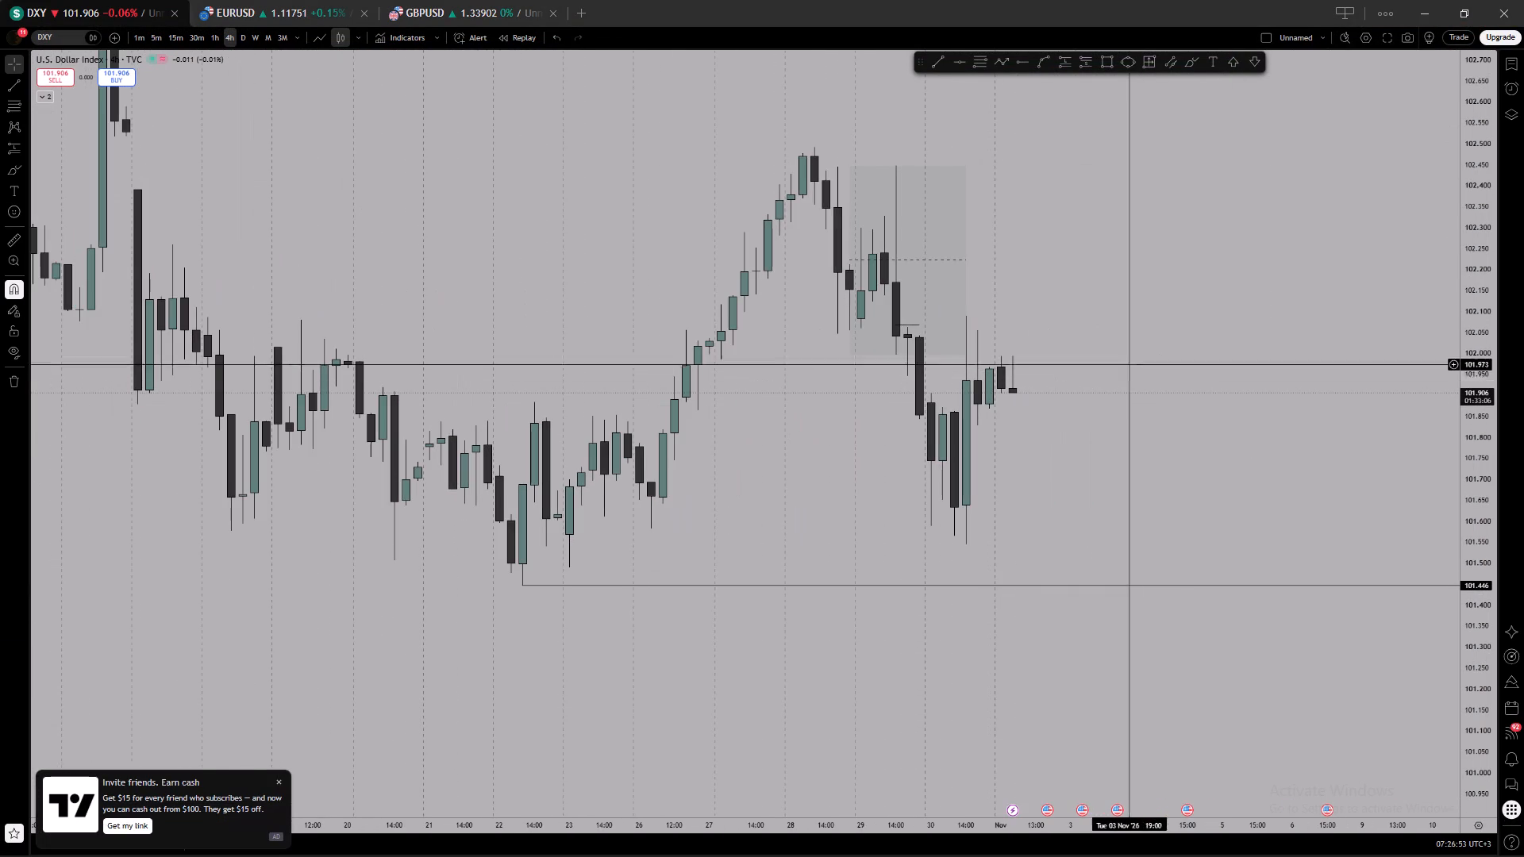
{"action": "left_click", "coordinate": [217, 44]}
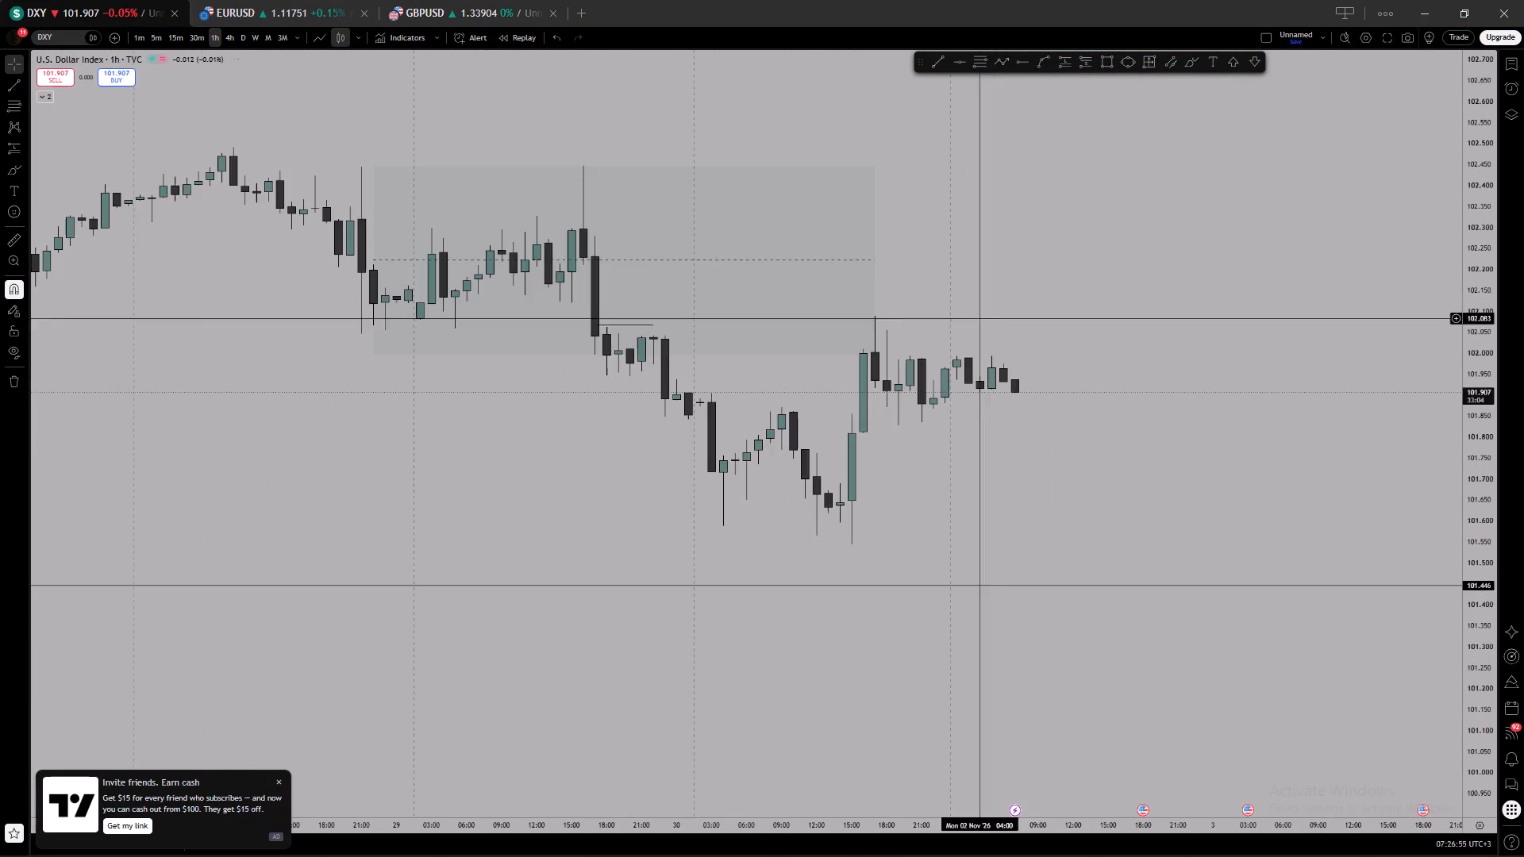
{"action": "scroll", "coordinate": [992, 316], "scroll_direction": "down", "scroll_amount": 5}
{"action": "scroll", "coordinate": [1141, 360], "scroll_direction": "down", "scroll_amount": 3}
{"action": "left_click_drag", "start_coordinate": [1352, 353], "coordinate": [1280, 381]}
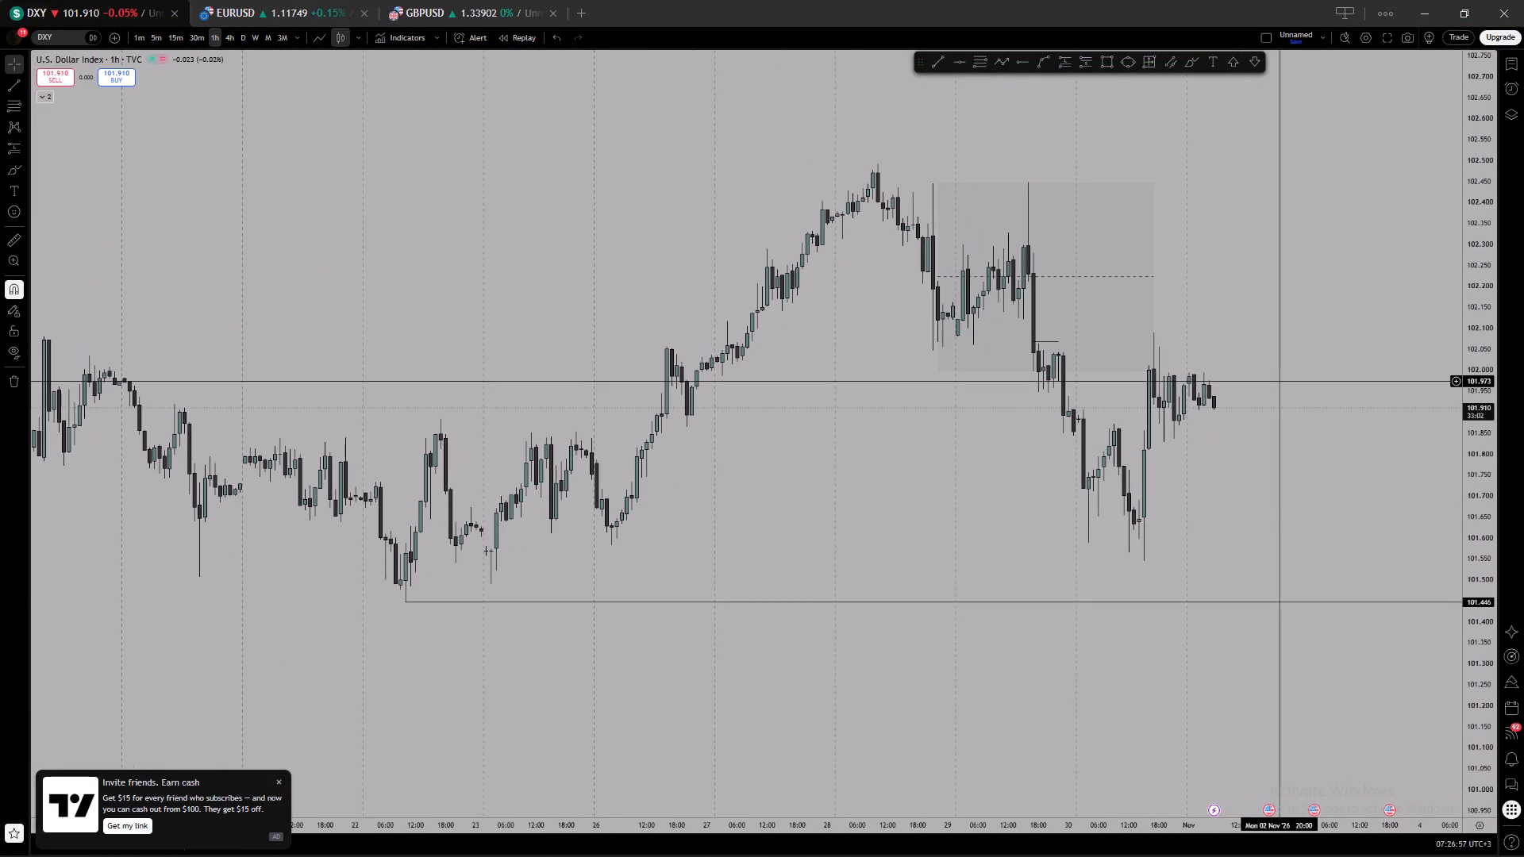
{"action": "left_click", "coordinate": [224, 33]}
{"action": "scroll", "coordinate": [989, 413], "scroll_direction": "up", "scroll_amount": 3}
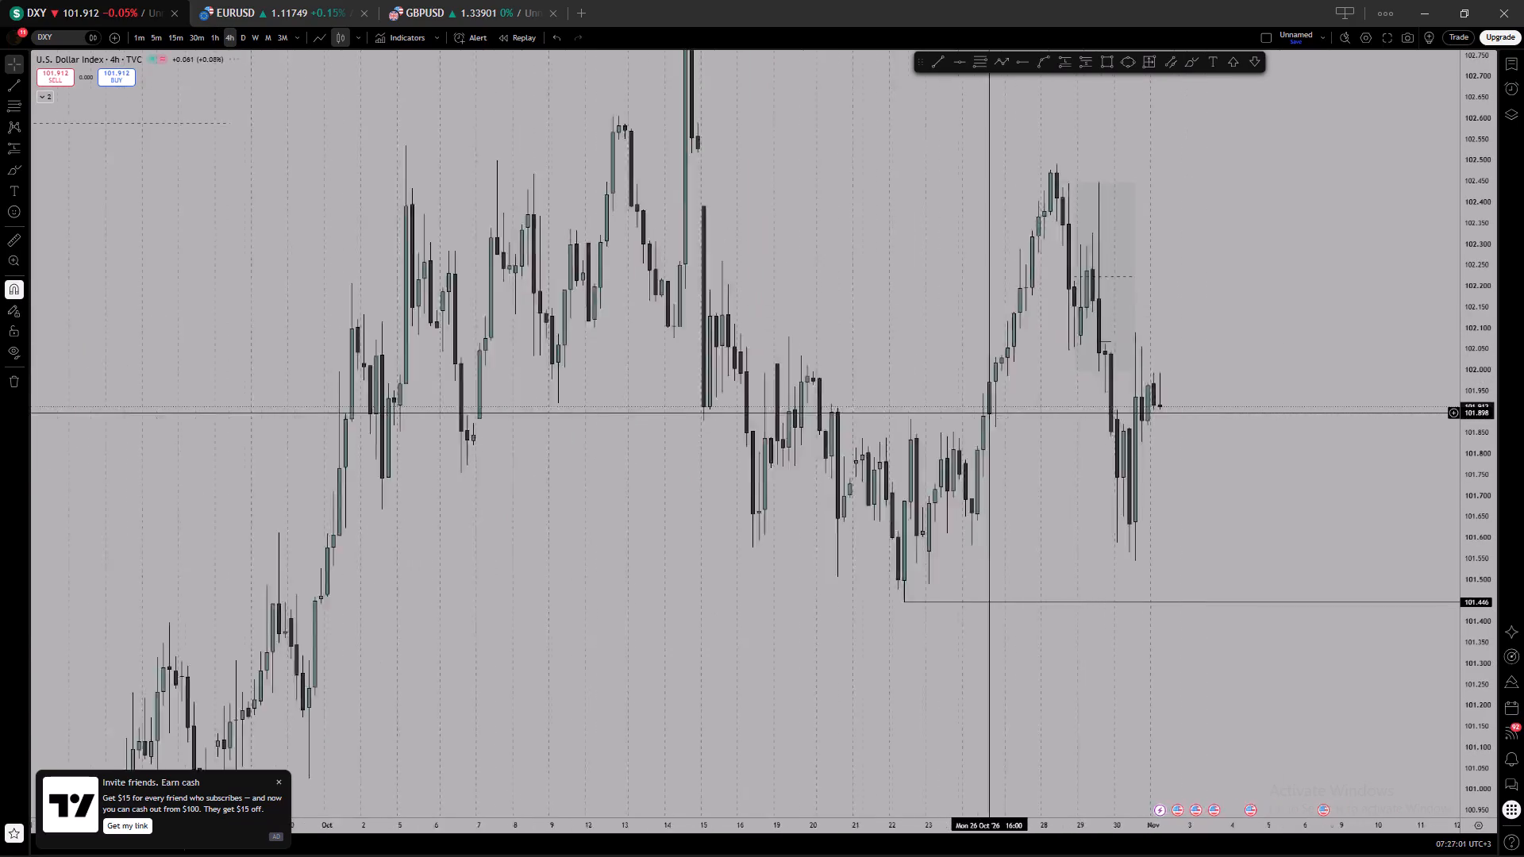
{"action": "scroll", "coordinate": [989, 413], "scroll_direction": "up", "scroll_amount": 4}
{"action": "scroll", "coordinate": [1100, 343], "scroll_direction": "down", "scroll_amount": 3}
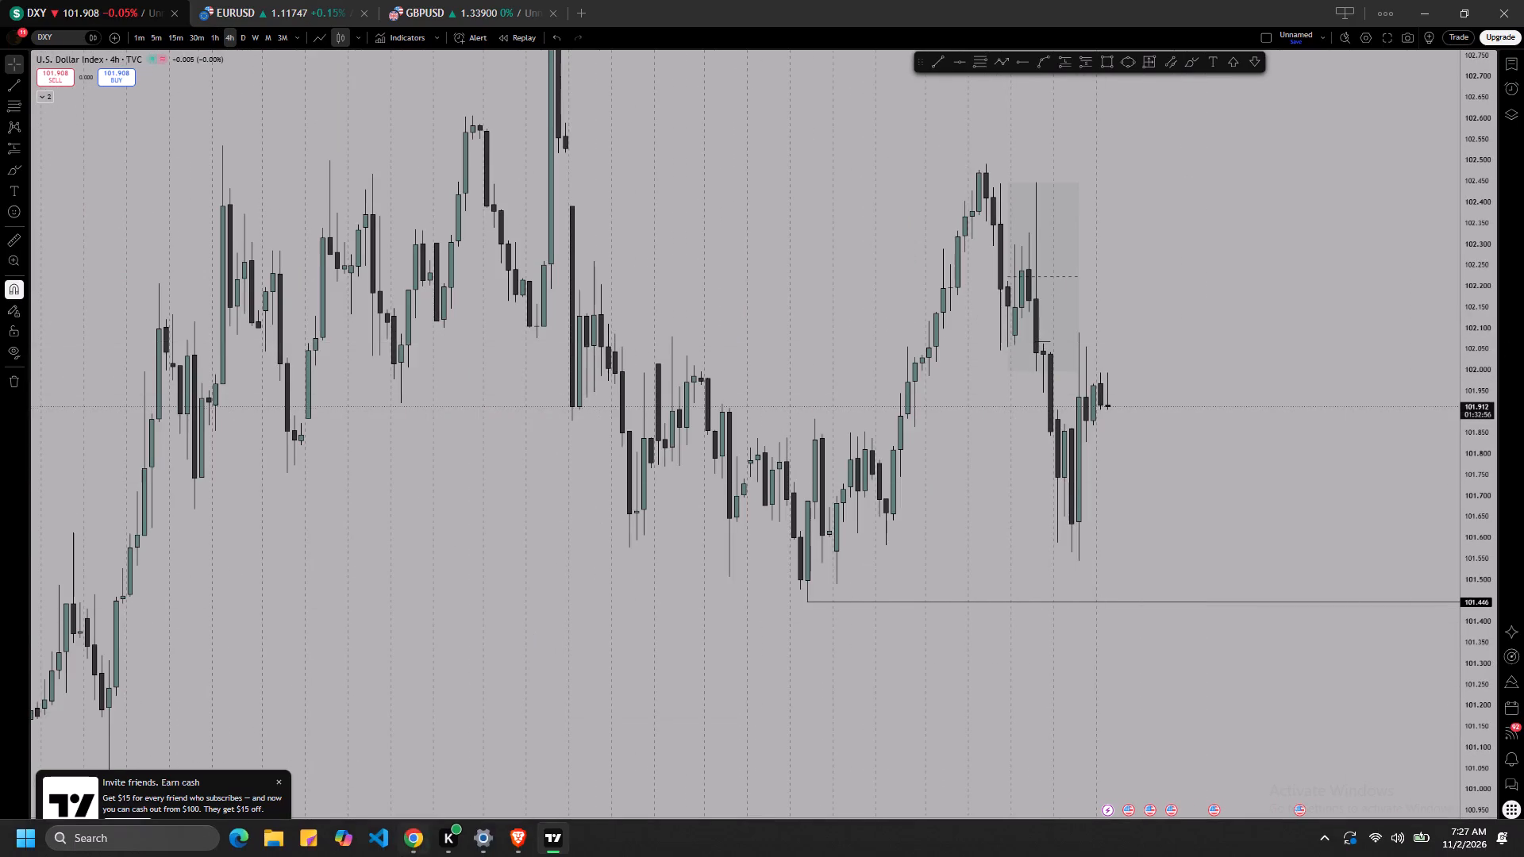
Turn on colour filters in the Windows accessibility settings and minimise the Settings window.
{"action": "left_click", "coordinate": [485, 835]}
{"action": "left_click", "coordinate": [886, 659]}
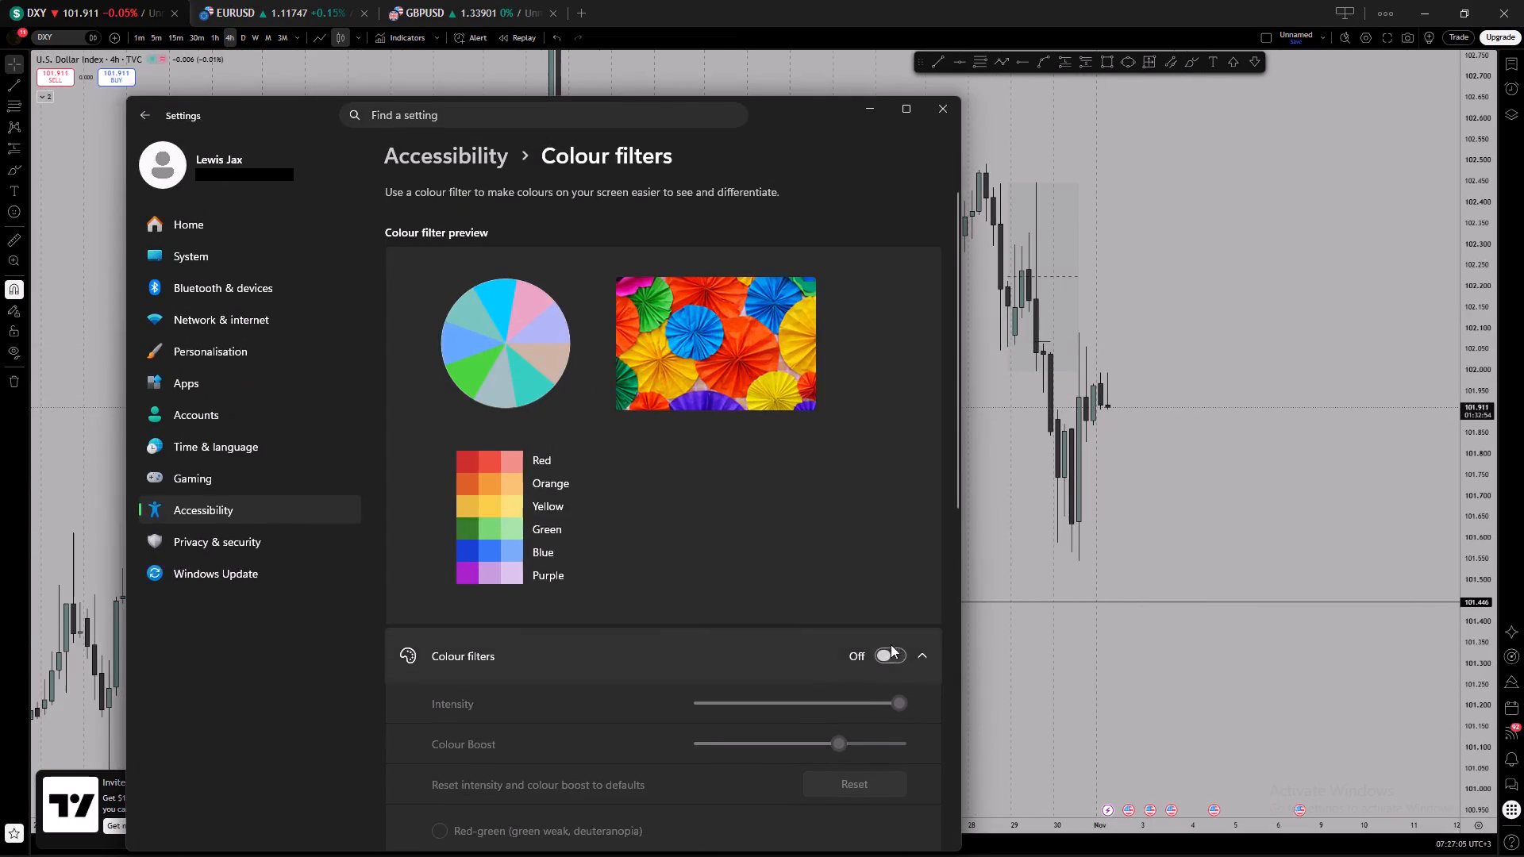
{"action": "left_click", "coordinate": [860, 115]}
Measure the DXY price and date range from the latest 4-hour candle down toward the 101.446 line, then discard the measurement.
{"action": "left_click_drag", "start_coordinate": [1055, 163], "coordinate": [1061, 198]}
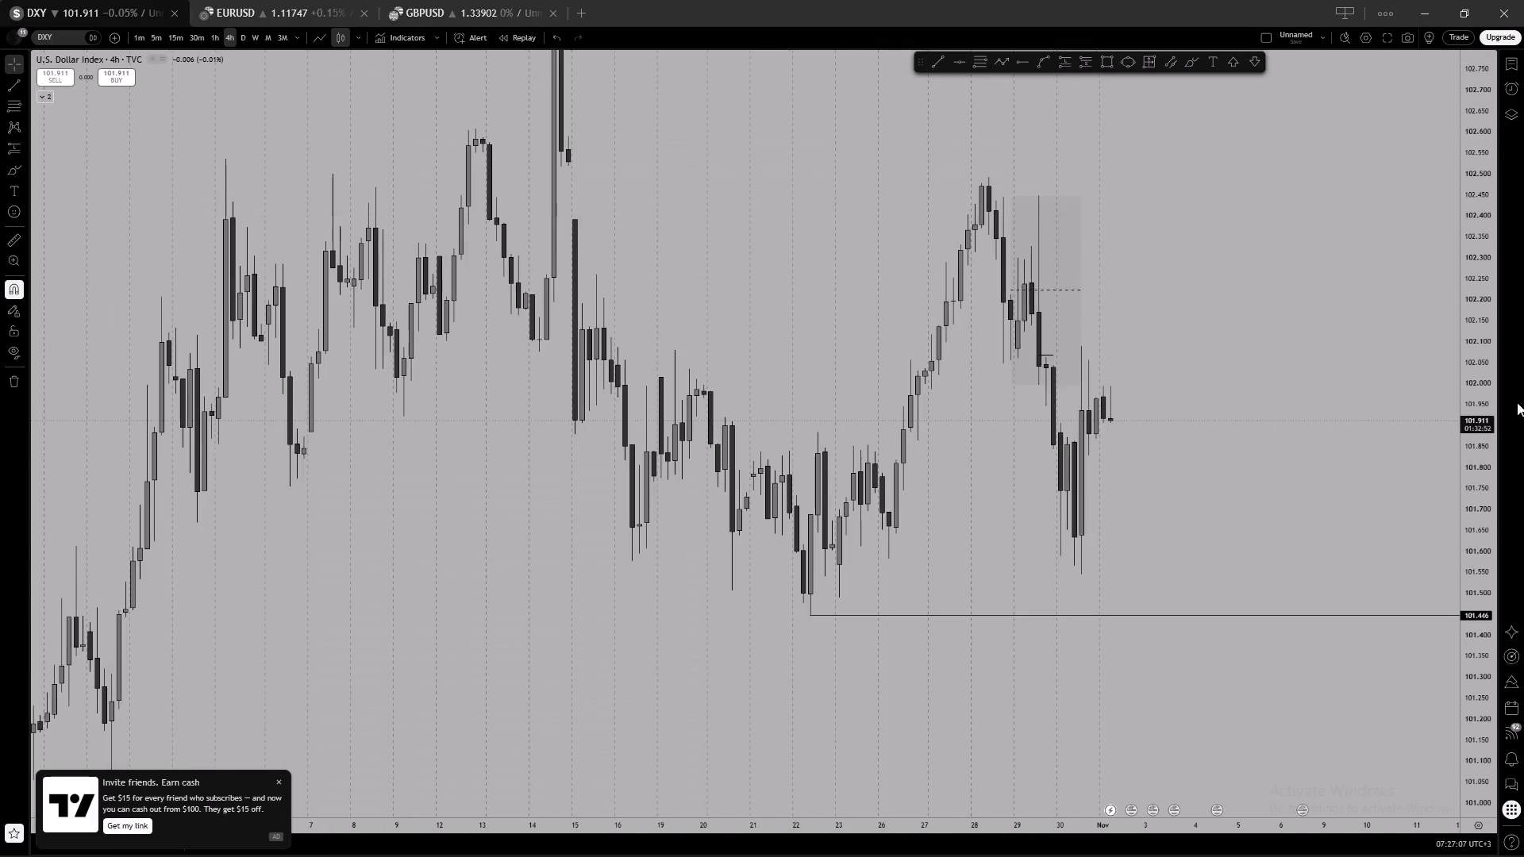
{"action": "scroll", "coordinate": [1476, 440], "scroll_direction": "down", "scroll_amount": 13}
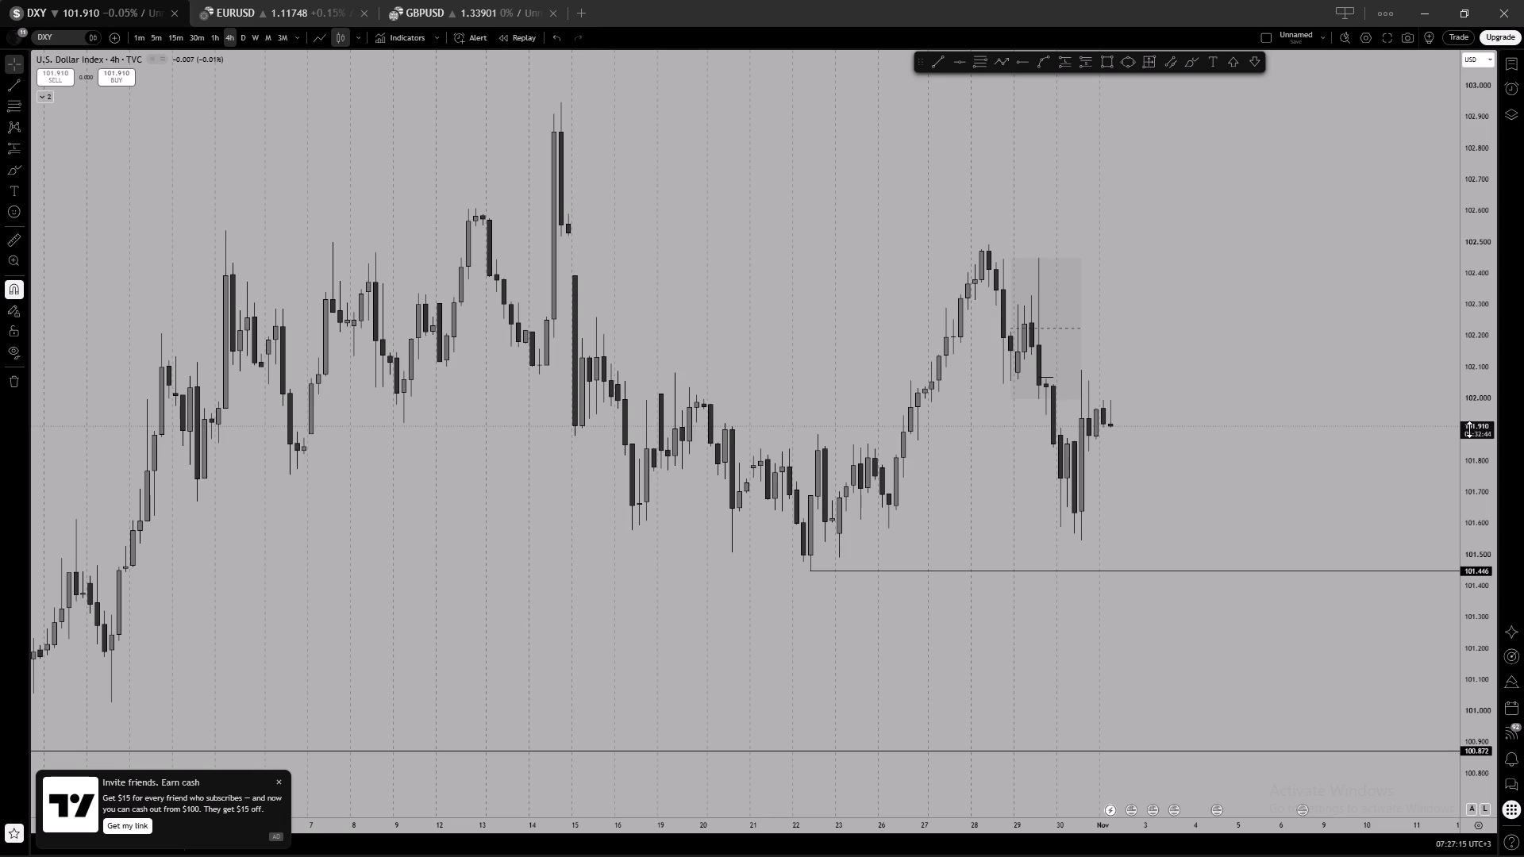
{"action": "scroll", "coordinate": [1380, 500], "scroll_direction": "down", "scroll_amount": 2}
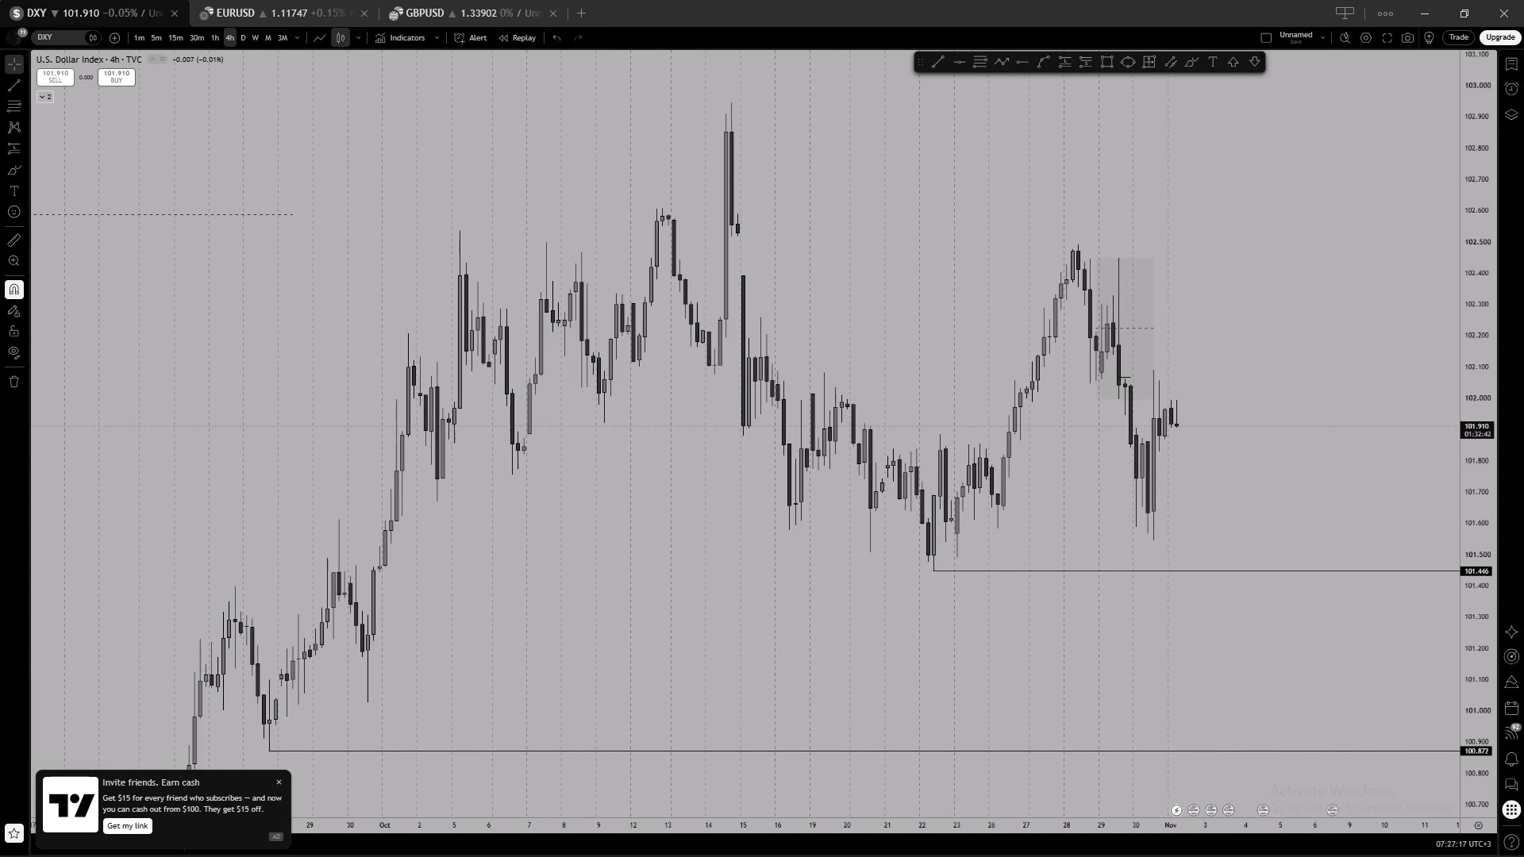
{"action": "scroll", "coordinate": [1489, 560], "scroll_direction": "down", "scroll_amount": 8}
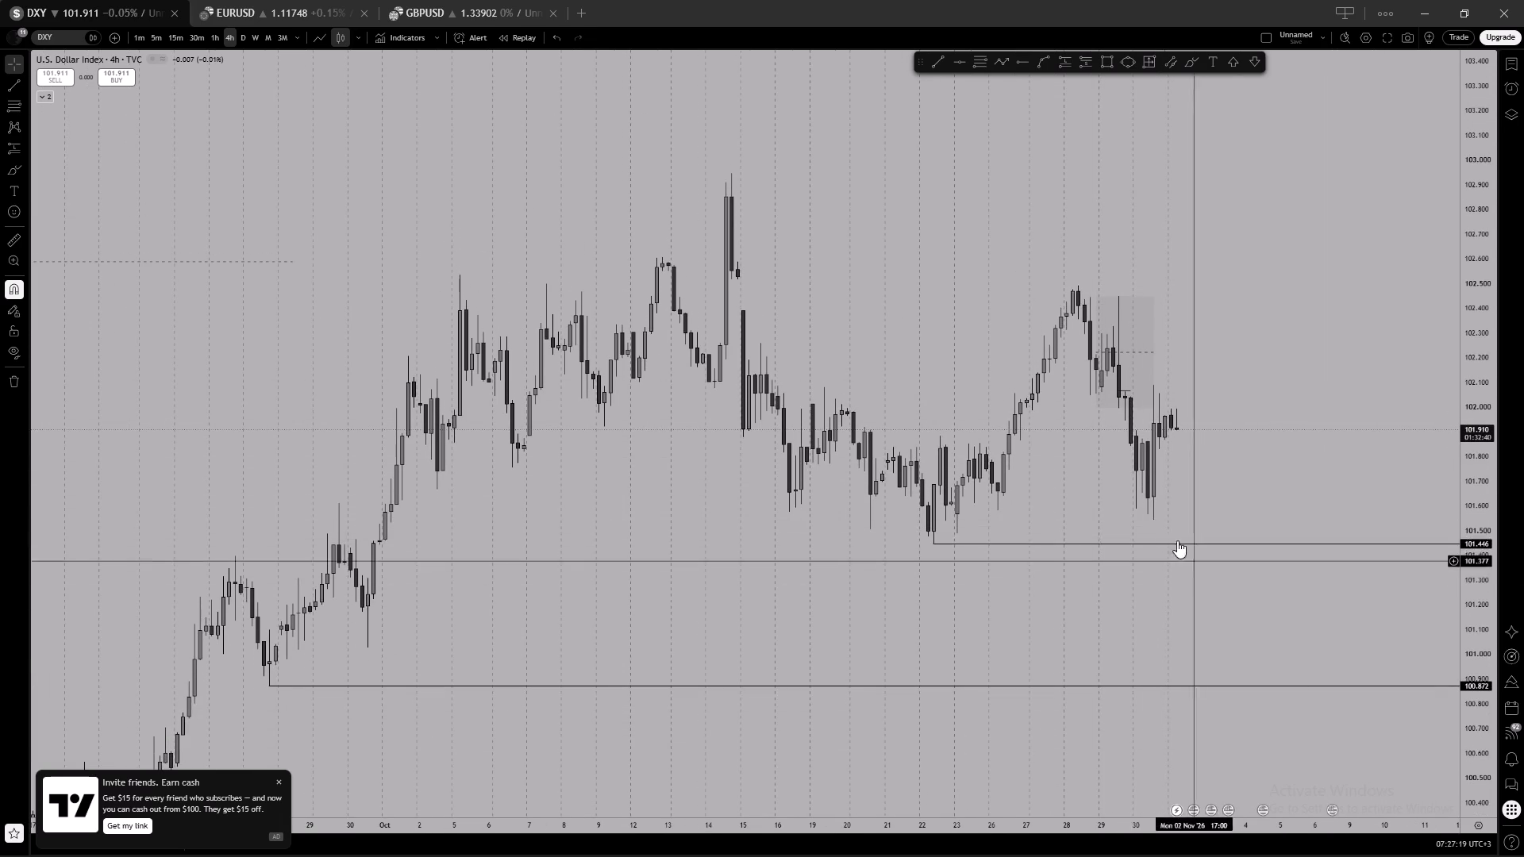
{"action": "left_click", "coordinate": [1149, 72]}
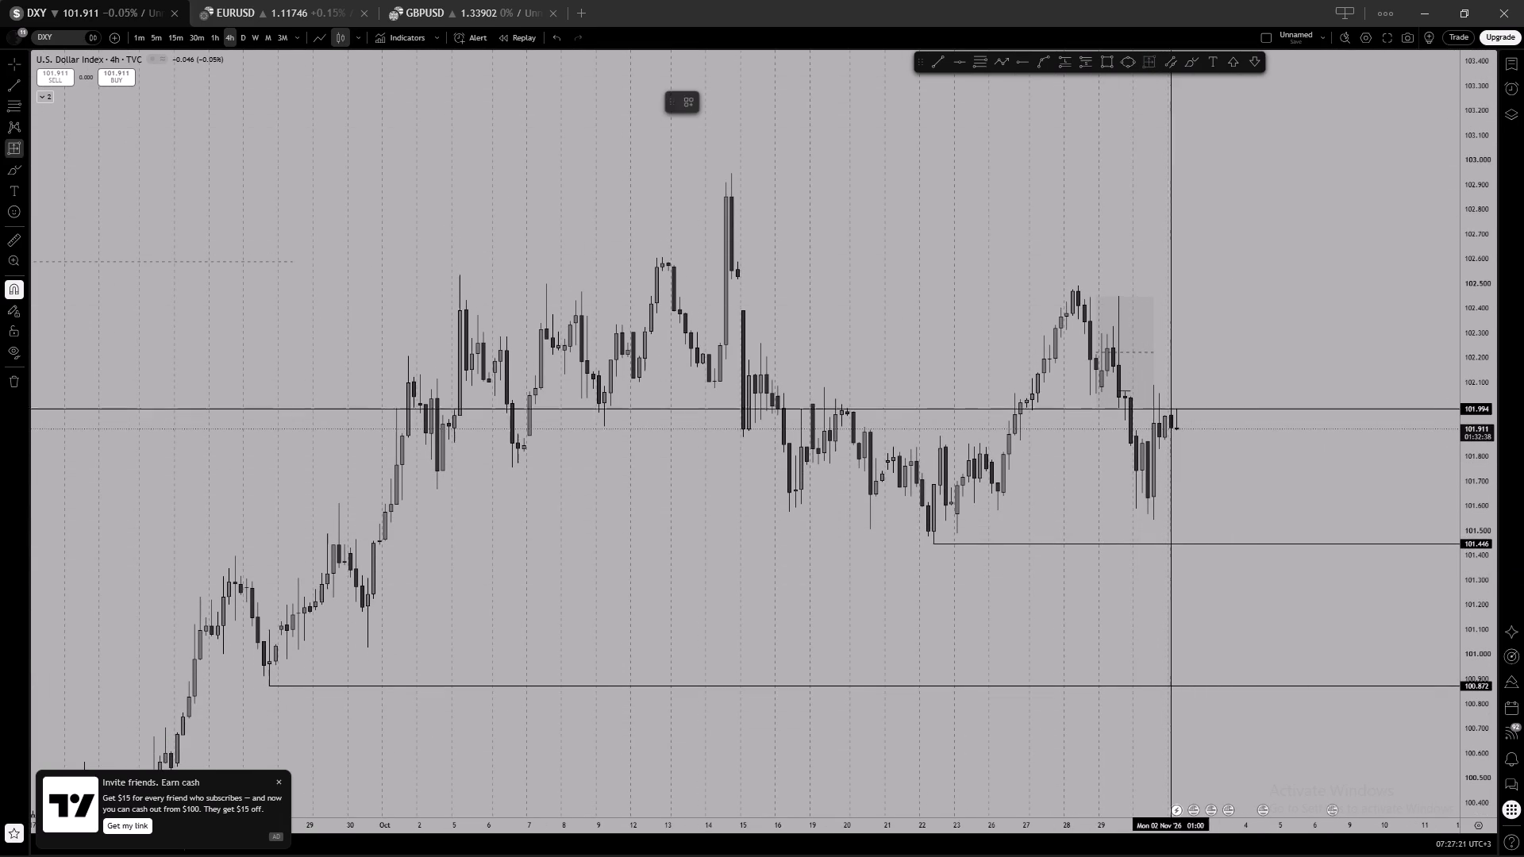
{"action": "left_click", "coordinate": [1182, 427]}
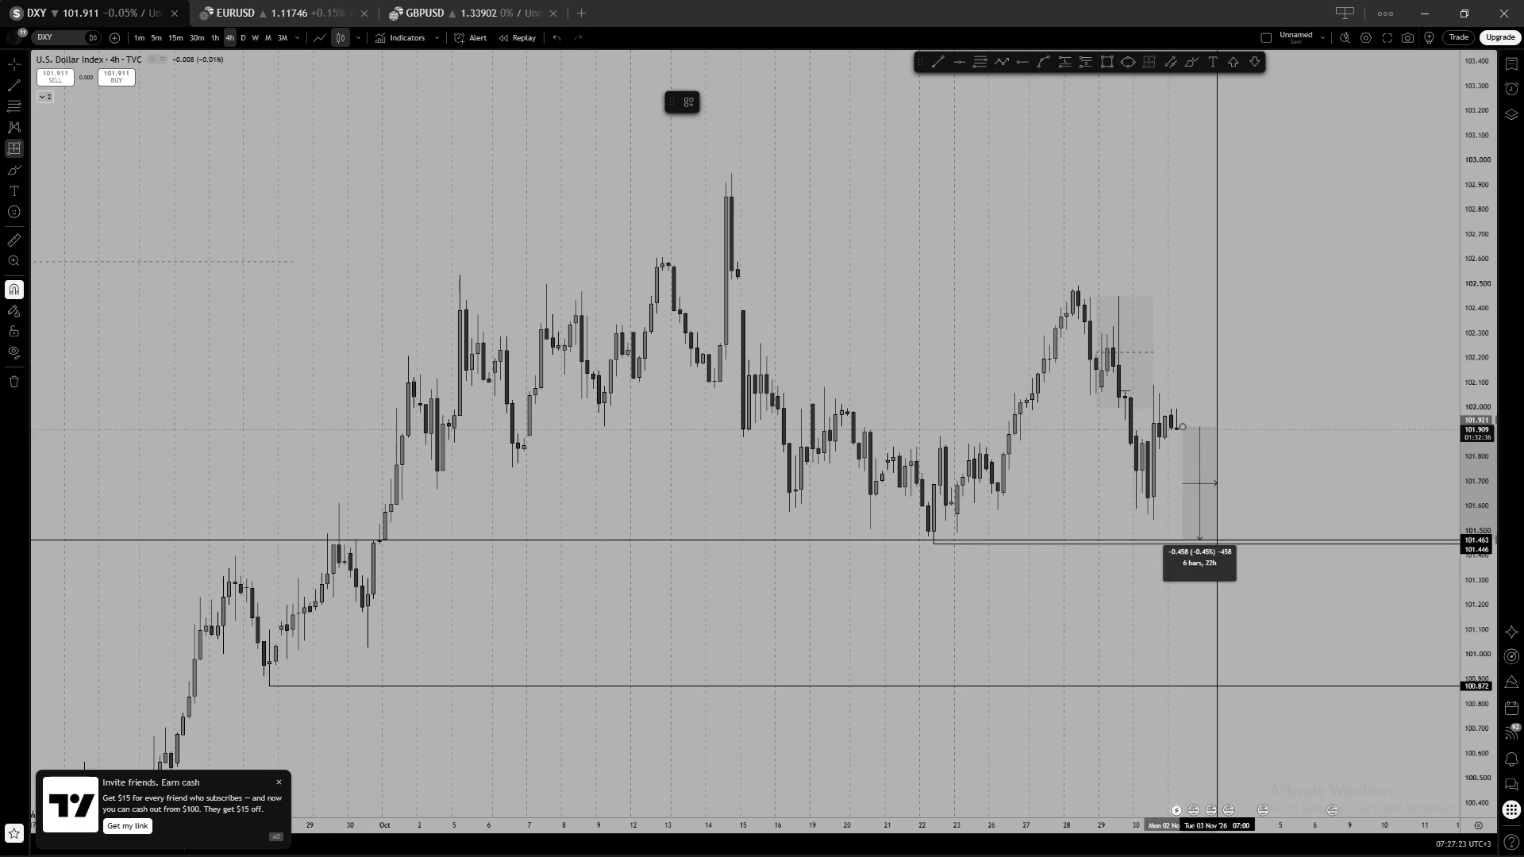
{"action": "right_click", "coordinate": [1231, 699]}
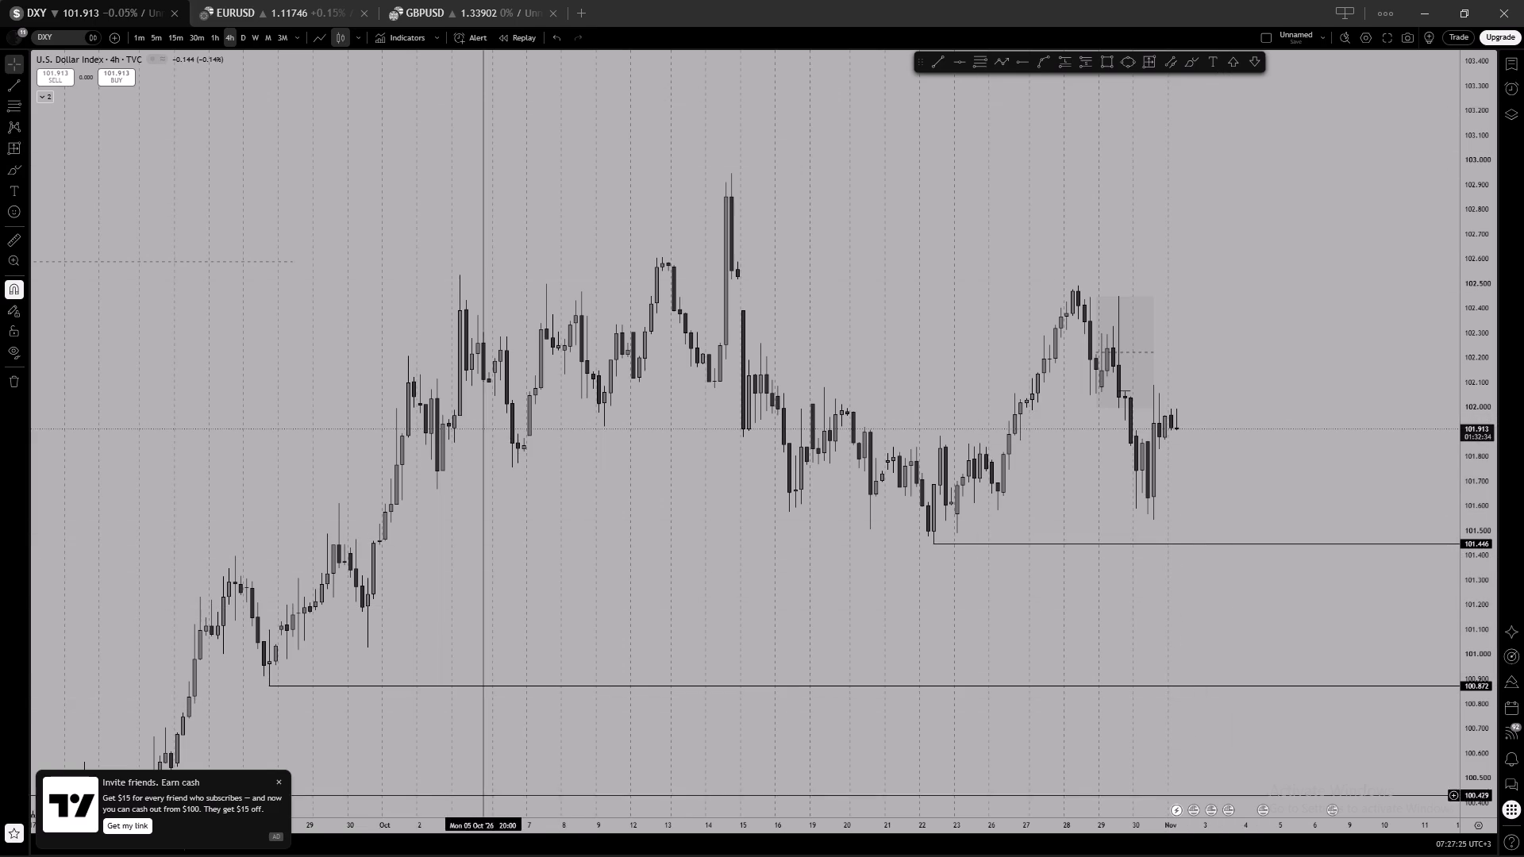
{"action": "left_click", "coordinate": [660, 600]}
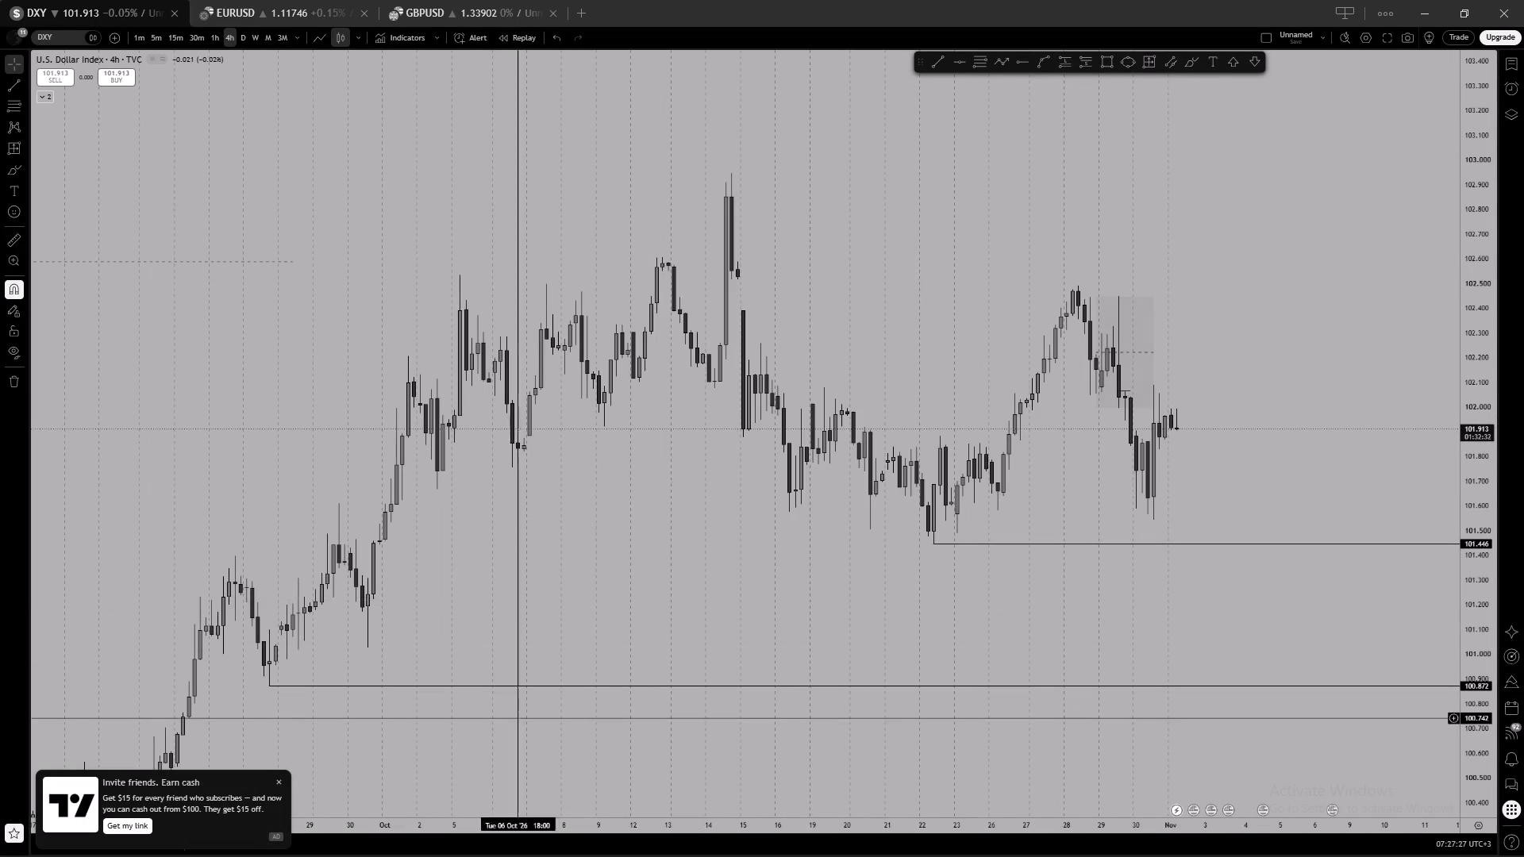
Switch to Chrome and play "Digga D - Beautiful ft. M24 & K-Trap" from the YouTube mix.
{"action": "left_click", "coordinate": [421, 830]}
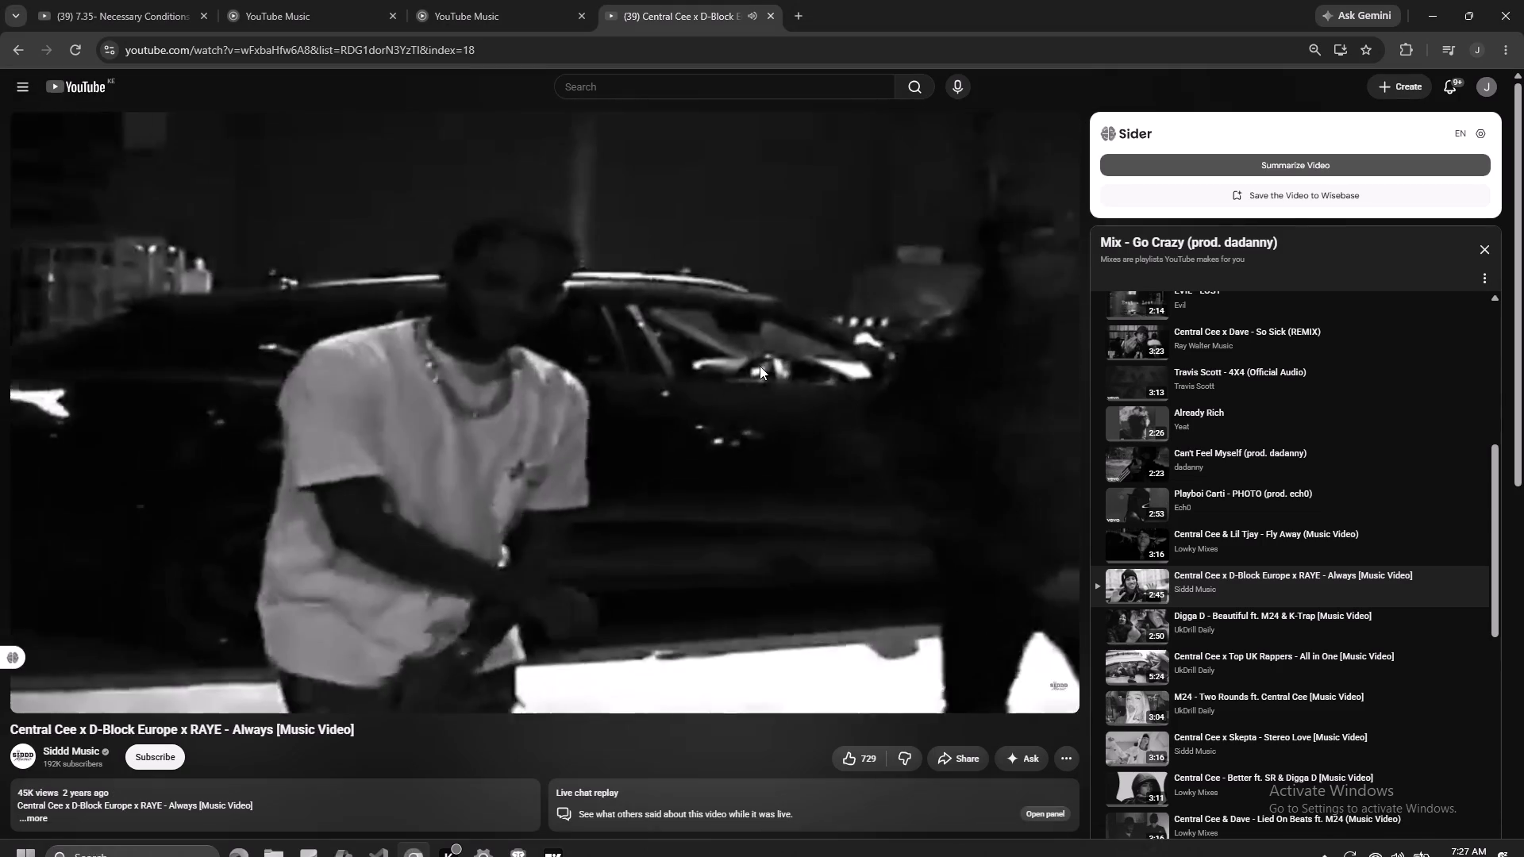
{"action": "scroll", "coordinate": [1156, 599], "scroll_direction": "down", "scroll_amount": 1}
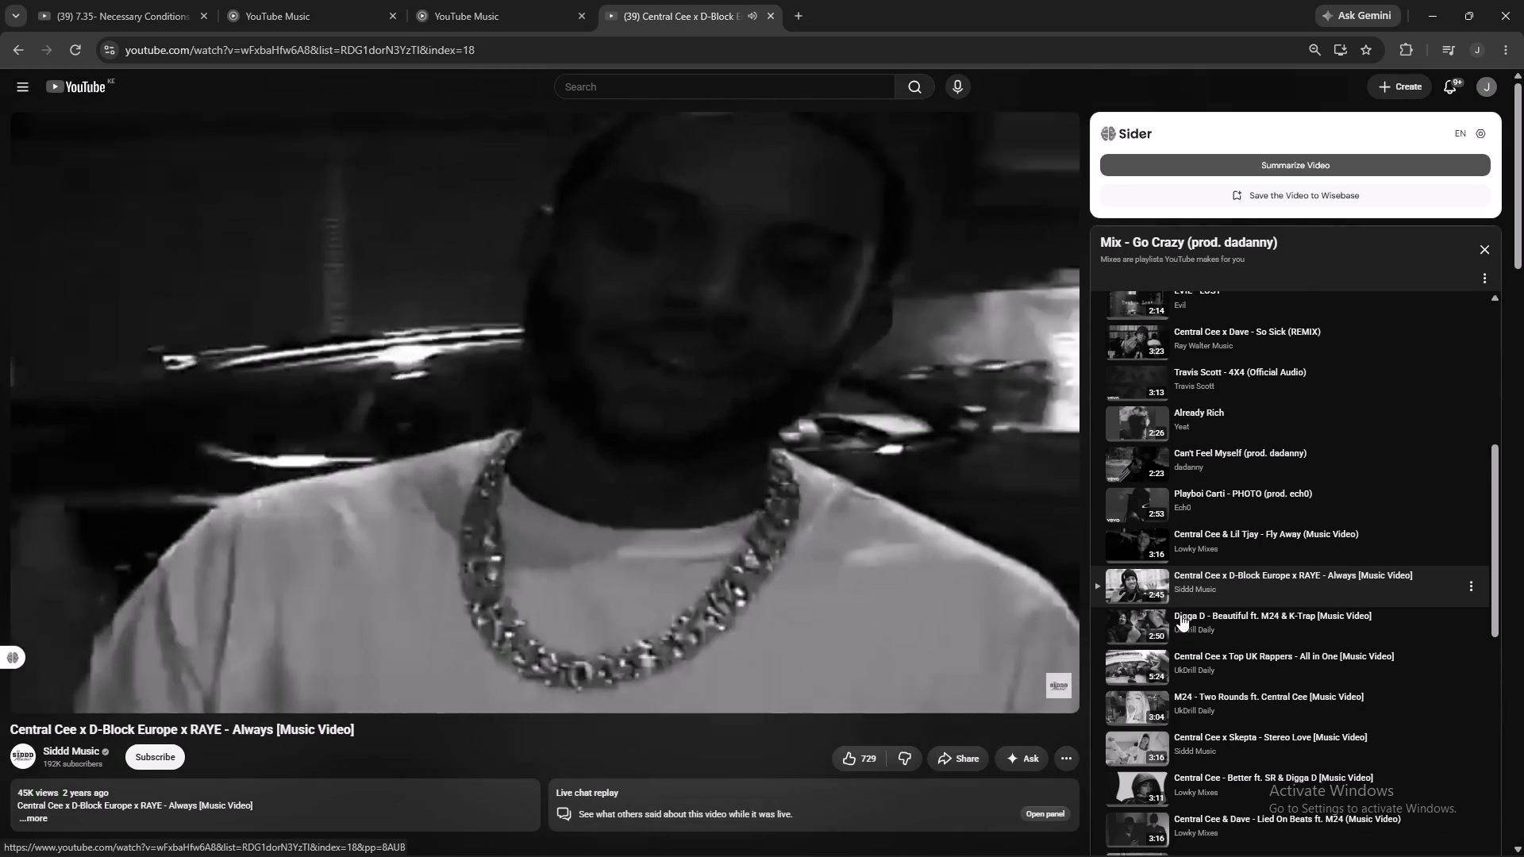
{"action": "left_click", "coordinate": [1249, 528]}
{"action": "left_click", "coordinate": [1249, 533]}
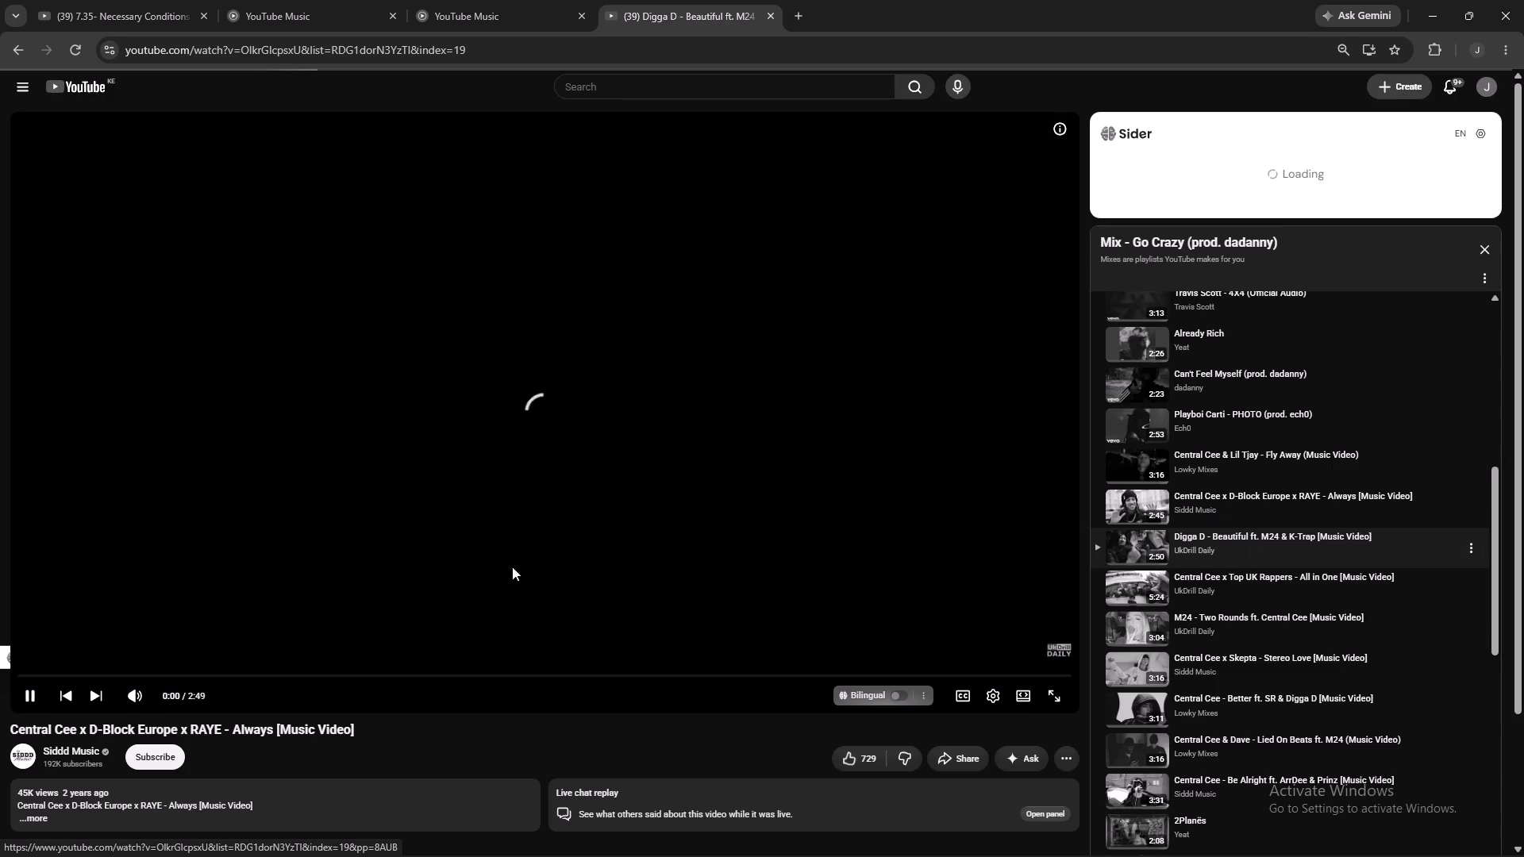
Switch back to TradingView and examine EURUSD's recent price action on the 4-hour and daily charts.
{"action": "left_click", "coordinate": [552, 842]}
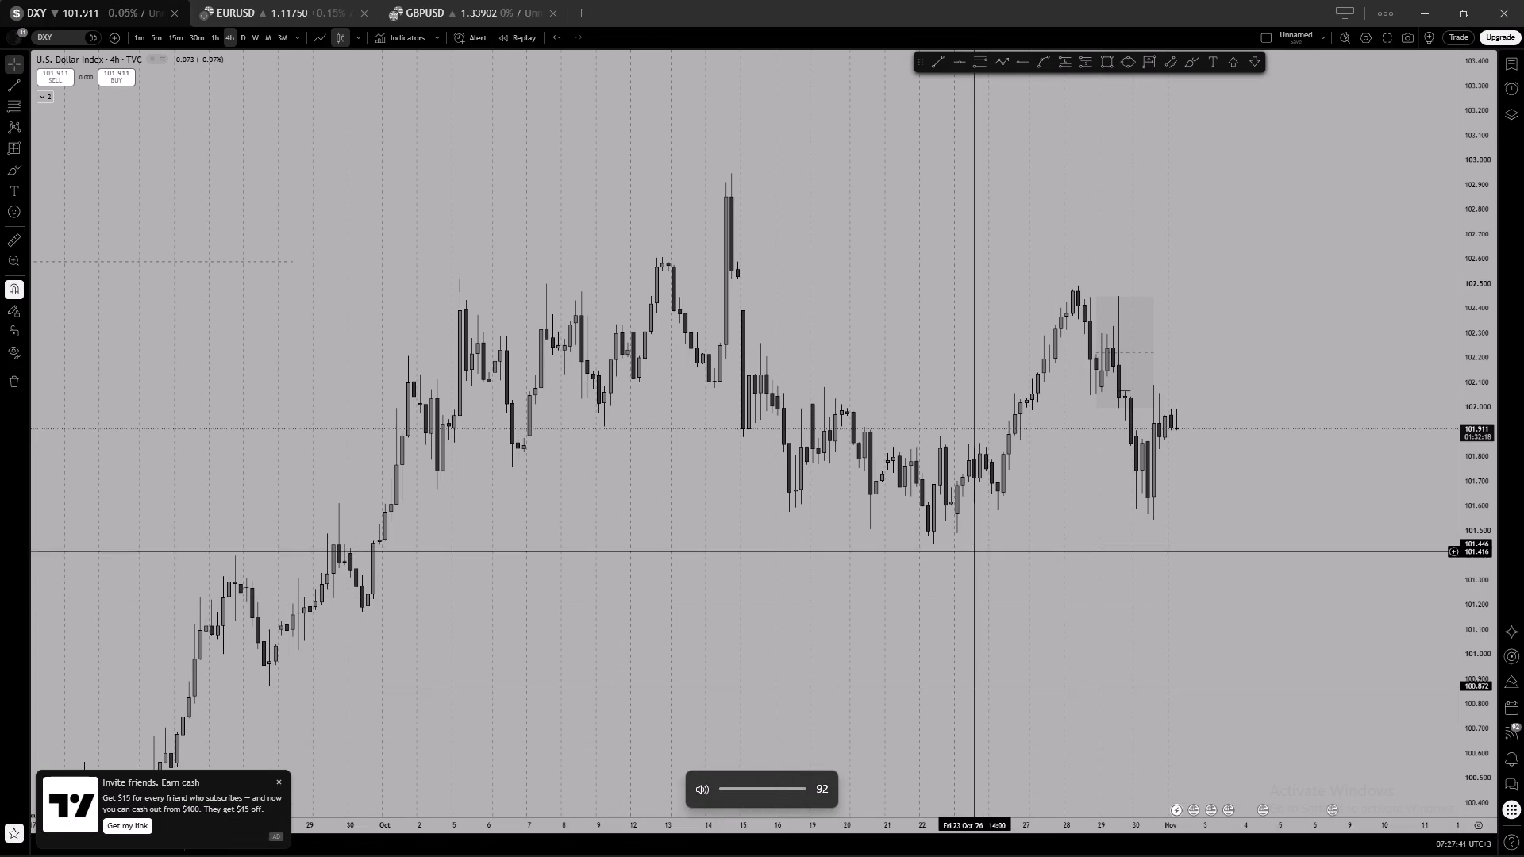
{"action": "left_click", "coordinate": [265, 0]}
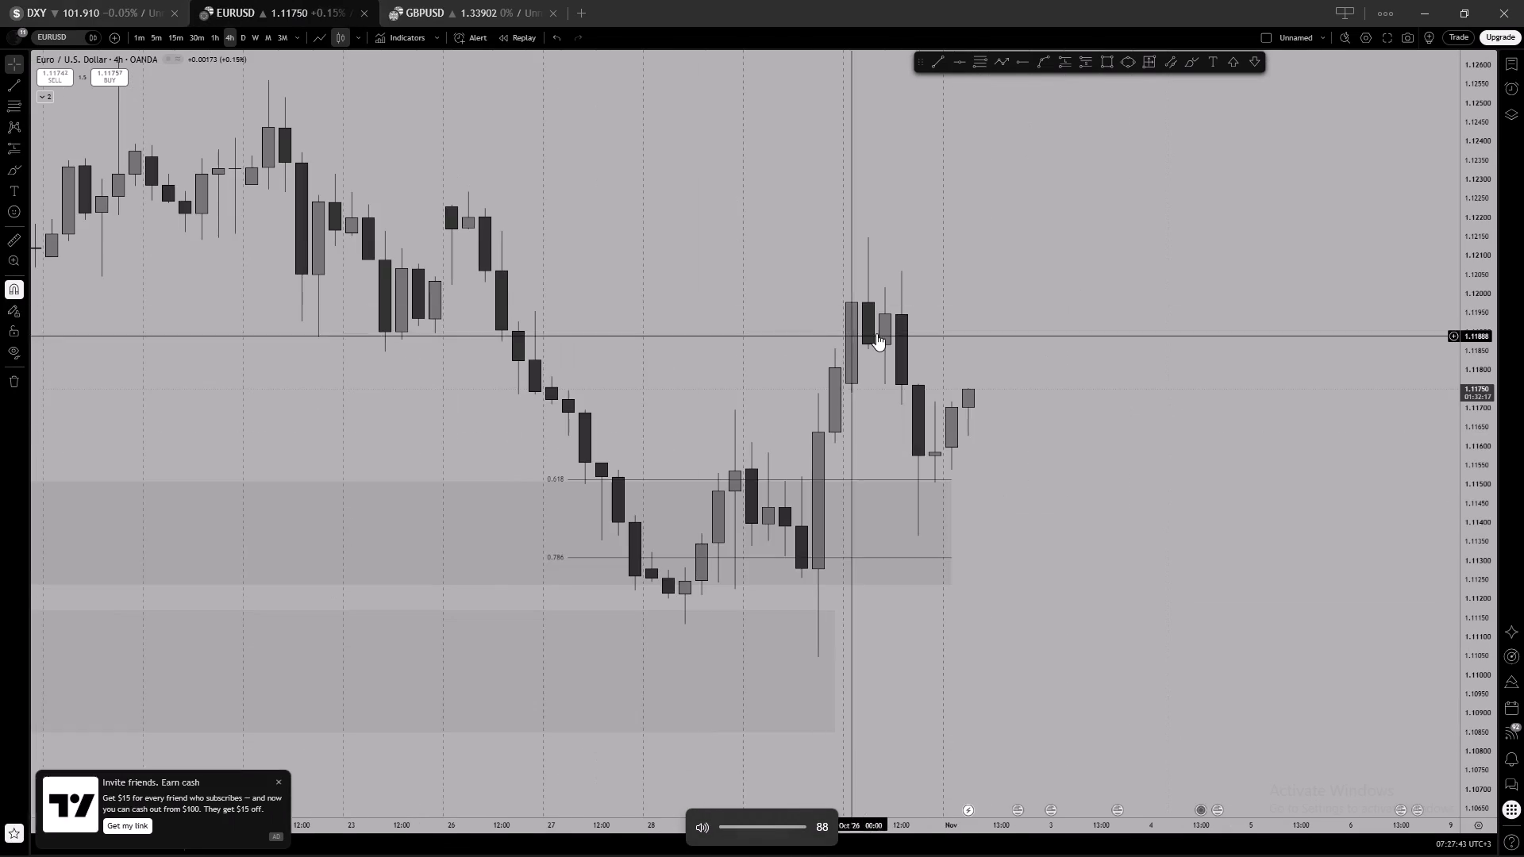
{"action": "scroll", "coordinate": [924, 320], "scroll_direction": "down", "scroll_amount": 3}
{"action": "left_click_drag", "start_coordinate": [1291, 292], "coordinate": [1136, 318]}
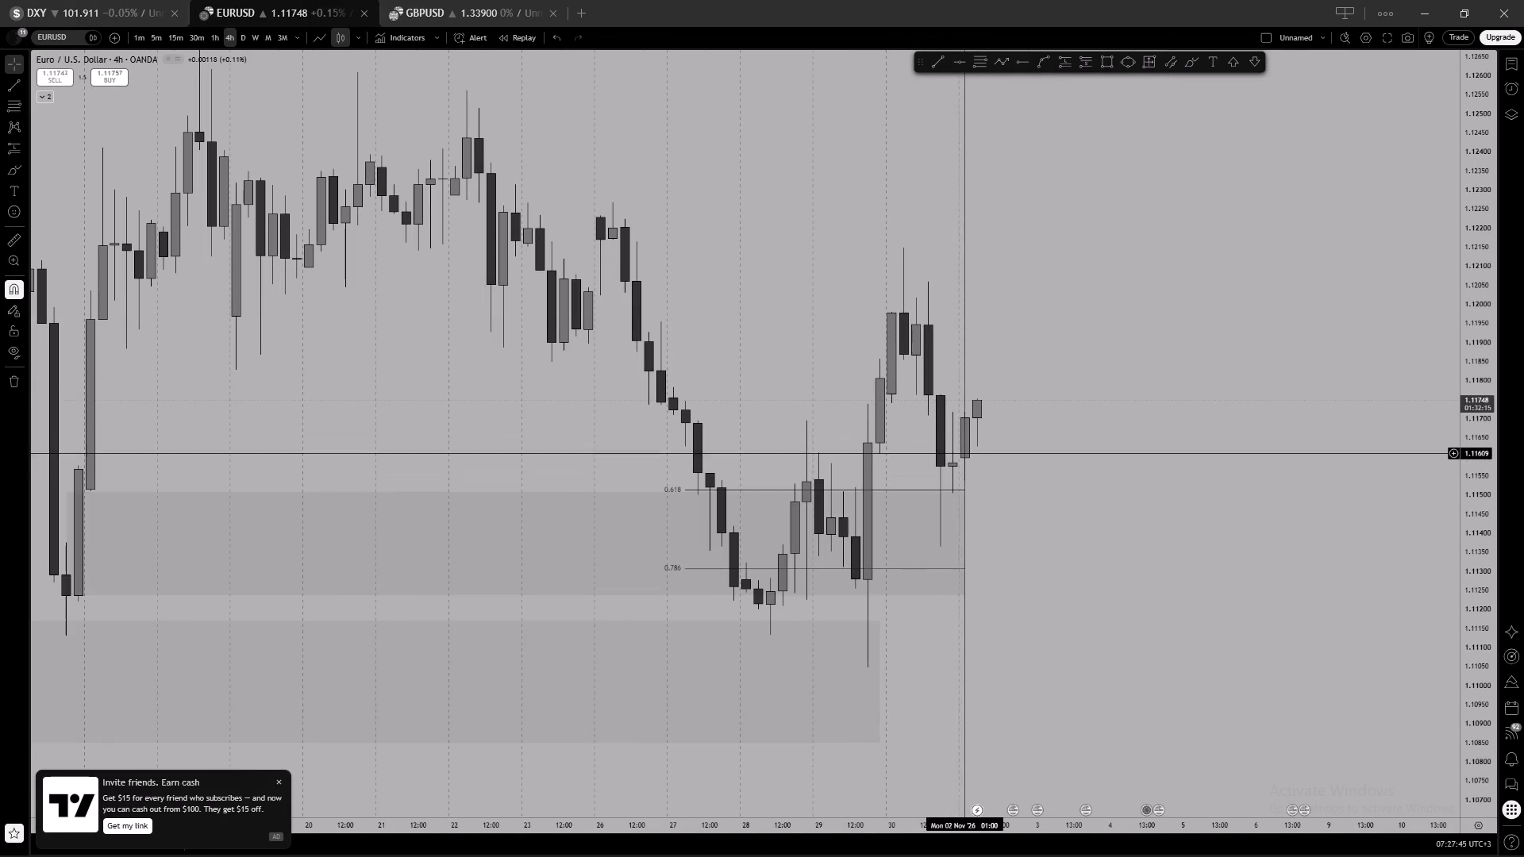
{"action": "scroll", "coordinate": [1063, 459], "scroll_direction": "down", "scroll_amount": 2}
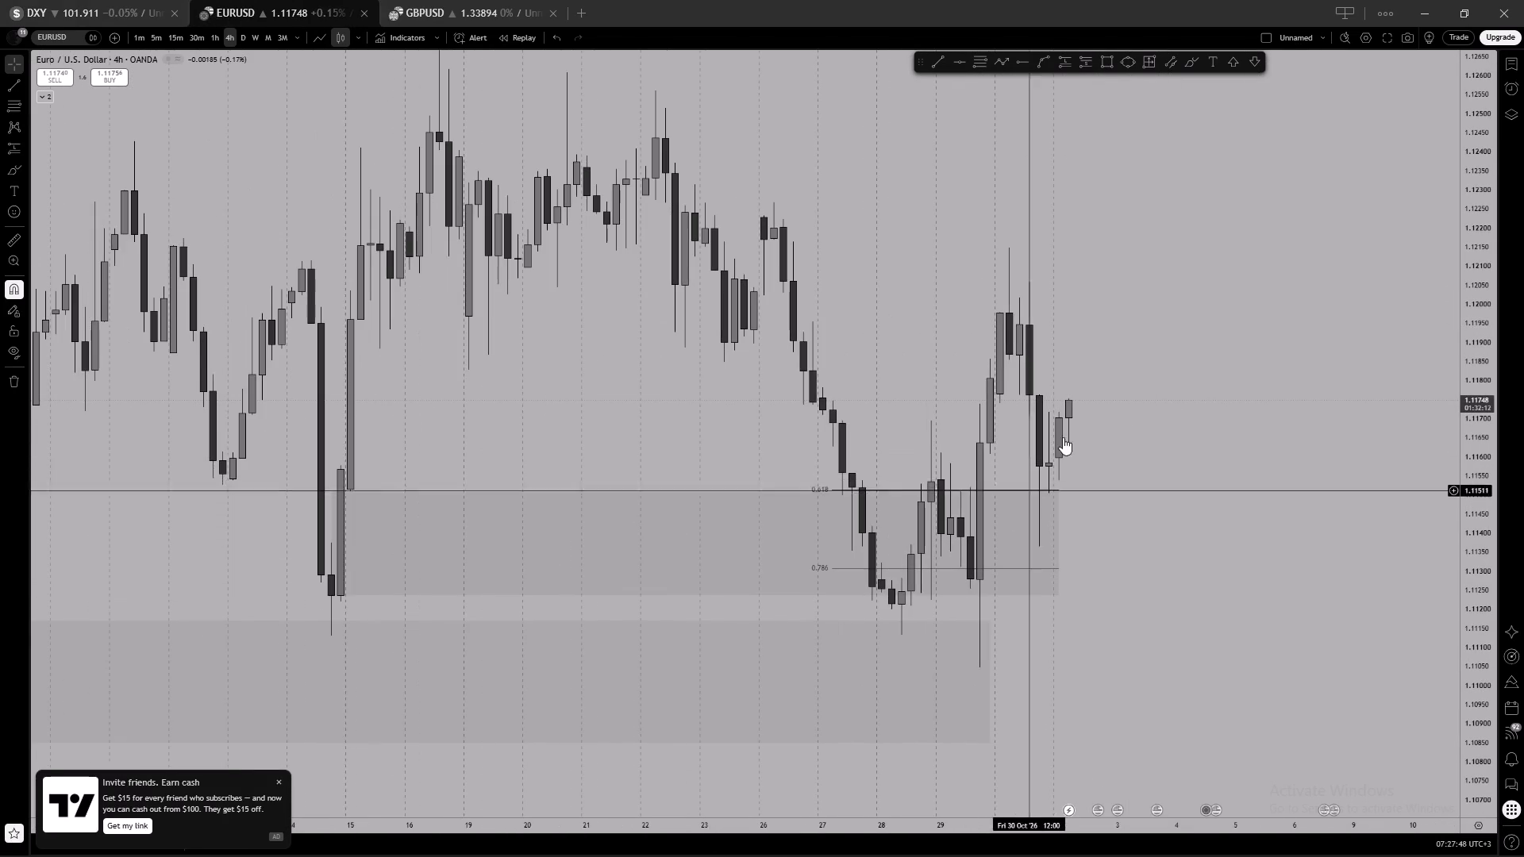
{"action": "left_click_drag", "start_coordinate": [1129, 371], "coordinate": [1105, 411]}
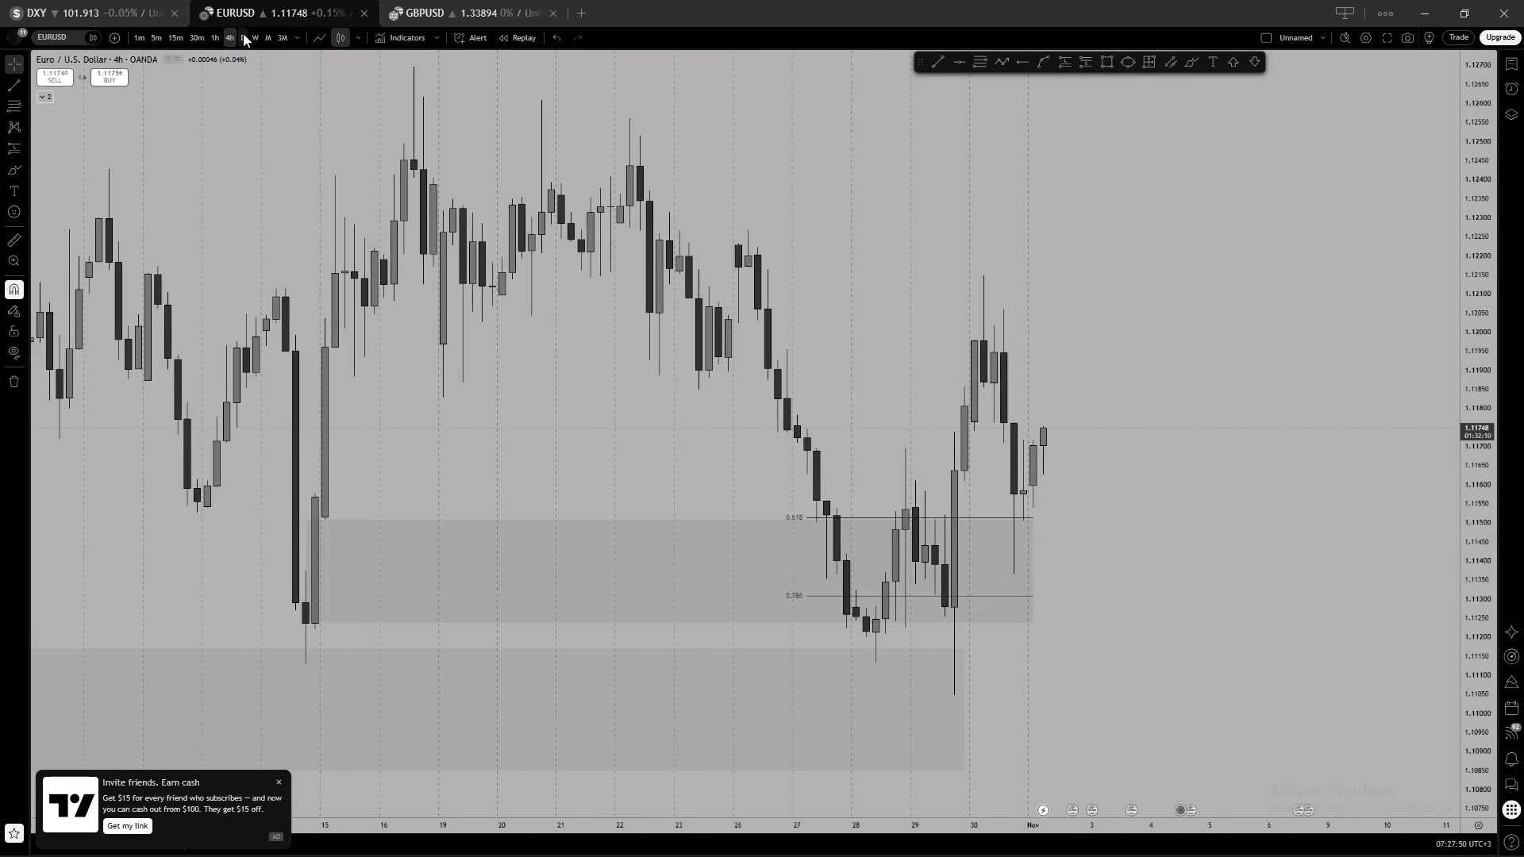
{"action": "left_click", "coordinate": [247, 34]}
{"action": "scroll", "coordinate": [858, 313], "scroll_direction": "up", "scroll_amount": 4}
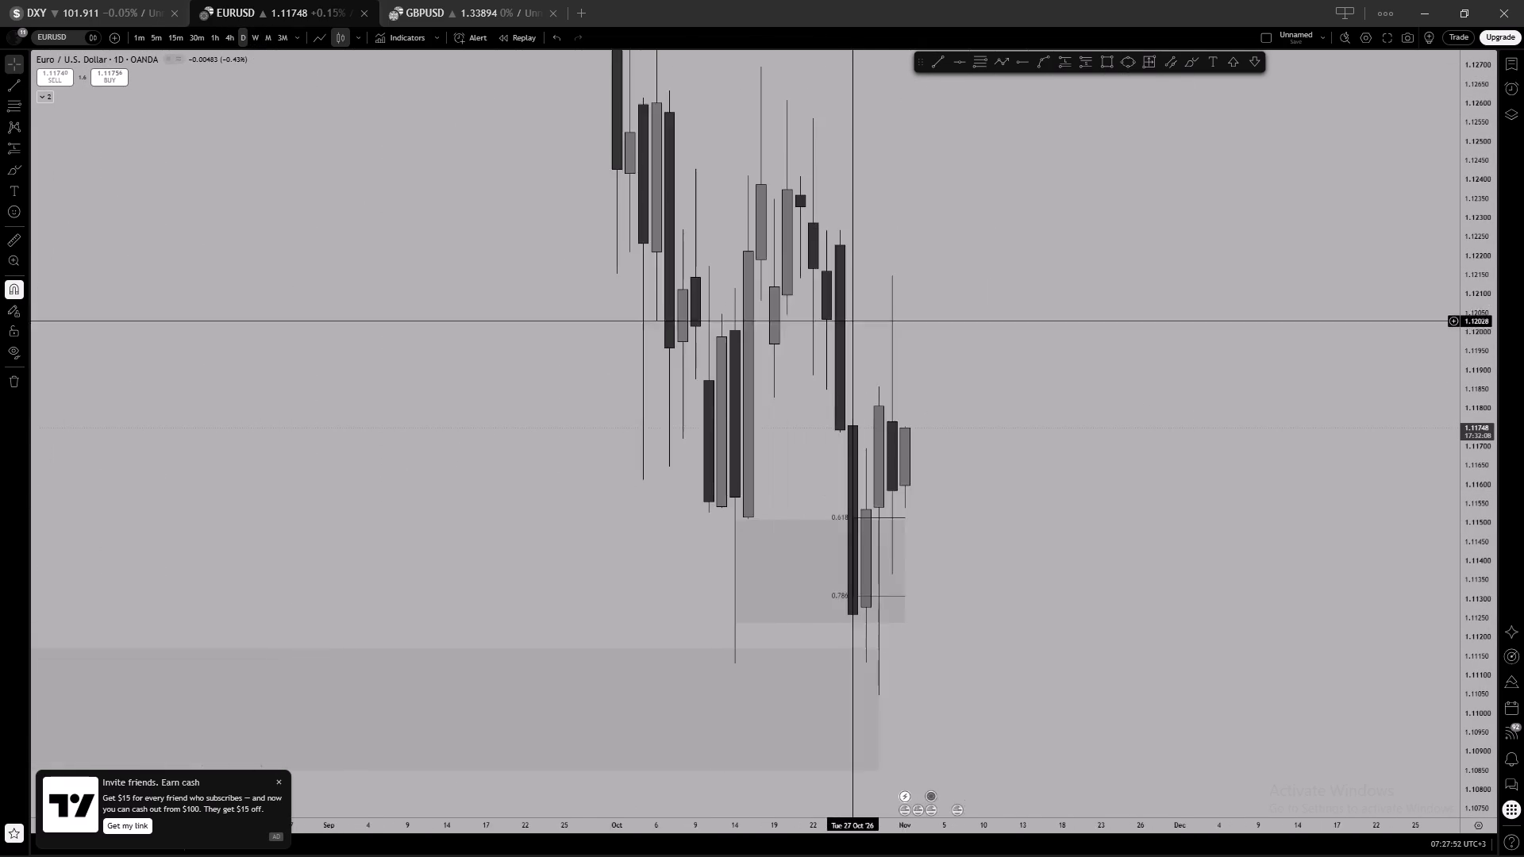
{"action": "scroll", "coordinate": [876, 352], "scroll_direction": "up", "scroll_amount": 2}
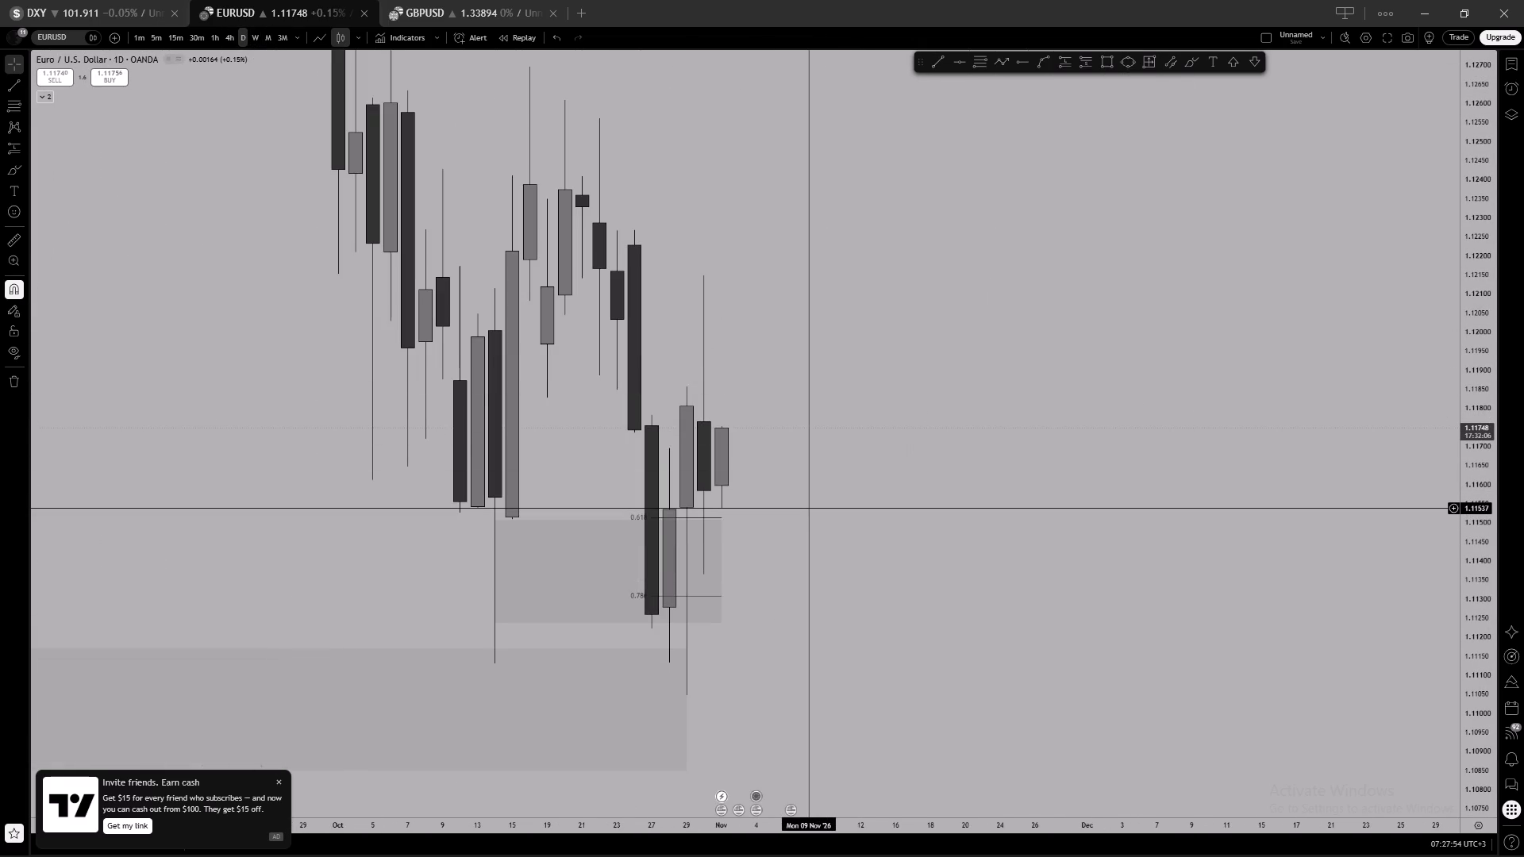
{"action": "left_click", "coordinate": [810, 508]}
{"action": "left_click_drag", "start_coordinate": [884, 495], "coordinate": [902, 502]}
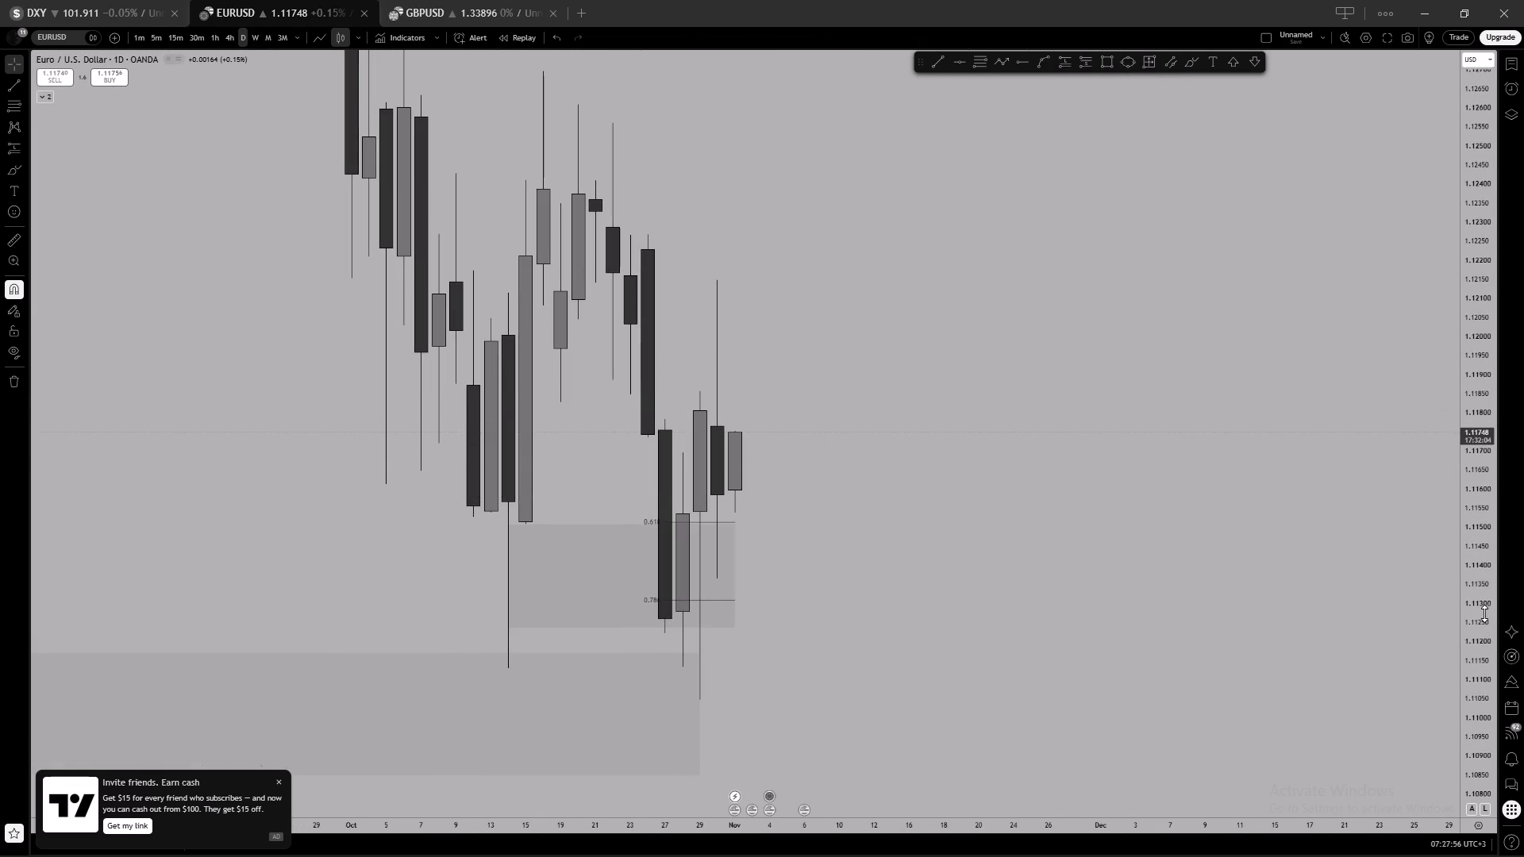
{"action": "scroll", "coordinate": [1468, 614], "scroll_direction": "down", "scroll_amount": 10}
Examine EURUSD's recent swings around the 0.618–0.786 retracement zone on the 4-hour and 1-hour charts.
{"action": "left_click", "coordinate": [224, 37]}
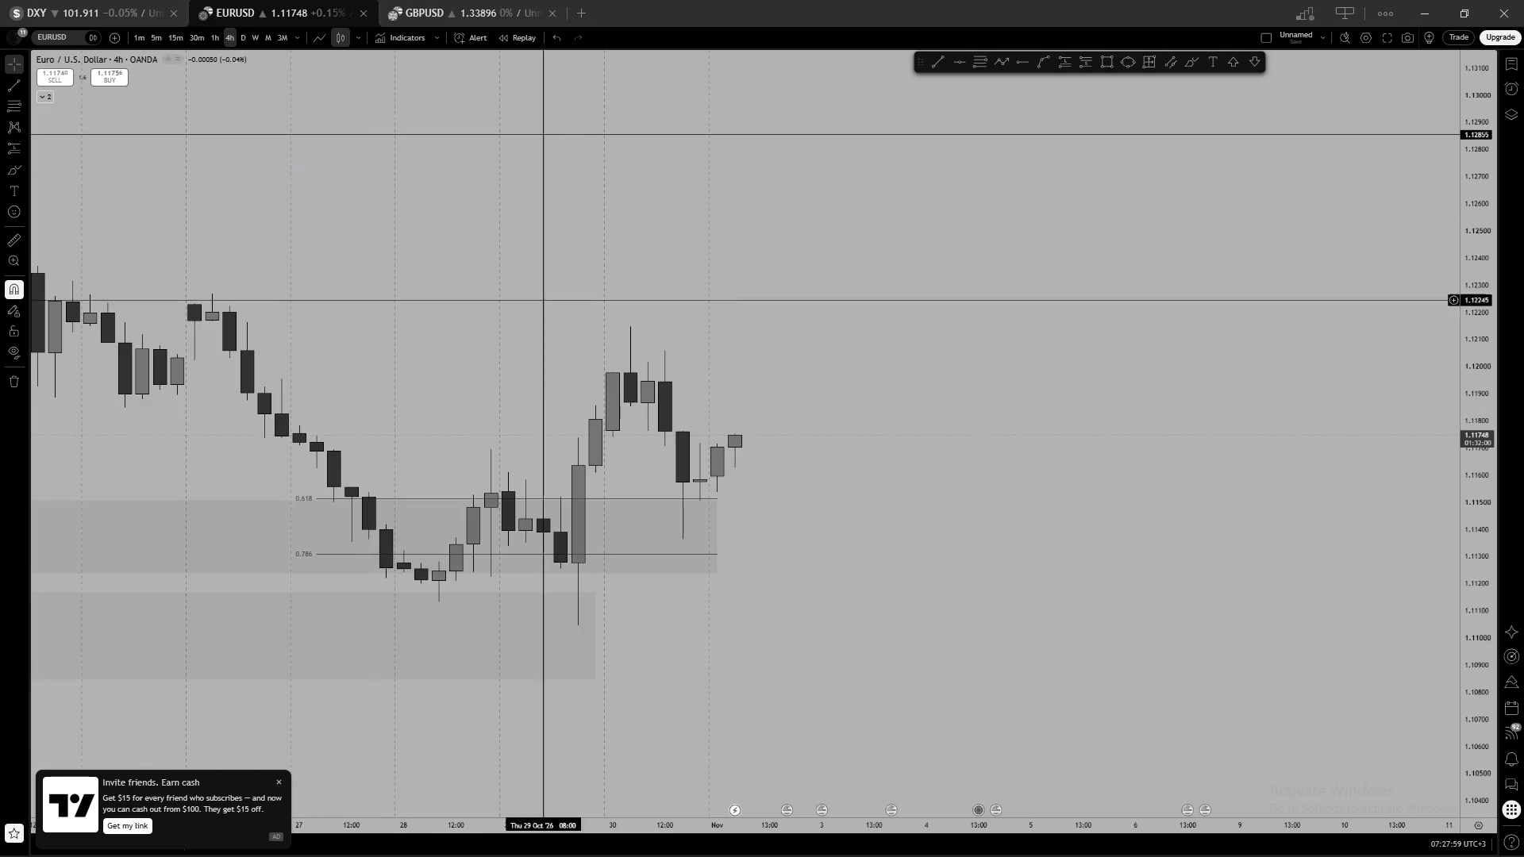
{"action": "scroll", "coordinate": [956, 333], "scroll_direction": "down", "scroll_amount": 4}
{"action": "left_click_drag", "start_coordinate": [1202, 398], "coordinate": [1071, 405]}
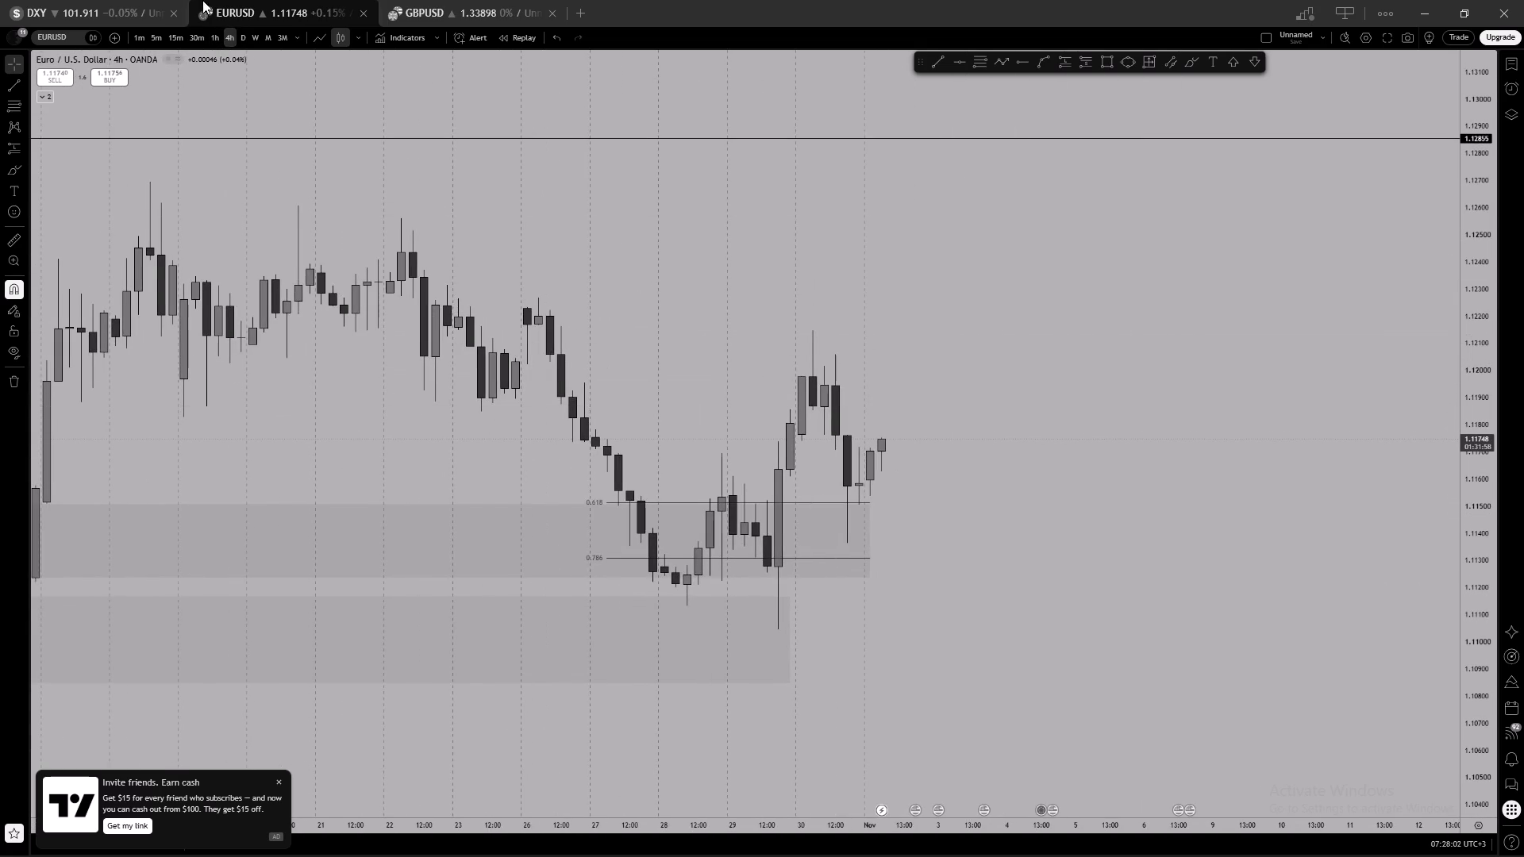
{"action": "left_click", "coordinate": [214, 37]}
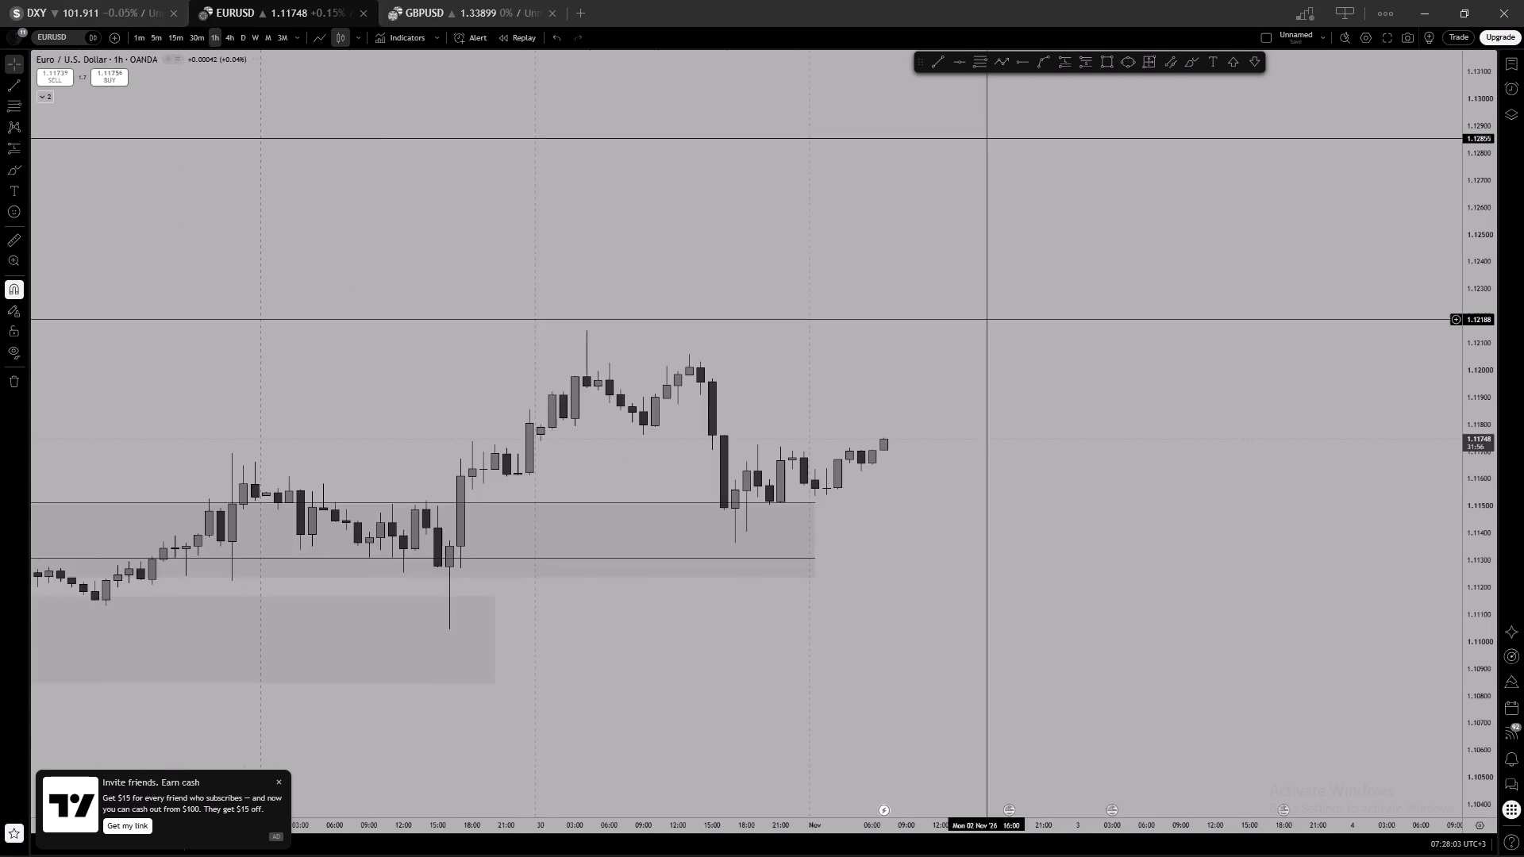
{"action": "scroll", "coordinate": [961, 309], "scroll_direction": "down", "scroll_amount": 10}
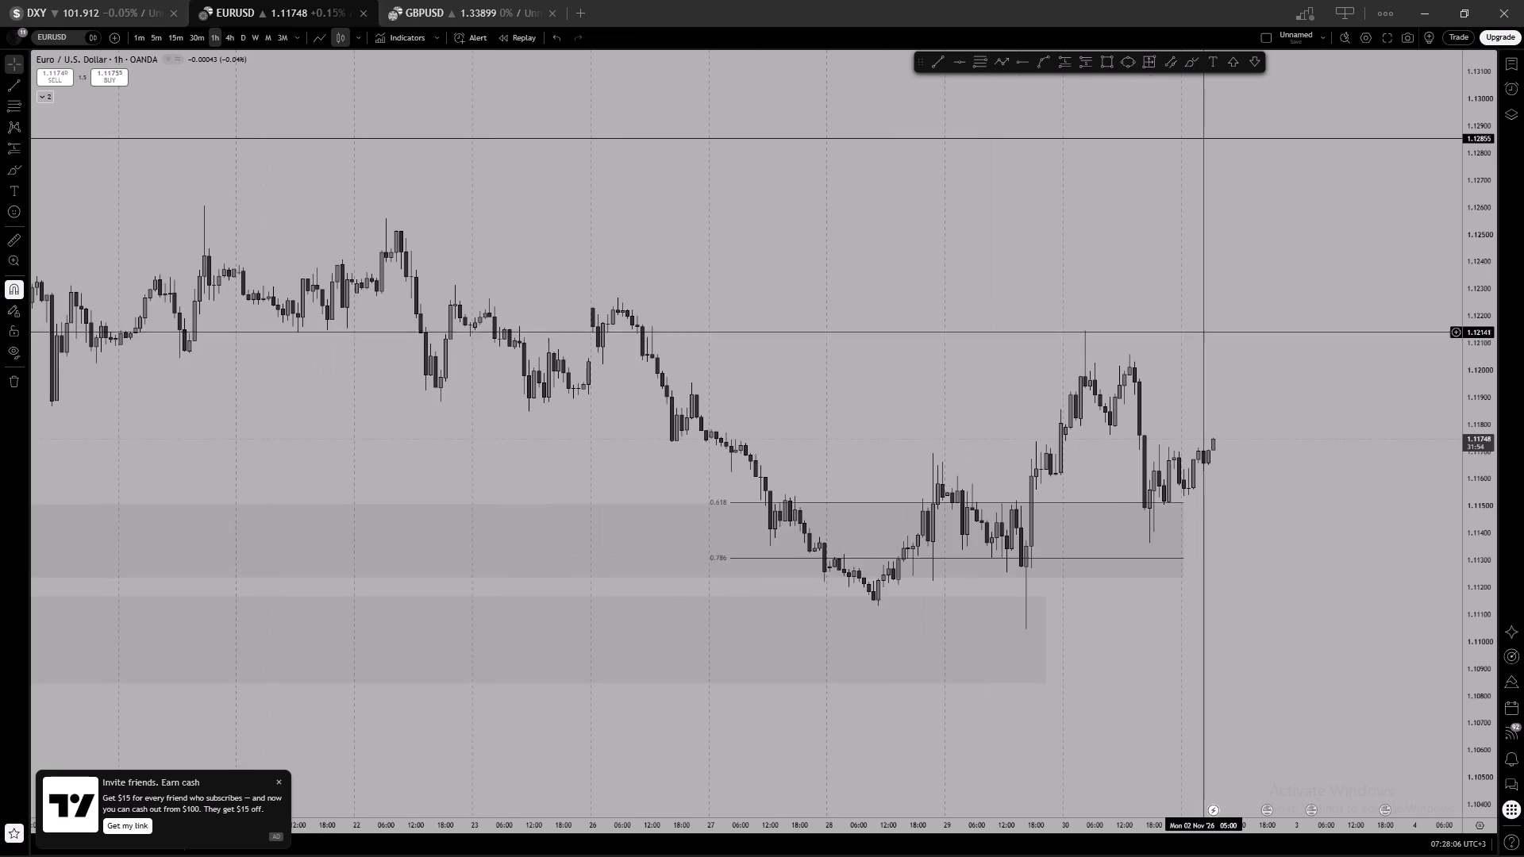
{"action": "scroll", "coordinate": [1247, 463], "scroll_direction": "up", "scroll_amount": 1}
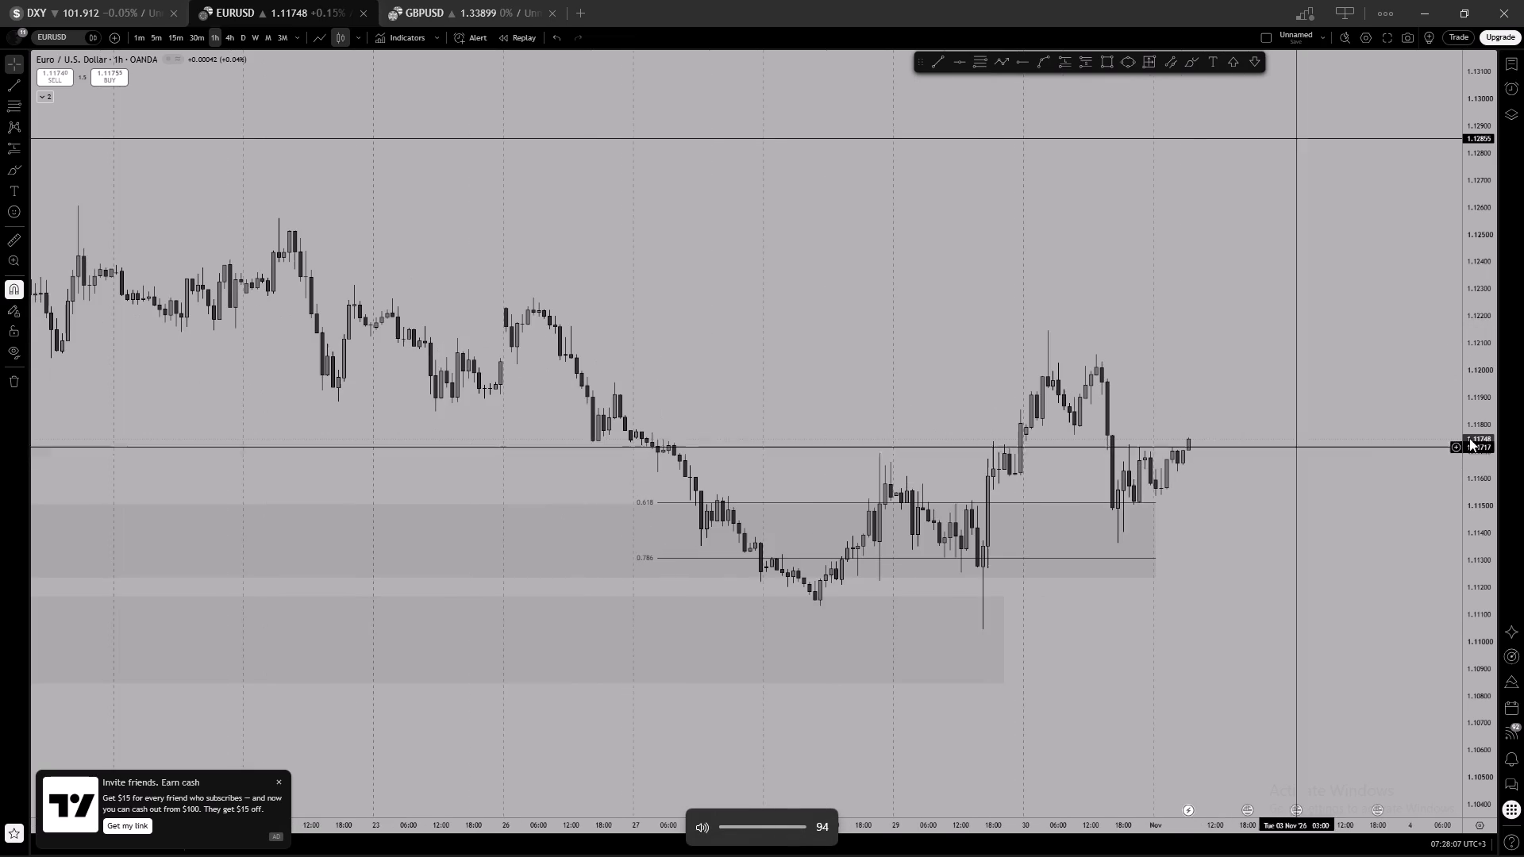
{"action": "scroll", "coordinate": [1475, 528], "scroll_direction": "up", "scroll_amount": 17}
{"action": "scroll", "coordinate": [1160, 399], "scroll_direction": "up", "scroll_amount": 3}
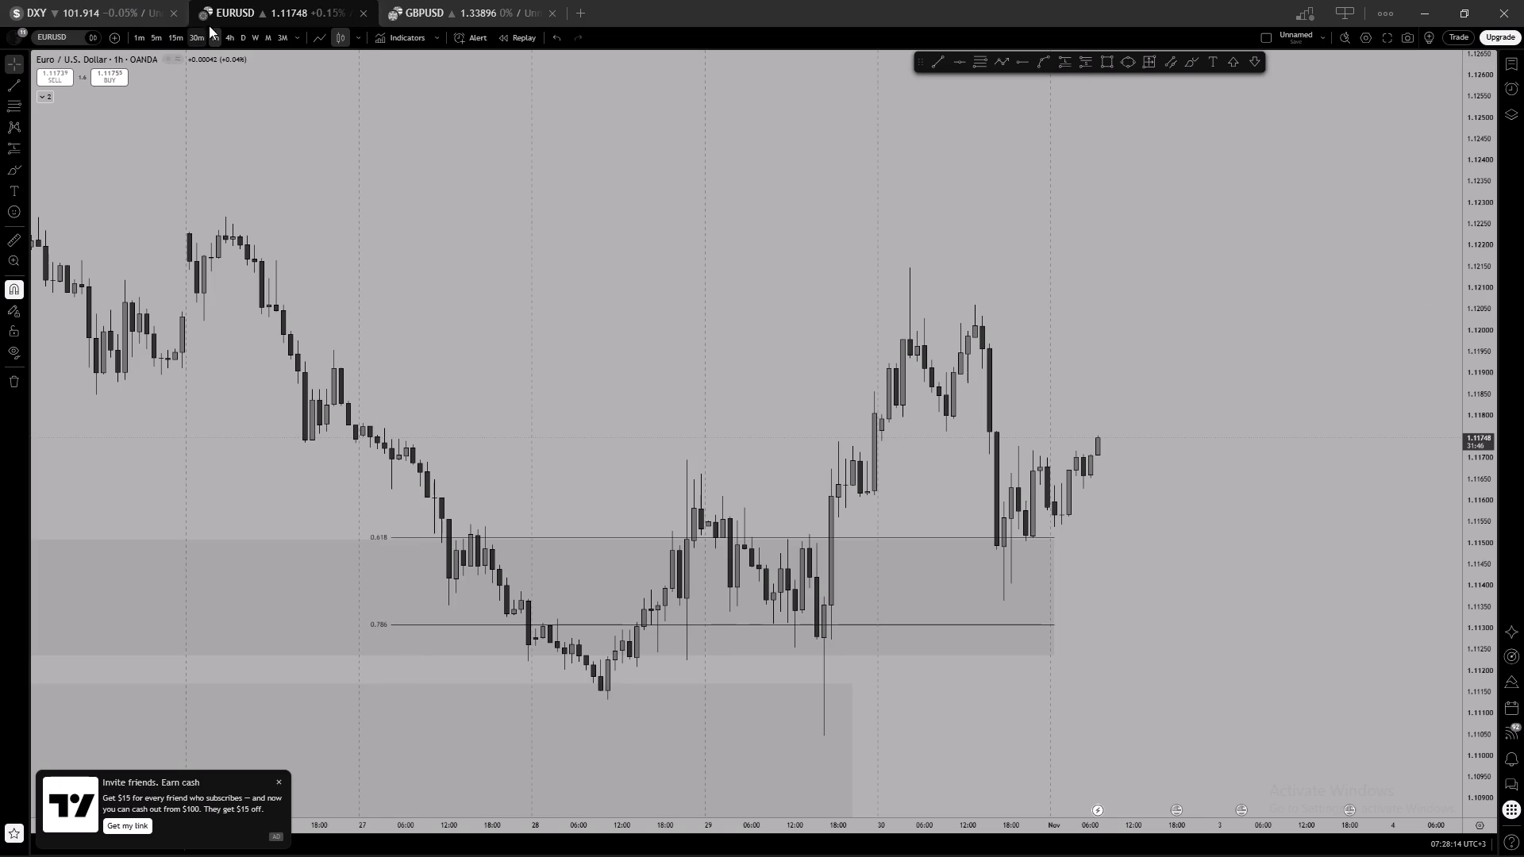
On EURUSD's 4-hour chart, draw a horizontal ray at 1.11504 from the low of the 30 Oct 20:00 candle and lock it.
{"action": "left_click", "coordinate": [228, 36]}
{"action": "scroll", "coordinate": [882, 320], "scroll_direction": "up", "scroll_amount": 3}
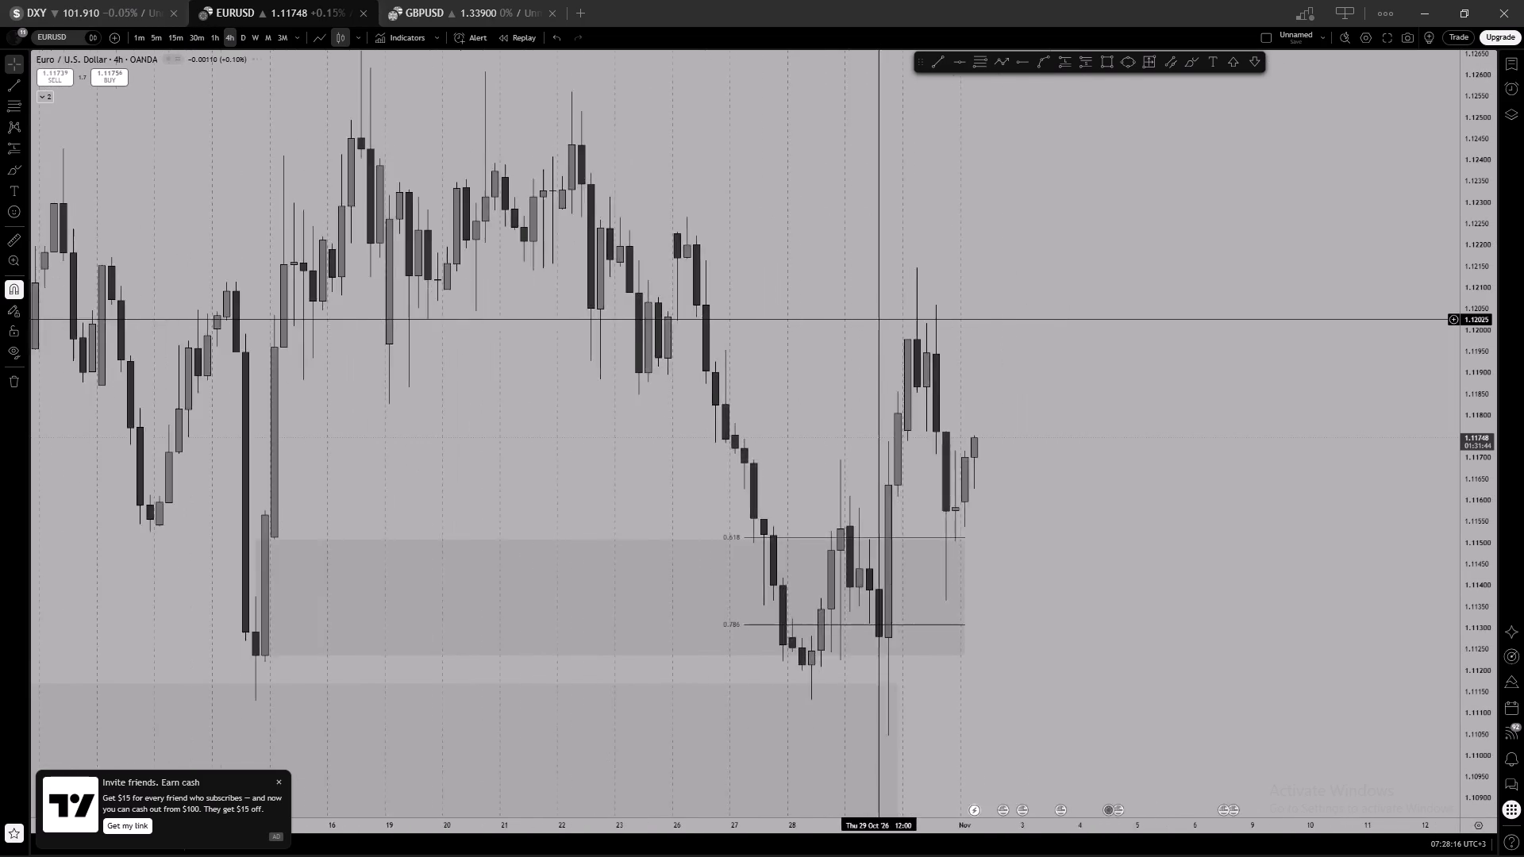
{"action": "scroll", "coordinate": [882, 320], "scroll_direction": "up", "scroll_amount": 2}
{"action": "left_click", "coordinate": [882, 321]}
{"action": "left_click", "coordinate": [1029, 68]}
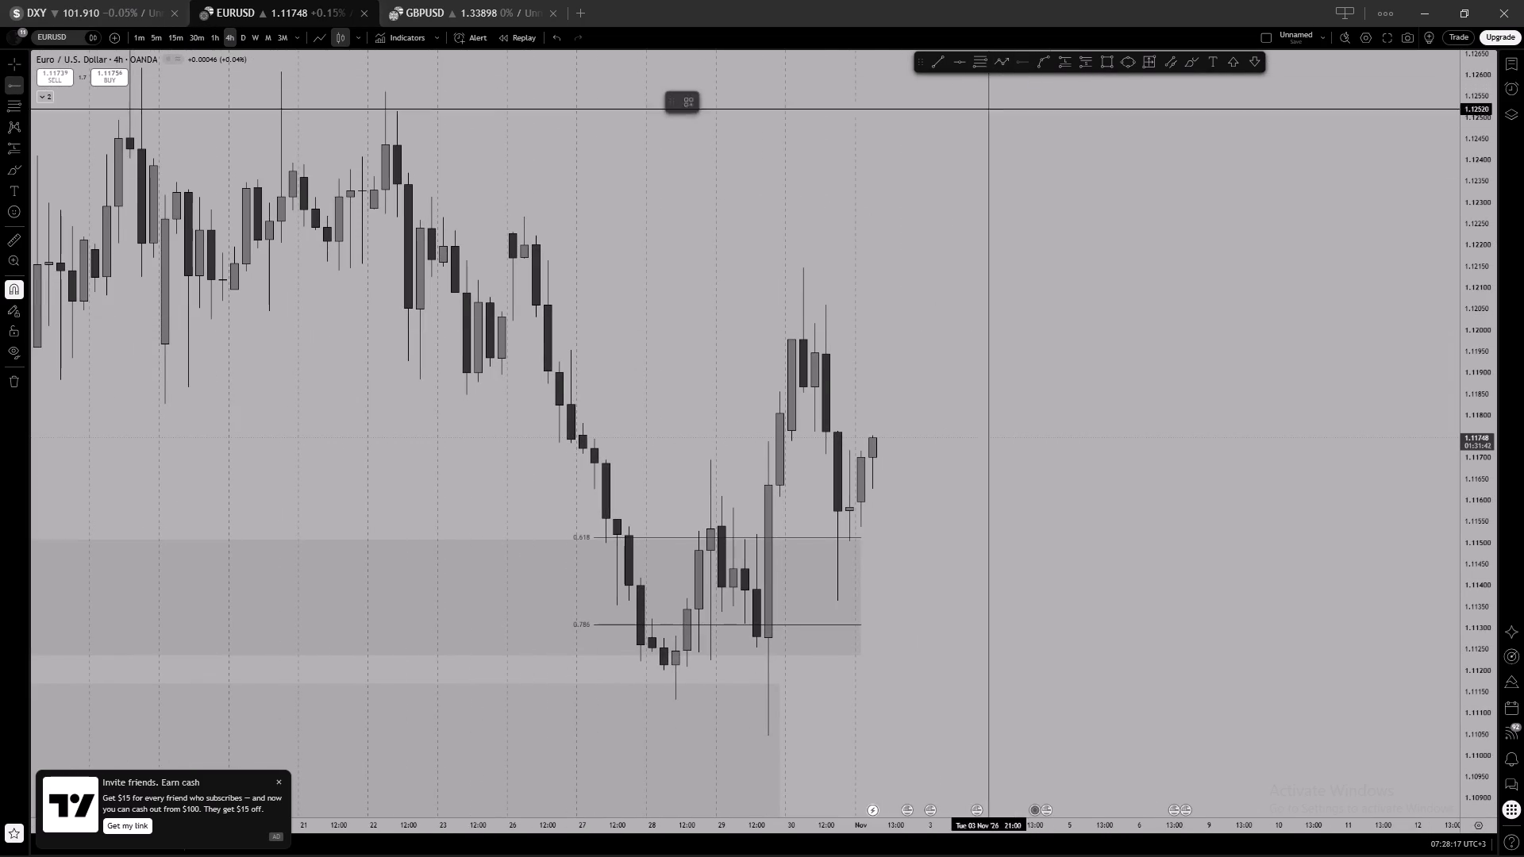
{"action": "left_click", "coordinate": [852, 548]}
{"action": "left_click", "coordinate": [858, 106]}
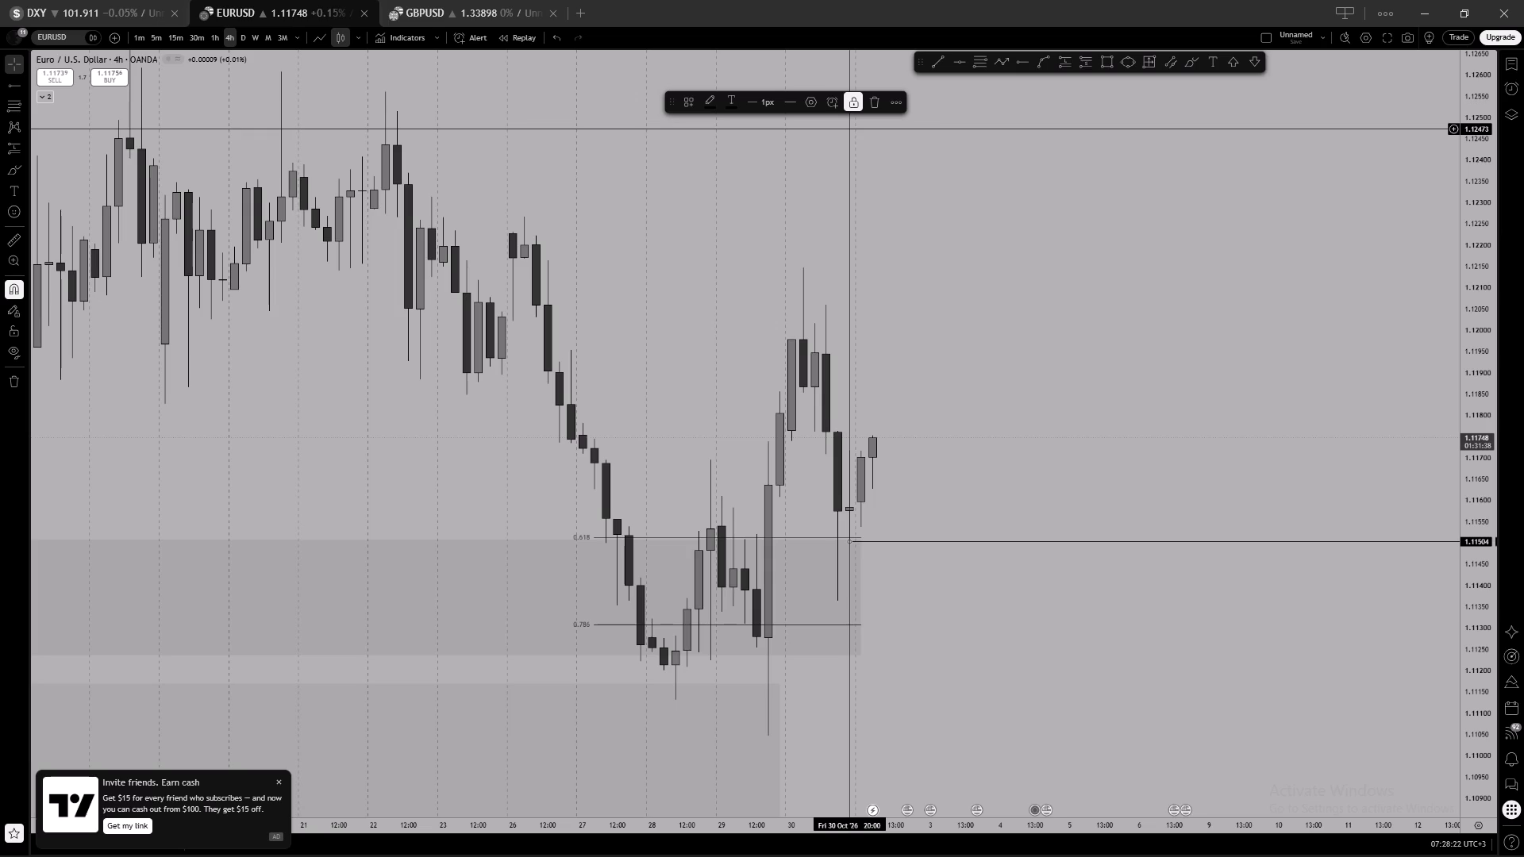
{"action": "scroll", "coordinate": [1004, 294], "scroll_direction": "up", "scroll_amount": 2}
{"action": "left_click", "coordinate": [981, 349]}
In the object tree, hide the H4 folder's Fib retracement together with the rectangle listed outside the folder.
{"action": "scroll", "coordinate": [880, 383], "scroll_direction": "down", "scroll_amount": 1}
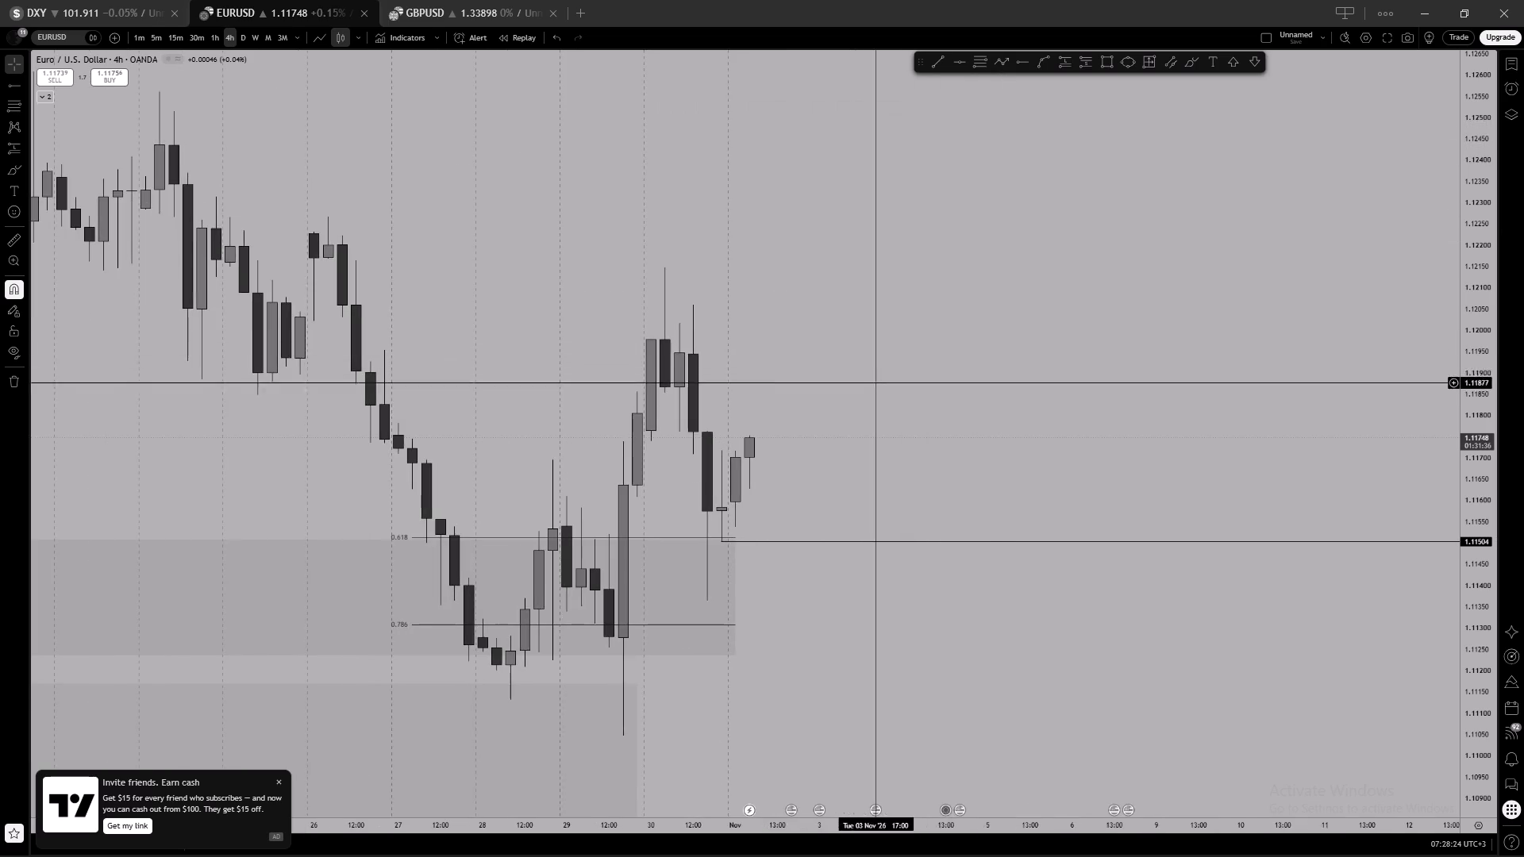
{"action": "scroll", "coordinate": [879, 386], "scroll_direction": "down", "scroll_amount": 2}
{"action": "left_click", "coordinate": [860, 538]}
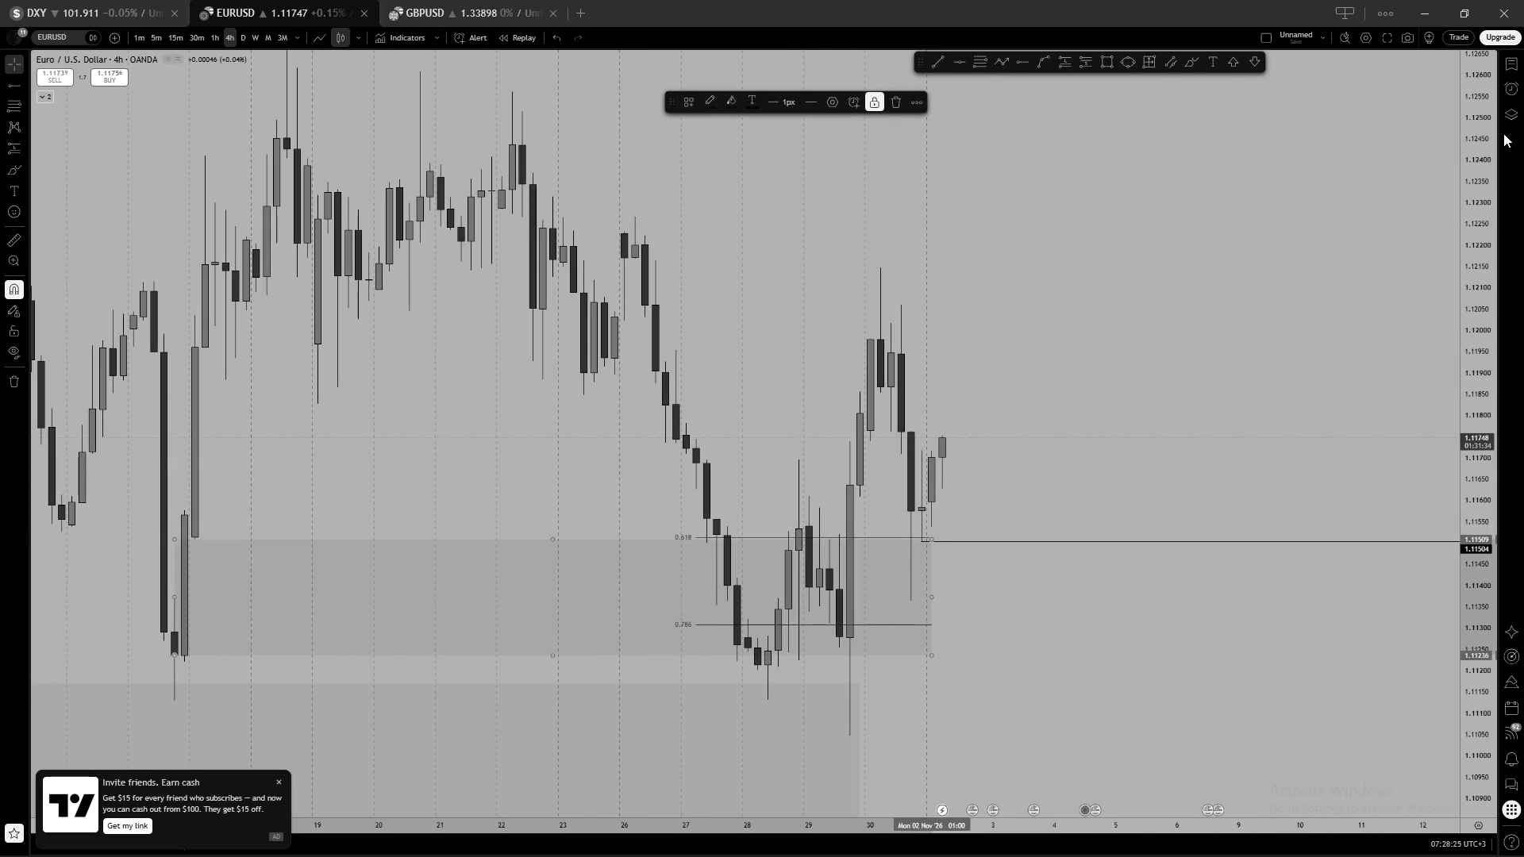
{"action": "left_click", "coordinate": [1507, 109]}
{"action": "scroll", "coordinate": [1214, 348], "scroll_direction": "down", "scroll_amount": 3}
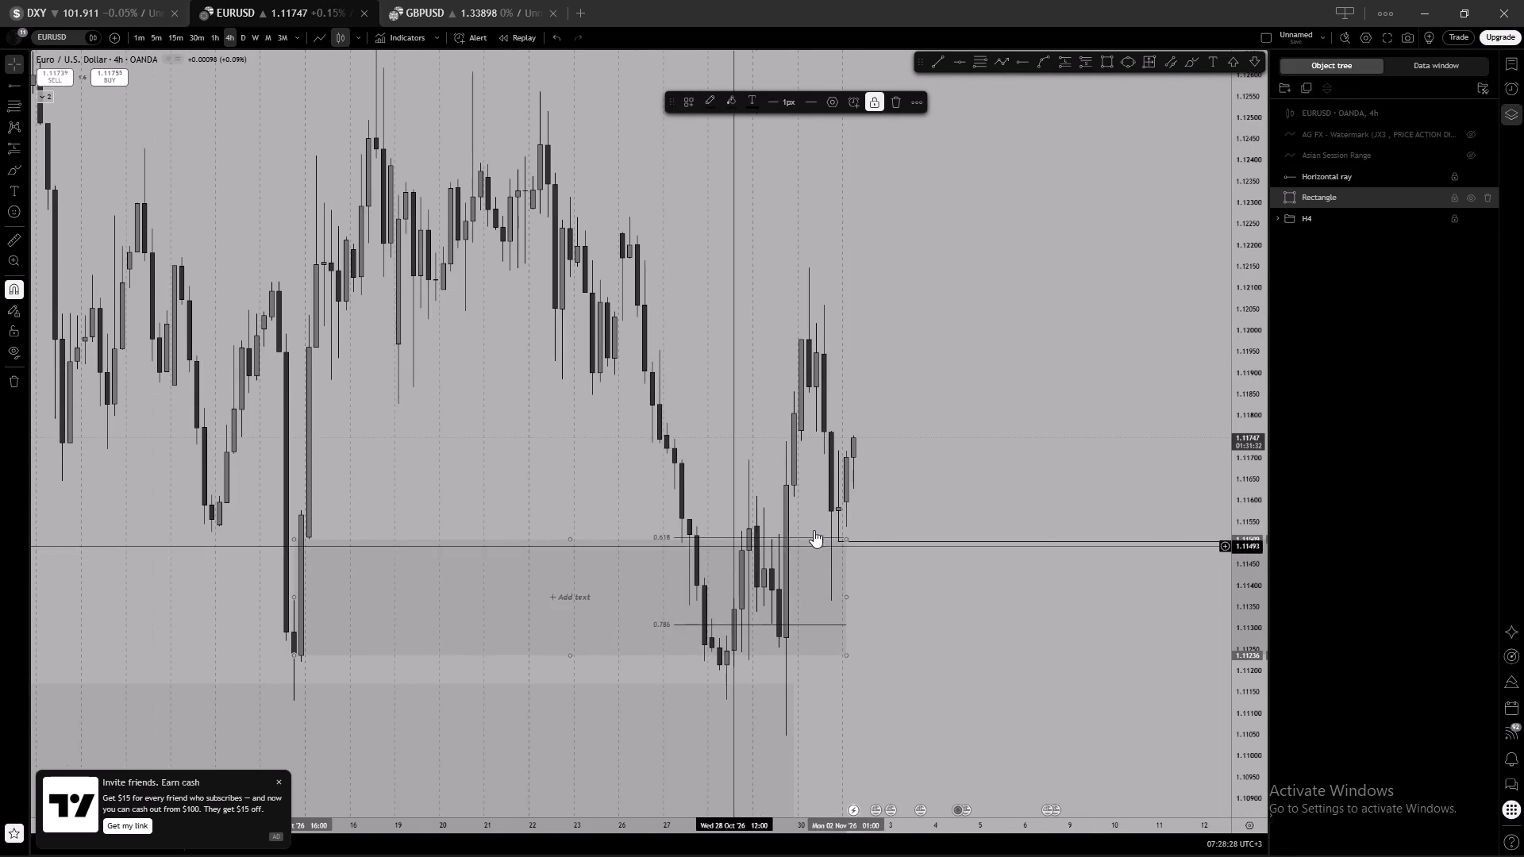
{"action": "left_click", "coordinate": [1275, 217], "text": "ctrl"}
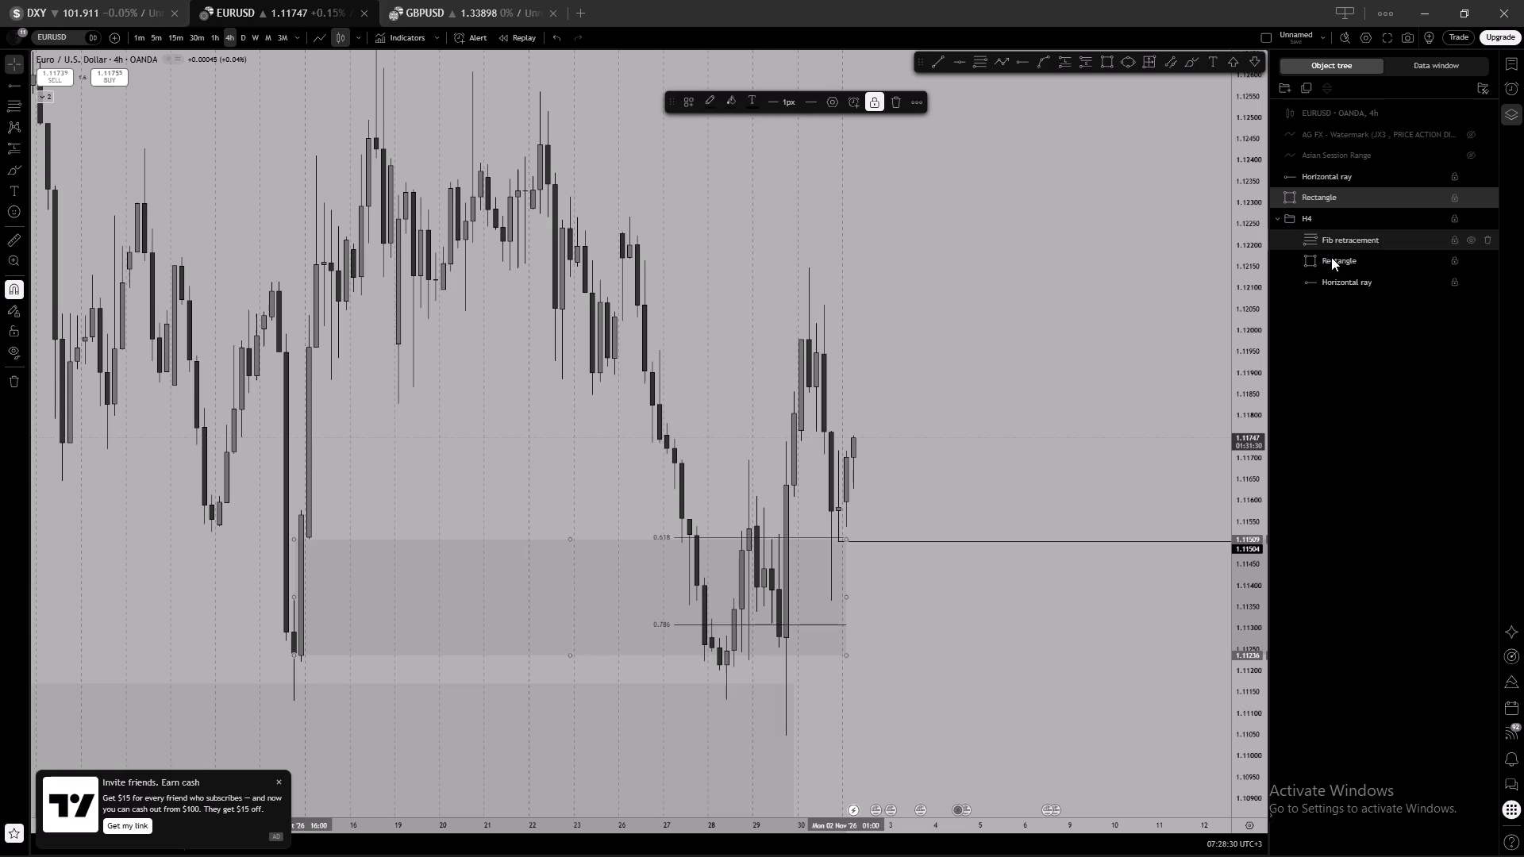
{"action": "left_click", "coordinate": [1411, 243], "text": "ctrl"}
{"action": "left_click", "coordinate": [1467, 240], "text": "ctrl"}
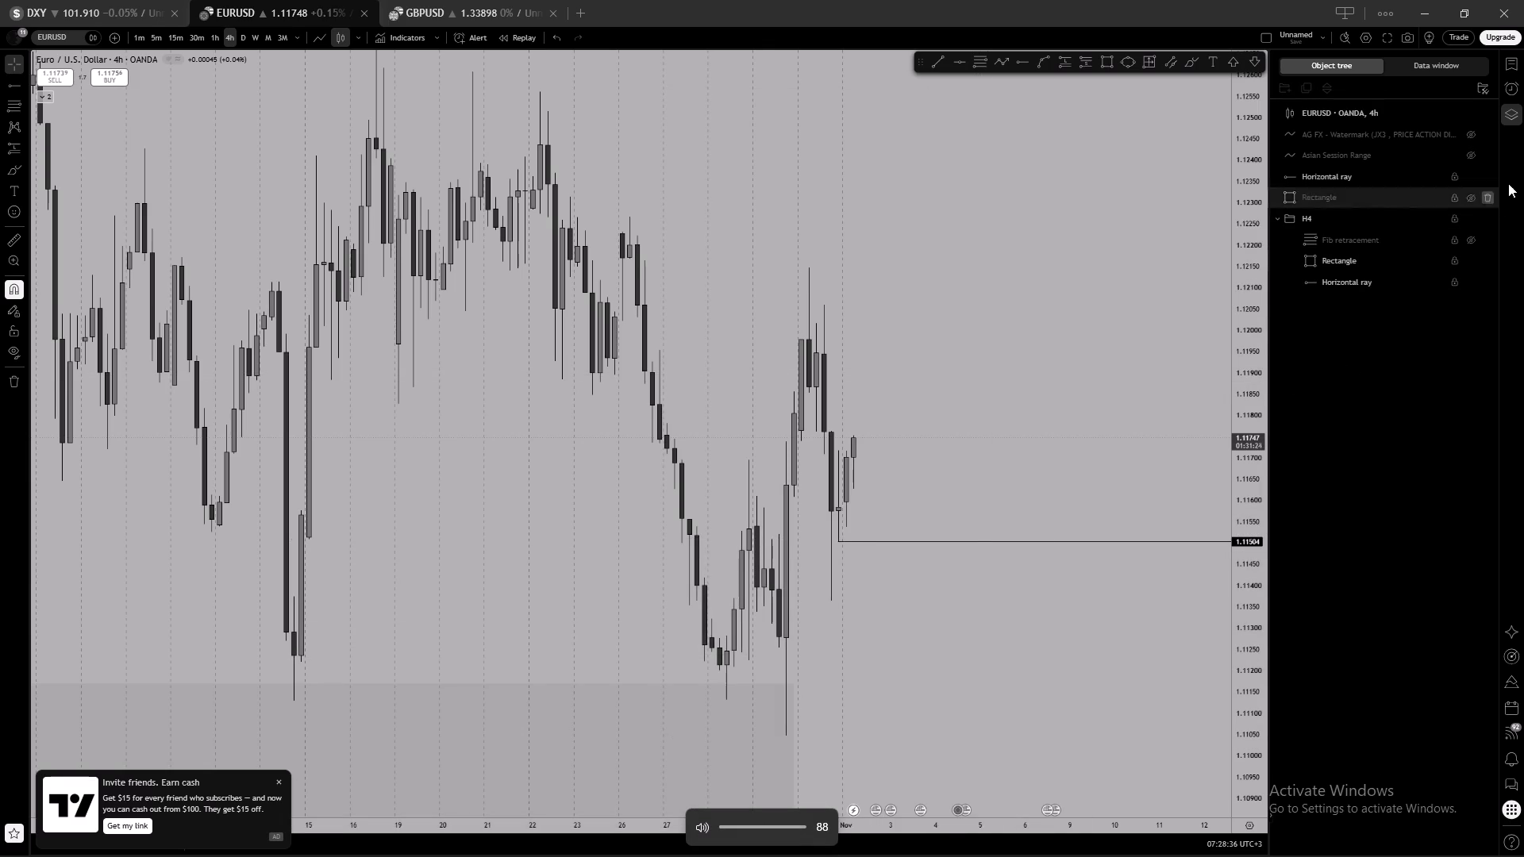
{"action": "left_click", "coordinate": [1277, 217]}
{"action": "left_click", "coordinate": [1072, 343]}
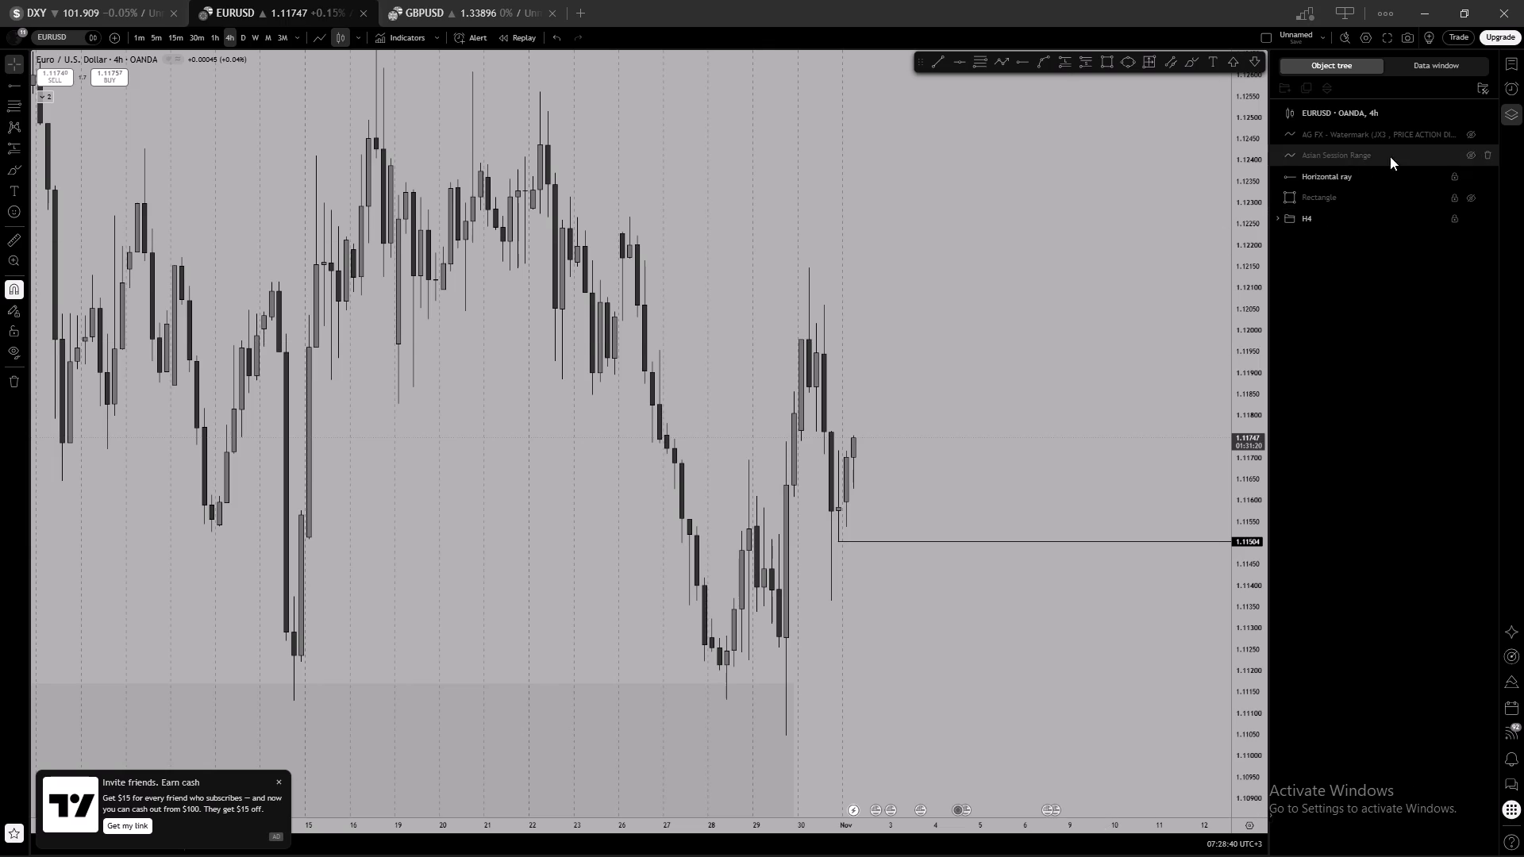
Show the hidden rectangle outside the H4 folder again and close the object tree.
{"action": "left_click", "coordinate": [1469, 194]}
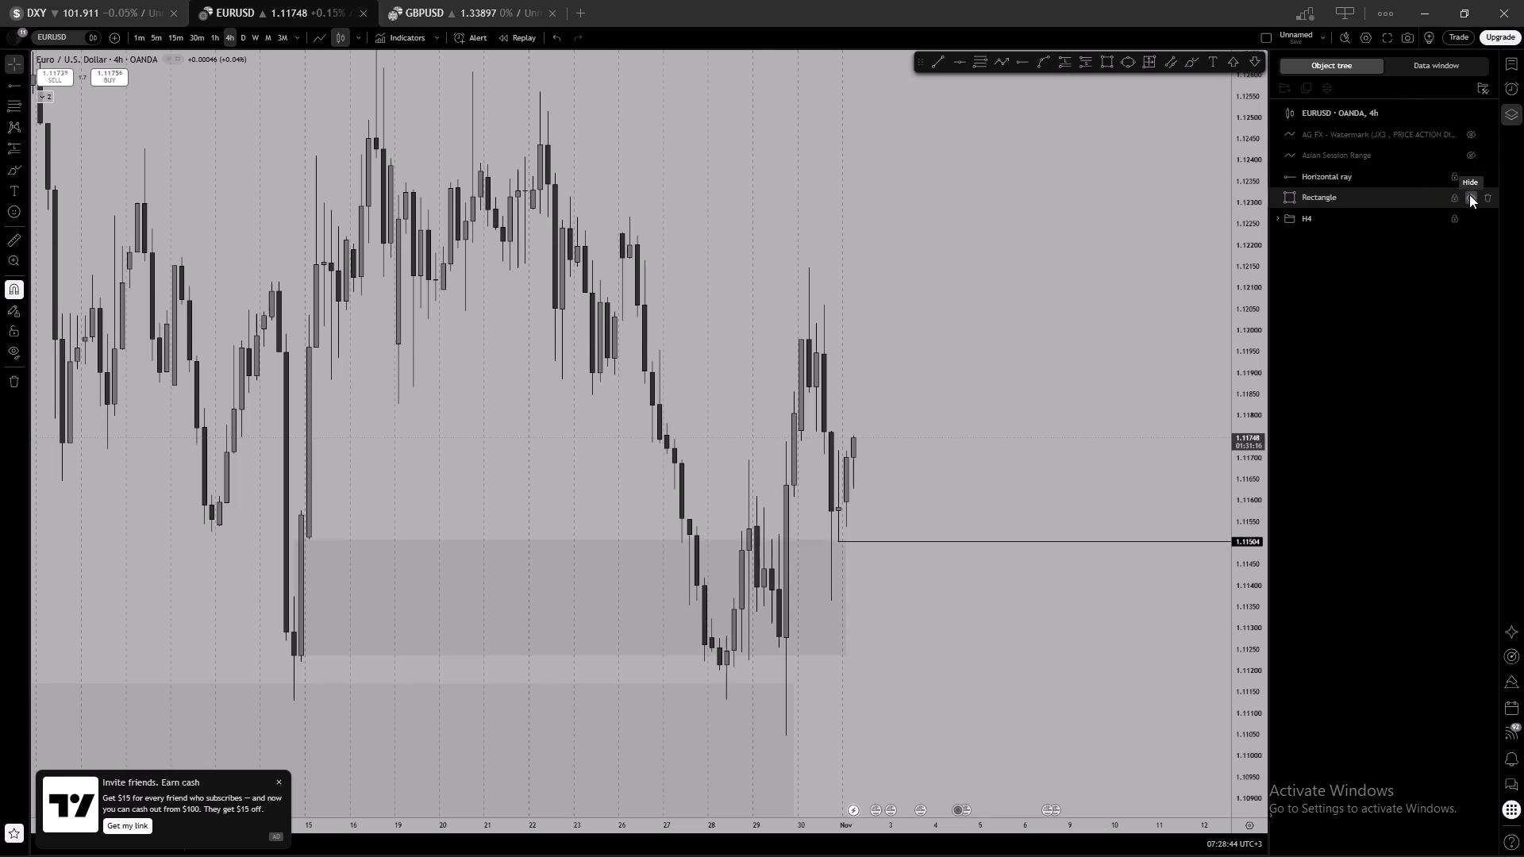
{"action": "scroll", "coordinate": [1119, 307], "scroll_direction": "up", "scroll_amount": 3}
{"action": "left_click_drag", "start_coordinate": [1096, 339], "coordinate": [1135, 323]}
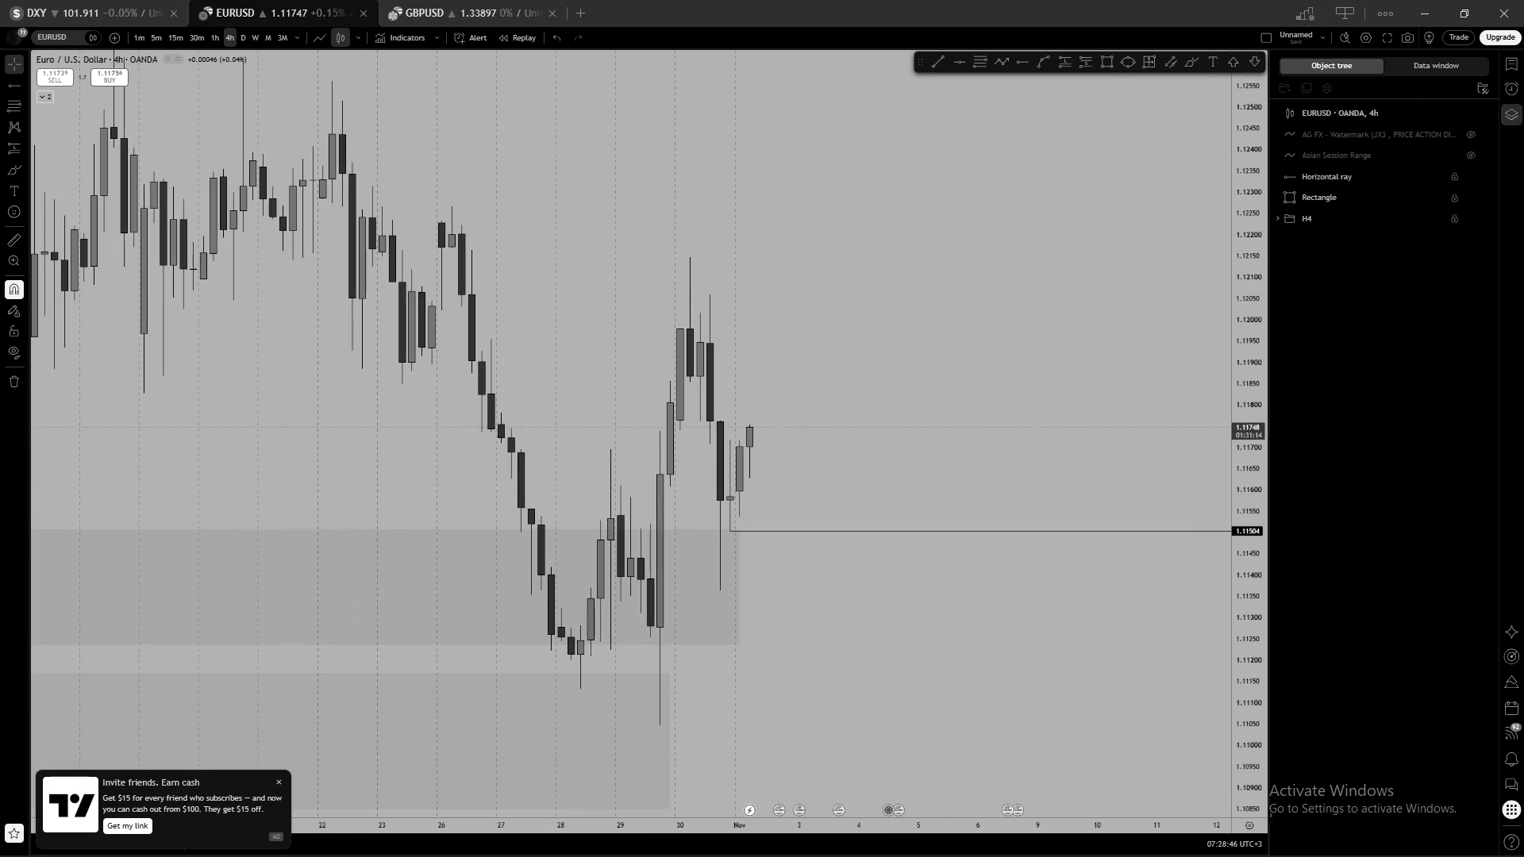
{"action": "left_click", "coordinate": [1511, 120]}
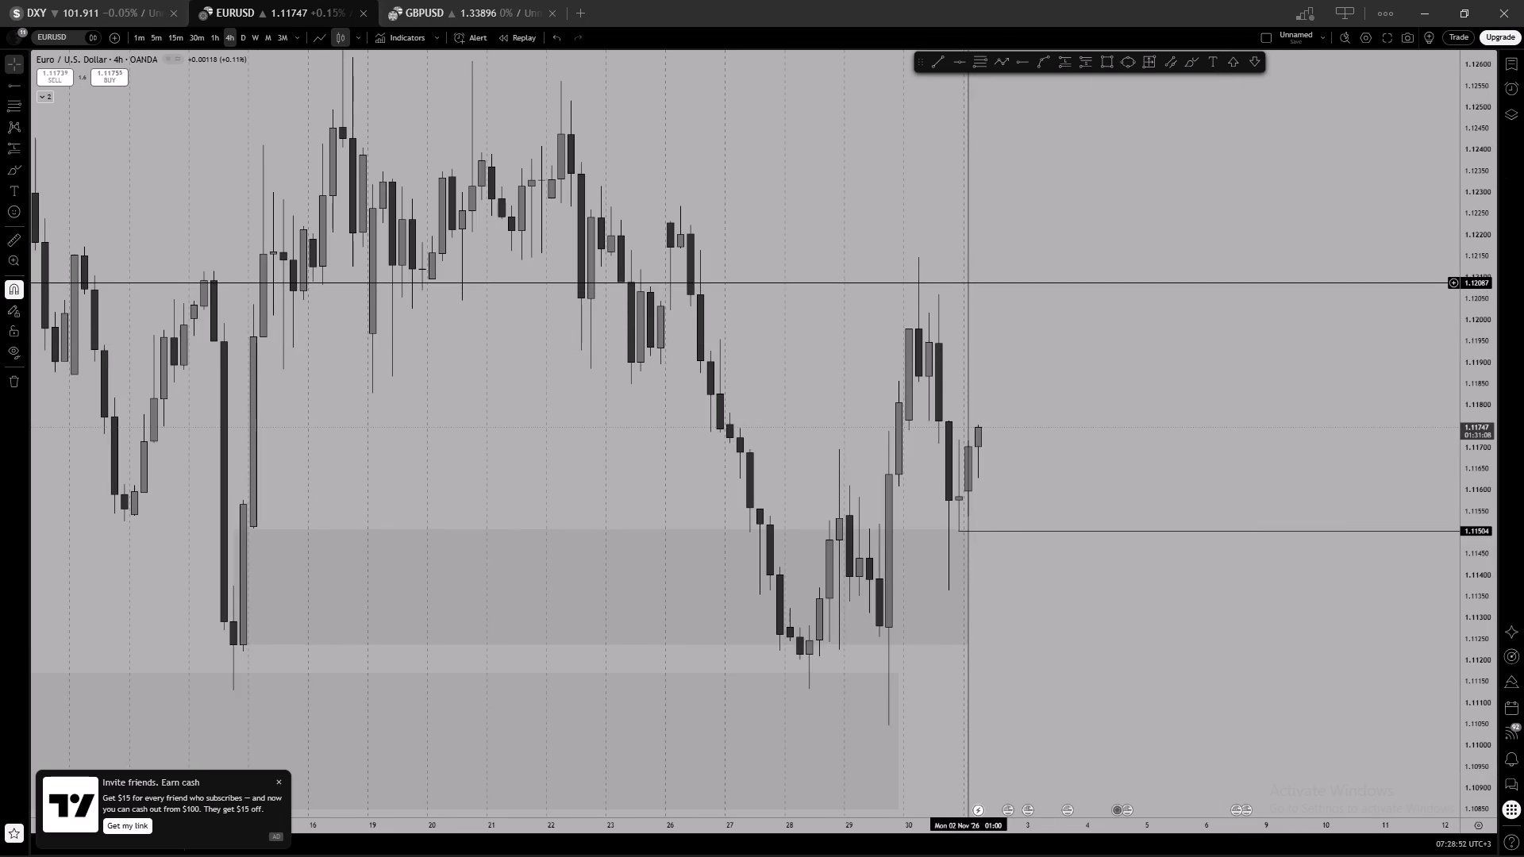
Compare EURUSD's price action around the 1.11504 ray and the shaded zones on the daily and 4-hour charts.
{"action": "left_click", "coordinate": [242, 40]}
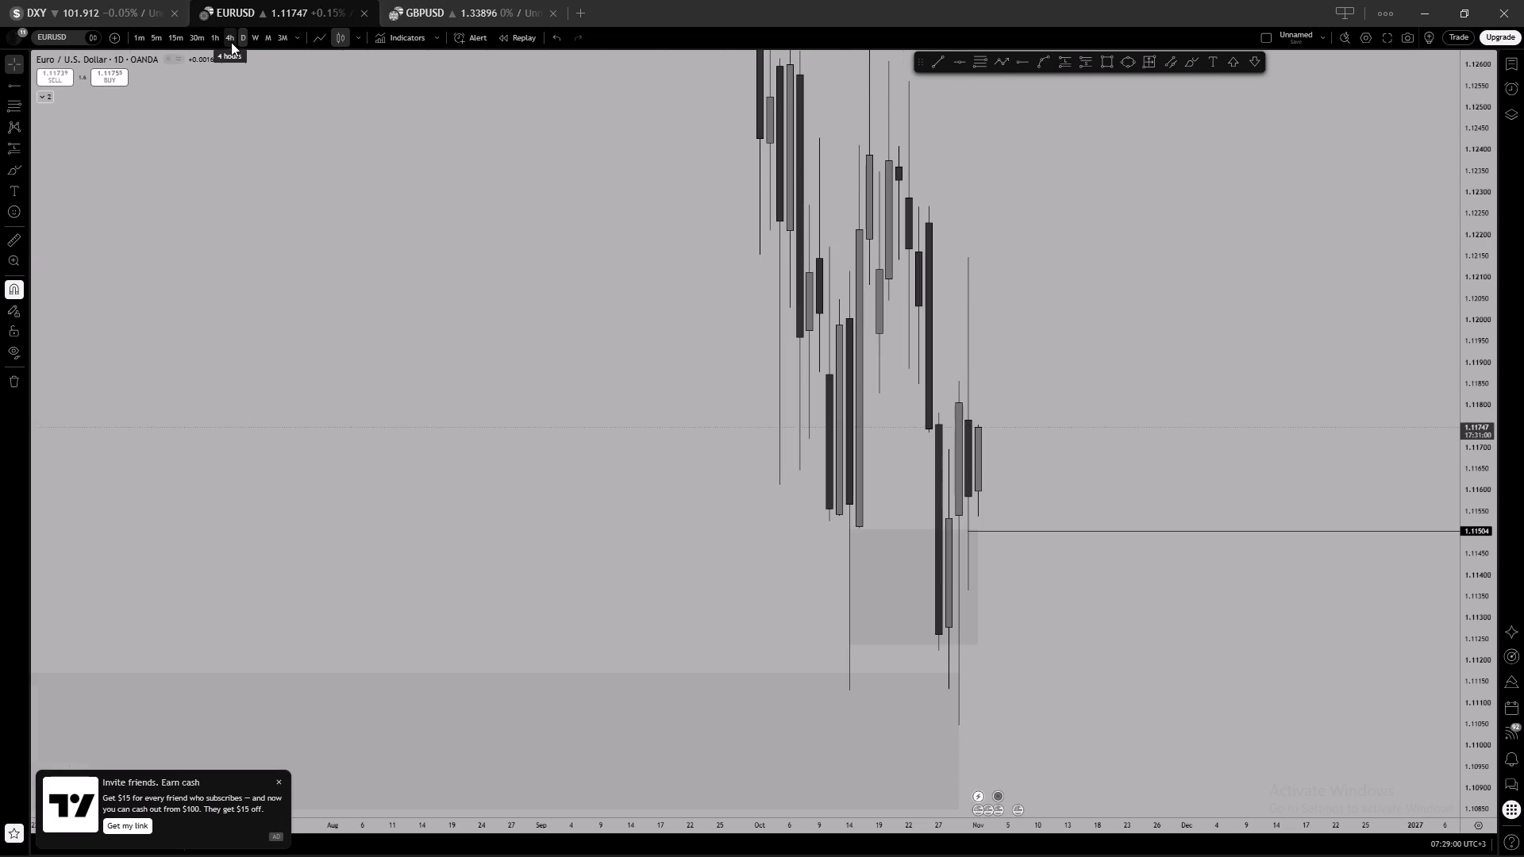
{"action": "scroll", "coordinate": [357, 61], "scroll_direction": "up", "scroll_amount": 2}
{"action": "scroll", "coordinate": [822, 306], "scroll_direction": "up", "scroll_amount": 1}
{"action": "left_click", "coordinate": [224, 33]}
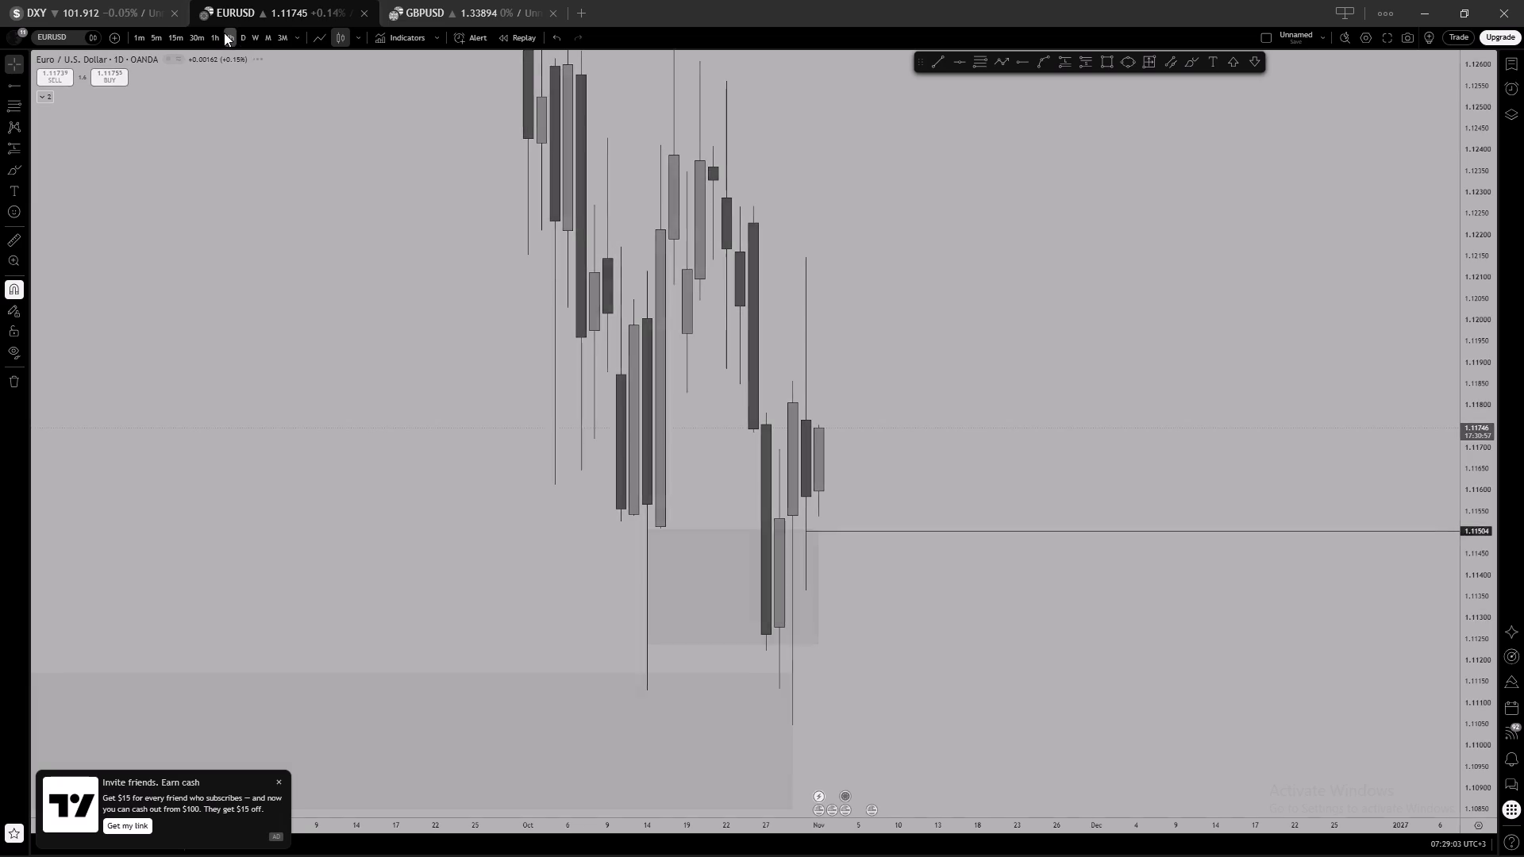
{"action": "scroll", "coordinate": [795, 198], "scroll_direction": "down", "scroll_amount": 6}
{"action": "left_click_drag", "start_coordinate": [1148, 214], "coordinate": [822, 168]}
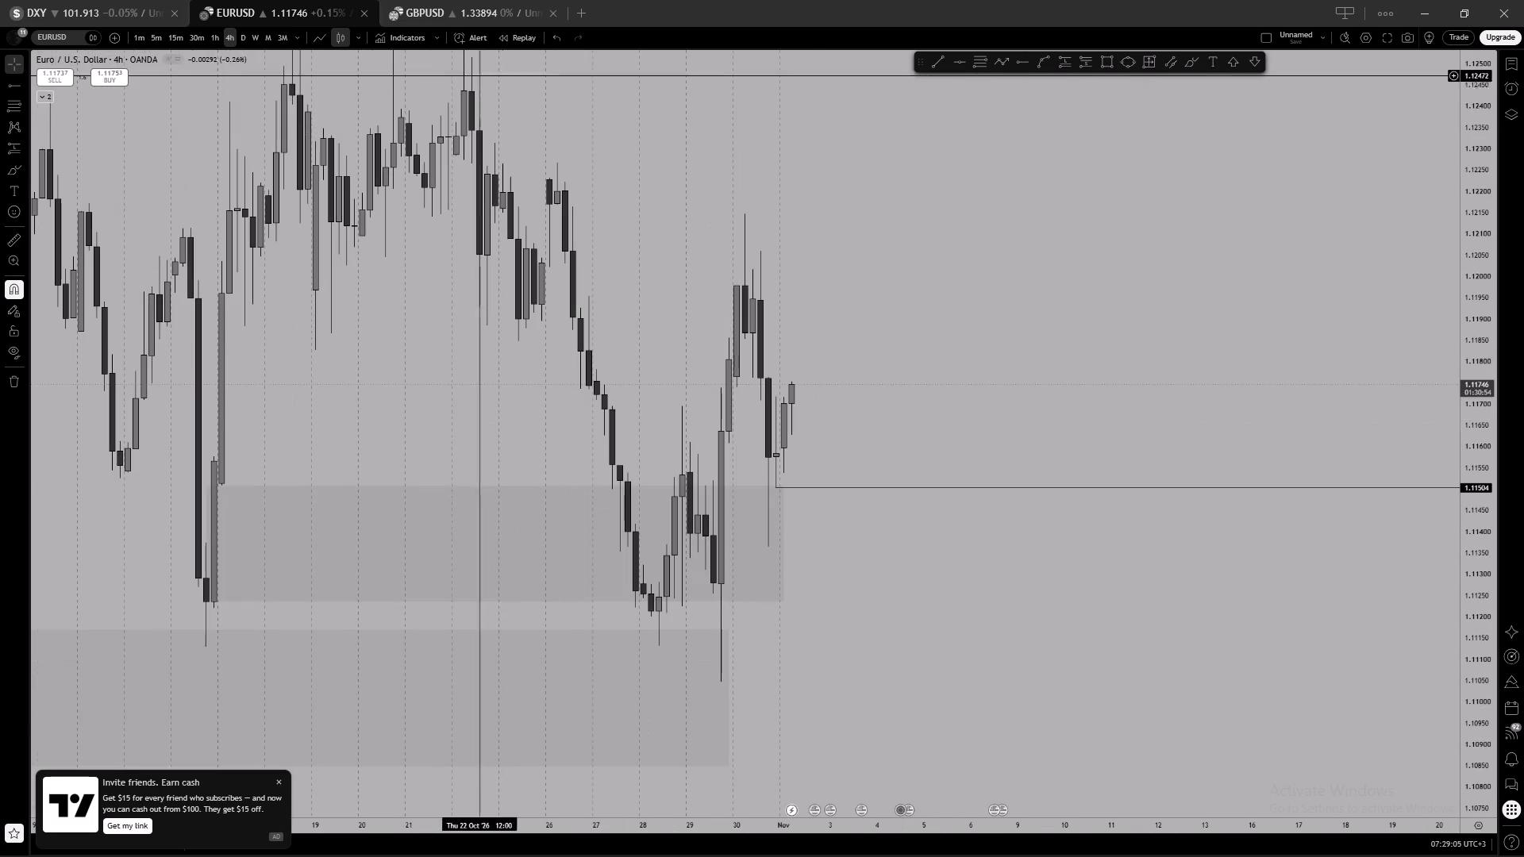
Examine EURUSD's price action around the 1.11504 ray on the 1-hour, 30-minute and 15-minute charts, and select the upper shaded zone.
{"action": "left_click", "coordinate": [216, 37]}
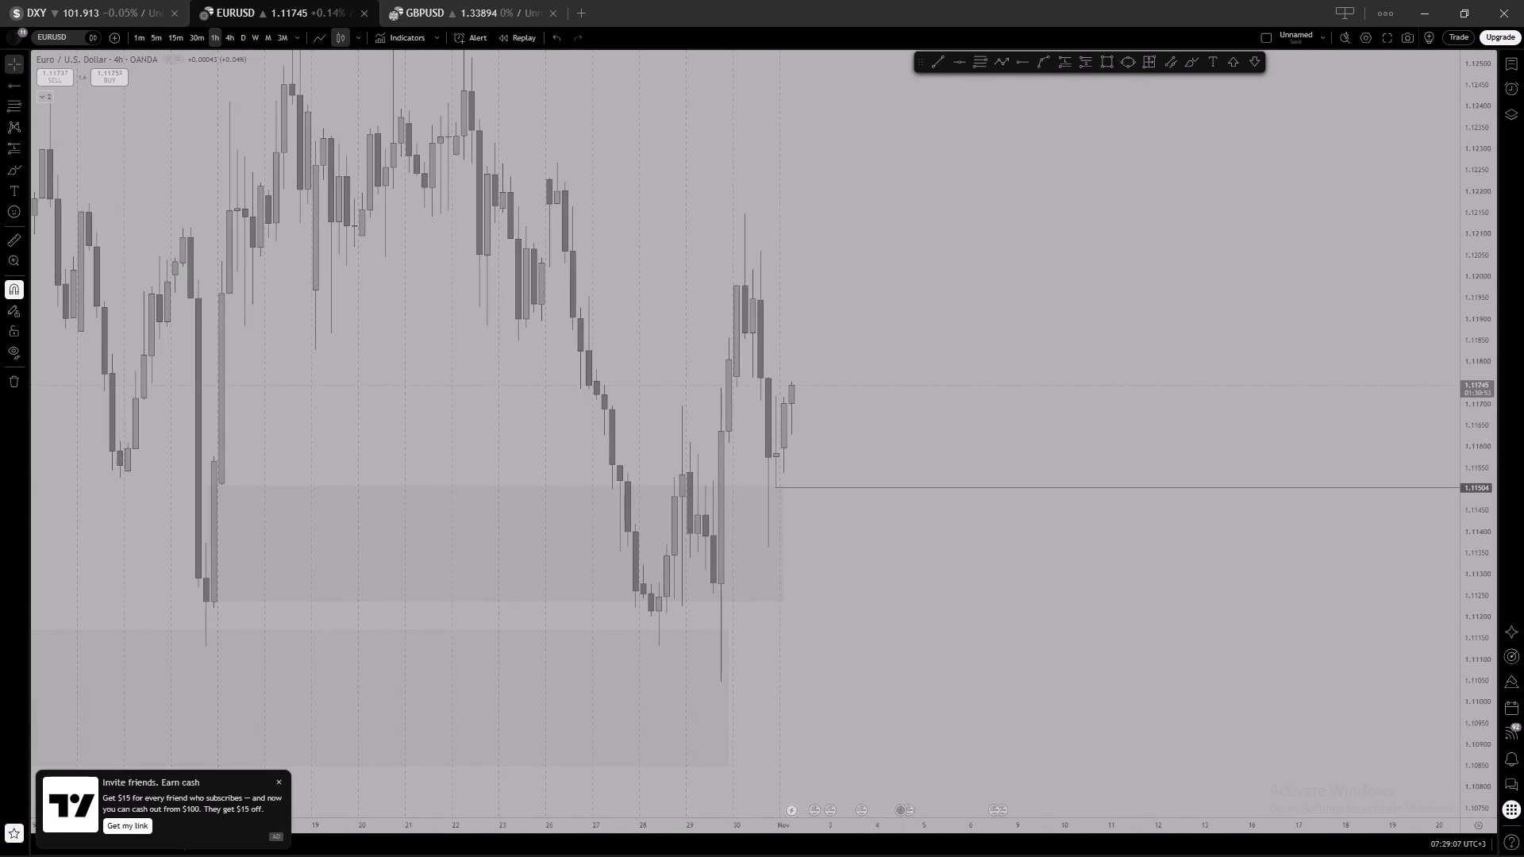
{"action": "scroll", "coordinate": [984, 288], "scroll_direction": "down", "scroll_amount": 5}
{"action": "scroll", "coordinate": [1099, 306], "scroll_direction": "down", "scroll_amount": 1}
{"action": "left_click_drag", "start_coordinate": [1254, 332], "coordinate": [1078, 355]}
{"action": "scroll", "coordinate": [1003, 359], "scroll_direction": "up", "scroll_amount": 2}
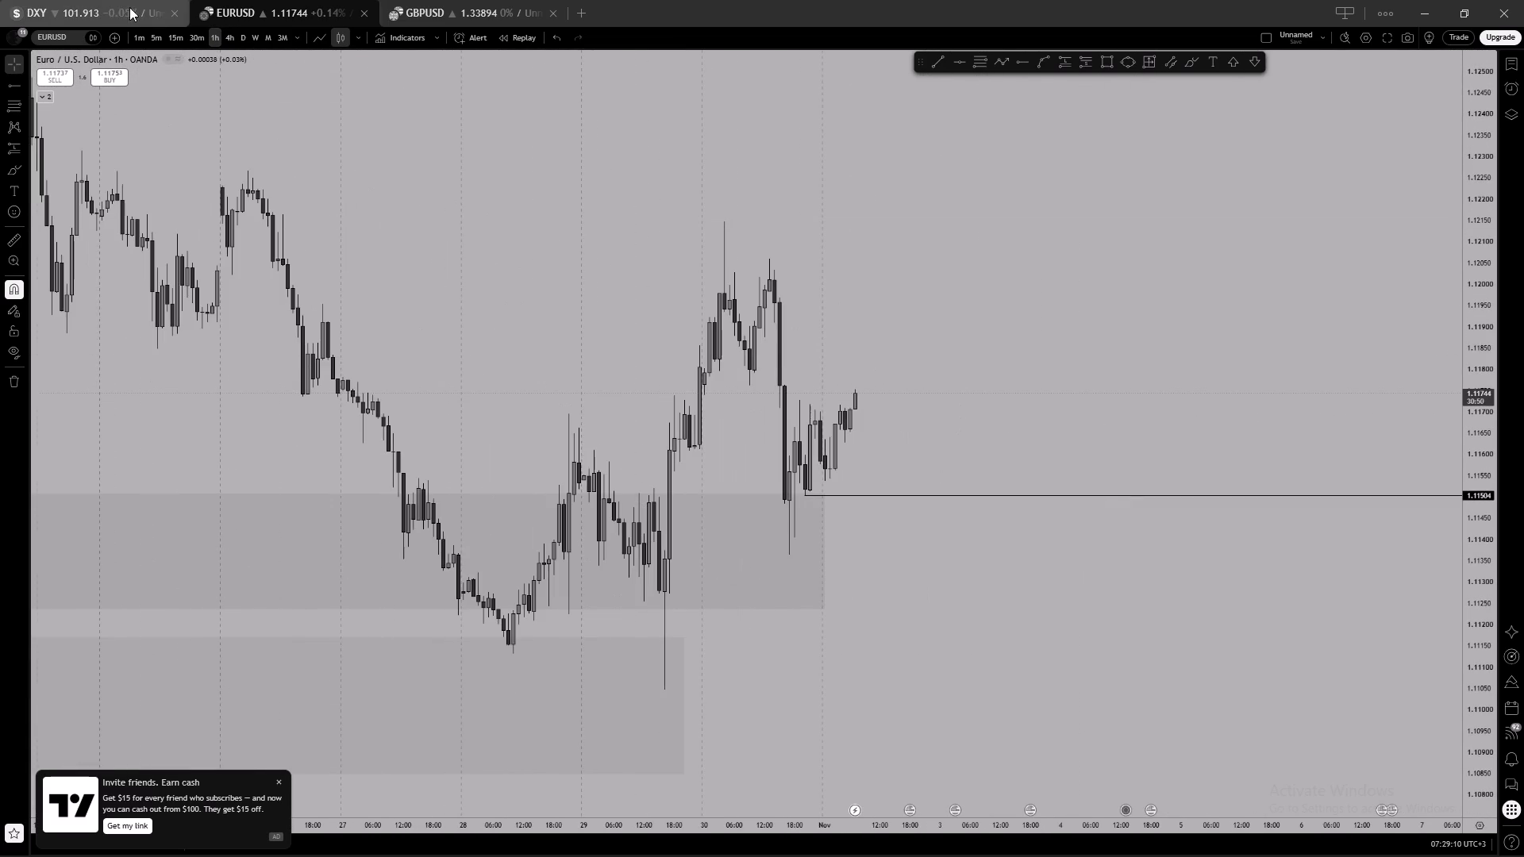
{"action": "left_click", "coordinate": [197, 34]}
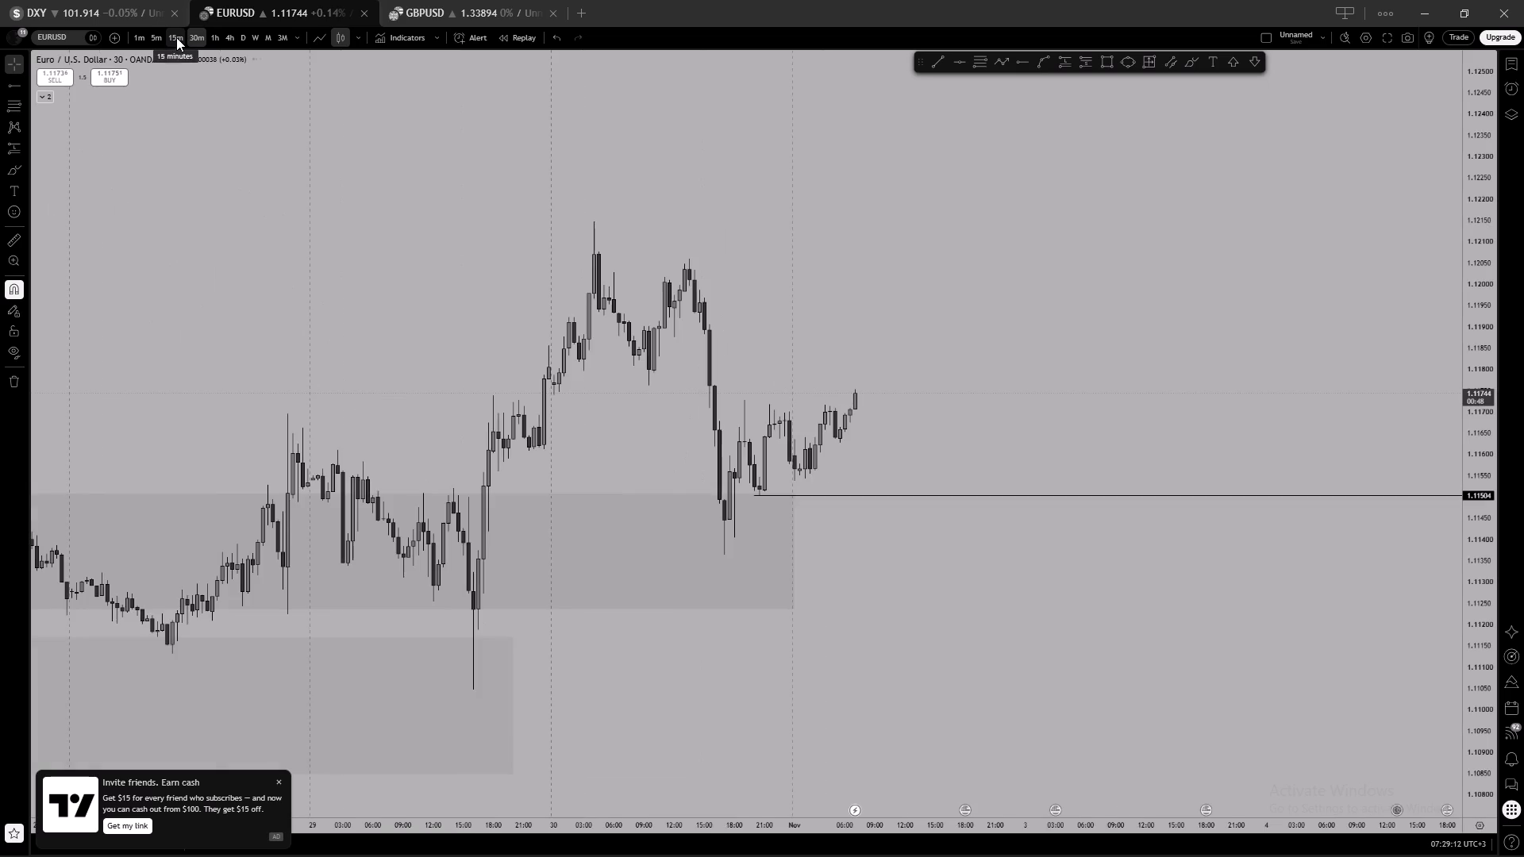
{"action": "left_click", "coordinate": [176, 37]}
{"action": "scroll", "coordinate": [808, 246], "scroll_direction": "down", "scroll_amount": 5}
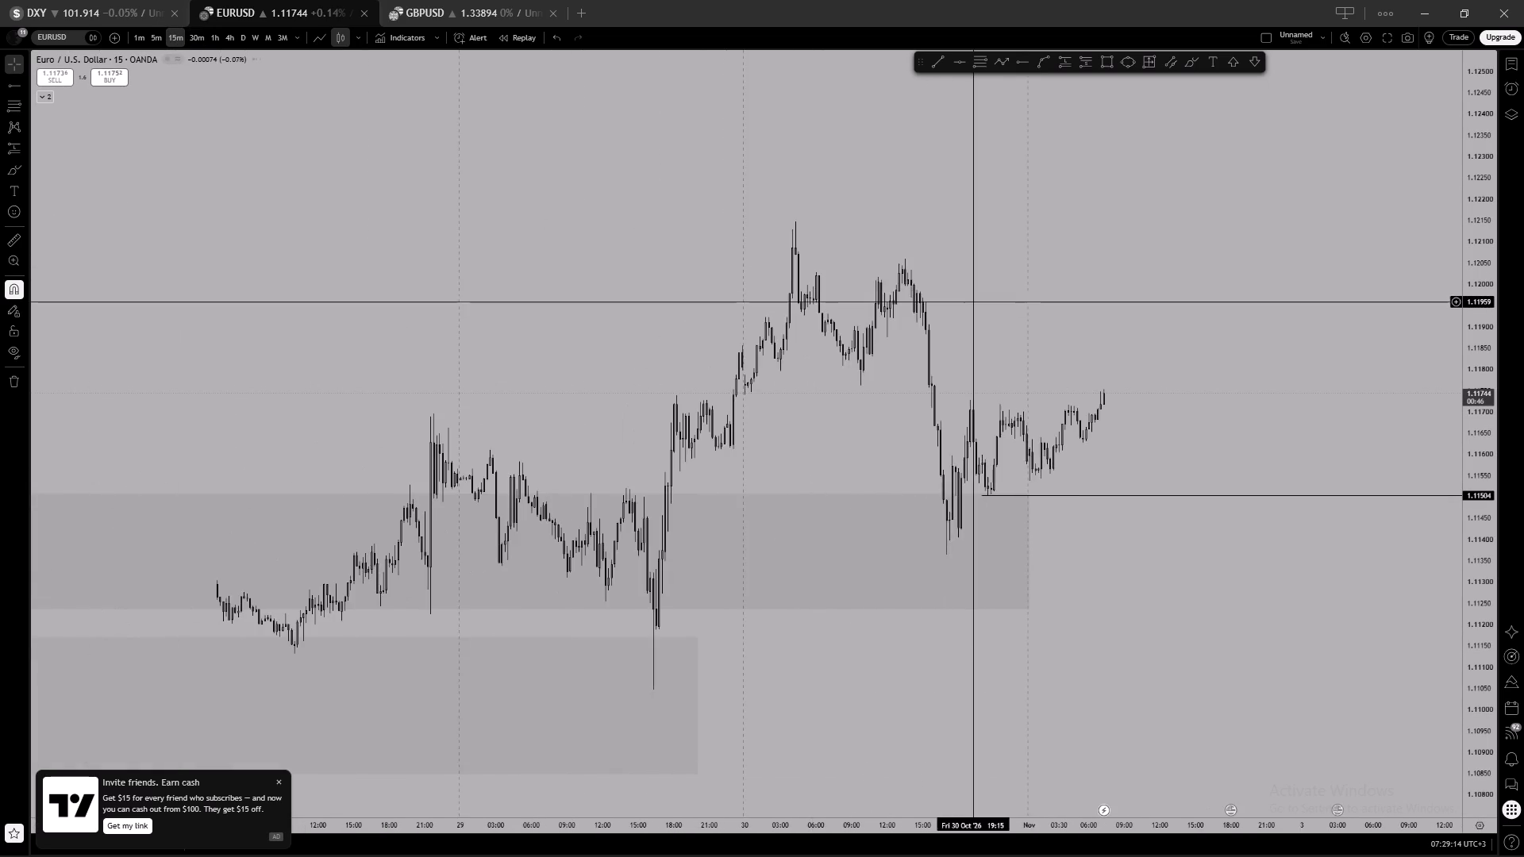
{"action": "scroll", "coordinate": [973, 302], "scroll_direction": "up", "scroll_amount": 3}
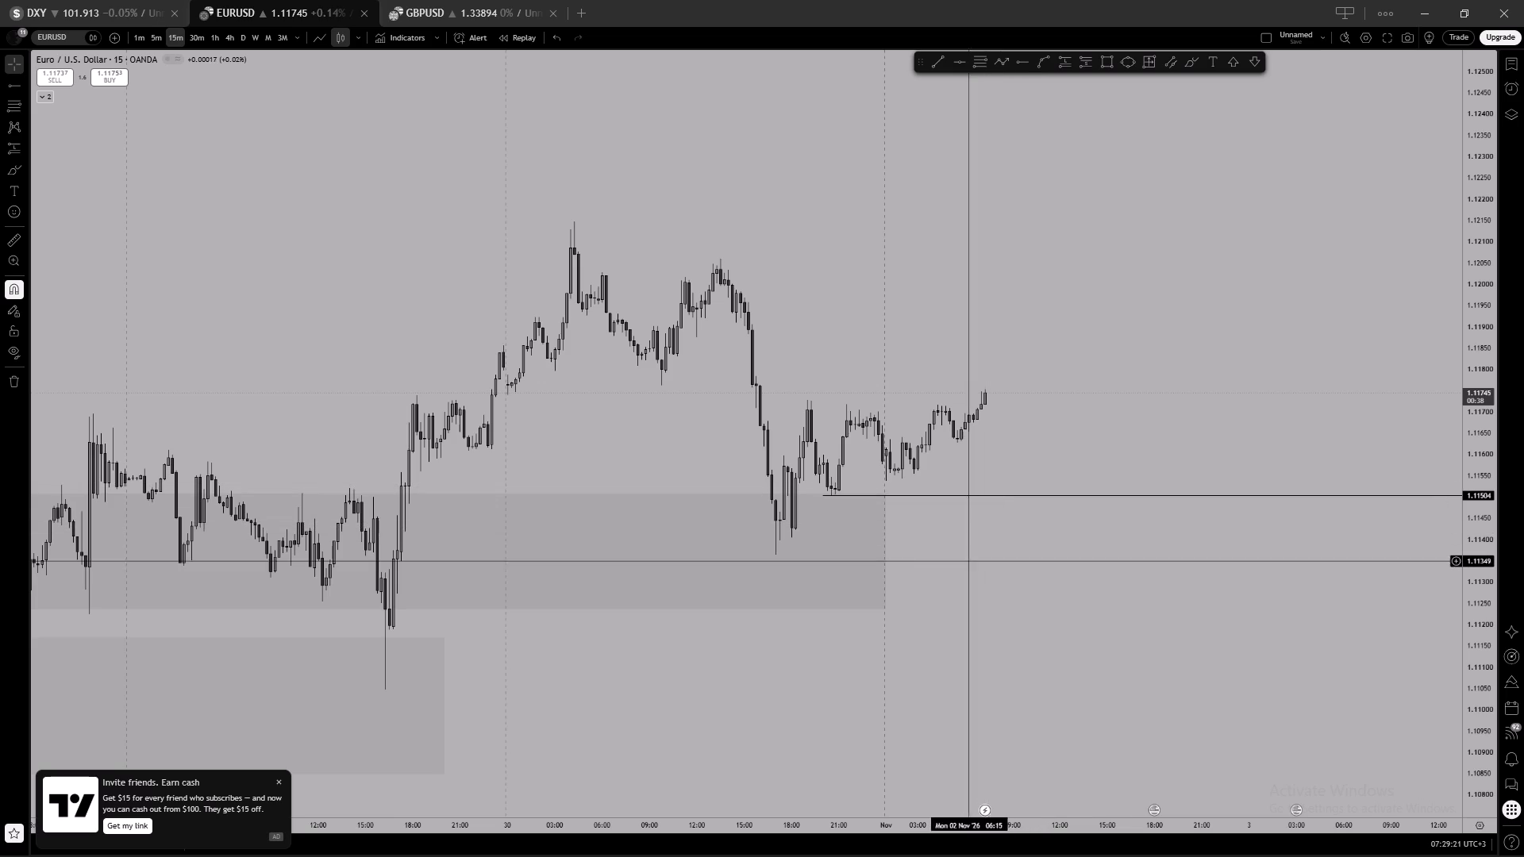
{"action": "left_click", "coordinate": [888, 554]}
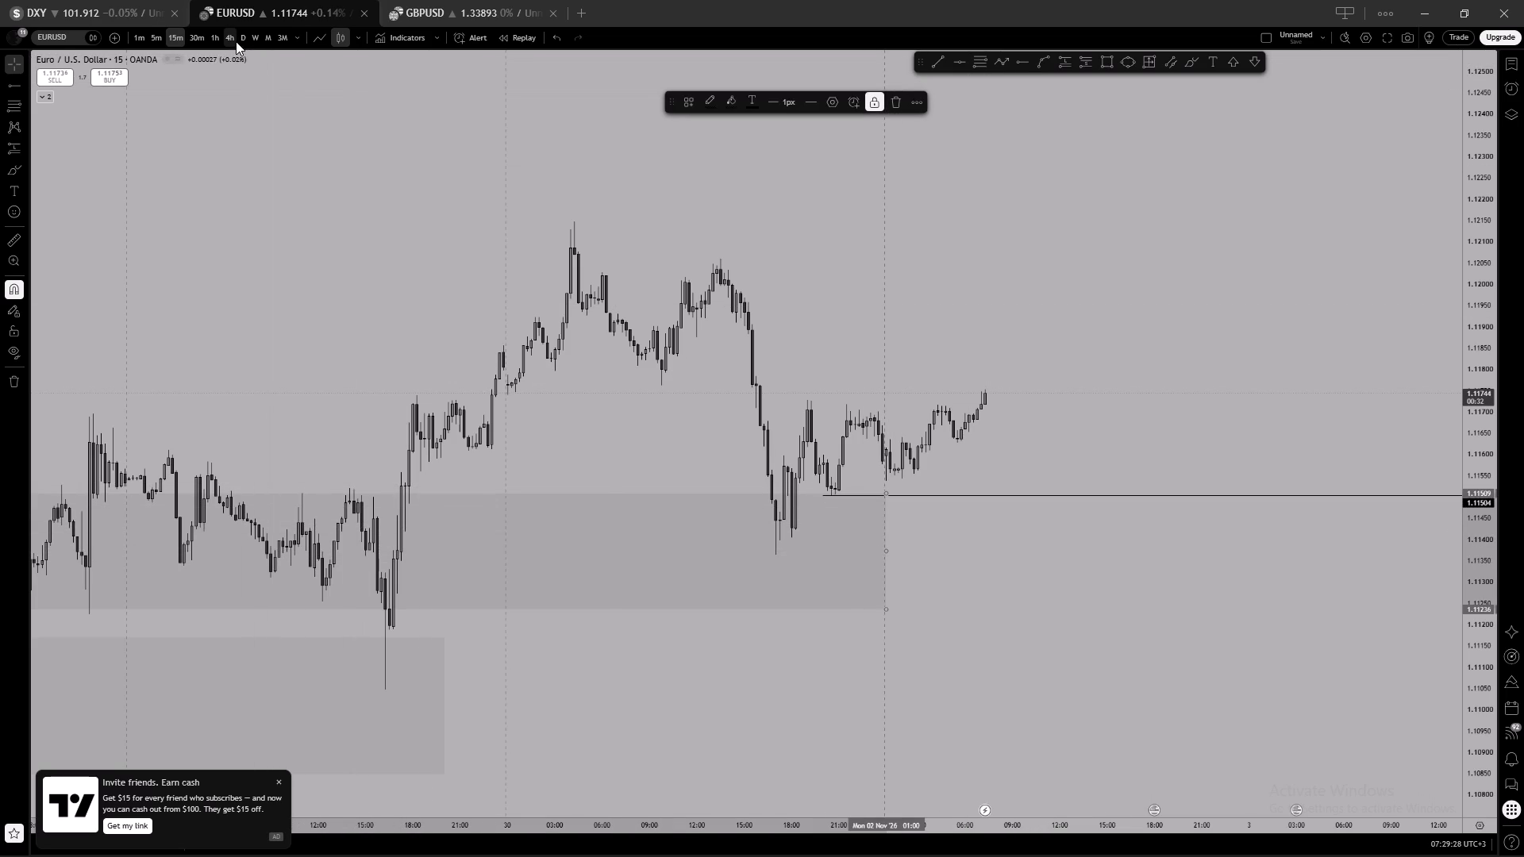
Examine EURUSD's price action on the 1-hour chart and on the 4-hour chart over a wider range, including the 1.12855 ray.
{"action": "left_click", "coordinate": [210, 38]}
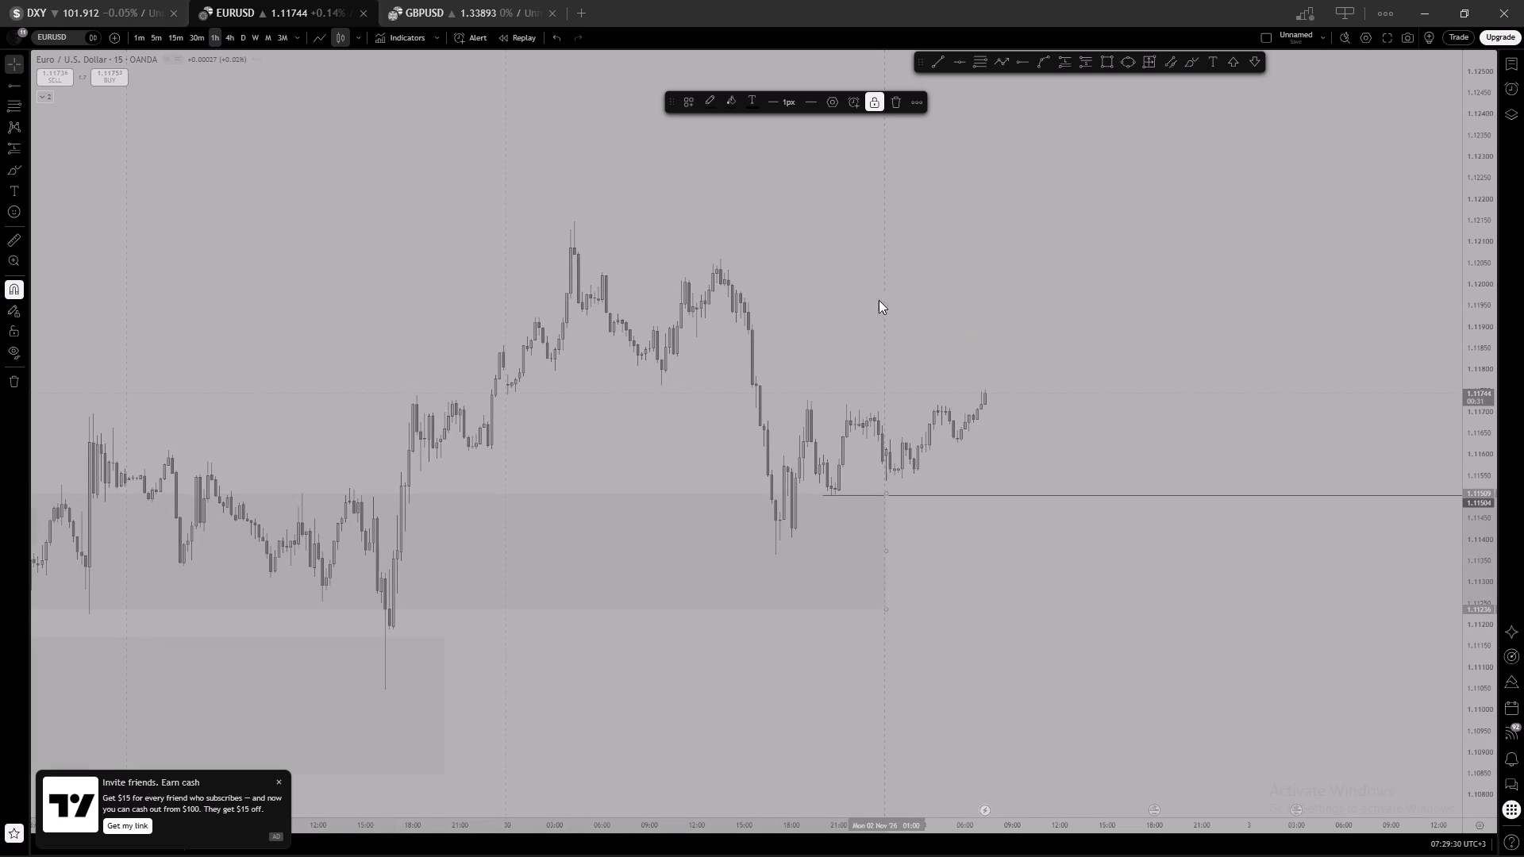
{"action": "scroll", "coordinate": [1010, 329], "scroll_direction": "up", "scroll_amount": 4}
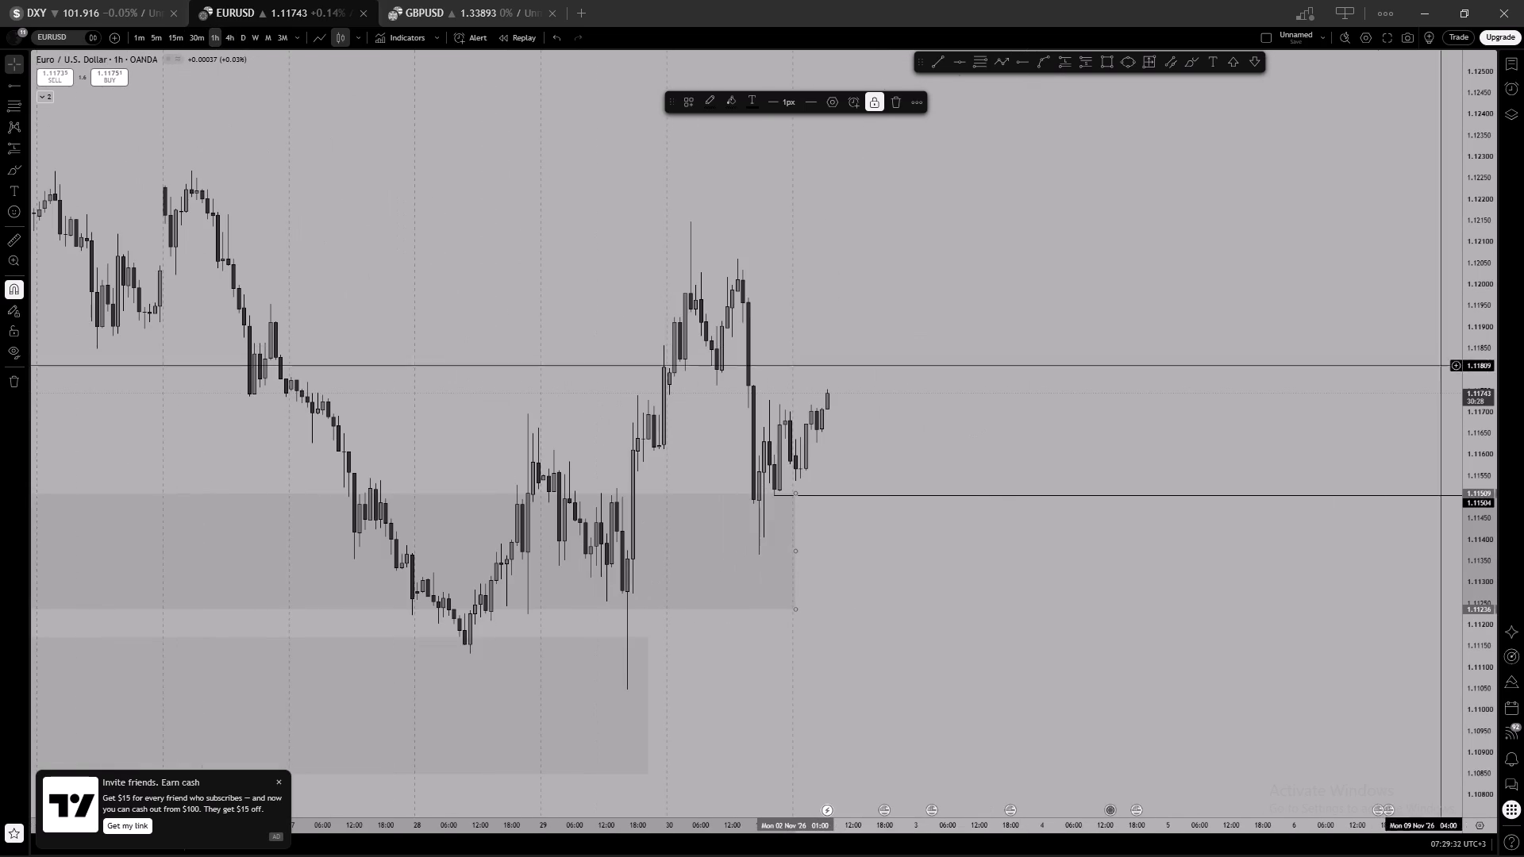
{"action": "double_click", "coordinate": [221, 35]}
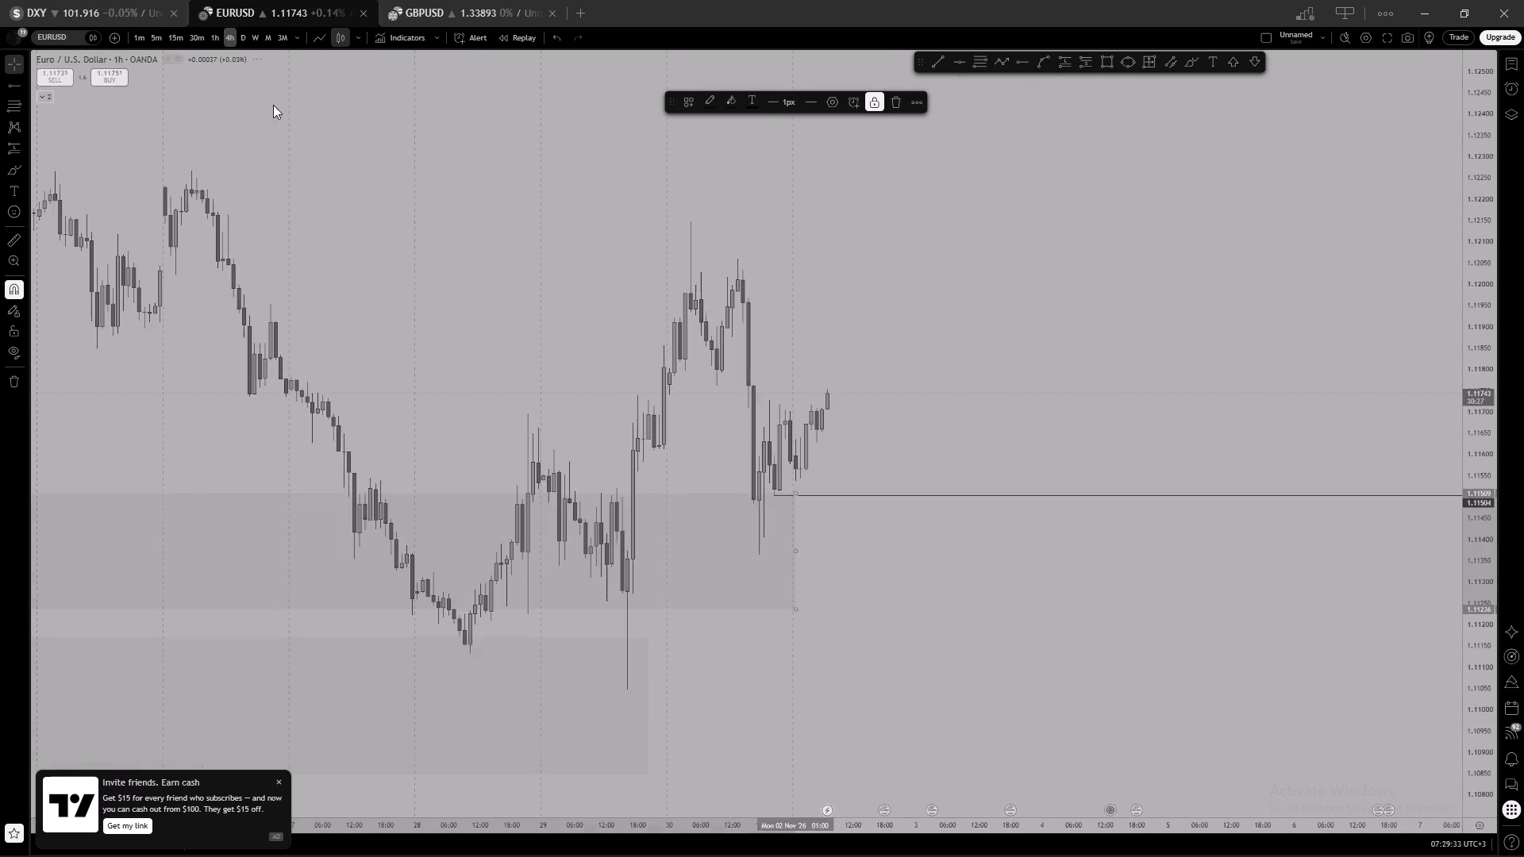
{"action": "scroll", "coordinate": [972, 336], "scroll_direction": "up", "scroll_amount": 3}
{"action": "left_click_drag", "start_coordinate": [890, 384], "coordinate": [1330, 375]}
{"action": "scroll", "coordinate": [1472, 427], "scroll_direction": "down", "scroll_amount": 3}
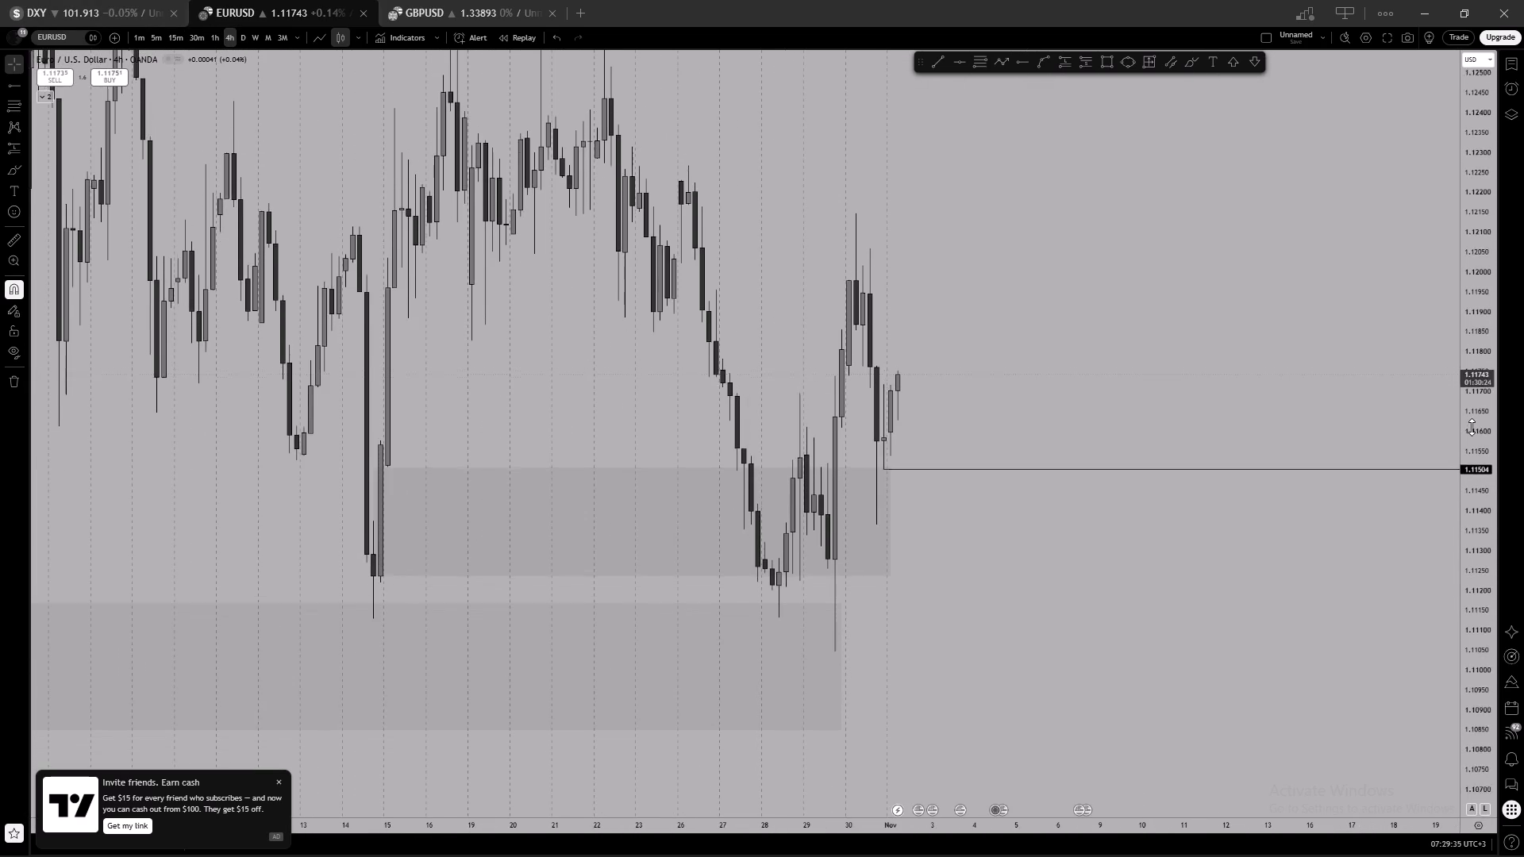
{"action": "scroll", "coordinate": [1472, 427], "scroll_direction": "down", "scroll_amount": 11}
{"action": "scroll", "coordinate": [1087, 317], "scroll_direction": "down", "scroll_amount": 3}
{"action": "left_click_drag", "start_coordinate": [1172, 290], "coordinate": [1192, 370]}
{"action": "scroll", "coordinate": [1167, 358], "scroll_direction": "up", "scroll_amount": 3}
{"action": "left_click_drag", "start_coordinate": [1167, 358], "coordinate": [1253, 414]}
{"action": "scroll", "coordinate": [1472, 438], "scroll_direction": "down", "scroll_amount": 5}
{"action": "left_click", "coordinate": [1197, 371]}
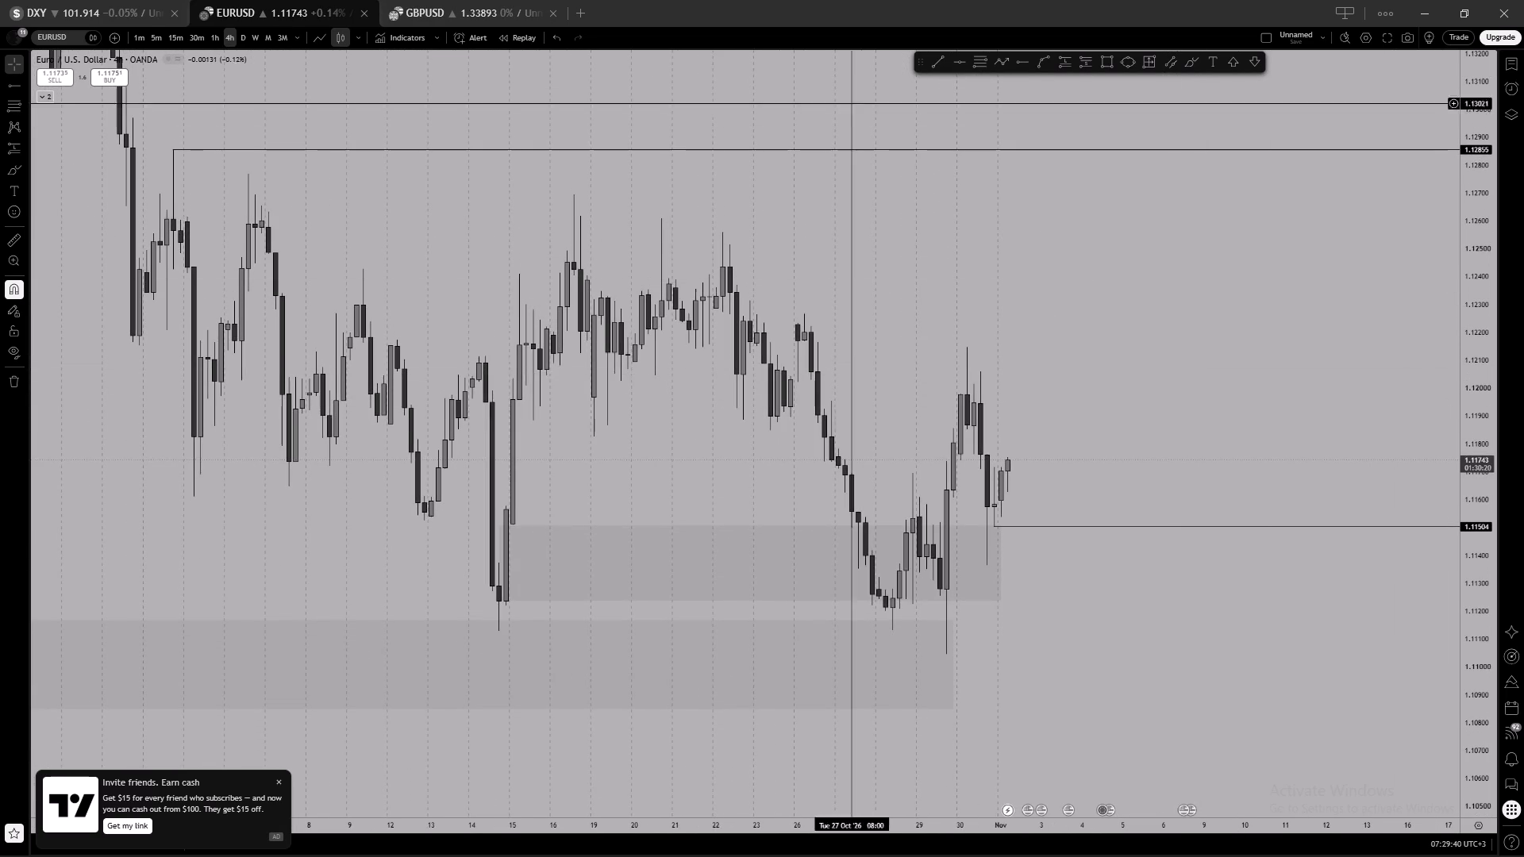
Switch to the GBPUSD chart and compare its price action around the 1.34004 ray on the daily and 4-hour timeframes.
{"action": "left_click", "coordinate": [487, 13]}
{"action": "left_click", "coordinate": [733, 586]}
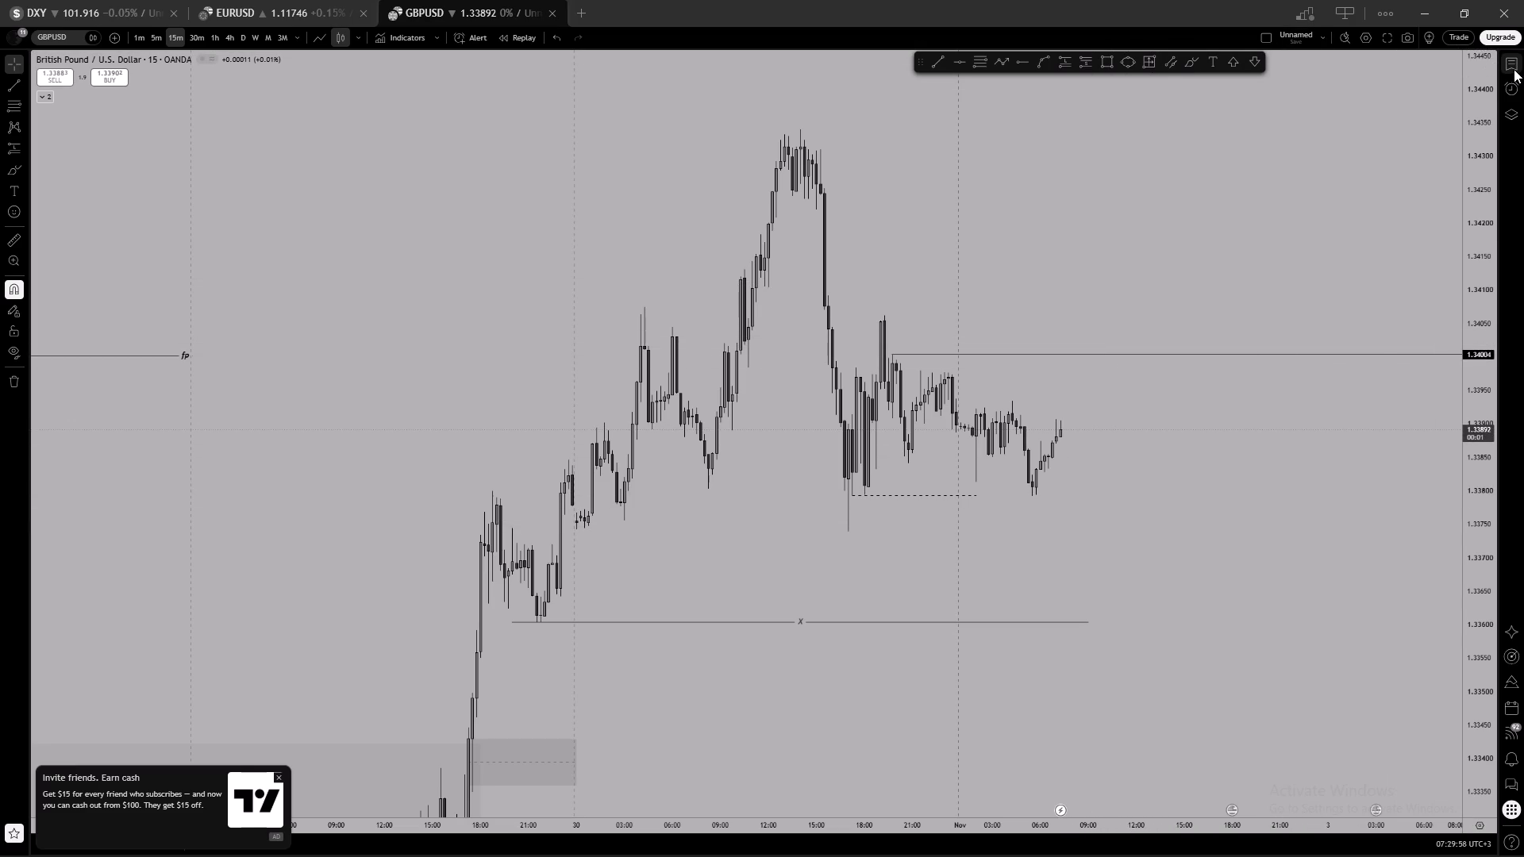
{"action": "left_click", "coordinate": [245, 40]}
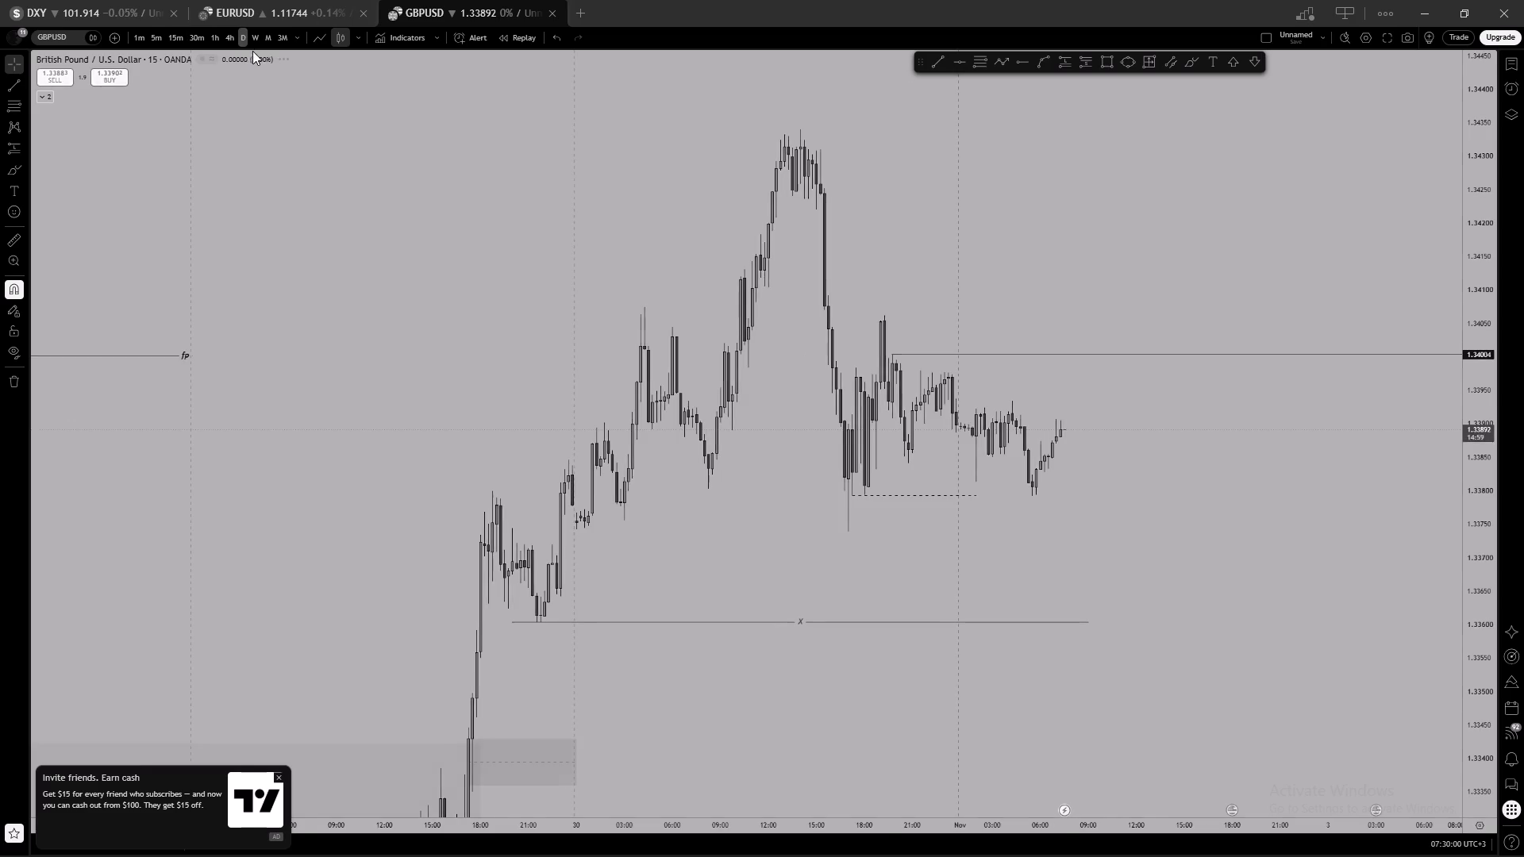
{"action": "scroll", "coordinate": [1063, 407], "scroll_direction": "up", "scroll_amount": 7}
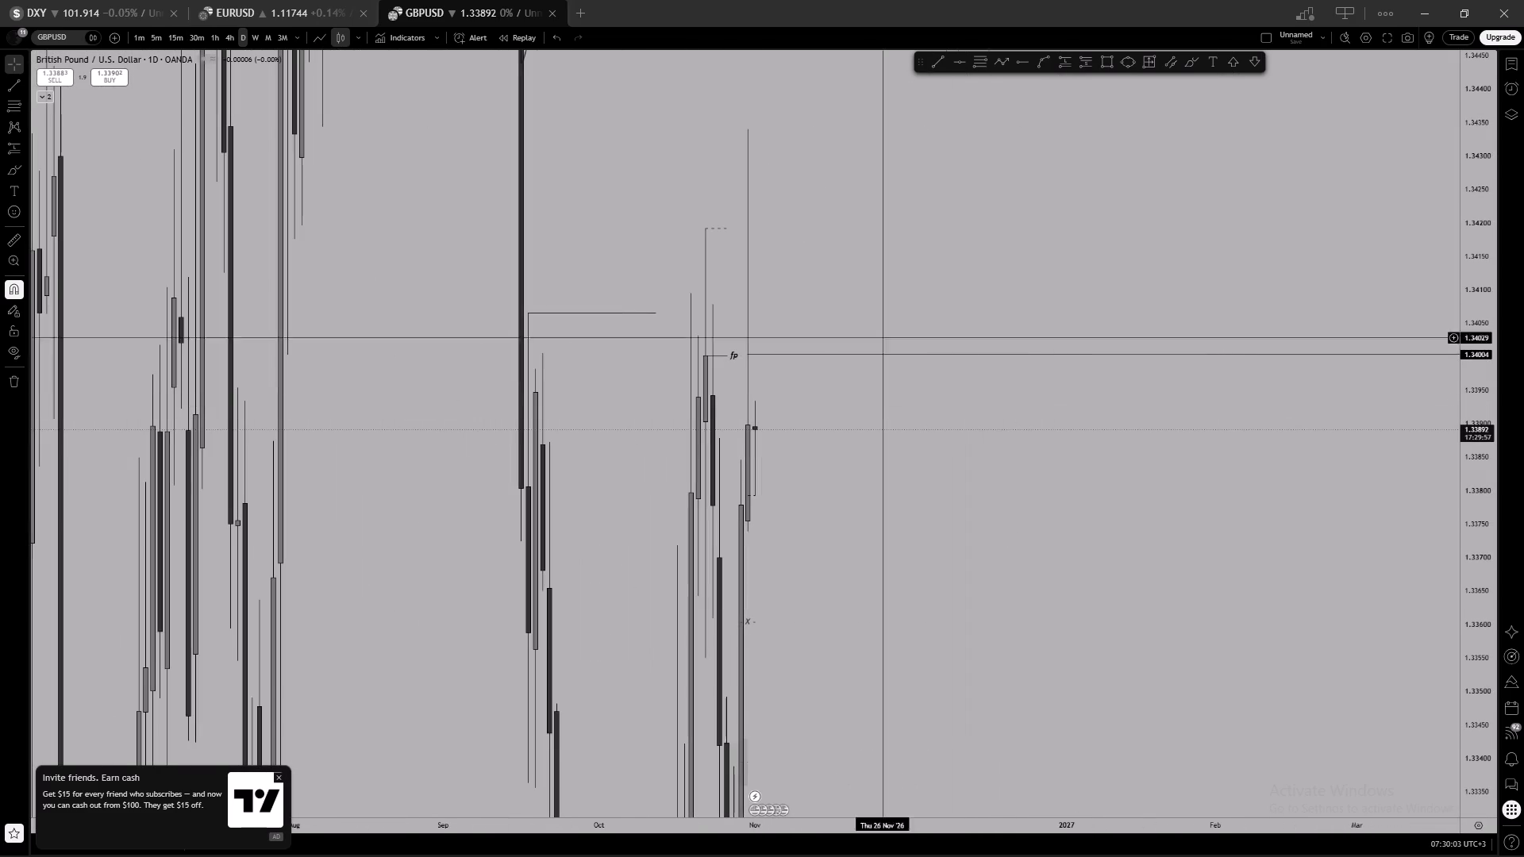
{"action": "left_click", "coordinate": [225, 40]}
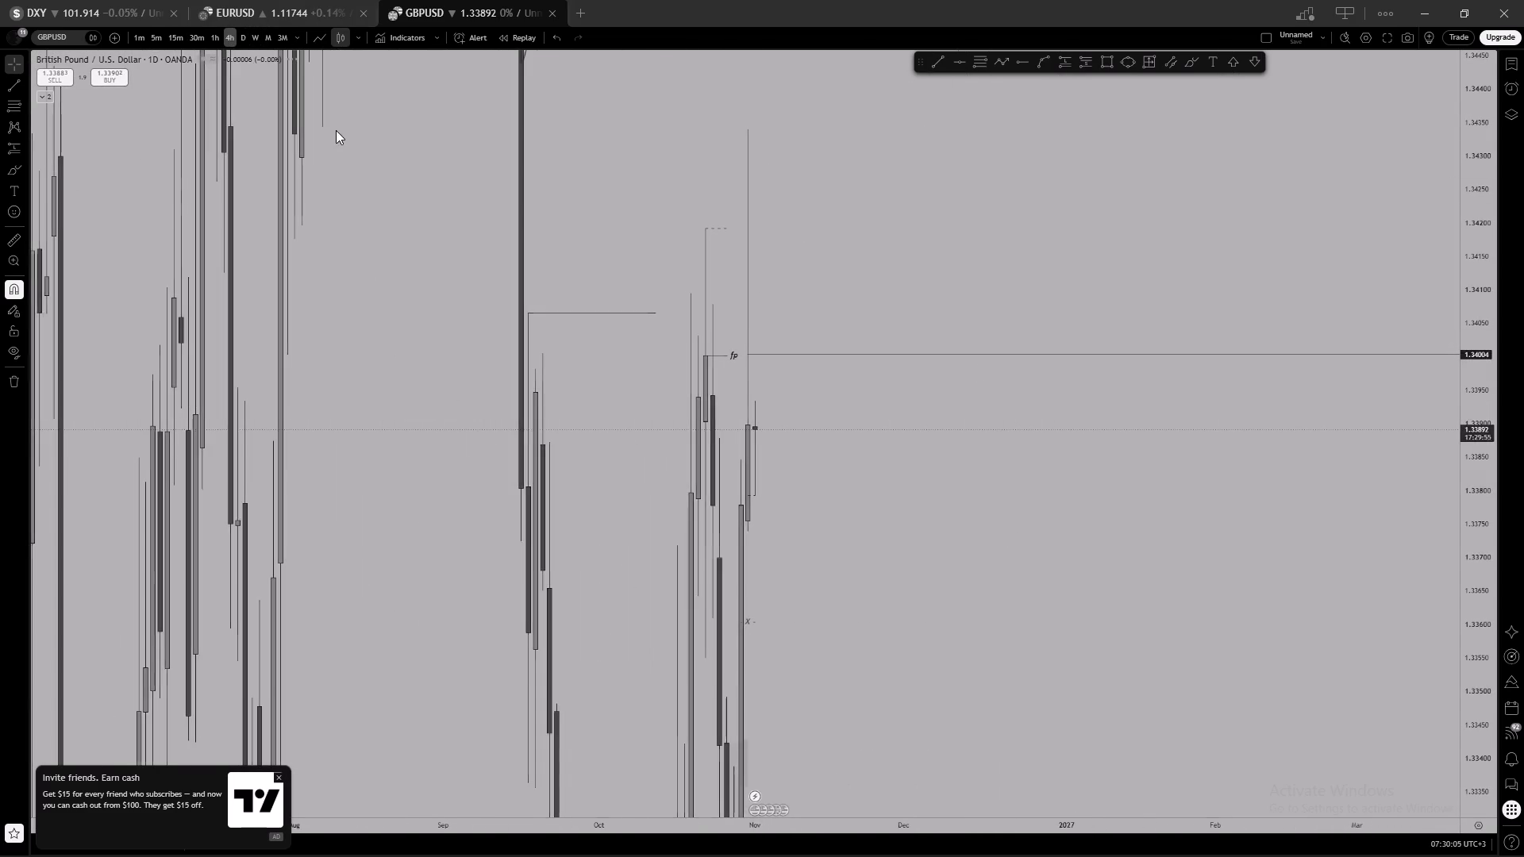
{"action": "scroll", "coordinate": [979, 386], "scroll_direction": "up", "scroll_amount": 3}
{"action": "left_click_drag", "start_coordinate": [607, 415], "coordinate": [668, 409]}
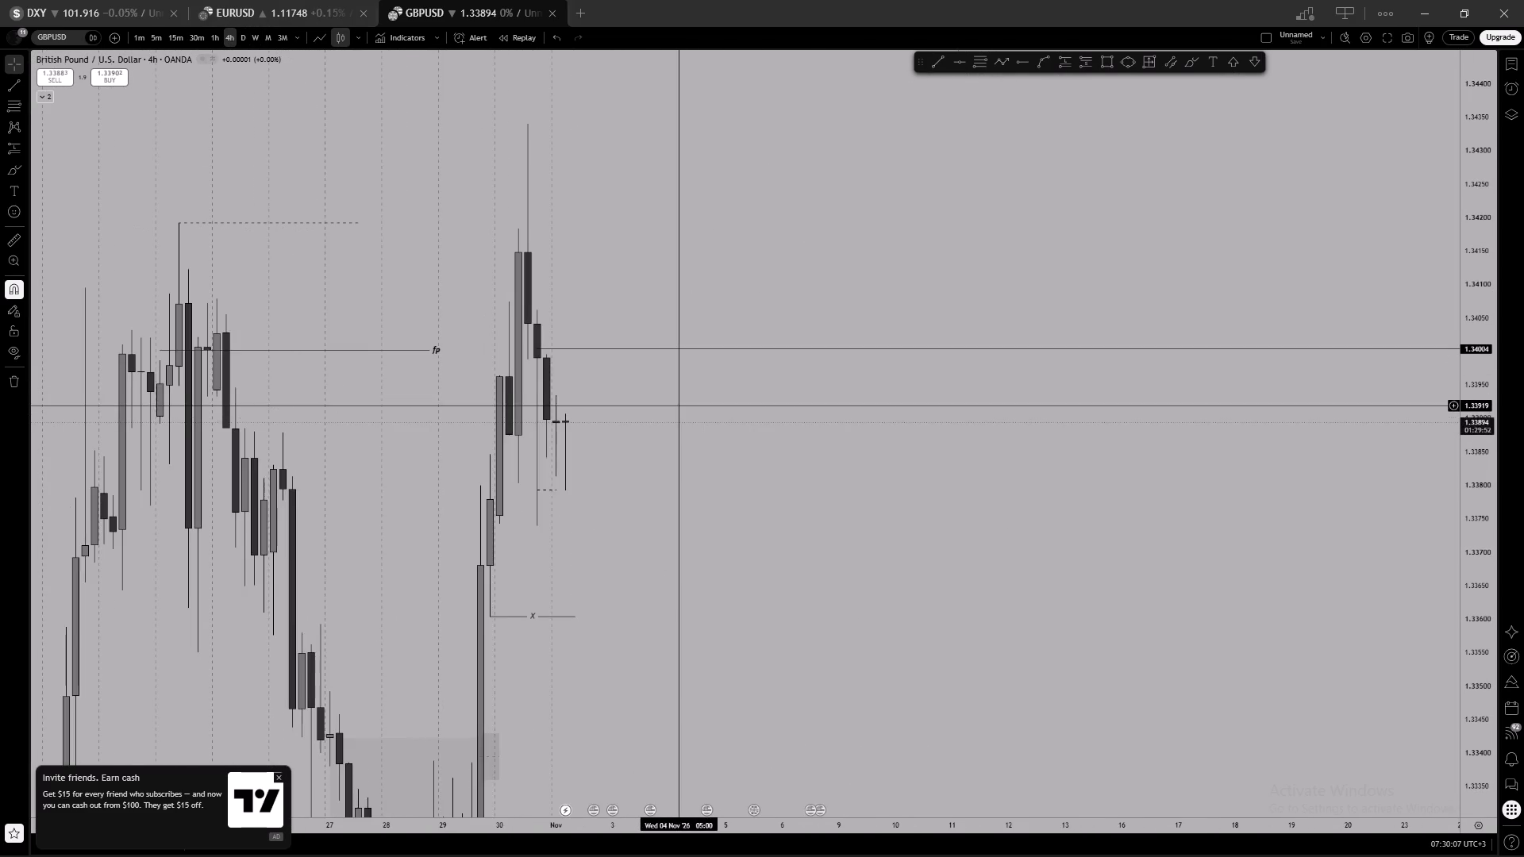
{"action": "scroll", "coordinate": [679, 419], "scroll_direction": "up", "scroll_amount": 1}
{"action": "left_click_drag", "start_coordinate": [601, 462], "coordinate": [797, 459]}
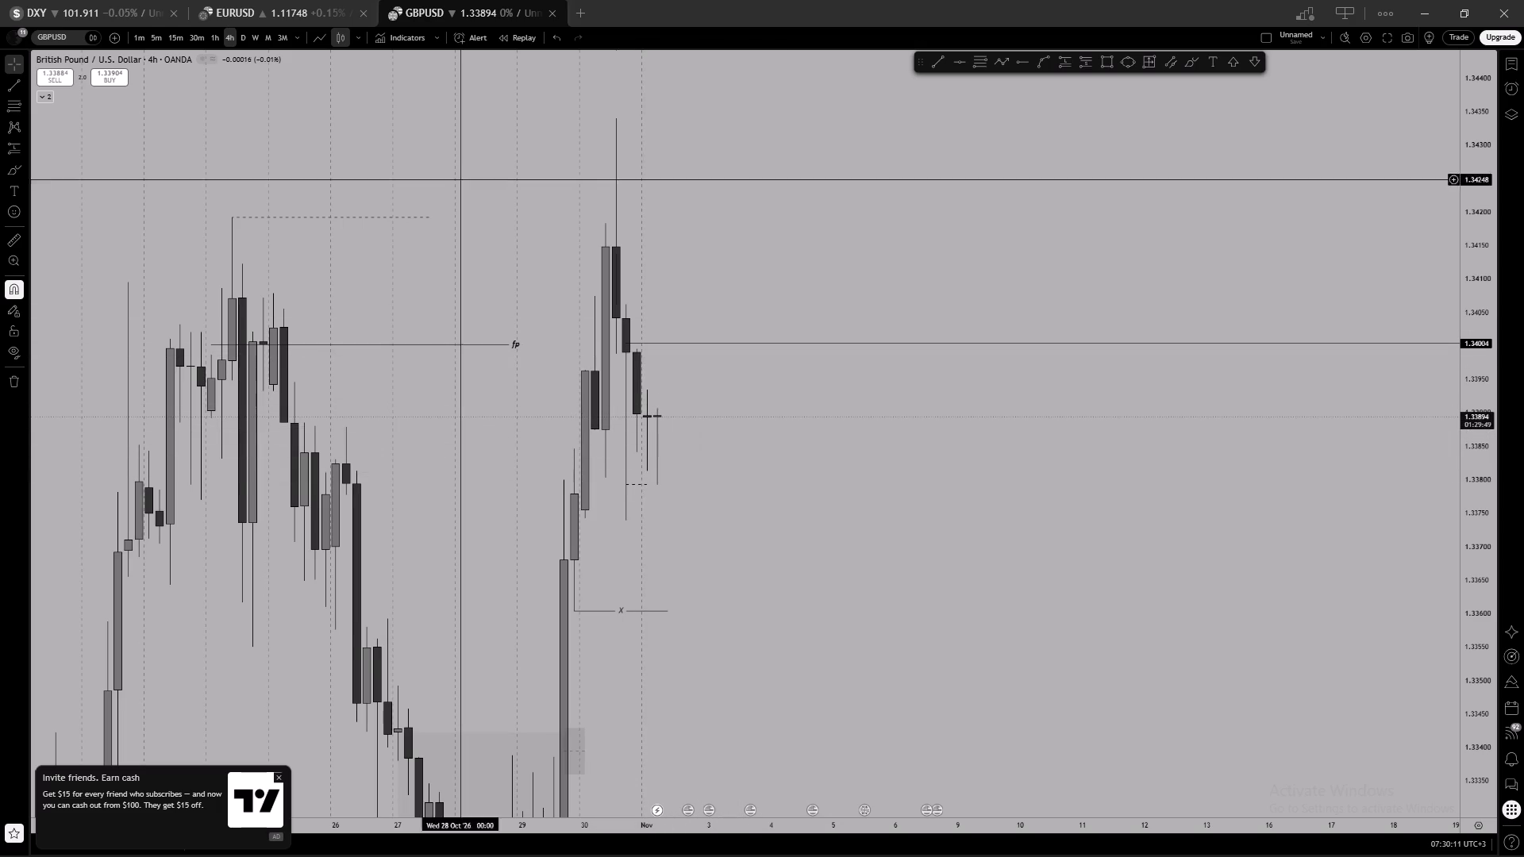
{"action": "left_click", "coordinate": [245, 37]}
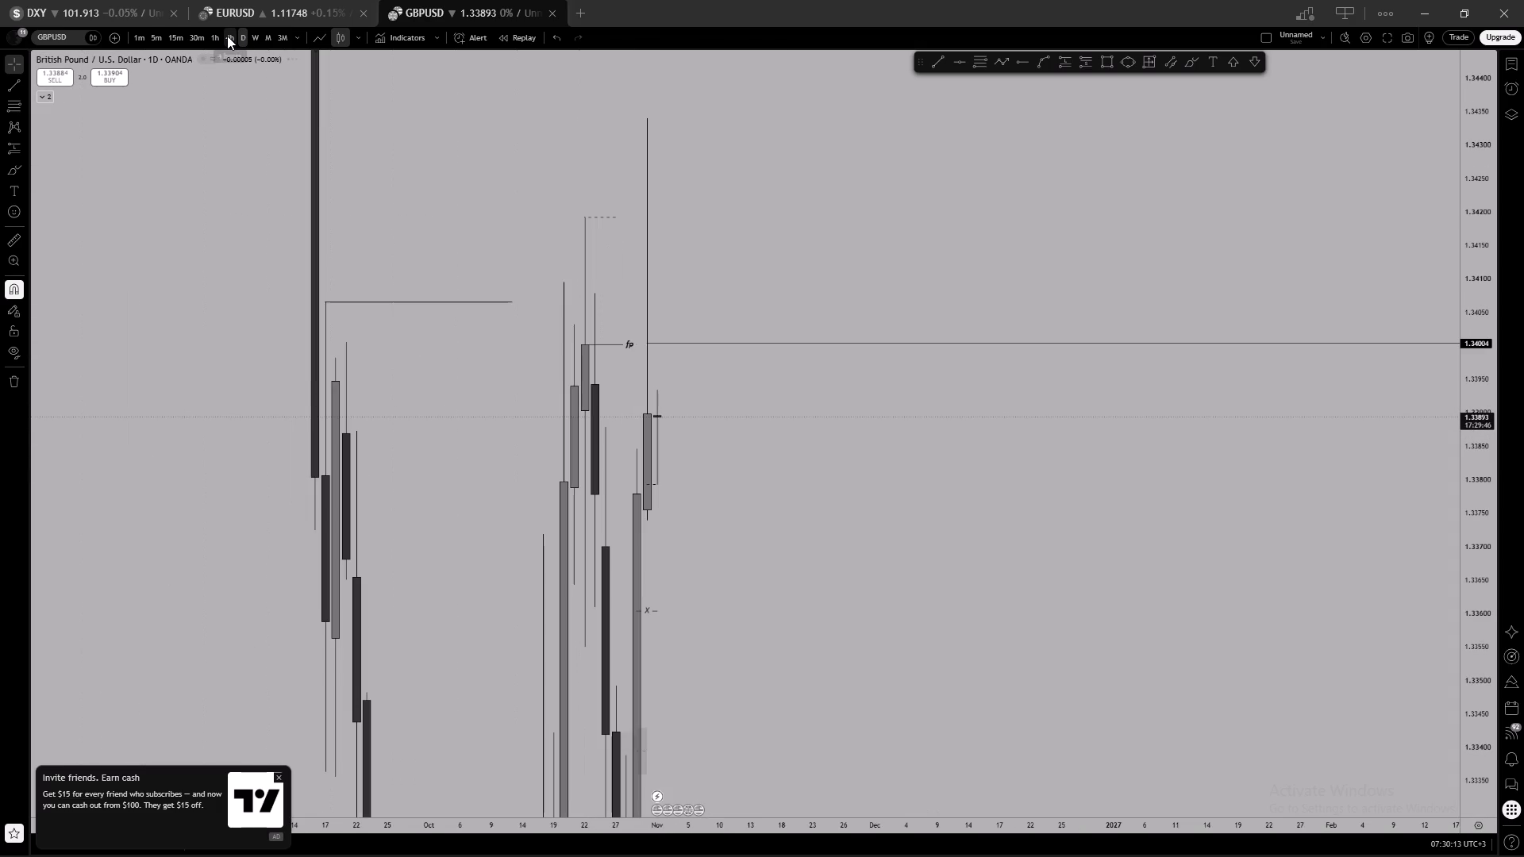
{"action": "left_click", "coordinate": [227, 36]}
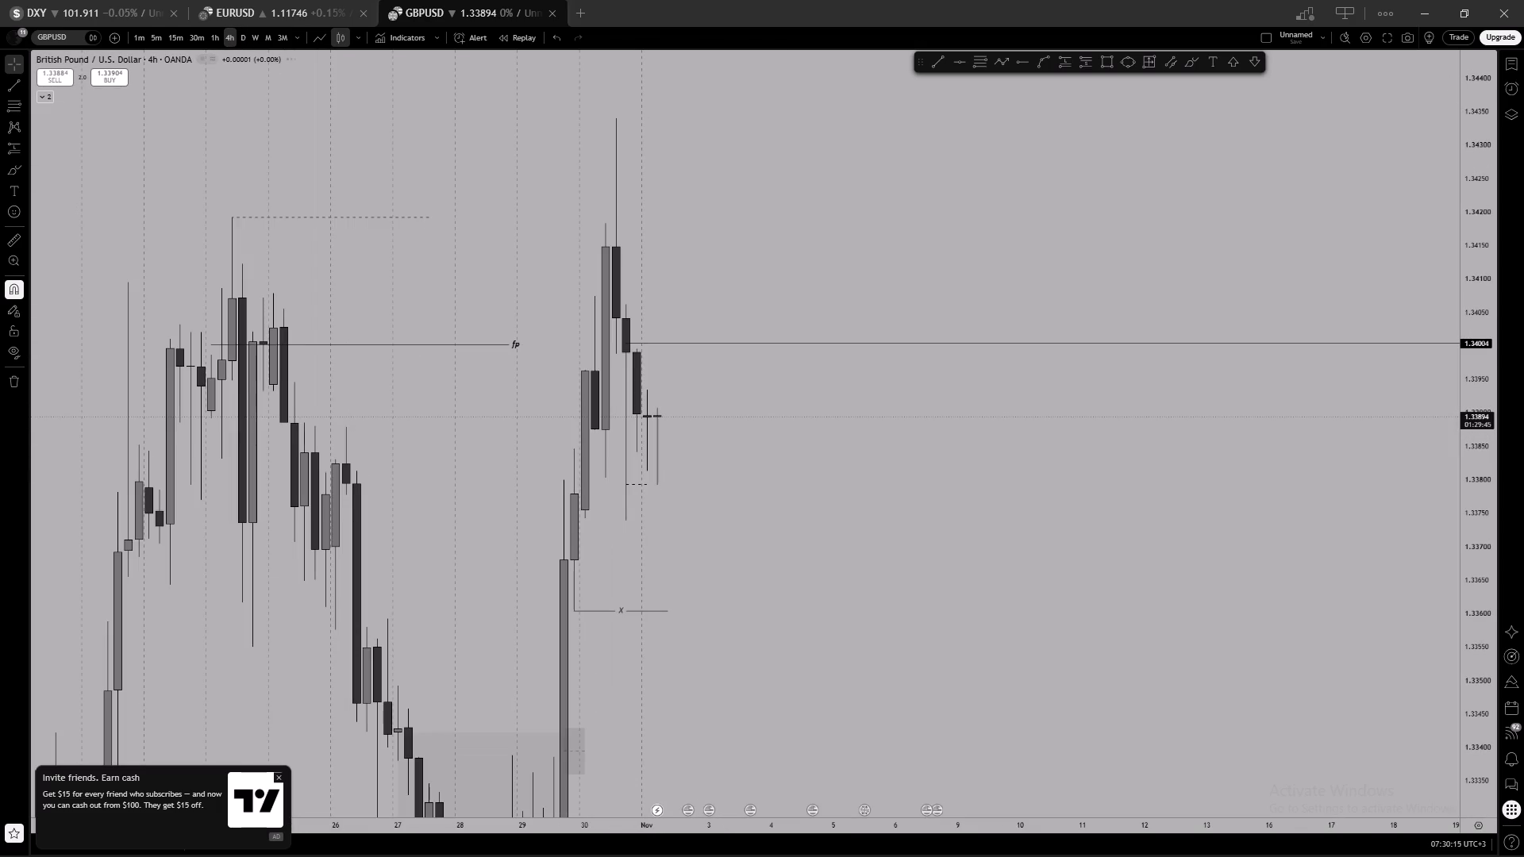
{"action": "scroll", "coordinate": [813, 294], "scroll_direction": "up", "scroll_amount": 2}
{"action": "left_click_drag", "start_coordinate": [739, 248], "coordinate": [897, 246]}
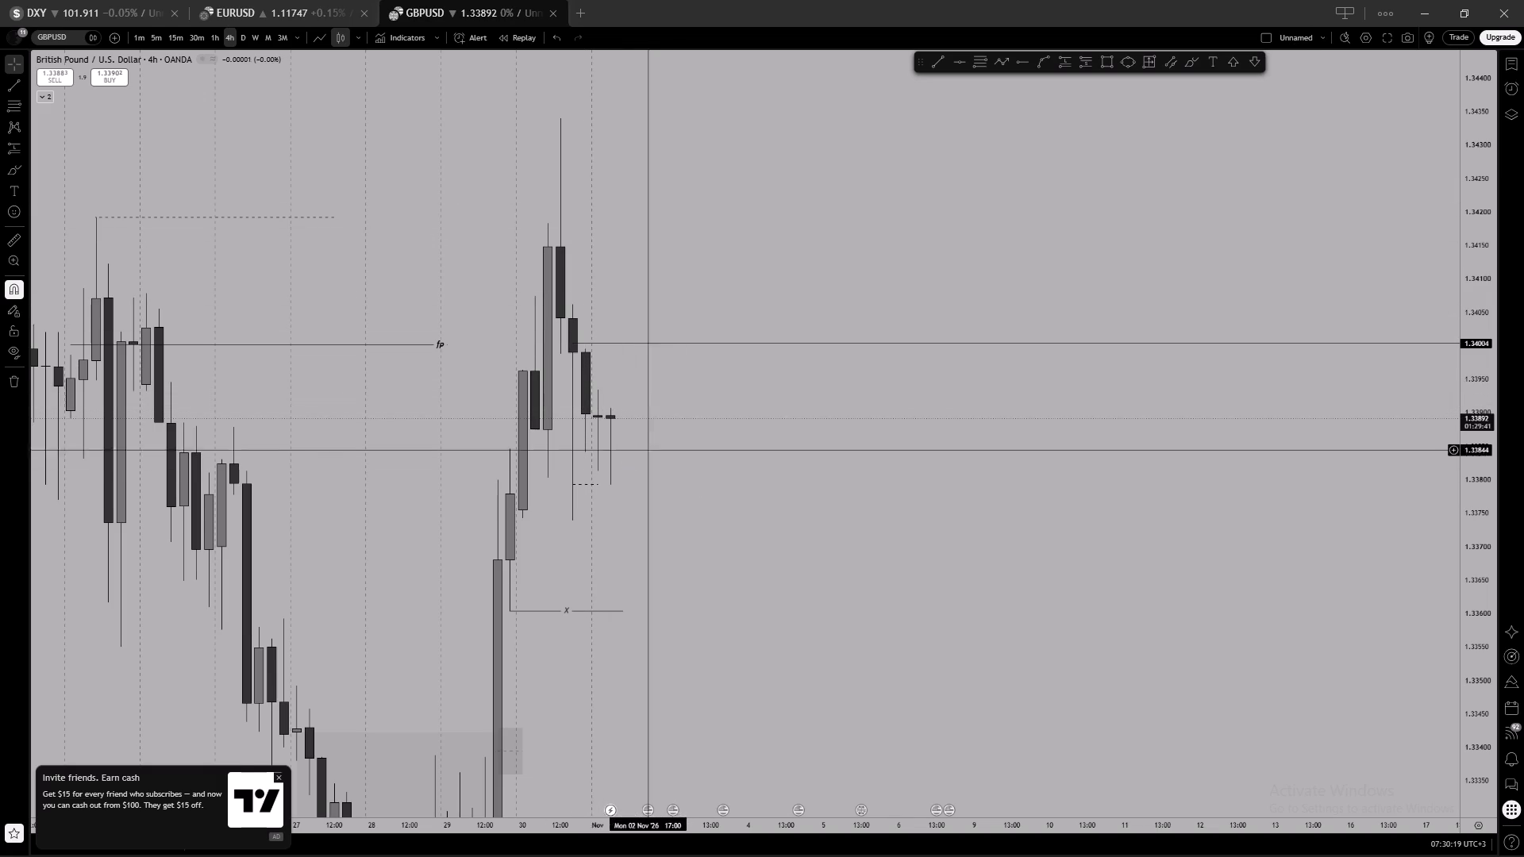
Examine GBPUSD's price action between the 1.34004 ray and the x-labelled line on the 1-hour, 30-minute and 5-minute charts.
{"action": "left_click", "coordinate": [214, 38]}
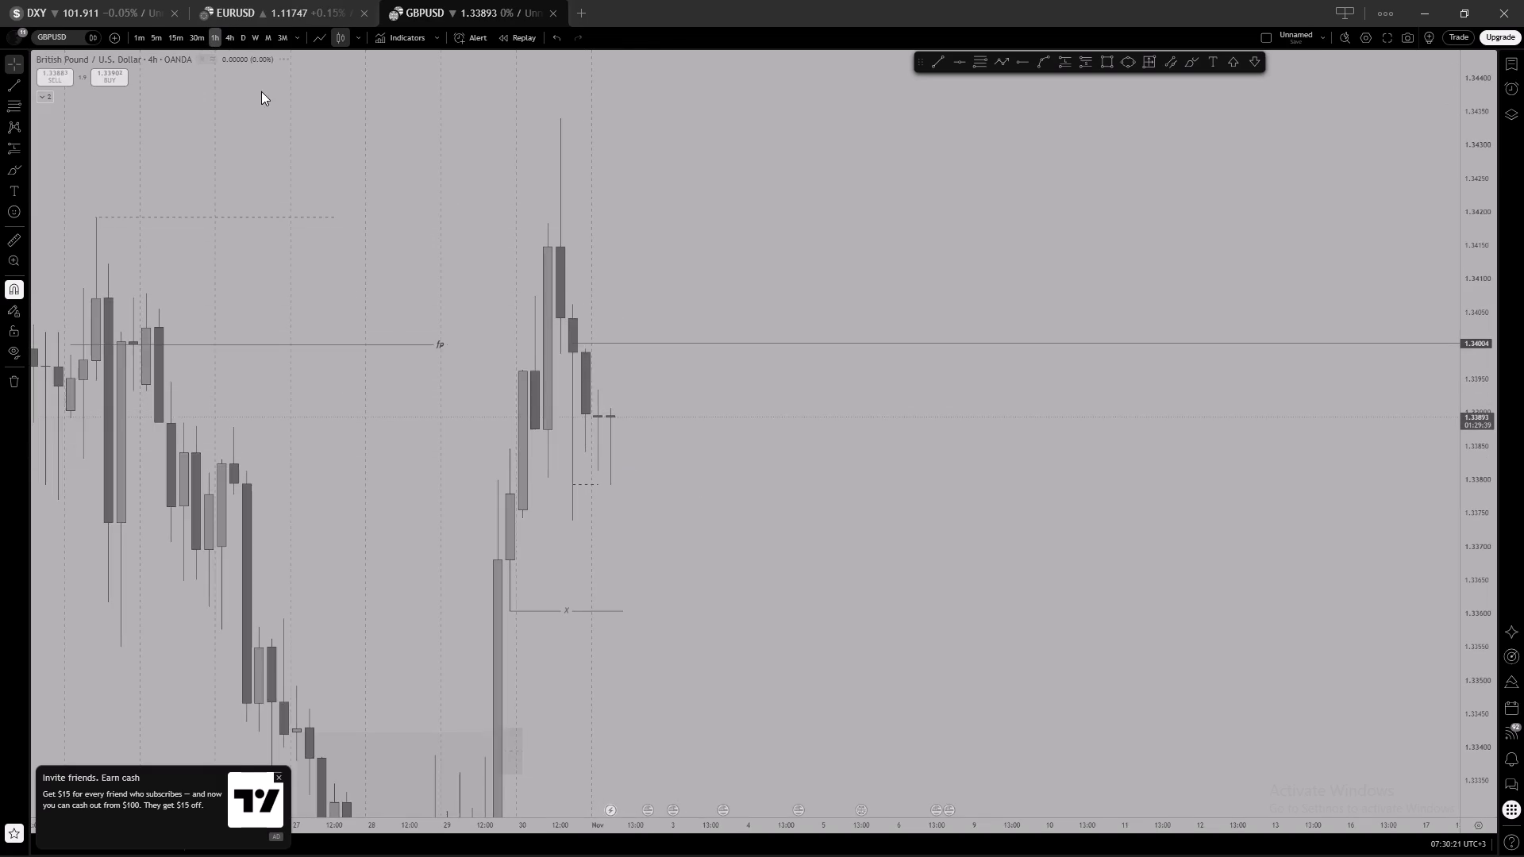
{"action": "scroll", "coordinate": [737, 243], "scroll_direction": "down", "scroll_amount": 6}
{"action": "scroll", "coordinate": [899, 264], "scroll_direction": "down", "scroll_amount": 2}
{"action": "left_click_drag", "start_coordinate": [972, 260], "coordinate": [926, 260]}
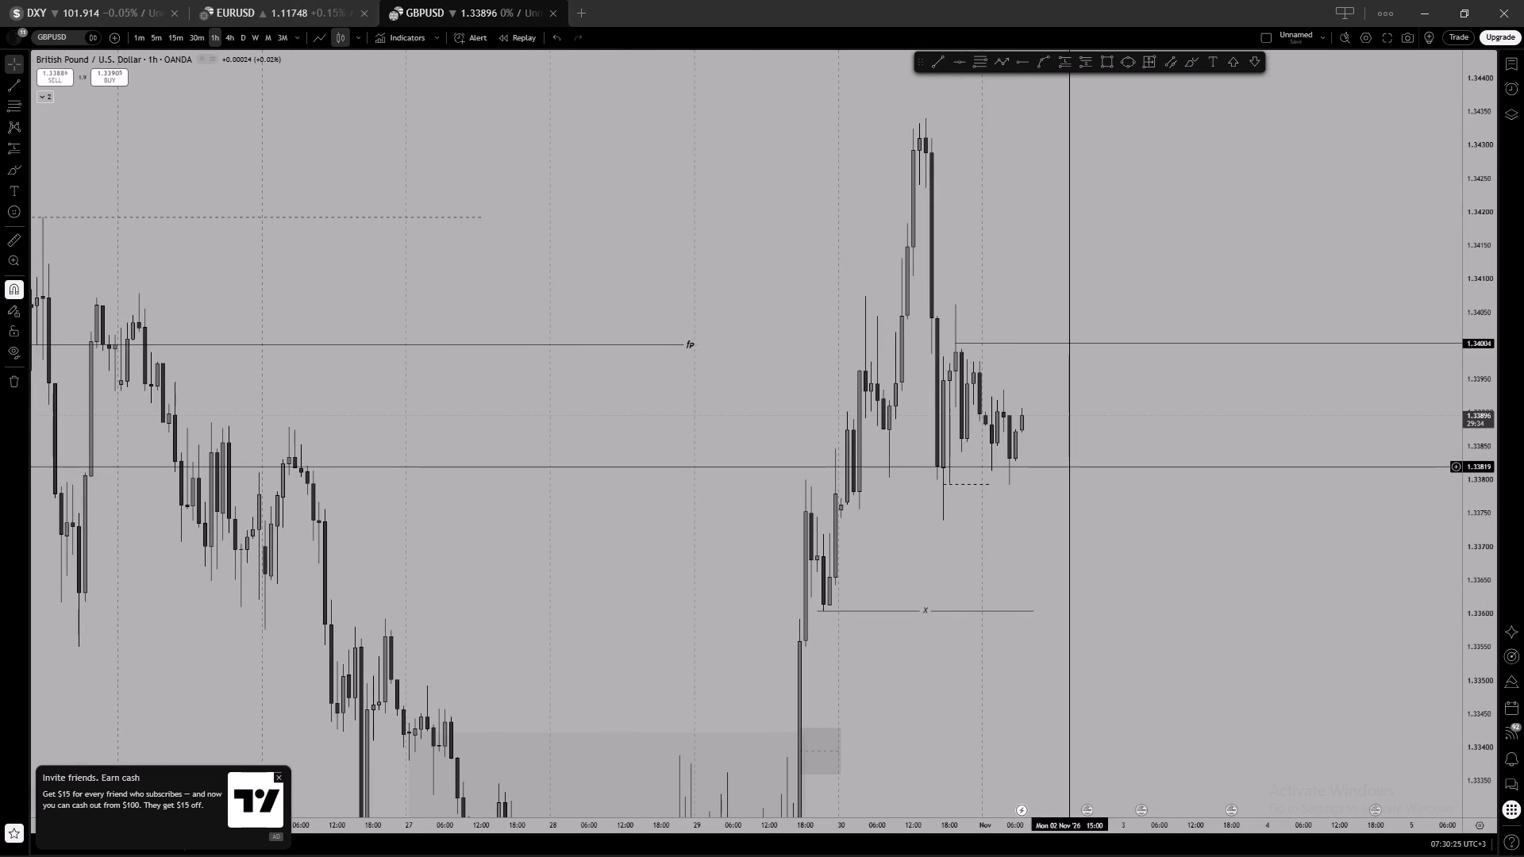
{"action": "scroll", "coordinate": [1122, 367], "scroll_direction": "down", "scroll_amount": 2}
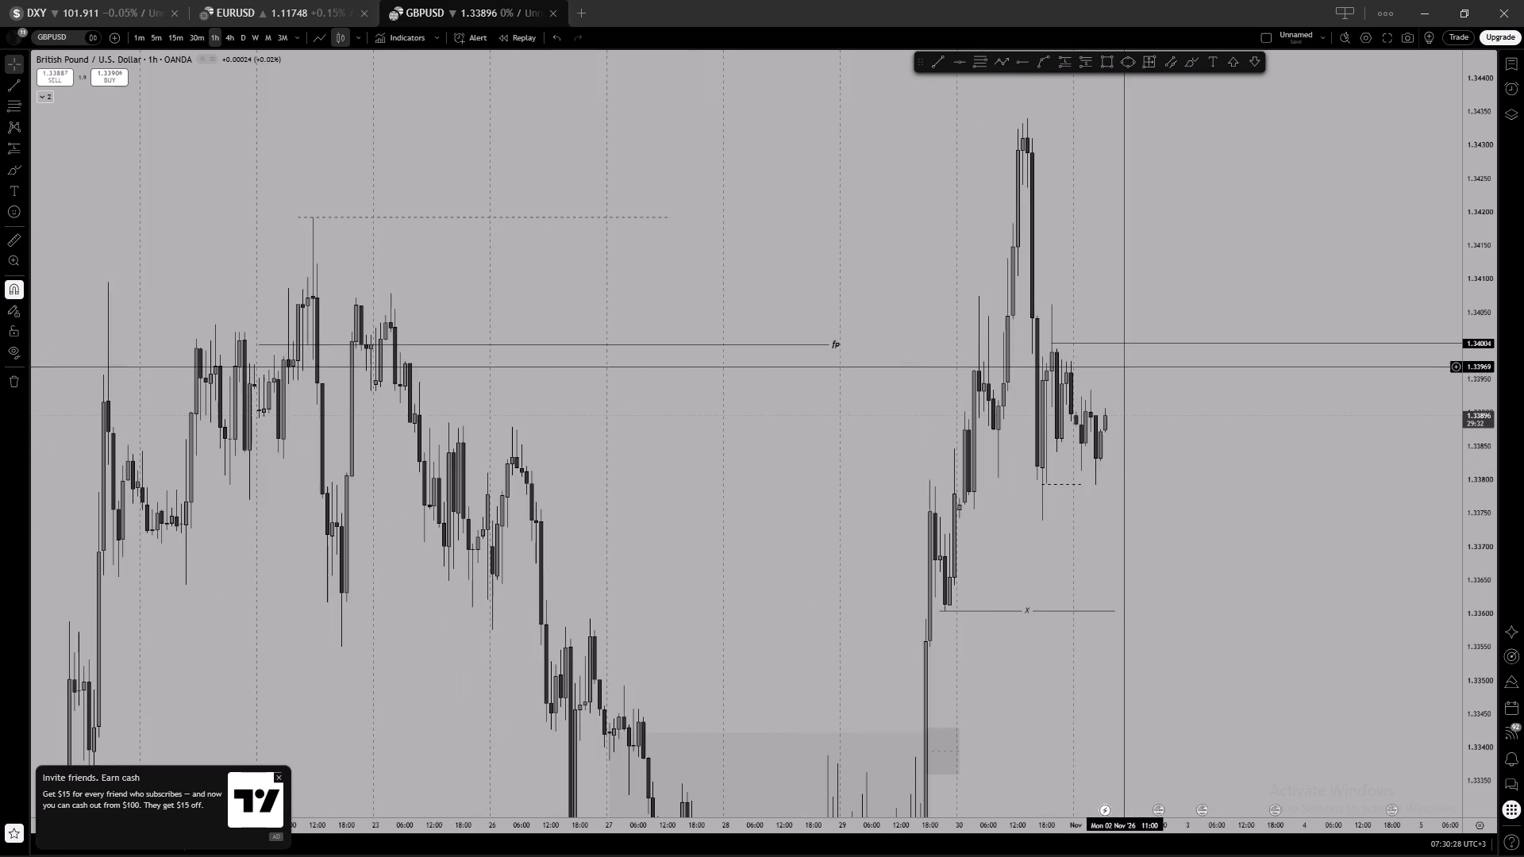
{"action": "left_click_drag", "start_coordinate": [1223, 289], "coordinate": [1110, 304]}
{"action": "left_click_drag", "start_coordinate": [1192, 261], "coordinate": [1061, 272]}
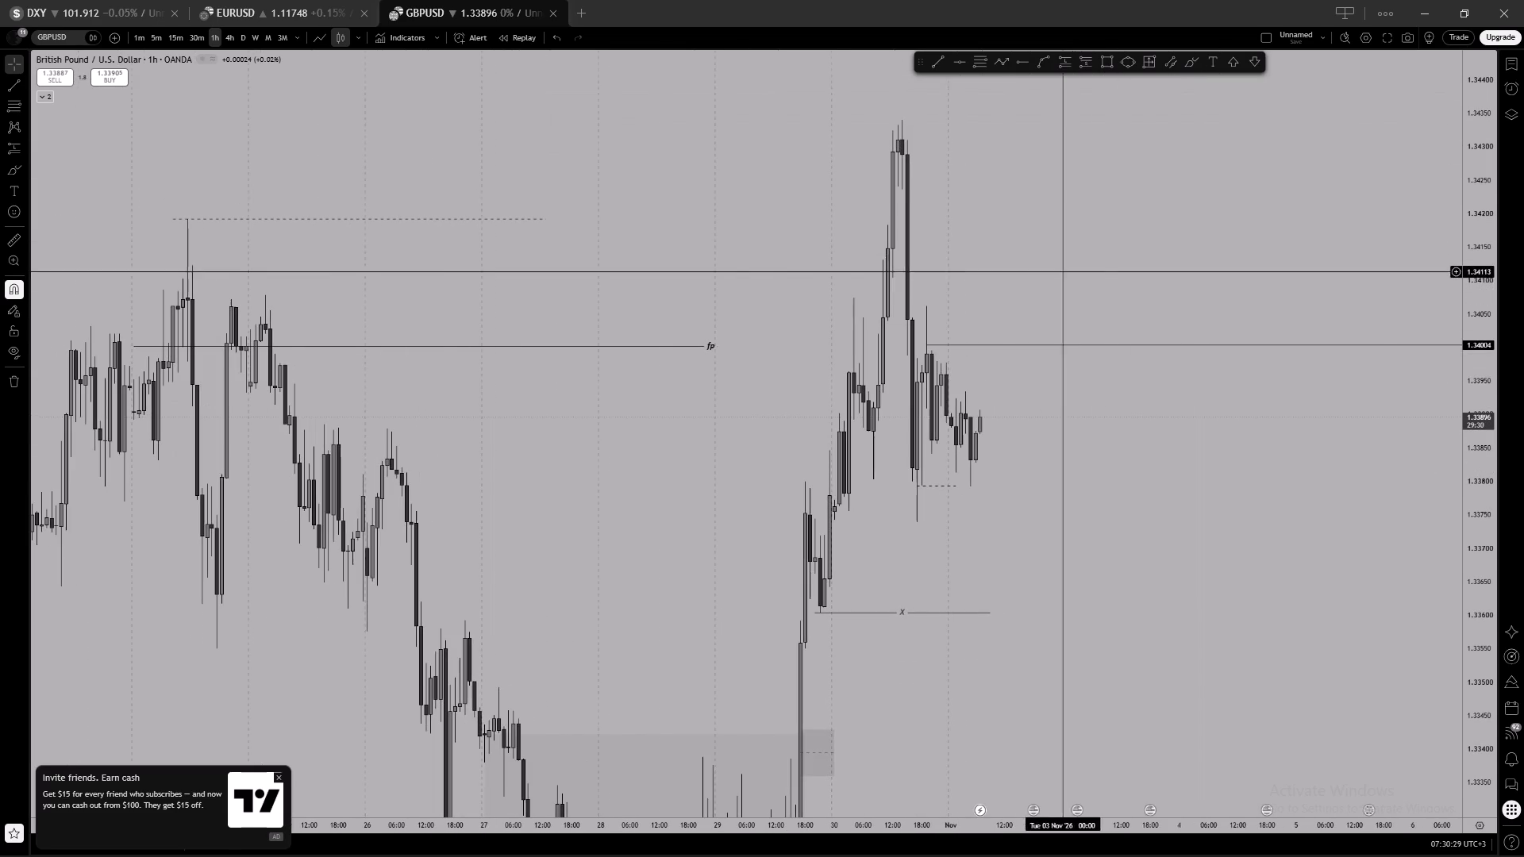
{"action": "left_click", "coordinate": [194, 40]}
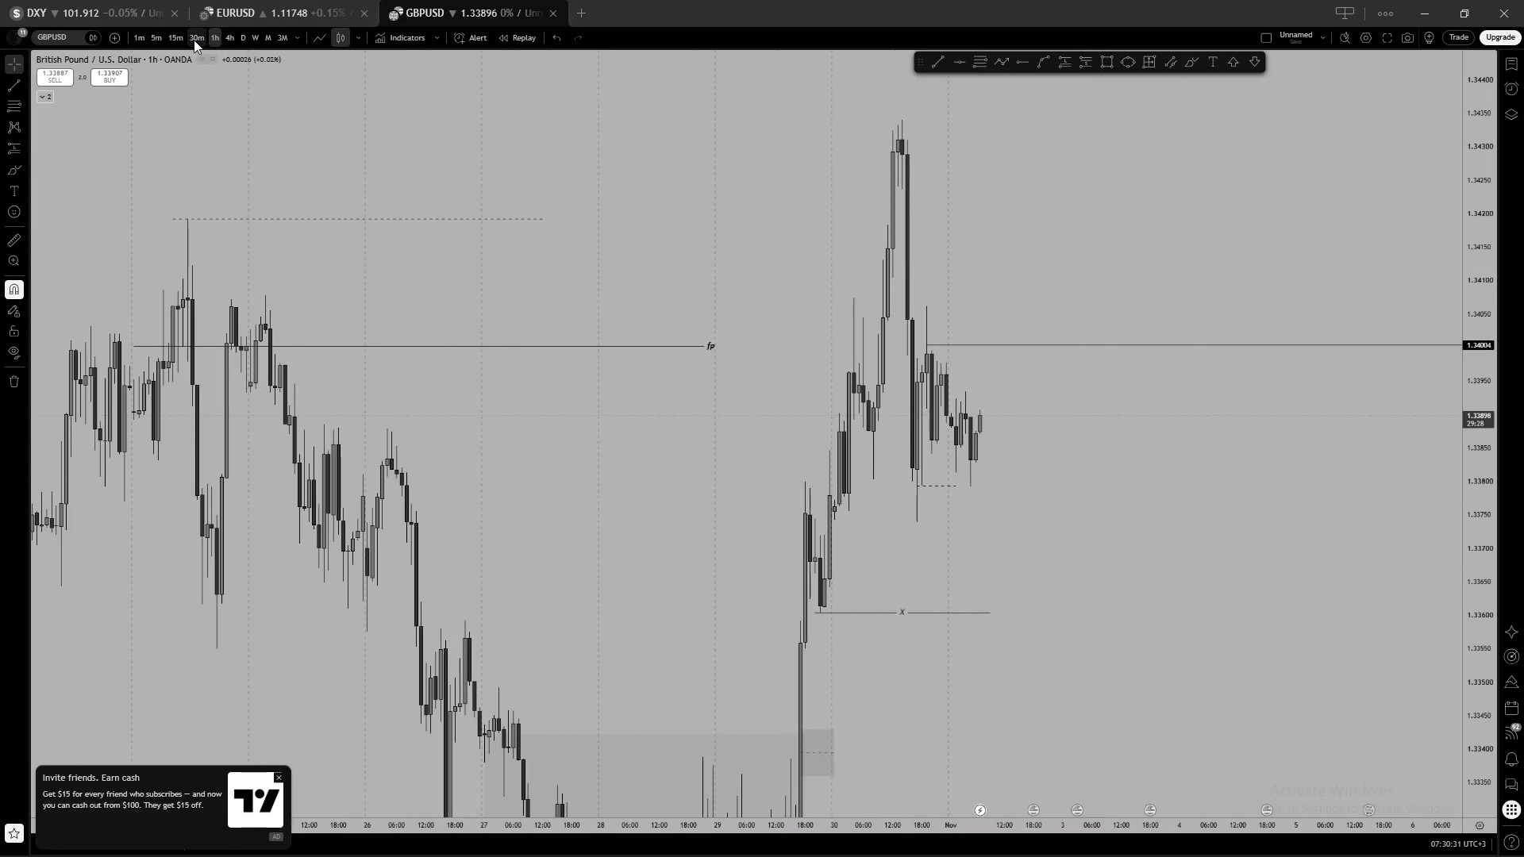
{"action": "left_click", "coordinate": [150, 32]}
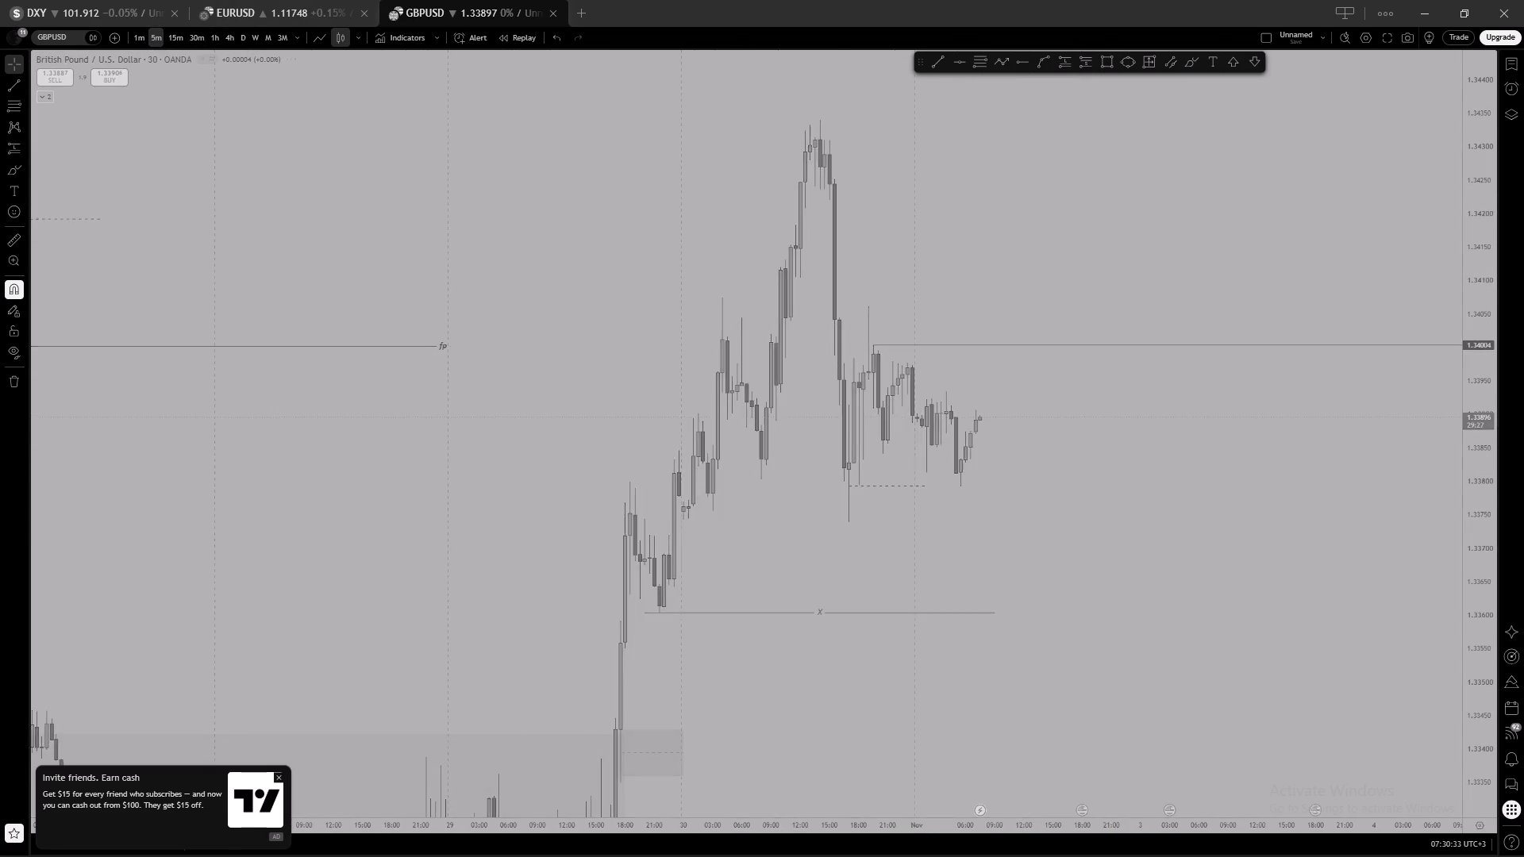
{"action": "scroll", "coordinate": [960, 241], "scroll_direction": "down", "scroll_amount": 5}
{"action": "scroll", "coordinate": [1168, 248], "scroll_direction": "down", "scroll_amount": 2}
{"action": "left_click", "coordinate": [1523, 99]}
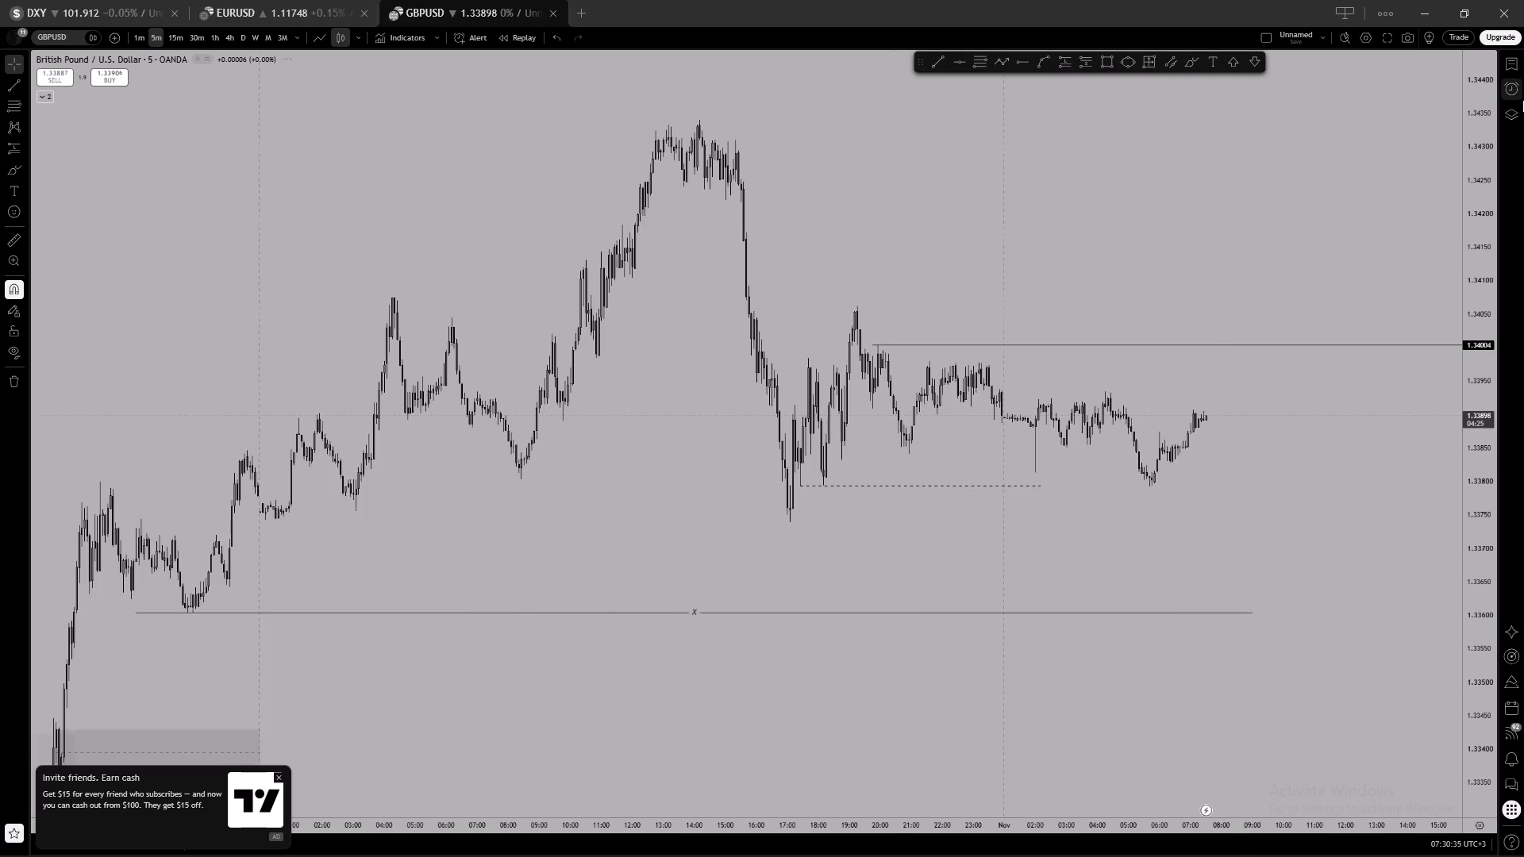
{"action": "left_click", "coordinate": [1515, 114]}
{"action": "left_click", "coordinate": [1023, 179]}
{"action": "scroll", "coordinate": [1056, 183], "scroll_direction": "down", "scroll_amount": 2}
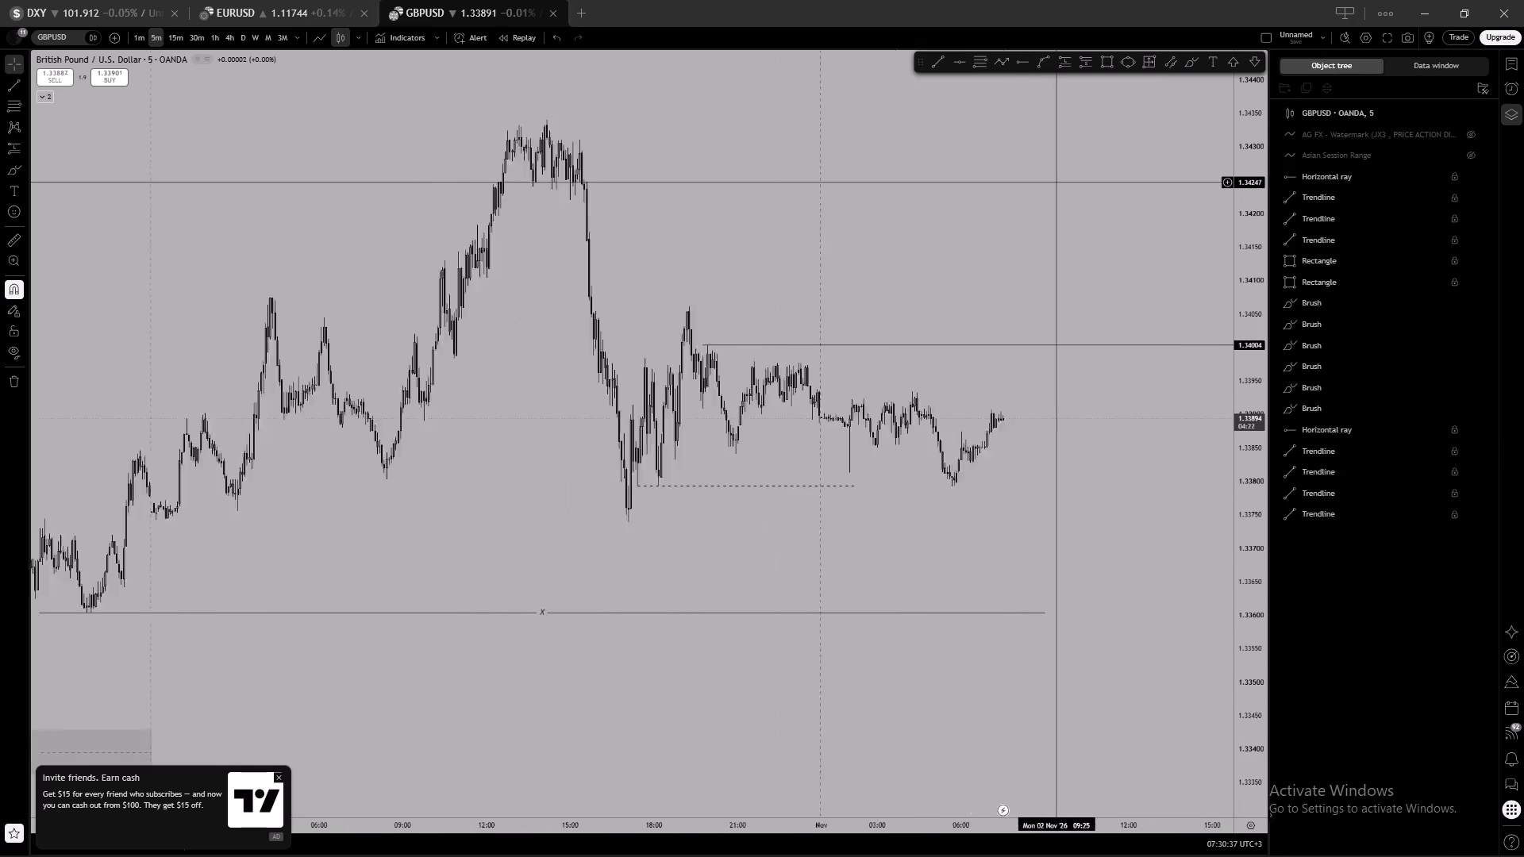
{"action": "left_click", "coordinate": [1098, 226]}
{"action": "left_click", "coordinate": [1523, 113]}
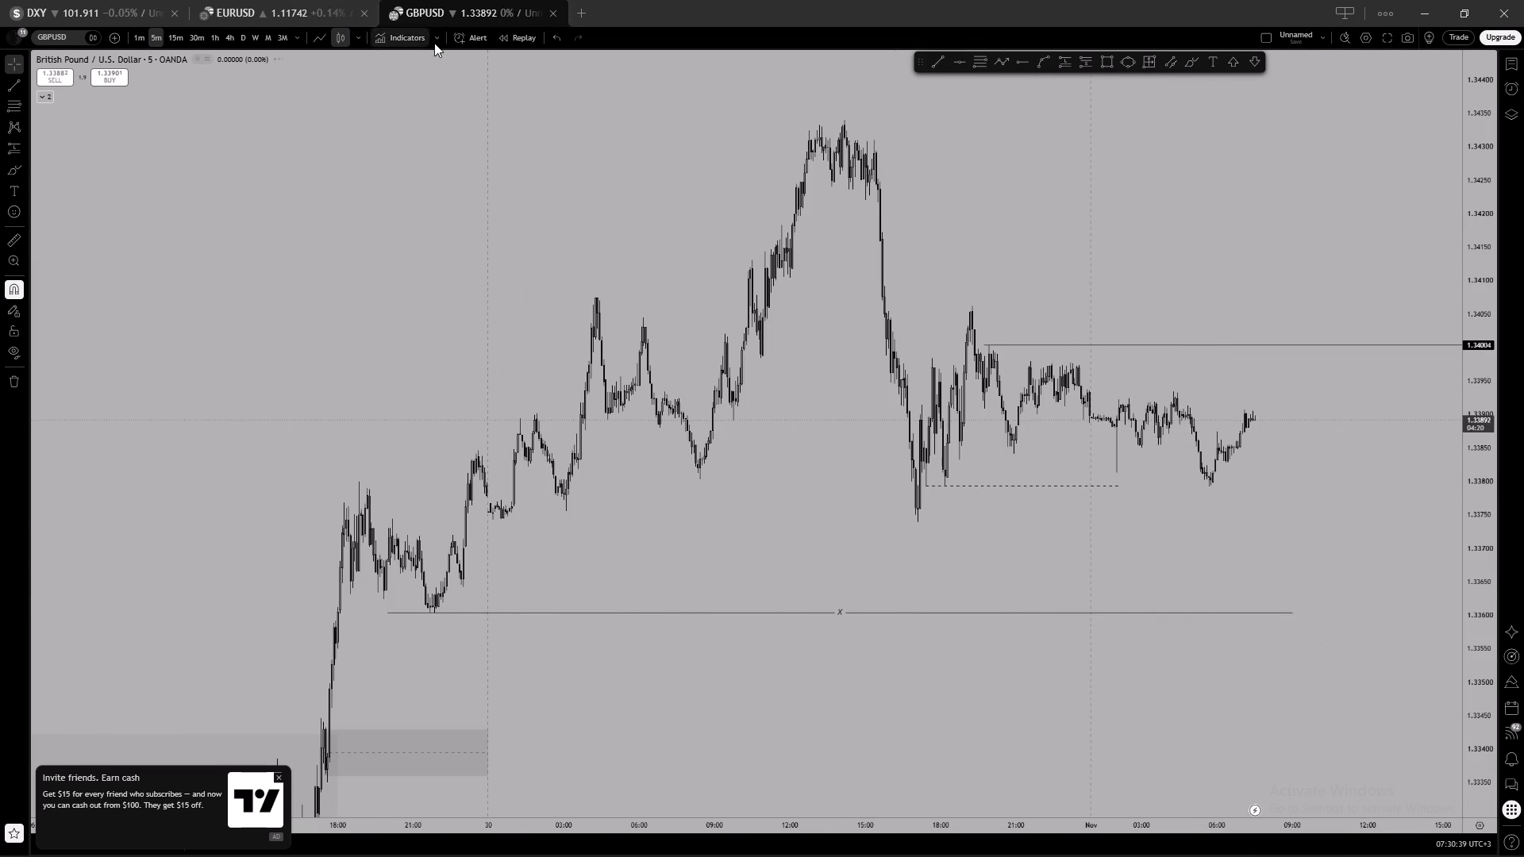
Open the watchlist and load EURGBP in place of GBPUSD.
{"action": "left_click", "coordinate": [1513, 64]}
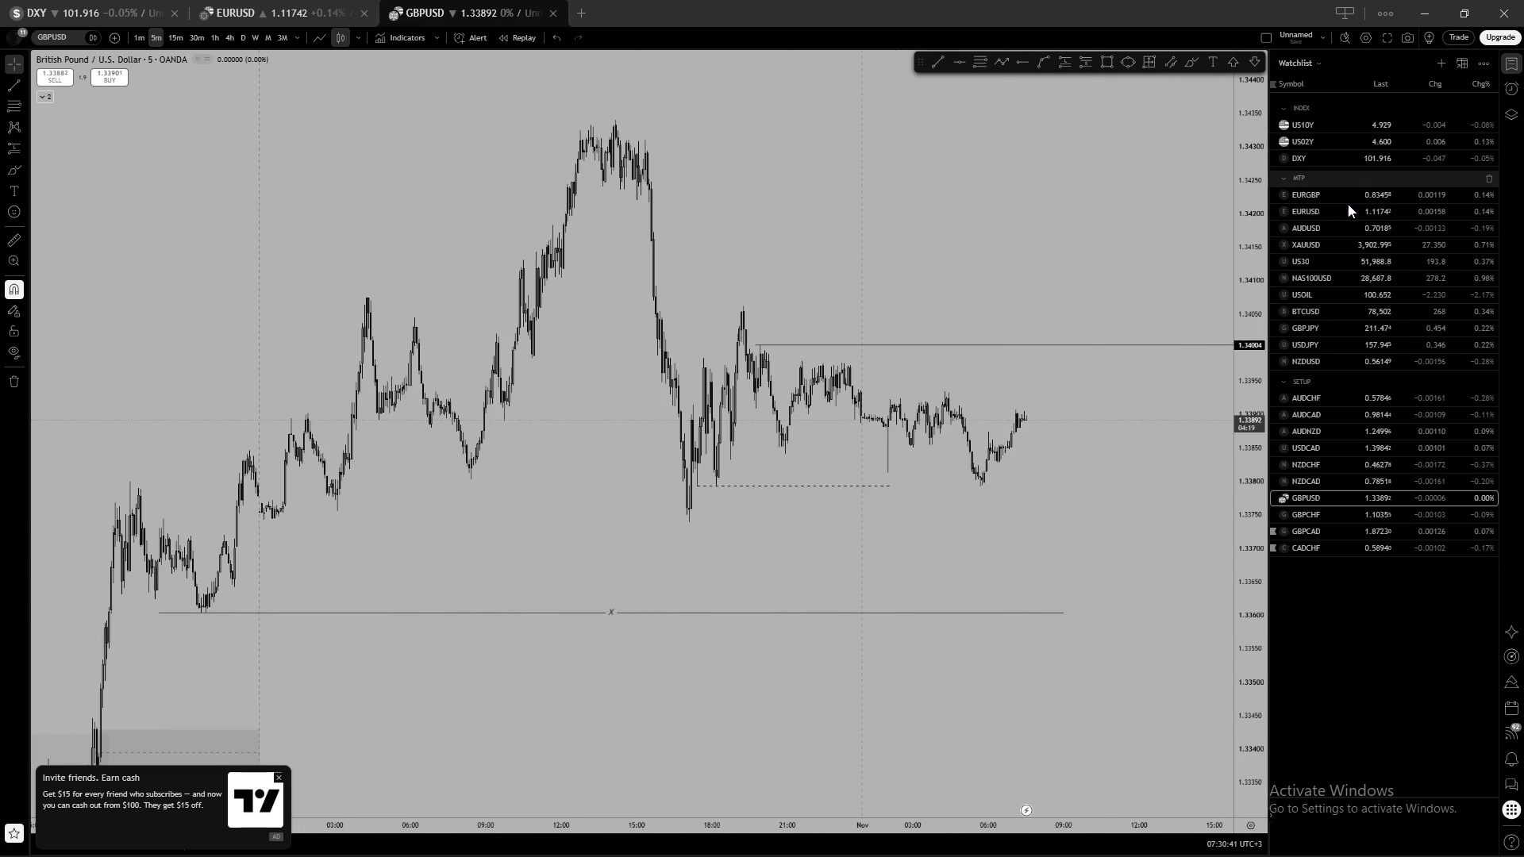
{"action": "left_click", "coordinate": [1348, 204]}
{"action": "left_click", "coordinate": [1349, 197]}
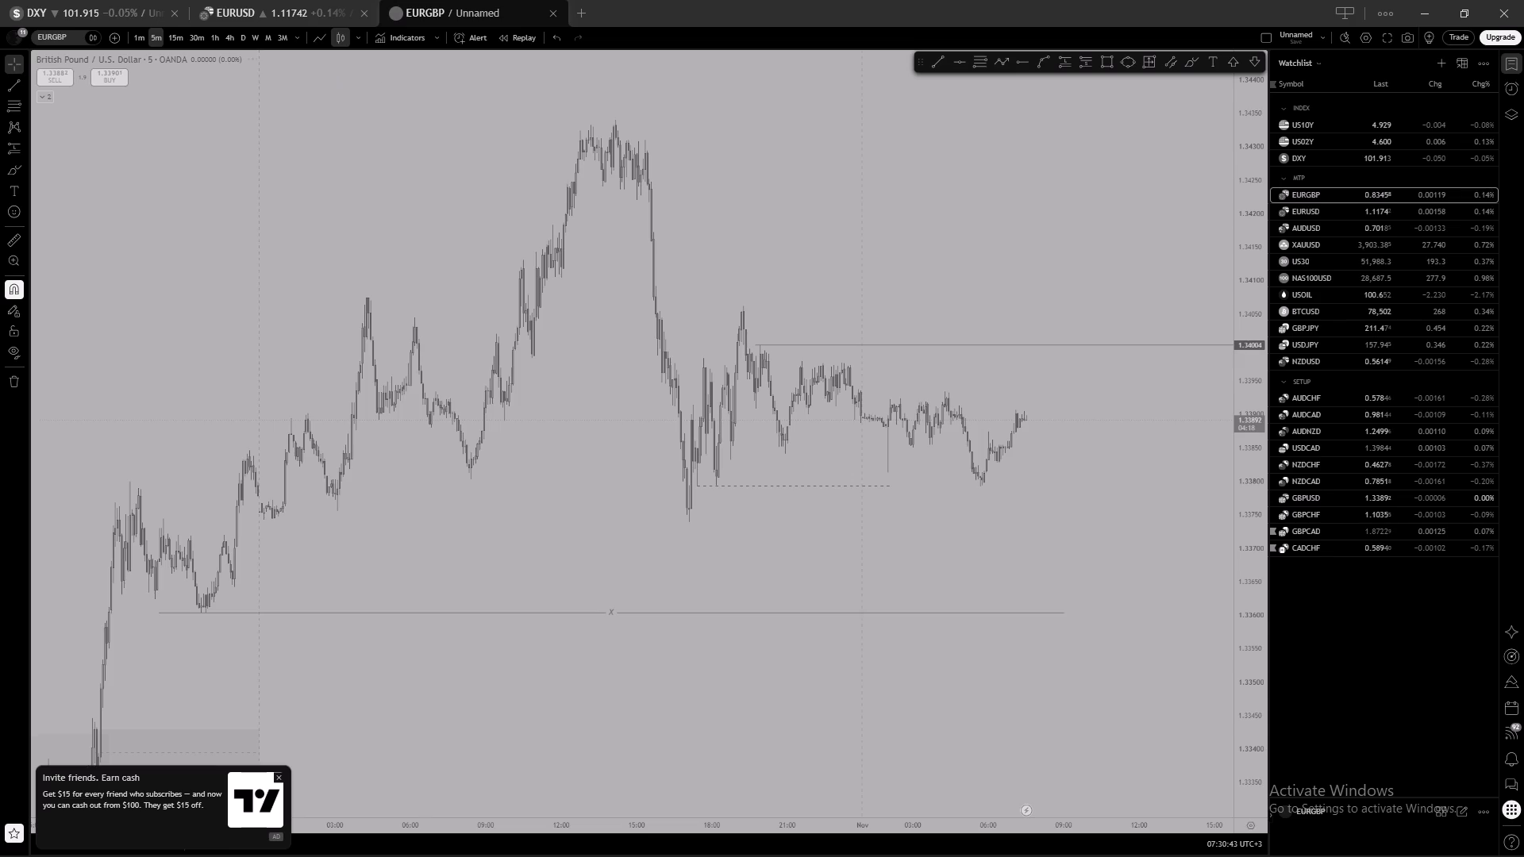
Examine EURGBP's price action around the 0.83445 ray and the 0.83156 line on the 4-hour and daily charts.
{"action": "left_click", "coordinate": [226, 35]}
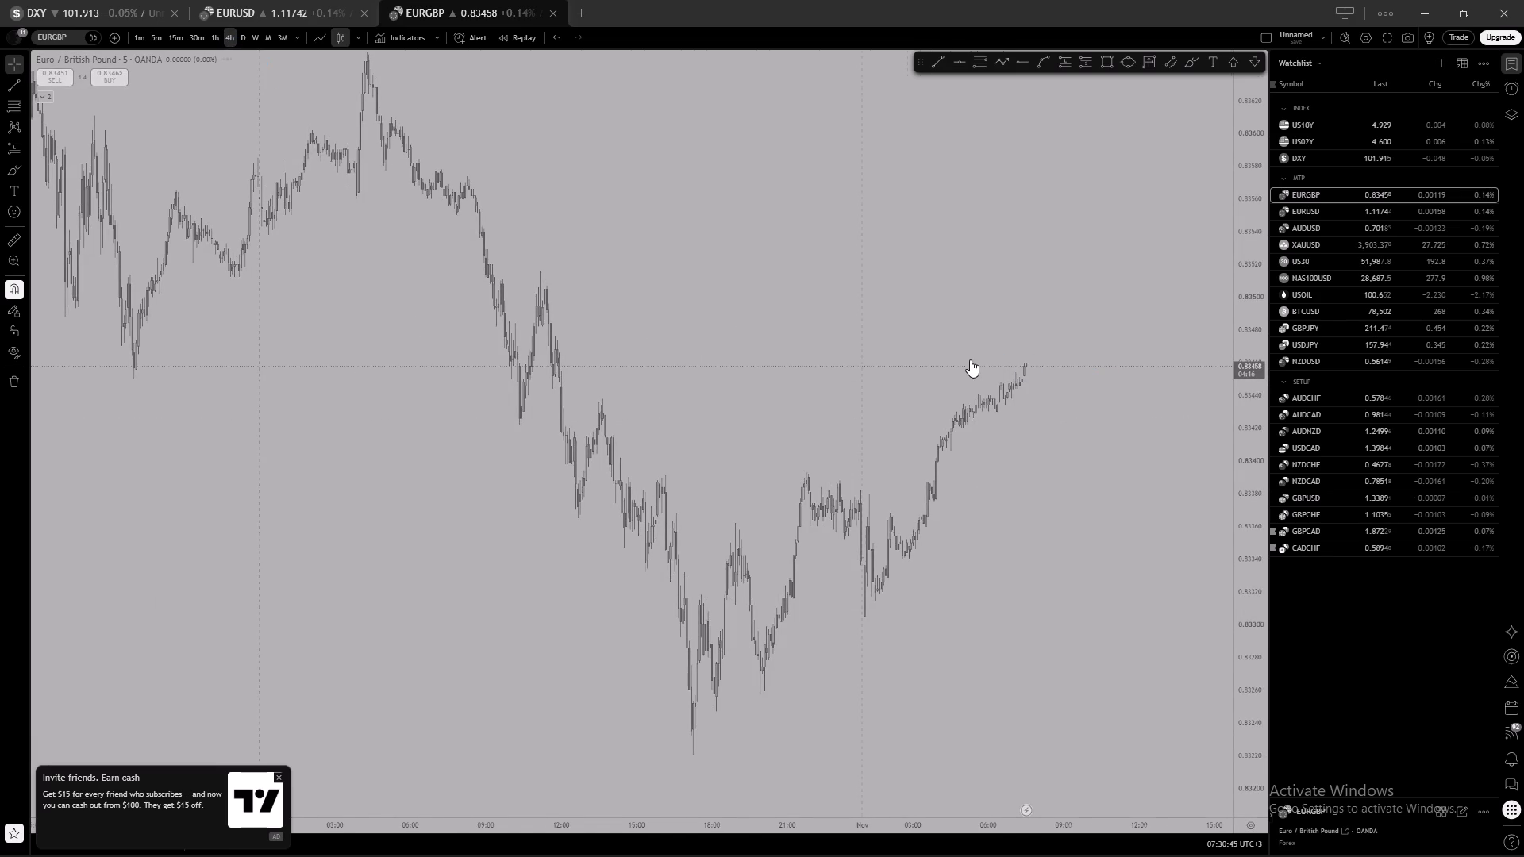
{"action": "scroll", "coordinate": [919, 448], "scroll_direction": "up", "scroll_amount": 9}
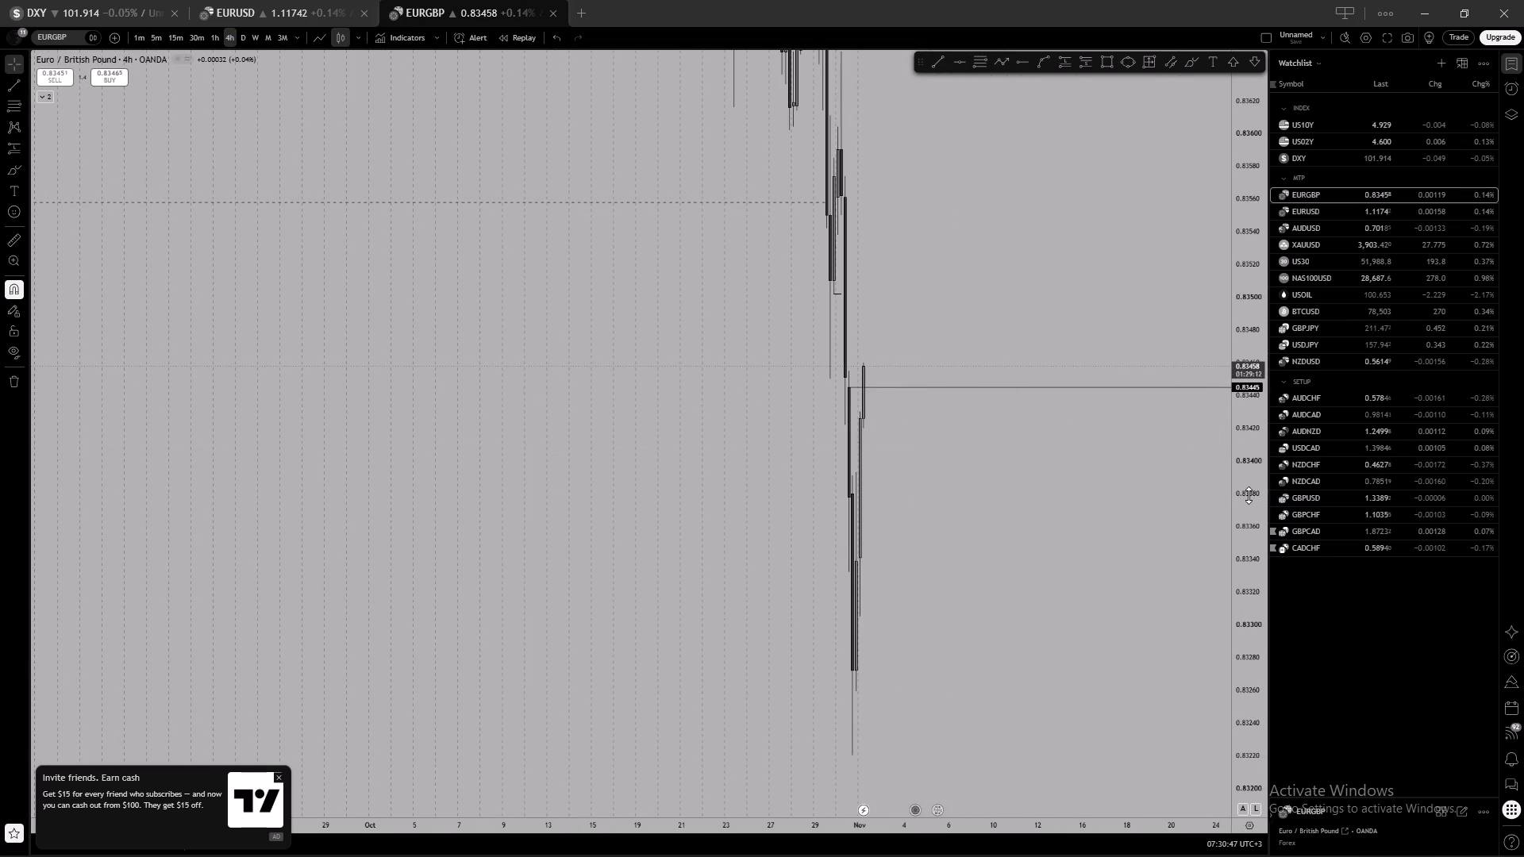
{"action": "scroll", "coordinate": [1236, 485], "scroll_direction": "down", "scroll_amount": 17}
{"action": "scroll", "coordinate": [1233, 472], "scroll_direction": "down", "scroll_amount": 6}
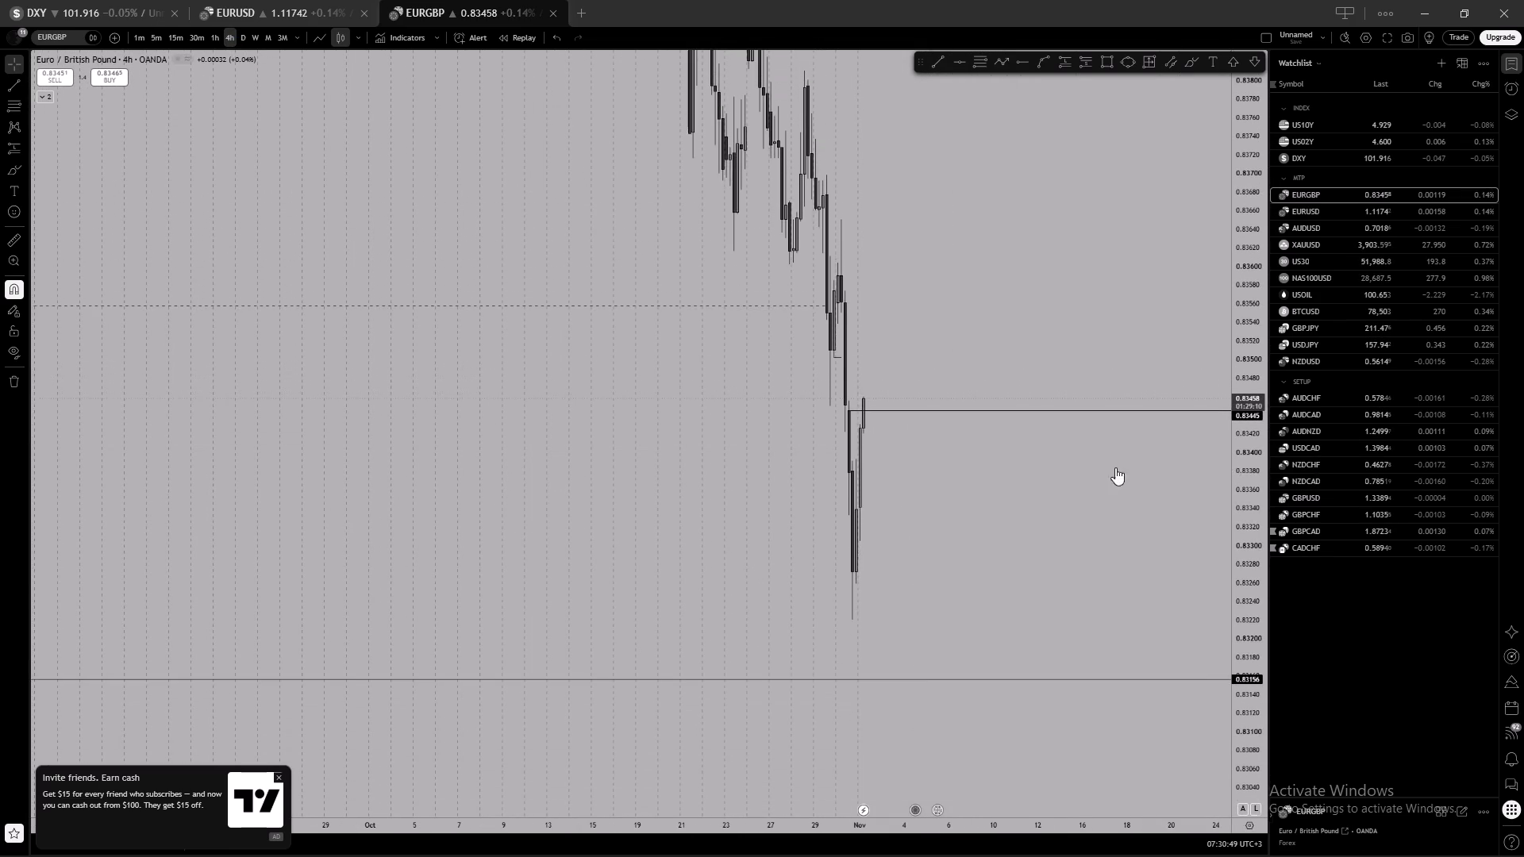
{"action": "scroll", "coordinate": [914, 464], "scroll_direction": "up", "scroll_amount": 5}
{"action": "scroll", "coordinate": [812, 470], "scroll_direction": "up", "scroll_amount": 4}
{"action": "left_click_drag", "start_coordinate": [610, 539], "coordinate": [842, 539]}
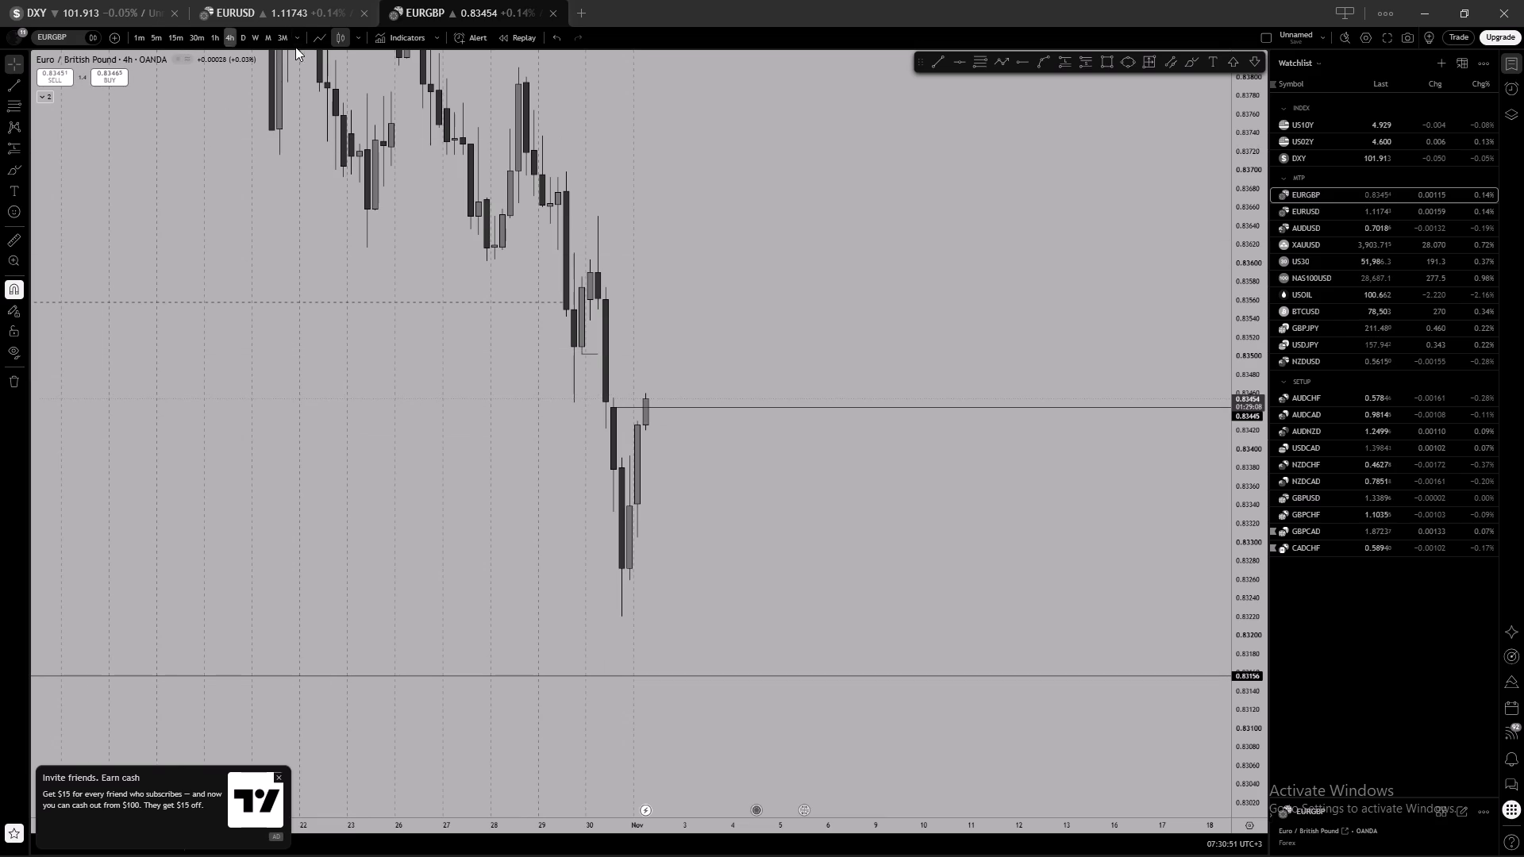
{"action": "left_click", "coordinate": [248, 40]}
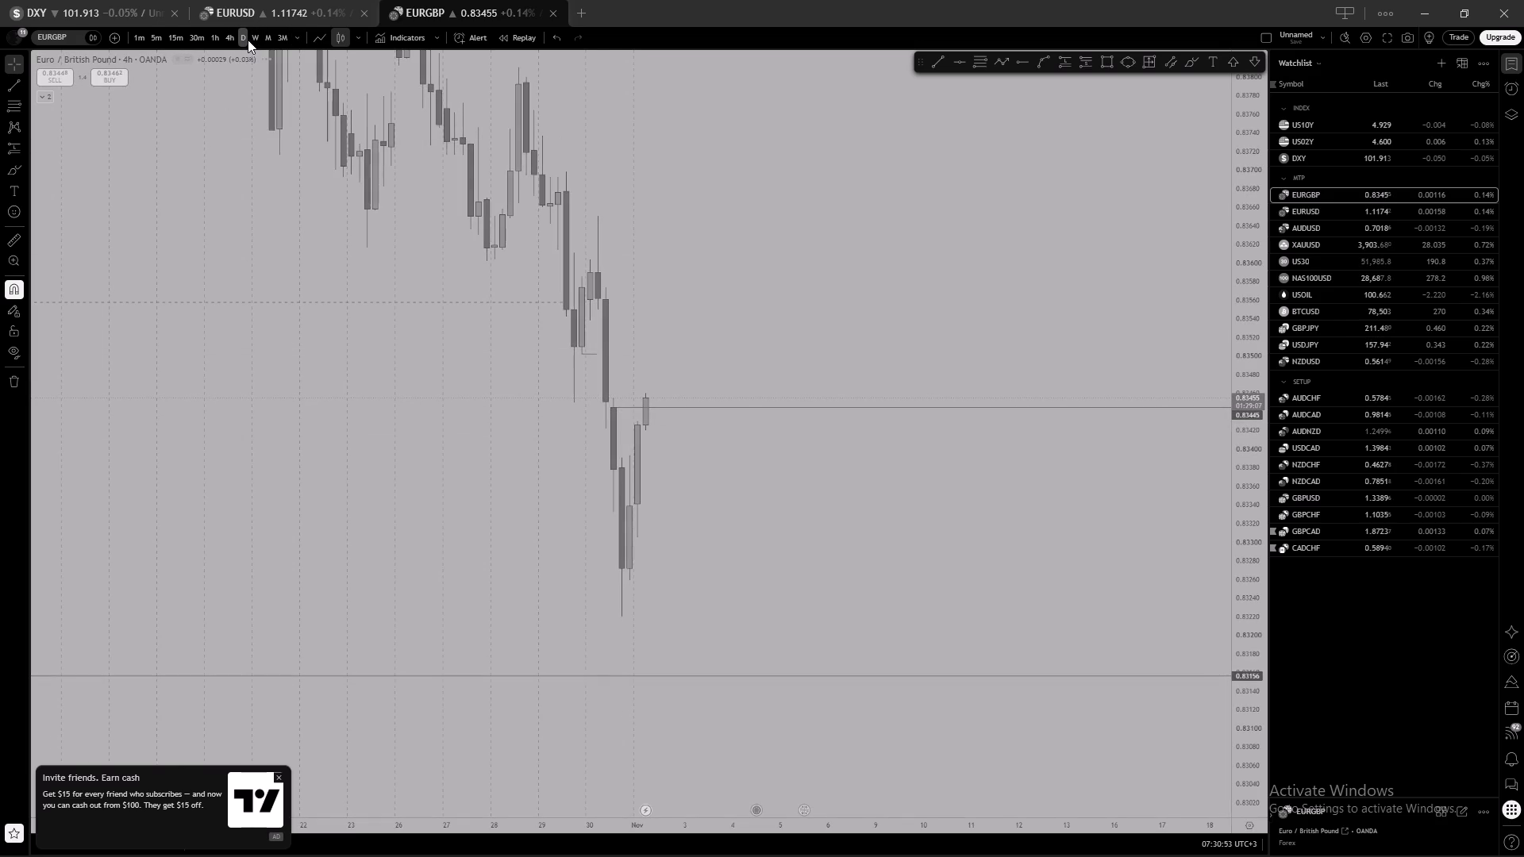
{"action": "scroll", "coordinate": [933, 288], "scroll_direction": "up", "scroll_amount": 3}
{"action": "left_click_drag", "start_coordinate": [863, 279], "coordinate": [892, 273]}
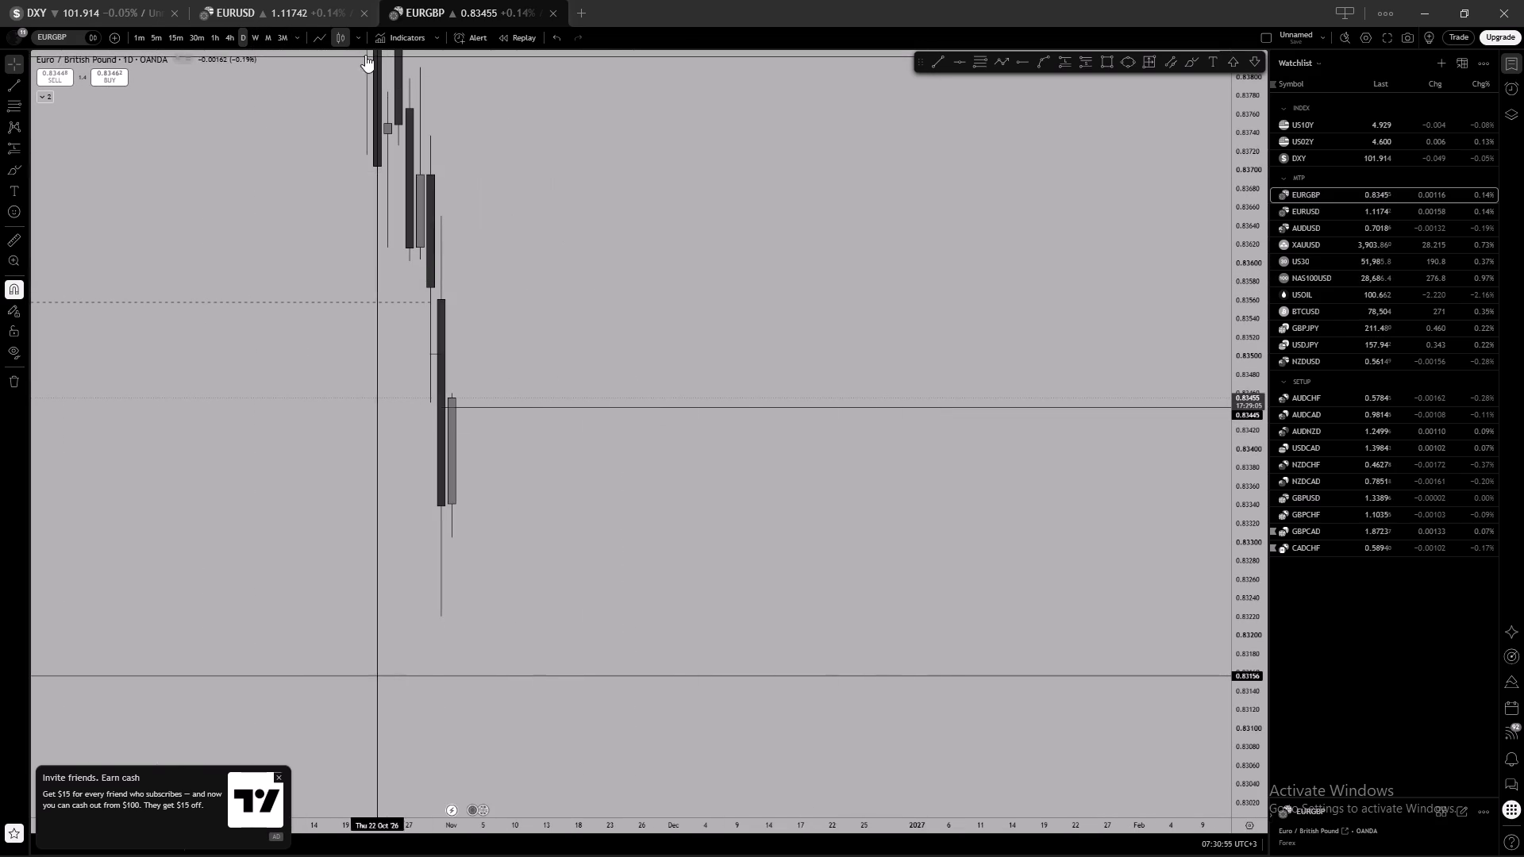
Return EURGBP to the 4-hour timeframe and inspect the latest candles around the 0.83445 ray up close.
{"action": "left_click", "coordinate": [228, 39]}
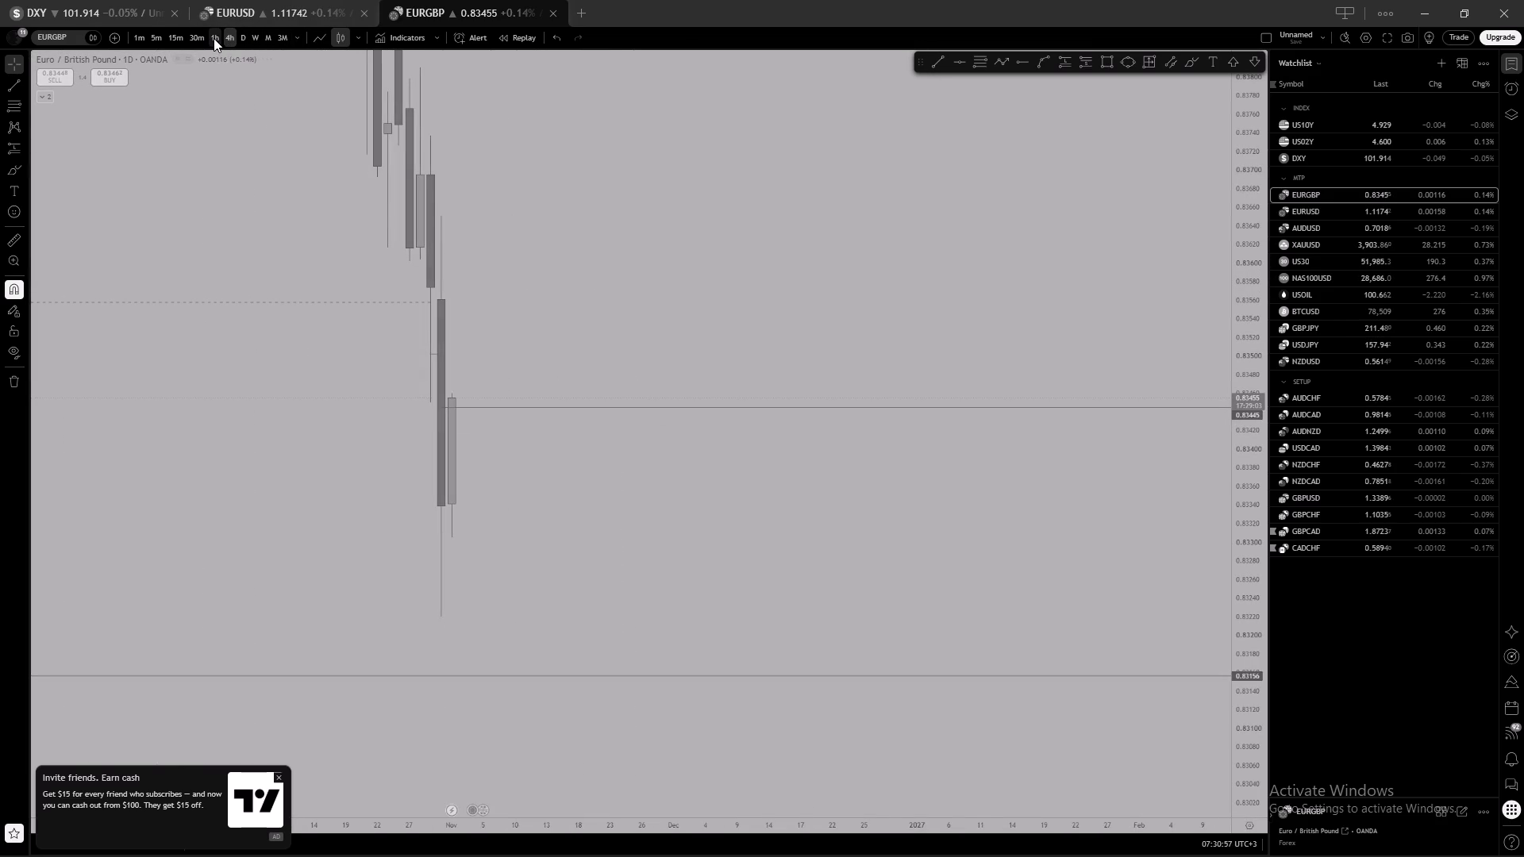
{"action": "scroll", "coordinate": [873, 305], "scroll_direction": "down", "scroll_amount": 2}
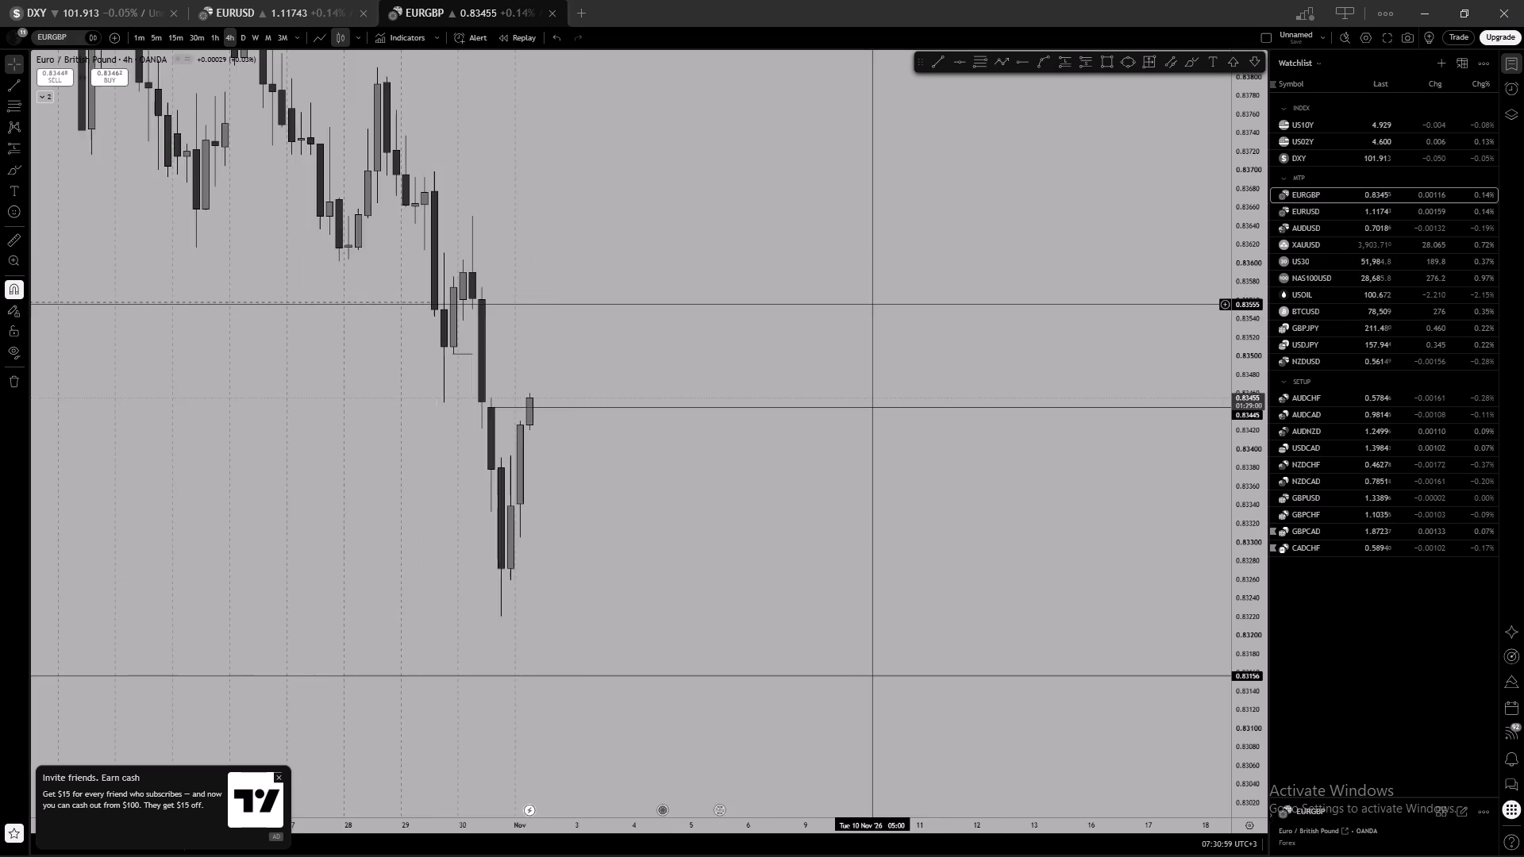
{"action": "left_click_drag", "start_coordinate": [945, 236], "coordinate": [1010, 375]}
{"action": "scroll", "coordinate": [715, 319], "scroll_direction": "up", "scroll_amount": 3}
{"action": "scroll", "coordinate": [529, 325], "scroll_direction": "up", "scroll_amount": 1}
{"action": "left_click_drag", "start_coordinate": [521, 340], "coordinate": [668, 349]}
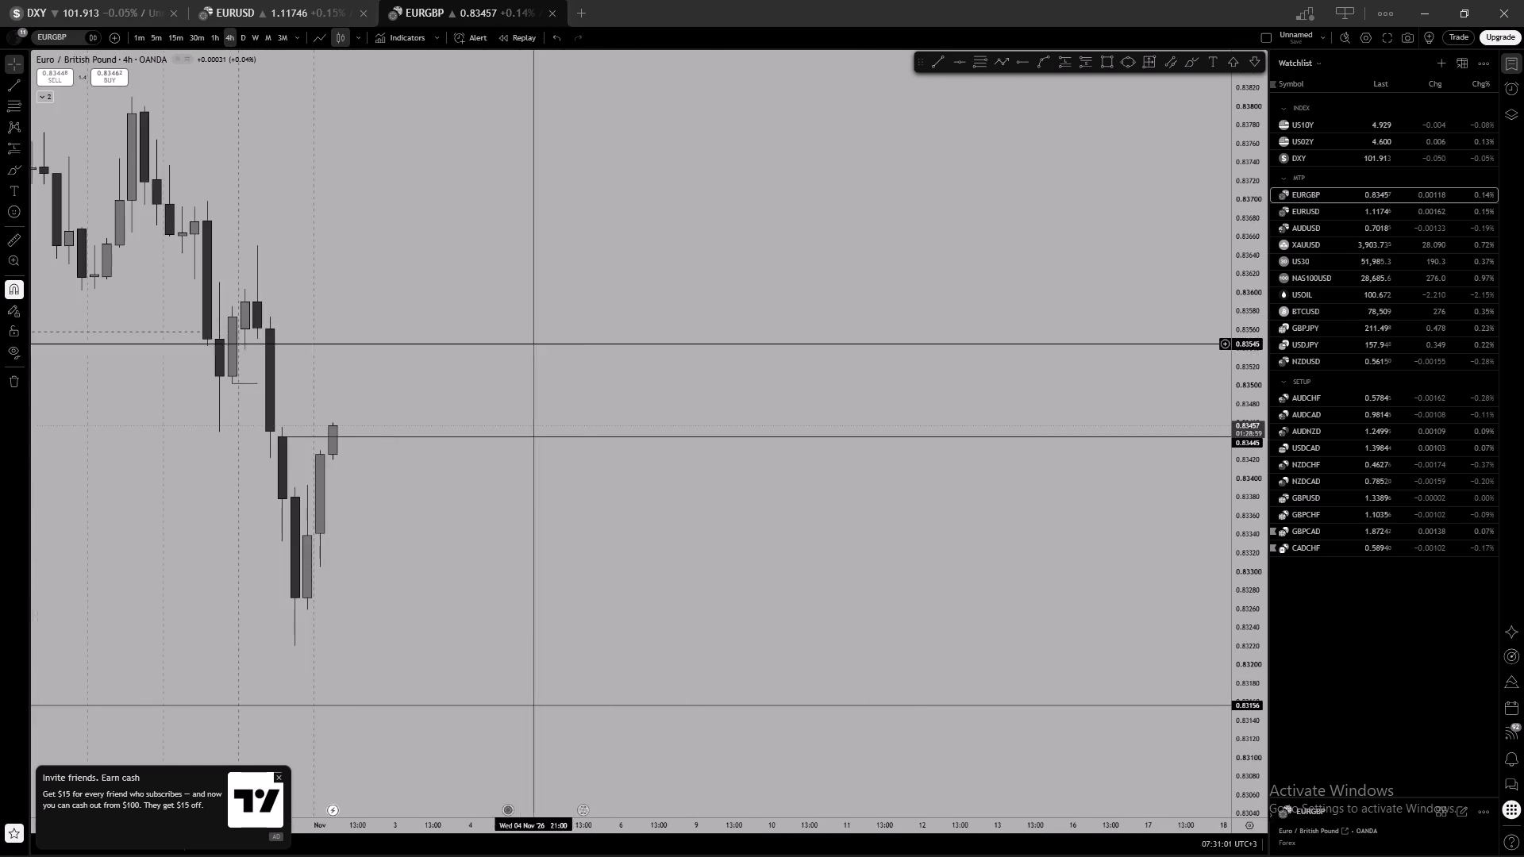
{"action": "left_click_drag", "start_coordinate": [668, 349], "coordinate": [690, 349]}
{"action": "left_click_drag", "start_coordinate": [680, 358], "coordinate": [848, 357]}
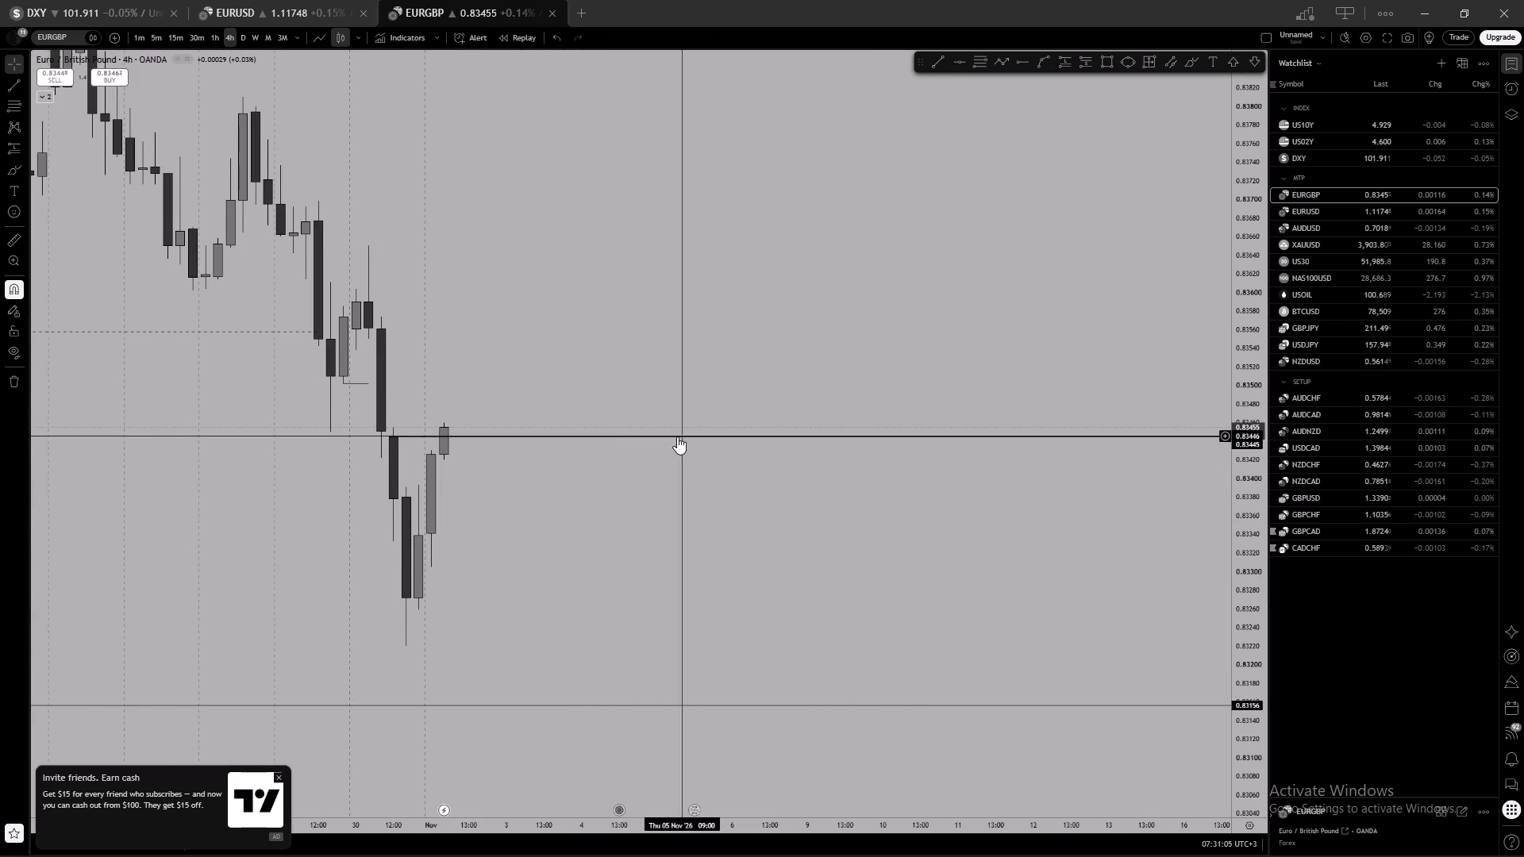
Switch EURGBP to the 1-hour chart, hide the watchlist and examine the price action around the 0.83445 ray.
{"action": "scroll", "coordinate": [622, 430], "scroll_direction": "down", "scroll_amount": 1}
{"action": "left_click", "coordinate": [736, 380]}
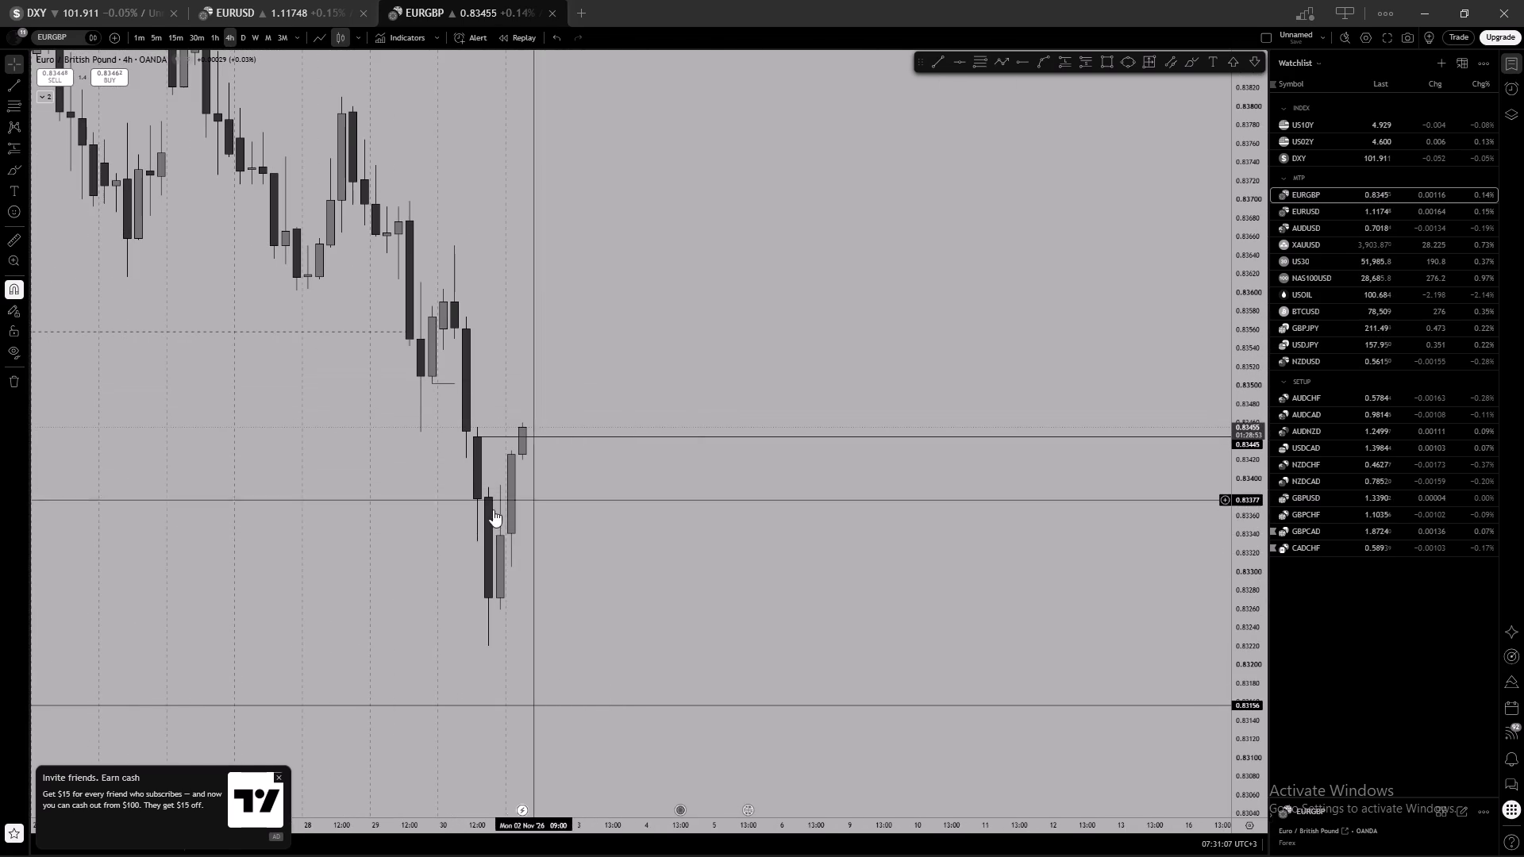
{"action": "left_click", "coordinate": [214, 40]}
{"action": "scroll", "coordinate": [668, 288], "scroll_direction": "down", "scroll_amount": 2}
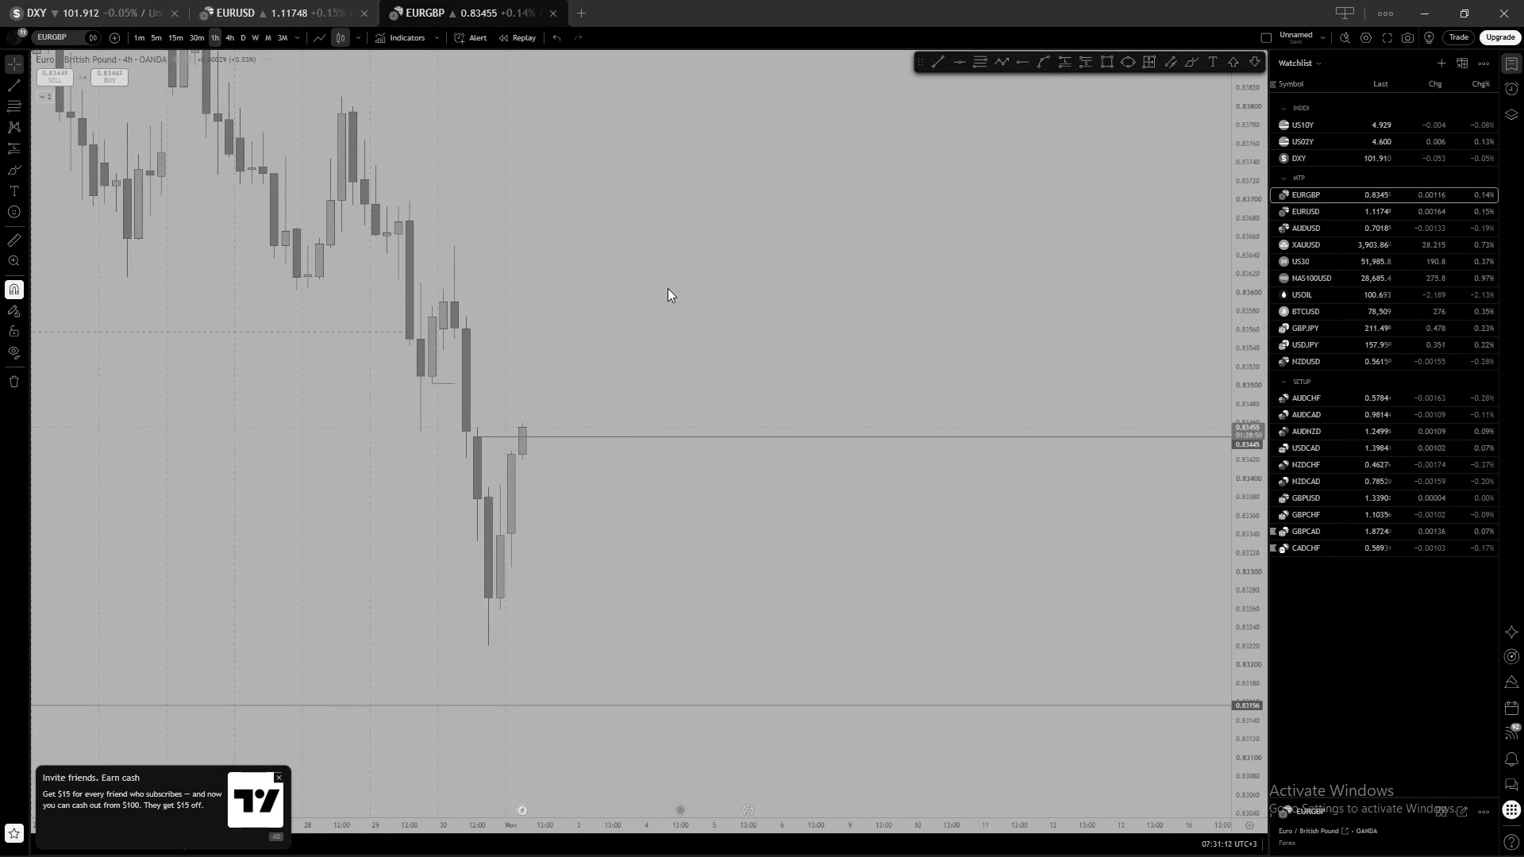
{"action": "scroll", "coordinate": [668, 288], "scroll_direction": "down", "scroll_amount": 2}
{"action": "scroll", "coordinate": [748, 289], "scroll_direction": "down", "scroll_amount": 1}
{"action": "scroll", "coordinate": [814, 302], "scroll_direction": "down", "scroll_amount": 1}
{"action": "left_click_drag", "start_coordinate": [1032, 338], "coordinate": [981, 348]}
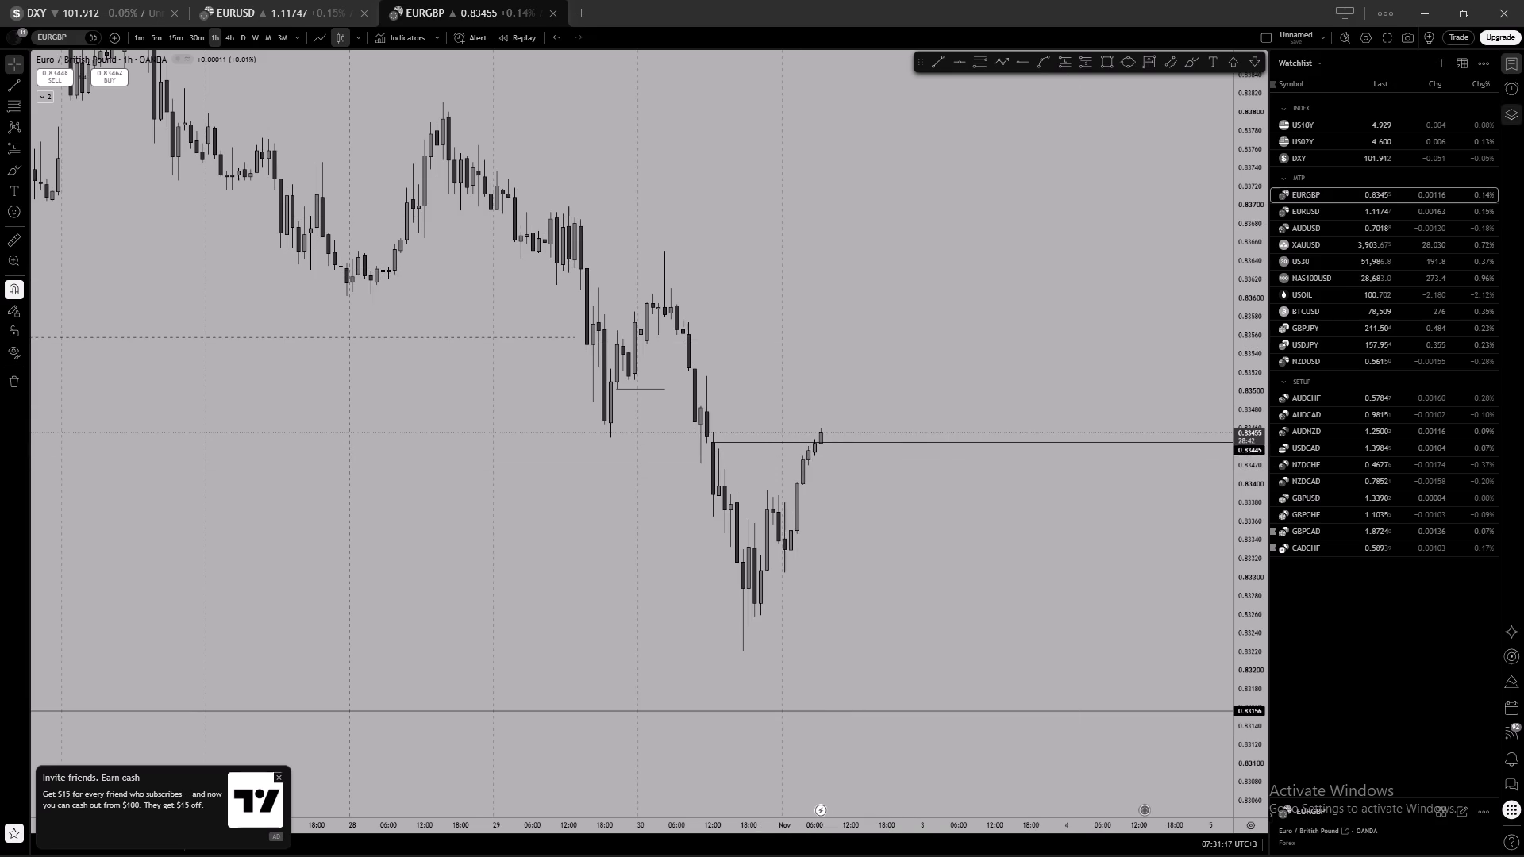
{"action": "left_click", "coordinate": [1518, 63]}
{"action": "scroll", "coordinate": [1467, 595], "scroll_direction": "up", "scroll_amount": 7}
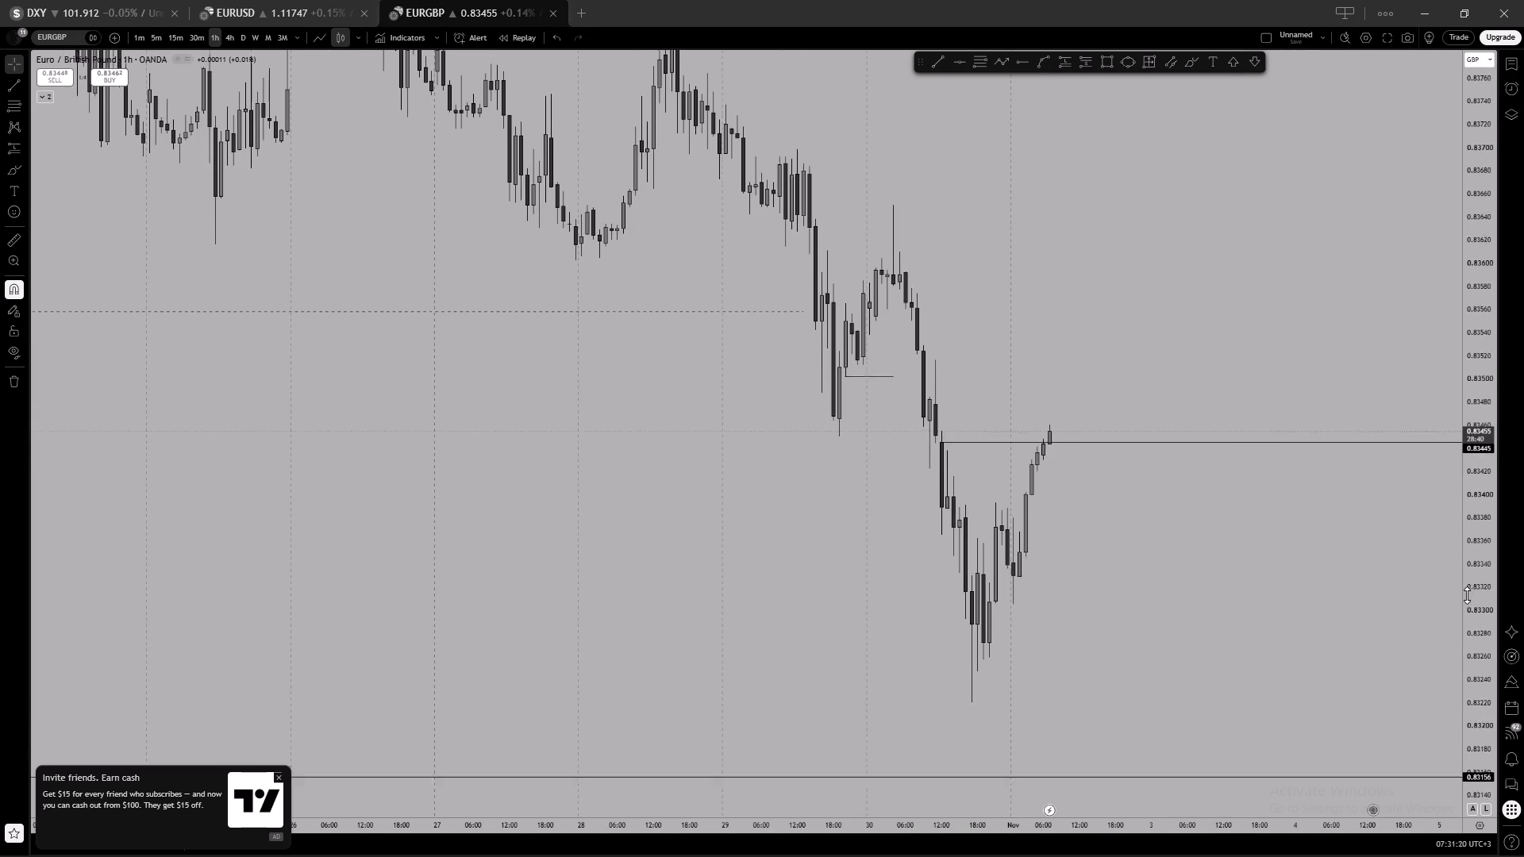
{"action": "scroll", "coordinate": [1467, 595], "scroll_direction": "up", "scroll_amount": 6}
Examine EURGBP's price action around the 0.83445 ray on the 30-minute, 15-minute and 5-minute charts.
{"action": "left_click", "coordinate": [194, 35]}
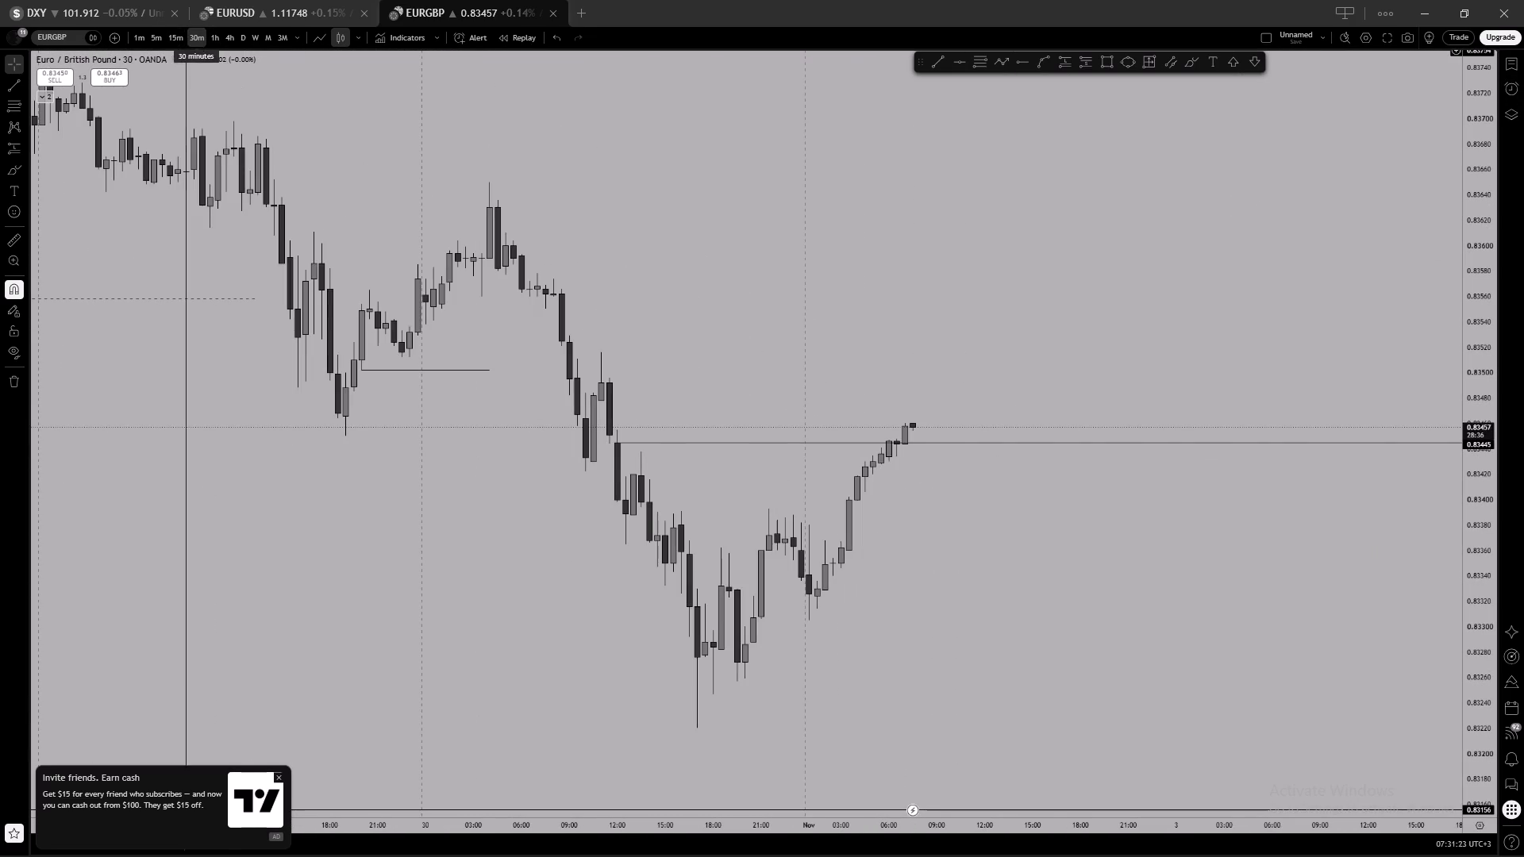
{"action": "scroll", "coordinate": [1163, 502], "scroll_direction": "down", "scroll_amount": 1}
{"action": "scroll", "coordinate": [1476, 647], "scroll_direction": "up", "scroll_amount": 9}
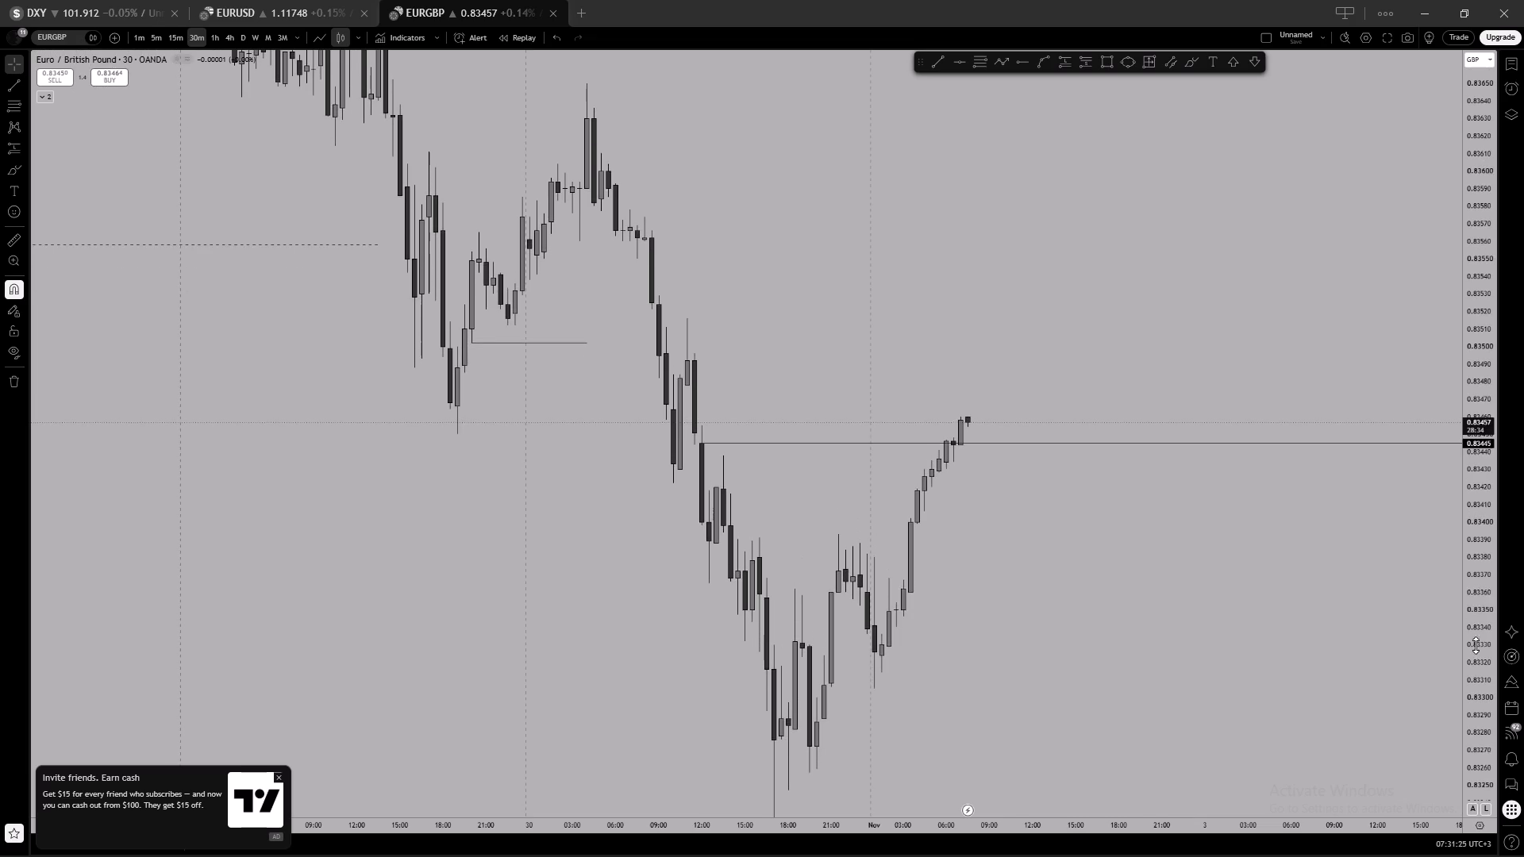
{"action": "scroll", "coordinate": [1328, 528], "scroll_direction": "up", "scroll_amount": 3}
{"action": "left_click", "coordinate": [171, 34]}
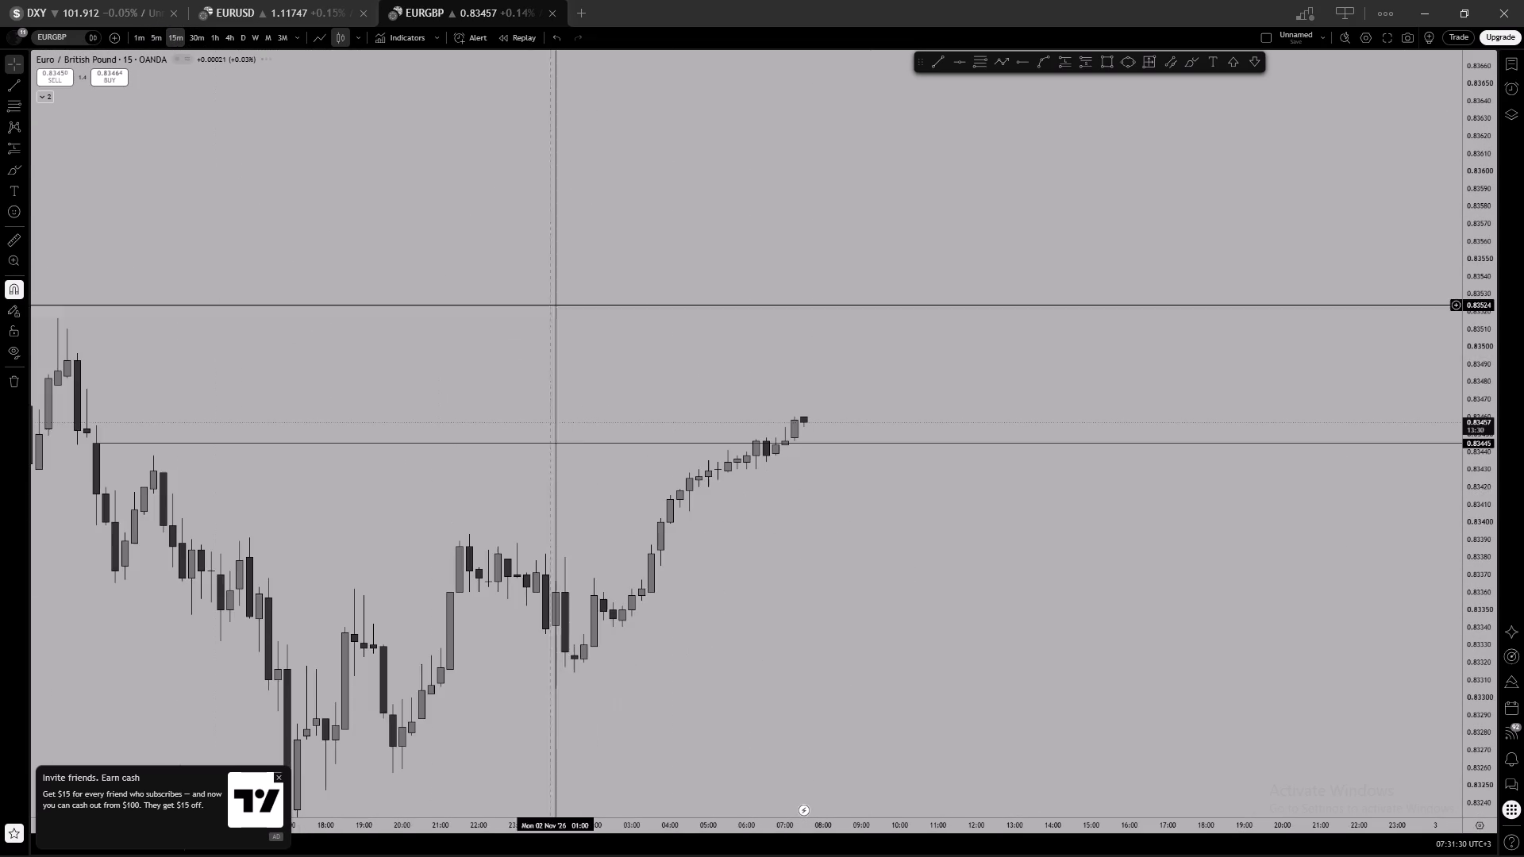
{"action": "scroll", "coordinate": [891, 459], "scroll_direction": "down", "scroll_amount": 5}
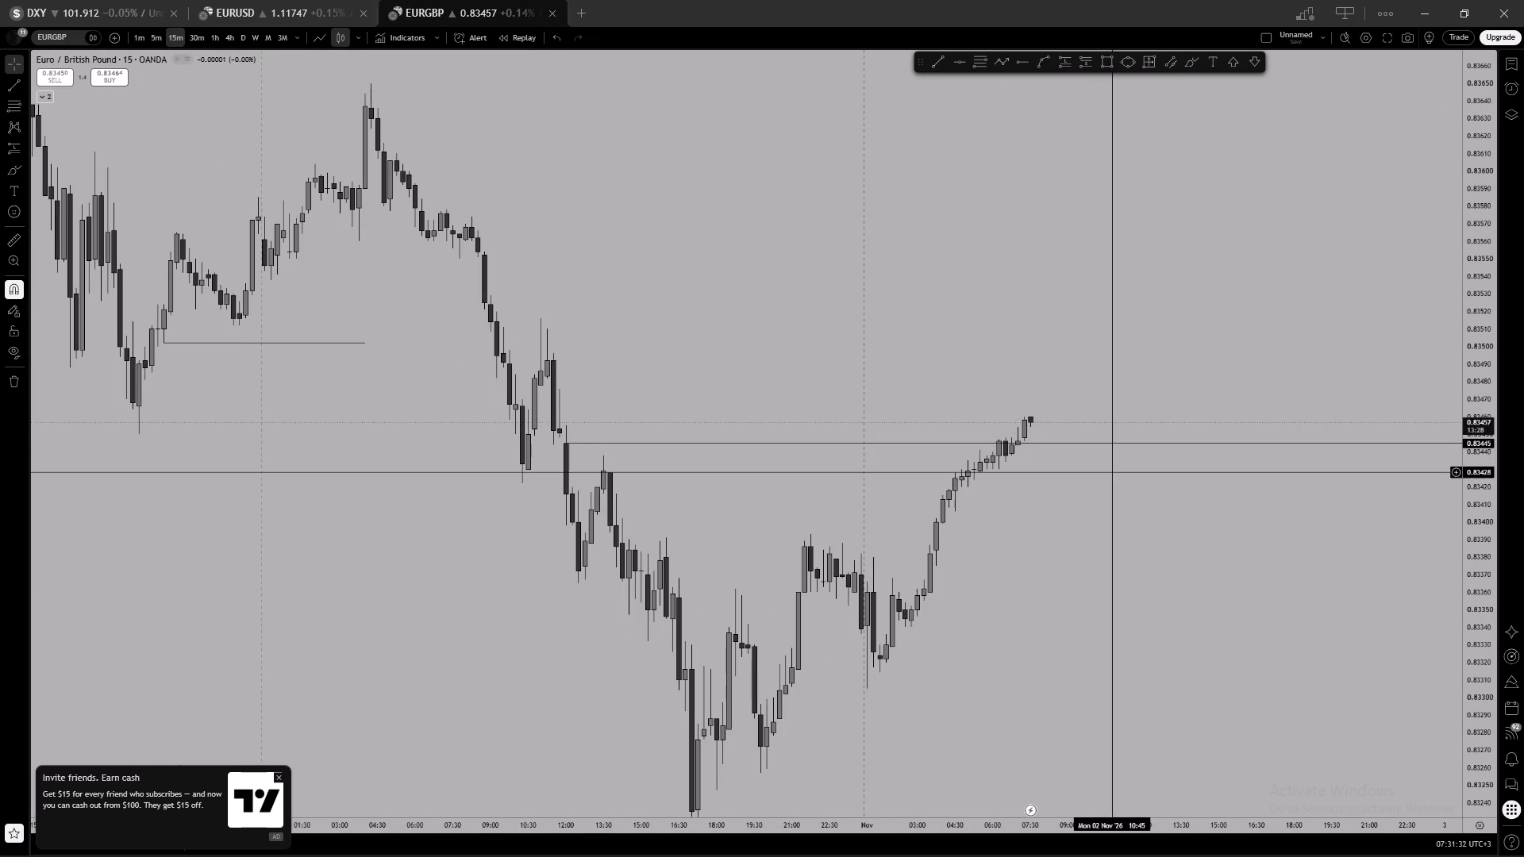
{"action": "scroll", "coordinate": [1122, 393], "scroll_direction": "up", "scroll_amount": 1}
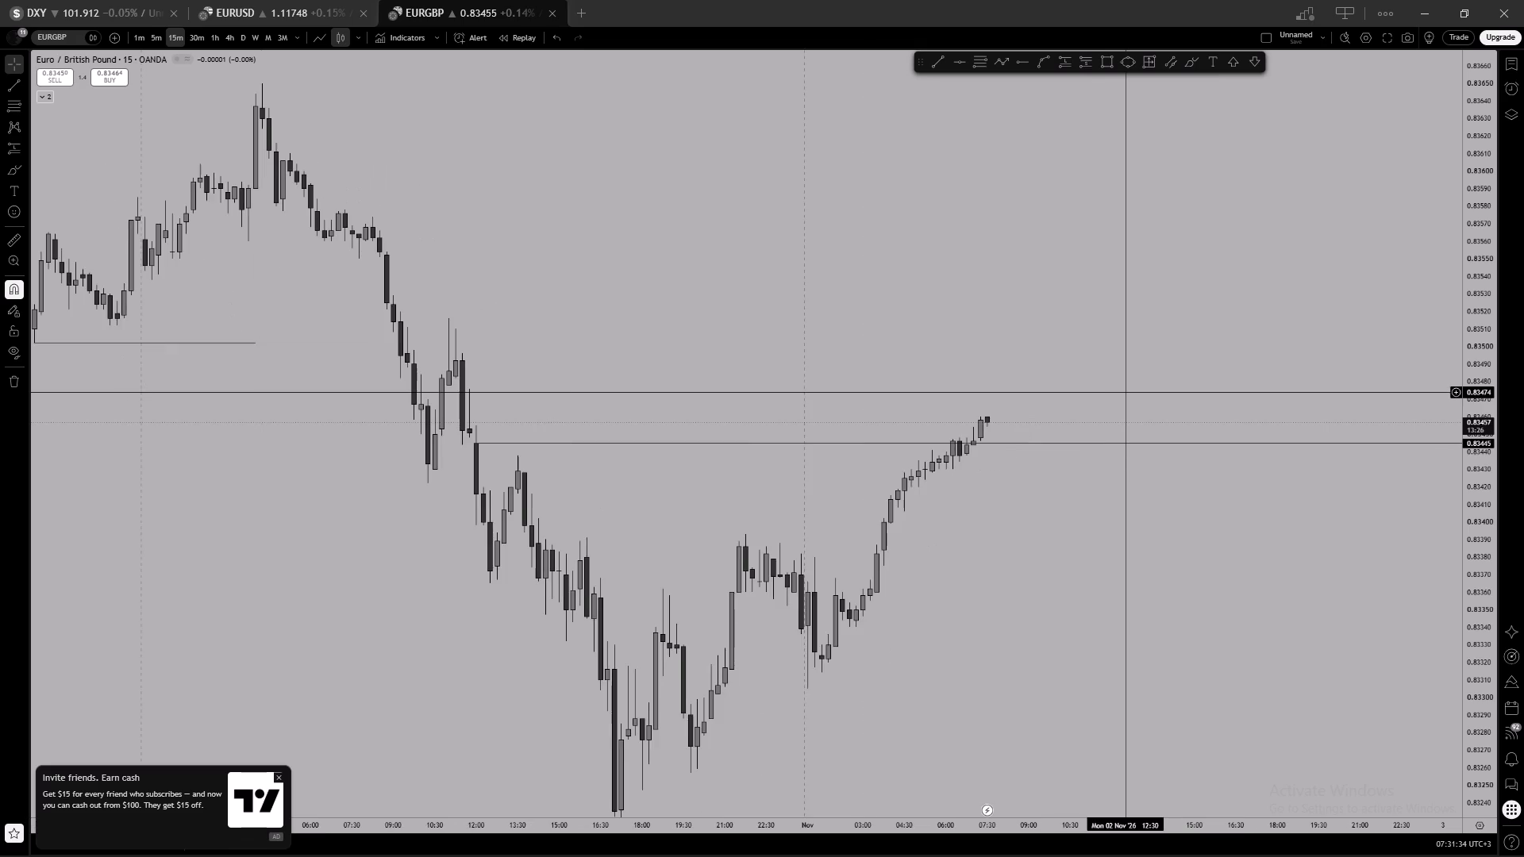
{"action": "left_click_drag", "start_coordinate": [1122, 393], "coordinate": [1101, 341]}
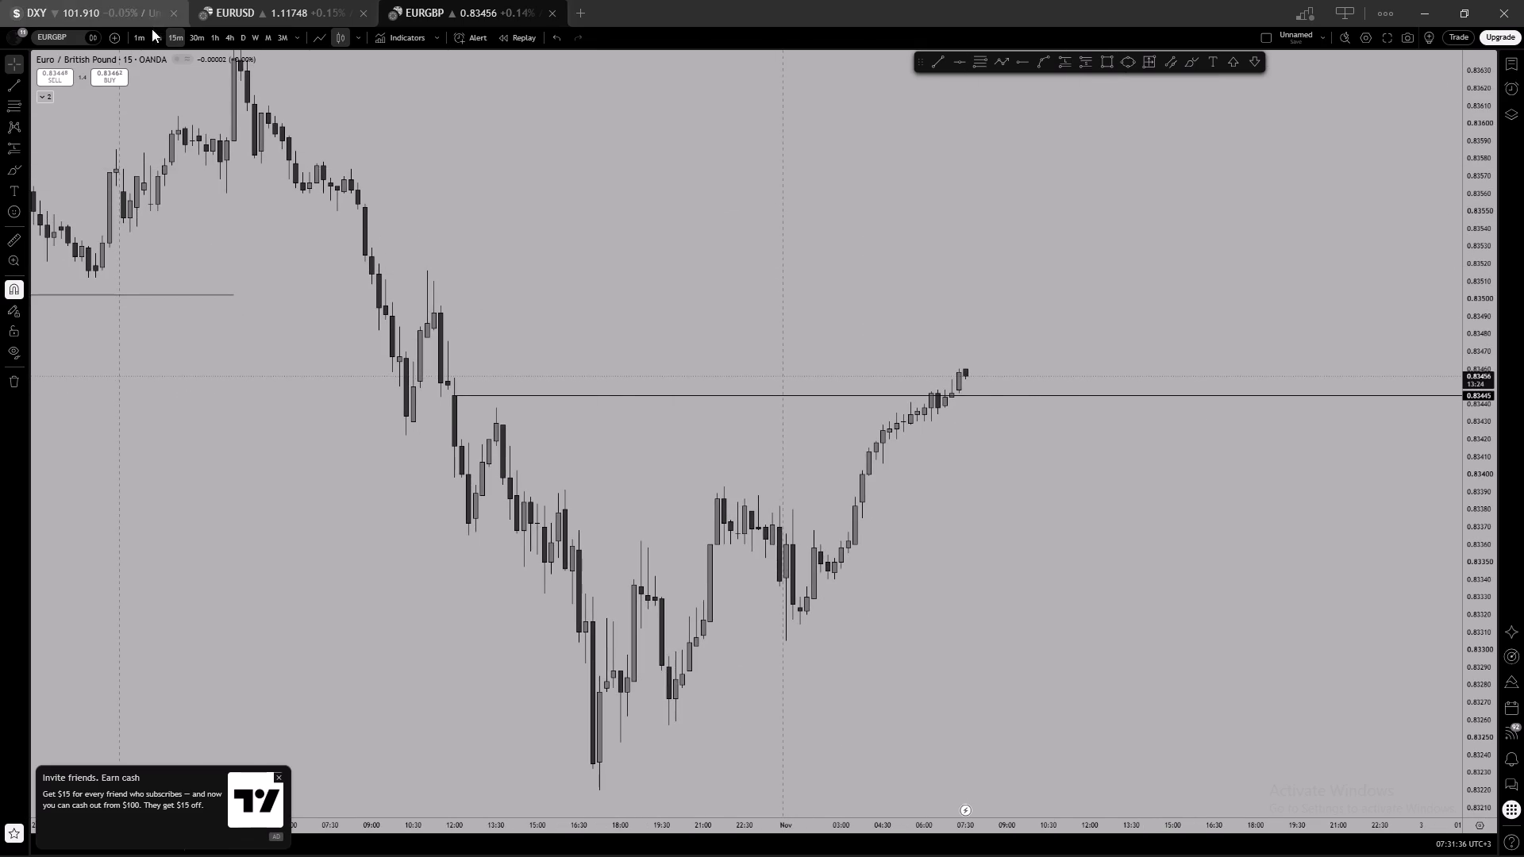
{"action": "left_click", "coordinate": [149, 38]}
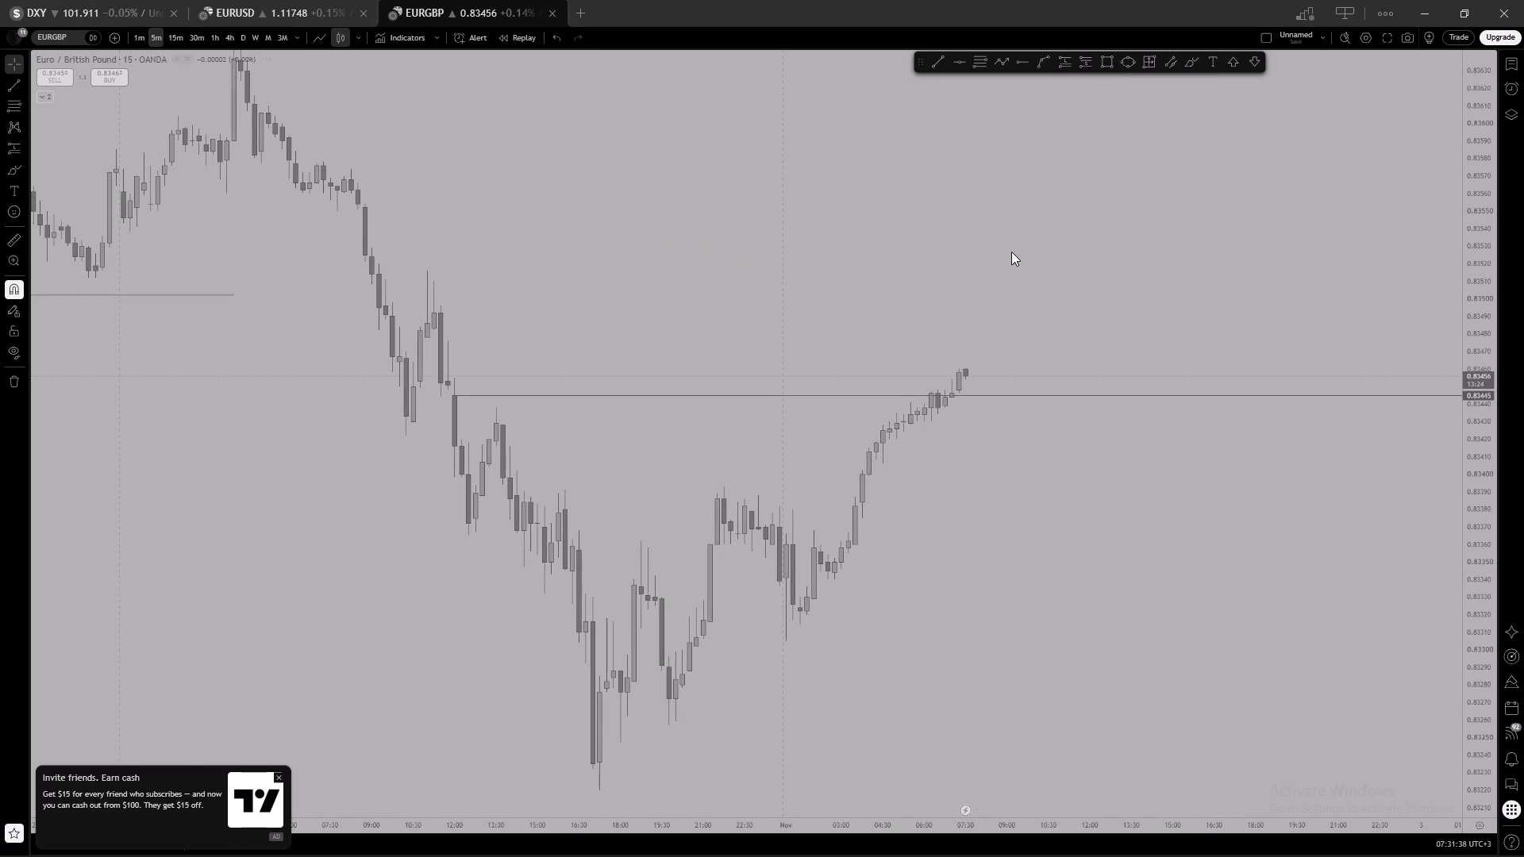
{"action": "scroll", "coordinate": [1011, 252], "scroll_direction": "down", "scroll_amount": 6}
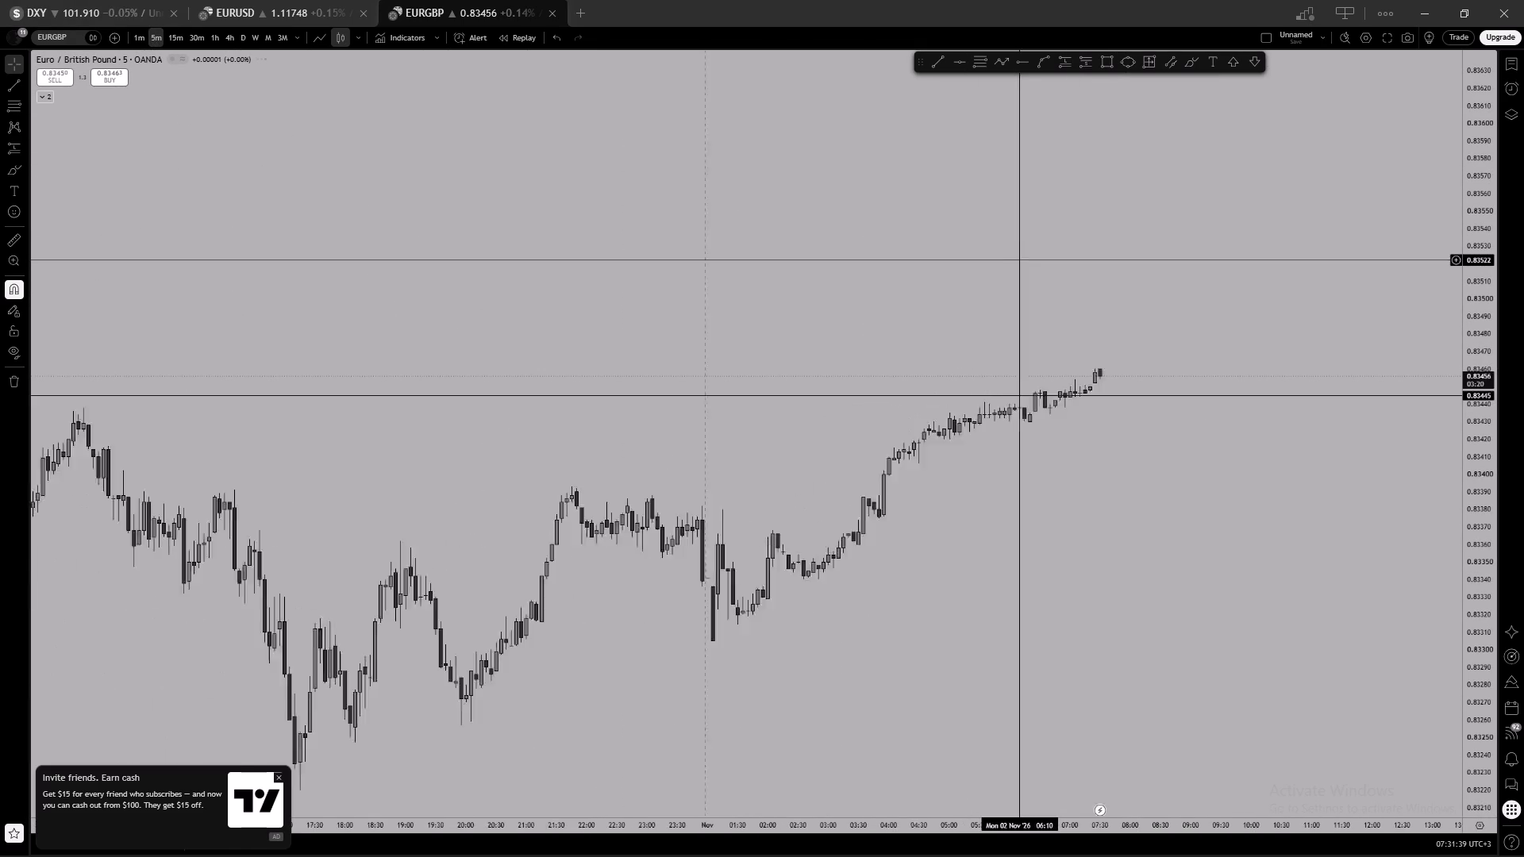
{"action": "scroll", "coordinate": [1022, 261], "scroll_direction": "down", "scroll_amount": 4}
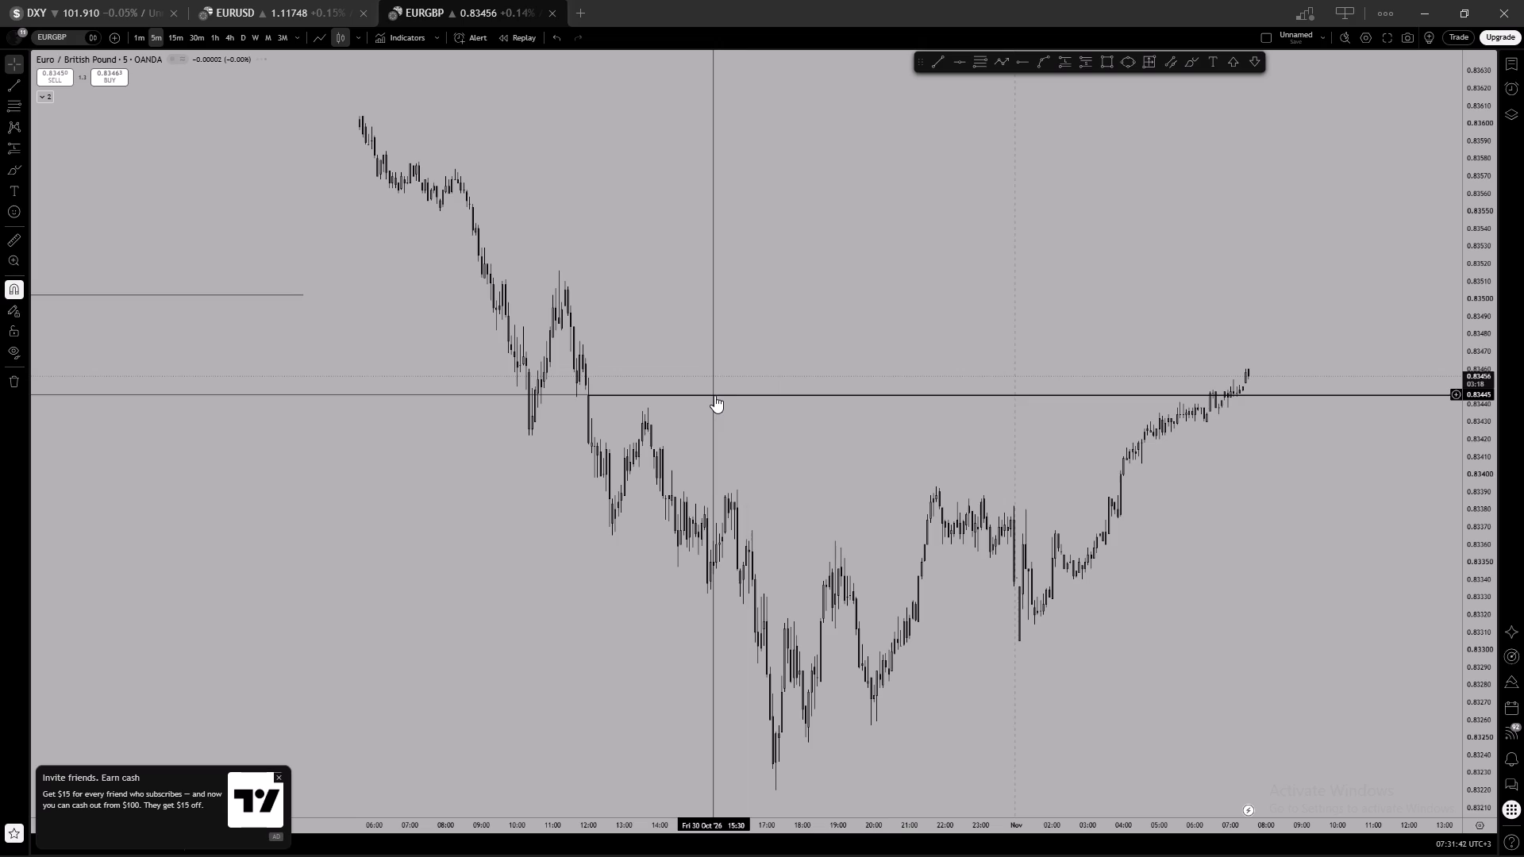
Delete the locked horizontal ray at 0.83445 from the EURGBP chart.
{"action": "left_click", "coordinate": [714, 395]}
{"action": "left_click", "coordinate": [872, 98]}
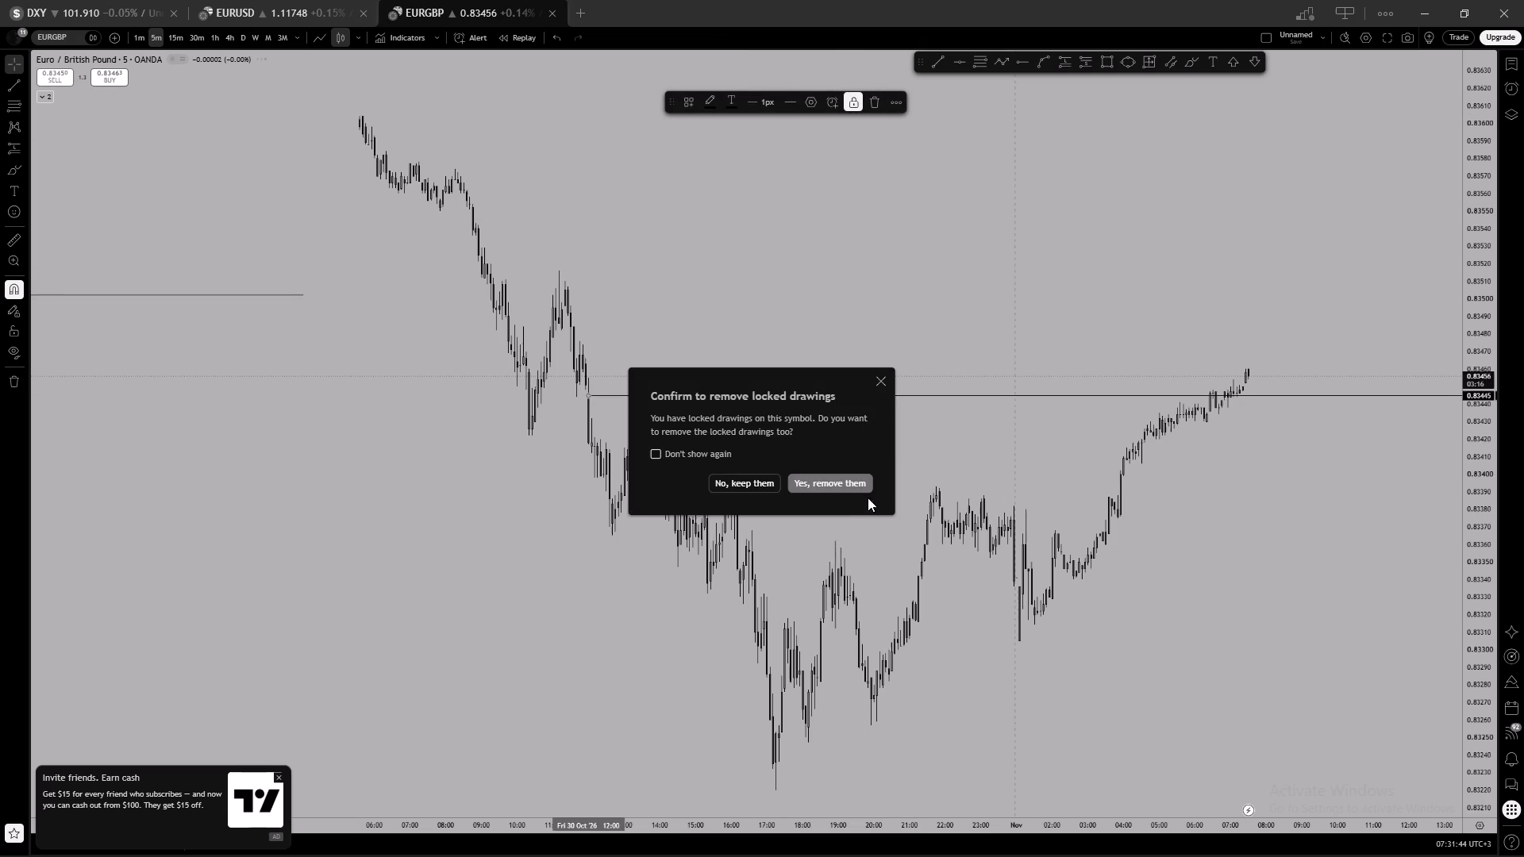
{"action": "left_click", "coordinate": [831, 483]}
Draw a level trend line at 0.83445 from 30 Oct 12:00 to 2 Nov 07:50 and lock it.
{"action": "left_click", "coordinate": [943, 54]}
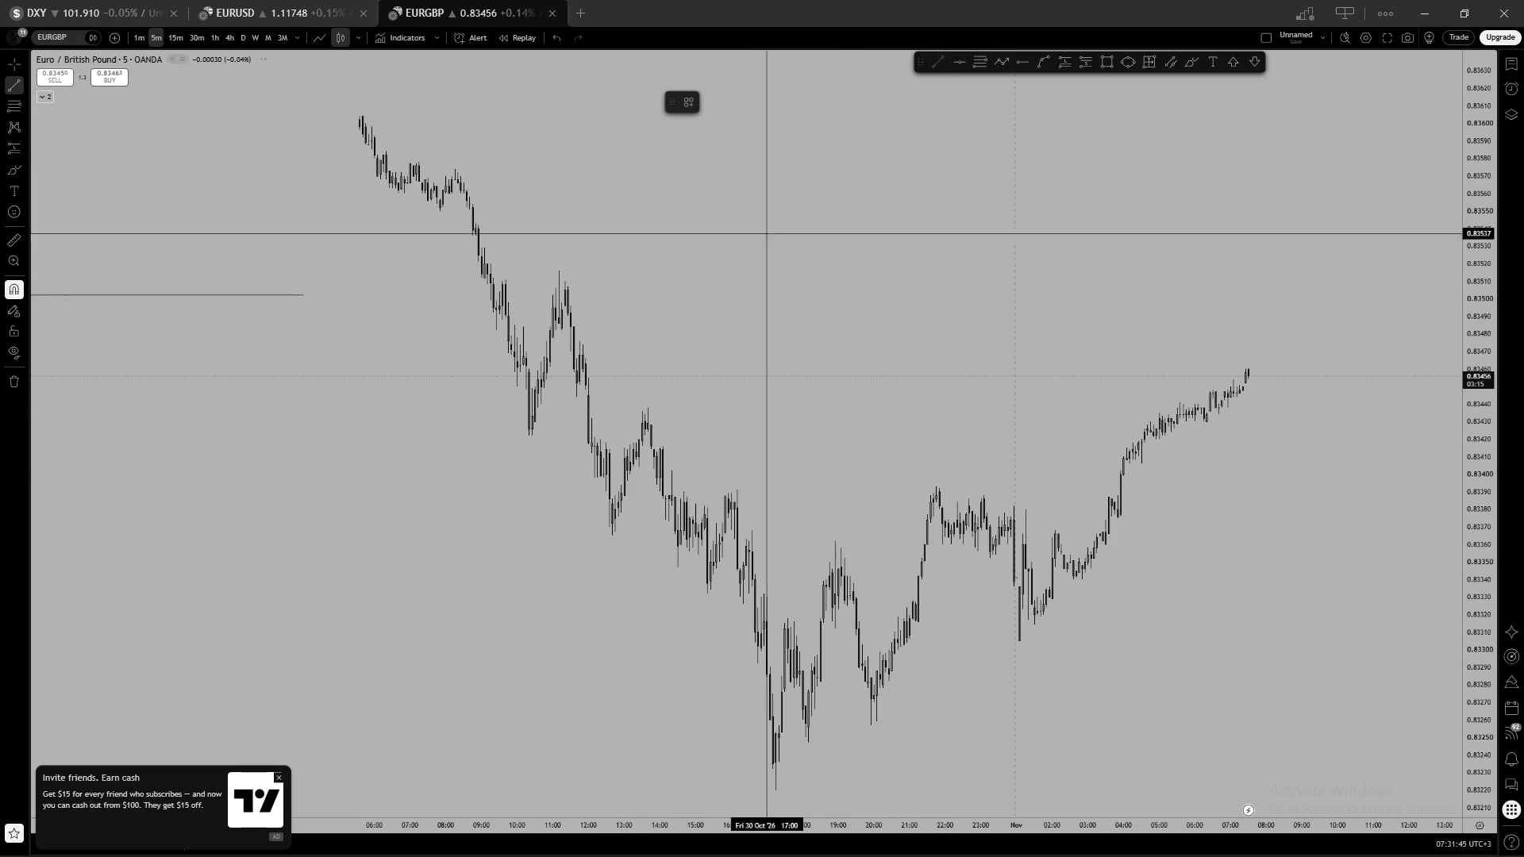
{"action": "left_click", "coordinate": [588, 401]}
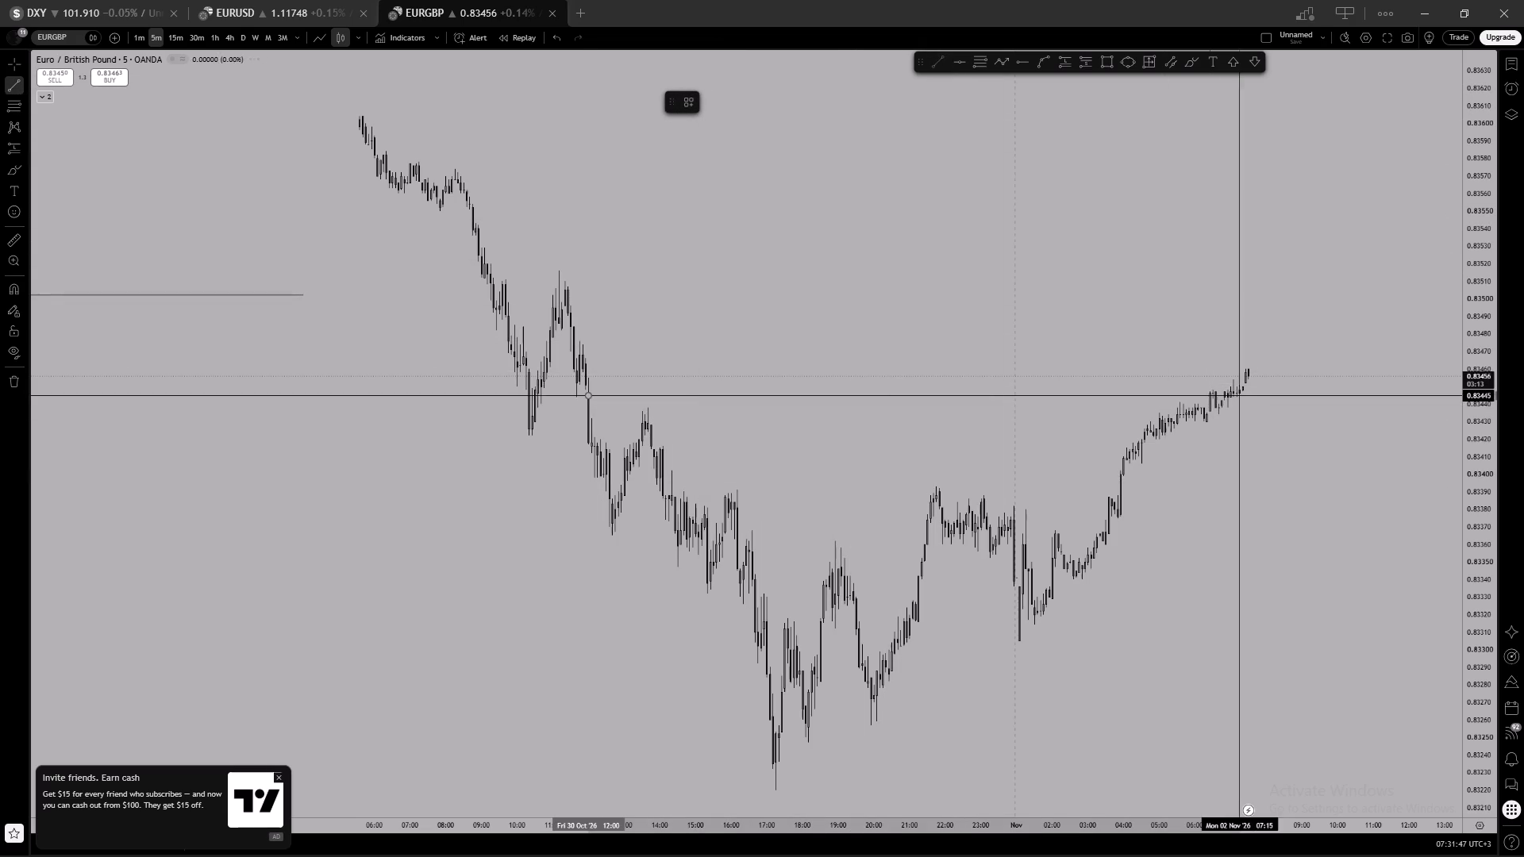
{"action": "left_click", "coordinate": [1260, 391], "text": "shift"}
{"action": "left_click", "coordinate": [855, 106]}
{"action": "left_click", "coordinate": [897, 195]}
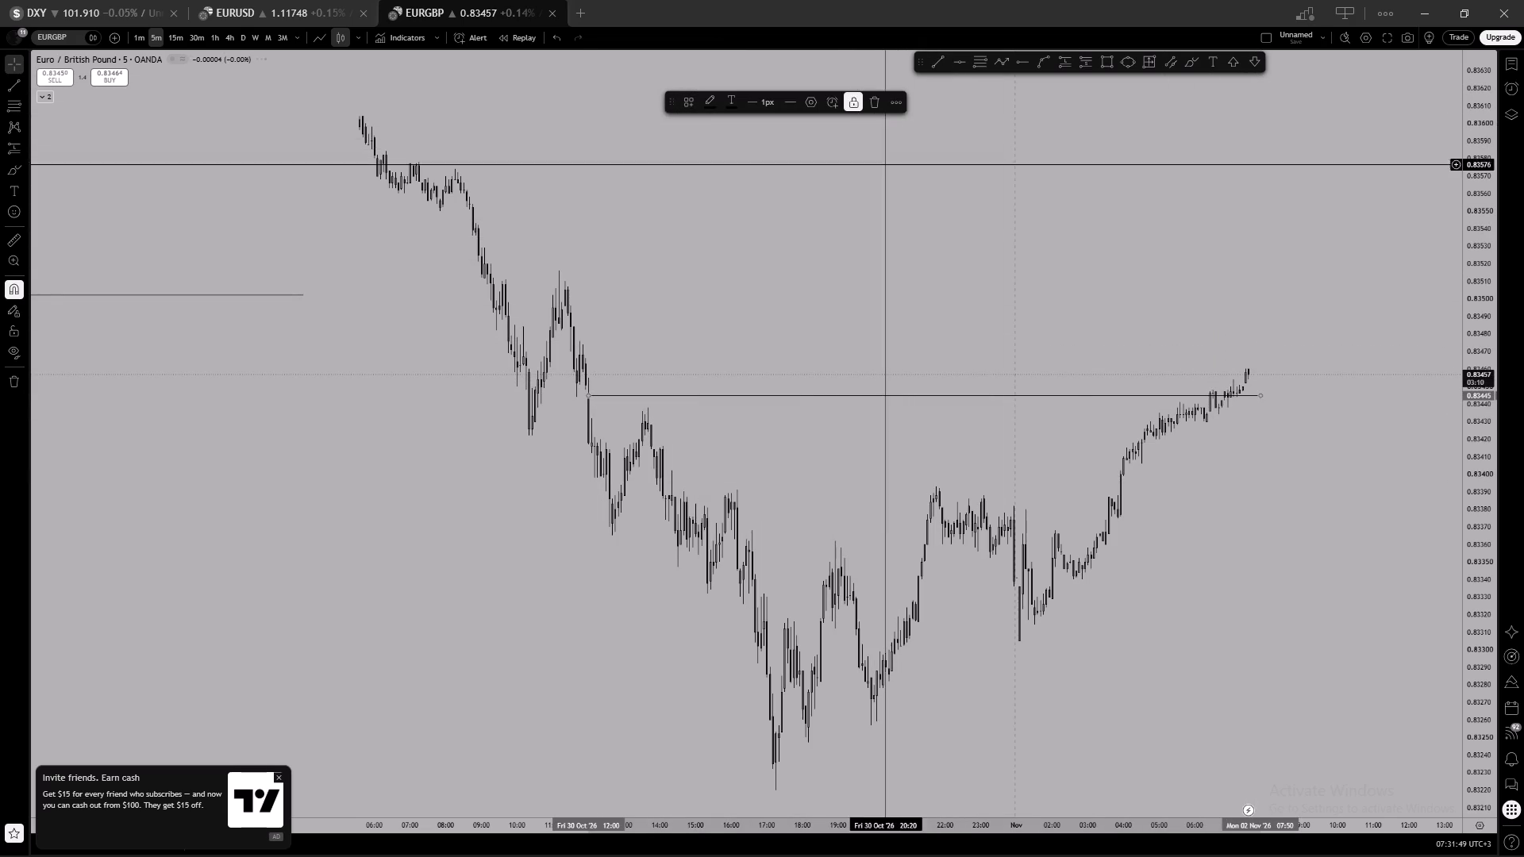
Examine the 5-minute EURGBP candles around the 0.83445 trend line at closer and wider scales.
{"action": "scroll", "coordinate": [907, 234], "scroll_direction": "up", "scroll_amount": 2}
{"action": "left_click", "coordinate": [881, 395]}
{"action": "scroll", "coordinate": [888, 343], "scroll_direction": "up", "scroll_amount": 4}
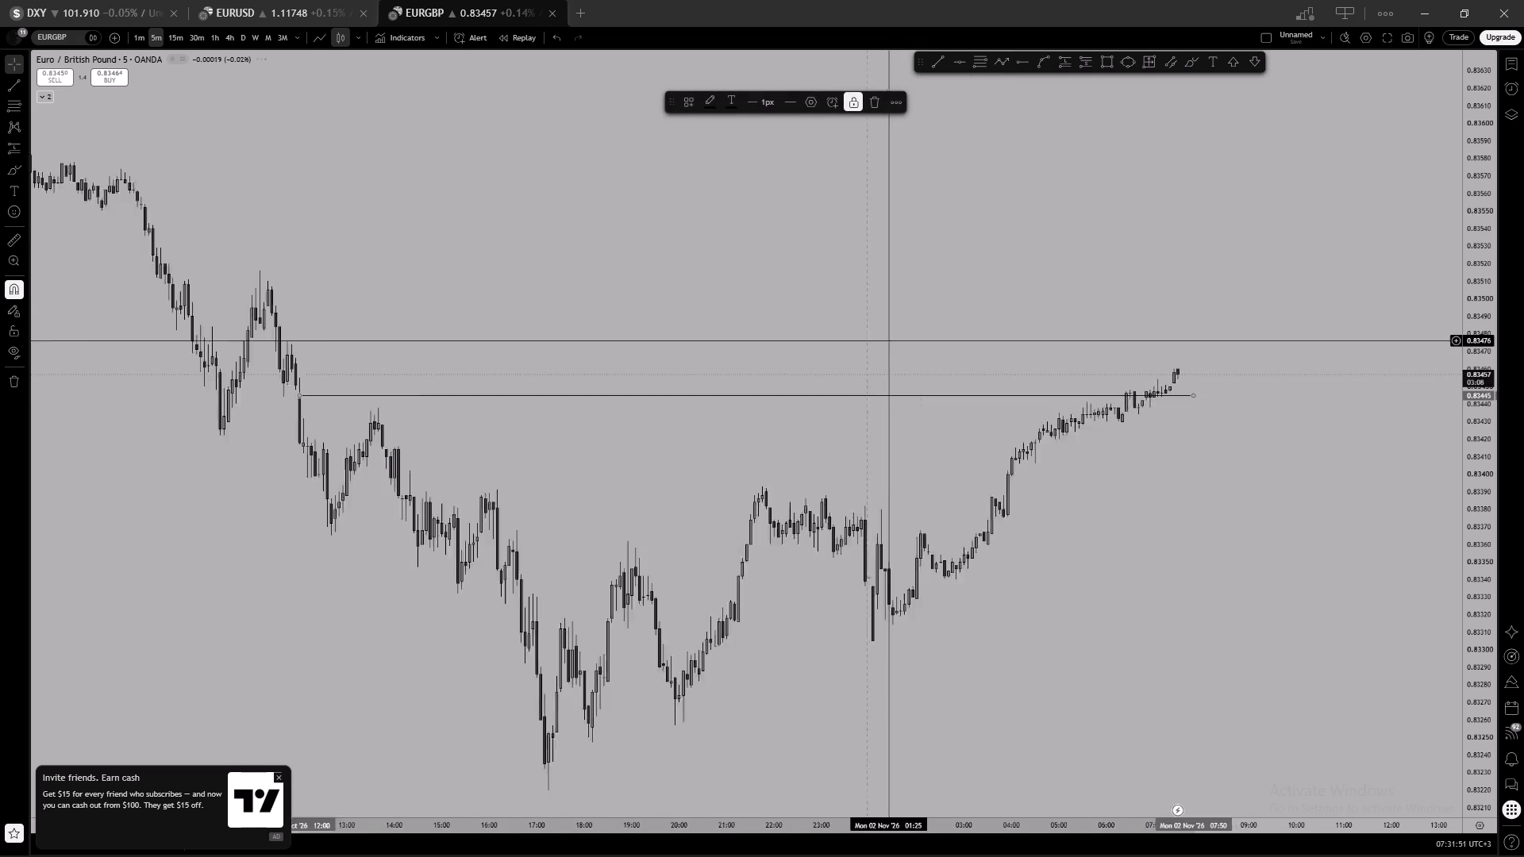
{"action": "scroll", "coordinate": [887, 341], "scroll_direction": "up", "scroll_amount": 4}
{"action": "scroll", "coordinate": [1477, 601], "scroll_direction": "up", "scroll_amount": 6}
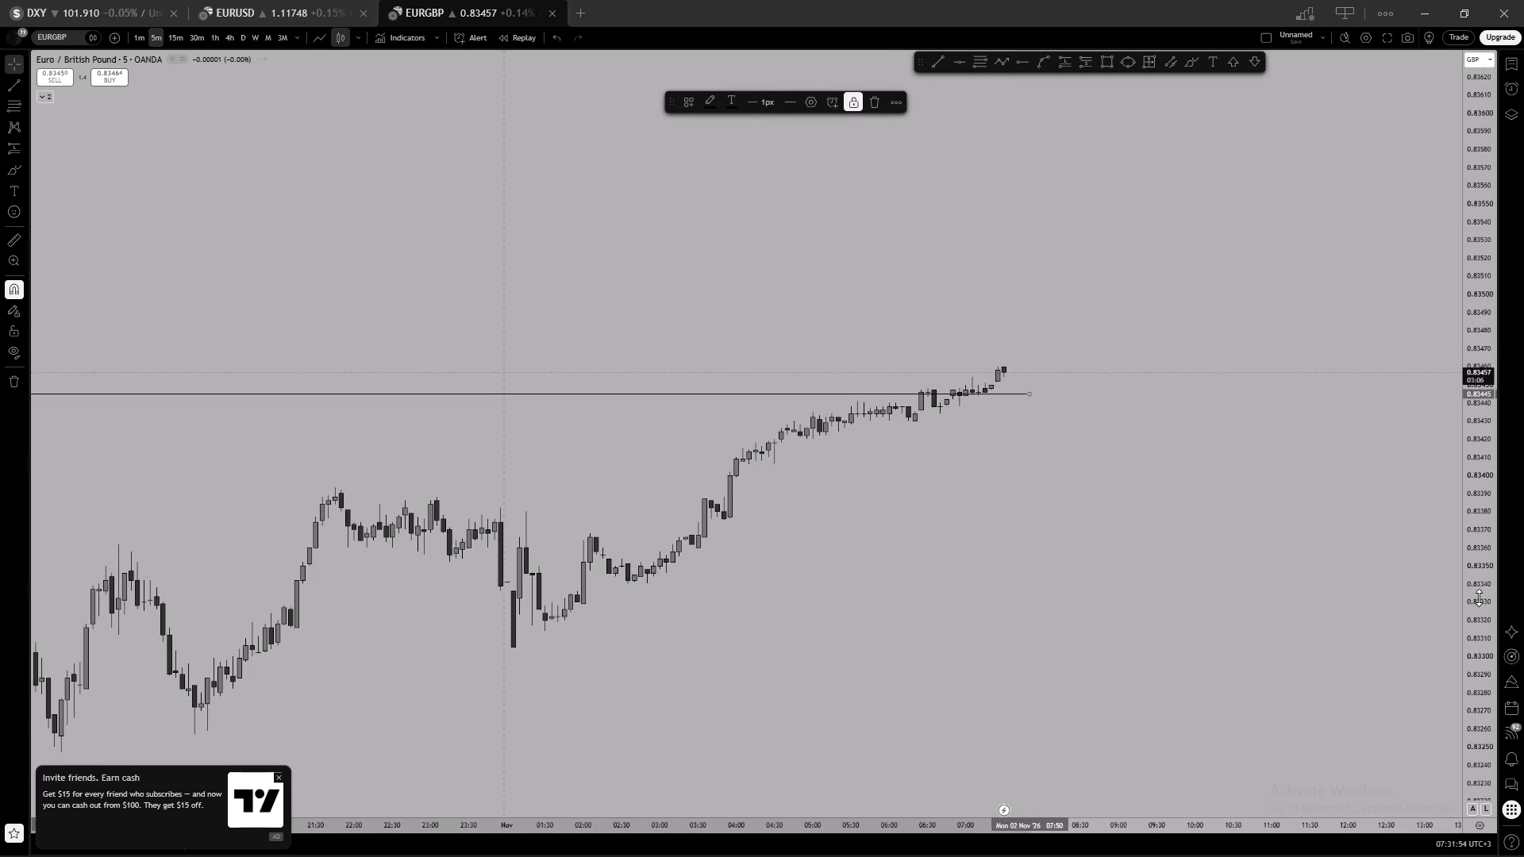
{"action": "scroll", "coordinate": [1476, 593], "scroll_direction": "up", "scroll_amount": 10}
{"action": "scroll", "coordinate": [1446, 564], "scroll_direction": "down", "scroll_amount": 5}
{"action": "scroll", "coordinate": [1125, 559], "scroll_direction": "down", "scroll_amount": 1}
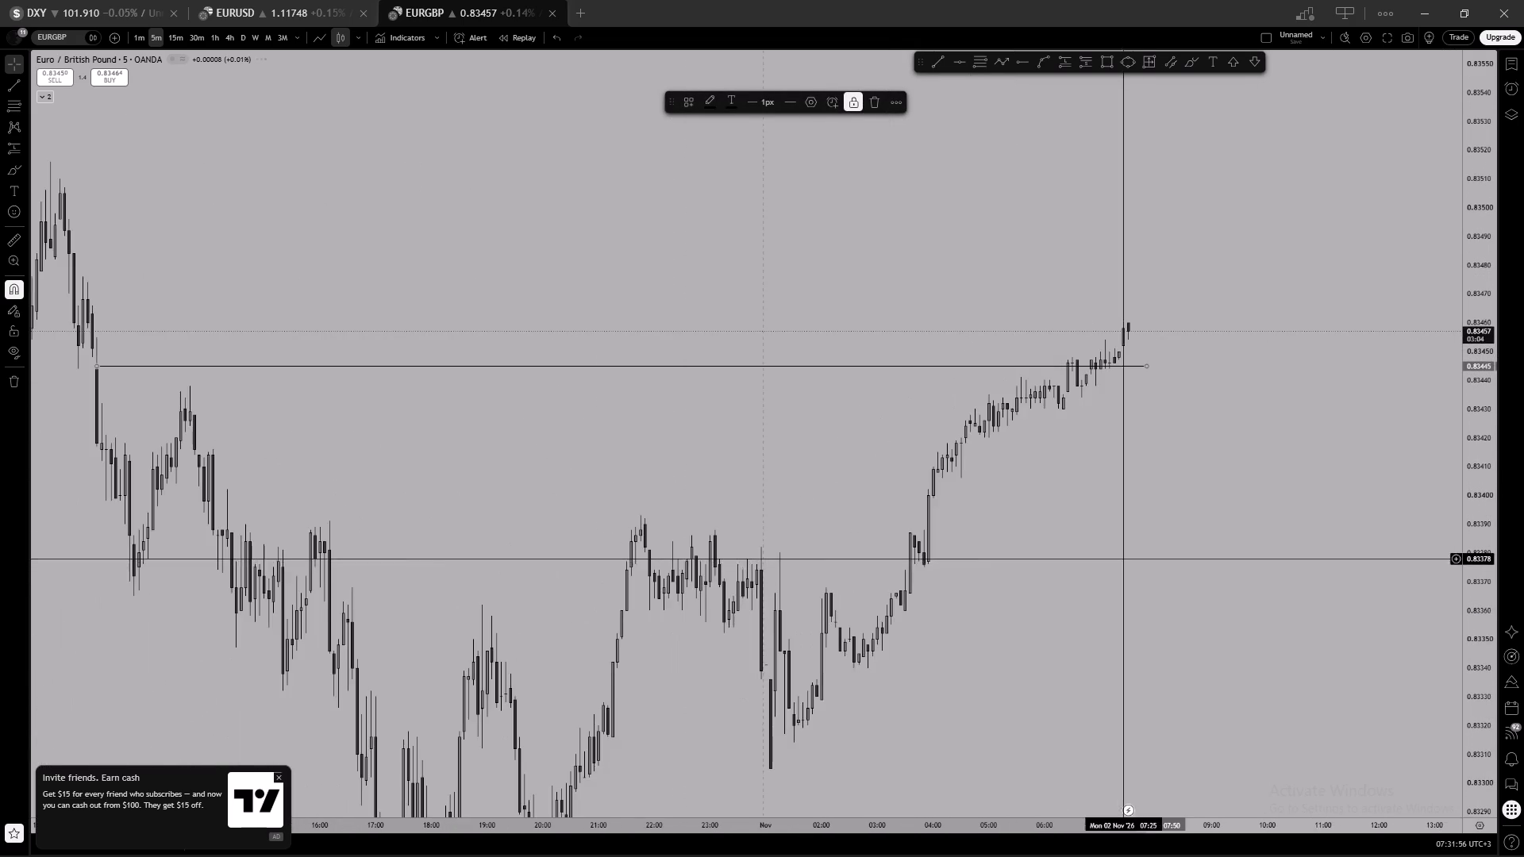
Place a horizontal ray at 0.83406 from the small 2 Nov pullback low around 04:10 and lock it.
{"action": "scroll", "coordinate": [1480, 647], "scroll_direction": "up", "scroll_amount": 14}
{"action": "scroll", "coordinate": [1065, 523], "scroll_direction": "up", "scroll_amount": 4}
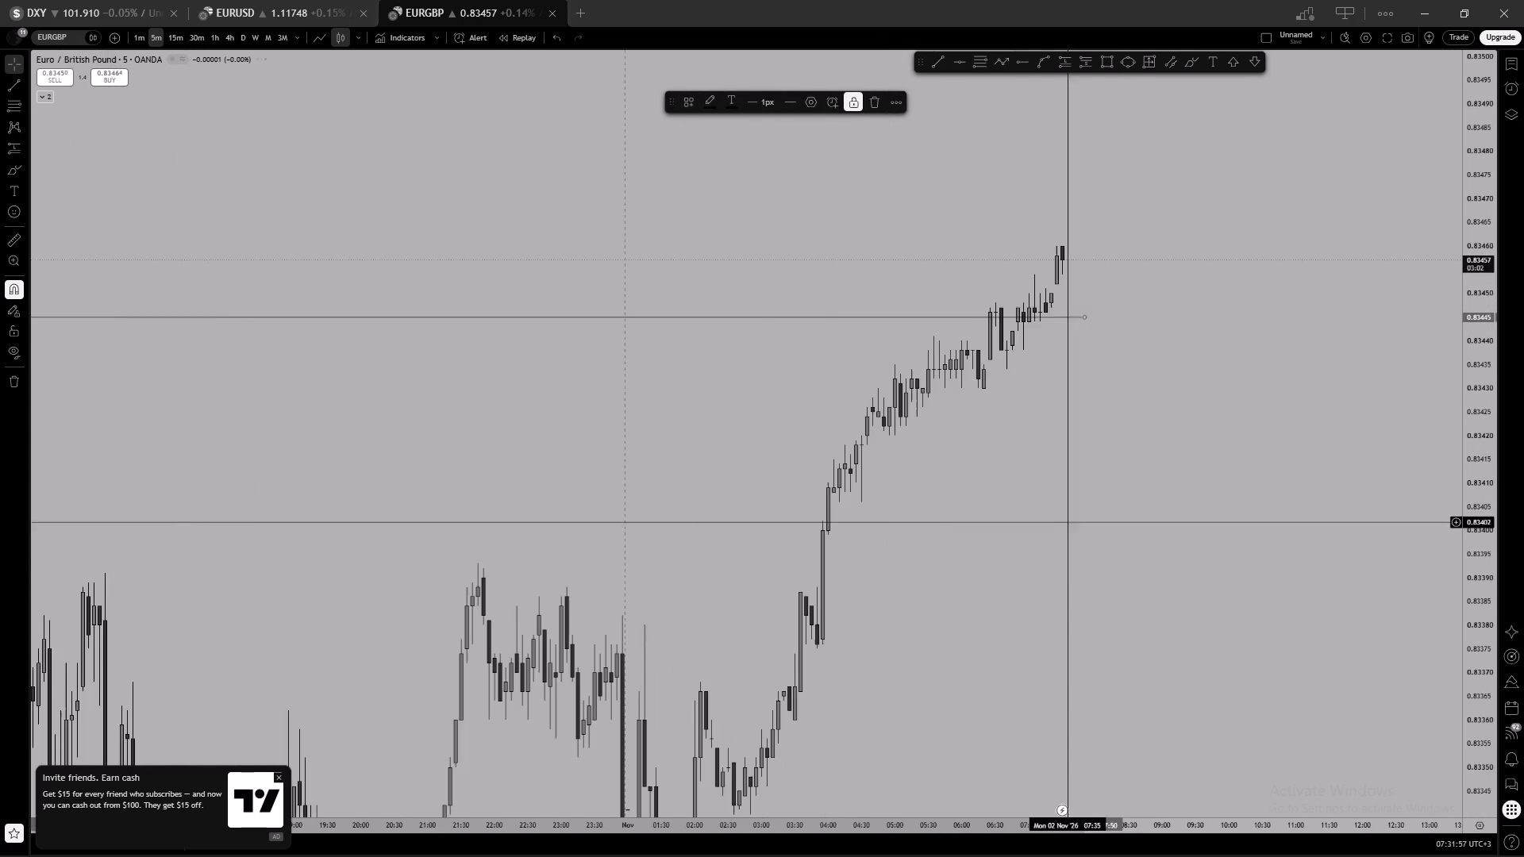
{"action": "left_click_drag", "start_coordinate": [1022, 617], "coordinate": [1026, 505]}
{"action": "scroll", "coordinate": [1026, 481], "scroll_direction": "up", "scroll_amount": 2}
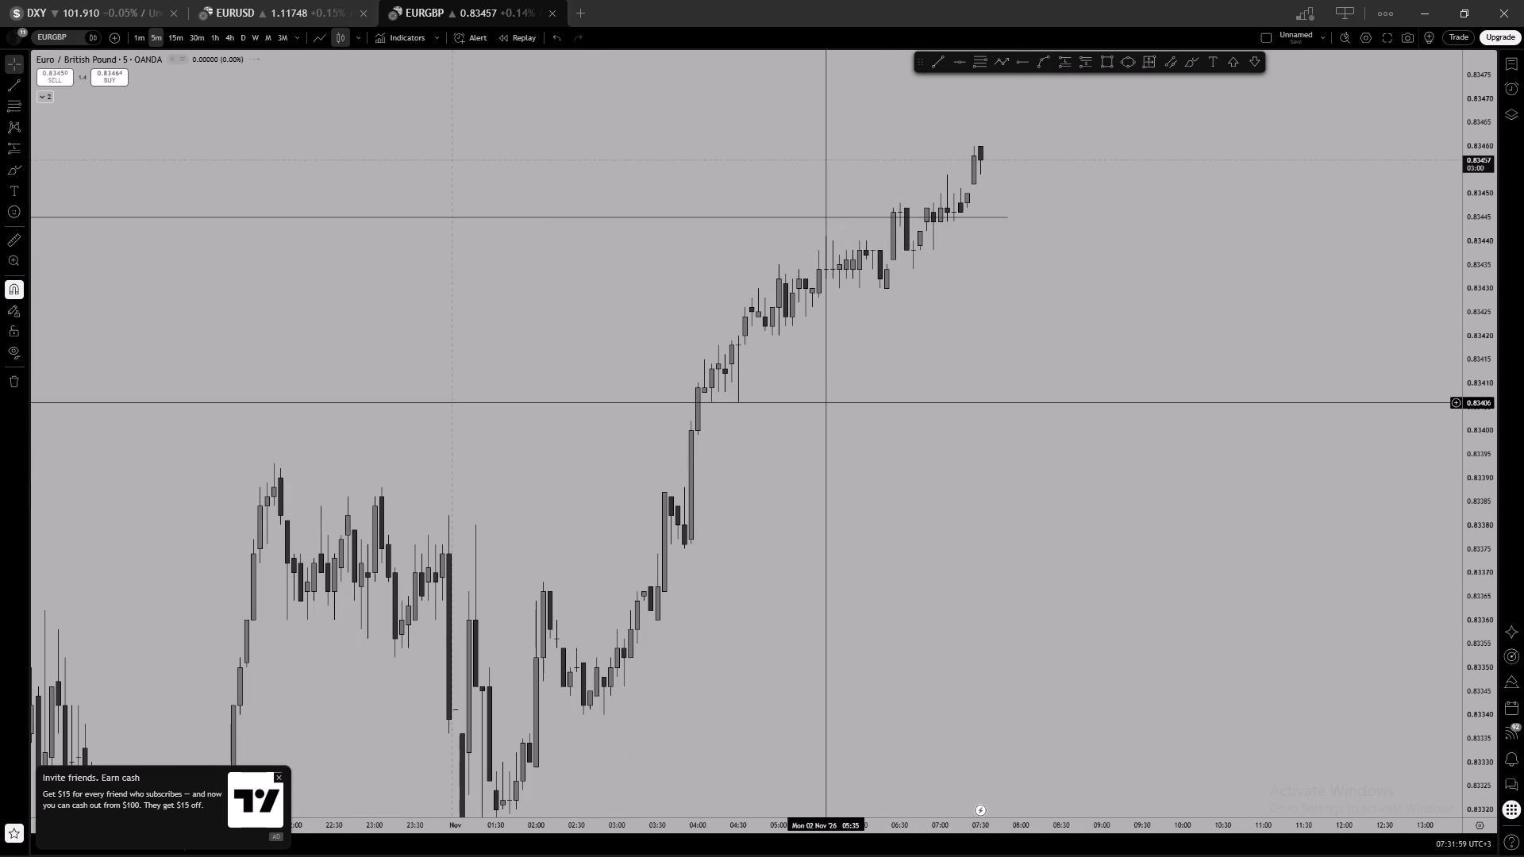
{"action": "left_click", "coordinate": [1023, 68]}
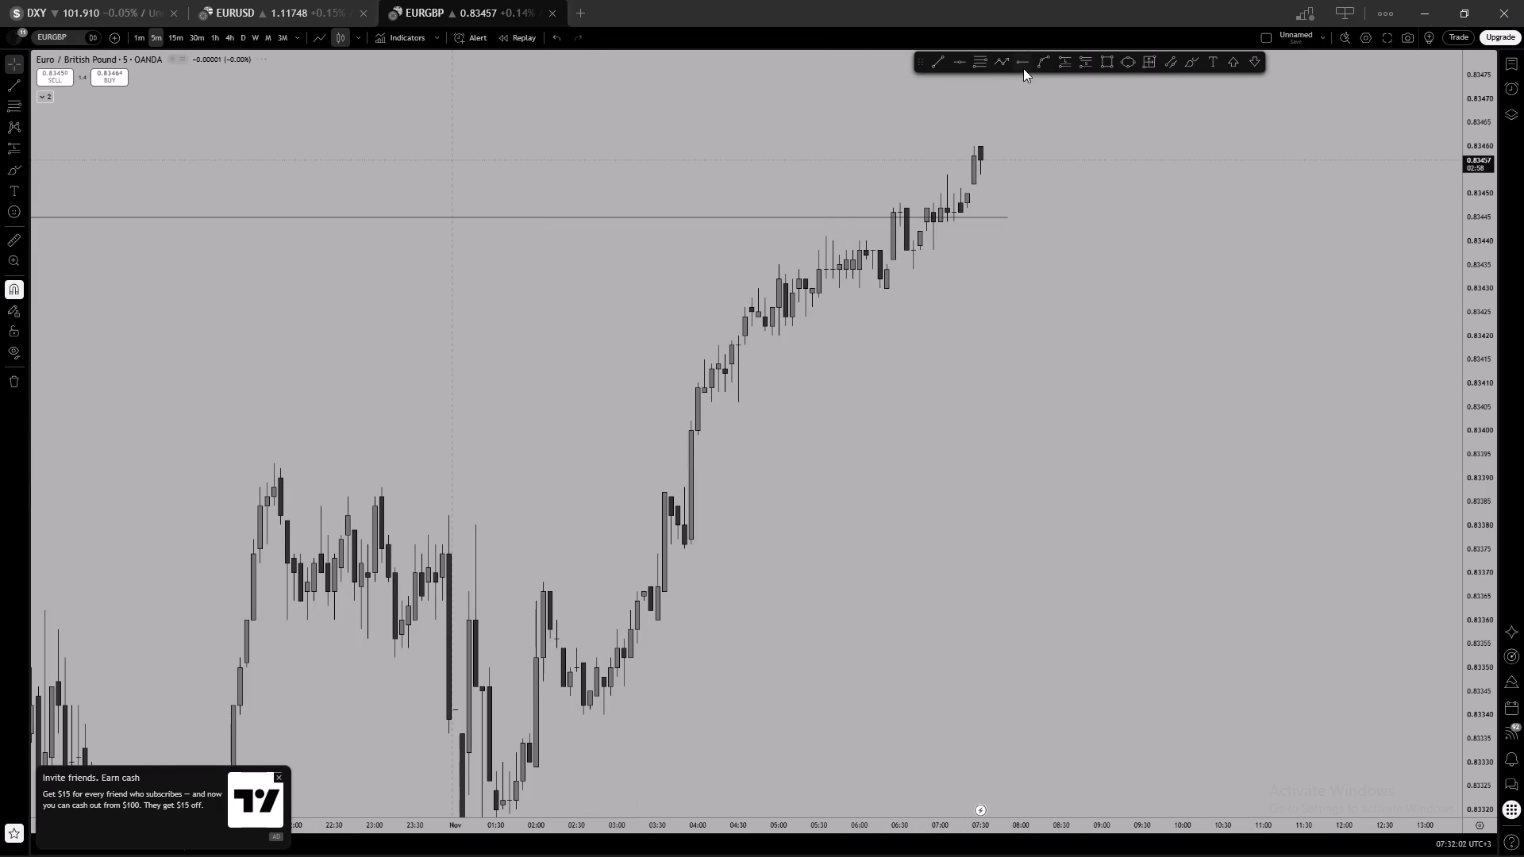
{"action": "left_click", "coordinate": [712, 409]}
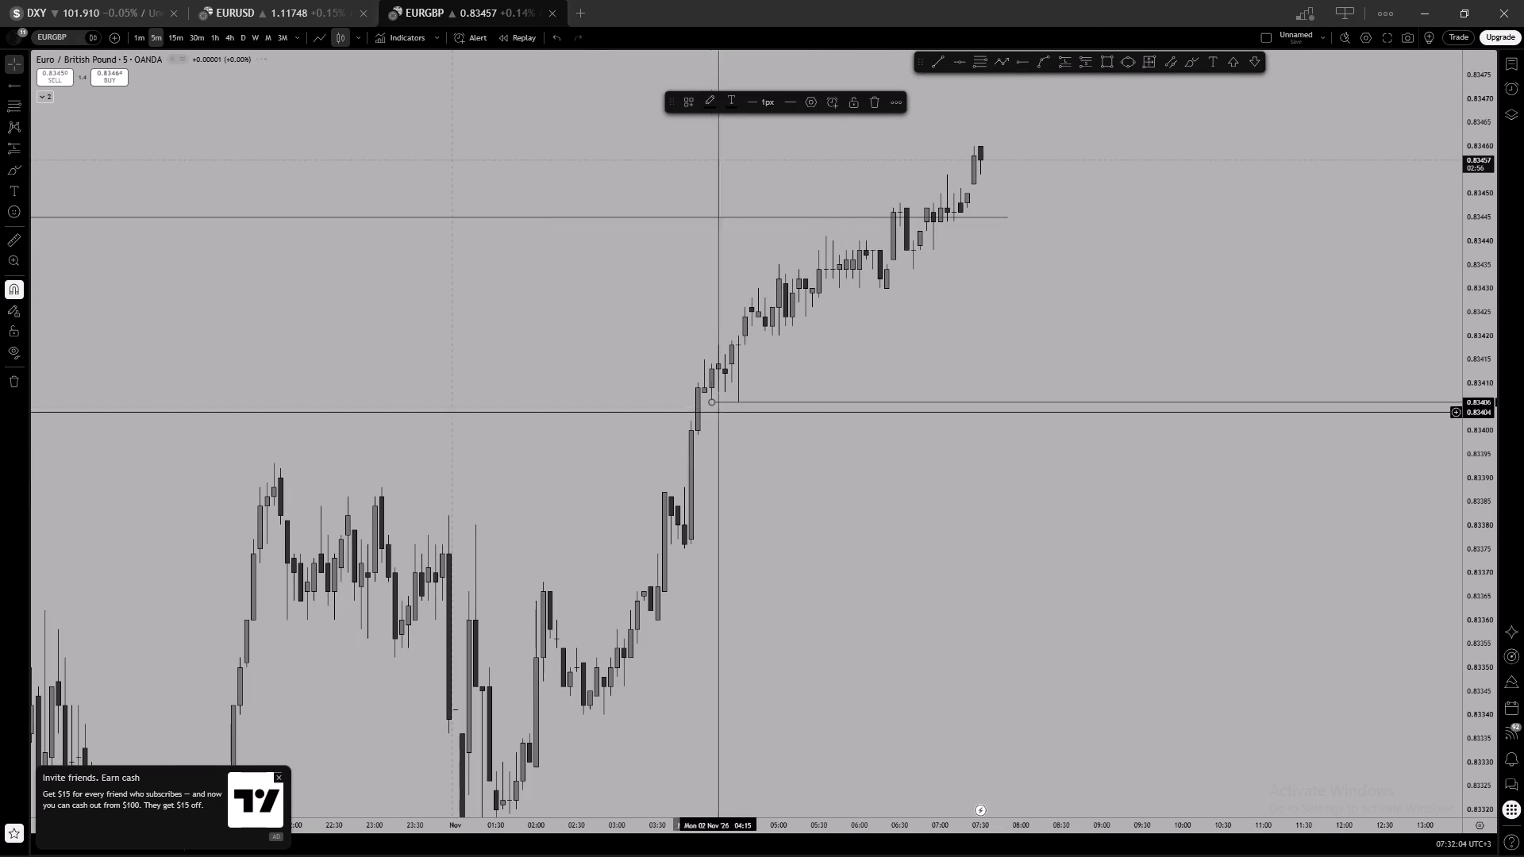
{"action": "left_click", "coordinate": [857, 100]}
{"action": "left_click_drag", "start_coordinate": [997, 259], "coordinate": [1063, 308]}
Draw a level trend line at 0.83390 from the 30 Oct 21:50 high to 2 Nov 06:35 and lock it.
{"action": "scroll", "coordinate": [1106, 329], "scroll_direction": "down", "scroll_amount": 5}
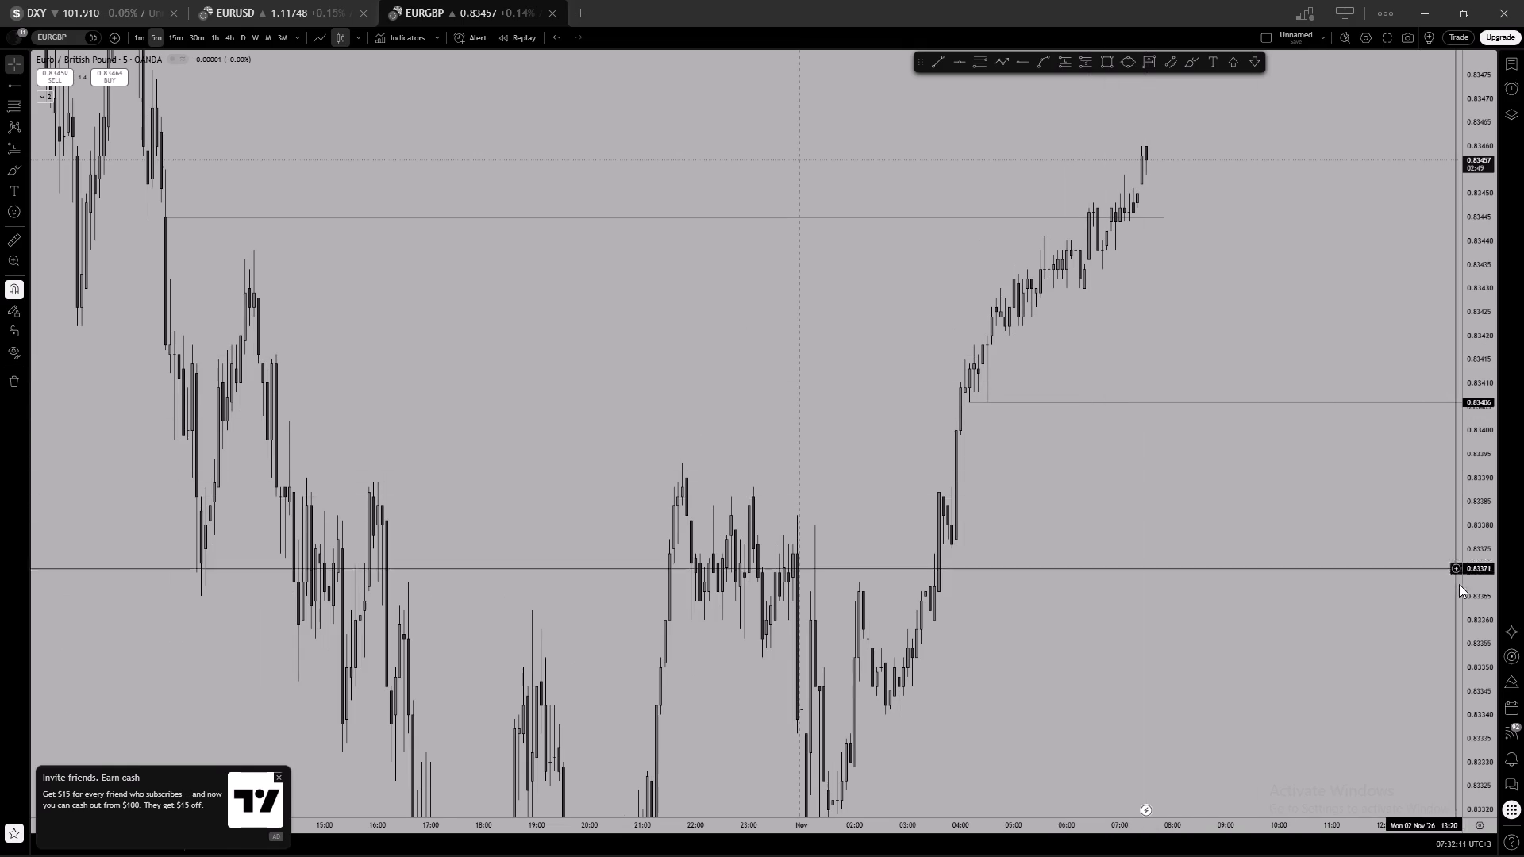
{"action": "scroll", "coordinate": [1482, 577], "scroll_direction": "down", "scroll_amount": 10}
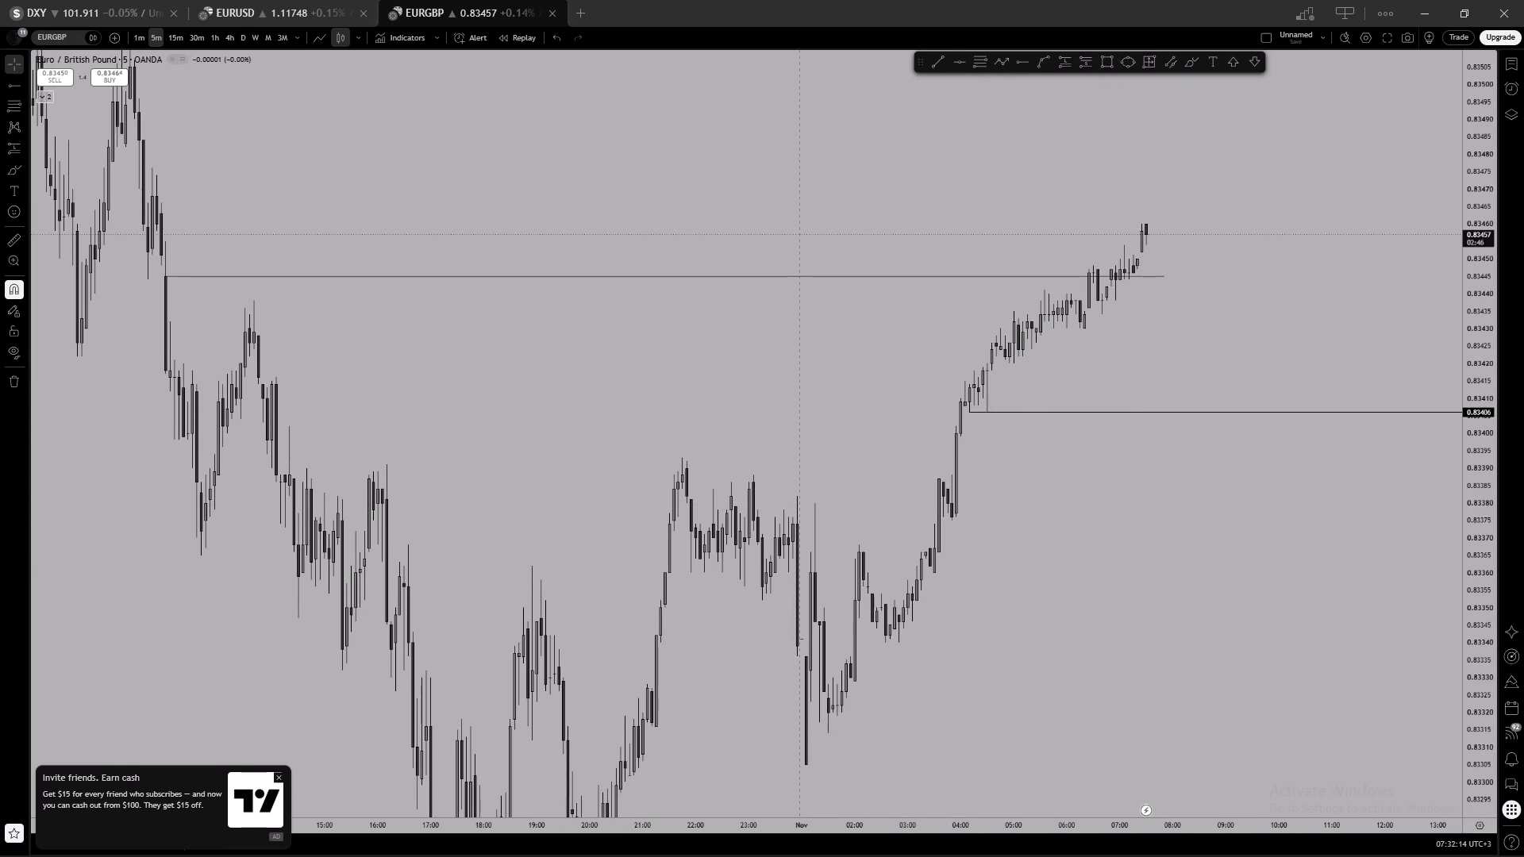
{"action": "left_click", "coordinate": [940, 56]}
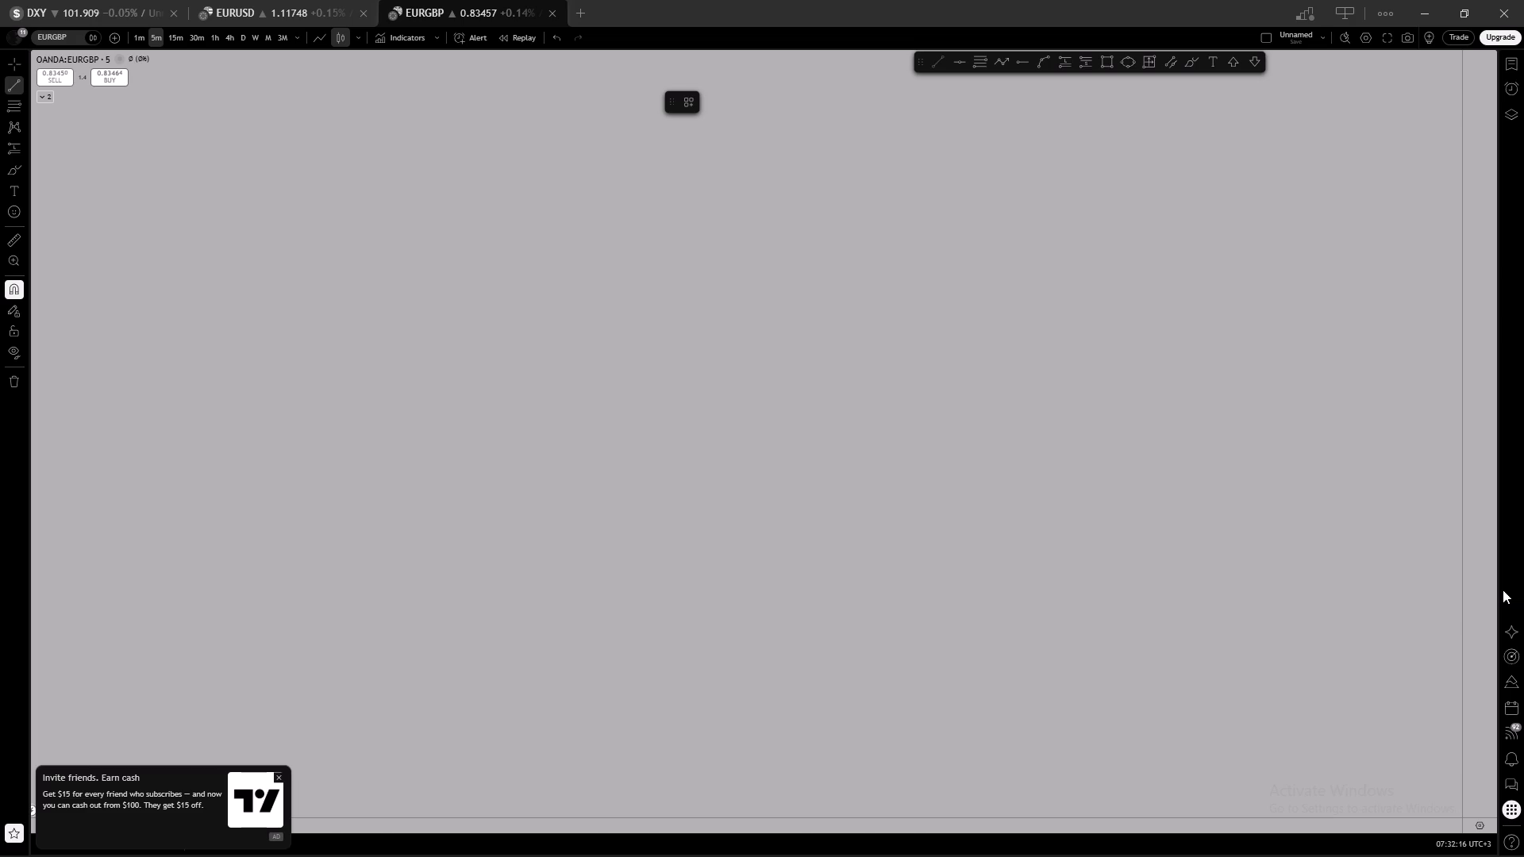
{"action": "scroll", "coordinate": [1468, 598], "scroll_direction": "down", "scroll_amount": 5}
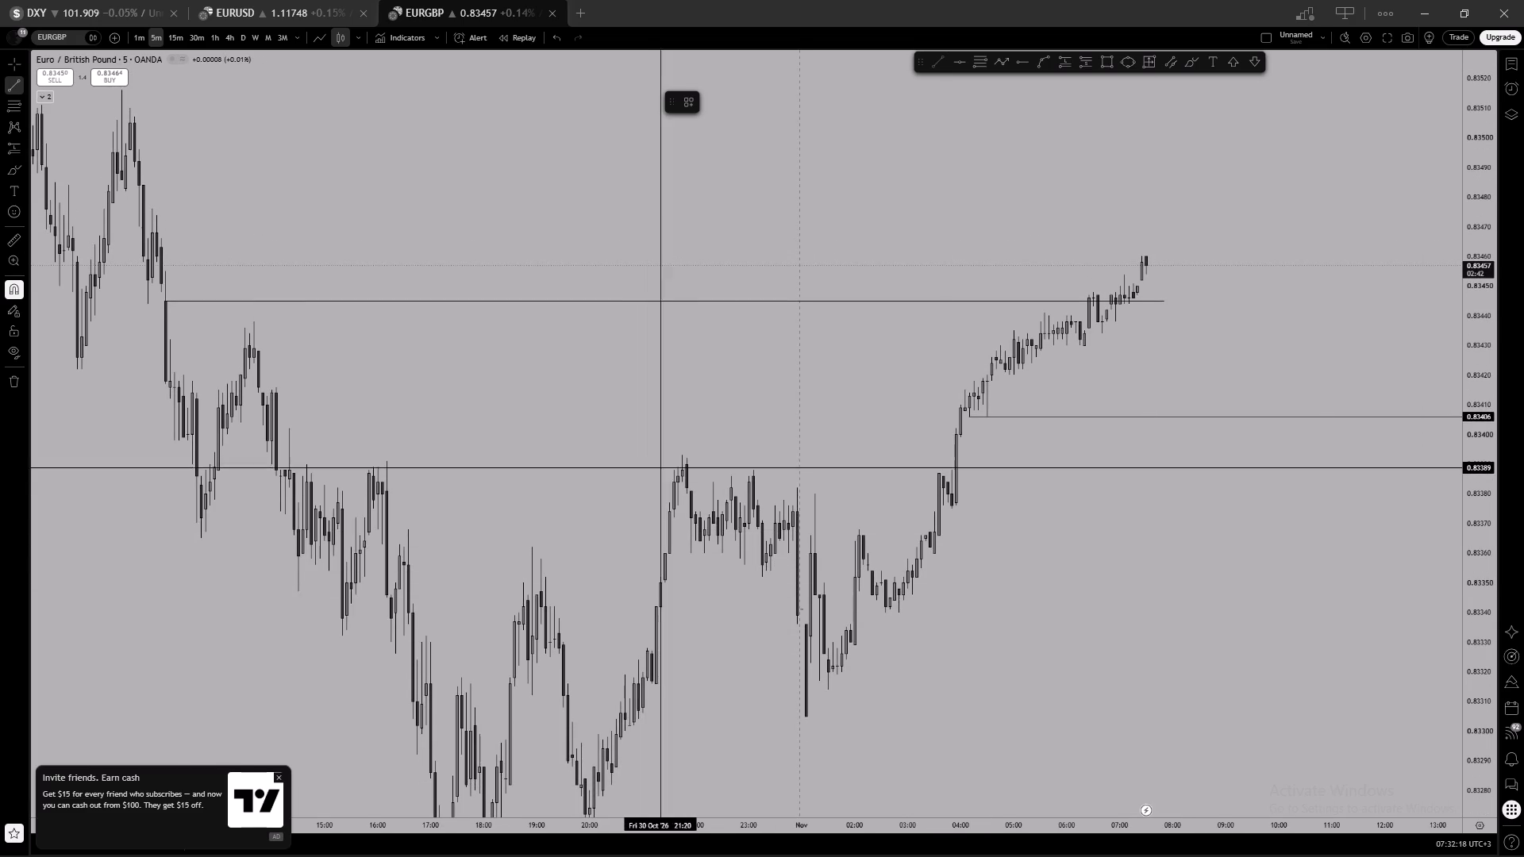
{"action": "left_click", "coordinate": [686, 467]}
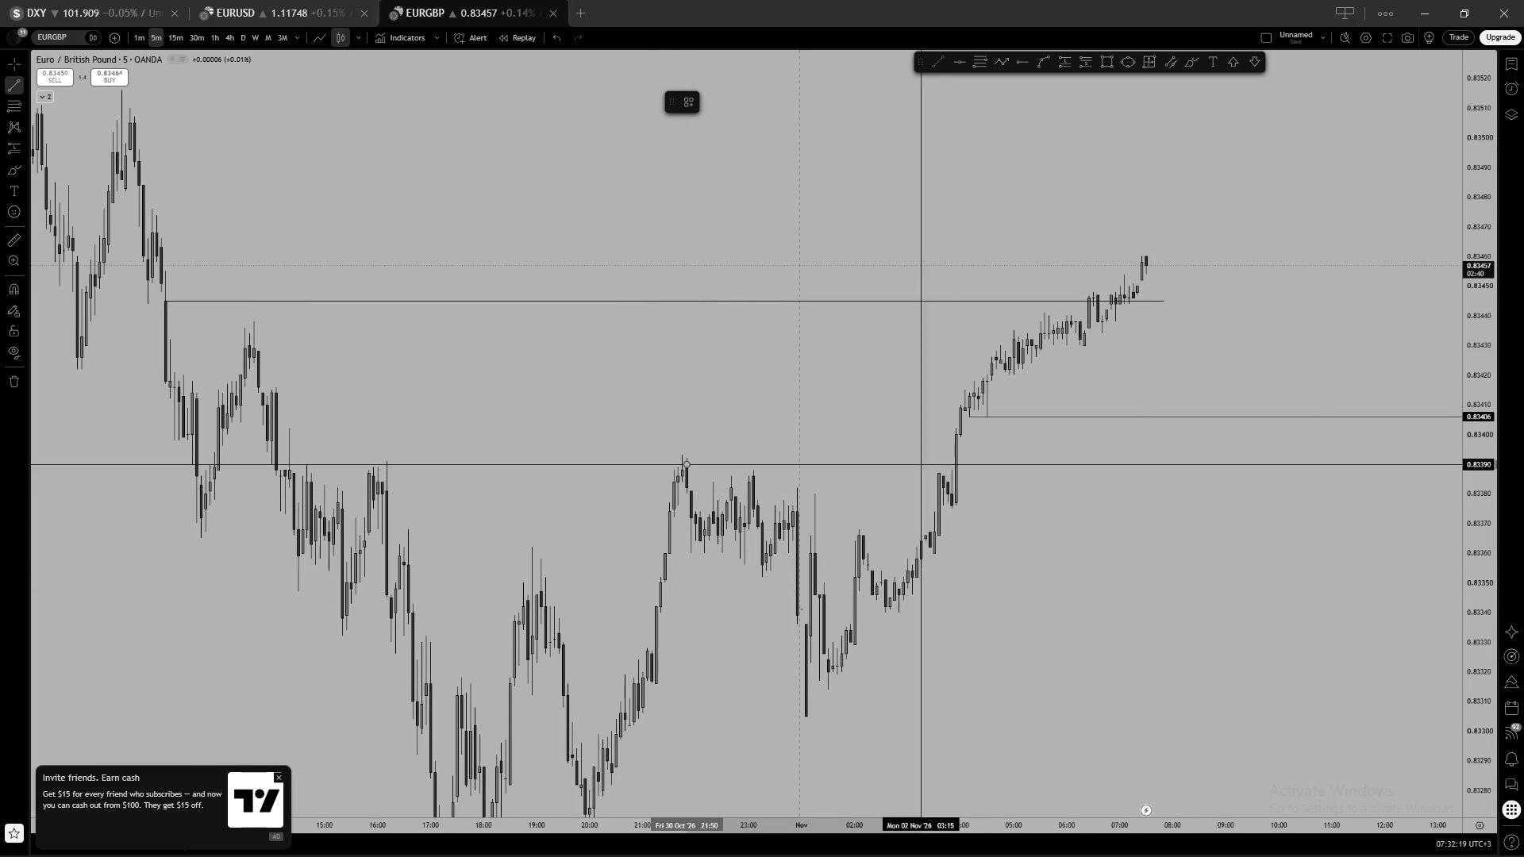
{"action": "left_click", "coordinate": [1098, 467], "text": "shift"}
{"action": "left_click", "coordinate": [849, 98], "text": "shift"}
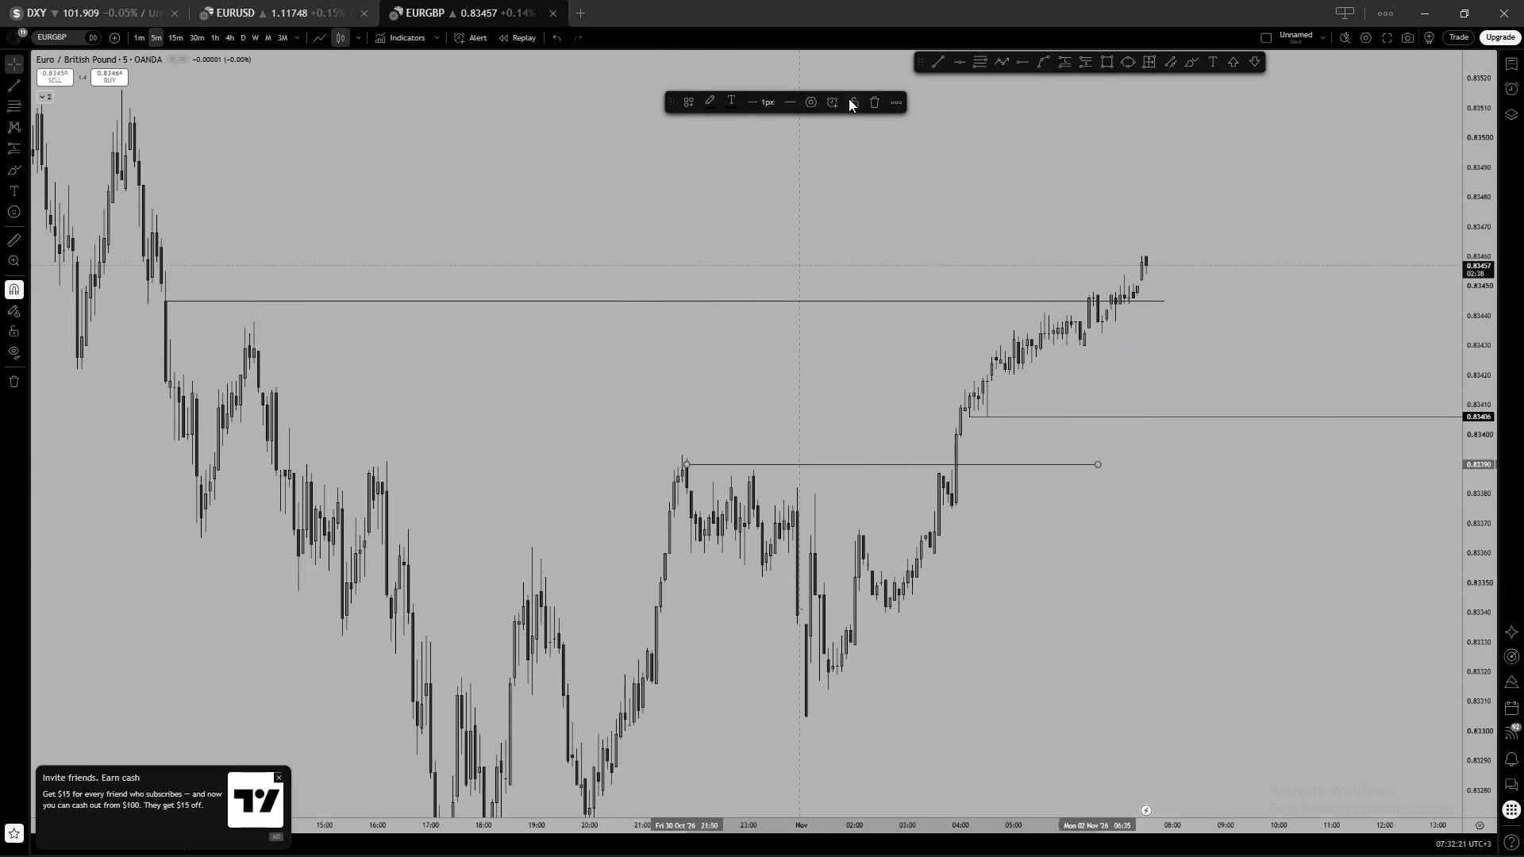
{"action": "left_click", "coordinate": [946, 296]}
Check the 0.83445, 0.83406 and 0.83390 levels against EURGBP's candles on the 5-minute and 15-minute charts.
{"action": "scroll", "coordinate": [995, 195], "scroll_direction": "down", "scroll_amount": 4}
{"action": "scroll", "coordinate": [1055, 361], "scroll_direction": "up", "scroll_amount": 3}
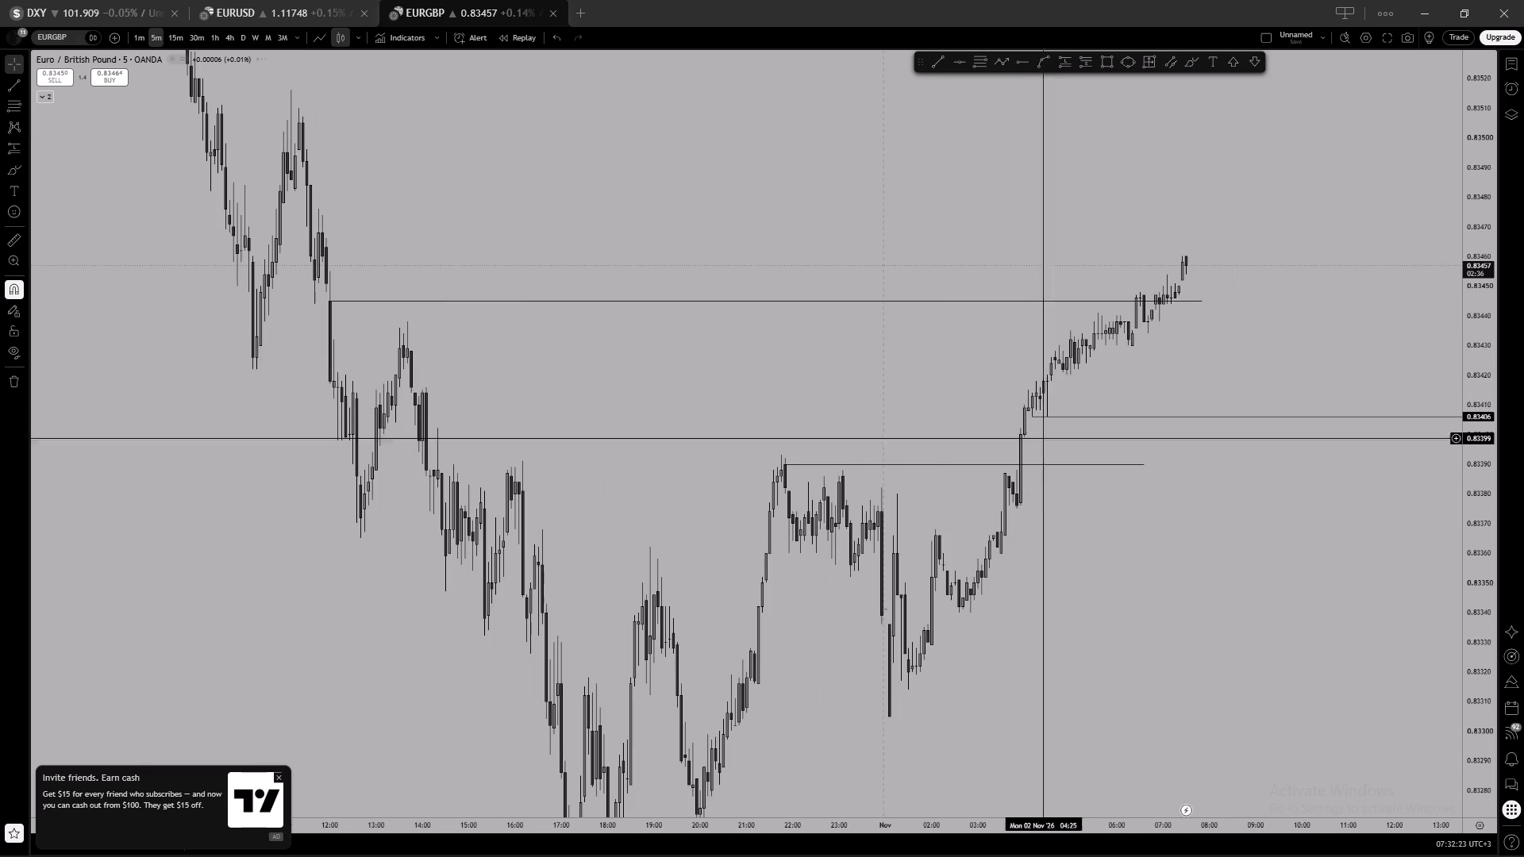
{"action": "left_click", "coordinate": [960, 463]}
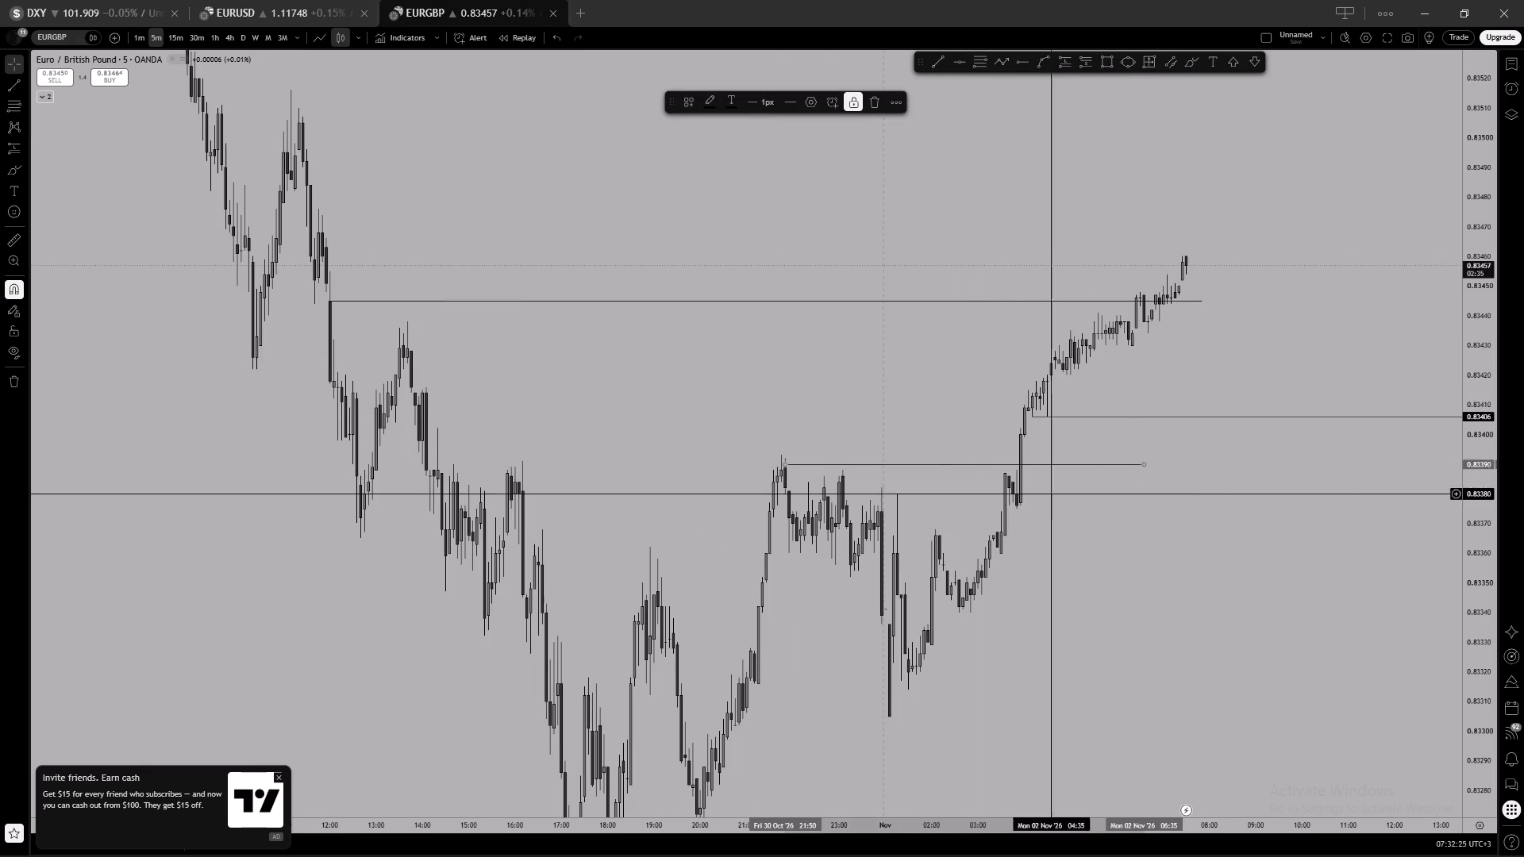
{"action": "left_click", "coordinate": [173, 38]}
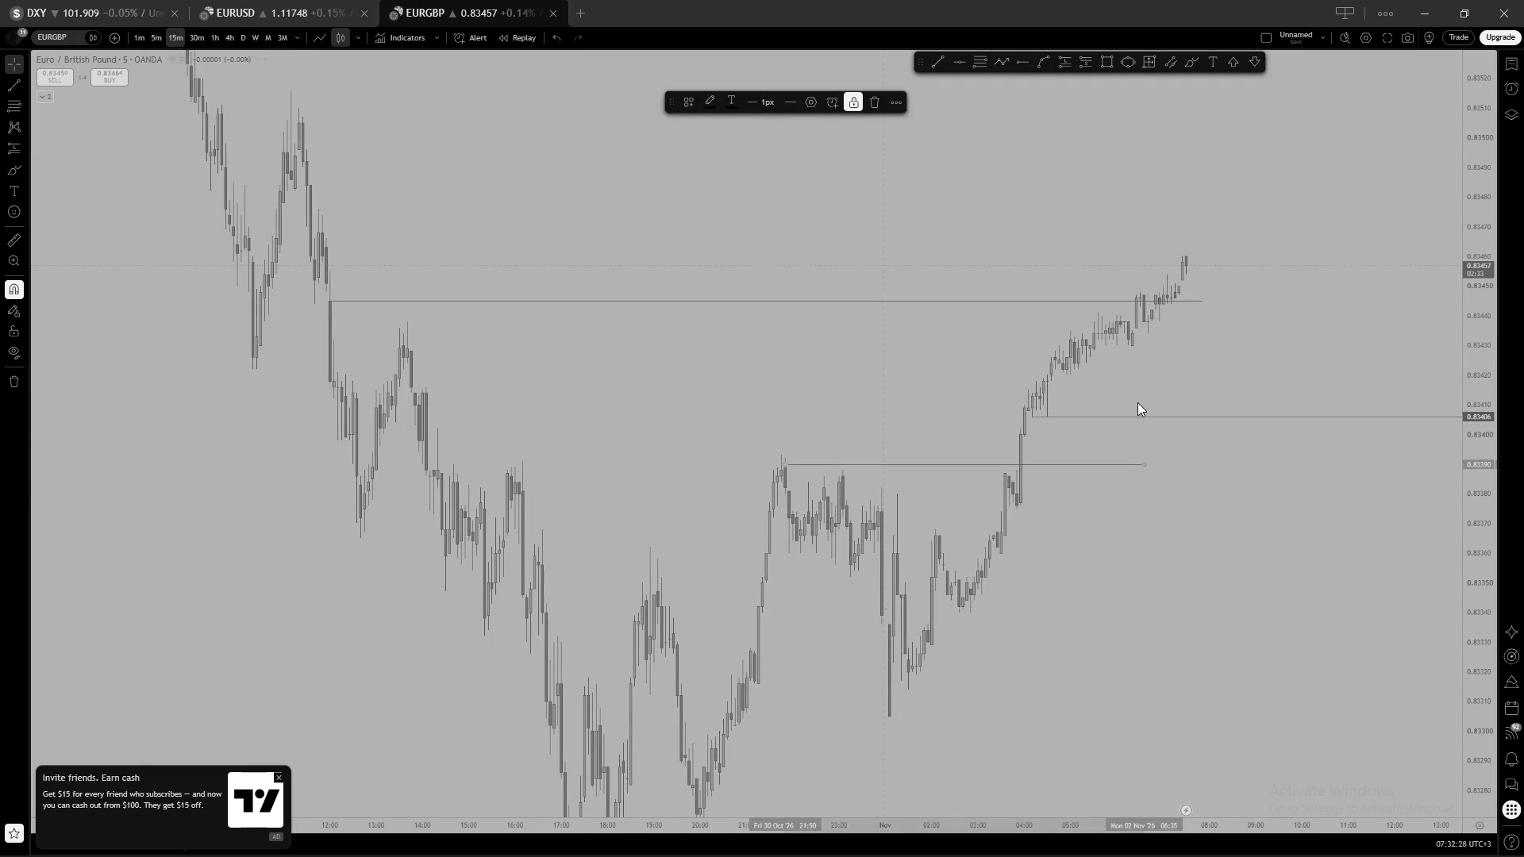
{"action": "scroll", "coordinate": [1183, 475], "scroll_direction": "up", "scroll_amount": 3}
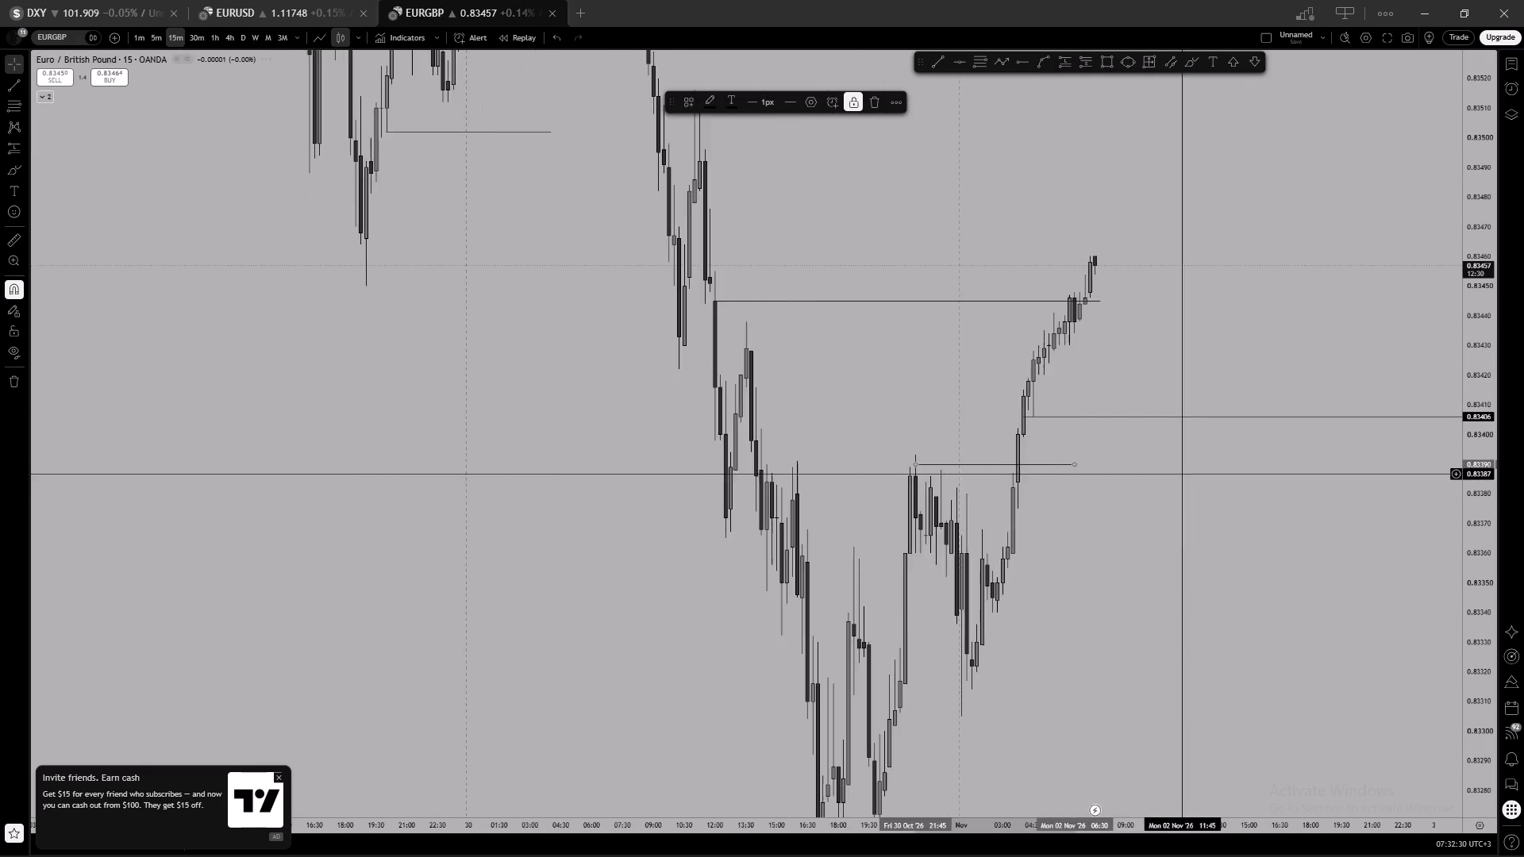
{"action": "scroll", "coordinate": [1185, 475], "scroll_direction": "up", "scroll_amount": 2}
{"action": "left_click", "coordinate": [1191, 479]}
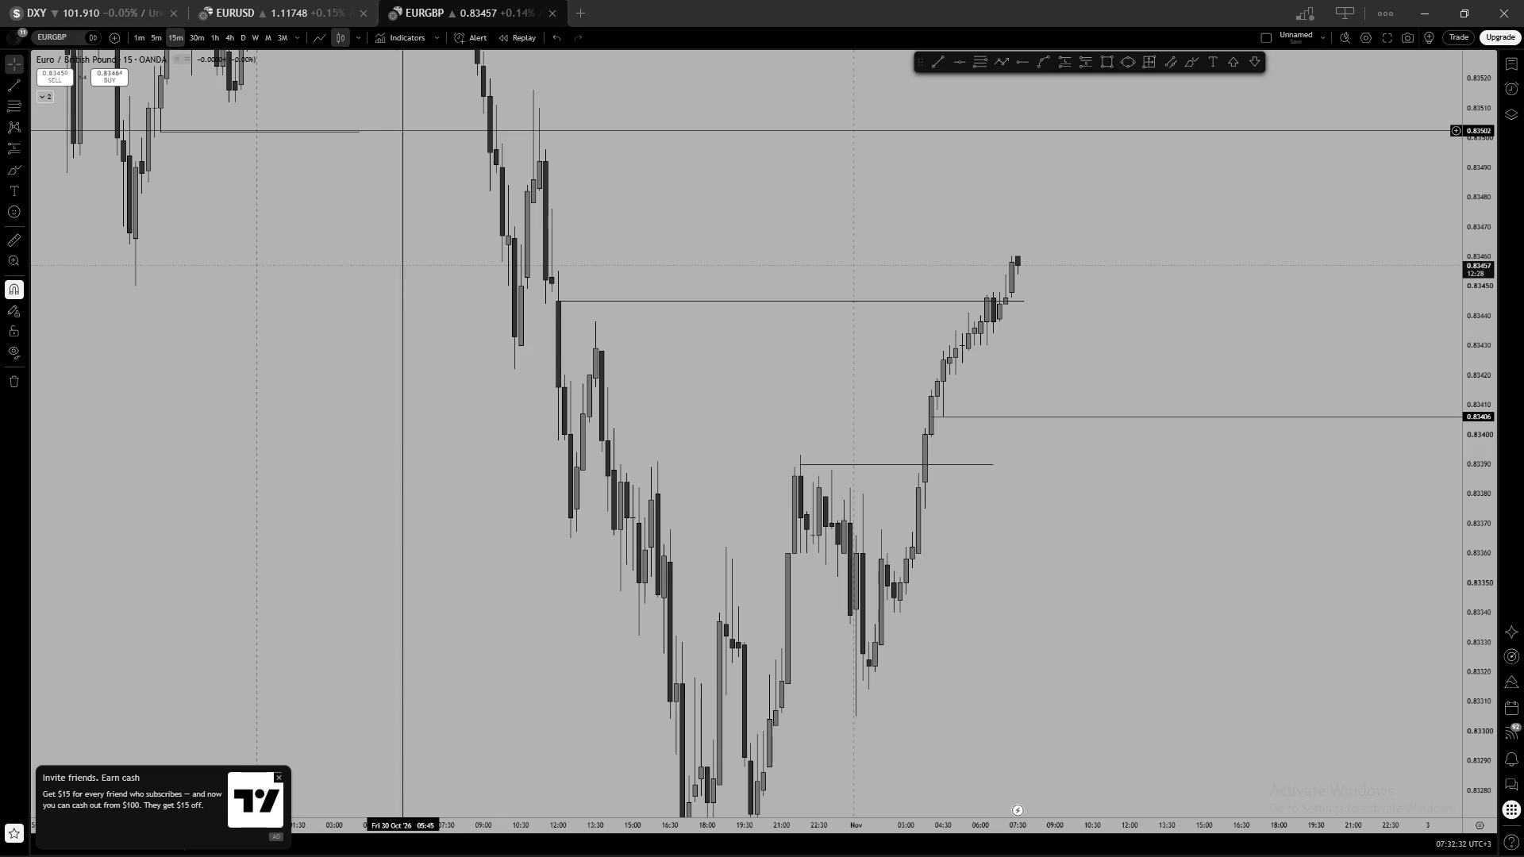
Review EURGBP on the 30-minute, 1-hour and 4-hour charts, and examine its price structure at closer scale on the 5-minute chart.
{"action": "left_click", "coordinate": [194, 41]}
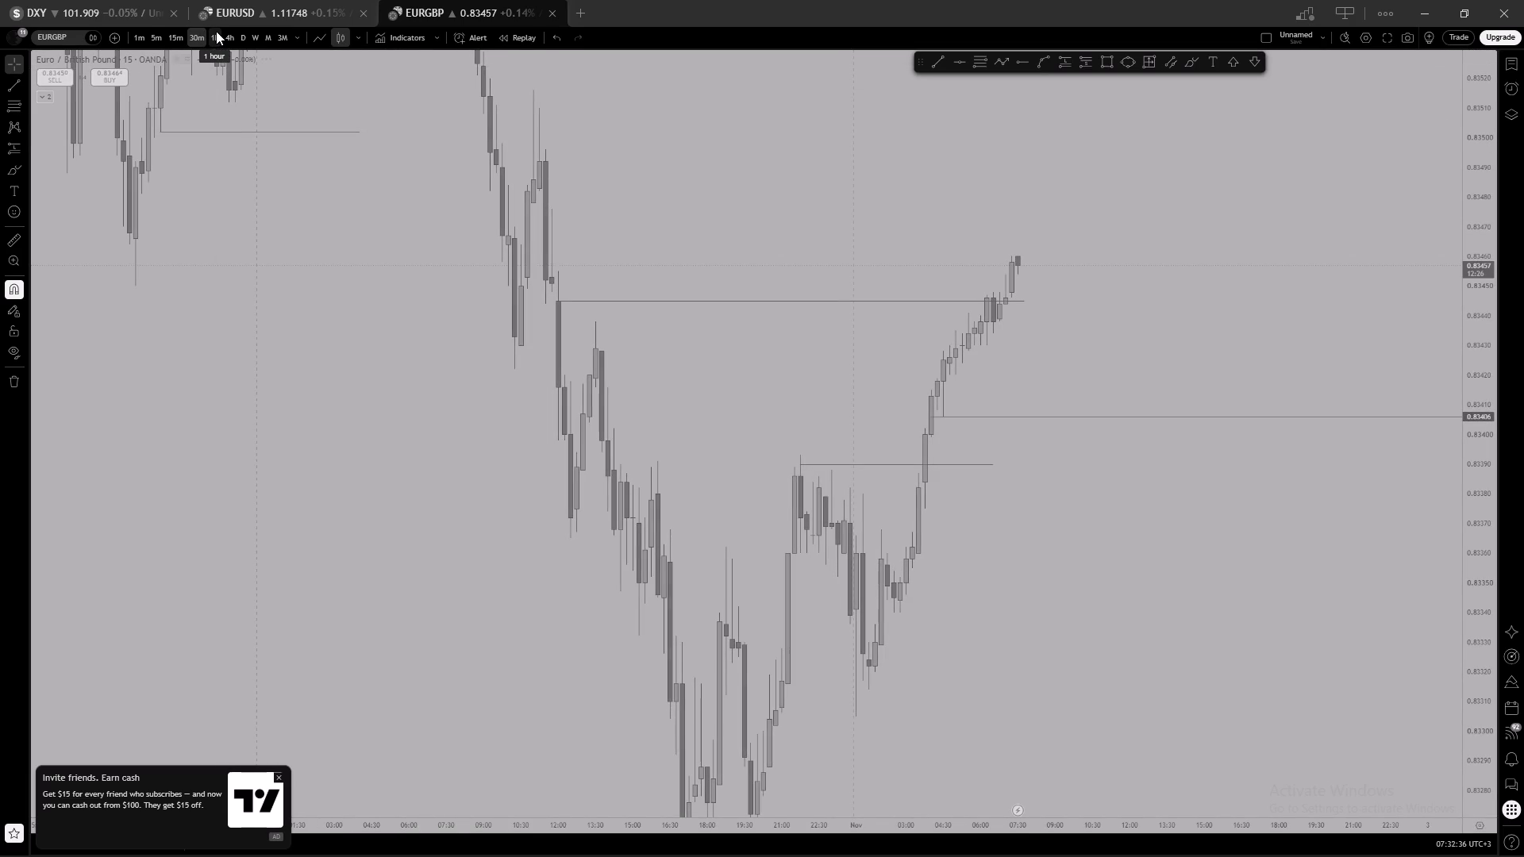
{"action": "left_click", "coordinate": [216, 31]}
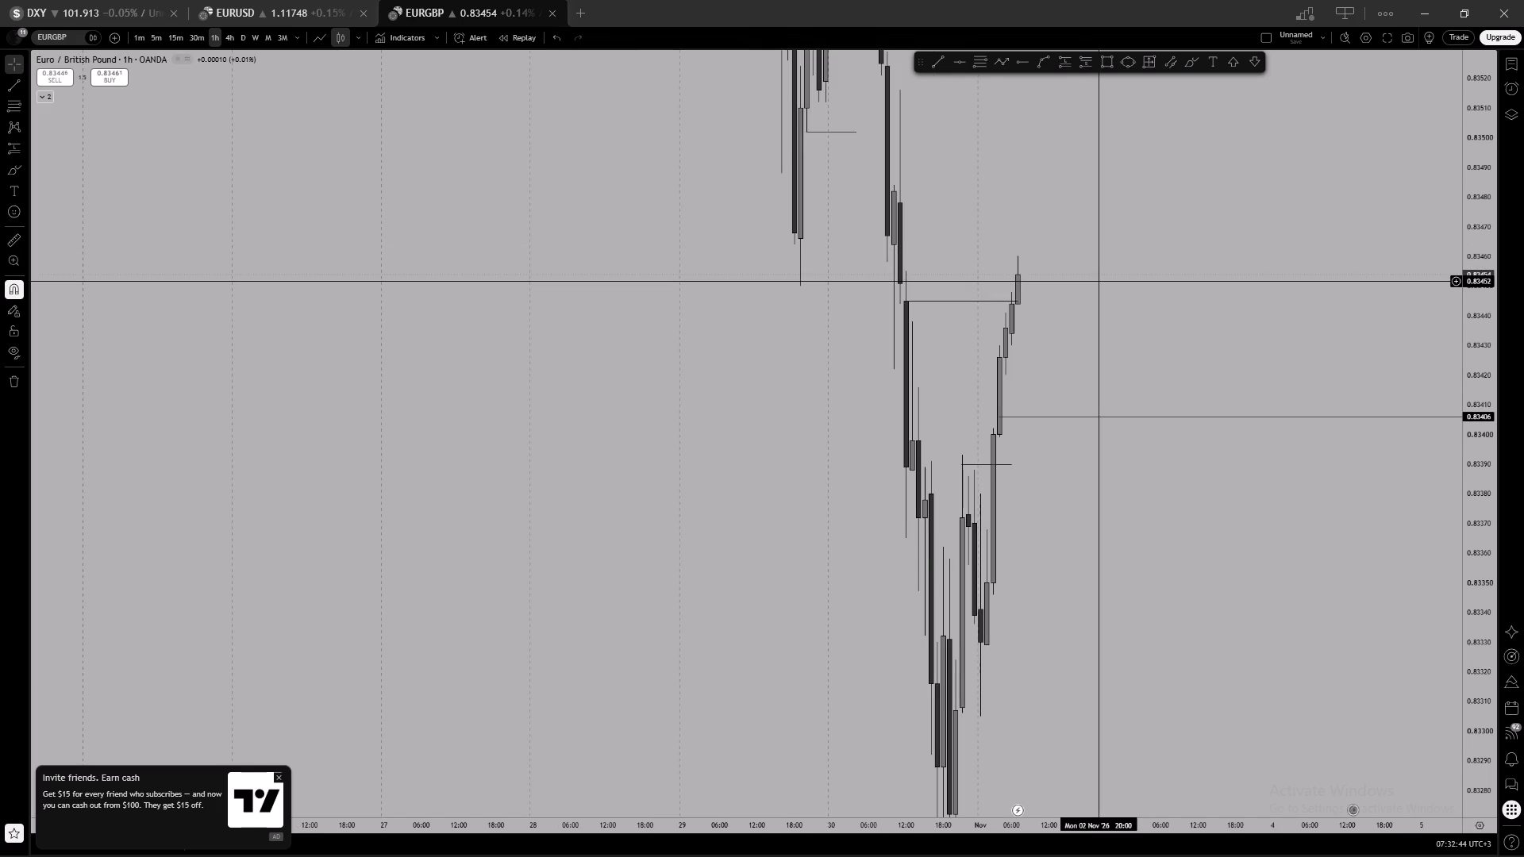
{"action": "left_click", "coordinate": [233, 40]}
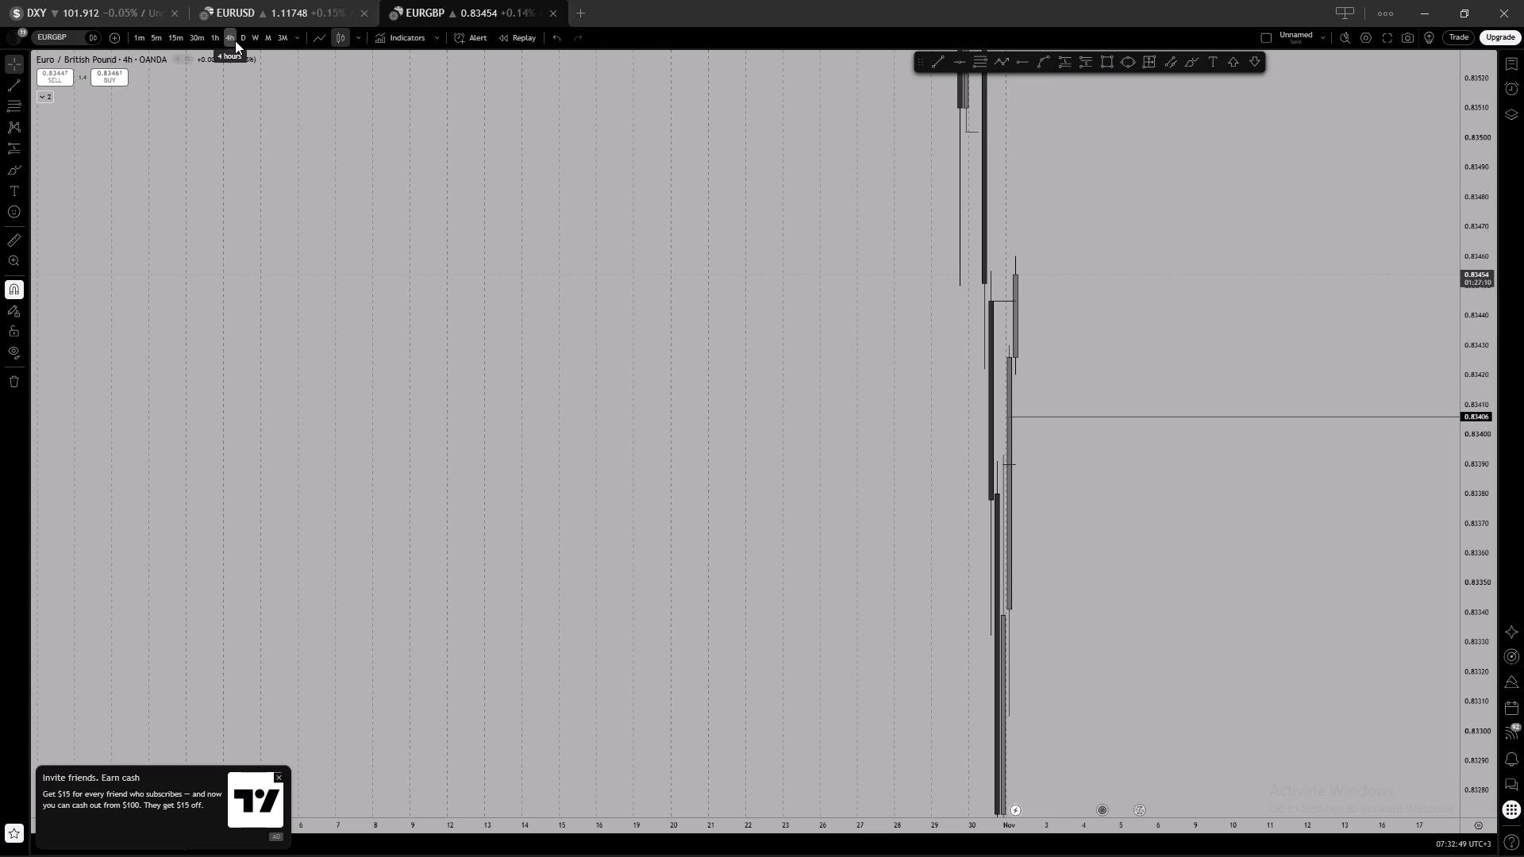
{"action": "left_click", "coordinate": [158, 37]}
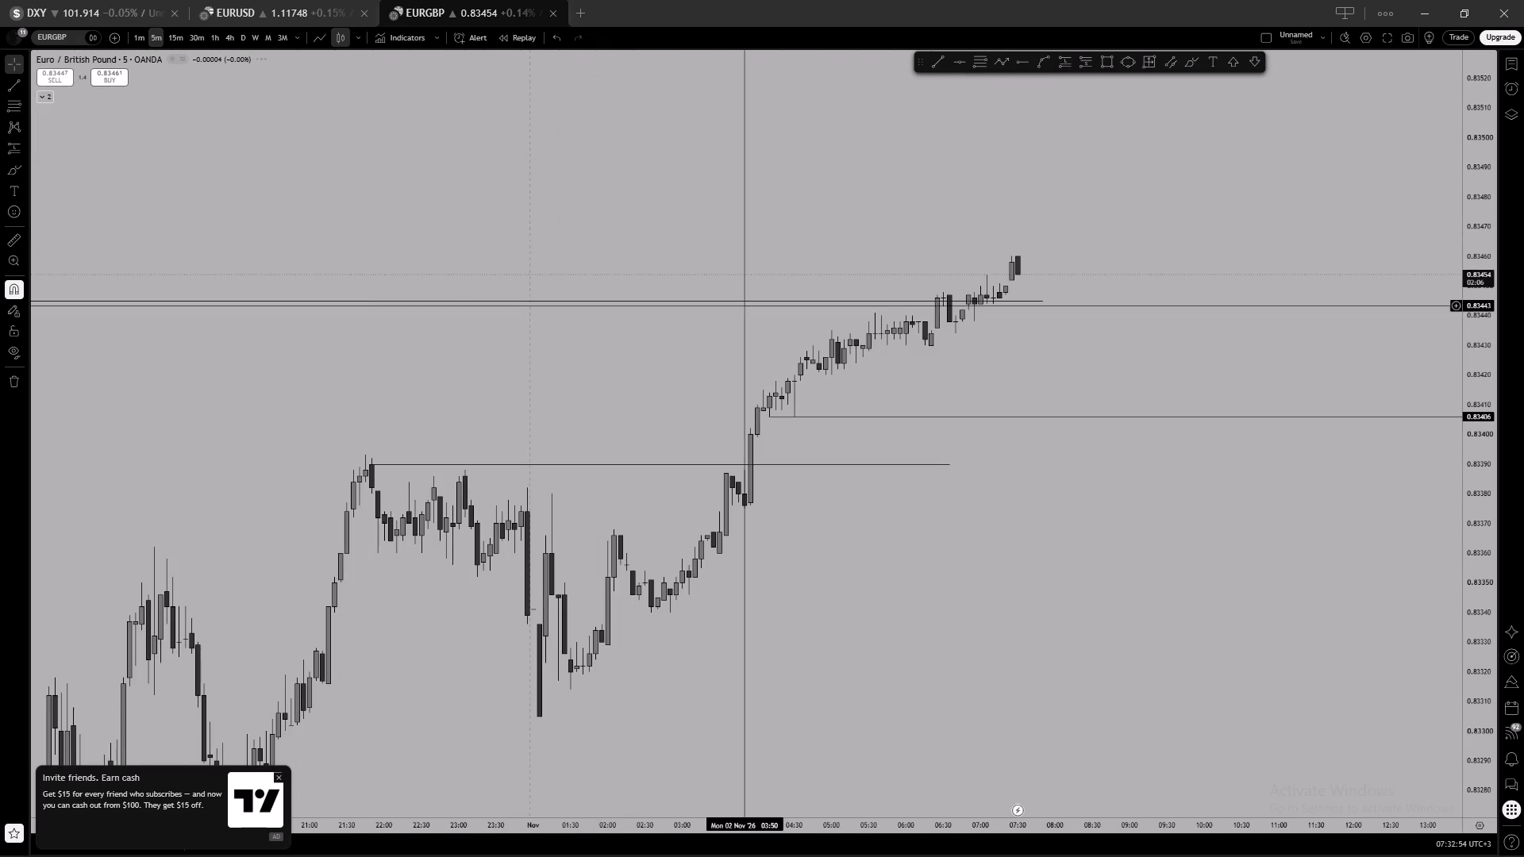
{"action": "scroll", "coordinate": [679, 381], "scroll_direction": "down", "scroll_amount": 5}
{"action": "scroll", "coordinate": [1487, 540], "scroll_direction": "up", "scroll_amount": 4}
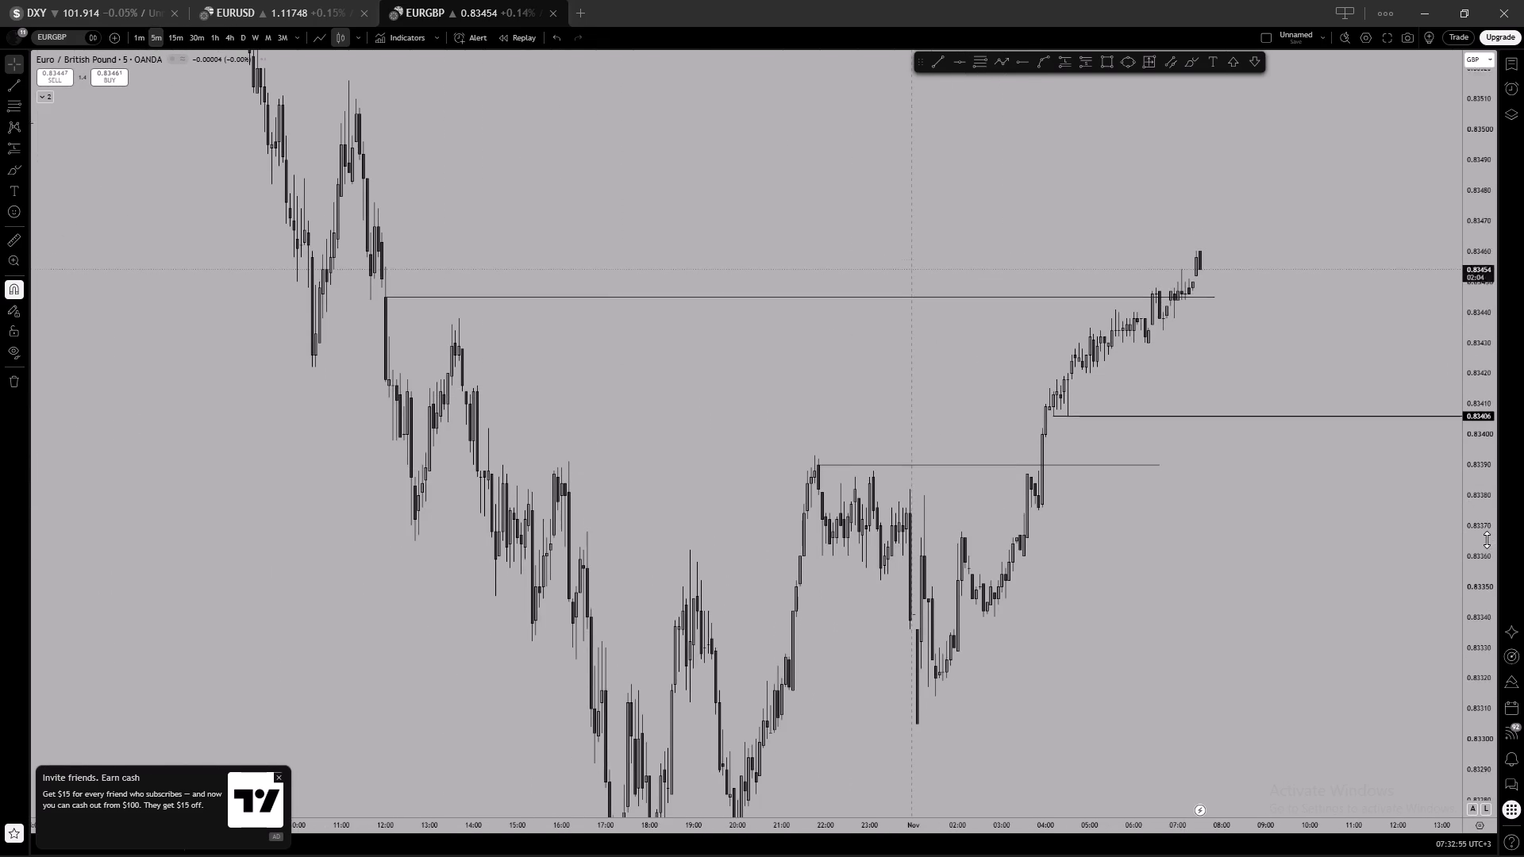
{"action": "scroll", "coordinate": [1487, 540], "scroll_direction": "up", "scroll_amount": 7}
{"action": "scroll", "coordinate": [1255, 465], "scroll_direction": "up", "scroll_amount": 2}
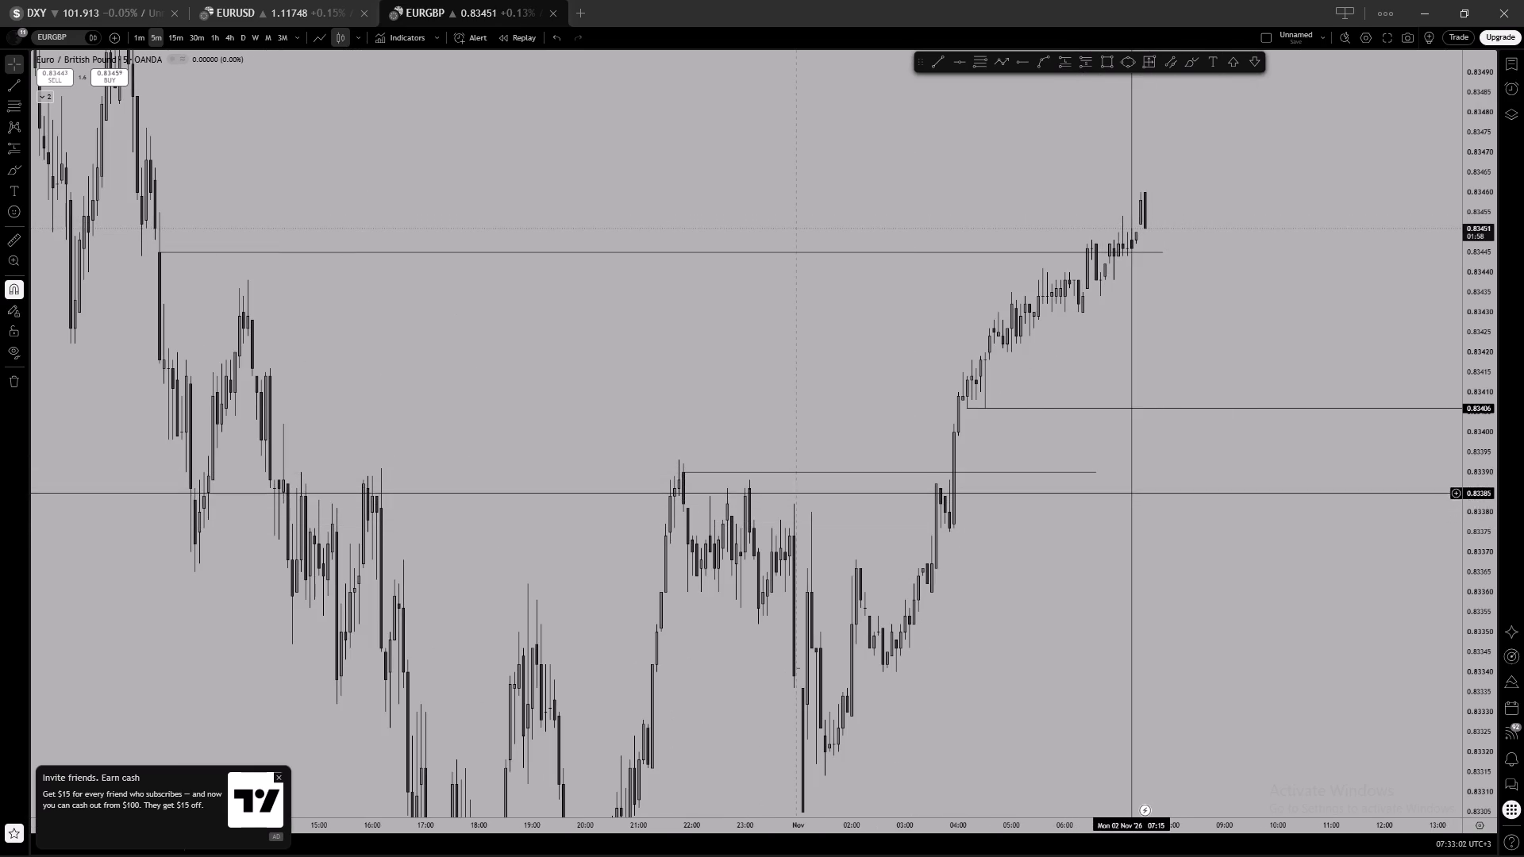
Draw a rectangle over the consolidation between 0.83387 and 0.83376, extending from 2 Nov 03:35 to 09:00, and lock it.
{"action": "left_click", "coordinate": [1099, 63]}
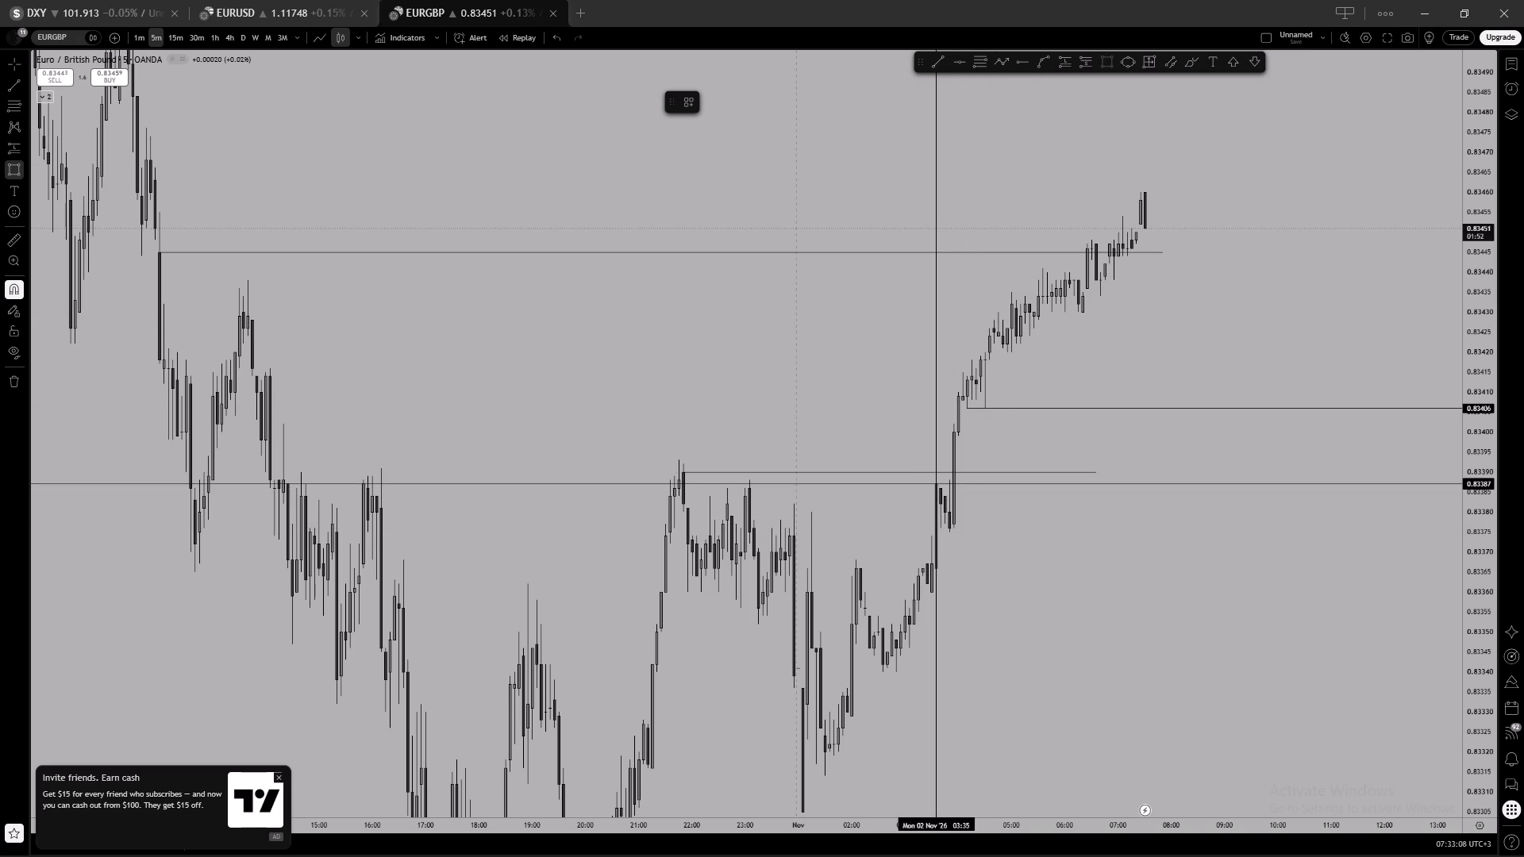
{"action": "left_click", "coordinate": [937, 486]}
{"action": "left_click", "coordinate": [950, 527]}
{"action": "left_click_drag", "start_coordinate": [950, 506], "coordinate": [1001, 506]}
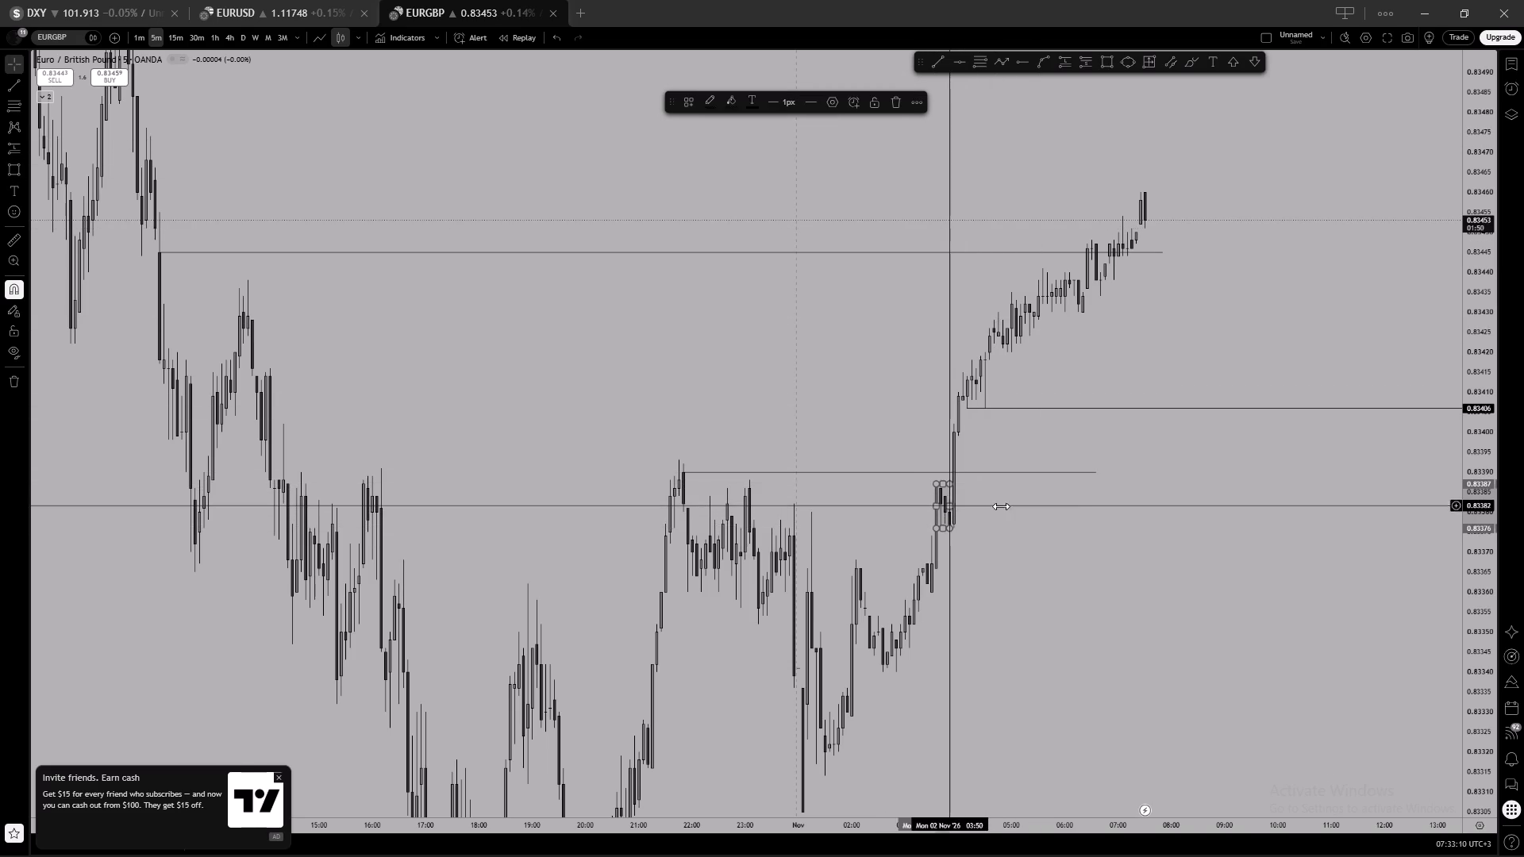
{"action": "left_click_drag", "start_coordinate": [1001, 506], "coordinate": [1086, 506]}
{"action": "left_click", "coordinate": [1210, 471]}
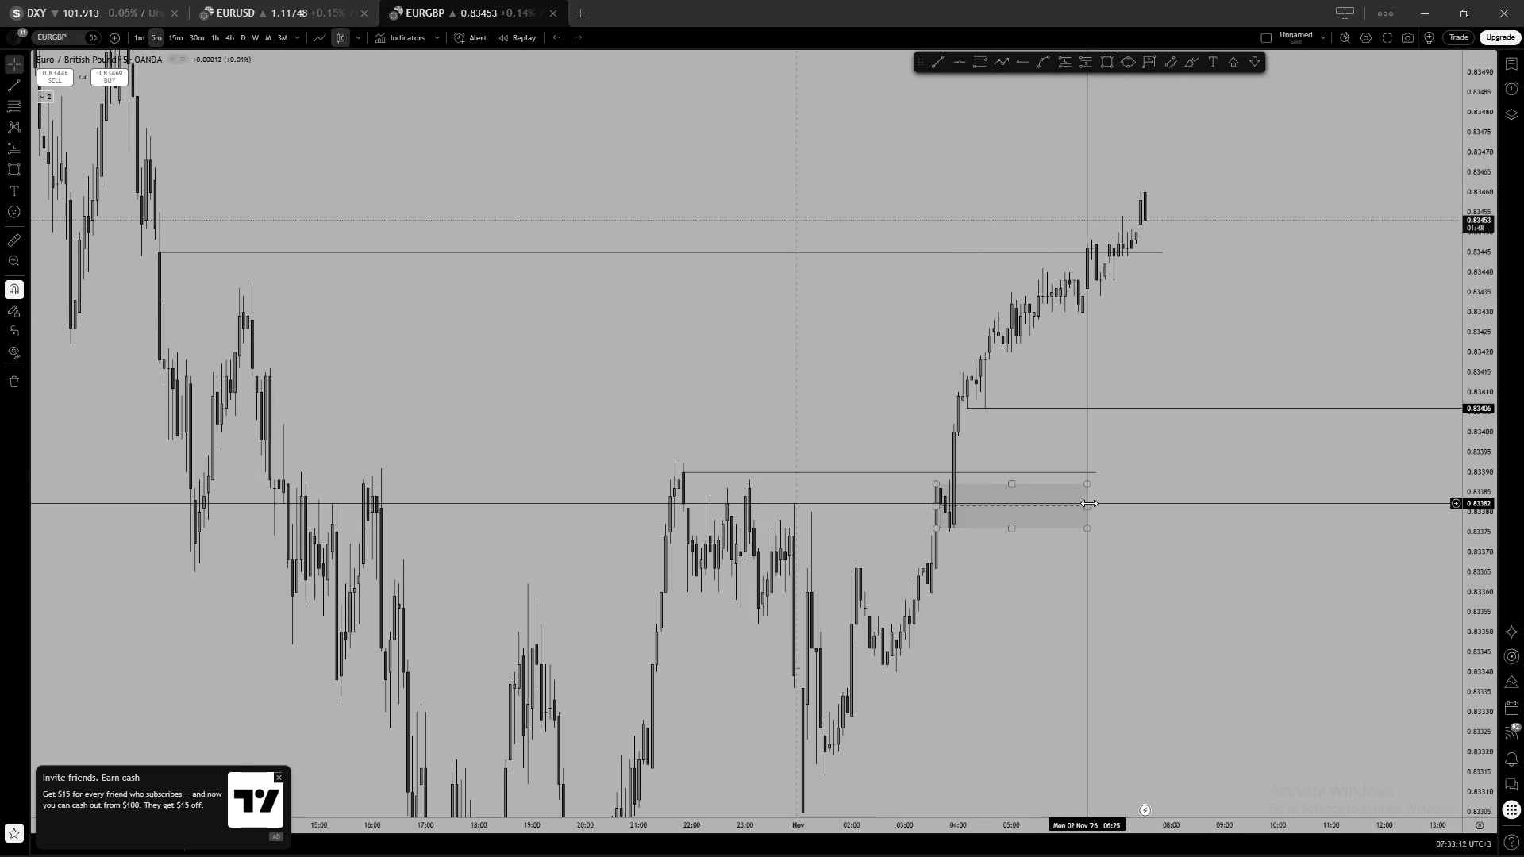
{"action": "left_click_drag", "start_coordinate": [1089, 503], "coordinate": [1224, 502]}
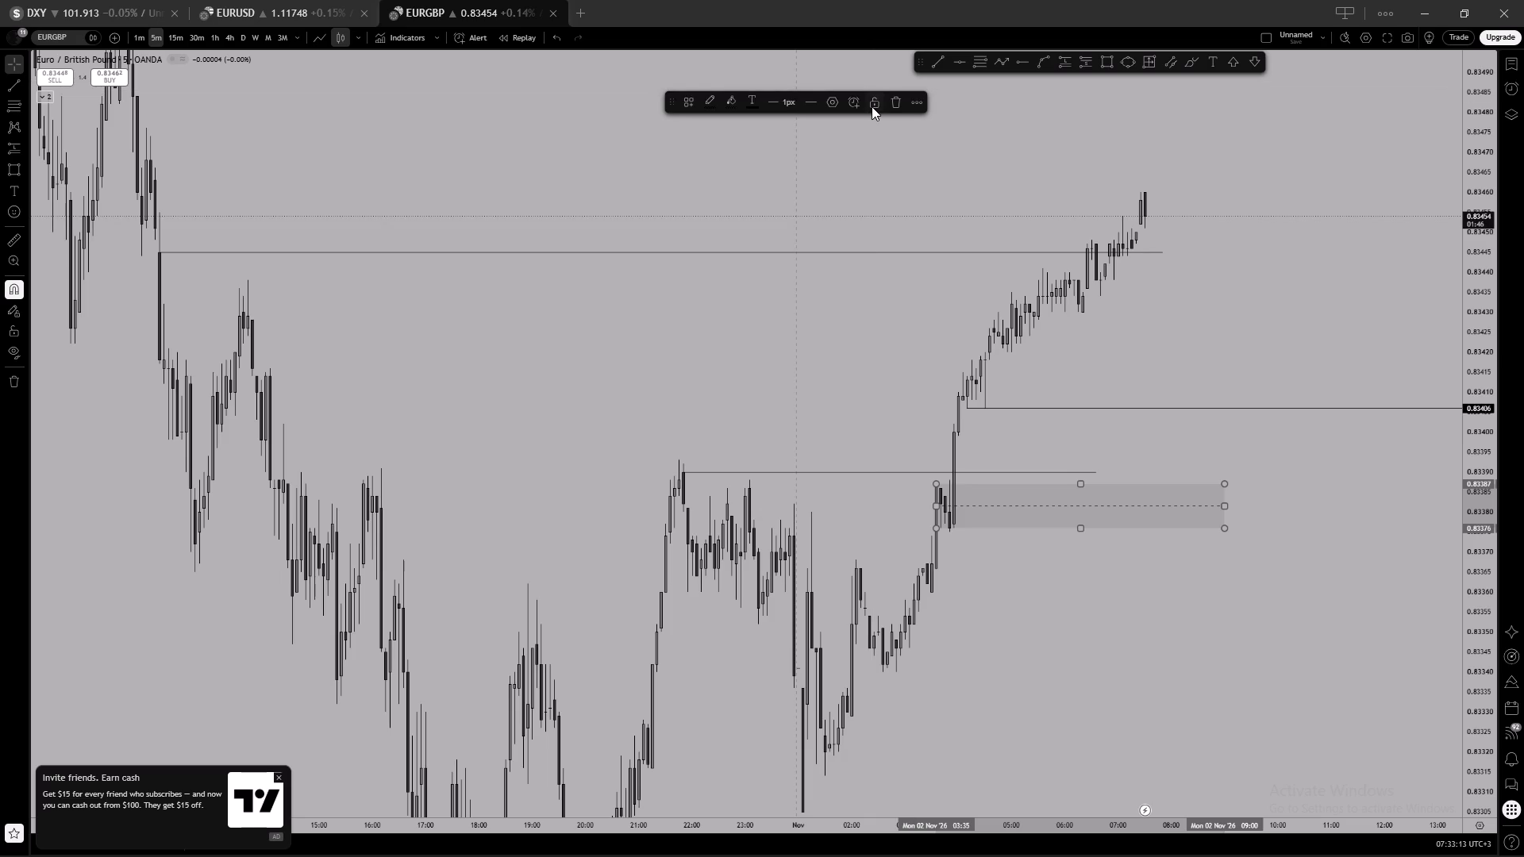
{"action": "left_click", "coordinate": [872, 106]}
Apply a saved style template to the rectangle zone and accept its settings.
{"action": "left_click", "coordinate": [832, 98]}
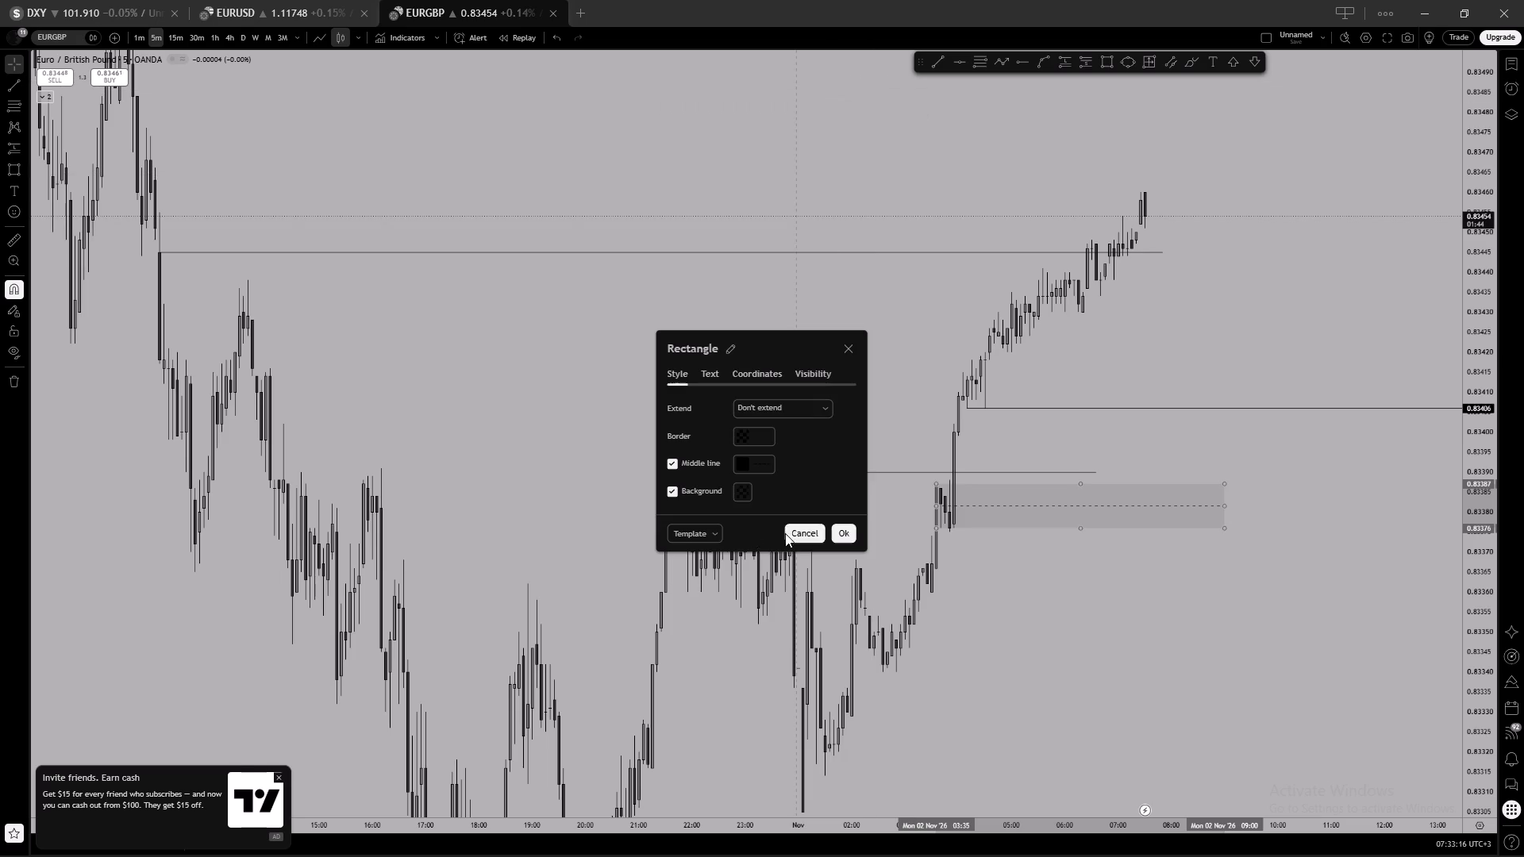
{"action": "left_click", "coordinate": [711, 536]}
{"action": "left_click", "coordinate": [691, 609]}
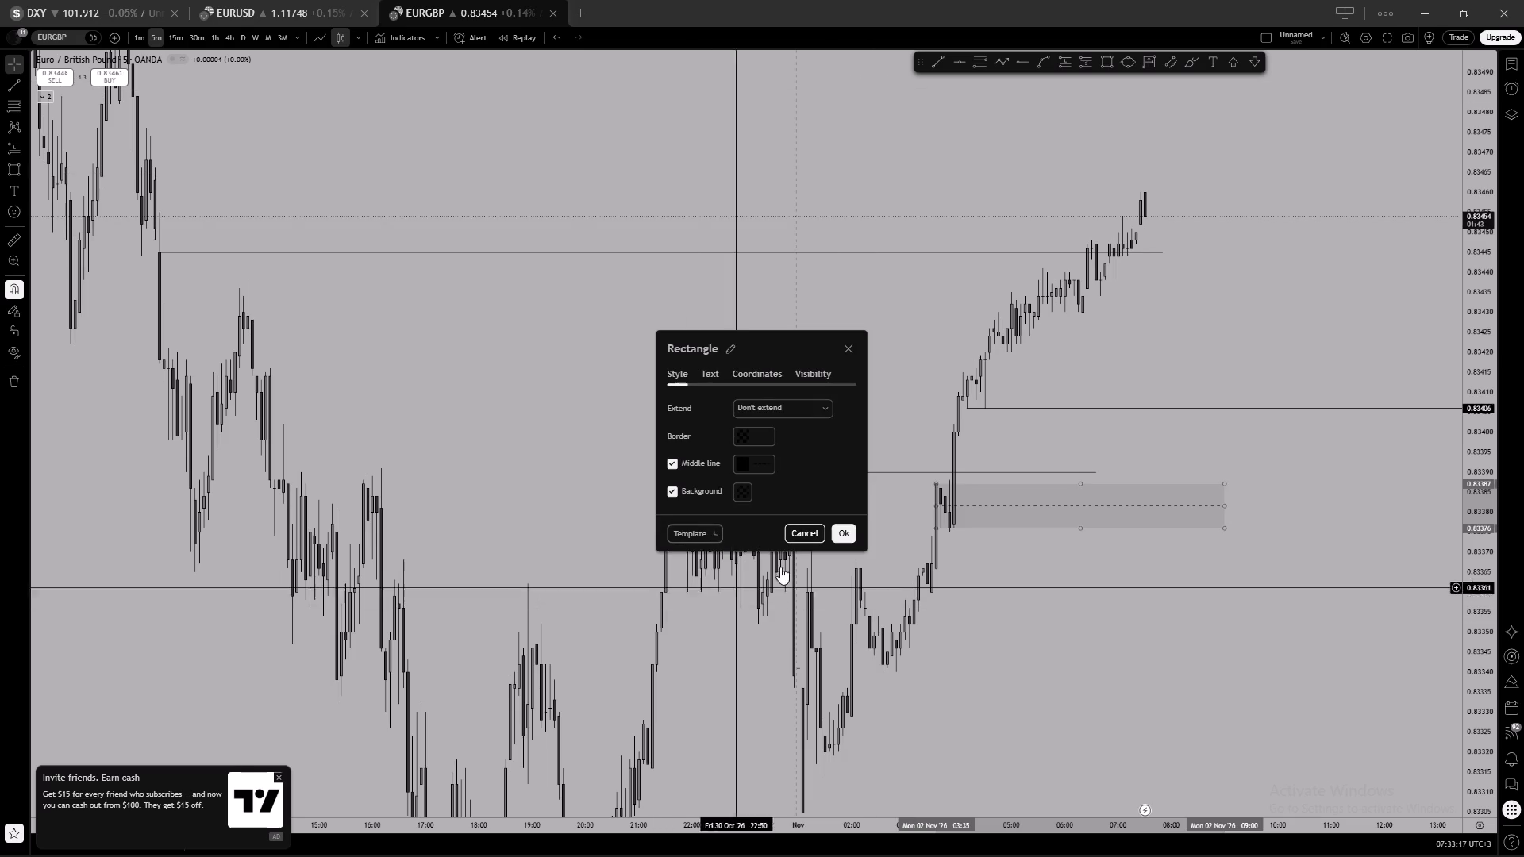
{"action": "left_click", "coordinate": [848, 532]}
{"action": "left_click", "coordinate": [1186, 324]}
Place a long position at the rectangle's upper-right corner, with entry at 0.83387 and starting at 2 Nov 09:00.
{"action": "scroll", "coordinate": [1187, 321], "scroll_direction": "down", "scroll_amount": 3}
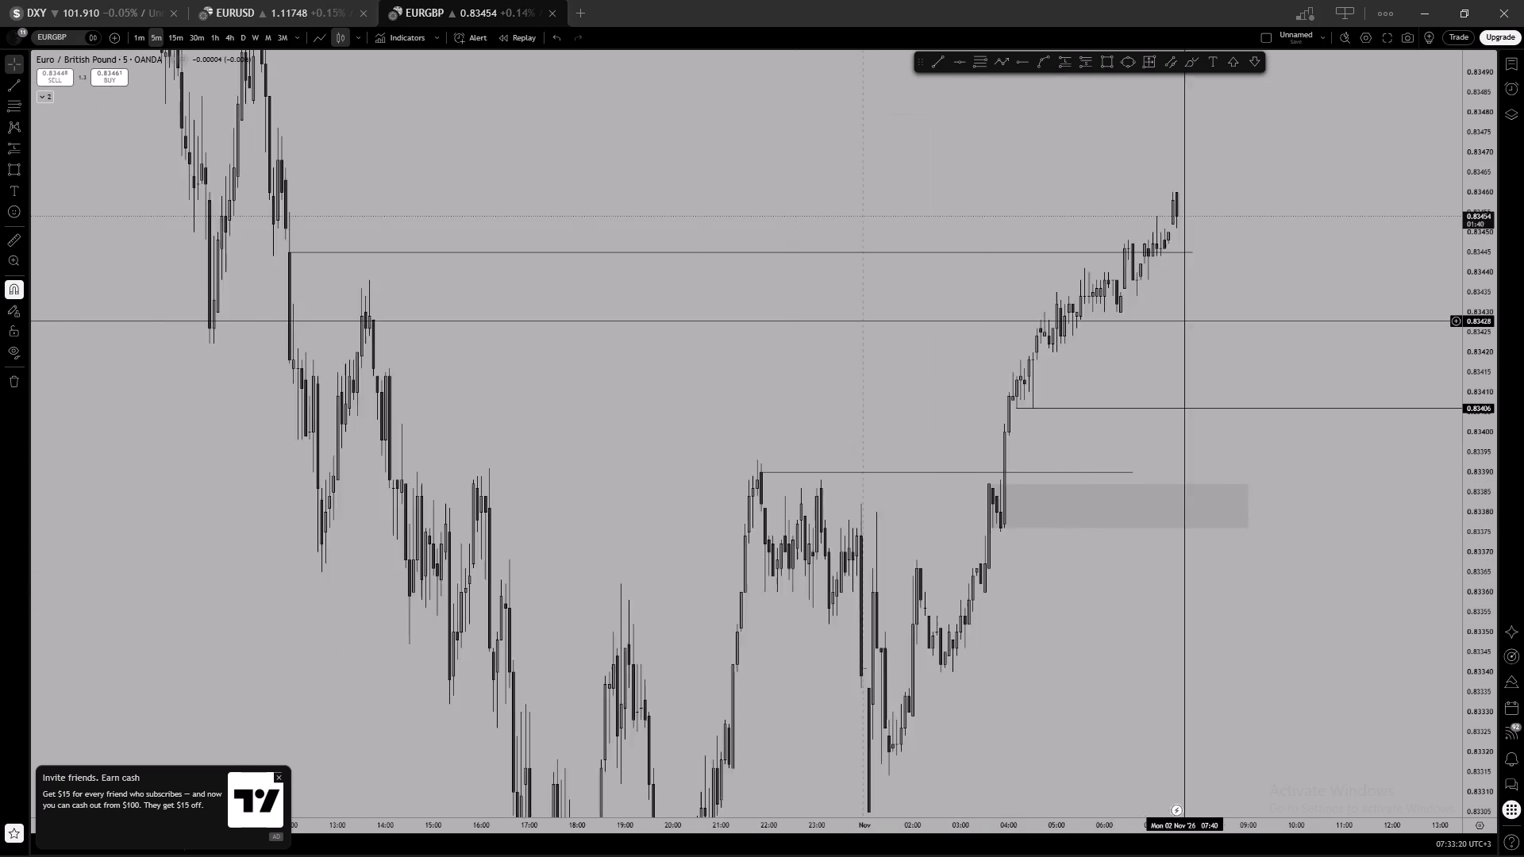
{"action": "left_click_drag", "start_coordinate": [1286, 324], "coordinate": [1022, 373]}
{"action": "scroll", "coordinate": [1474, 507], "scroll_direction": "down", "scroll_amount": 4}
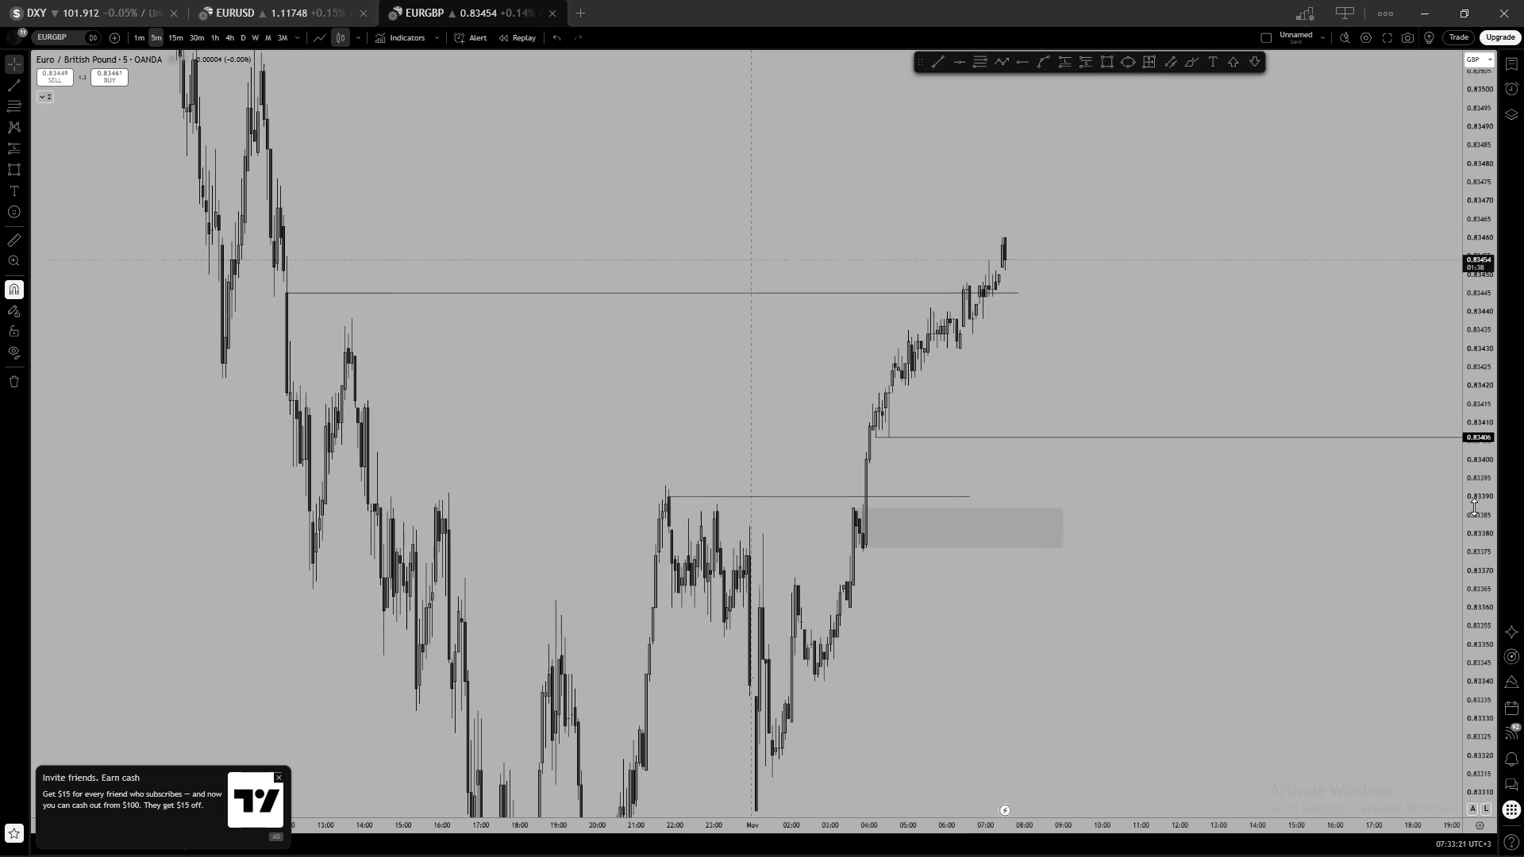
{"action": "left_click", "coordinate": [1064, 60]}
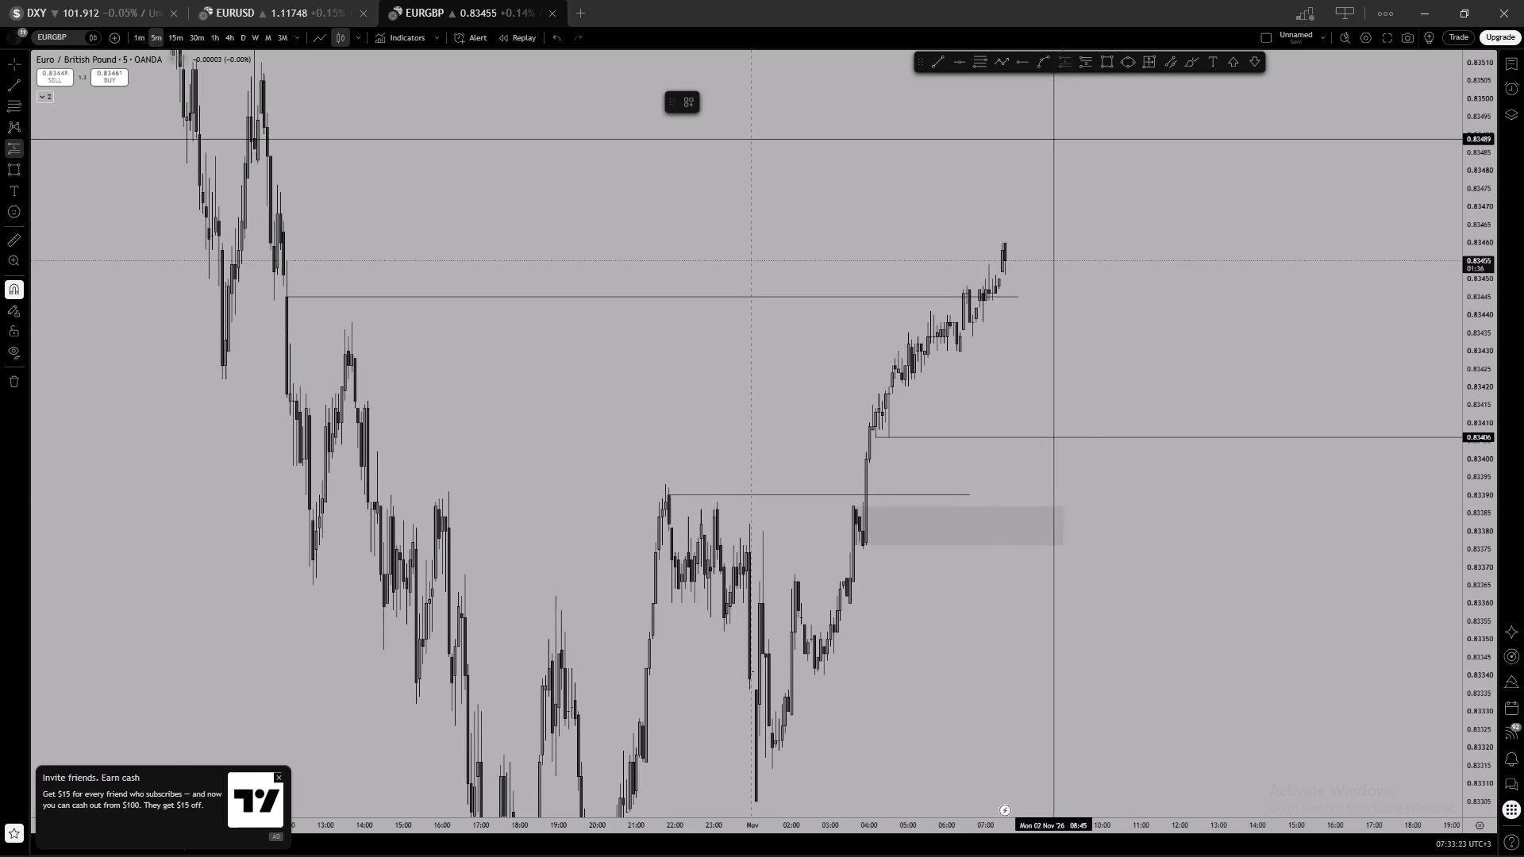
{"action": "left_click", "coordinate": [1064, 505]}
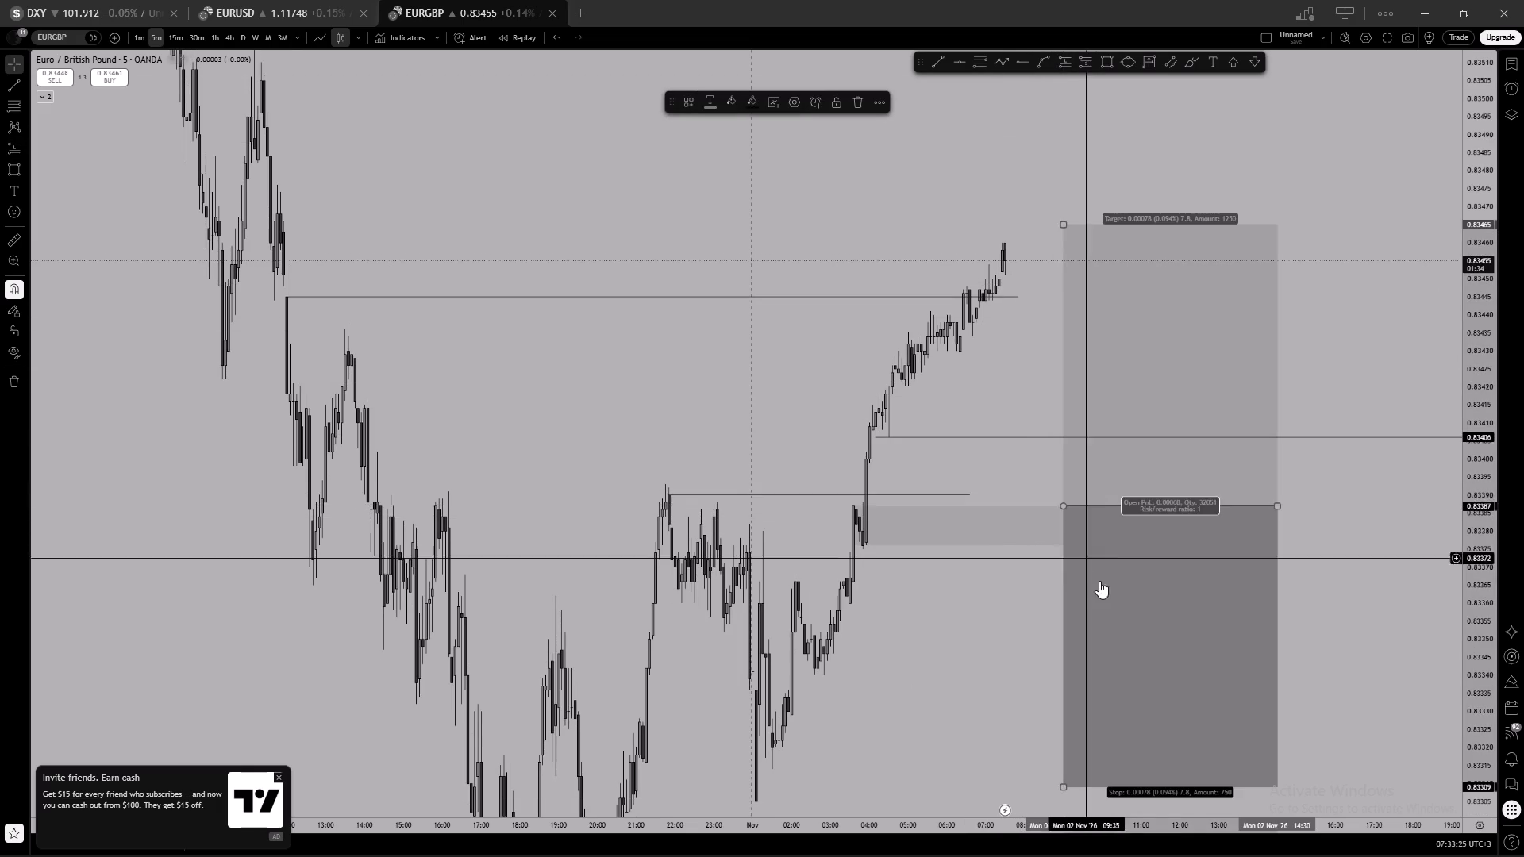
{"action": "left_click", "coordinate": [1053, 259]}
{"action": "left_click", "coordinate": [1278, 155]}
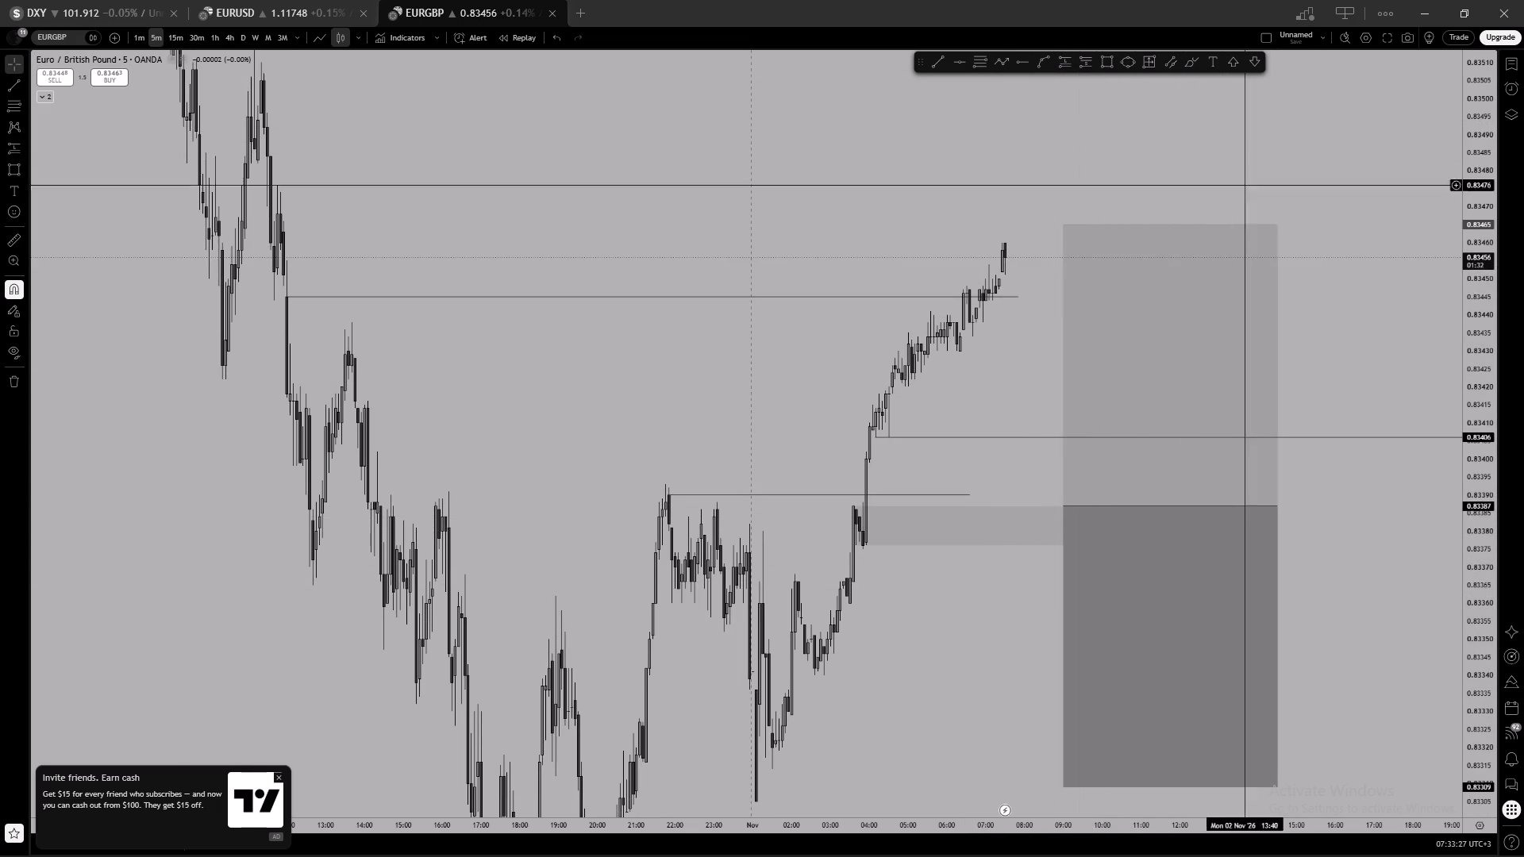
Set the long position's stop to 0.83369, just below the rectangle zone, working on the 15-minute chart.
{"action": "scroll", "coordinate": [1169, 118], "scroll_direction": "down", "scroll_amount": 2}
{"action": "left_click_drag", "start_coordinate": [1186, 125], "coordinate": [1171, 260]}
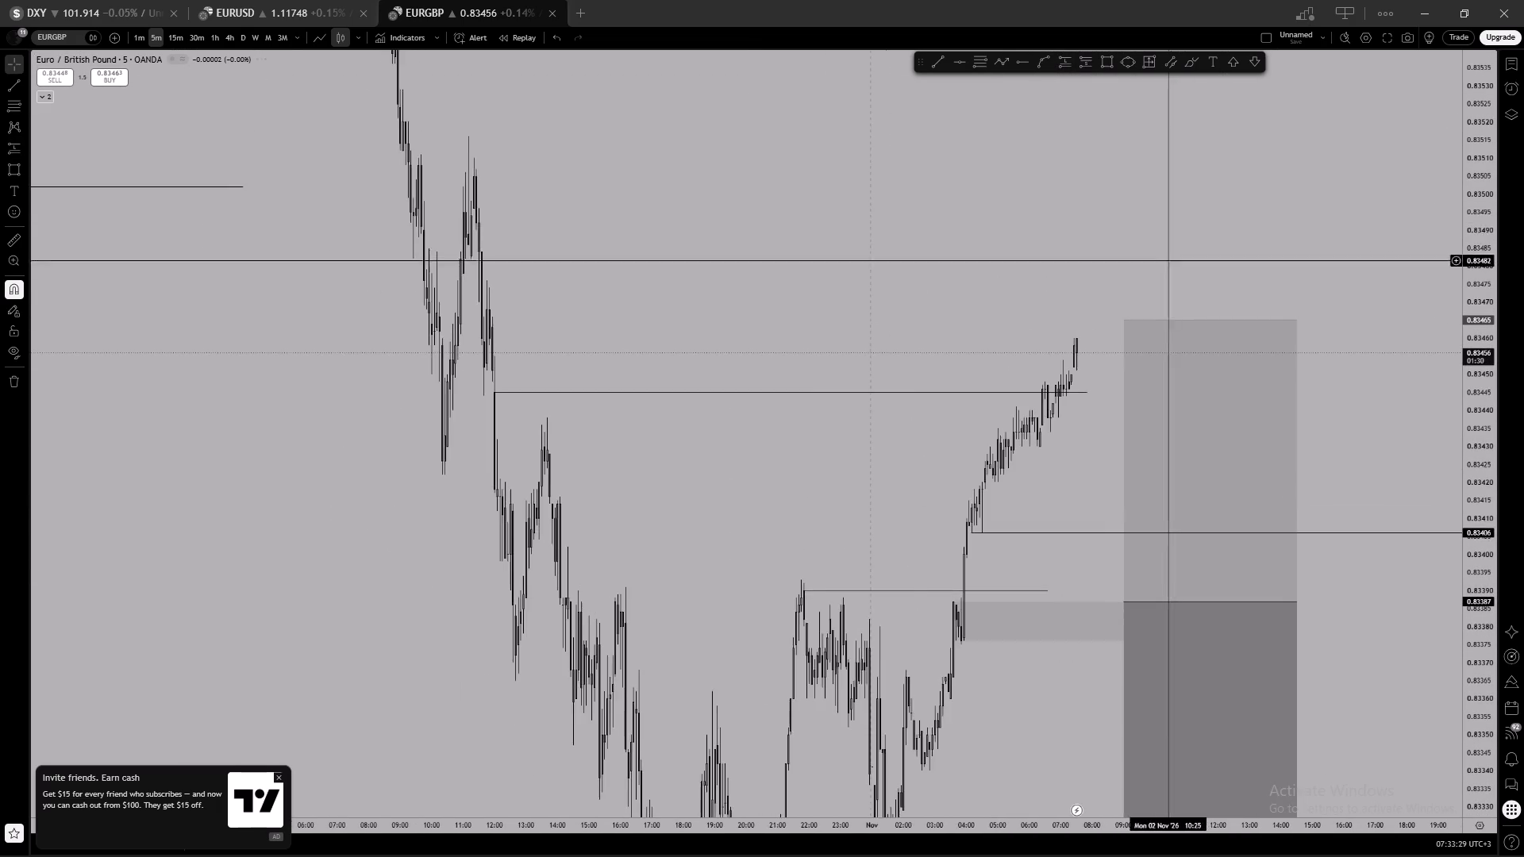
{"action": "scroll", "coordinate": [915, 209], "scroll_direction": "up", "scroll_amount": 2}
{"action": "left_click", "coordinate": [810, 209]}
{"action": "left_click", "coordinate": [174, 37]}
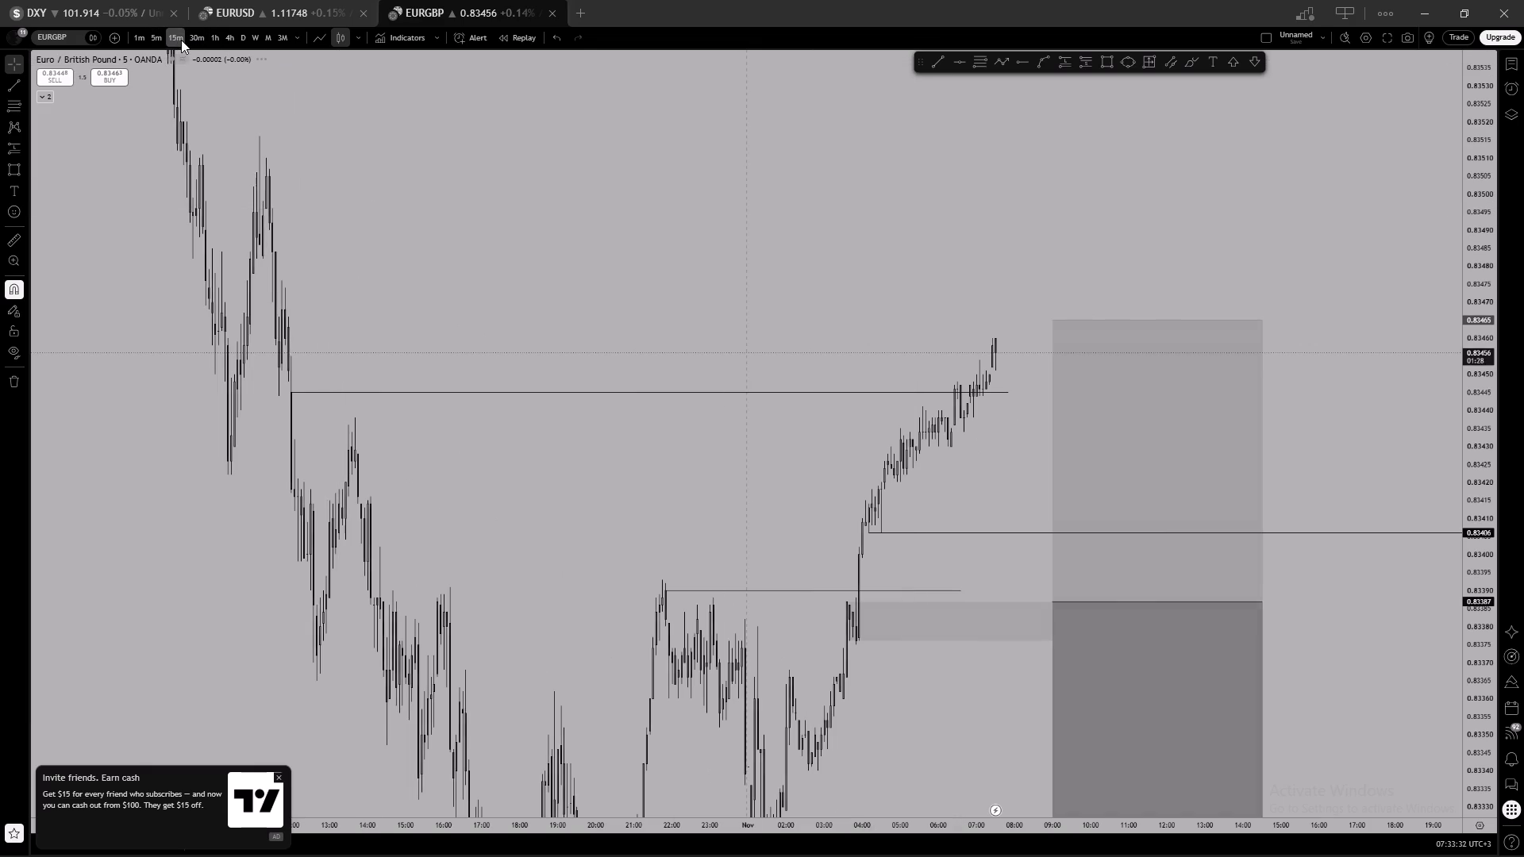
{"action": "scroll", "coordinate": [771, 340], "scroll_direction": "up", "scroll_amount": 4}
{"action": "left_click_drag", "start_coordinate": [726, 288], "coordinate": [767, 283]}
{"action": "scroll", "coordinate": [1456, 398], "scroll_direction": "down", "scroll_amount": 5}
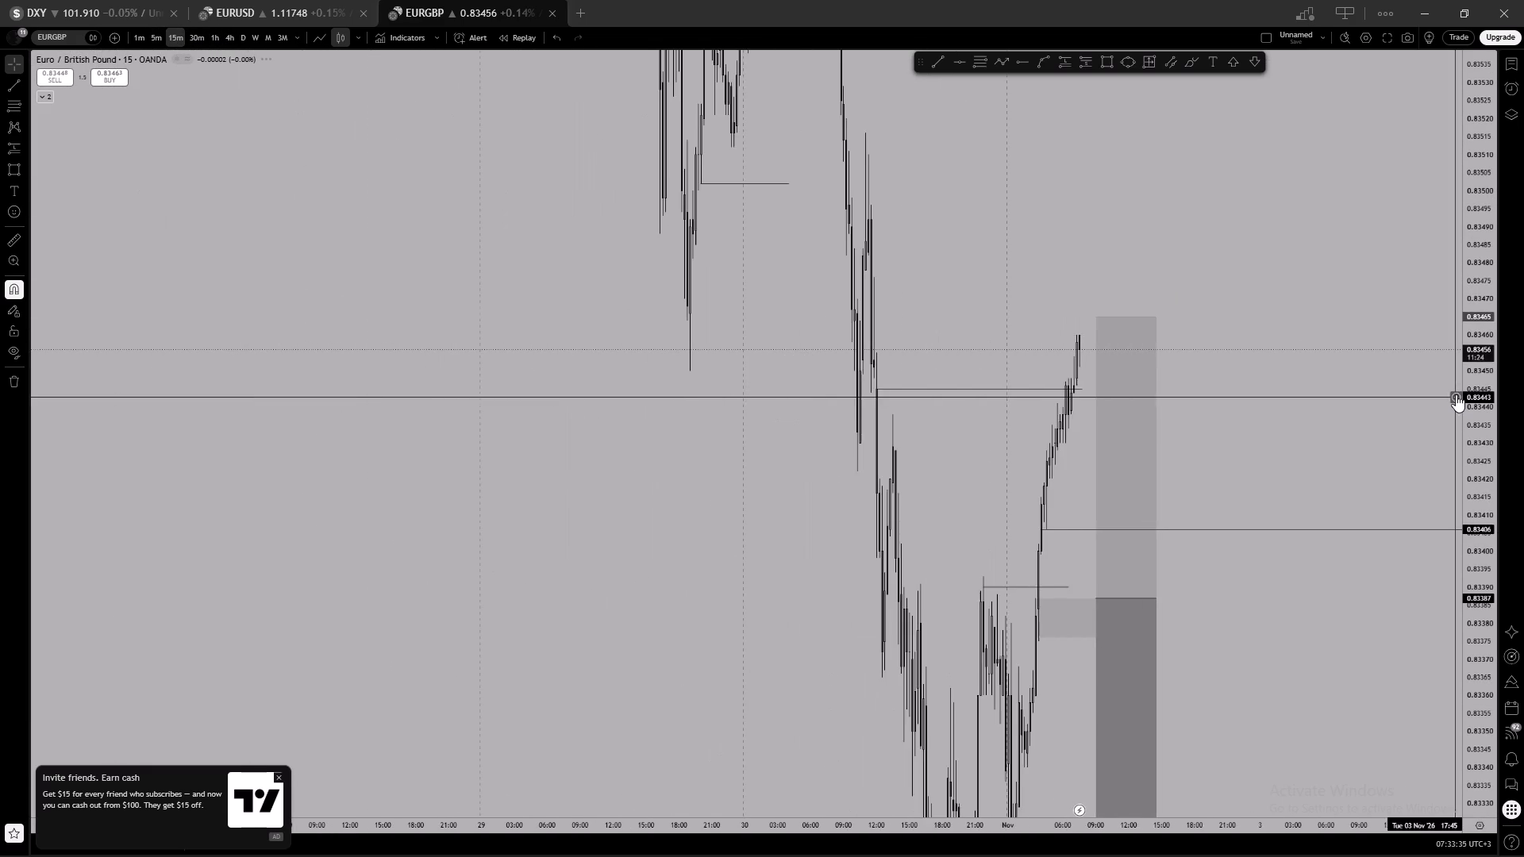
{"action": "scroll", "coordinate": [1490, 364], "scroll_direction": "down", "scroll_amount": 20}
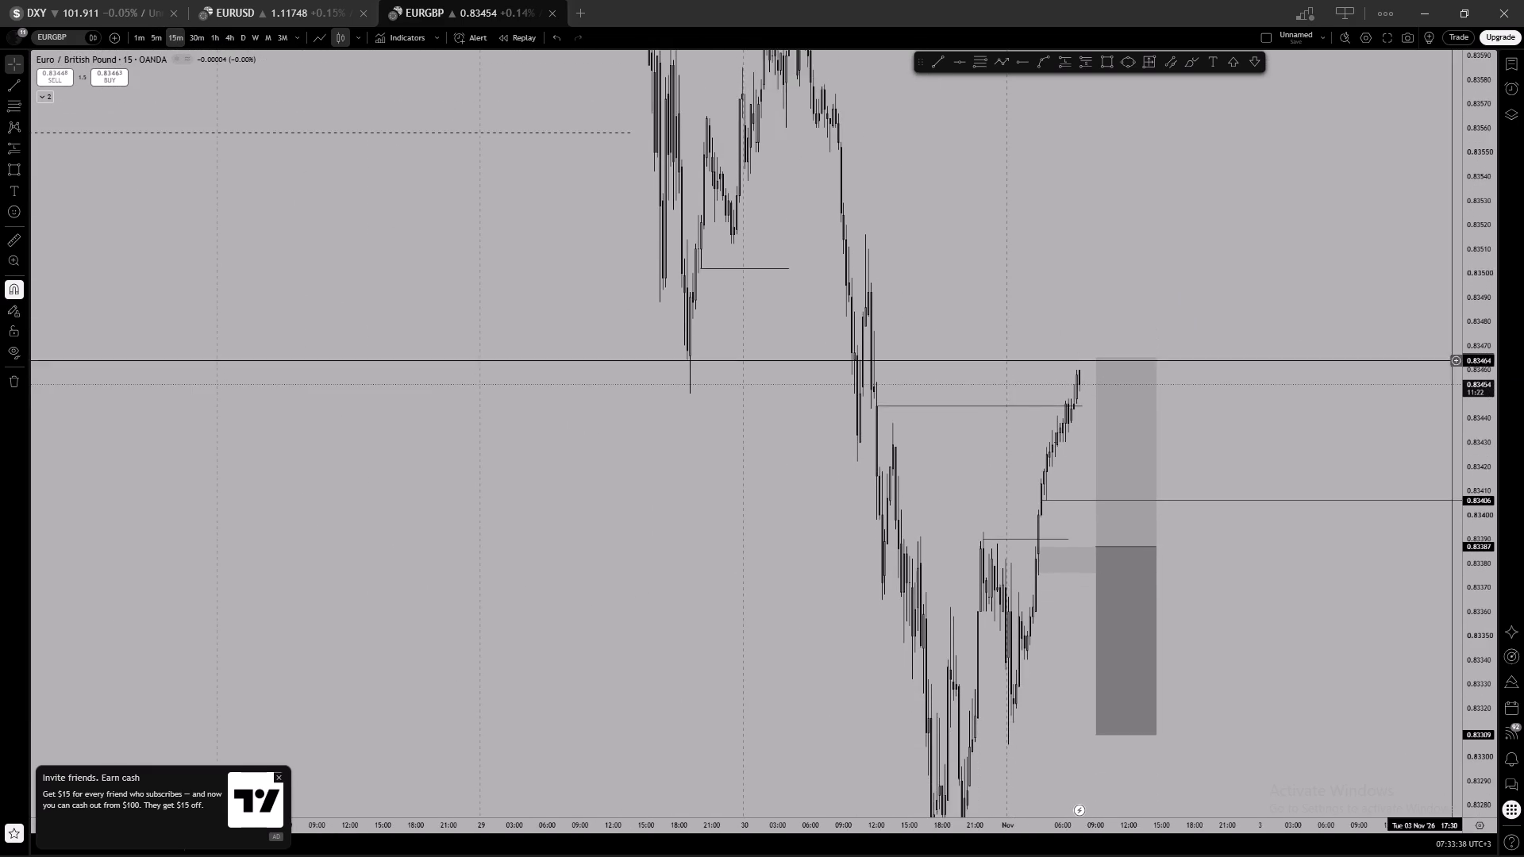
{"action": "scroll", "coordinate": [1076, 279], "scroll_direction": "up", "scroll_amount": 3}
{"action": "left_click_drag", "start_coordinate": [1073, 294], "coordinate": [1154, 175]}
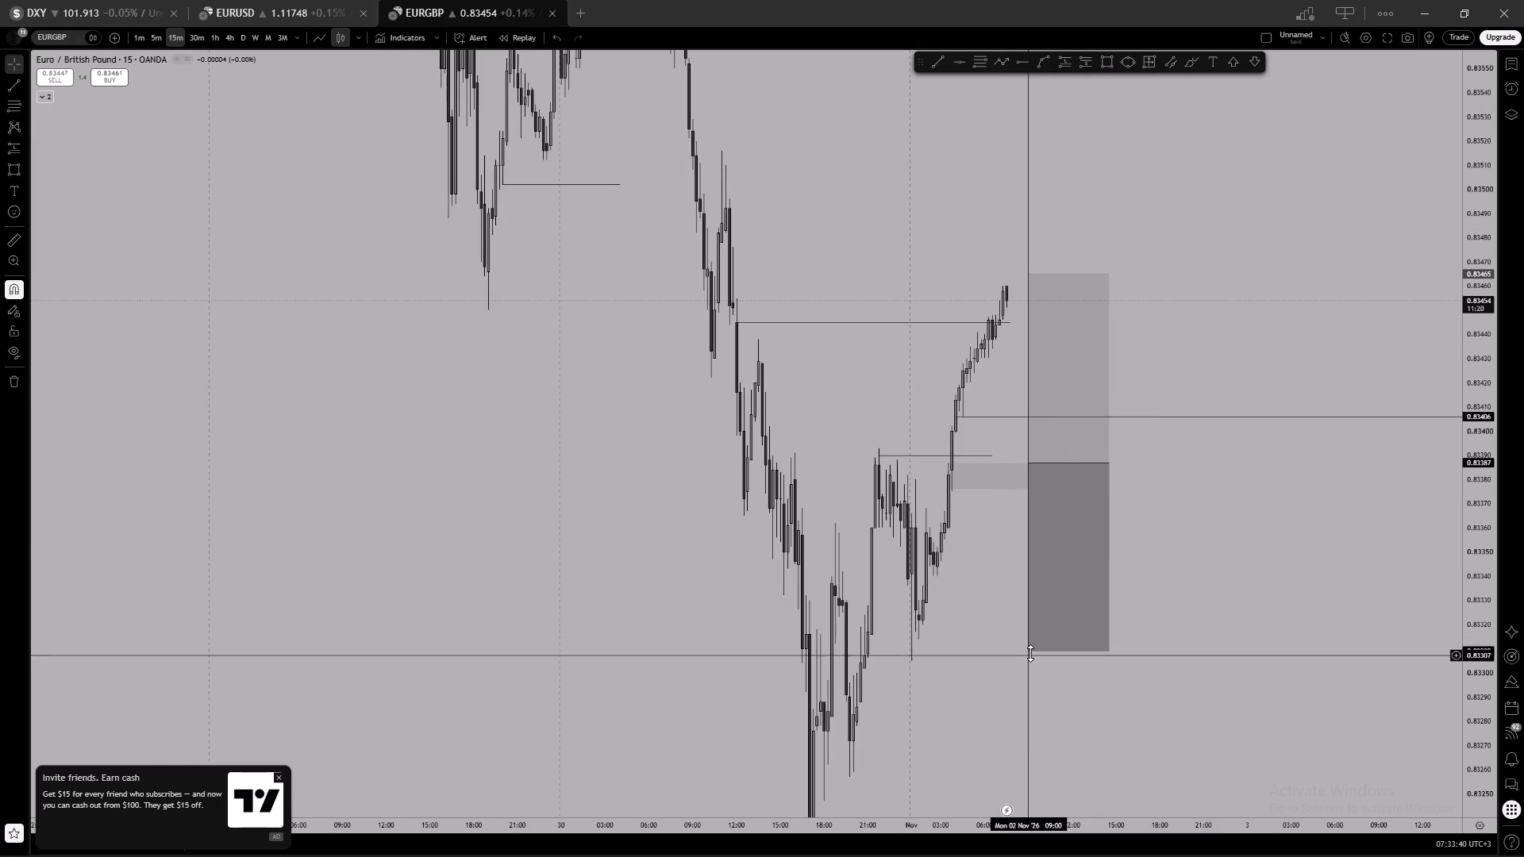
{"action": "left_click_drag", "start_coordinate": [1030, 652], "coordinate": [1094, 507]}
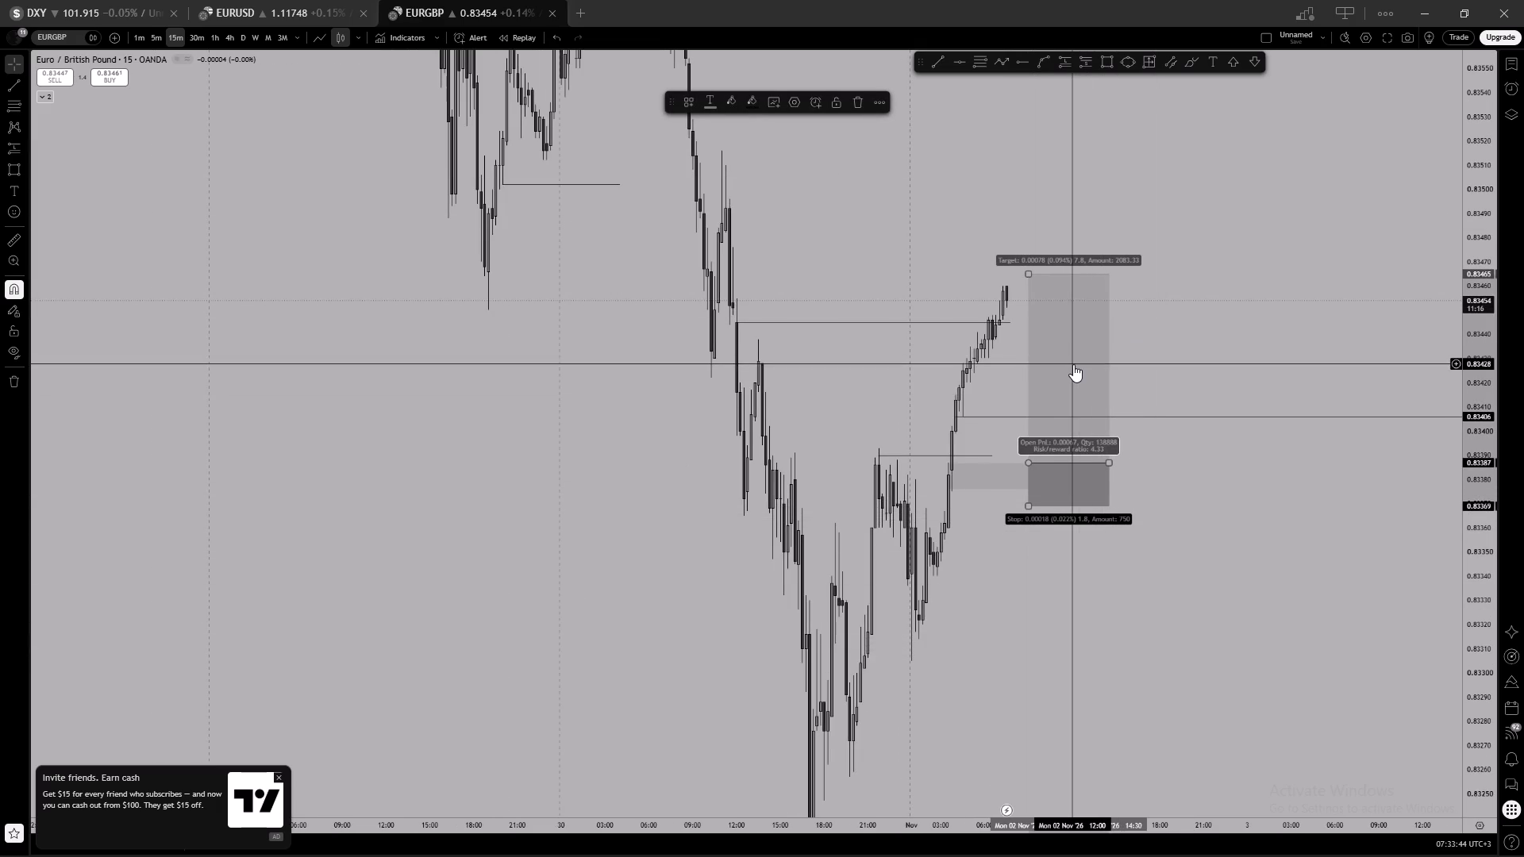
{"action": "left_click", "coordinate": [1073, 364]}
Set the long position's target to 0.83516, level with the 30 Oct pullback high, and lock the position.
{"action": "scroll", "coordinate": [1128, 267], "scroll_direction": "up", "scroll_amount": 2}
{"action": "left_click_drag", "start_coordinate": [1132, 269], "coordinate": [1153, 297]}
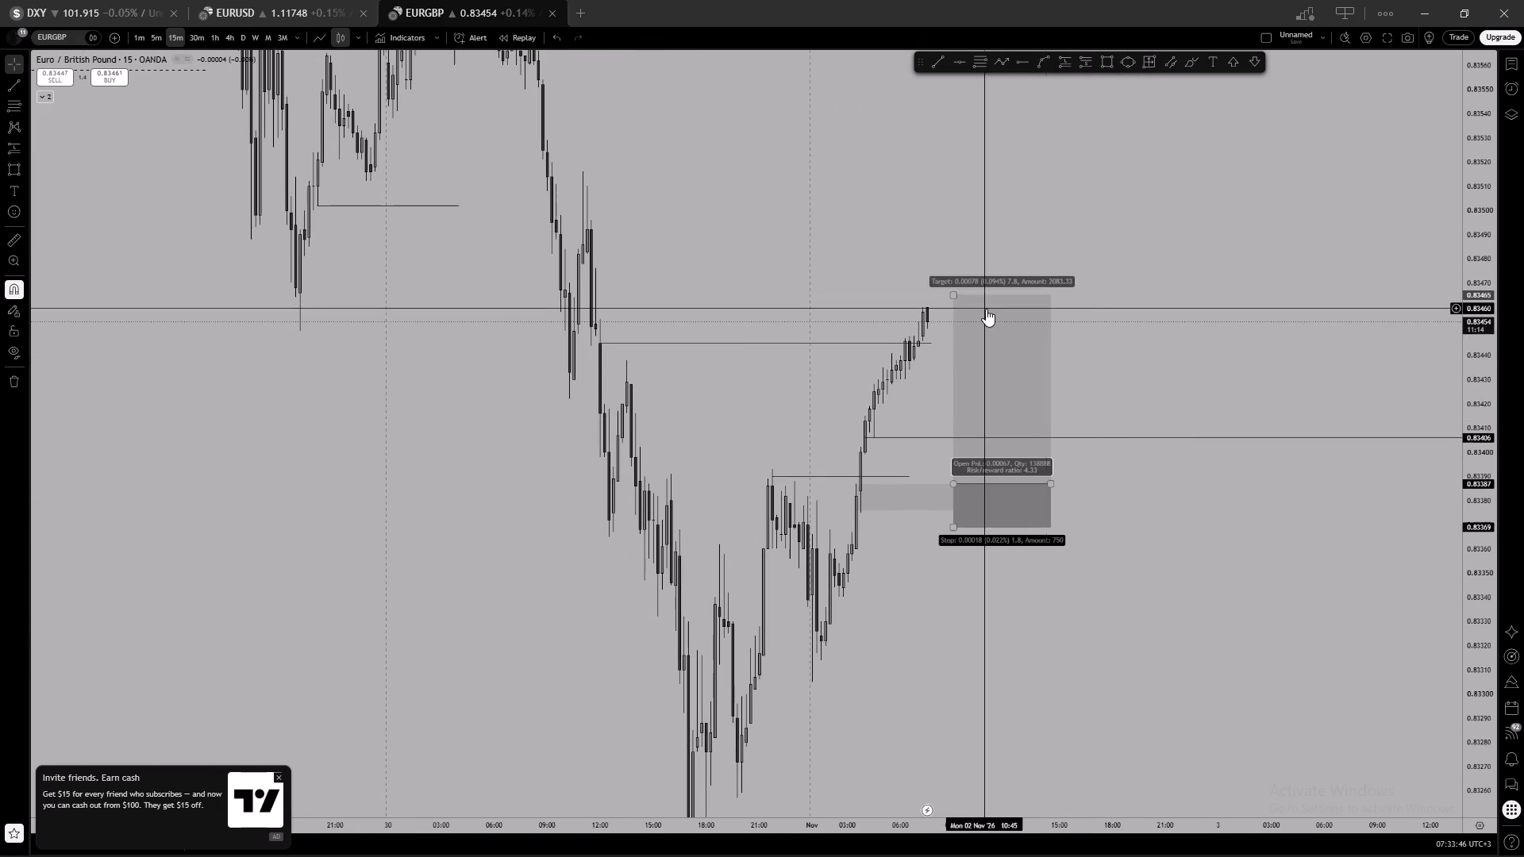
{"action": "left_click_drag", "start_coordinate": [827, 188], "coordinate": [845, 306]}
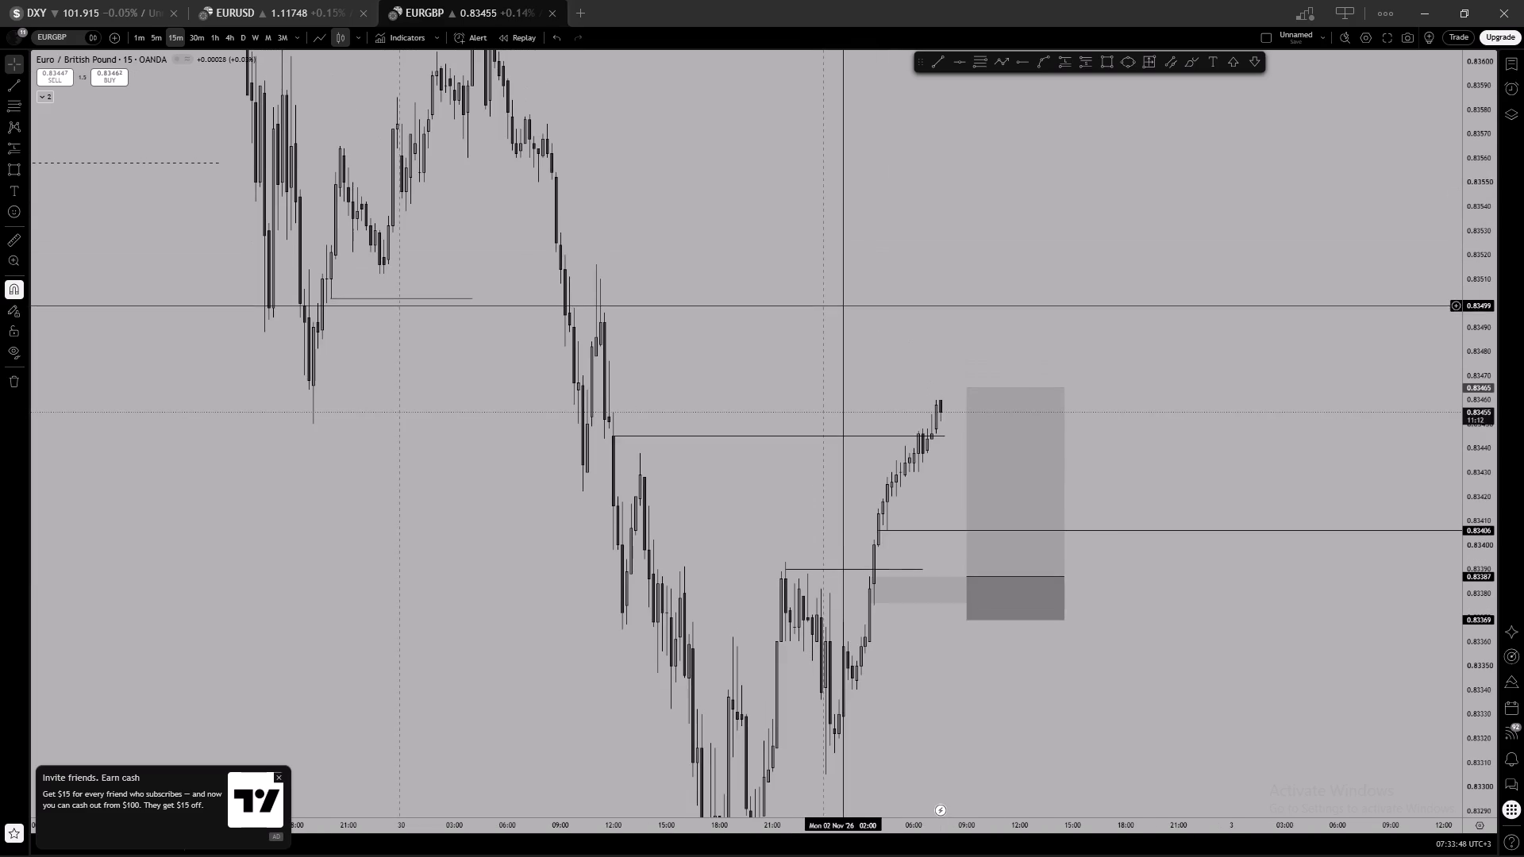
{"action": "left_click_drag", "start_coordinate": [968, 393], "coordinate": [950, 272]}
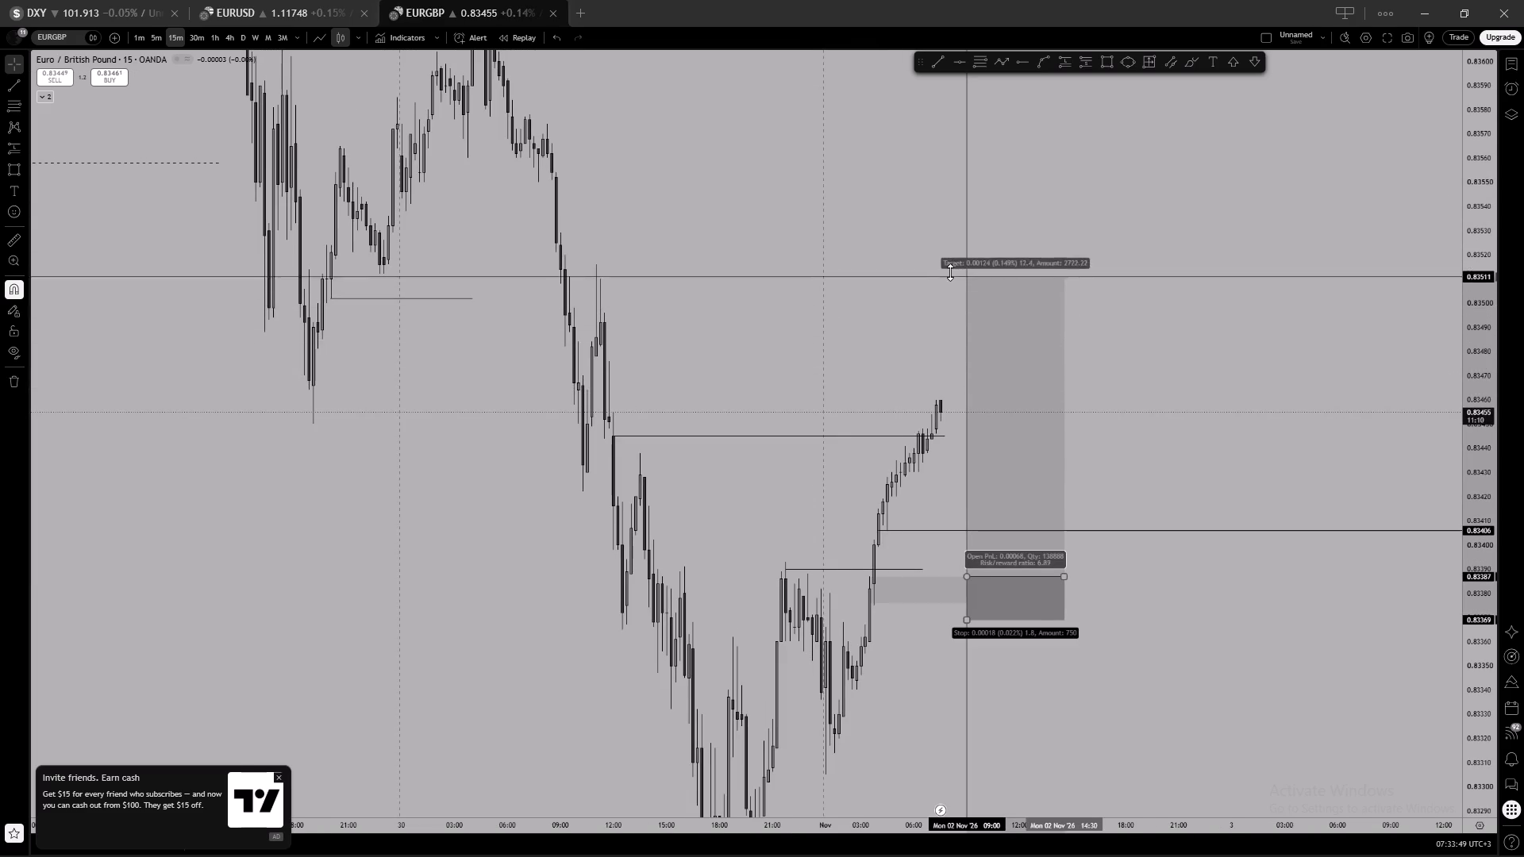
{"action": "left_click_drag", "start_coordinate": [950, 272], "coordinate": [951, 264]}
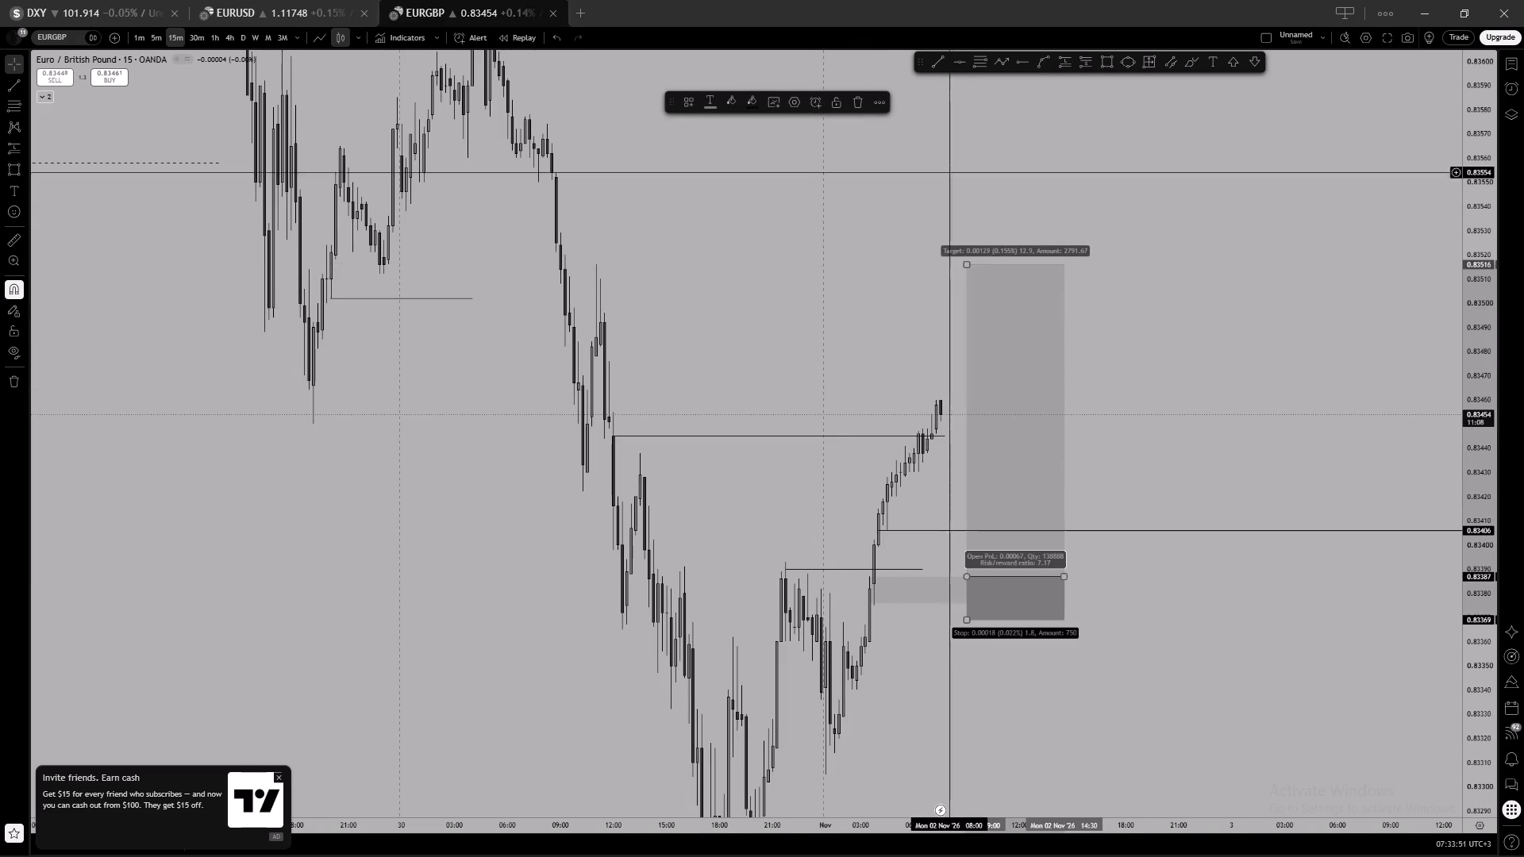
{"action": "left_click", "coordinate": [833, 107]}
{"action": "left_click", "coordinate": [841, 225]}
{"action": "left_click", "coordinate": [1009, 354]}
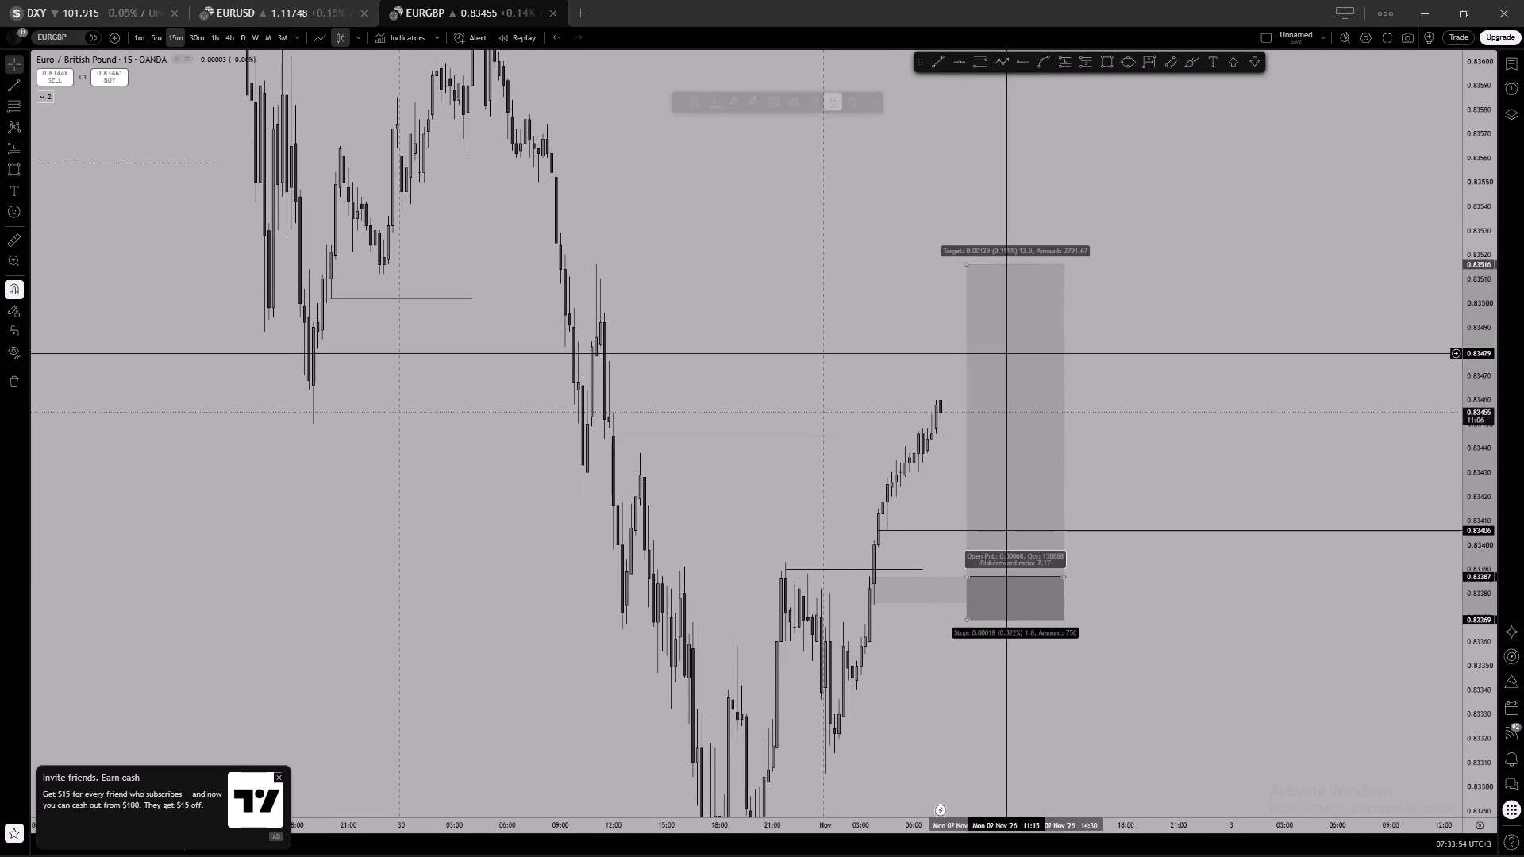
{"action": "left_click", "coordinate": [808, 360]}
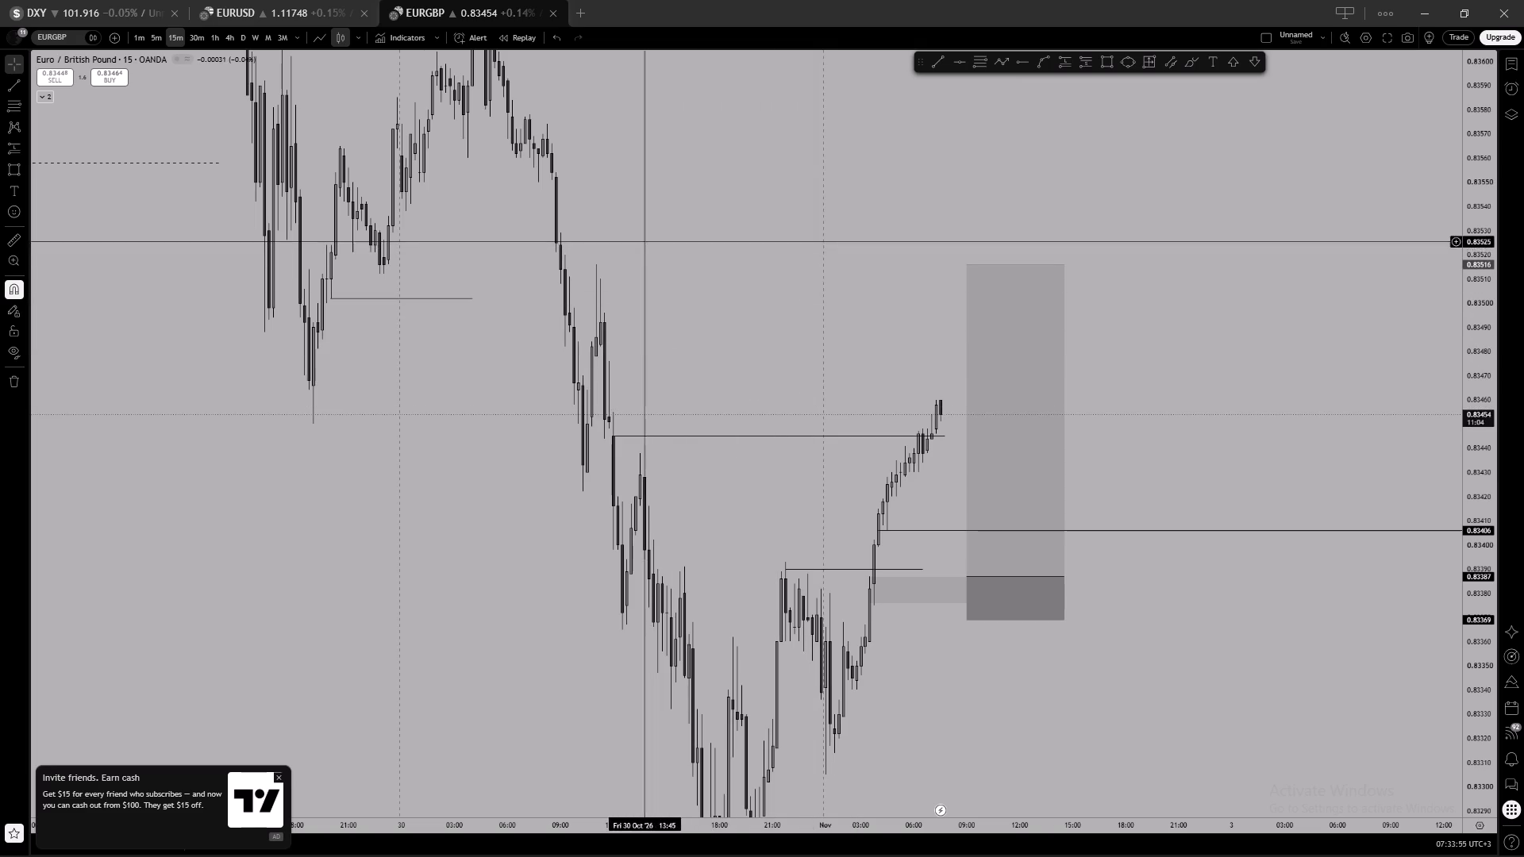
Examine the 30 Oct decline and the price action around the marked levels on EURGBP's 5-minute and 1-minute charts.
{"action": "left_click", "coordinate": [158, 40]}
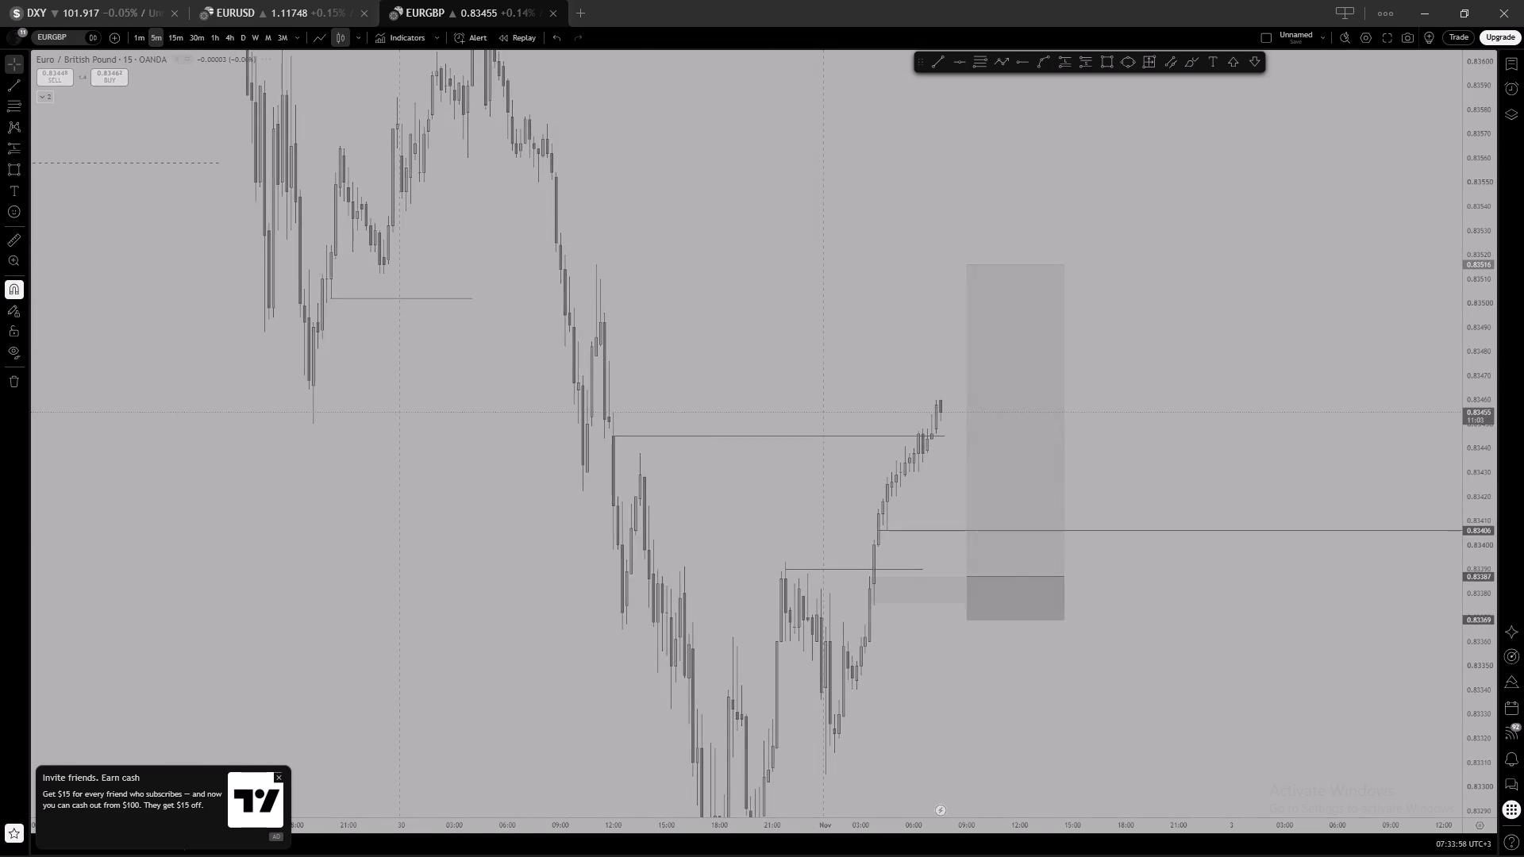
{"action": "scroll", "coordinate": [677, 286], "scroll_direction": "down", "scroll_amount": 5}
{"action": "scroll", "coordinate": [915, 336], "scroll_direction": "down", "scroll_amount": 3}
{"action": "left_click_drag", "start_coordinate": [1012, 336], "coordinate": [695, 340]}
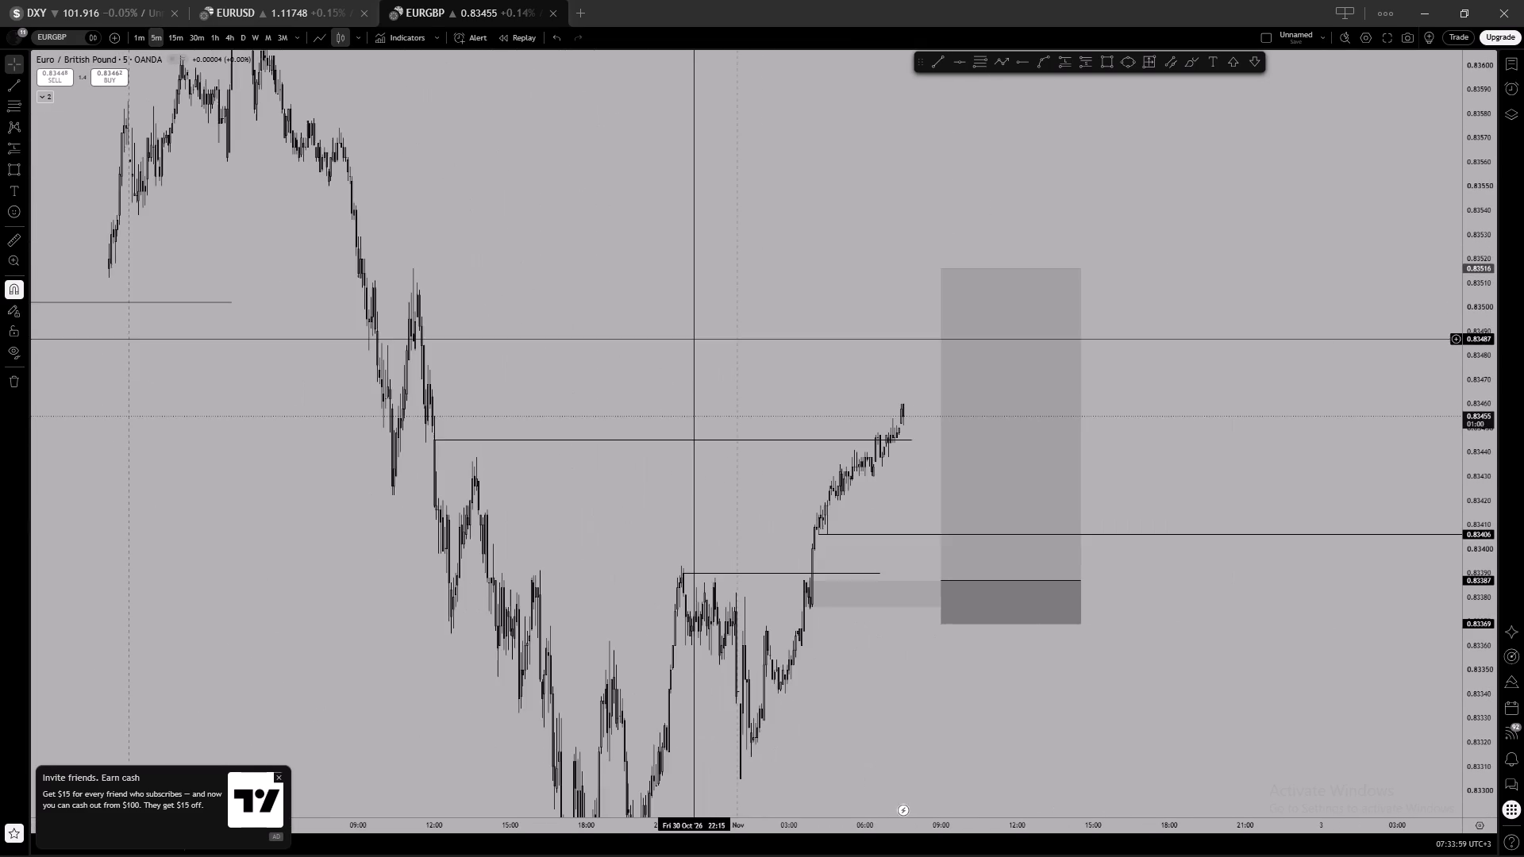
{"action": "scroll", "coordinate": [585, 333], "scroll_direction": "up", "scroll_amount": 2}
{"action": "left_click_drag", "start_coordinate": [480, 317], "coordinate": [1050, 355]}
{"action": "scroll", "coordinate": [729, 347], "scroll_direction": "up", "scroll_amount": 6}
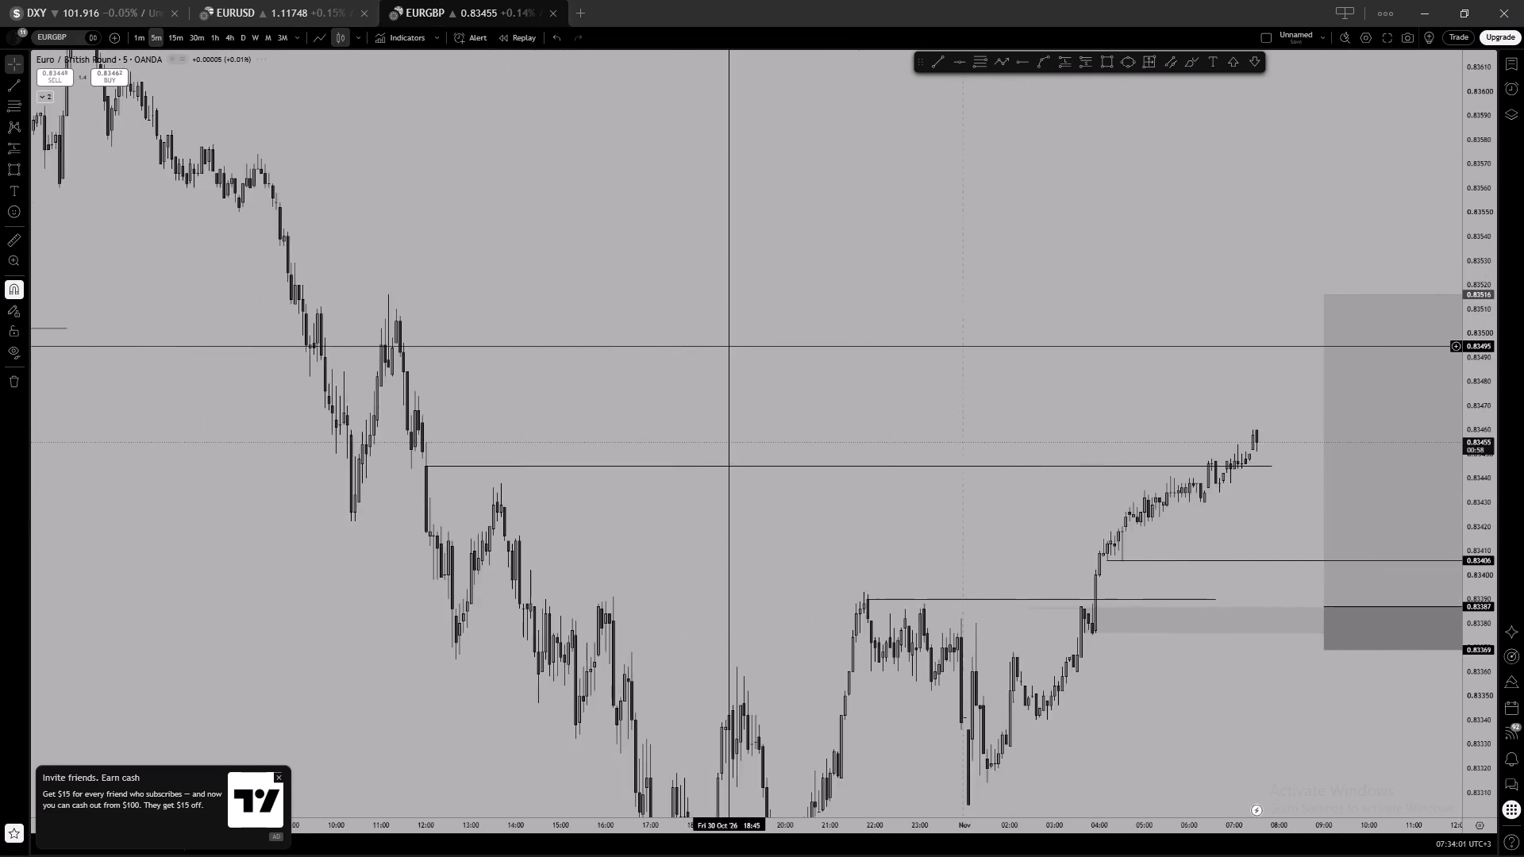
{"action": "left_click_drag", "start_coordinate": [649, 341], "coordinate": [1393, 404]}
{"action": "scroll", "coordinate": [1097, 391], "scroll_direction": "up", "scroll_amount": 2}
{"action": "left_click", "coordinate": [1097, 391]}
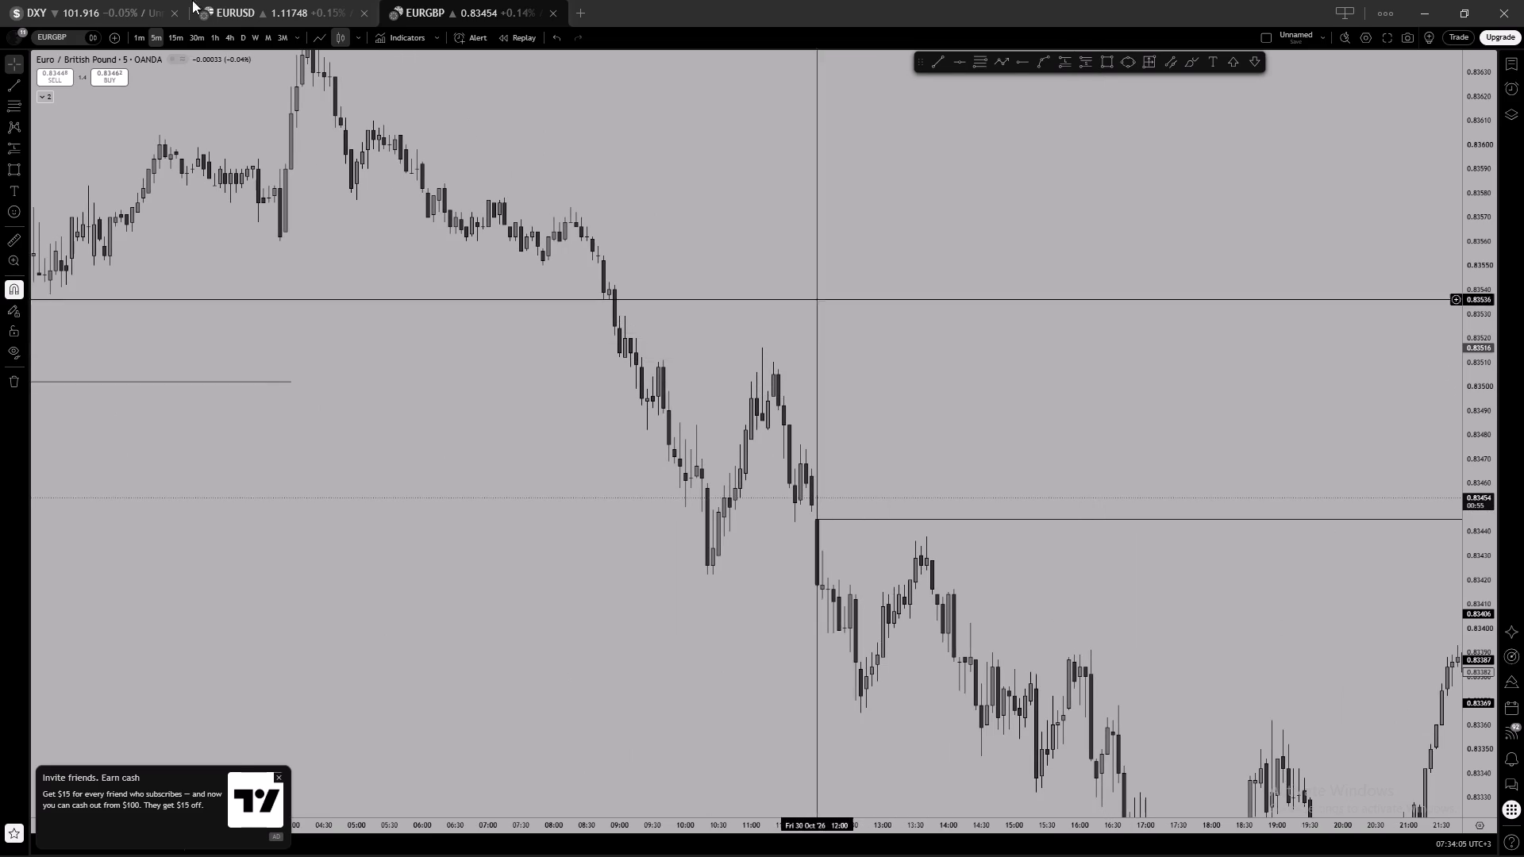
{"action": "left_click", "coordinate": [140, 36]}
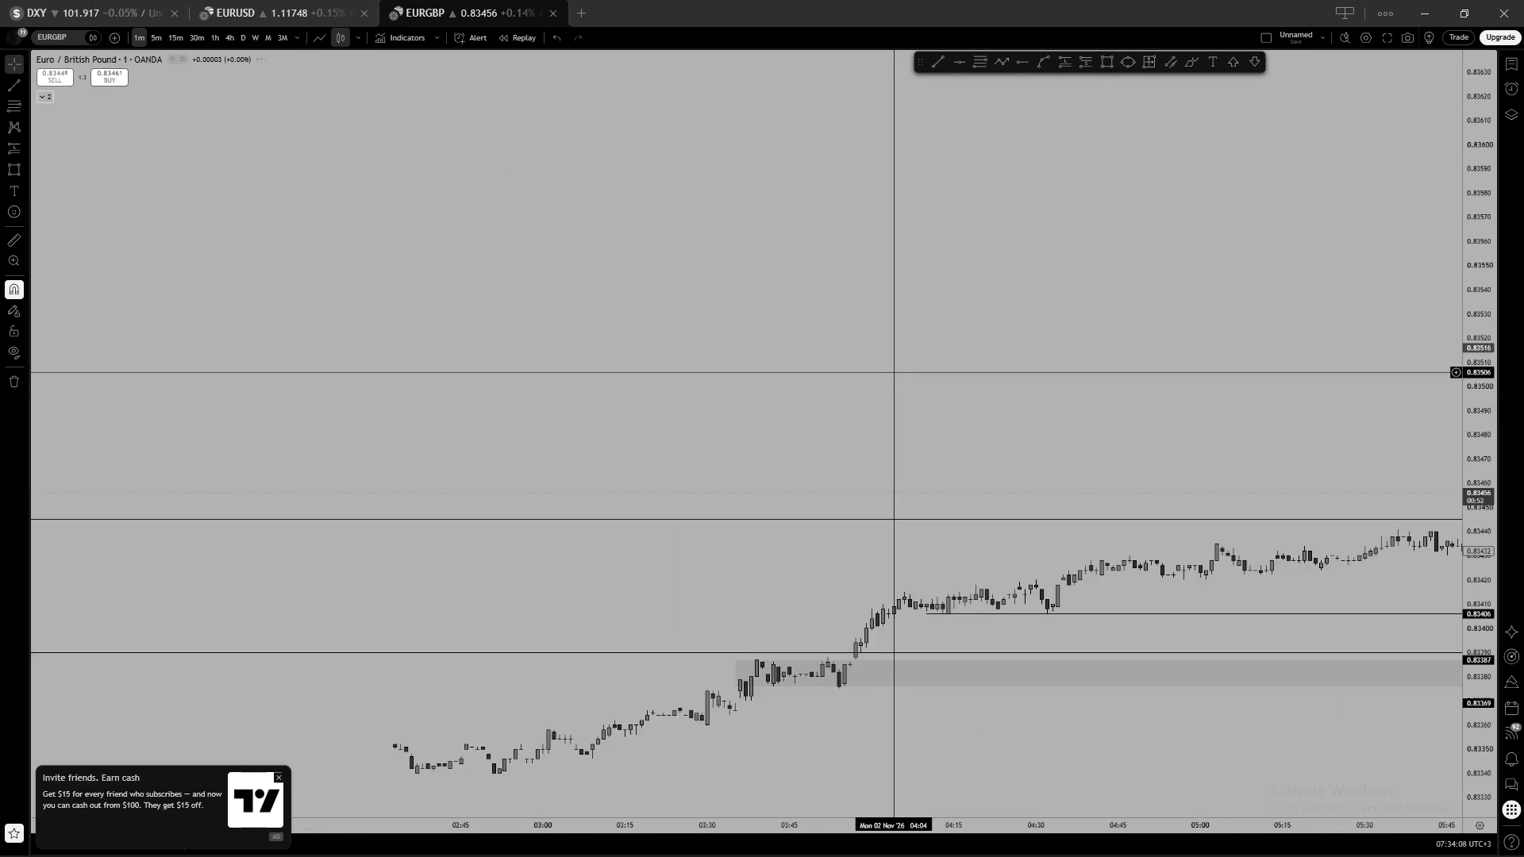
{"action": "scroll", "coordinate": [883, 371], "scroll_direction": "down", "scroll_amount": 6}
{"action": "scroll", "coordinate": [883, 375], "scroll_direction": "down", "scroll_amount": 20}
{"action": "scroll", "coordinate": [883, 375], "scroll_direction": "down", "scroll_amount": 6}
{"action": "scroll", "coordinate": [1093, 389], "scroll_direction": "up", "scroll_amount": 3}
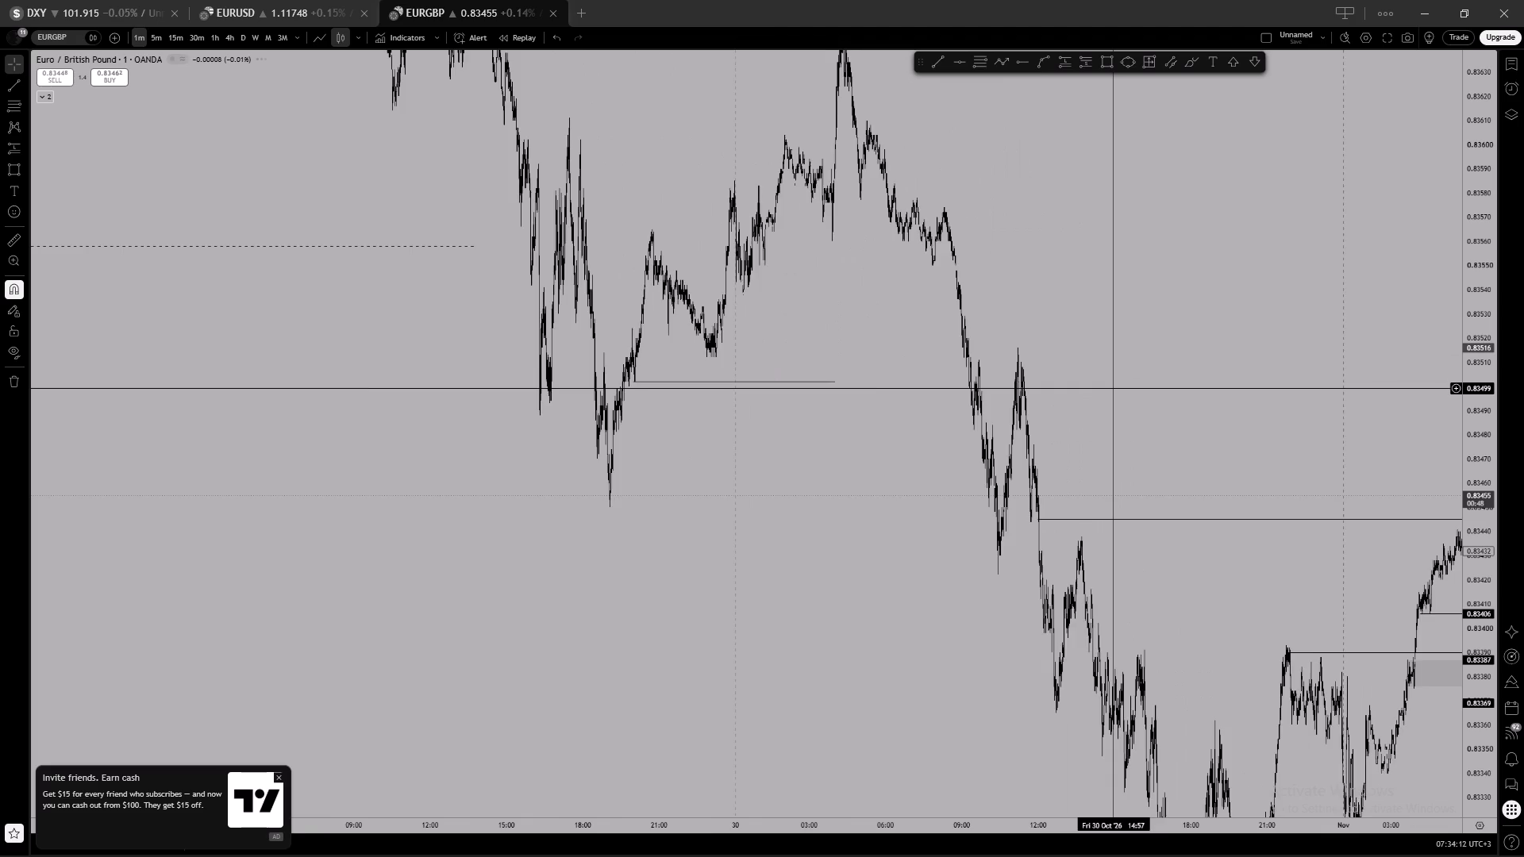
Brush two slanting strokes and a surrounding loop over the 30 Oct pullback top between about 11:00 and 11:40, with magnet mode off.
{"action": "scroll", "coordinate": [1114, 389], "scroll_direction": "up", "scroll_amount": 8}
{"action": "scroll", "coordinate": [710, 345], "scroll_direction": "up", "scroll_amount": 4}
{"action": "left_click_drag", "start_coordinate": [581, 392], "coordinate": [1523, 440]}
{"action": "scroll", "coordinate": [926, 432], "scroll_direction": "up", "scroll_amount": 5}
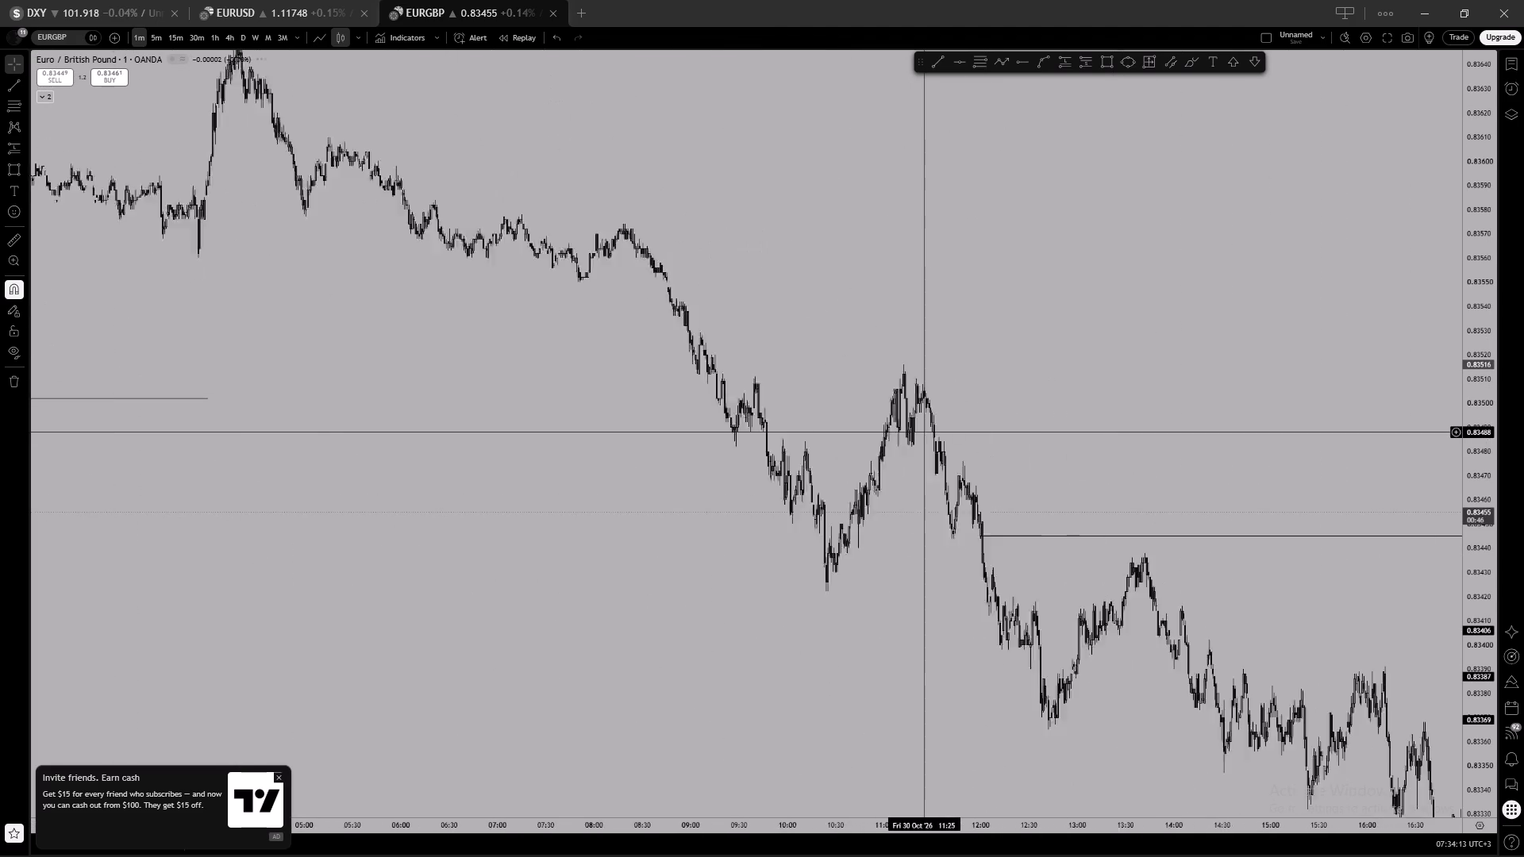
{"action": "scroll", "coordinate": [925, 432], "scroll_direction": "up", "scroll_amount": 4}
{"action": "left_click_drag", "start_coordinate": [922, 429], "coordinate": [1303, 455]}
{"action": "scroll", "coordinate": [1010, 451], "scroll_direction": "up", "scroll_amount": 4}
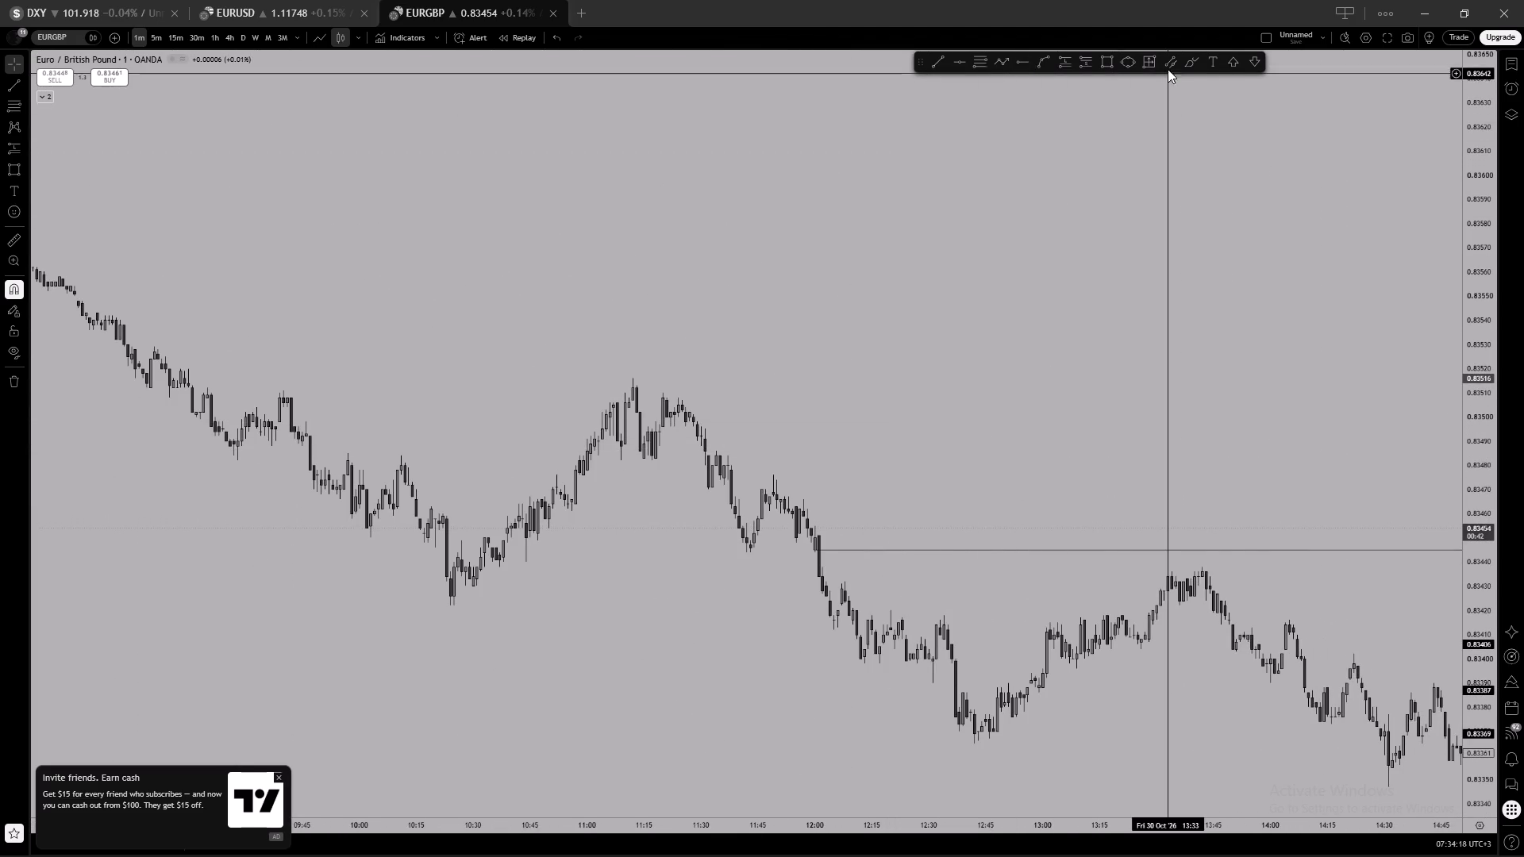
{"action": "left_click", "coordinate": [1192, 60]}
{"action": "scroll", "coordinate": [1285, 321], "scroll_direction": "down", "scroll_amount": 4}
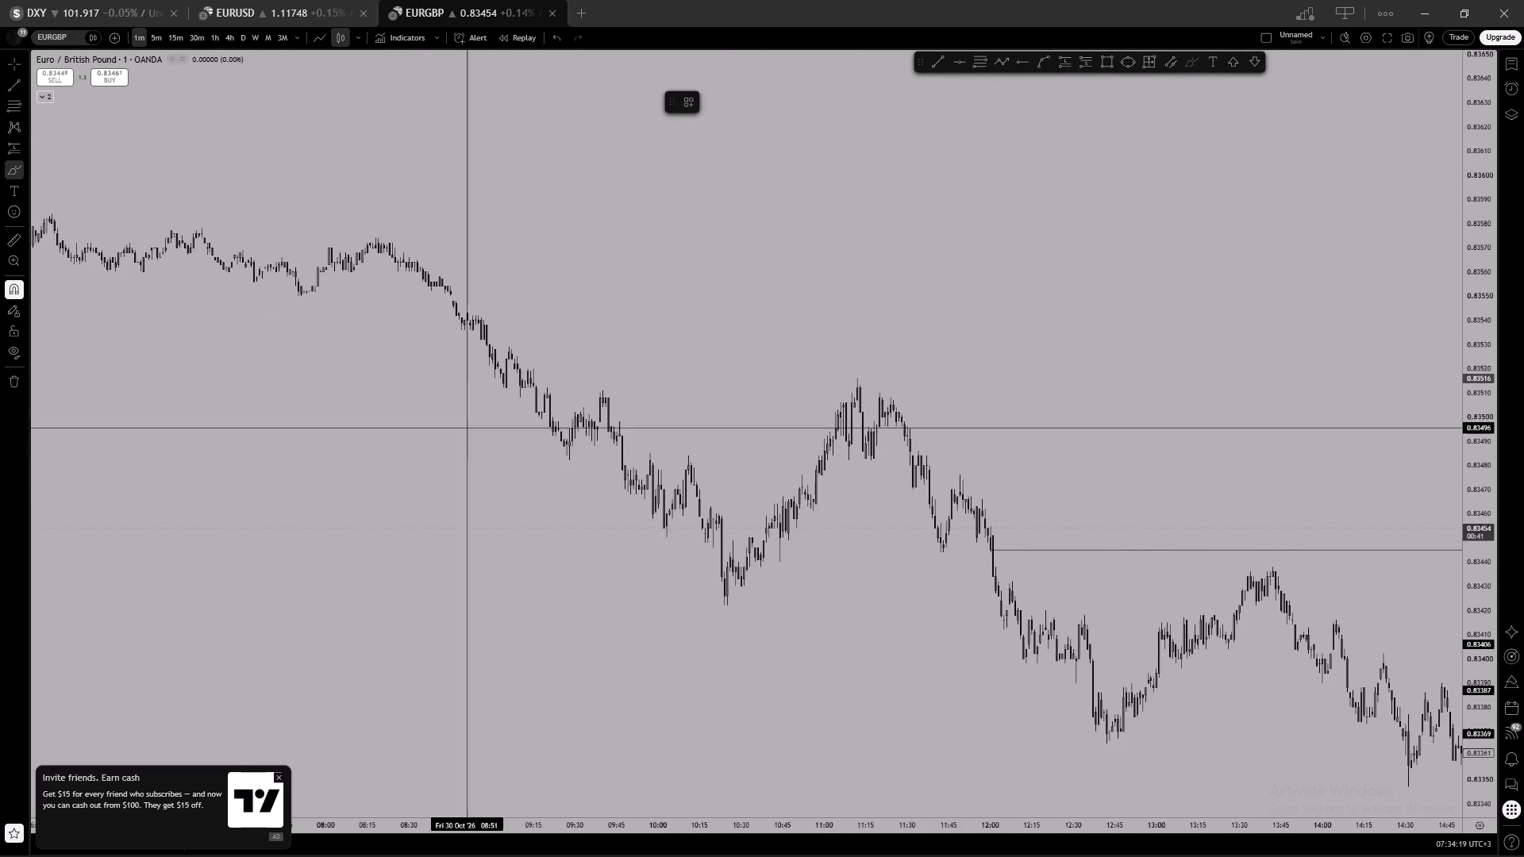
{"action": "left_click", "coordinate": [18, 293]}
{"action": "scroll", "coordinate": [522, 414], "scroll_direction": "up", "scroll_amount": 3}
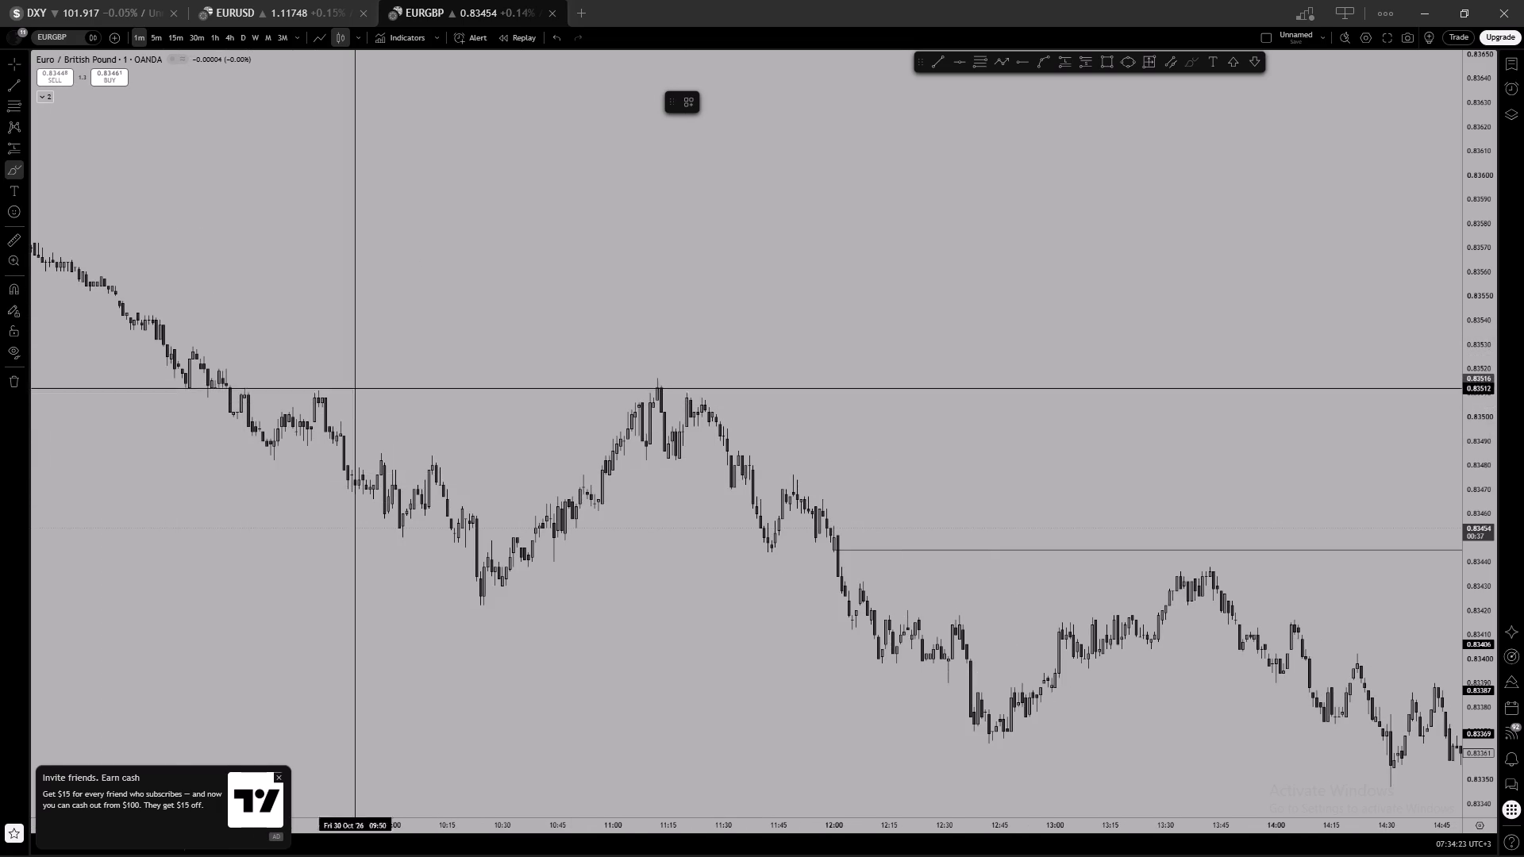
{"action": "left_click_drag", "start_coordinate": [687, 386], "coordinate": [763, 440]}
{"action": "left_click_drag", "start_coordinate": [664, 393], "coordinate": [745, 474]}
{"action": "left_click_drag", "start_coordinate": [677, 375], "coordinate": [760, 486]}
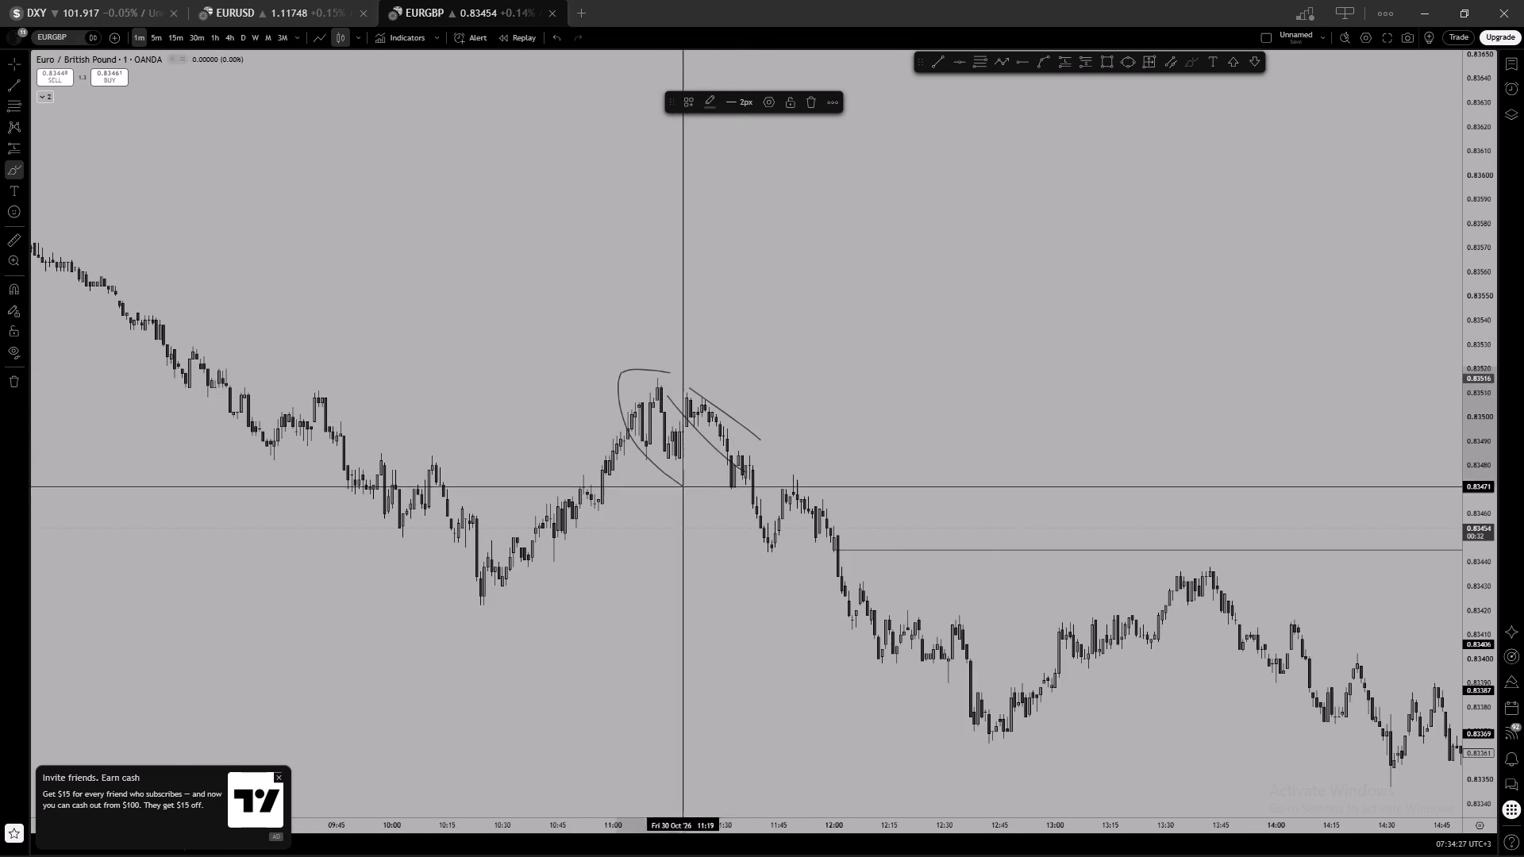
{"action": "left_click_drag", "start_coordinate": [760, 486], "coordinate": [641, 375]}
Brush two slanting strokes and a surrounding loop over the small 30 Oct consolidation around 09:00 to 09:25, and leave the Brush tool.
{"action": "scroll", "coordinate": [586, 367], "scroll_direction": "down", "scroll_amount": 4}
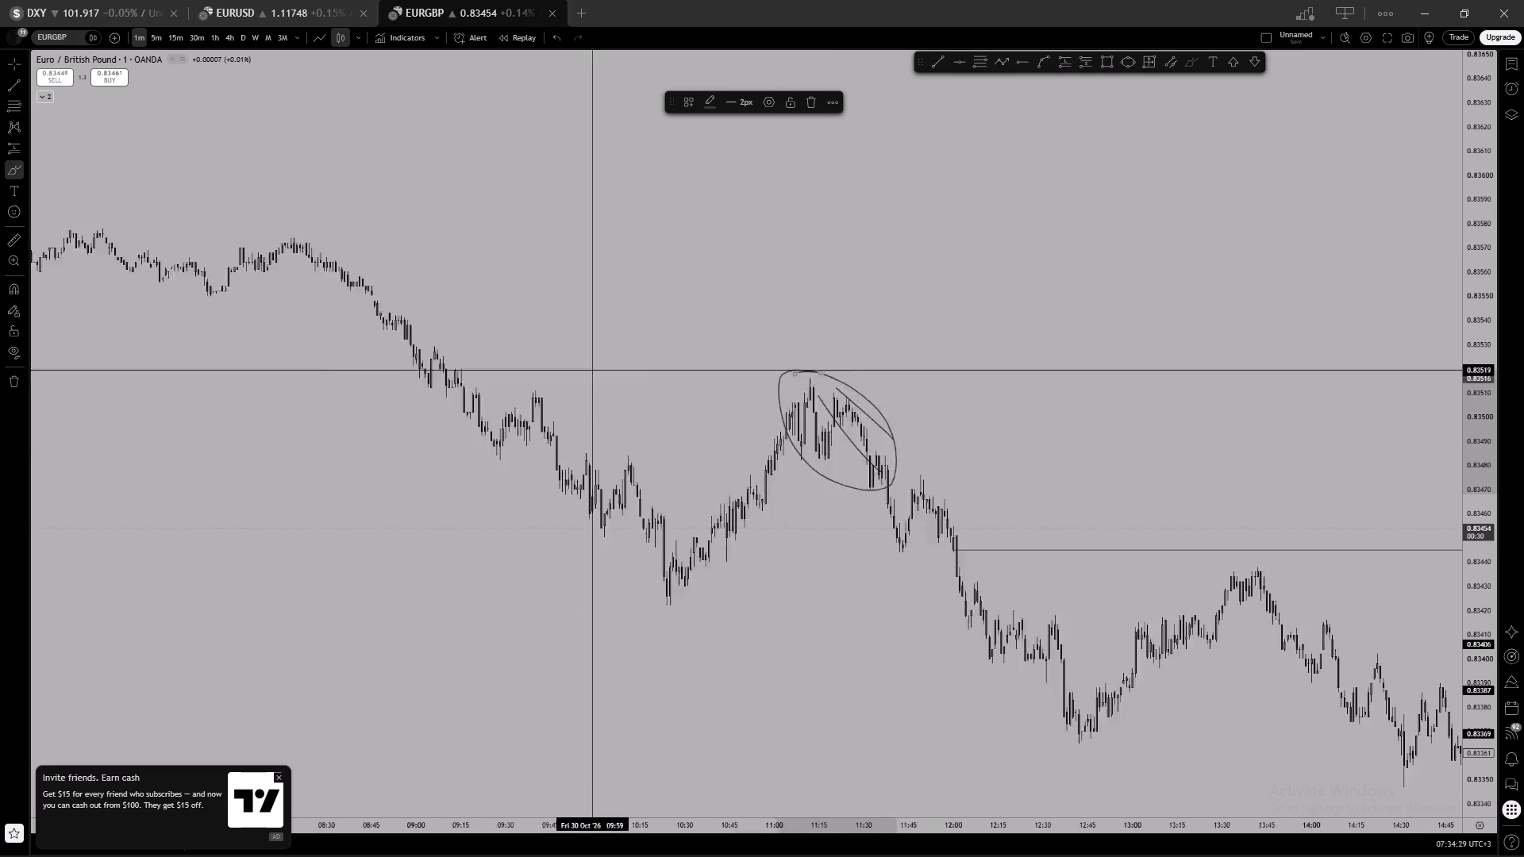
{"action": "scroll", "coordinate": [1487, 571], "scroll_direction": "up", "scroll_amount": 18}
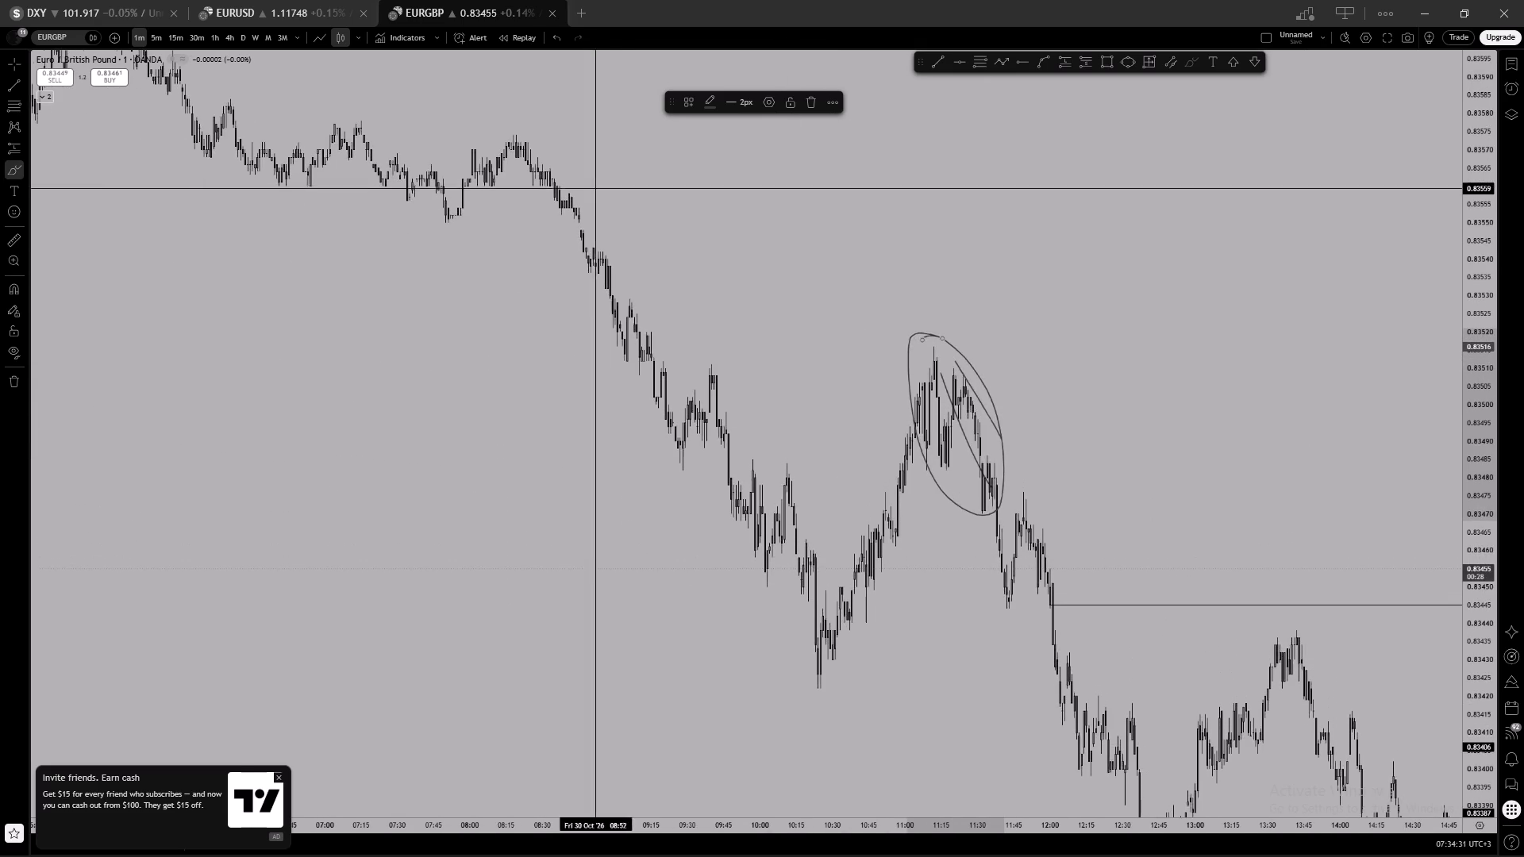
{"action": "scroll", "coordinate": [464, 366], "scroll_direction": "up", "scroll_amount": 2}
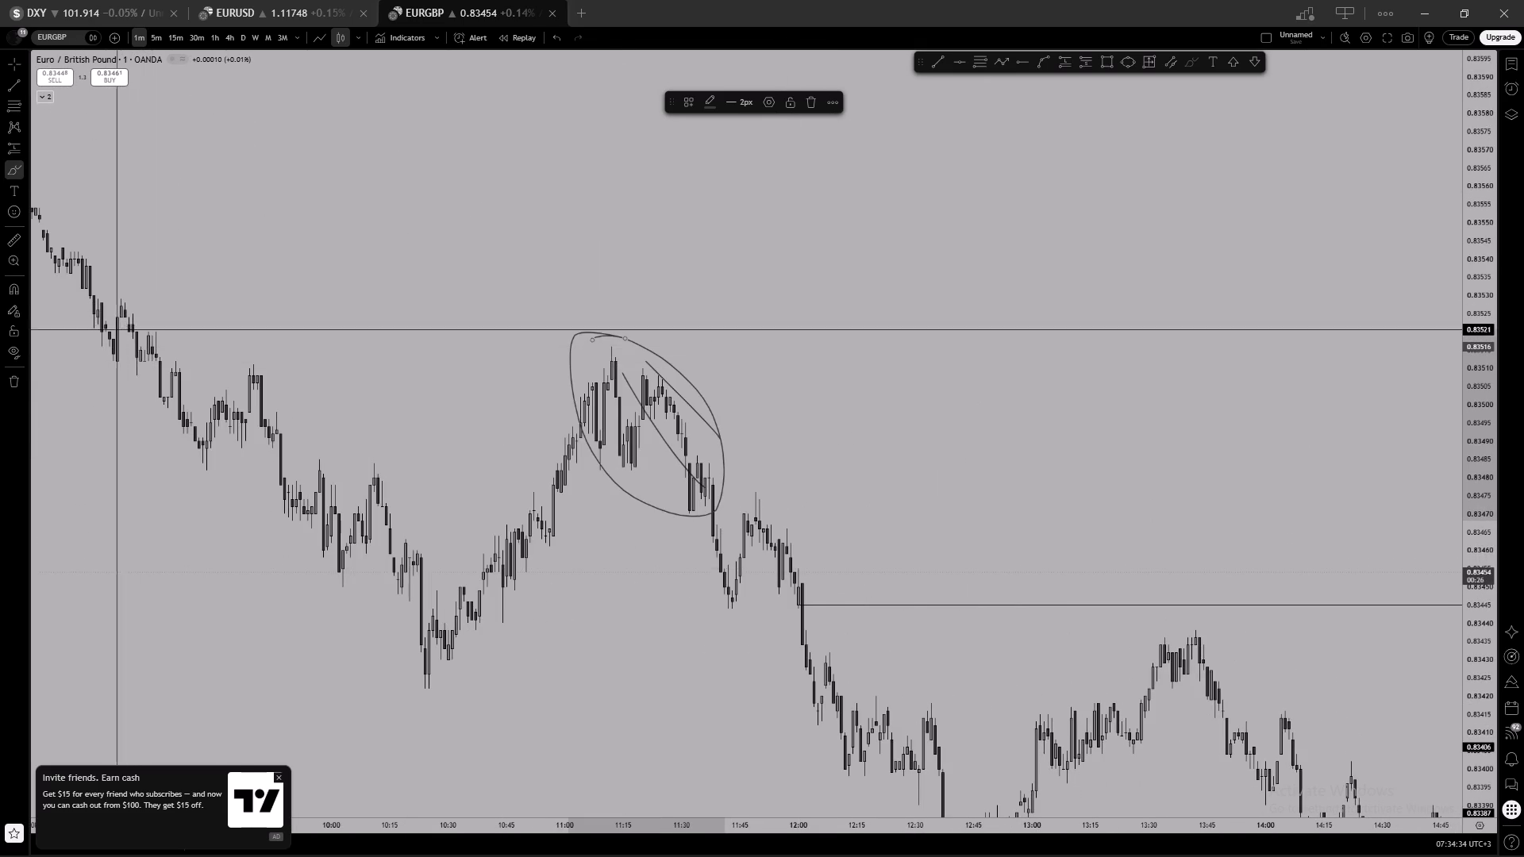
{"action": "left_click_drag", "start_coordinate": [117, 321], "coordinate": [148, 371]}
{"action": "left_click_drag", "start_coordinate": [139, 298], "coordinate": [187, 377]}
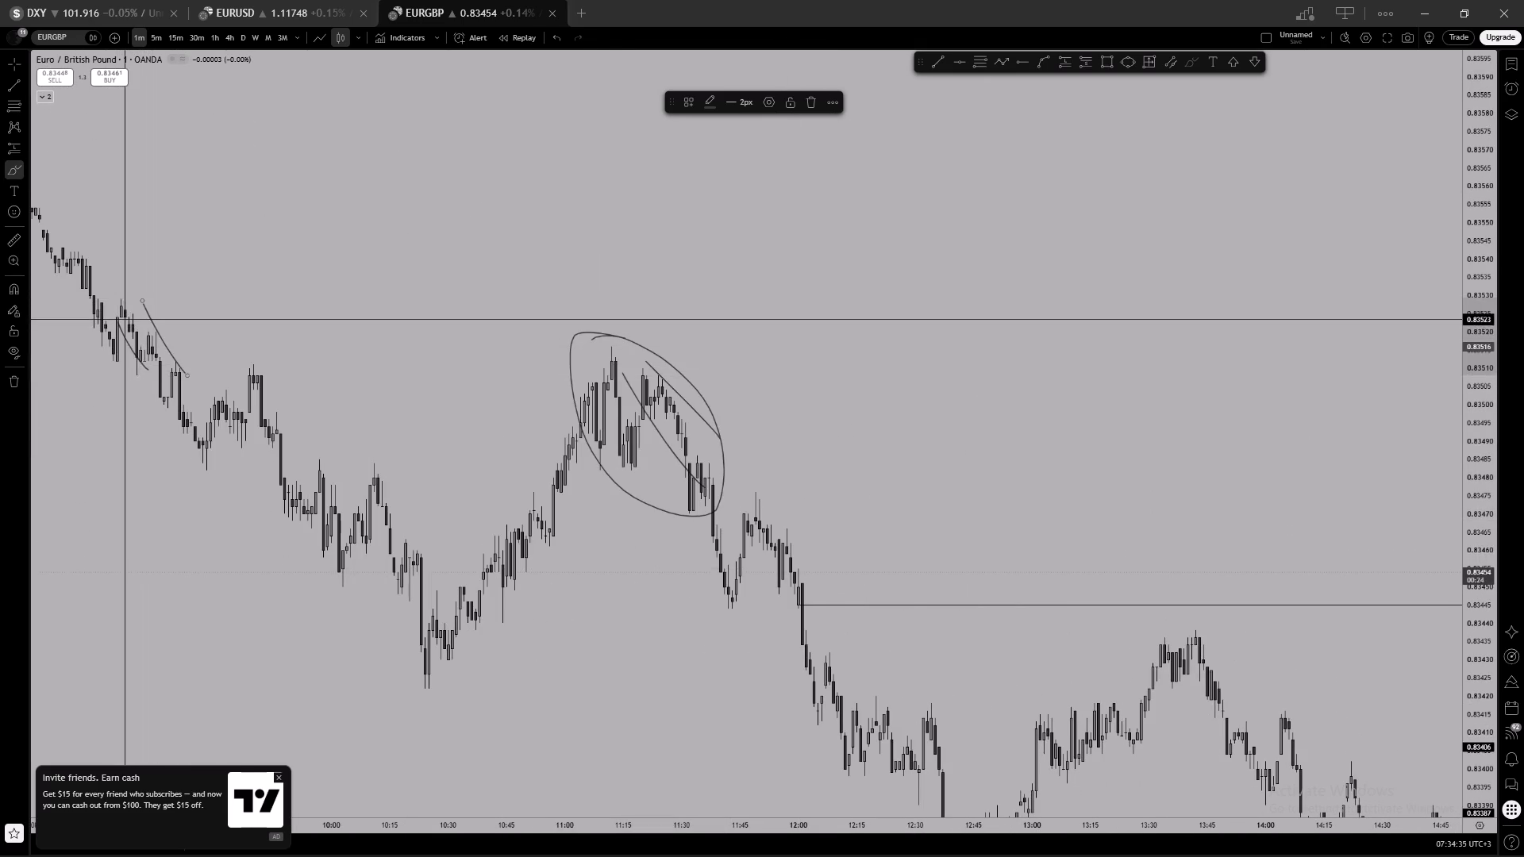
{"action": "left_click_drag", "start_coordinate": [144, 311], "coordinate": [180, 325]}
{"action": "right_click", "coordinate": [248, 359]}
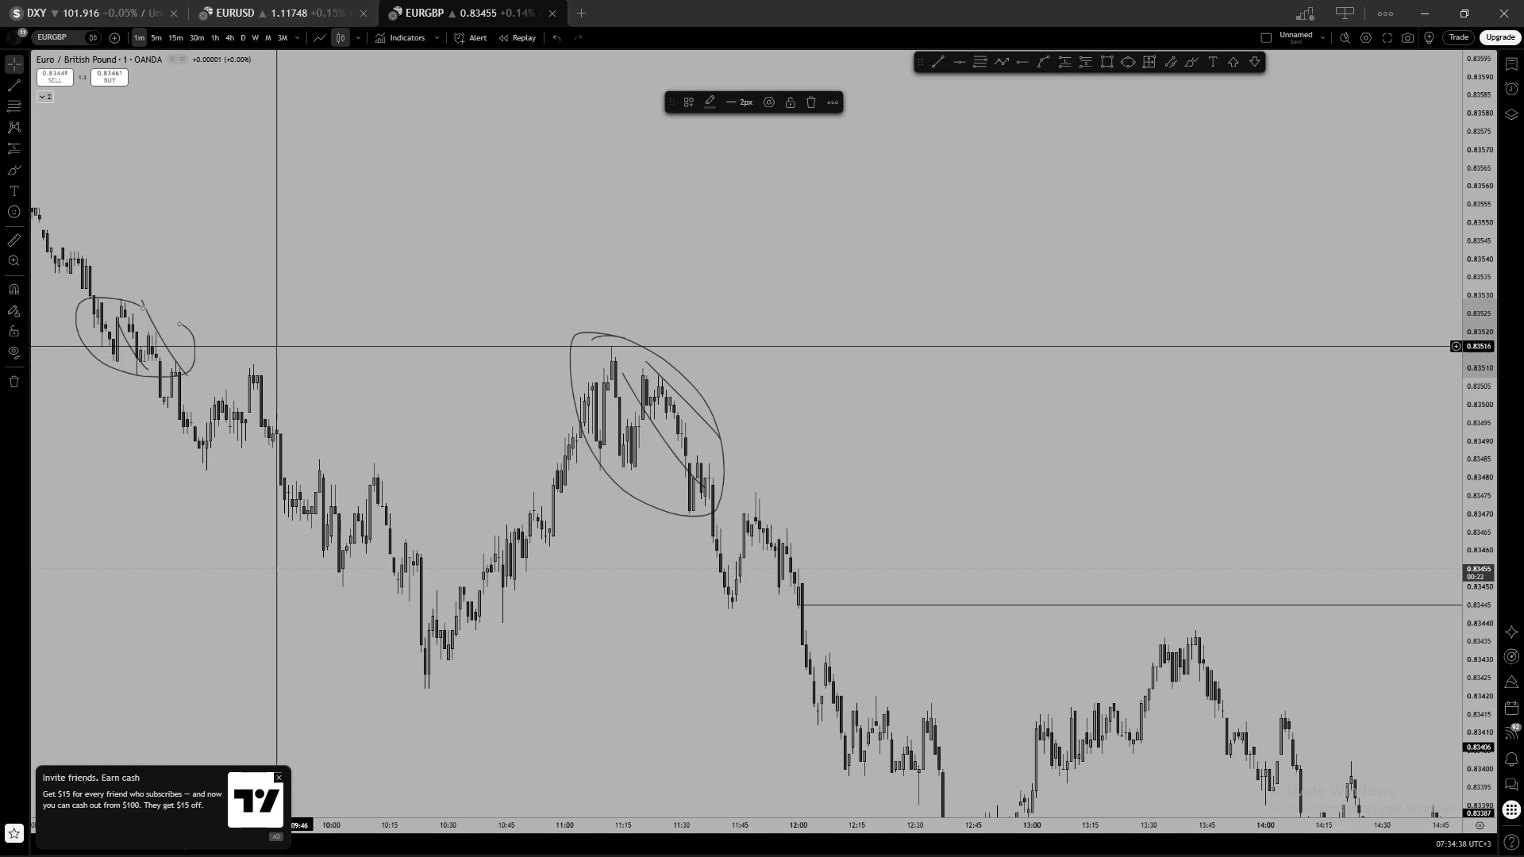
Draw a horizontal ray at 0.83529 from the top of the earlier circled consolidation with magnet mode on, and lock it.
{"action": "left_click_drag", "start_coordinate": [281, 347], "coordinate": [340, 379]}
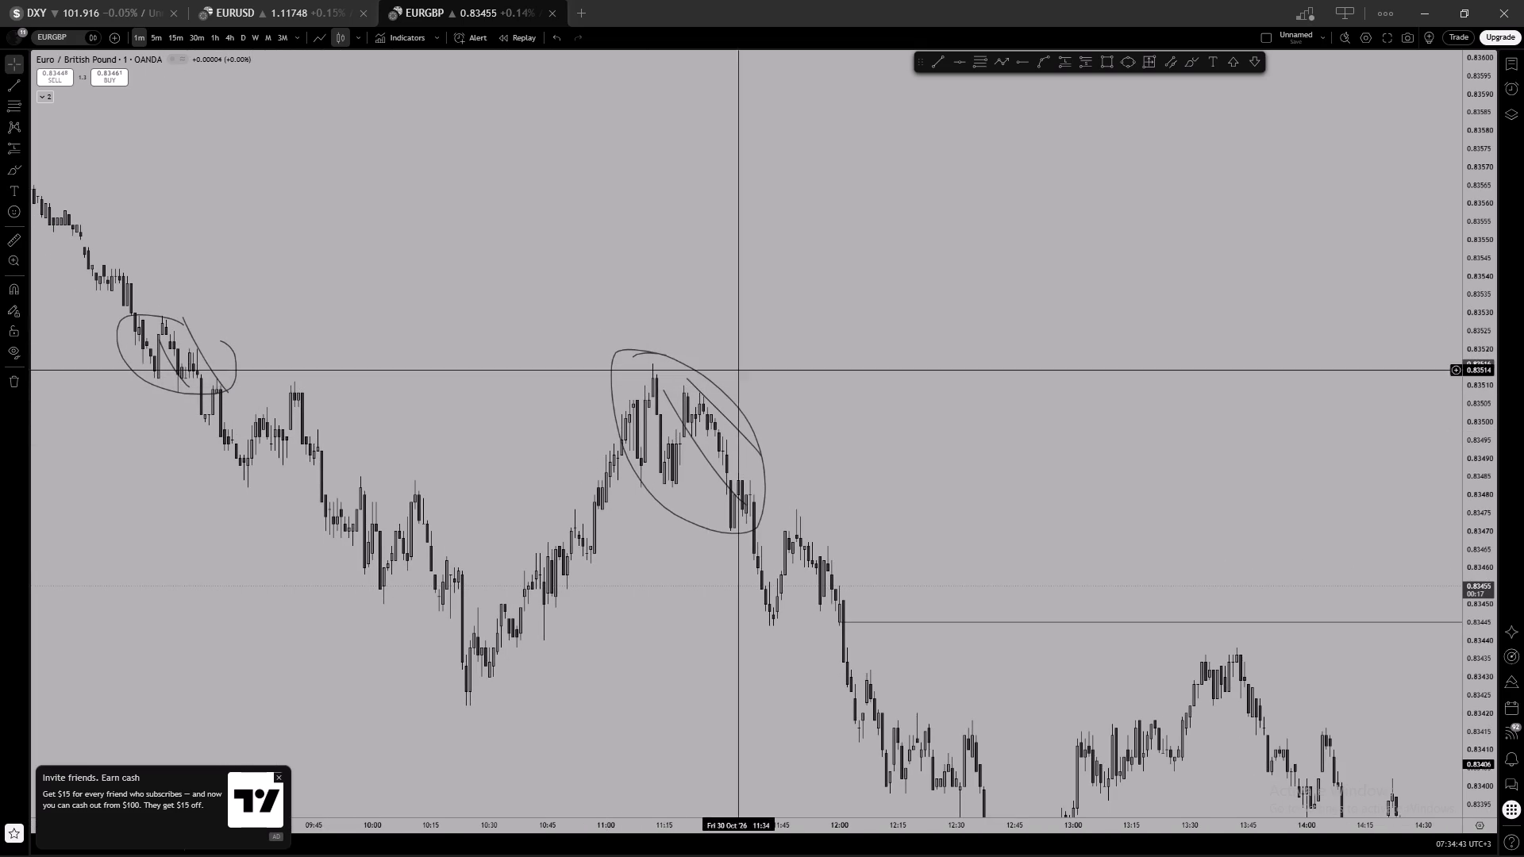
{"action": "left_click", "coordinate": [1037, 58]}
{"action": "left_click", "coordinate": [1025, 63]}
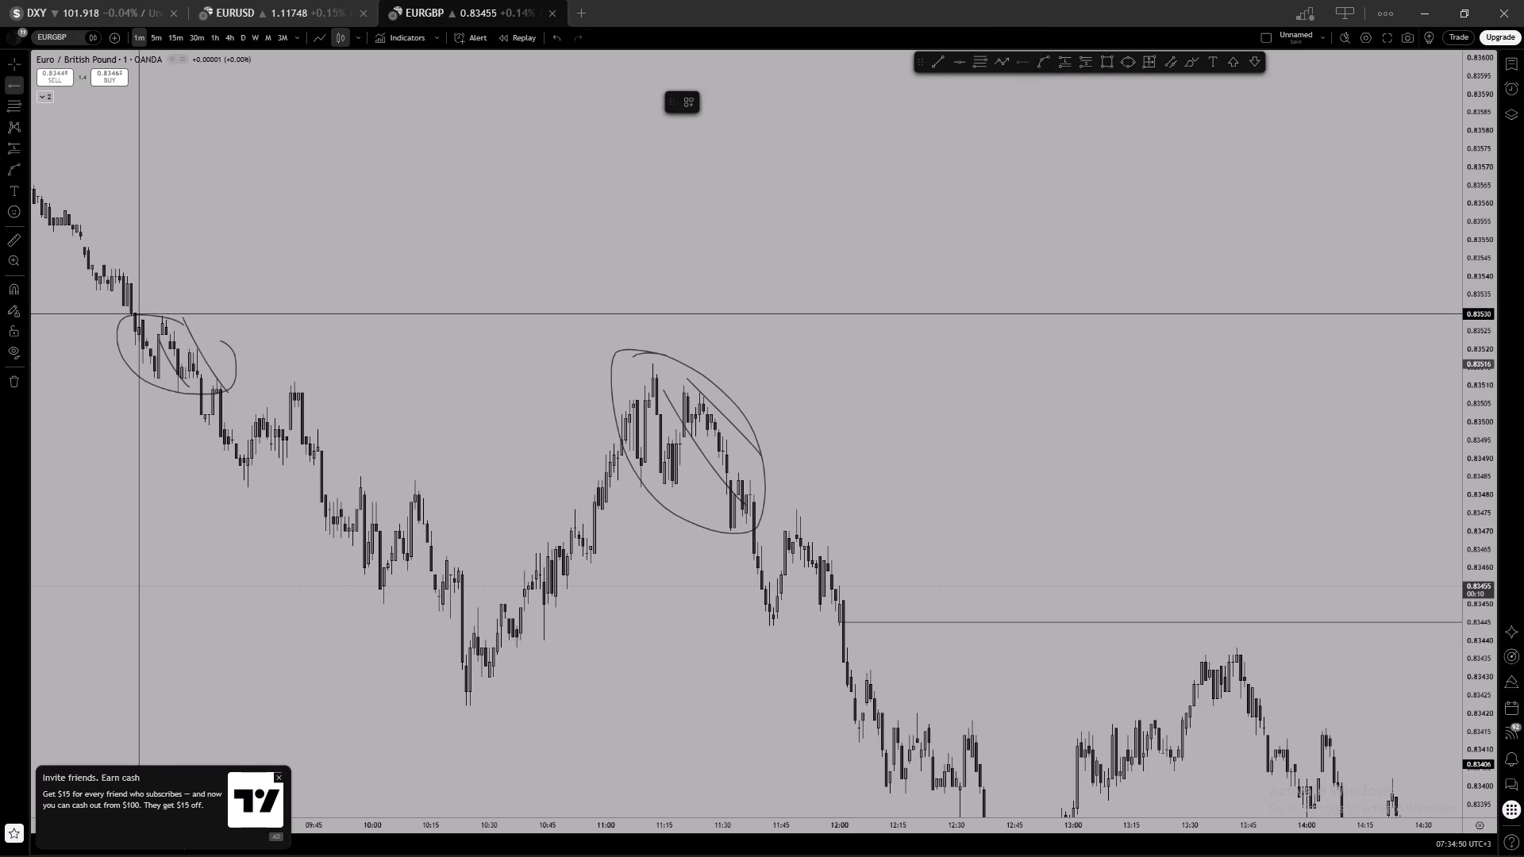
{"action": "left_click", "coordinate": [15, 293]}
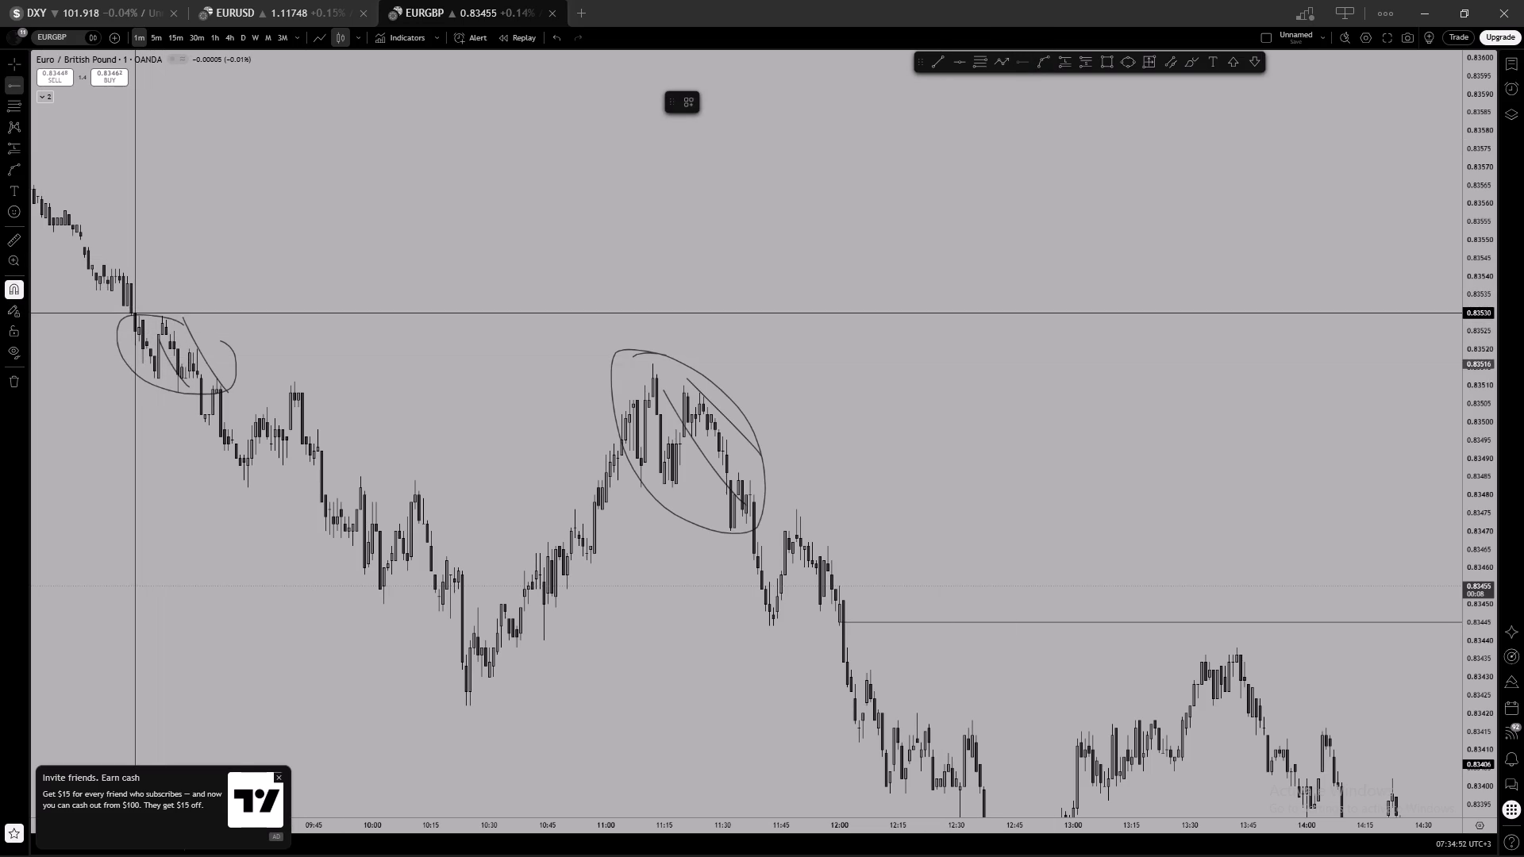
{"action": "left_click", "coordinate": [140, 313]}
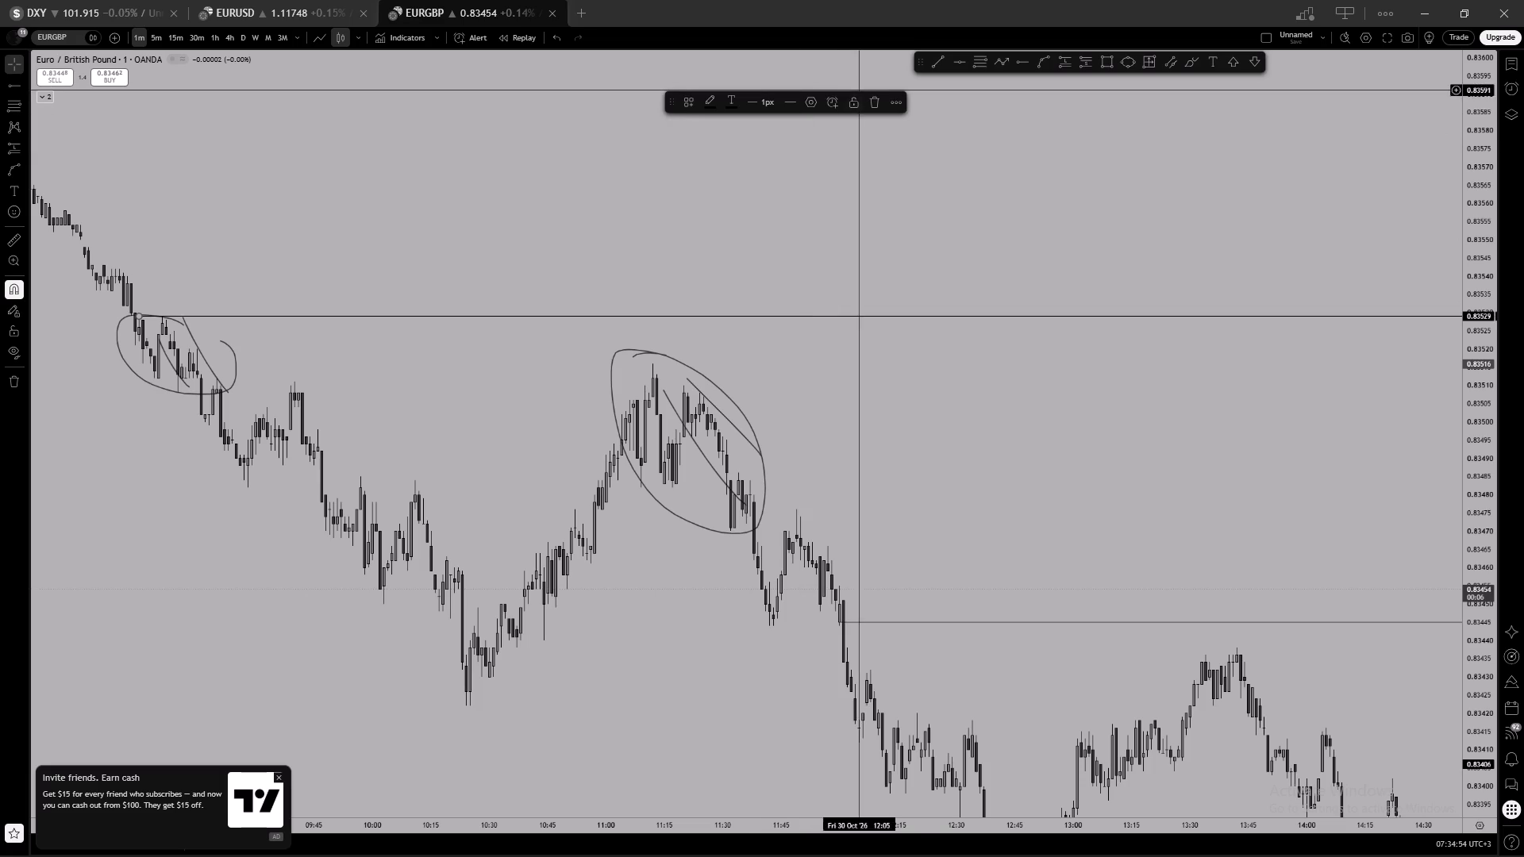
{"action": "left_click", "coordinate": [851, 104]}
{"action": "left_click", "coordinate": [412, 295]}
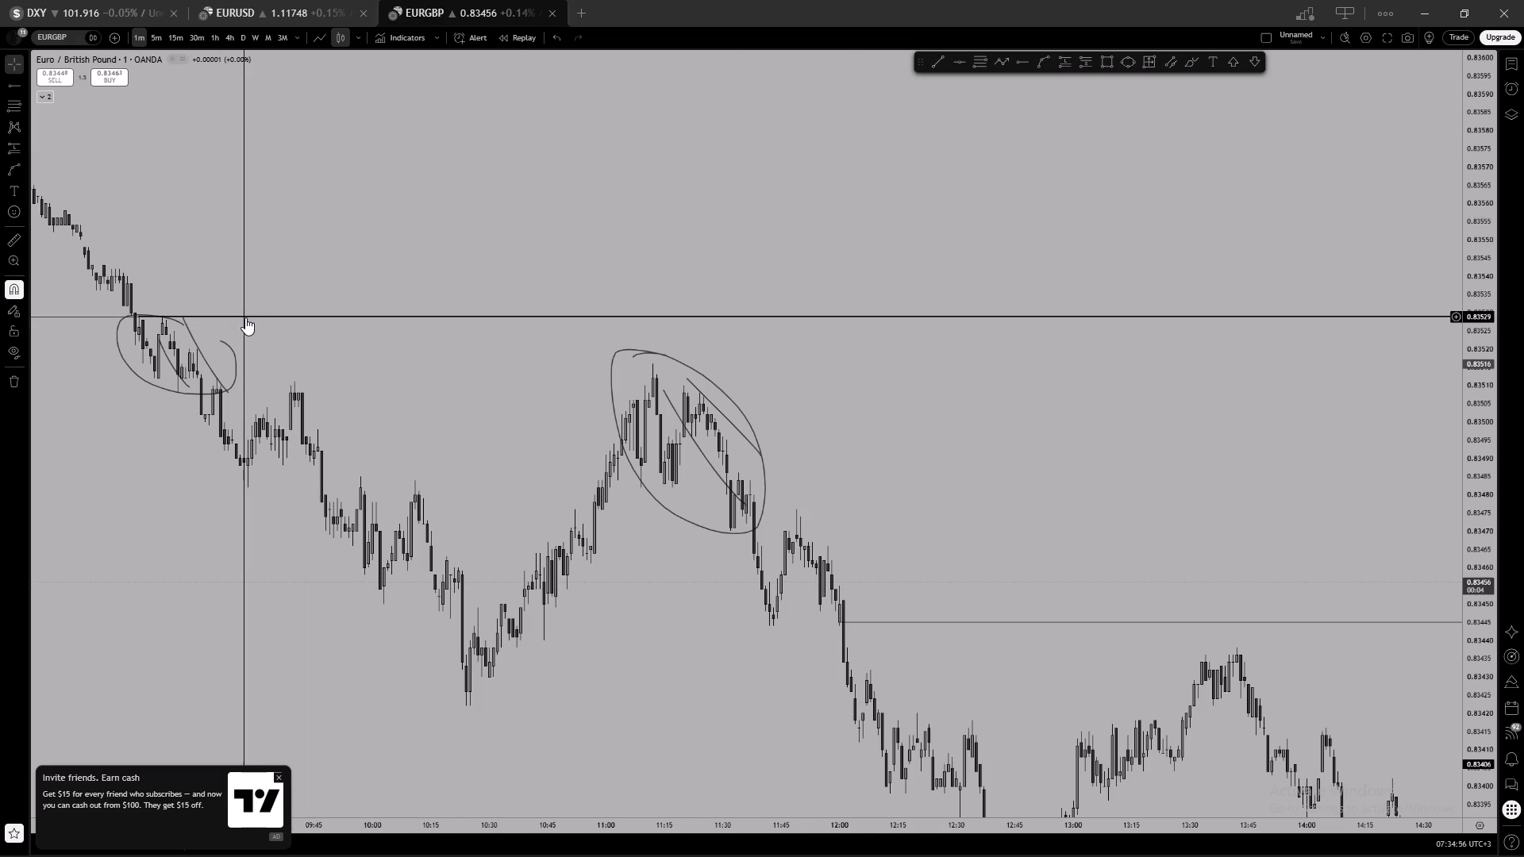
Examine the candle prices at the ray's origin and the 2 Nov rise in relation to the marked levels and the long position.
{"action": "left_click", "coordinate": [137, 331]}
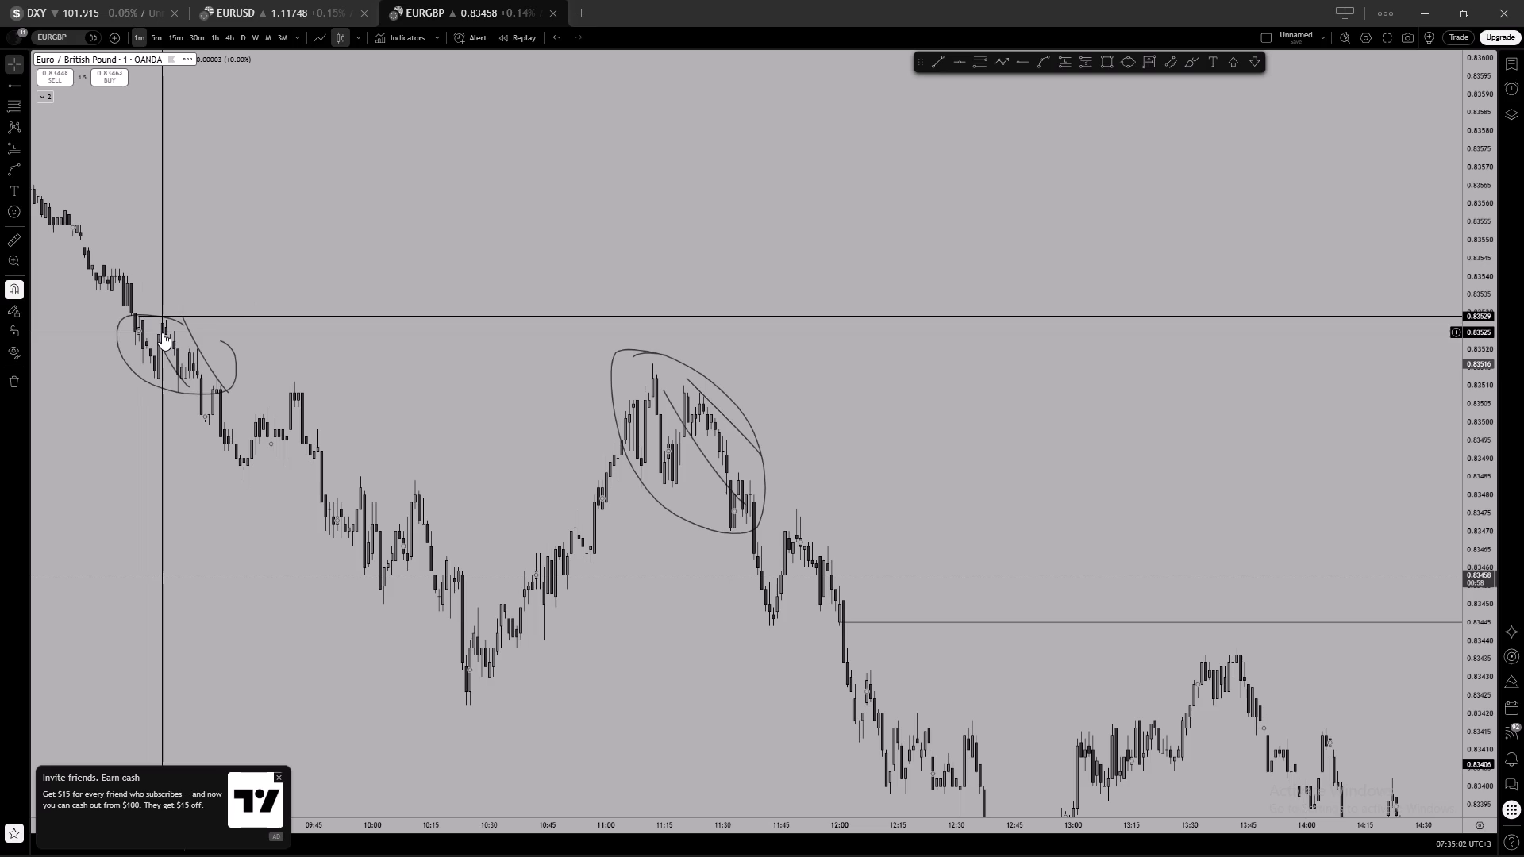
{"action": "left_click", "coordinate": [162, 329]}
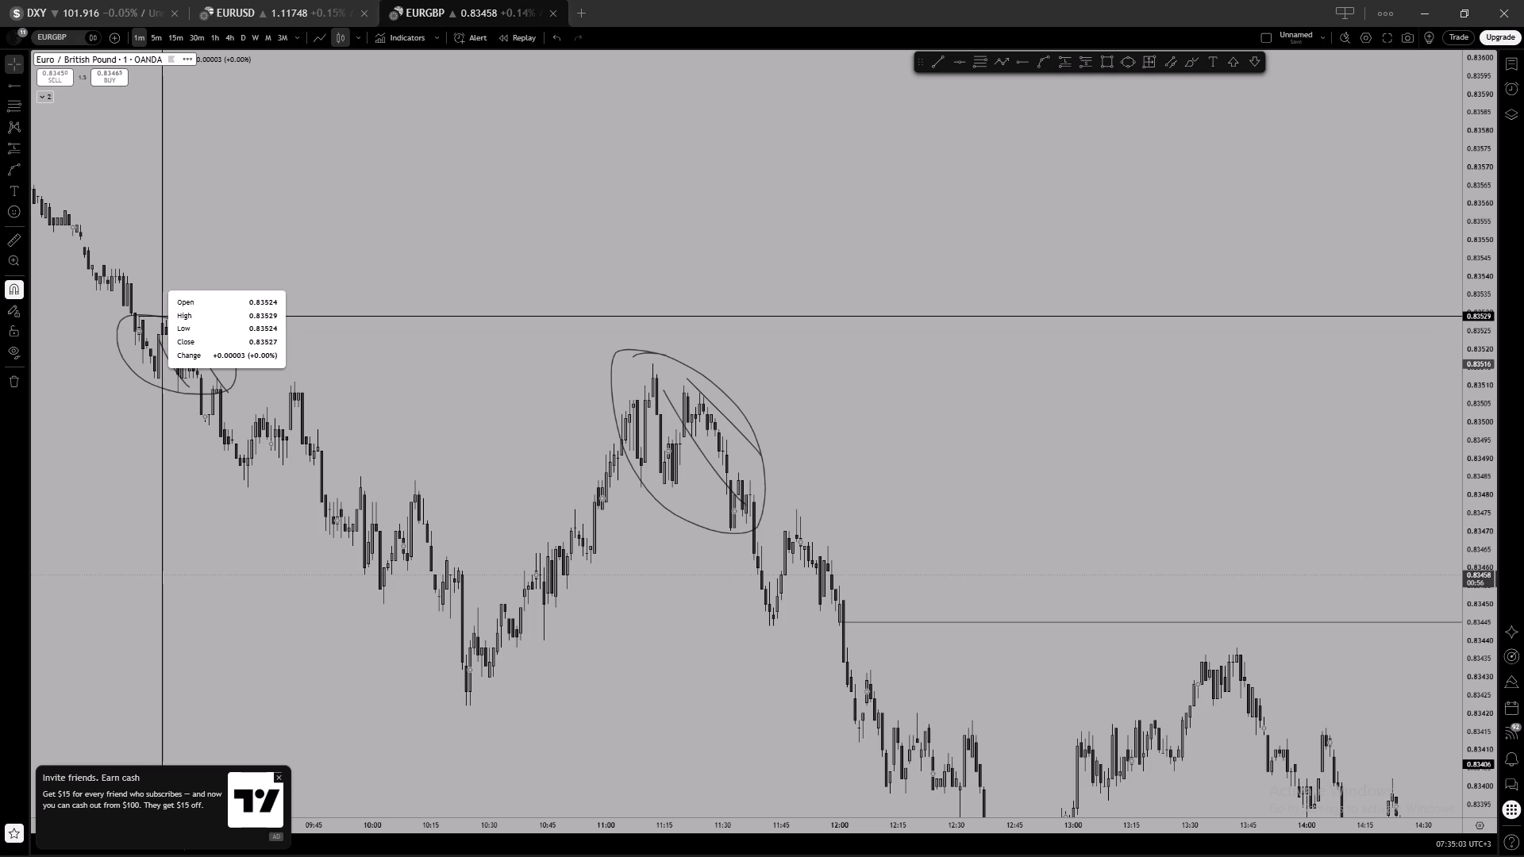
{"action": "left_click", "coordinate": [233, 254]}
{"action": "scroll", "coordinate": [254, 193], "scroll_direction": "down", "scroll_amount": 5}
{"action": "left_click_drag", "start_coordinate": [815, 188], "coordinate": [806, 189]}
{"action": "scroll", "coordinate": [621, 340], "scroll_direction": "up", "scroll_amount": 3}
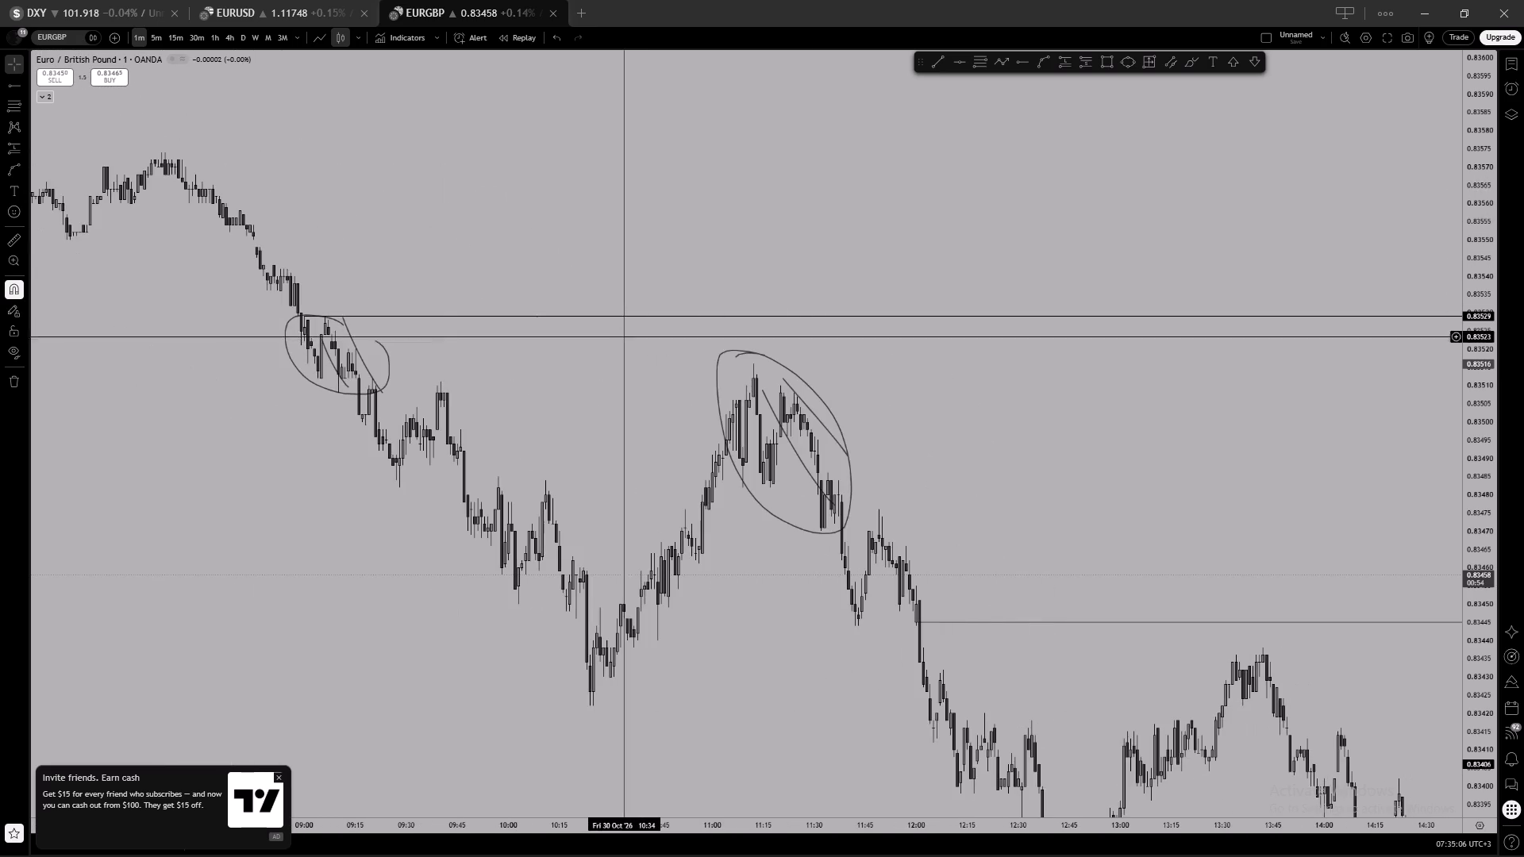
{"action": "scroll", "coordinate": [737, 247], "scroll_direction": "down", "scroll_amount": 3}
{"action": "left_click_drag", "start_coordinate": [957, 240], "coordinate": [248, 241]}
{"action": "scroll", "coordinate": [611, 340], "scroll_direction": "down", "scroll_amount": 4}
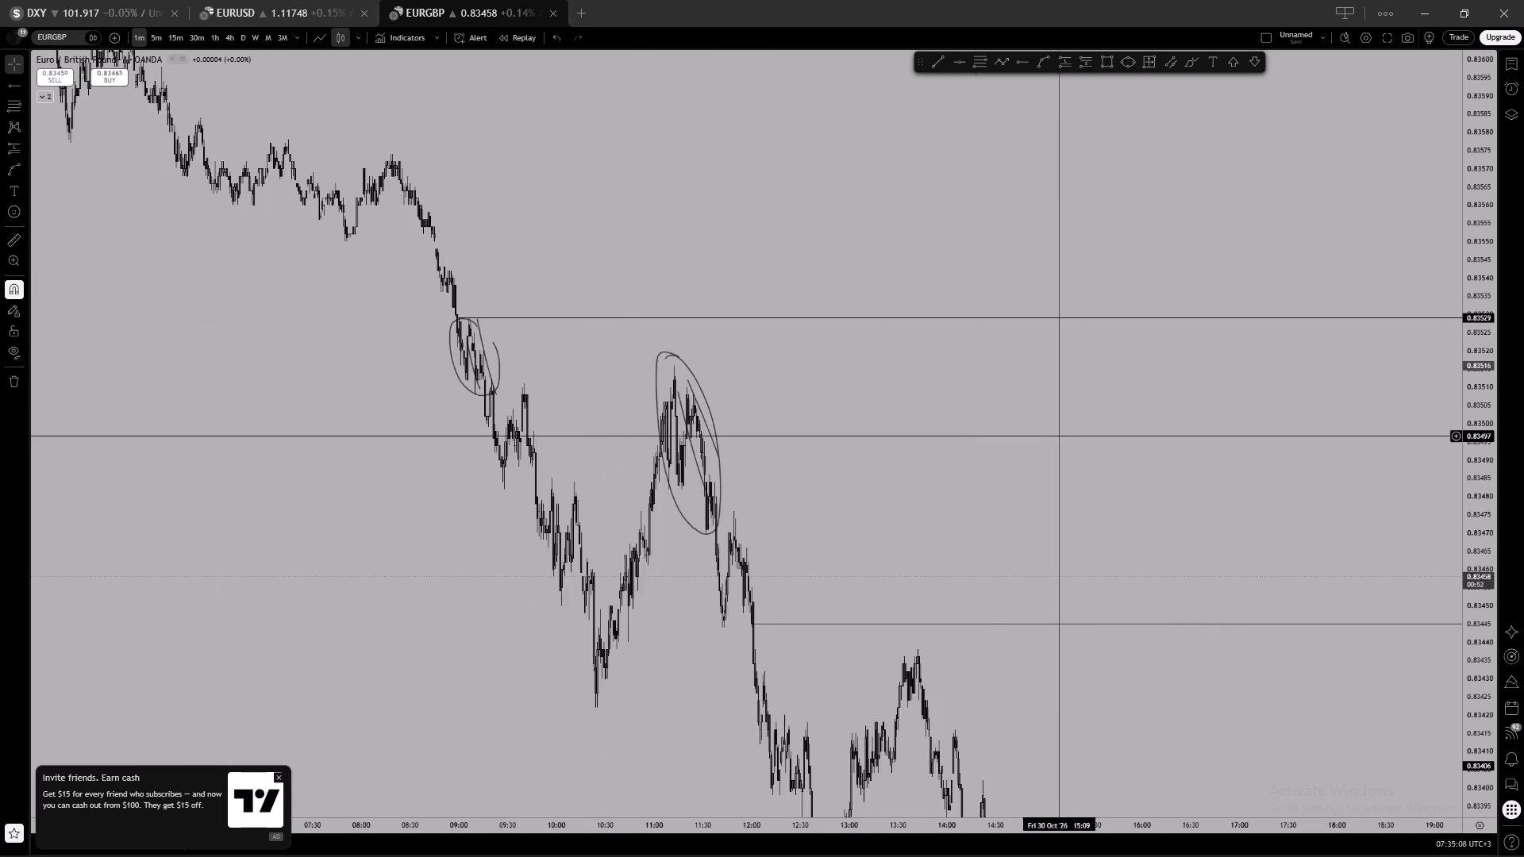
{"action": "left_click_drag", "start_coordinate": [1074, 436], "coordinate": [341, 376]}
{"action": "scroll", "coordinate": [973, 405], "scroll_direction": "down", "scroll_amount": 6}
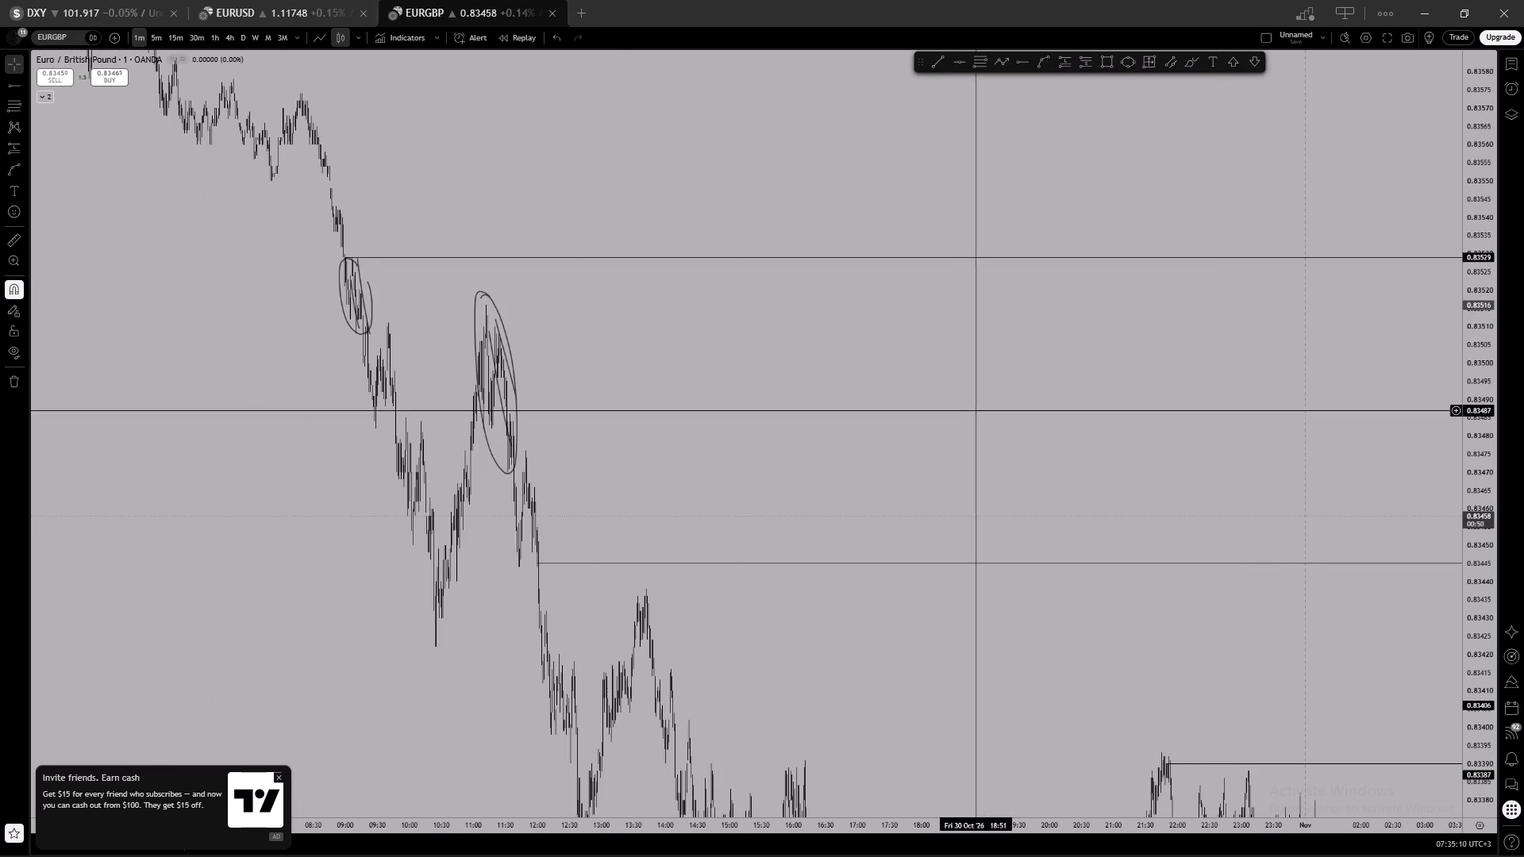
{"action": "scroll", "coordinate": [982, 430], "scroll_direction": "up", "scroll_amount": 3}
{"action": "scroll", "coordinate": [876, 432], "scroll_direction": "up", "scroll_amount": 3}
{"action": "left_click_drag", "start_coordinate": [1195, 431], "coordinate": [507, 450]}
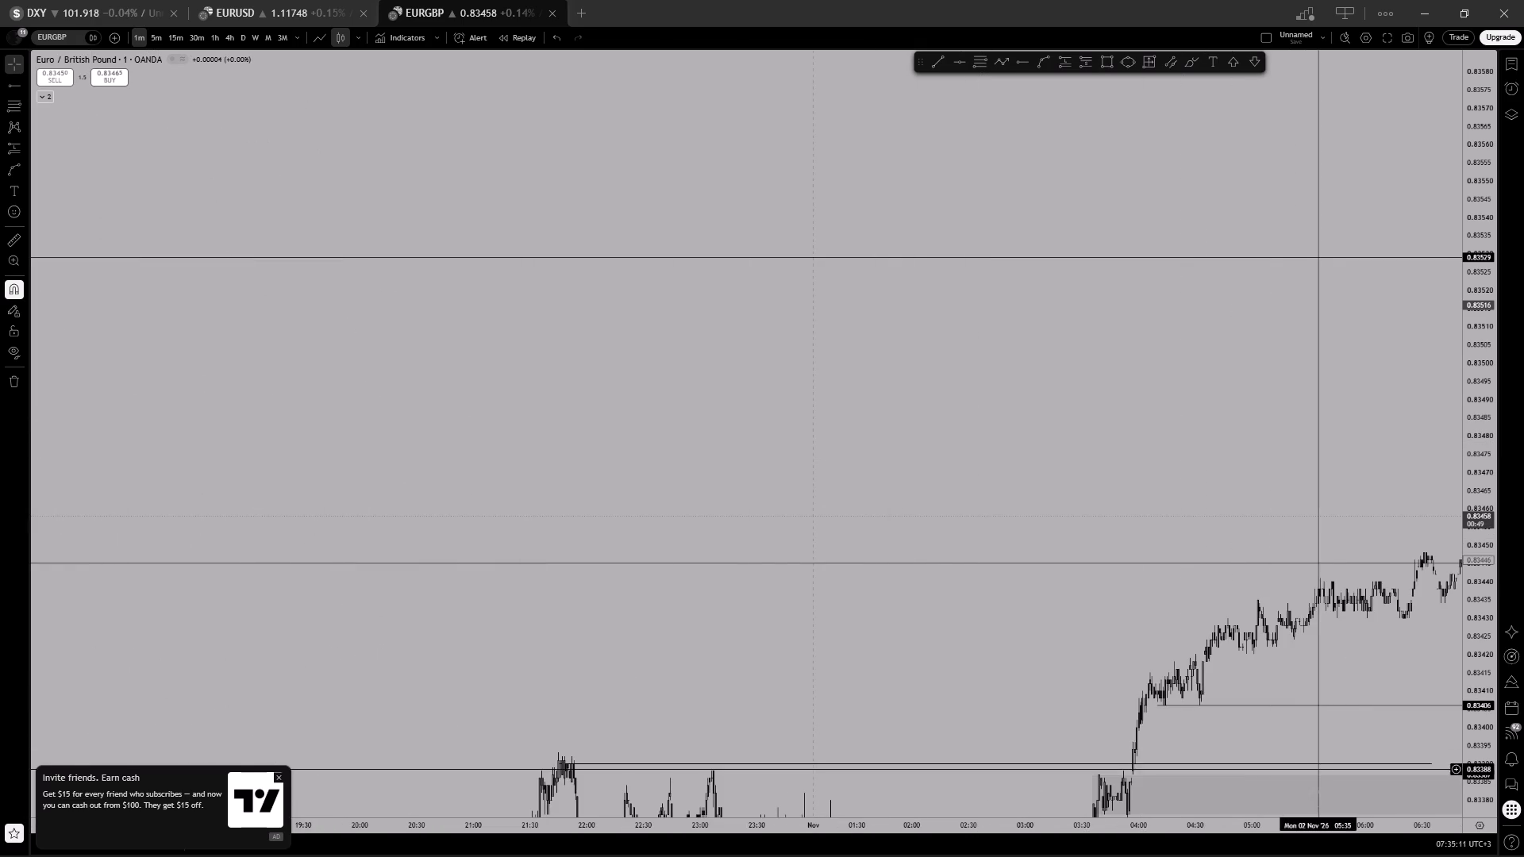
{"action": "left_click", "coordinate": [1440, 790]}
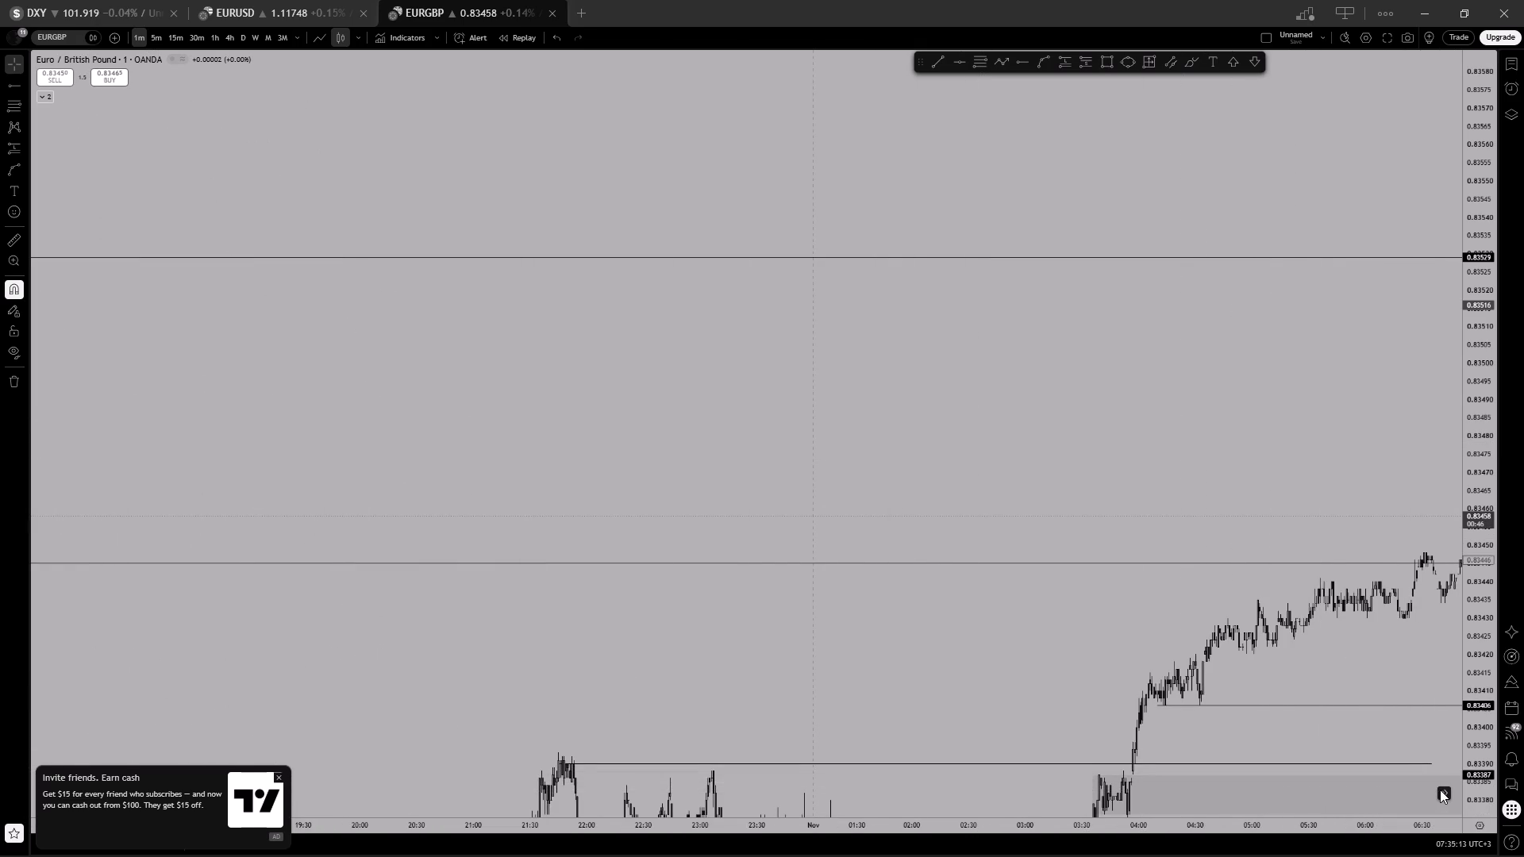
{"action": "scroll", "coordinate": [1295, 590], "scroll_direction": "up", "scroll_amount": 3}
{"action": "left_click_drag", "start_coordinate": [1315, 463], "coordinate": [727, 352]}
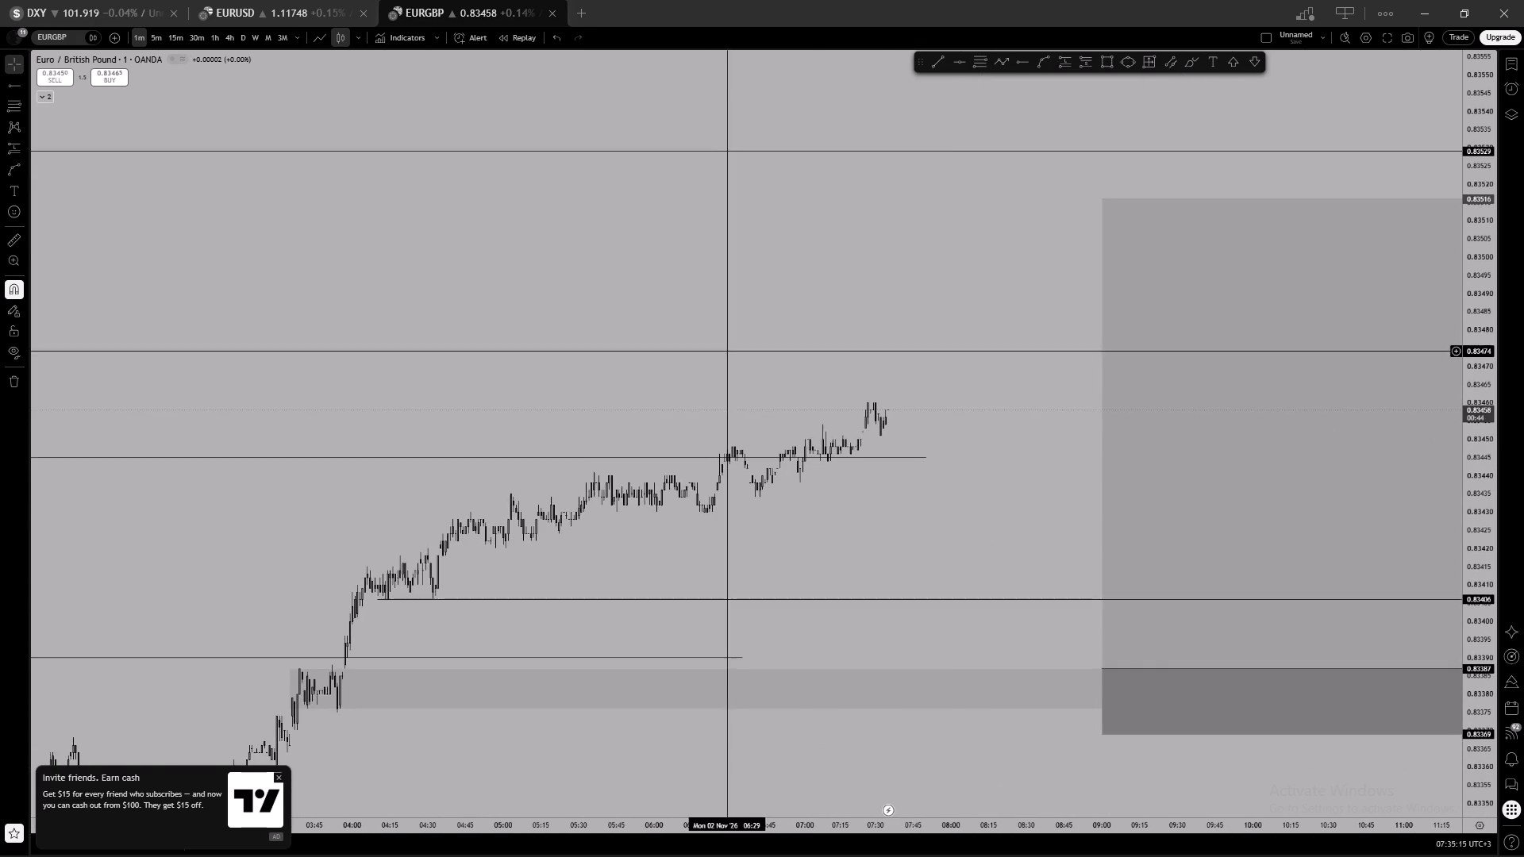
{"action": "scroll", "coordinate": [952, 438], "scroll_direction": "down", "scroll_amount": 5}
{"action": "left_click", "coordinate": [1350, 621]}
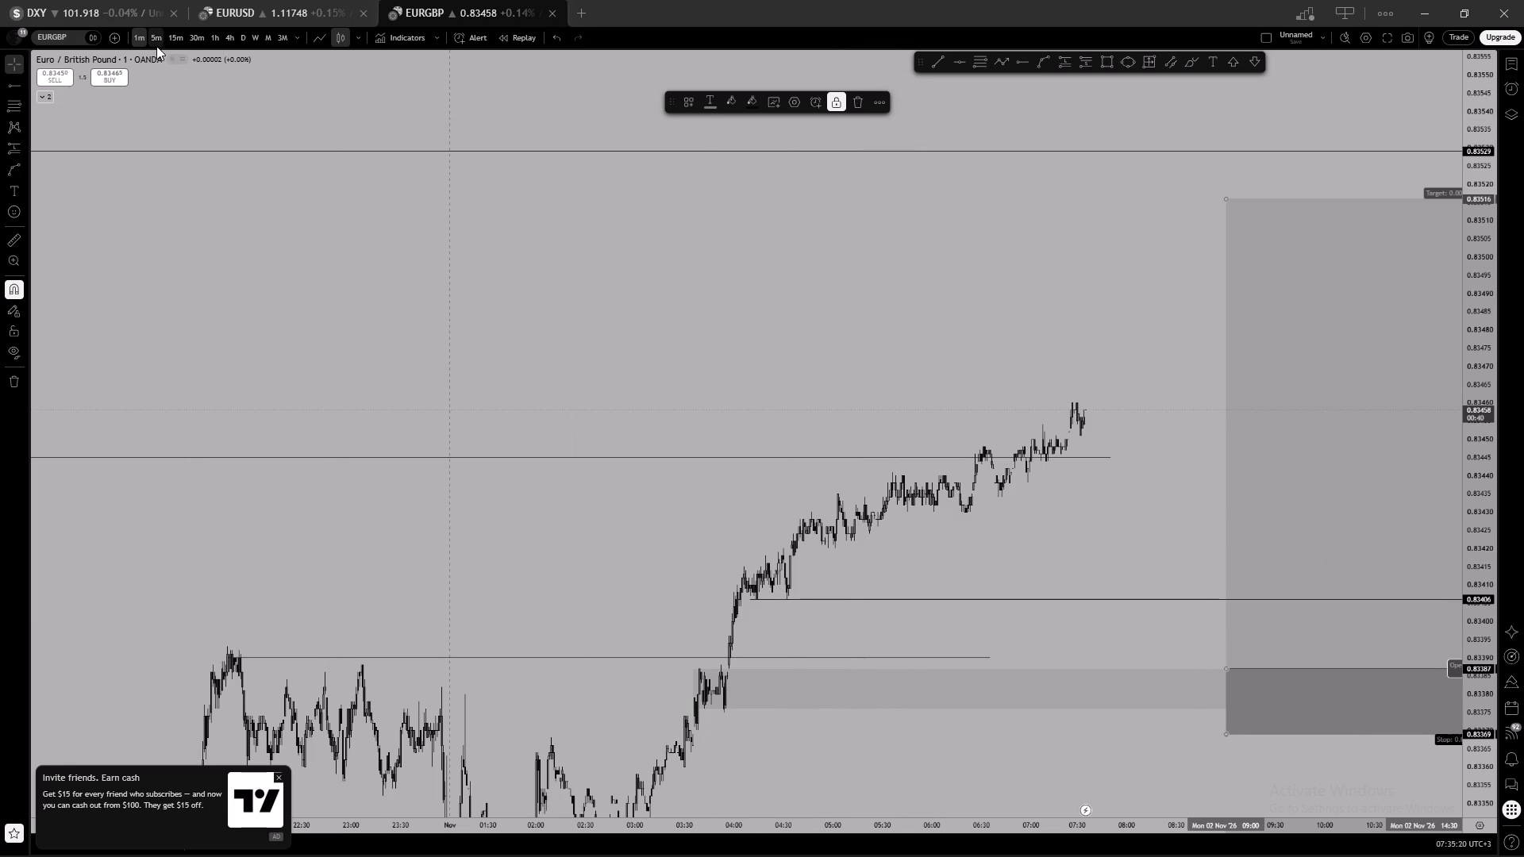
Examine the 1-minute price action around the late 30 Oct high at 0.83390 and the 2 Nov rise above the rectangle zone.
{"action": "scroll", "coordinate": [302, 354], "scroll_direction": "up", "scroll_amount": 3}
{"action": "left_click_drag", "start_coordinate": [183, 383], "coordinate": [1523, 384]}
{"action": "scroll", "coordinate": [834, 563], "scroll_direction": "up", "scroll_amount": 4}
{"action": "left_click_drag", "start_coordinate": [795, 613], "coordinate": [1106, 317]}
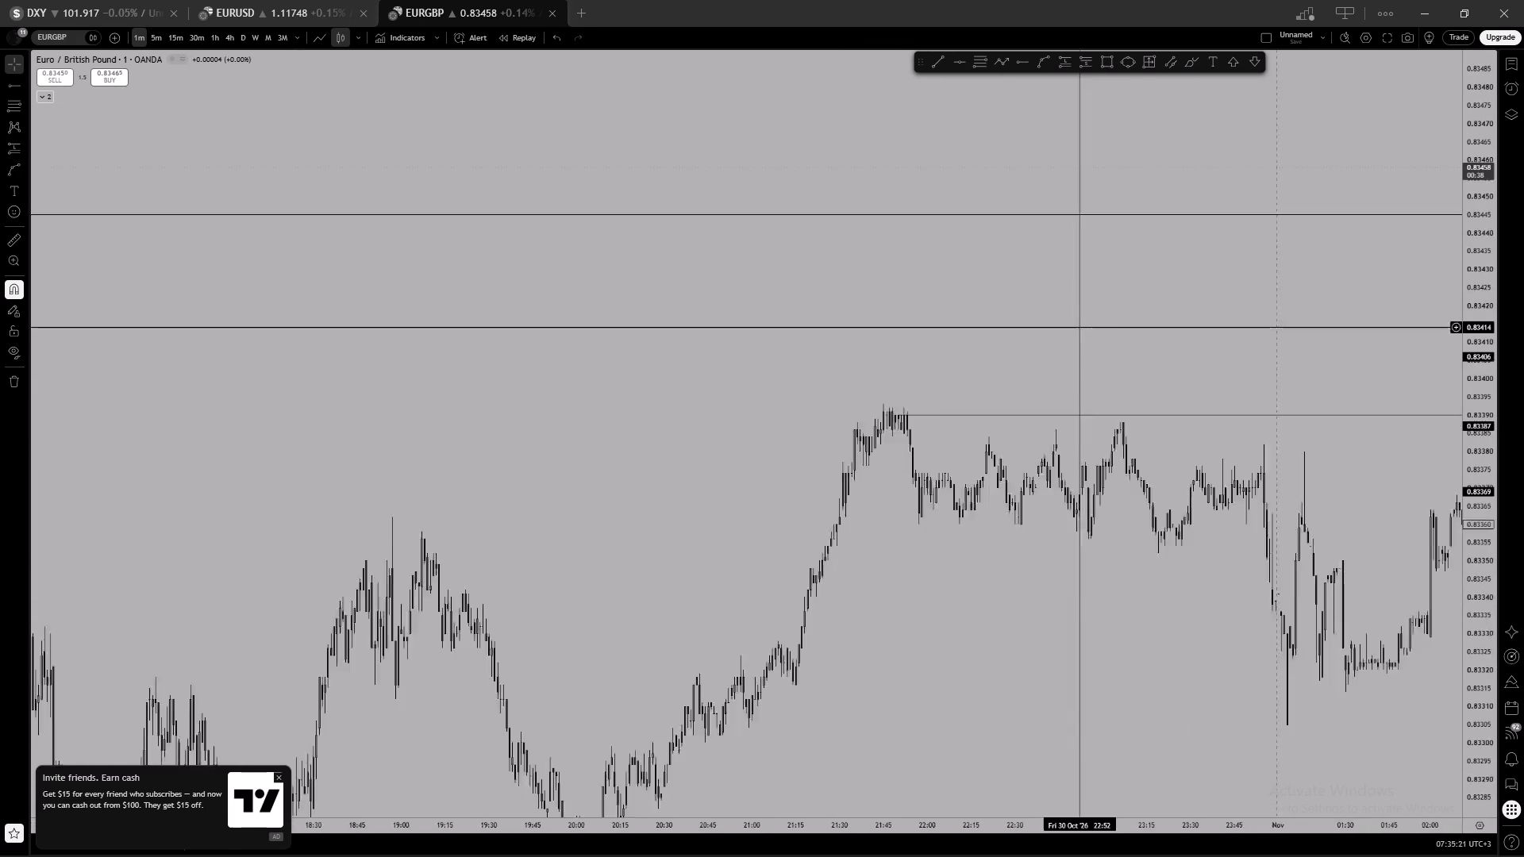
{"action": "scroll", "coordinate": [949, 426], "scroll_direction": "up", "scroll_amount": 7}
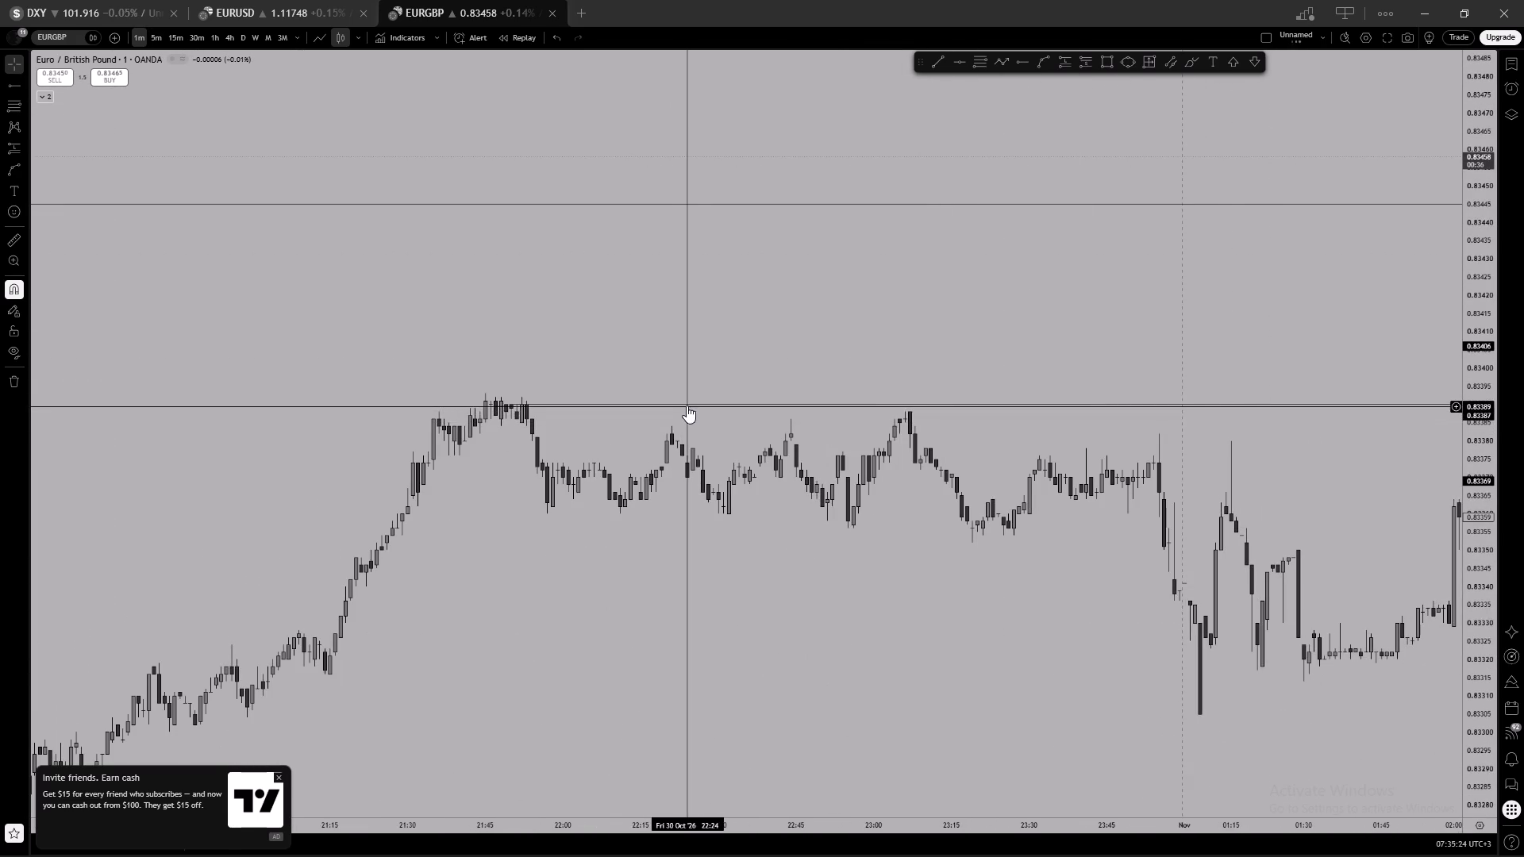
{"action": "left_click", "coordinate": [688, 404]}
{"action": "left_click_drag", "start_coordinate": [774, 321], "coordinate": [779, 343]}
{"action": "scroll", "coordinate": [787, 398], "scroll_direction": "down", "scroll_amount": 4}
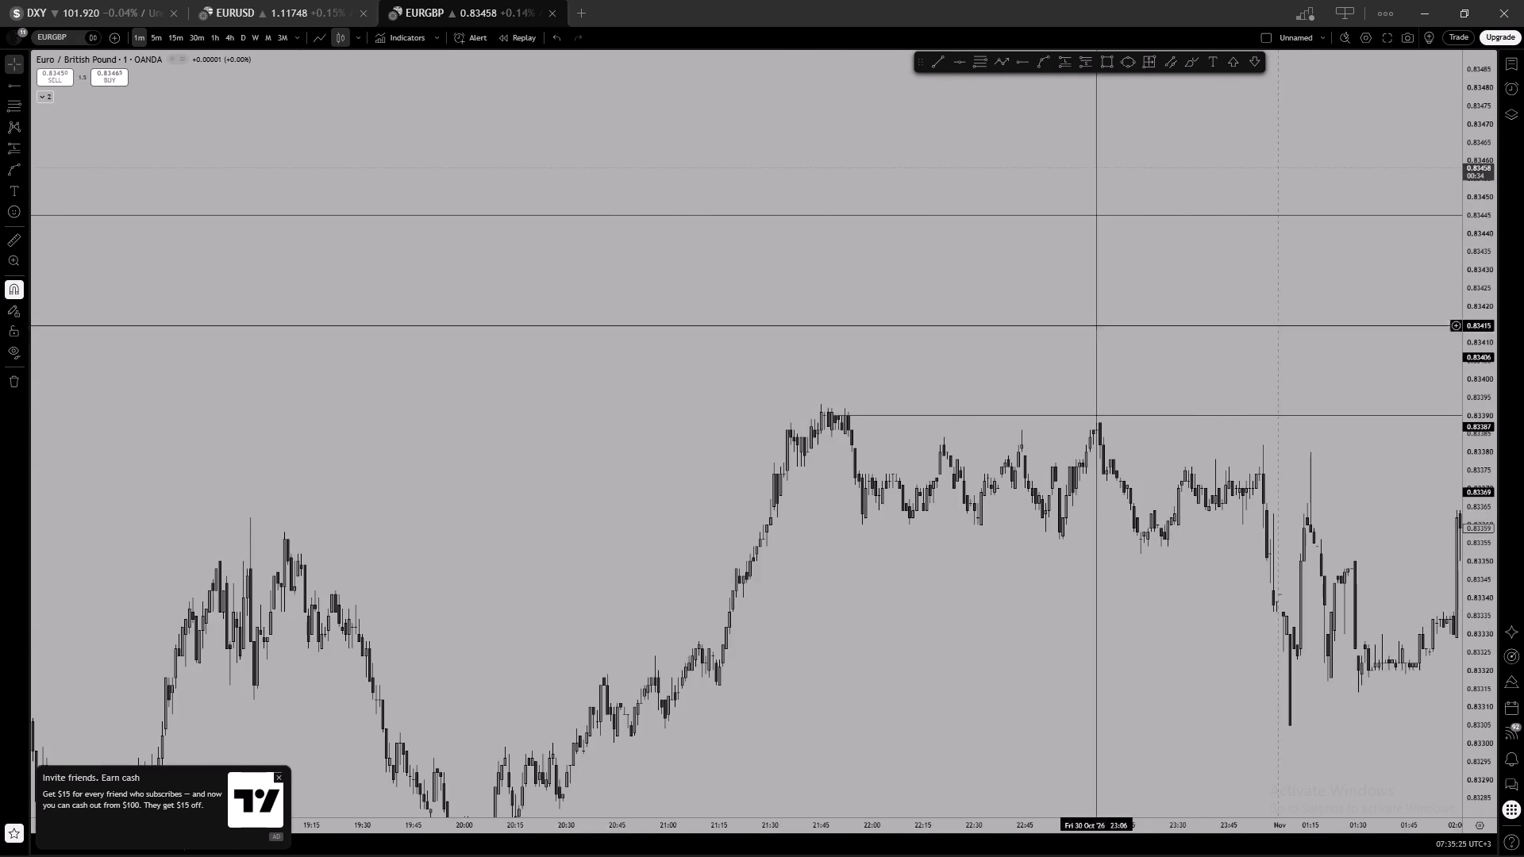
{"action": "left_click_drag", "start_coordinate": [1313, 305], "coordinate": [203, 340]}
{"action": "scroll", "coordinate": [798, 440], "scroll_direction": "down", "scroll_amount": 2}
{"action": "left_click_drag", "start_coordinate": [1144, 601], "coordinate": [839, 701]}
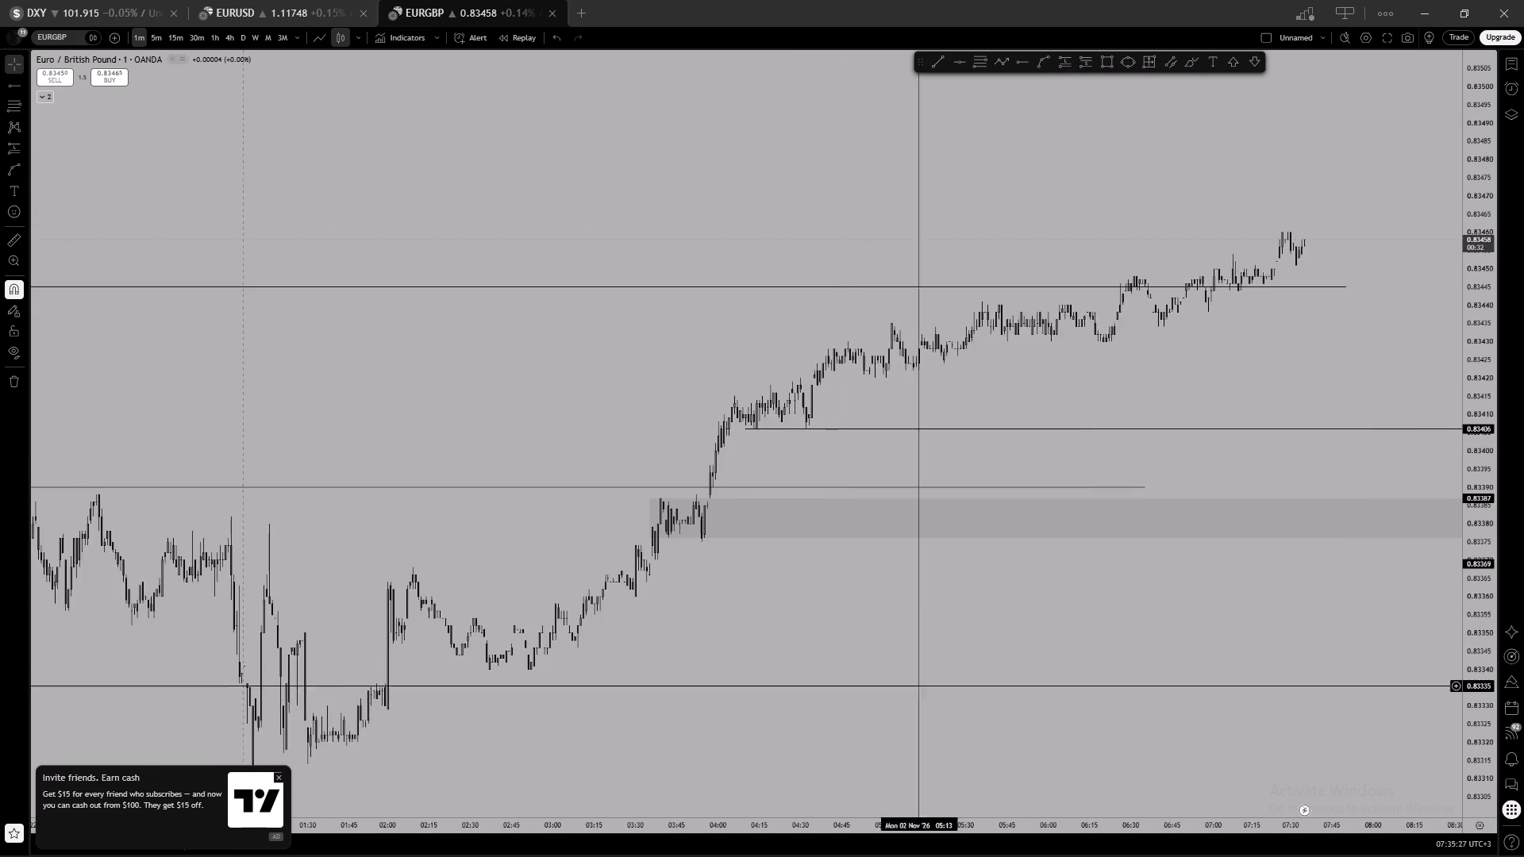
{"action": "scroll", "coordinate": [969, 677], "scroll_direction": "up", "scroll_amount": 2}
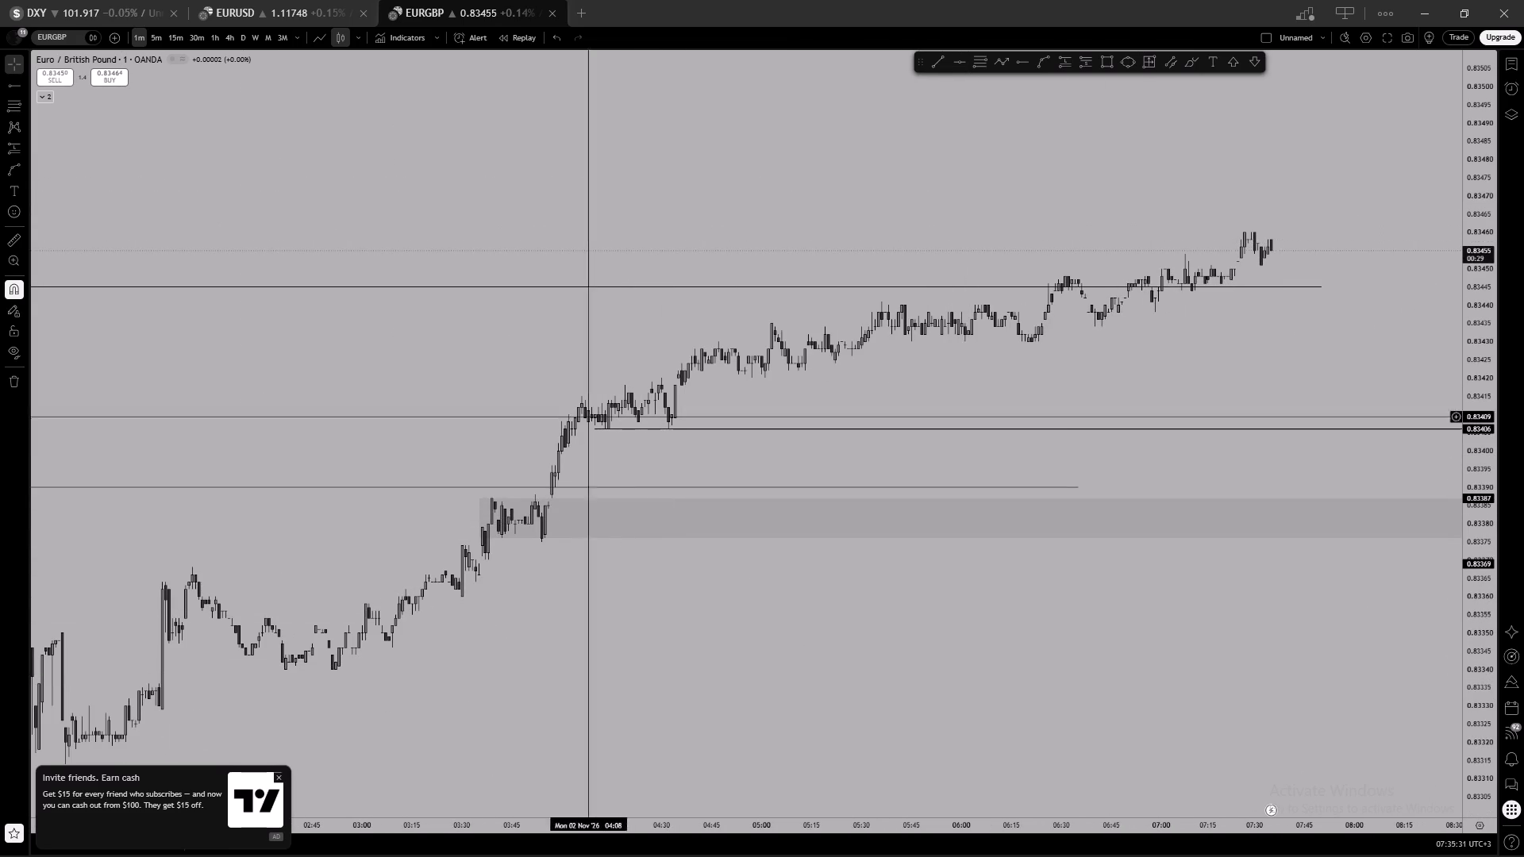
On the 5-minute chart, unlock the long position and move its entry to 0.83390, starting at 2 Nov 08:50.
{"action": "left_click", "coordinate": [160, 40]}
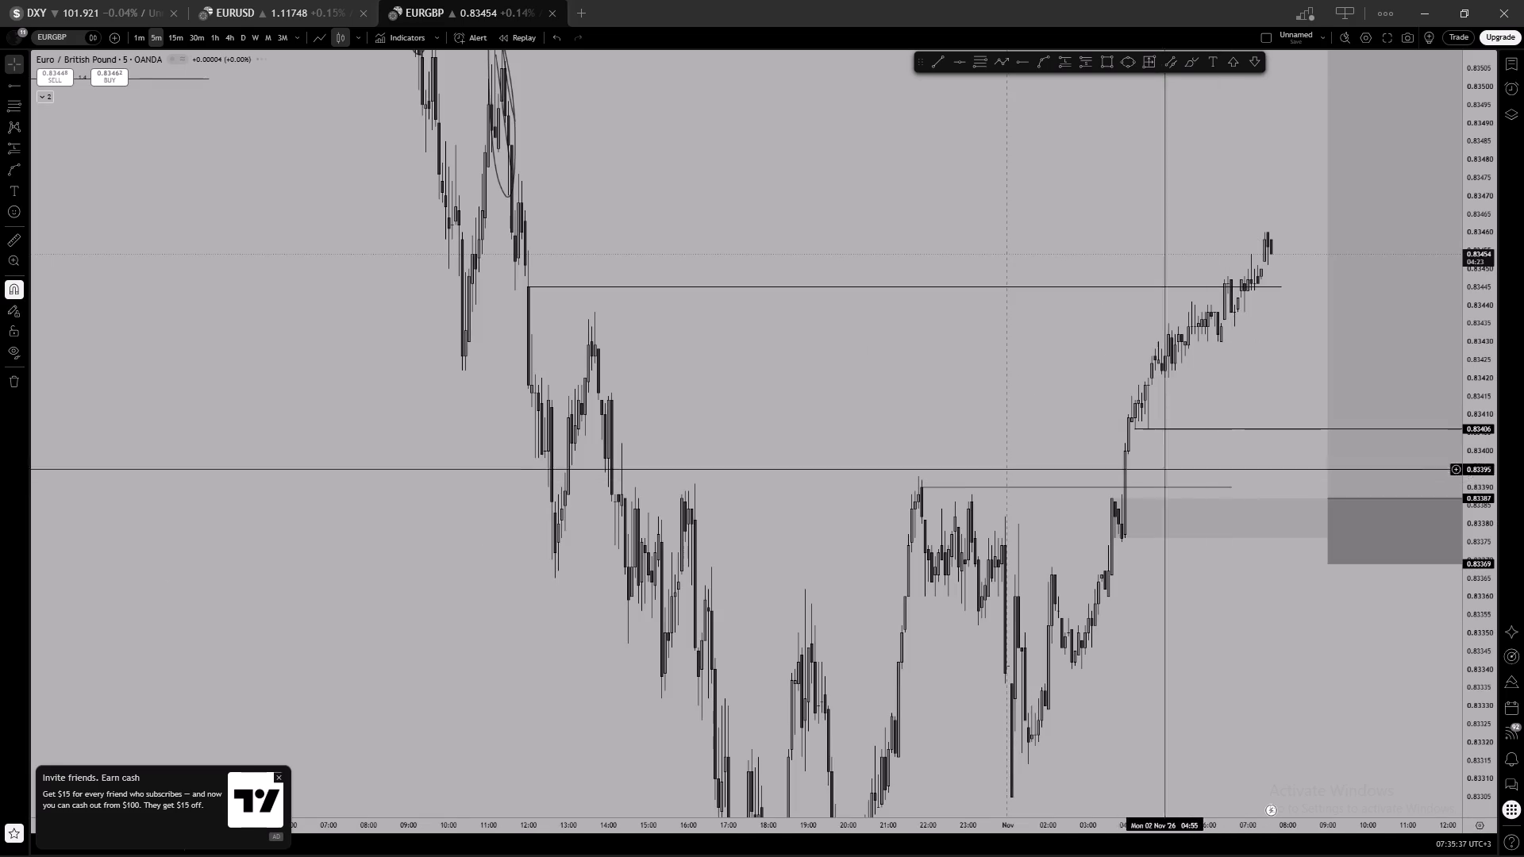
{"action": "left_click_drag", "start_coordinate": [1228, 376], "coordinate": [776, 390]}
{"action": "left_click", "coordinate": [982, 394]}
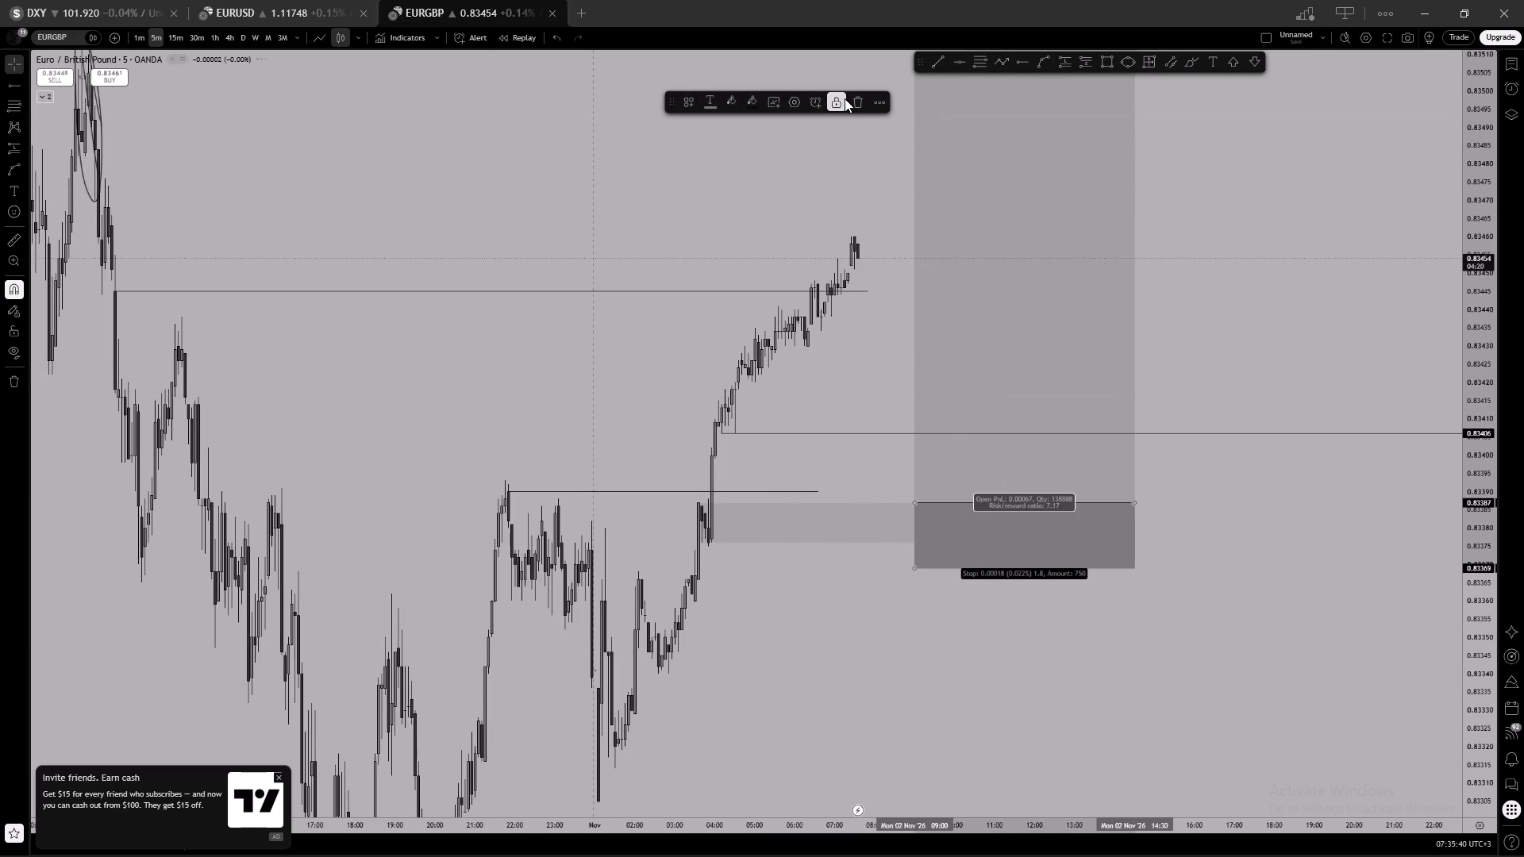
{"action": "left_click", "coordinate": [845, 98]}
{"action": "left_click", "coordinate": [1033, 458]}
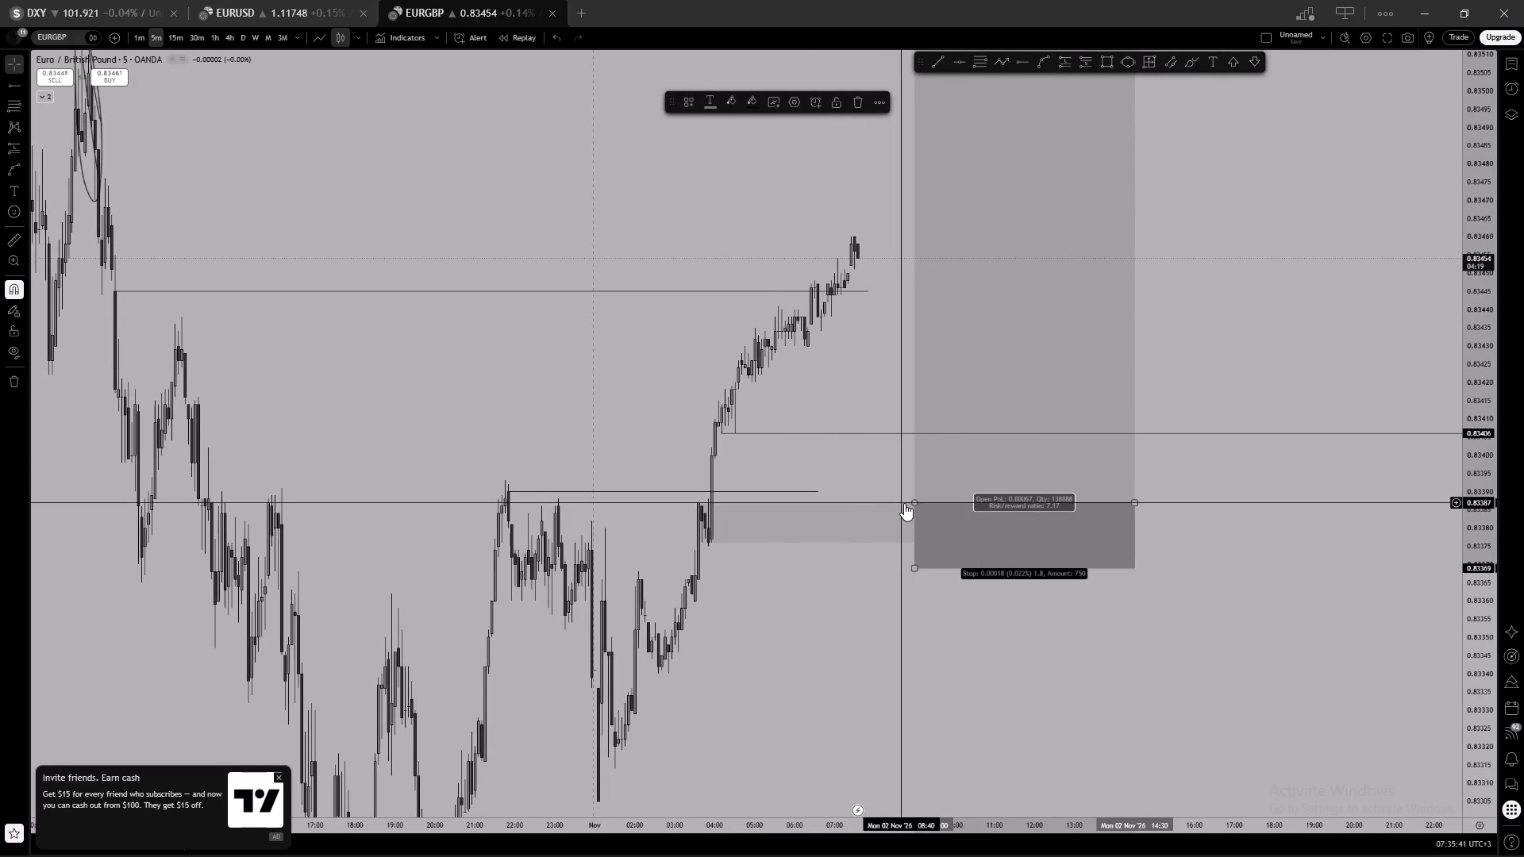
{"action": "left_click_drag", "start_coordinate": [916, 502], "coordinate": [908, 492]}
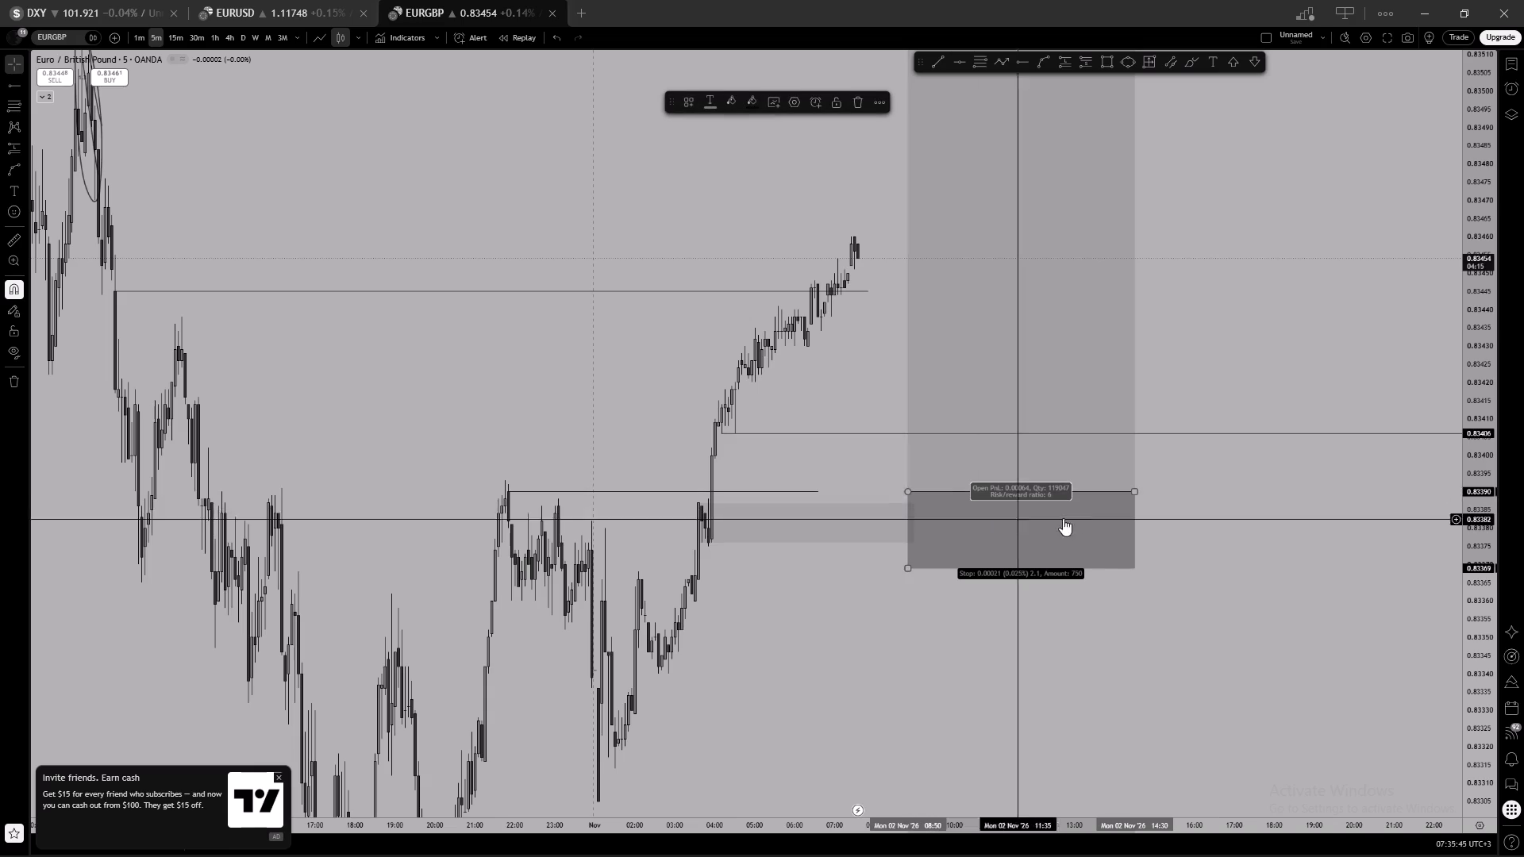
Shorten the long position so that it ends at 2 Nov 11:45, keeping the entry at 0.83390.
{"action": "left_click_drag", "start_coordinate": [1133, 490], "coordinate": [1133, 489]}
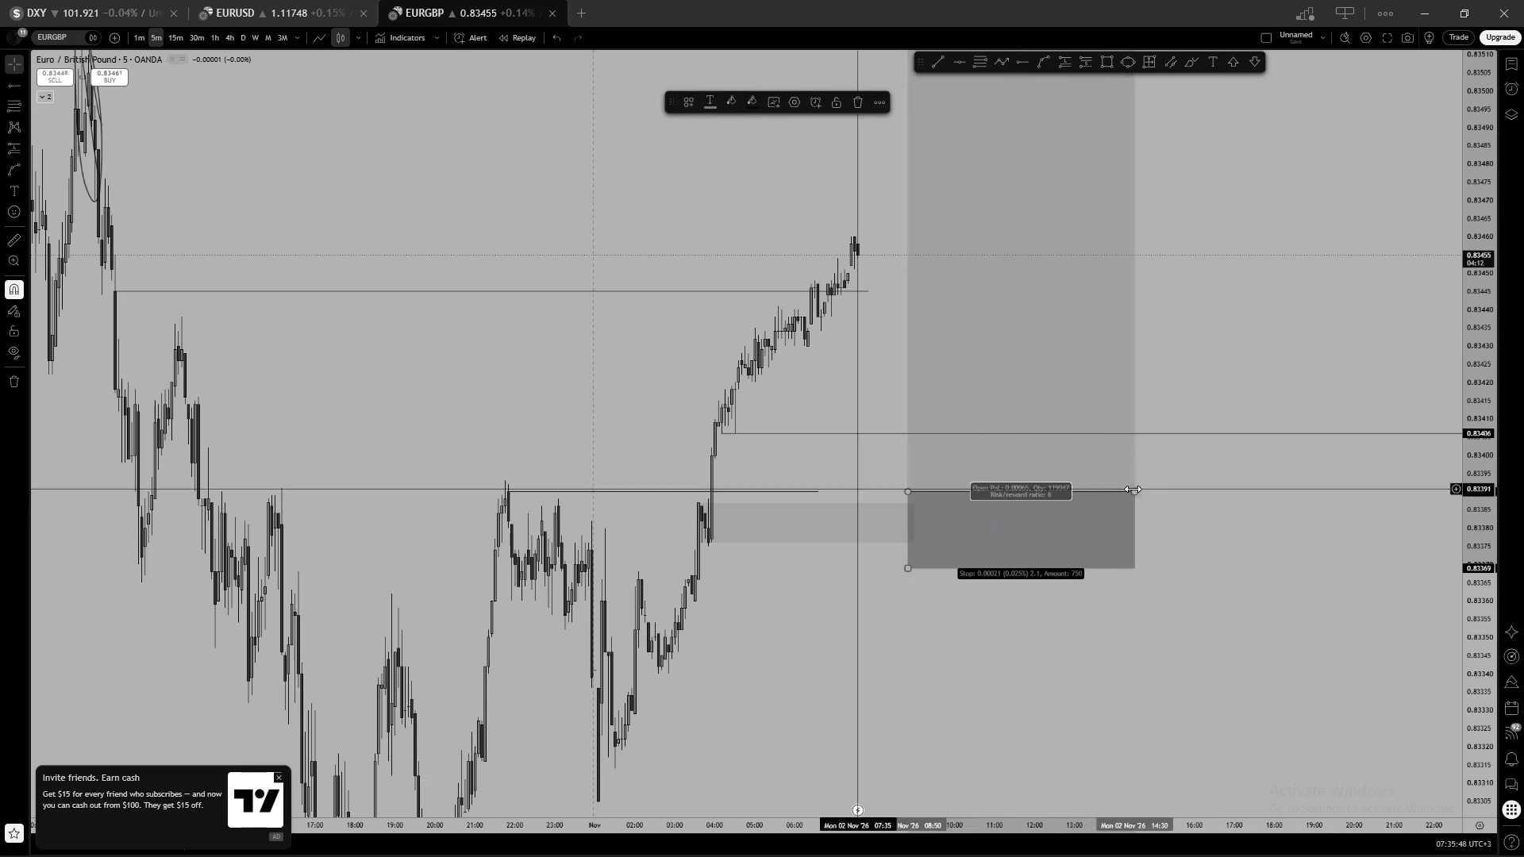
{"action": "left_click_drag", "start_coordinate": [1133, 489], "coordinate": [1025, 503]}
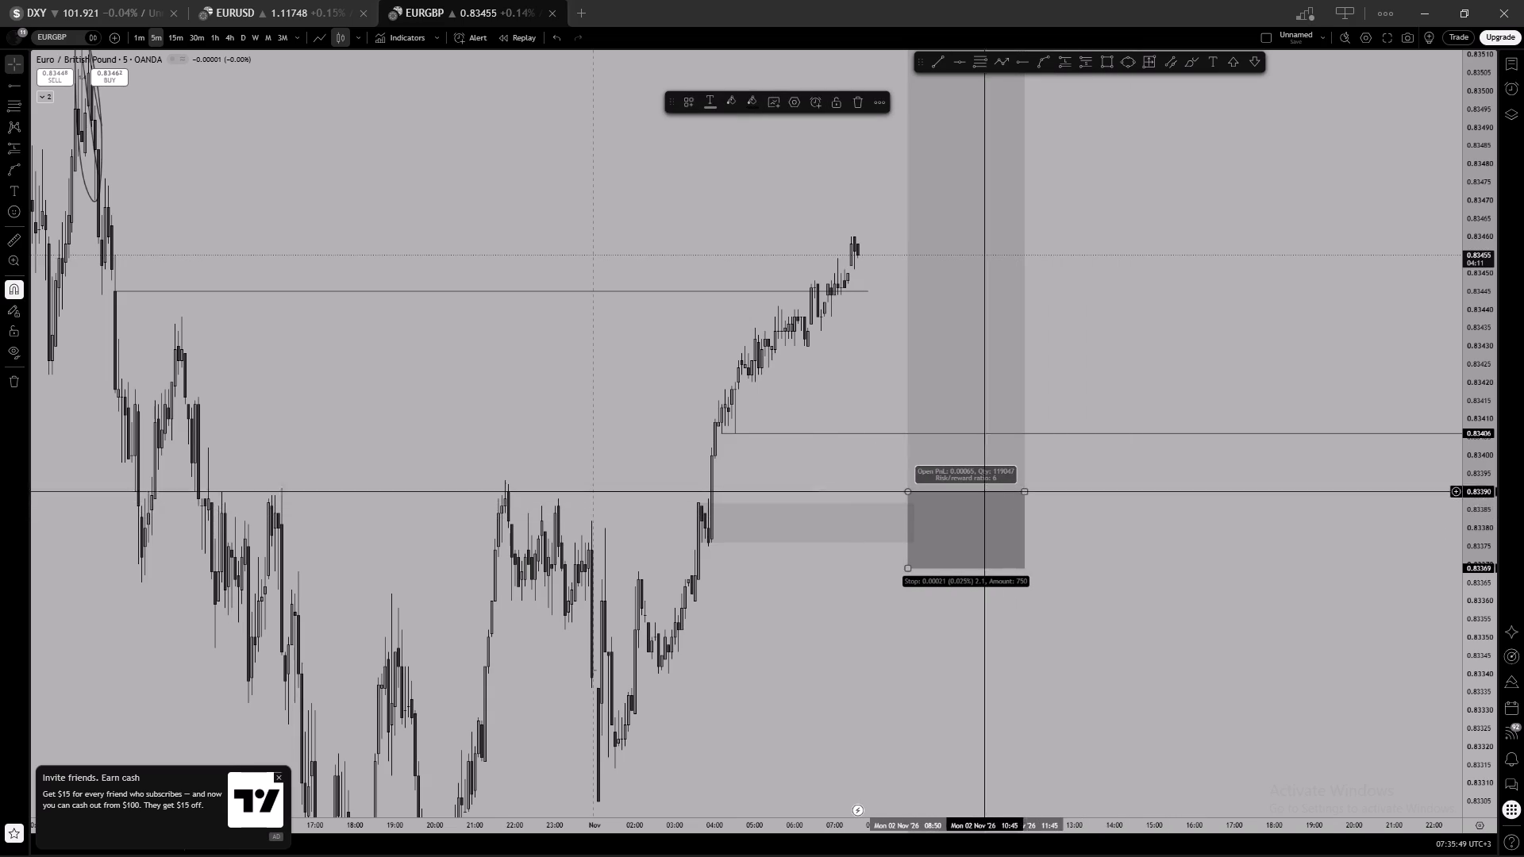
Lock the EURGBP long position drawing in place.
{"action": "left_click", "coordinate": [834, 103]}
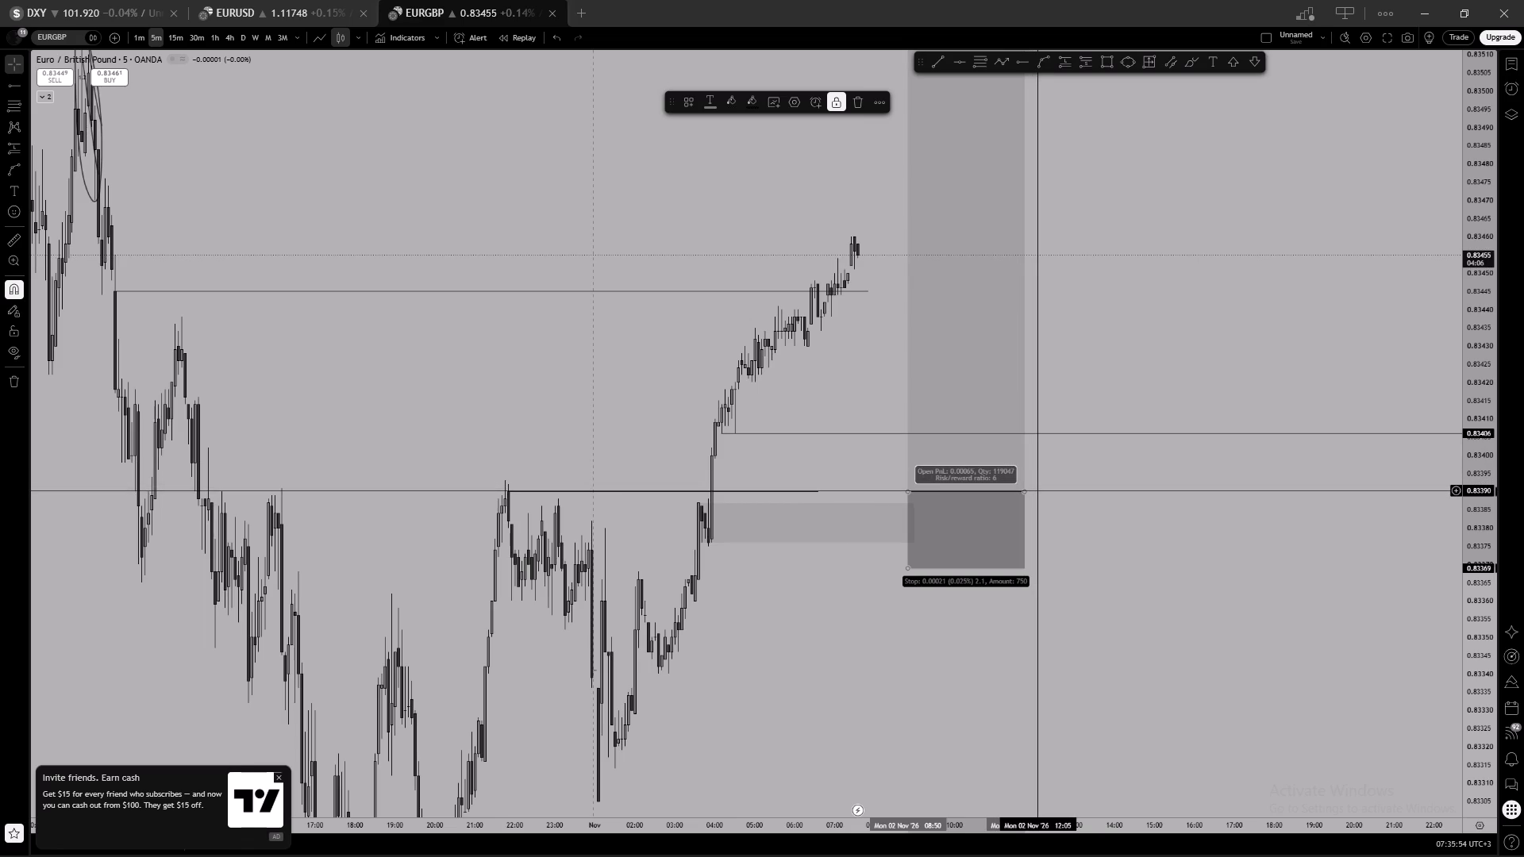
{"action": "left_click", "coordinate": [1196, 494]}
Unlock the 0.83445 level line, shorten it so that it ends at 30 Oct 22:05, and lock it again.
{"action": "scroll", "coordinate": [1478, 548], "scroll_direction": "down", "scroll_amount": 8}
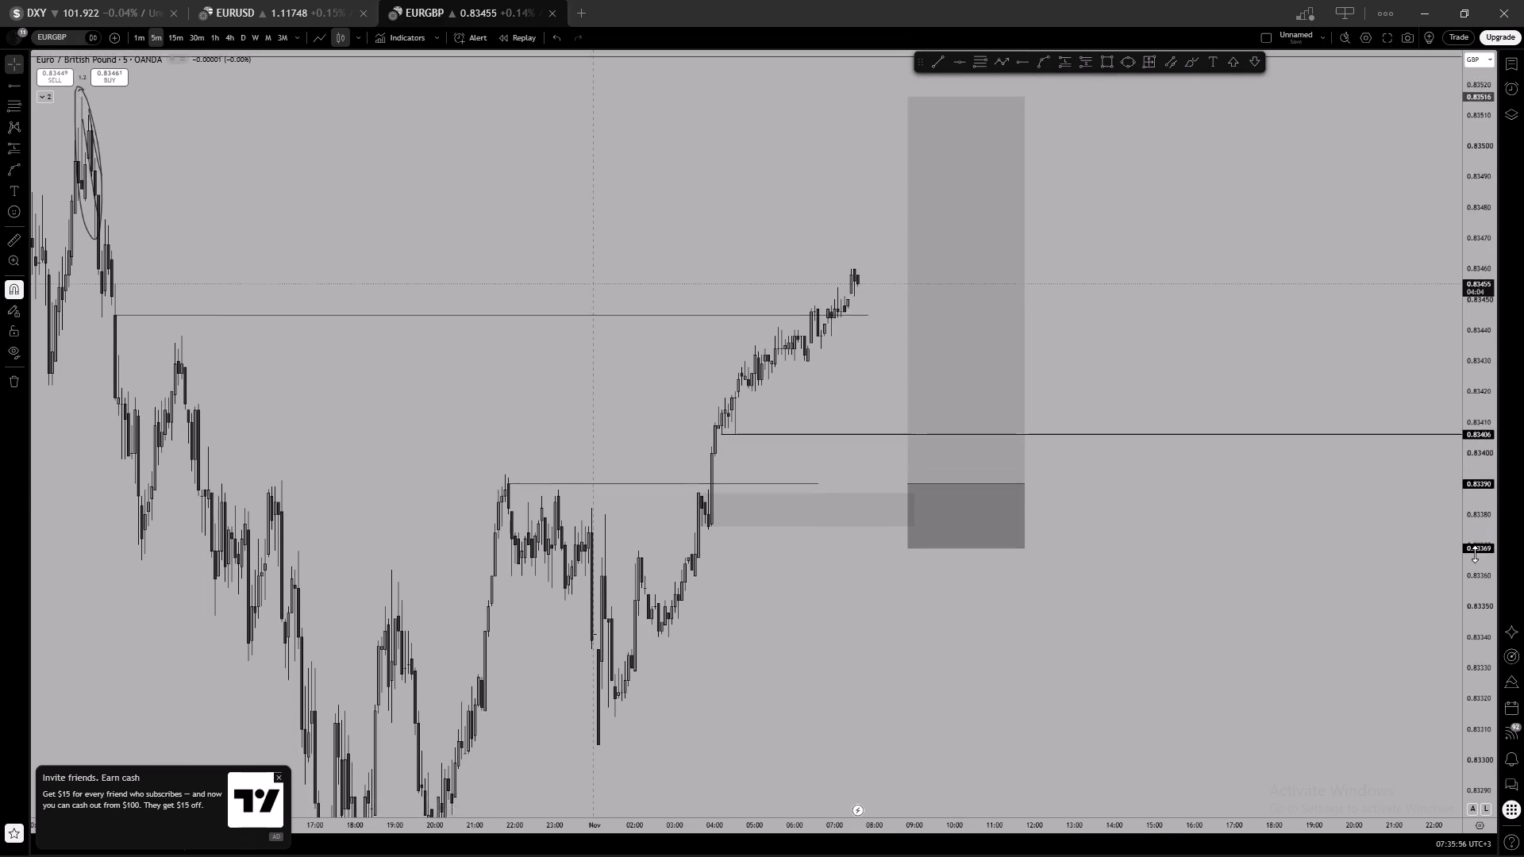
{"action": "scroll", "coordinate": [1475, 554], "scroll_direction": "down", "scroll_amount": 4}
{"action": "scroll", "coordinate": [1181, 369], "scroll_direction": "down", "scroll_amount": 4}
{"action": "left_click_drag", "start_coordinate": [1271, 341], "coordinate": [1273, 354]}
{"action": "scroll", "coordinate": [1279, 358], "scroll_direction": "up", "scroll_amount": 2}
{"action": "left_click", "coordinate": [1273, 379]}
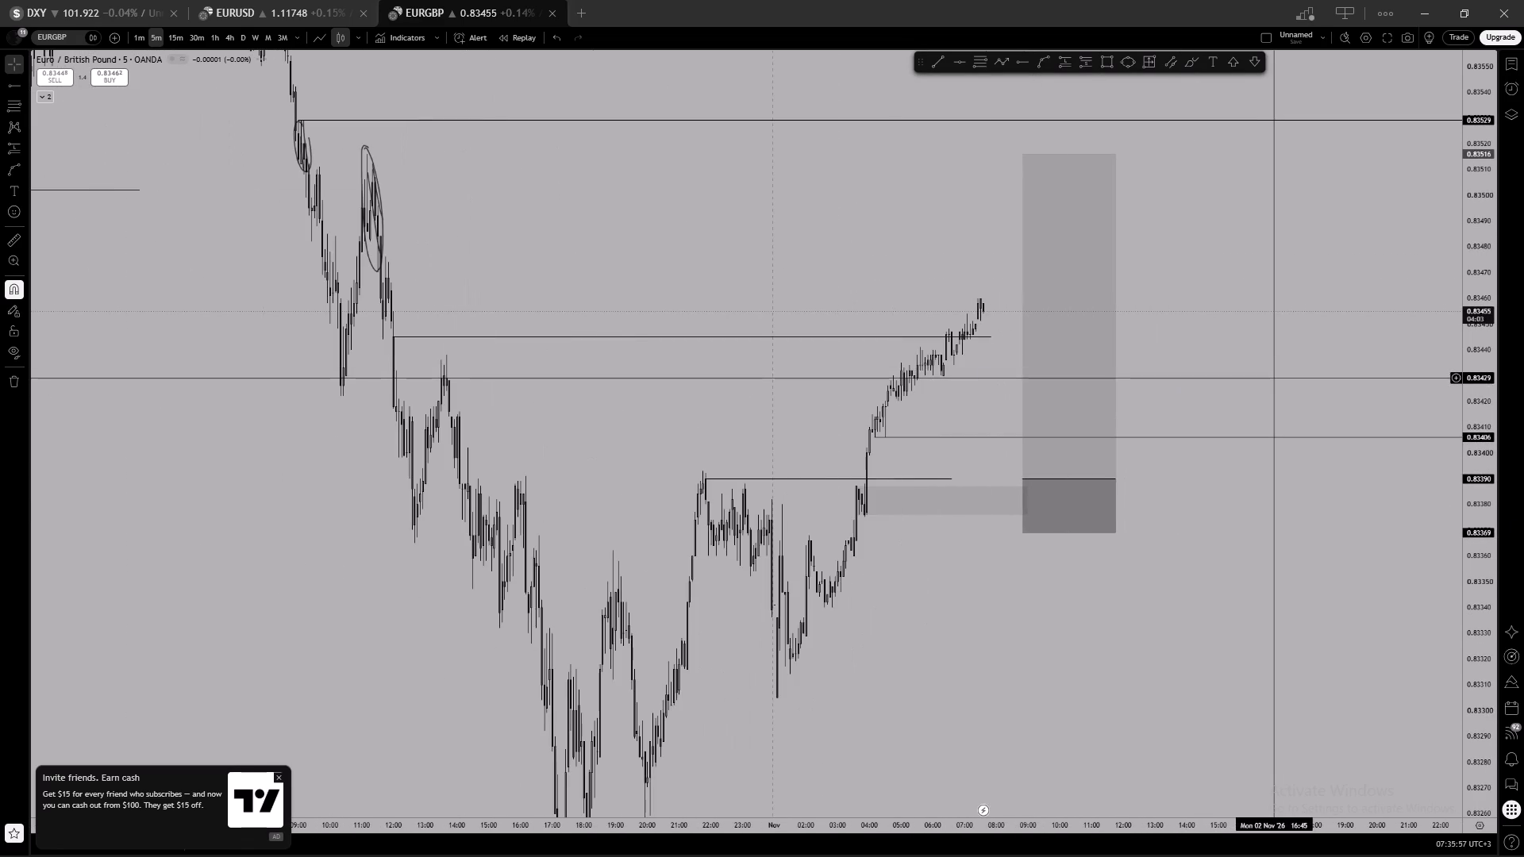
{"action": "left_click", "coordinate": [909, 340]}
{"action": "left_click", "coordinate": [909, 336]}
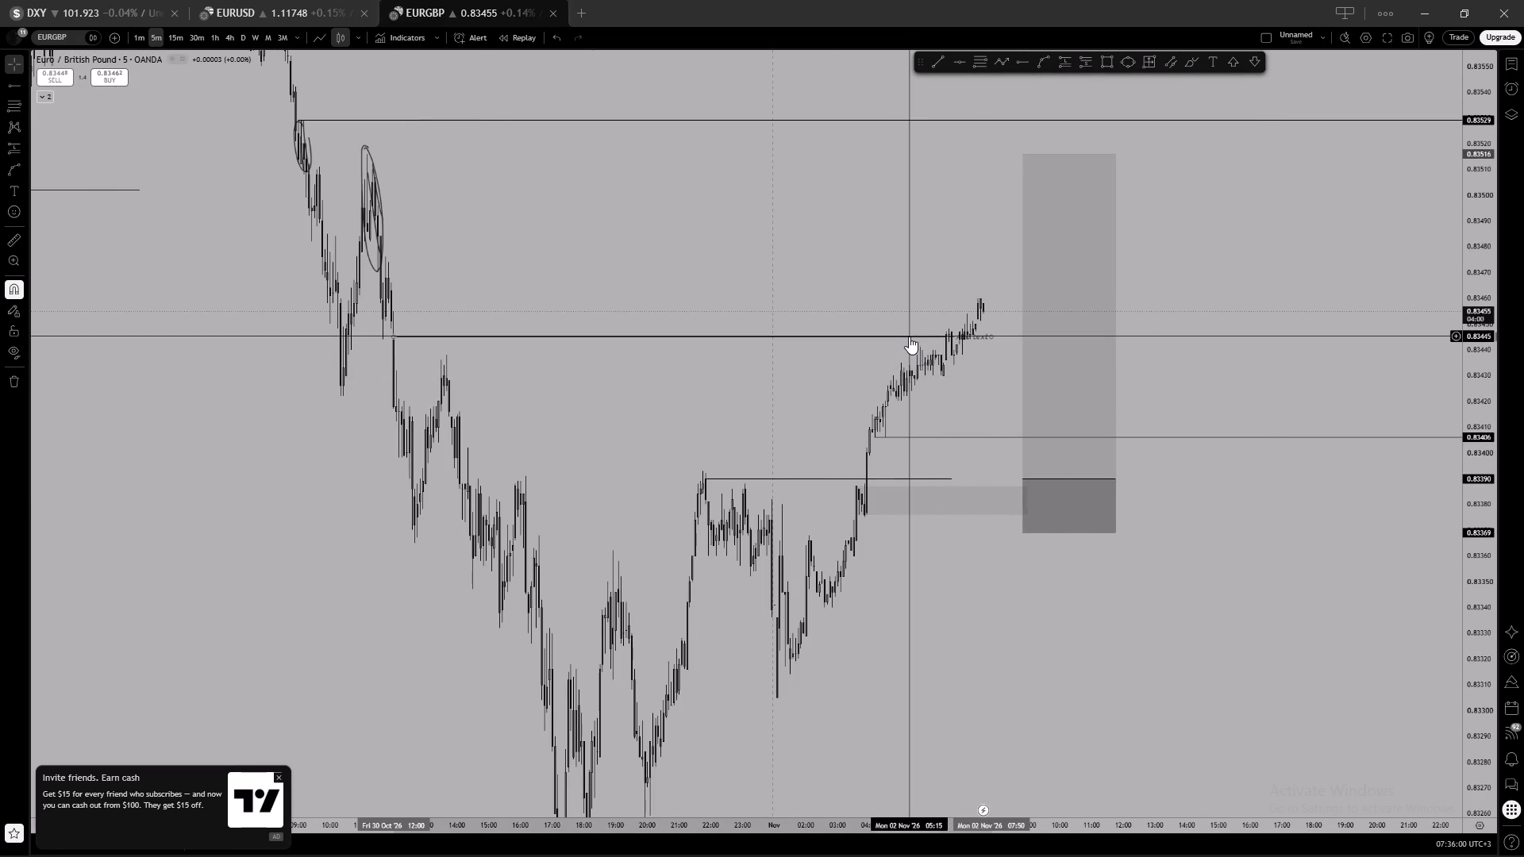
{"action": "left_click", "coordinate": [853, 102]}
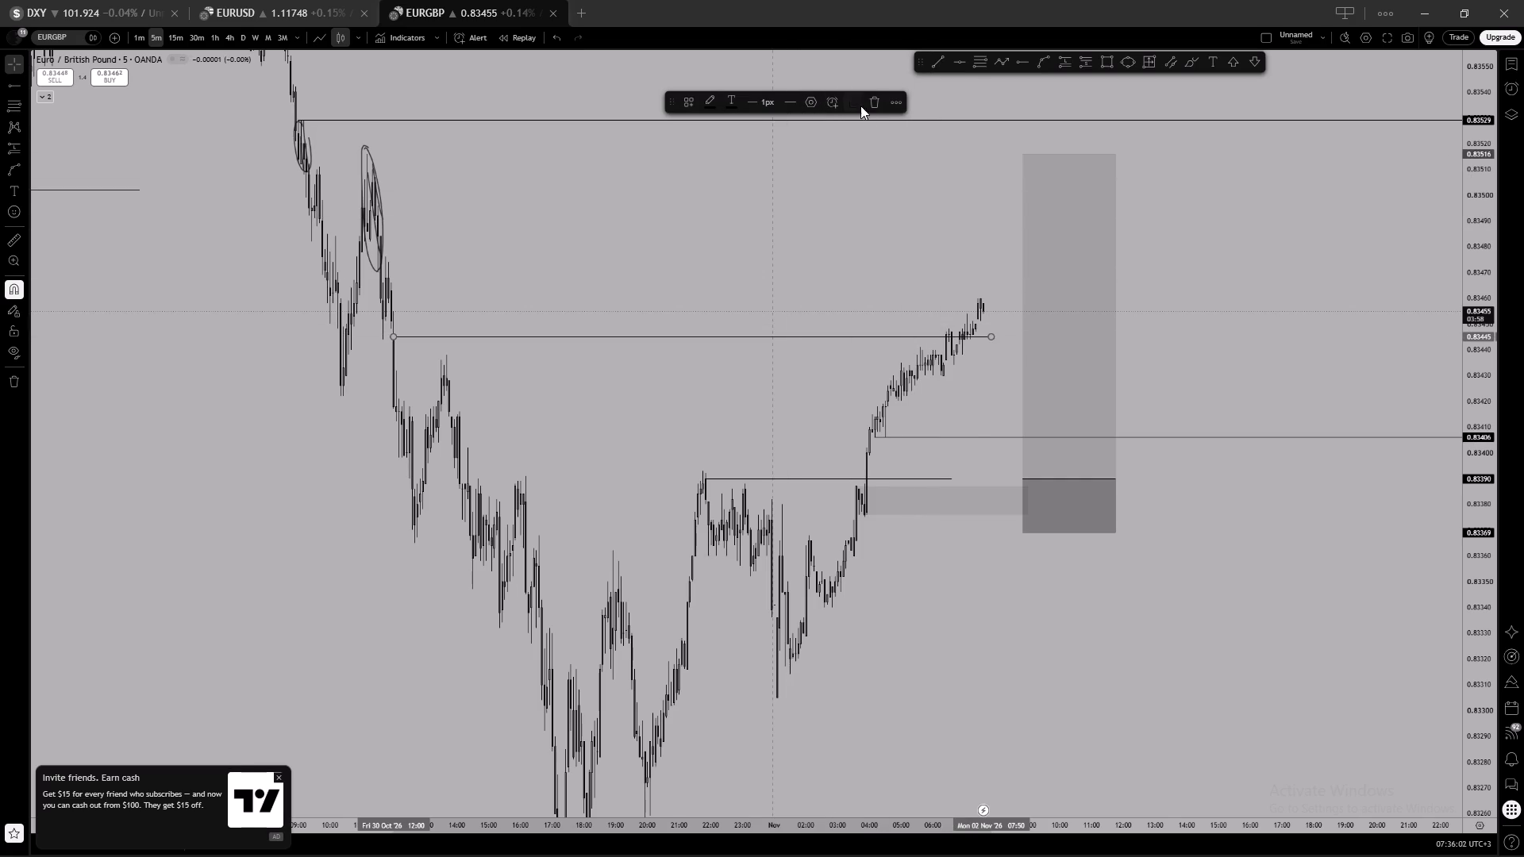
{"action": "left_click_drag", "start_coordinate": [995, 338], "coordinate": [714, 337]}
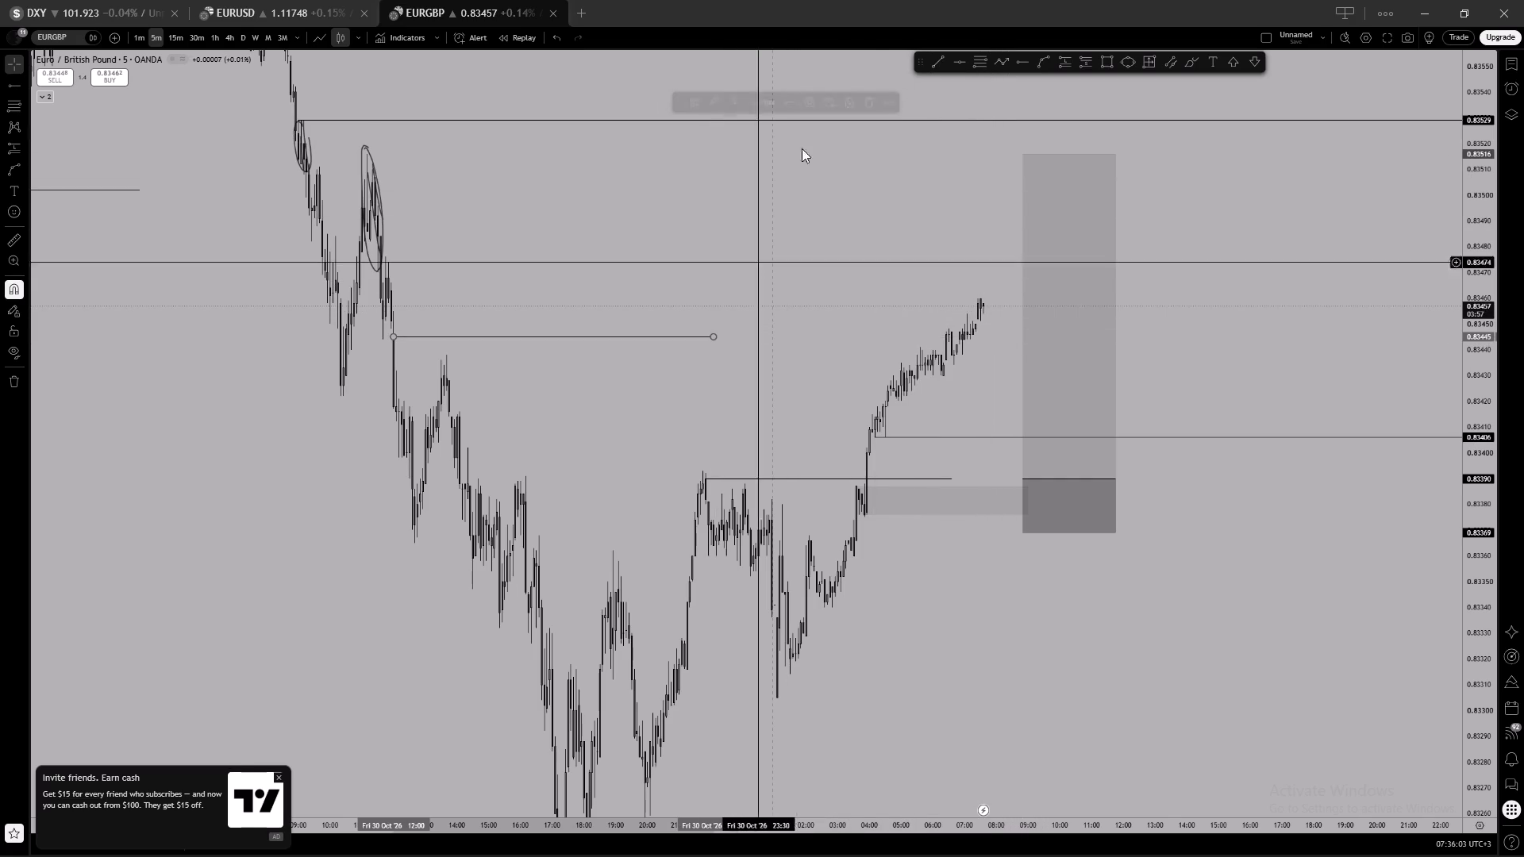
{"action": "left_click", "coordinate": [856, 106], "text": "shift"}
Change the 0.83445 level line to a dashed style.
{"action": "left_click", "coordinate": [783, 102]}
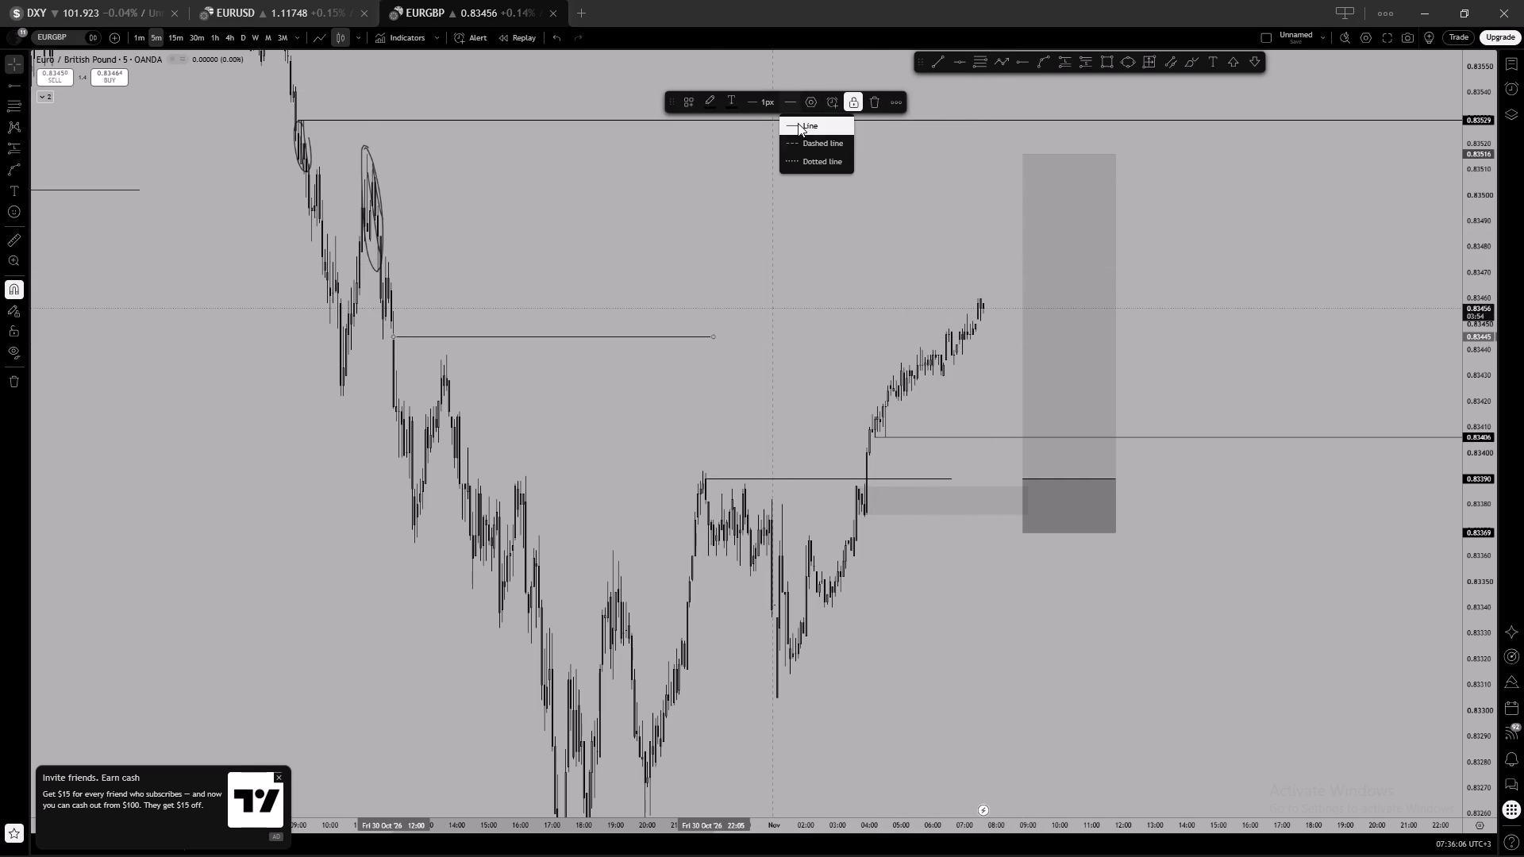
{"action": "left_click", "coordinate": [804, 148]}
Unlock the 0.83390 level line, extend it to the long position's end at 2 Nov 11:45, and lock it again.
{"action": "left_click_drag", "start_coordinate": [641, 217], "coordinate": [761, 279]}
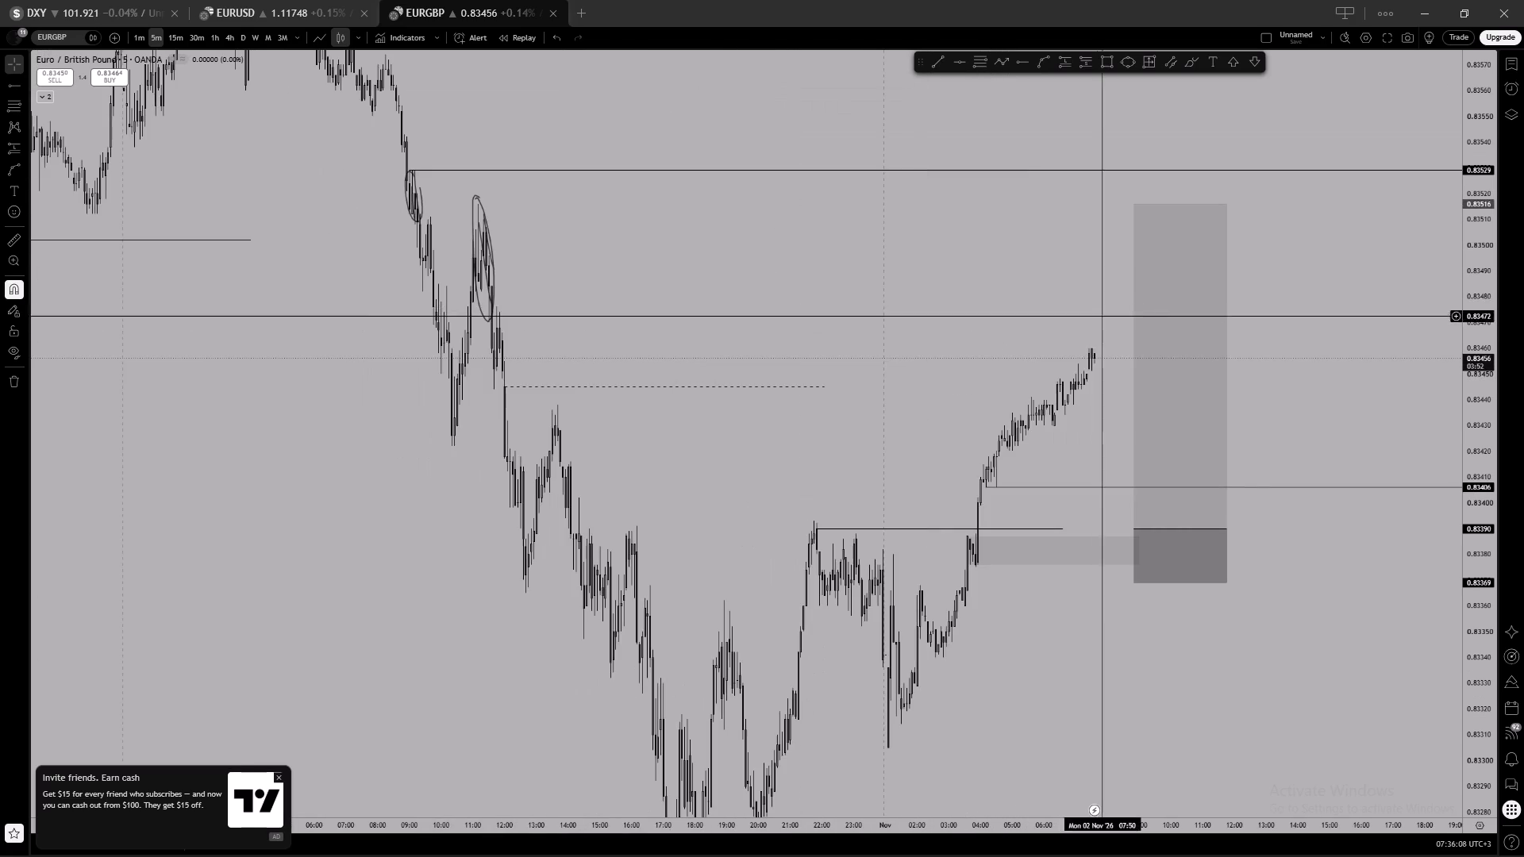
{"action": "left_click_drag", "start_coordinate": [1264, 420], "coordinate": [1242, 325]}
{"action": "scroll", "coordinate": [1265, 362], "scroll_direction": "up", "scroll_amount": 2}
{"action": "left_click", "coordinate": [1260, 283]}
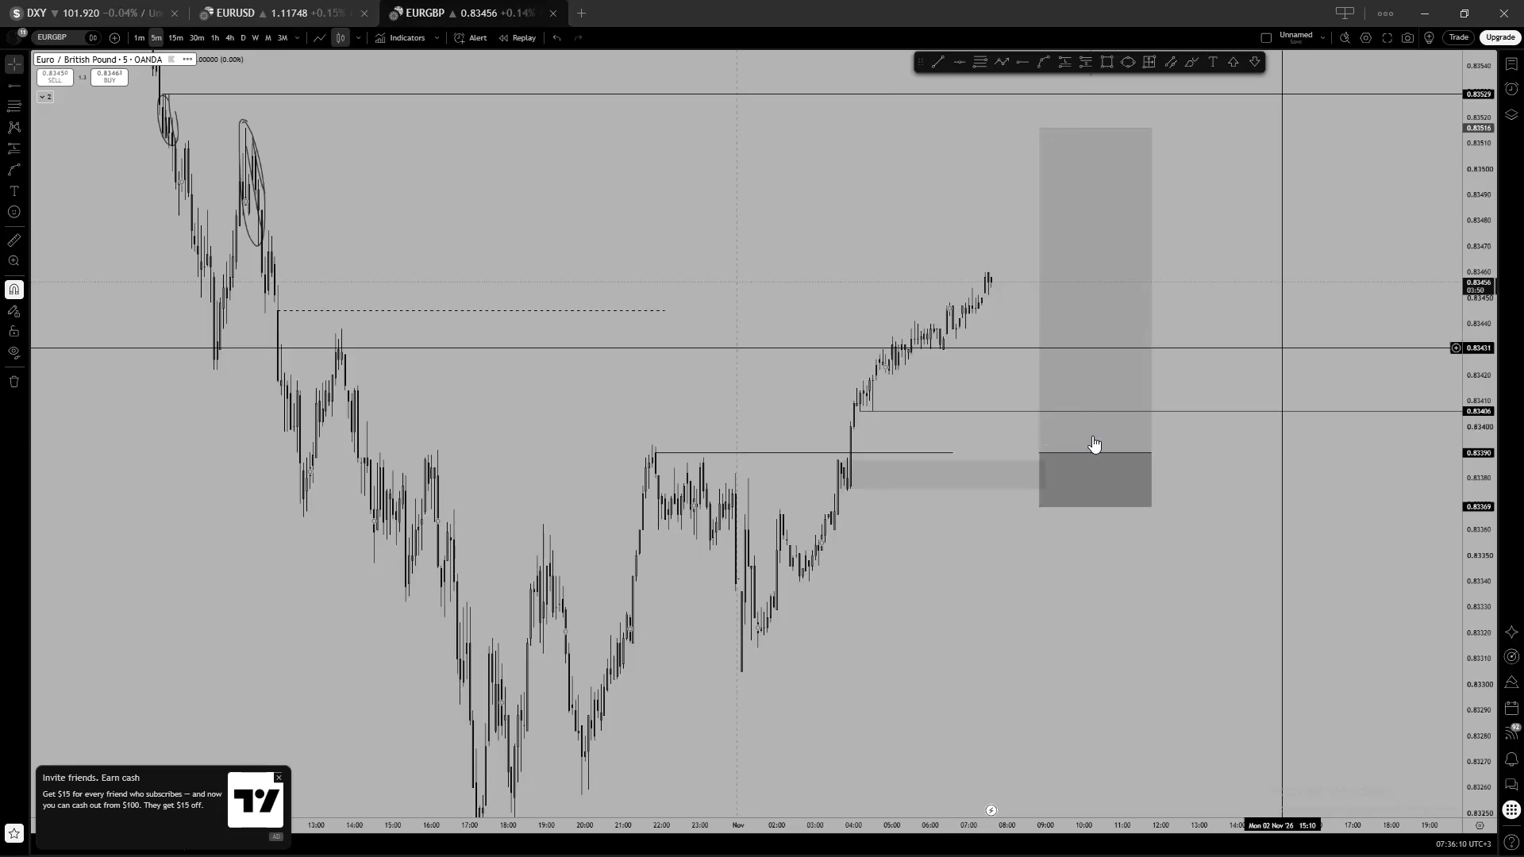
{"action": "left_click", "coordinate": [1091, 441]}
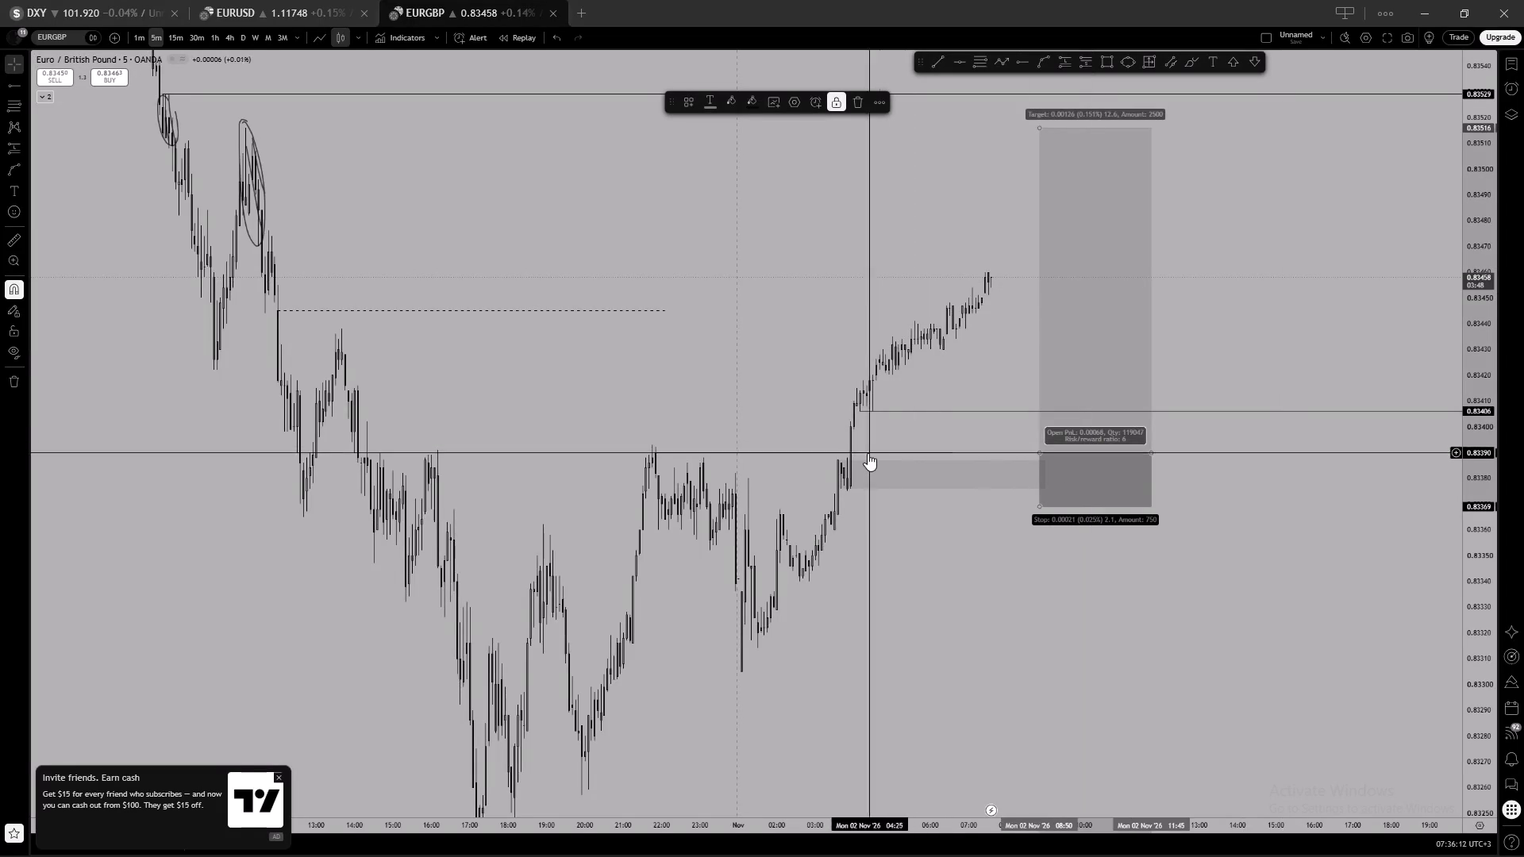
{"action": "left_click", "coordinate": [855, 449]}
{"action": "left_click", "coordinate": [860, 455]}
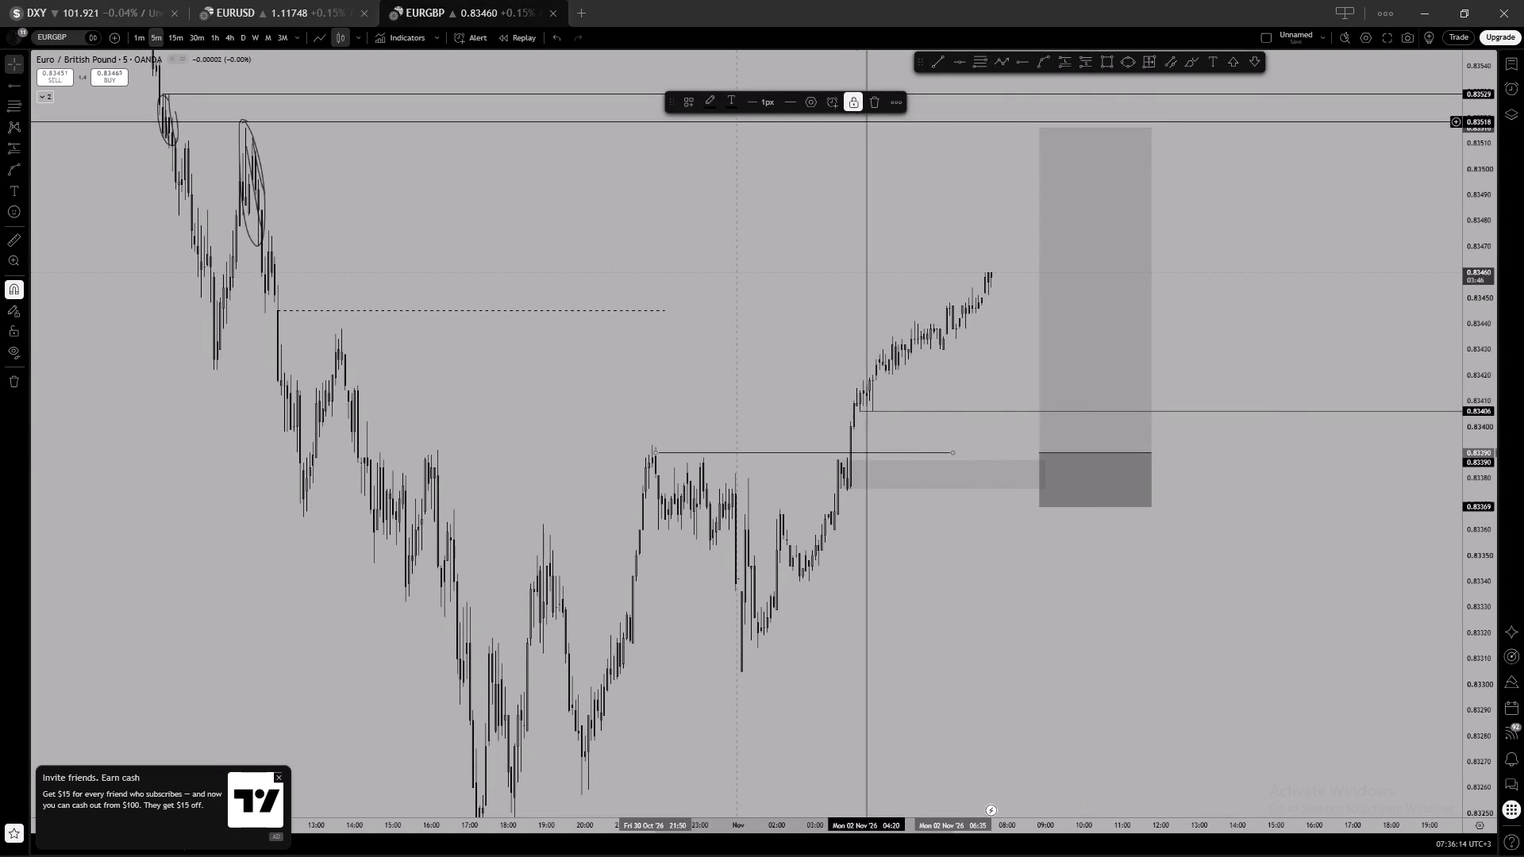
{"action": "left_click", "coordinate": [855, 100]}
{"action": "left_click_drag", "start_coordinate": [955, 453], "coordinate": [1126, 453]}
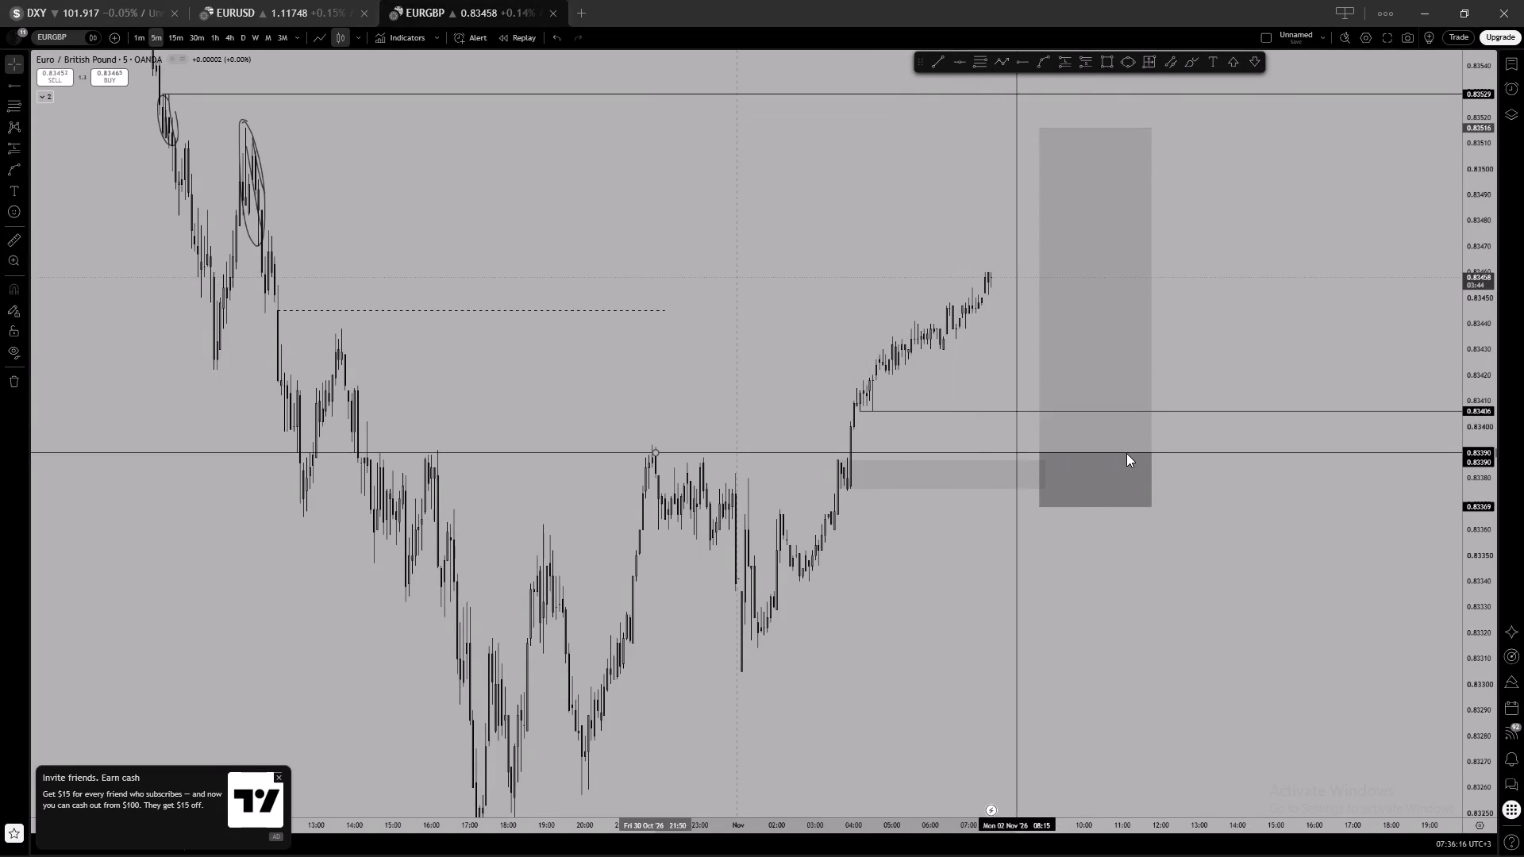
{"action": "left_click_drag", "start_coordinate": [1126, 453], "coordinate": [1168, 453]}
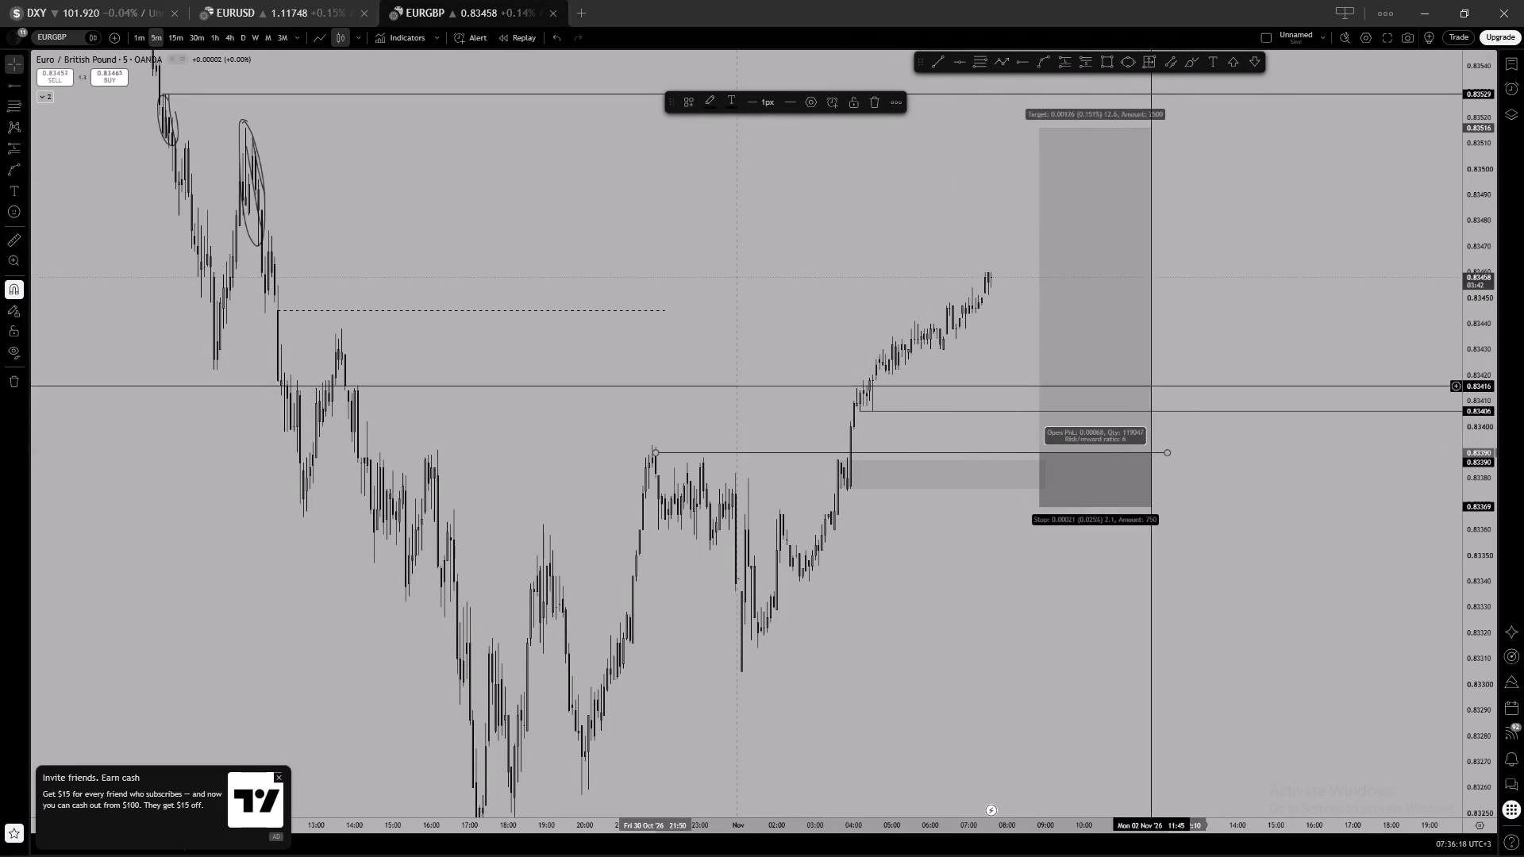
{"action": "left_click", "coordinate": [1169, 455], "text": "shift"}
{"action": "left_click_drag", "start_coordinate": [1165, 455], "coordinate": [1164, 454], "text": "shift"}
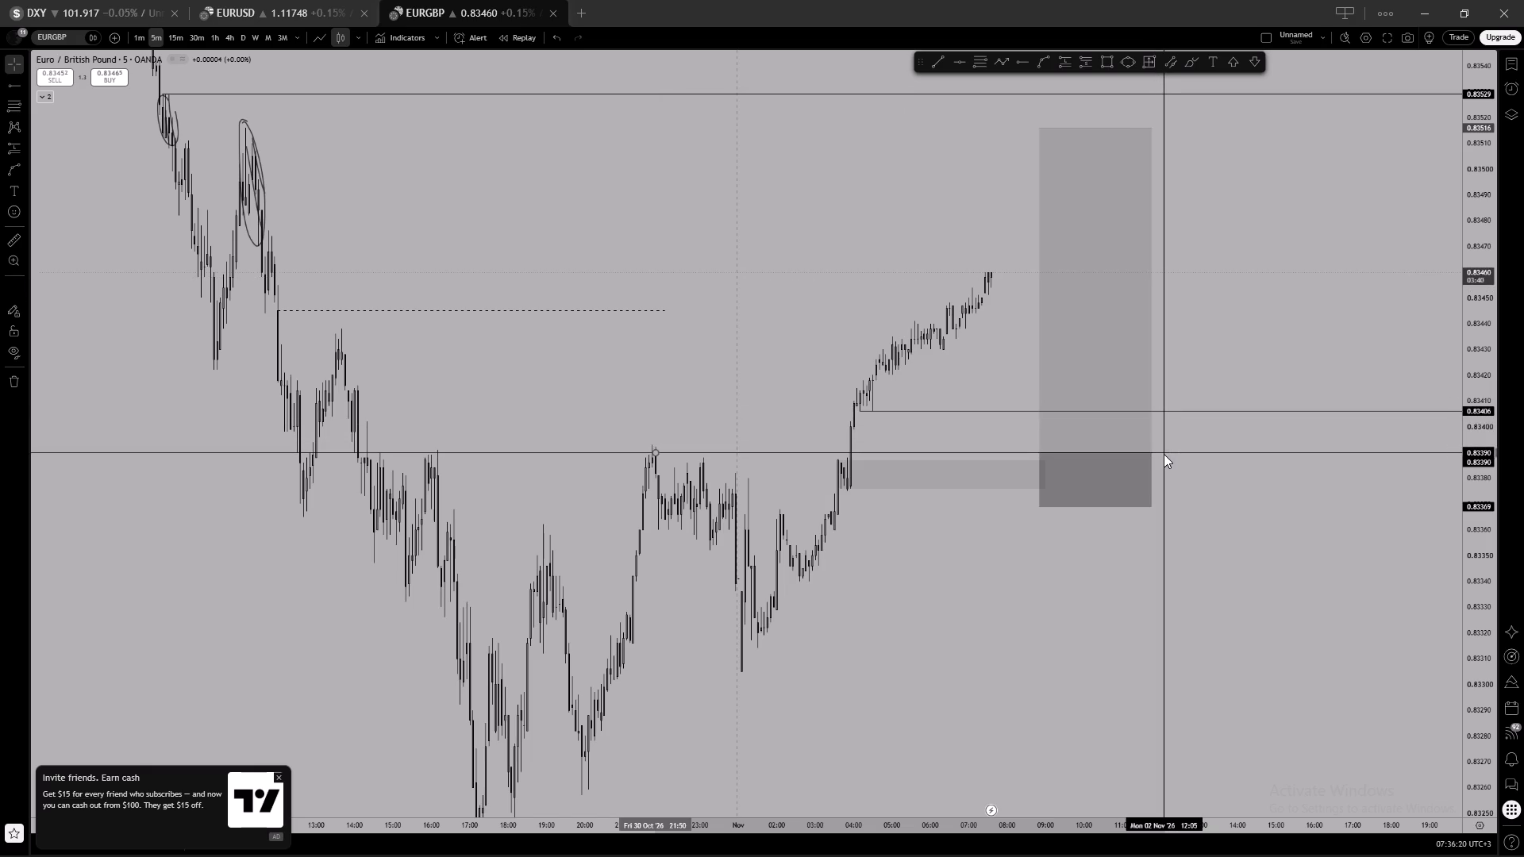
{"action": "left_click_drag", "start_coordinate": [1164, 454], "coordinate": [1152, 454], "text": "shift"}
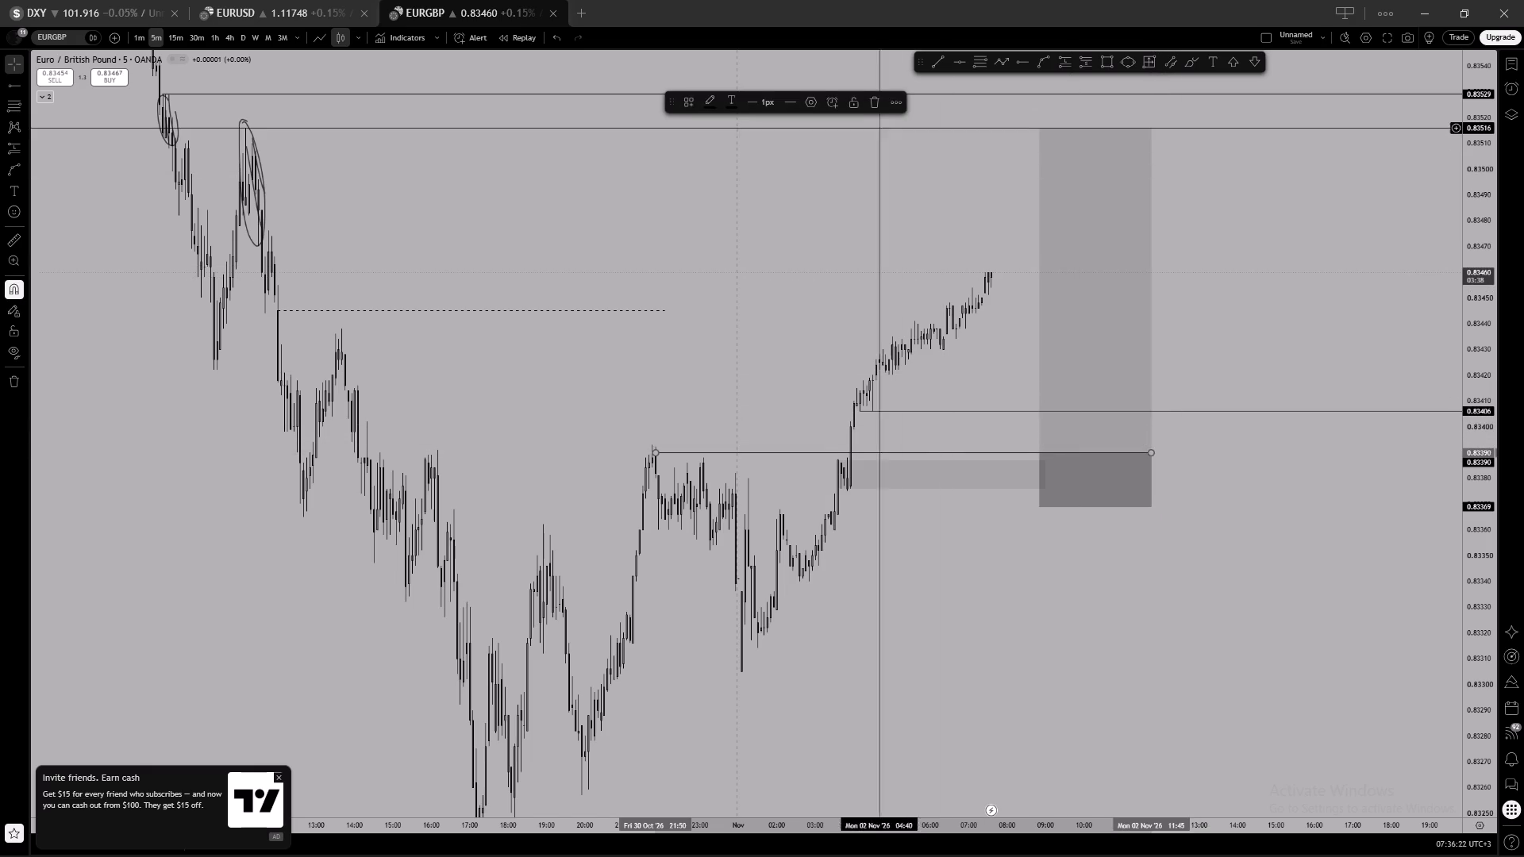
{"action": "left_click", "coordinate": [851, 103], "text": "shift"}
{"action": "left_click", "coordinate": [858, 242]}
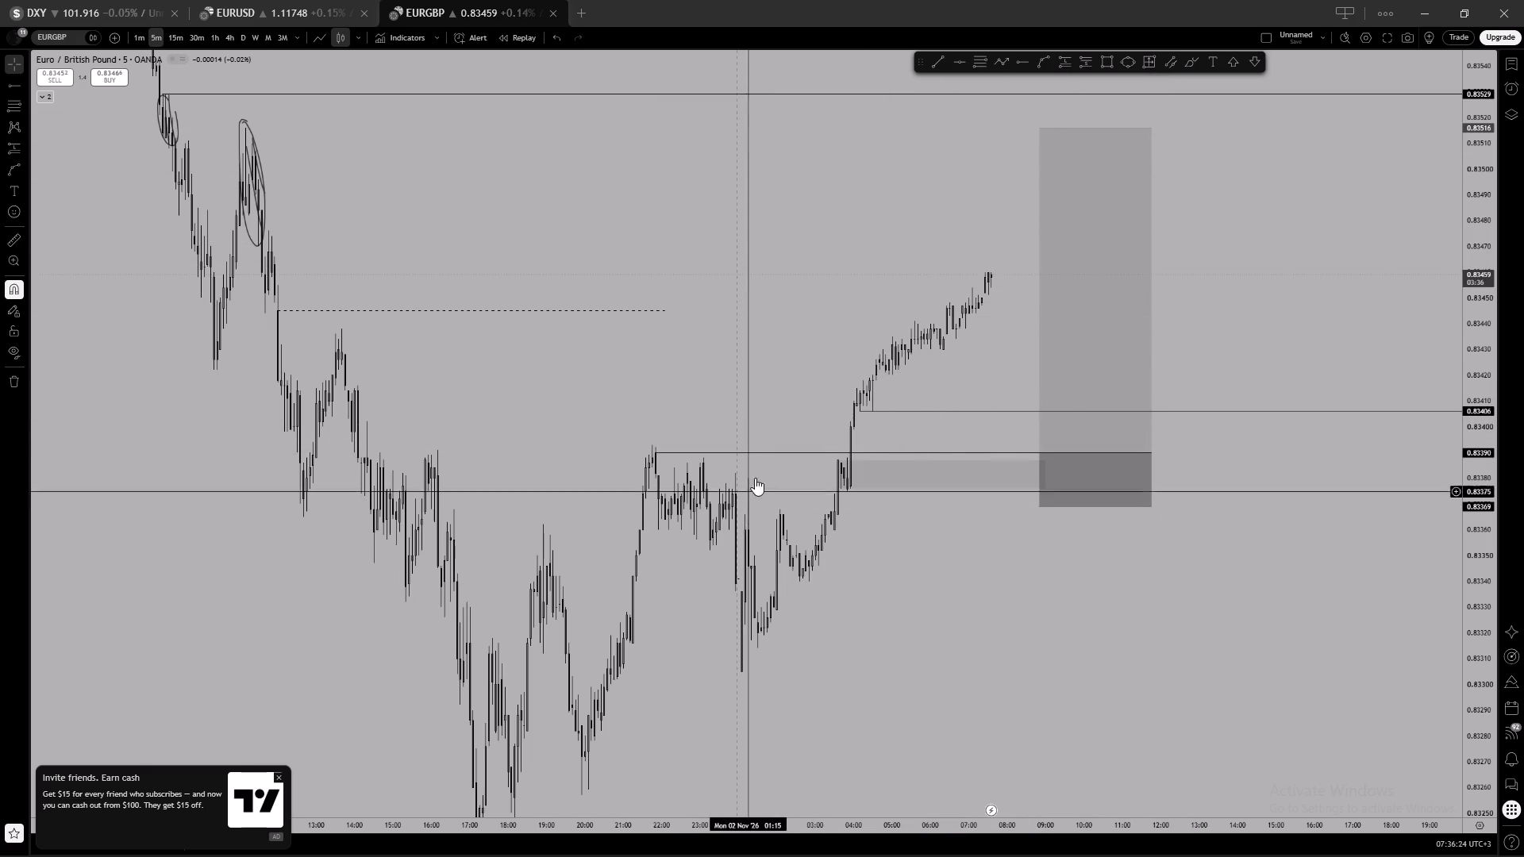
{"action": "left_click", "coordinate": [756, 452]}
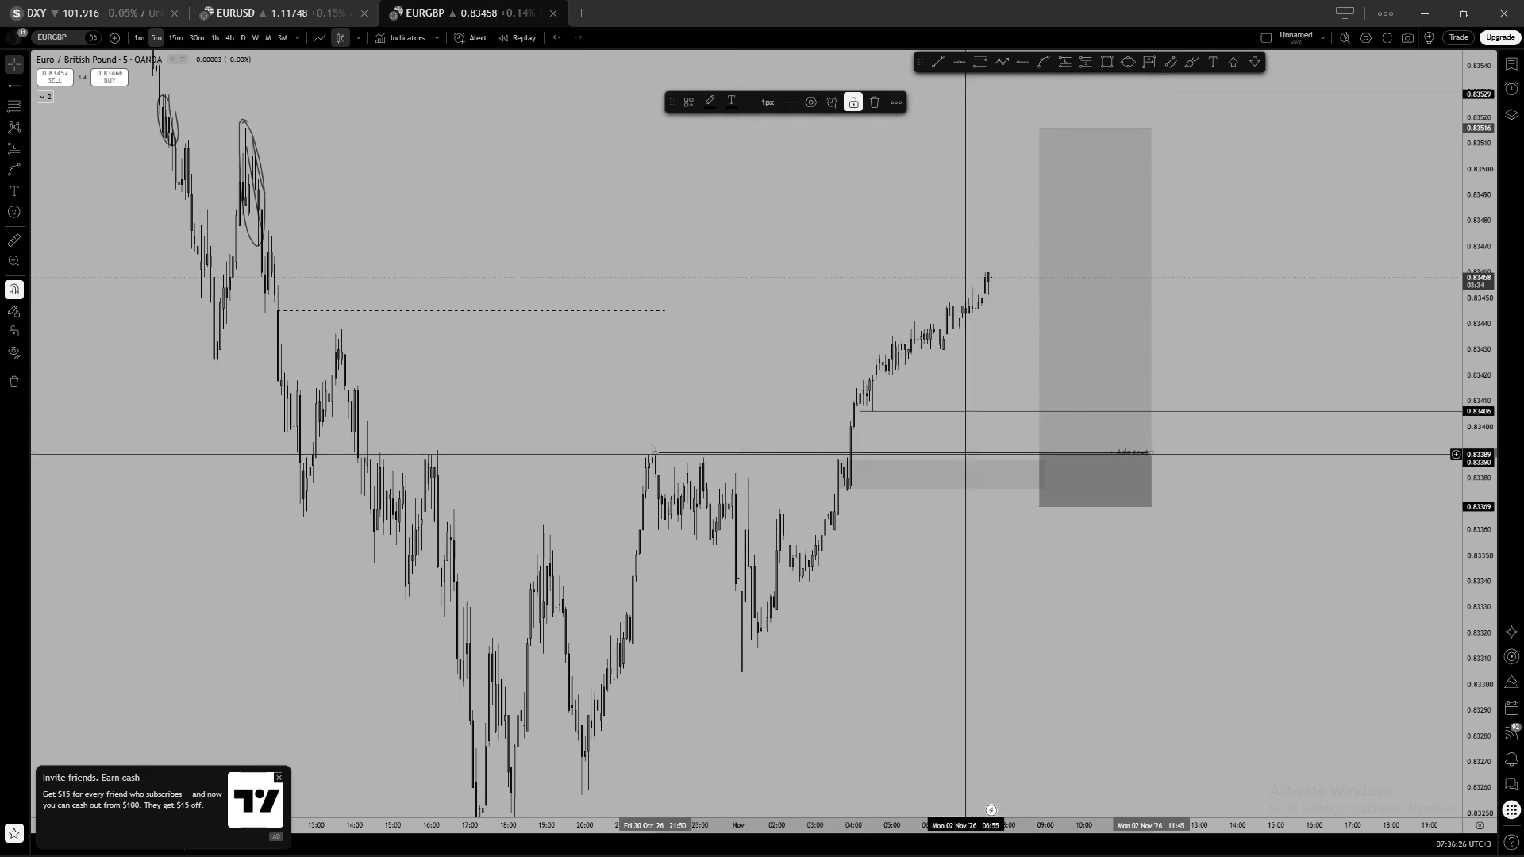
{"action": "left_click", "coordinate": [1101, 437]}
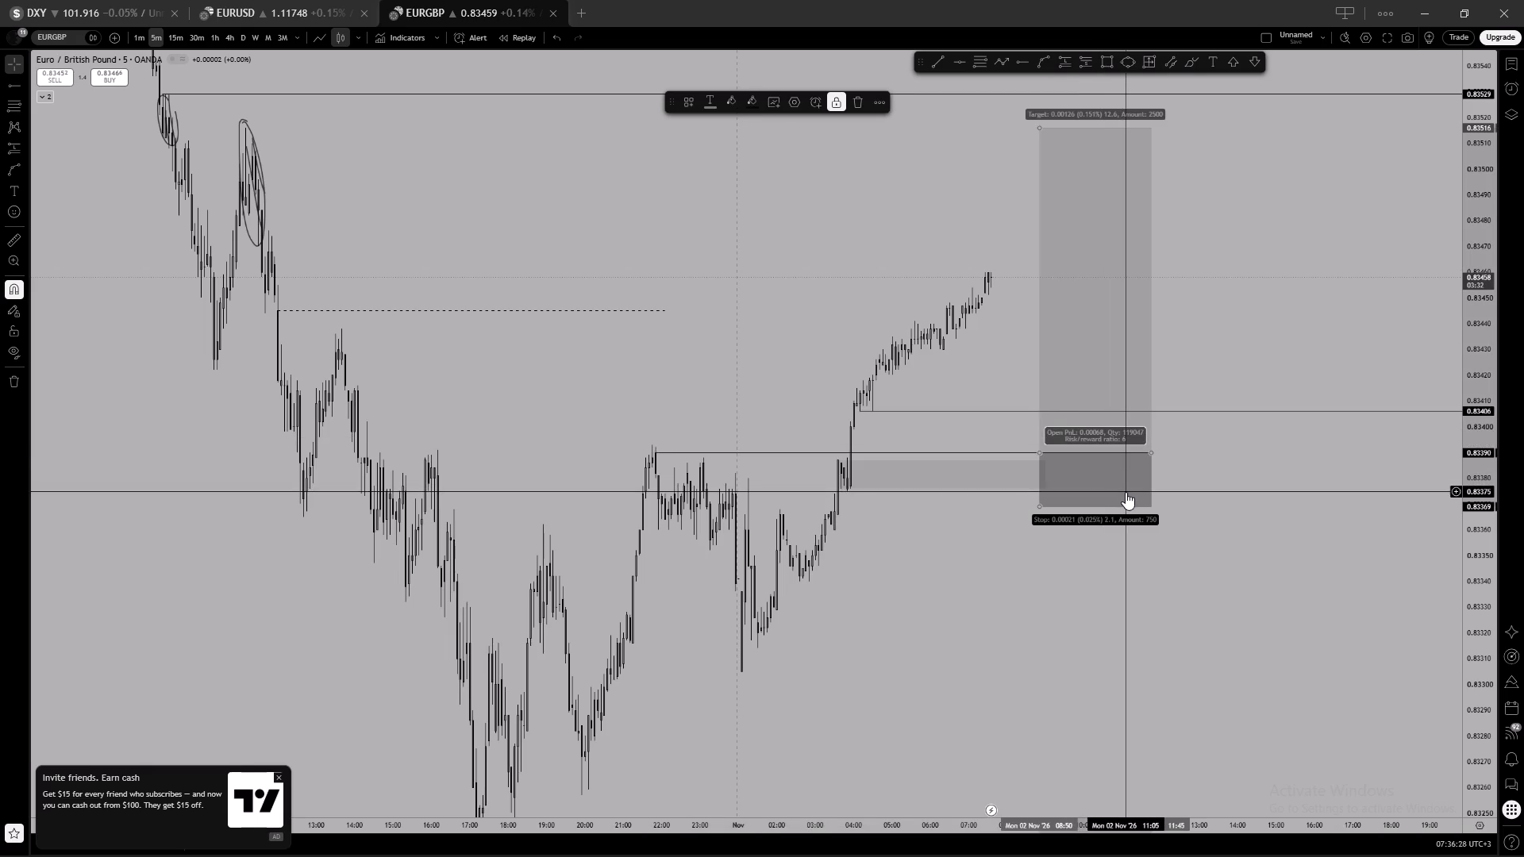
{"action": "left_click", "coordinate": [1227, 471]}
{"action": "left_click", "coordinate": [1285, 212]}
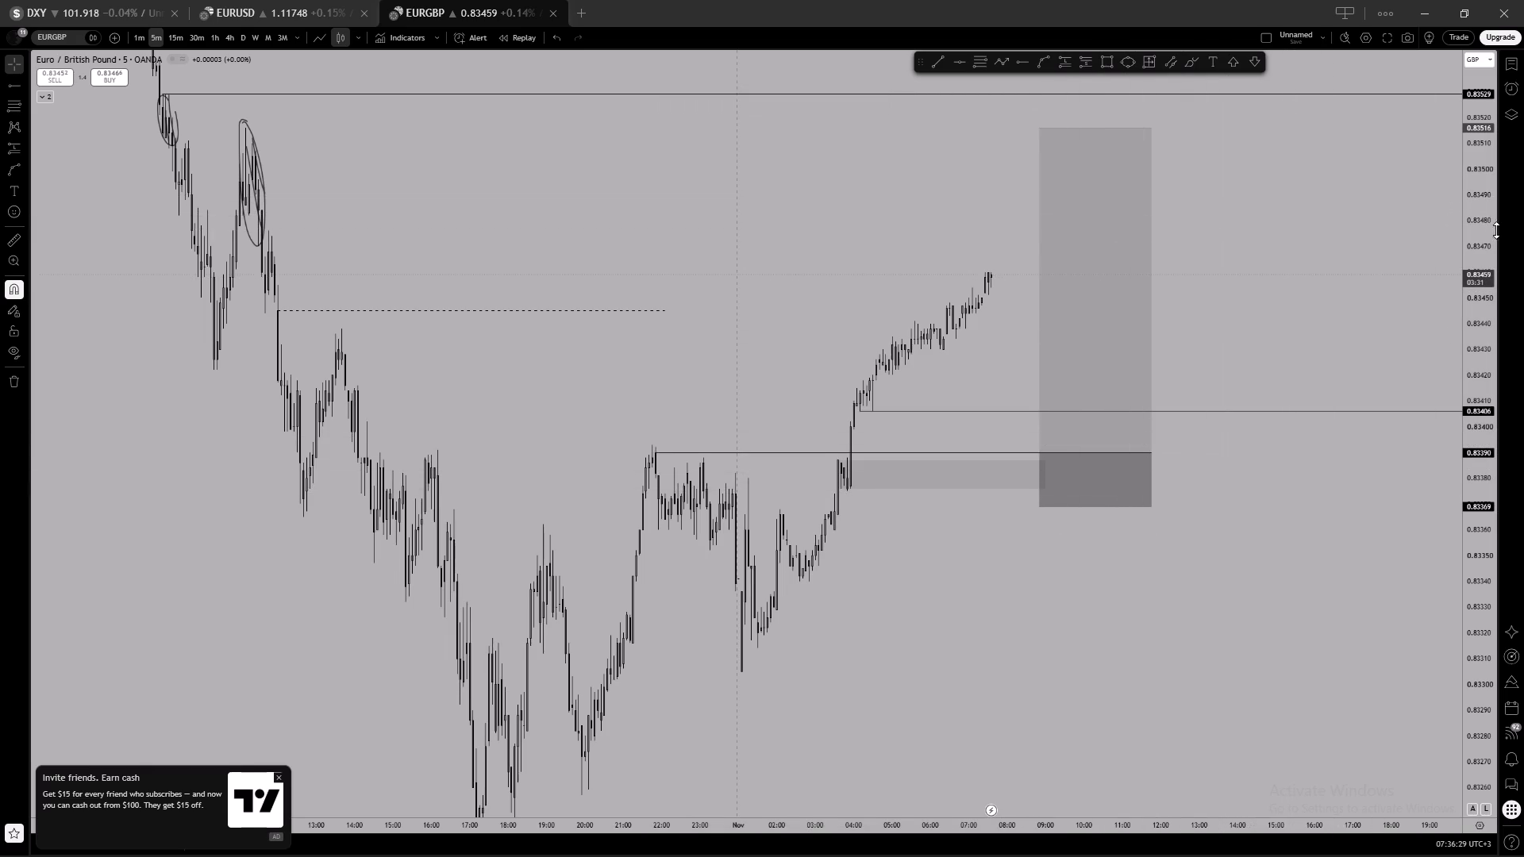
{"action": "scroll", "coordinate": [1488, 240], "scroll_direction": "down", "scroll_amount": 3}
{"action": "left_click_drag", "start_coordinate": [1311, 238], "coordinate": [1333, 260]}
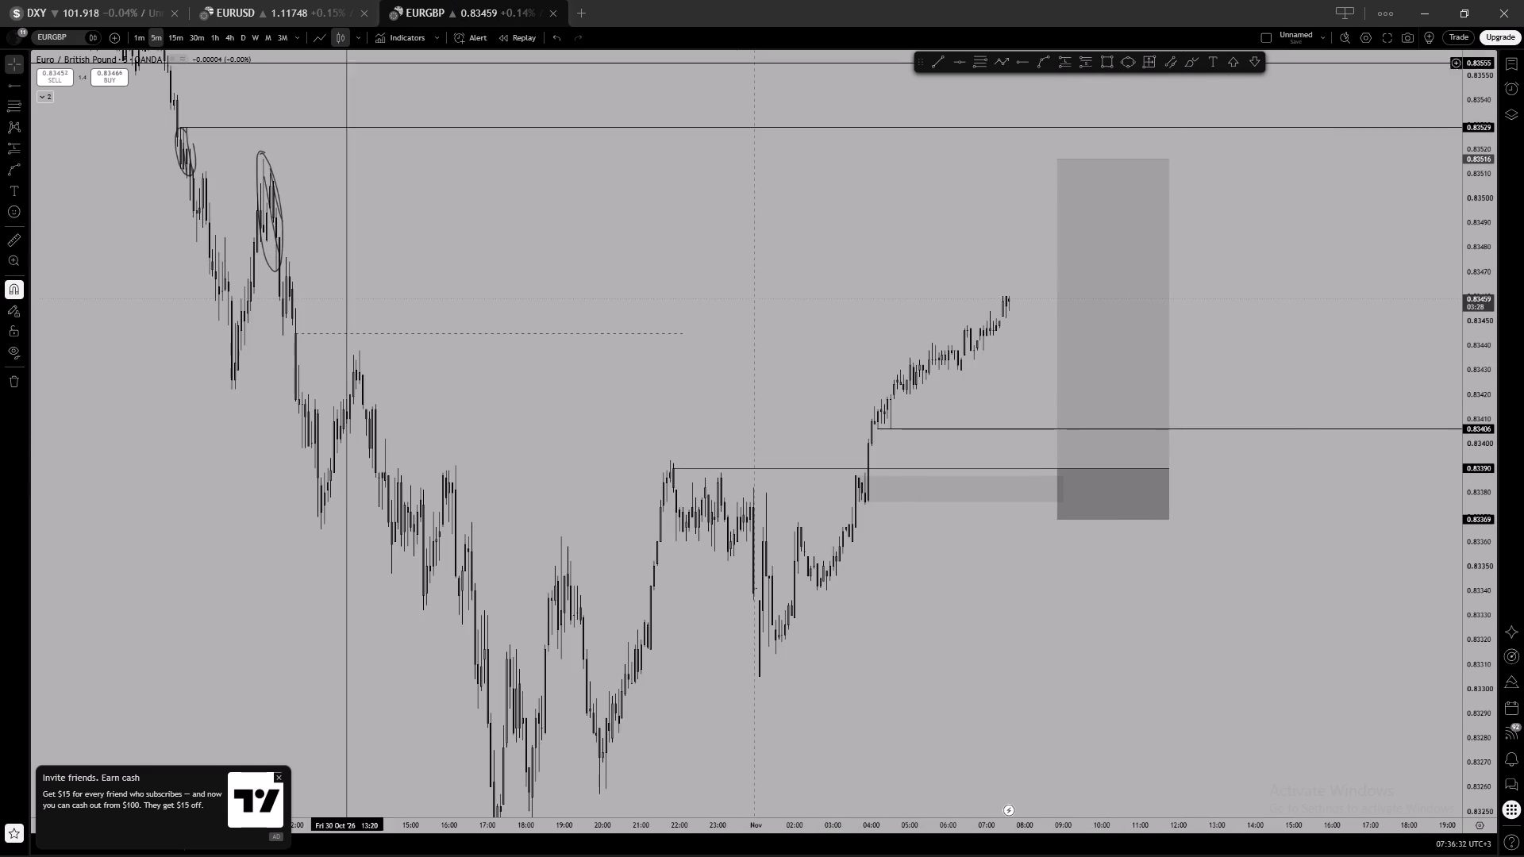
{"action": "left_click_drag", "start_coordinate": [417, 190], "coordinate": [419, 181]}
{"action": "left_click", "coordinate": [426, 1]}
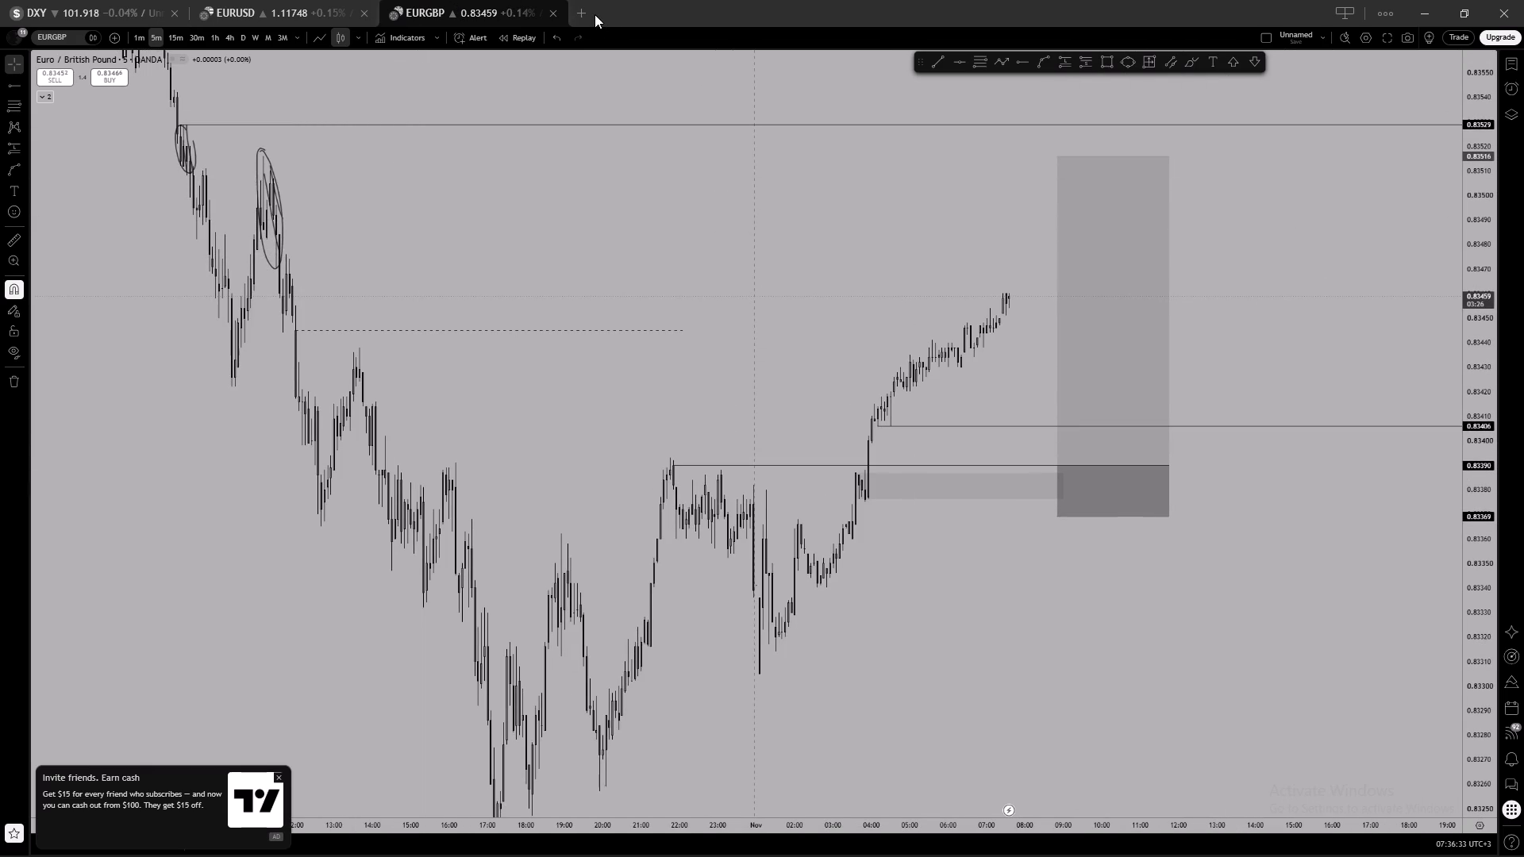
Open a new tab for another chart.
{"action": "left_click", "coordinate": [588, 11]}
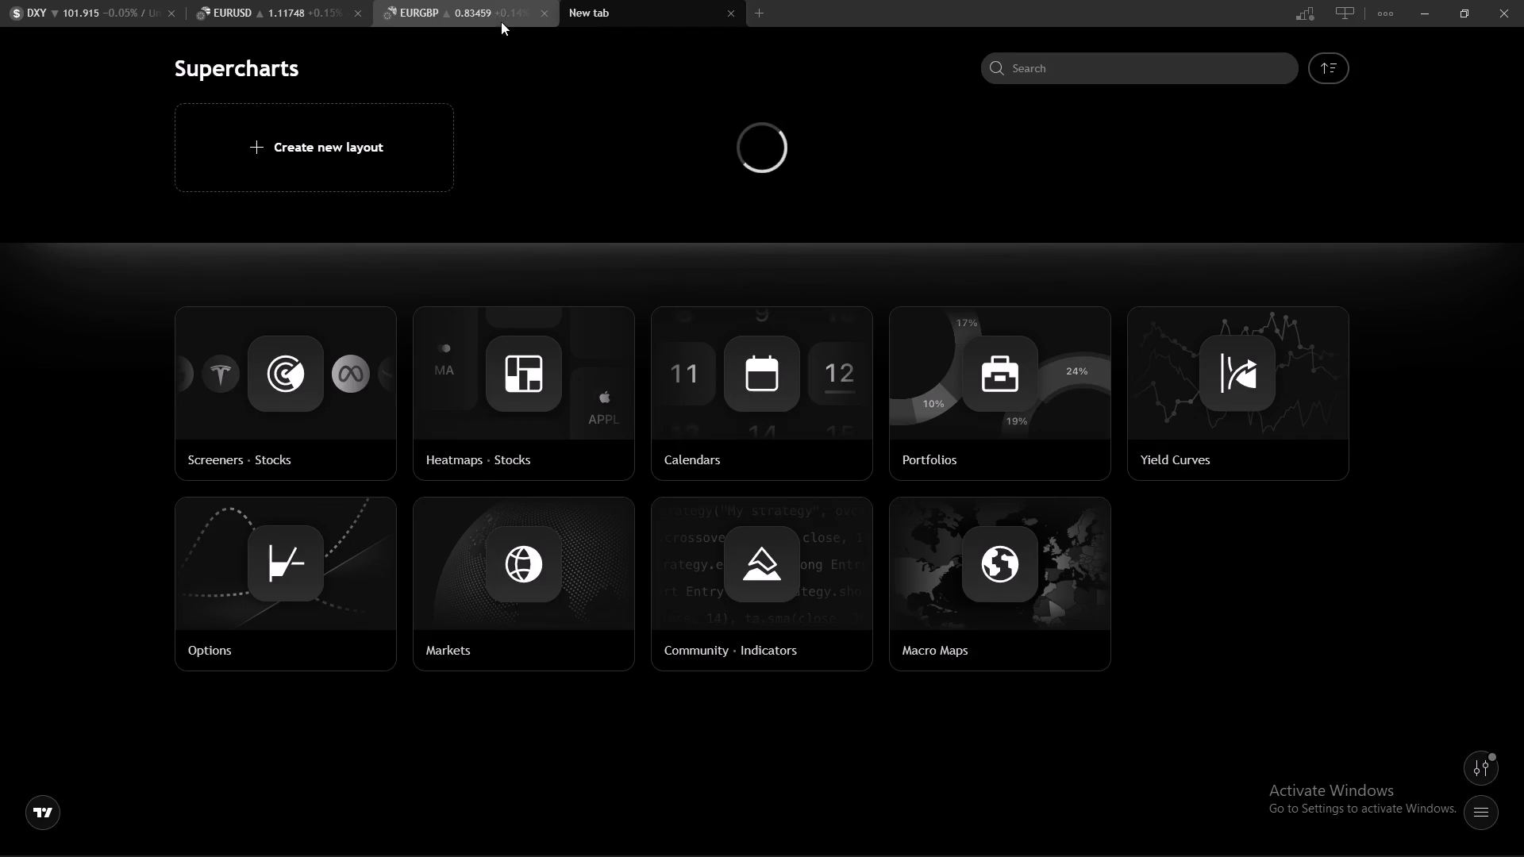
Examine the EURUSD 4-hour price action between the 1.12855 and 1.11504 levels.
{"action": "left_click", "coordinate": [291, 0]}
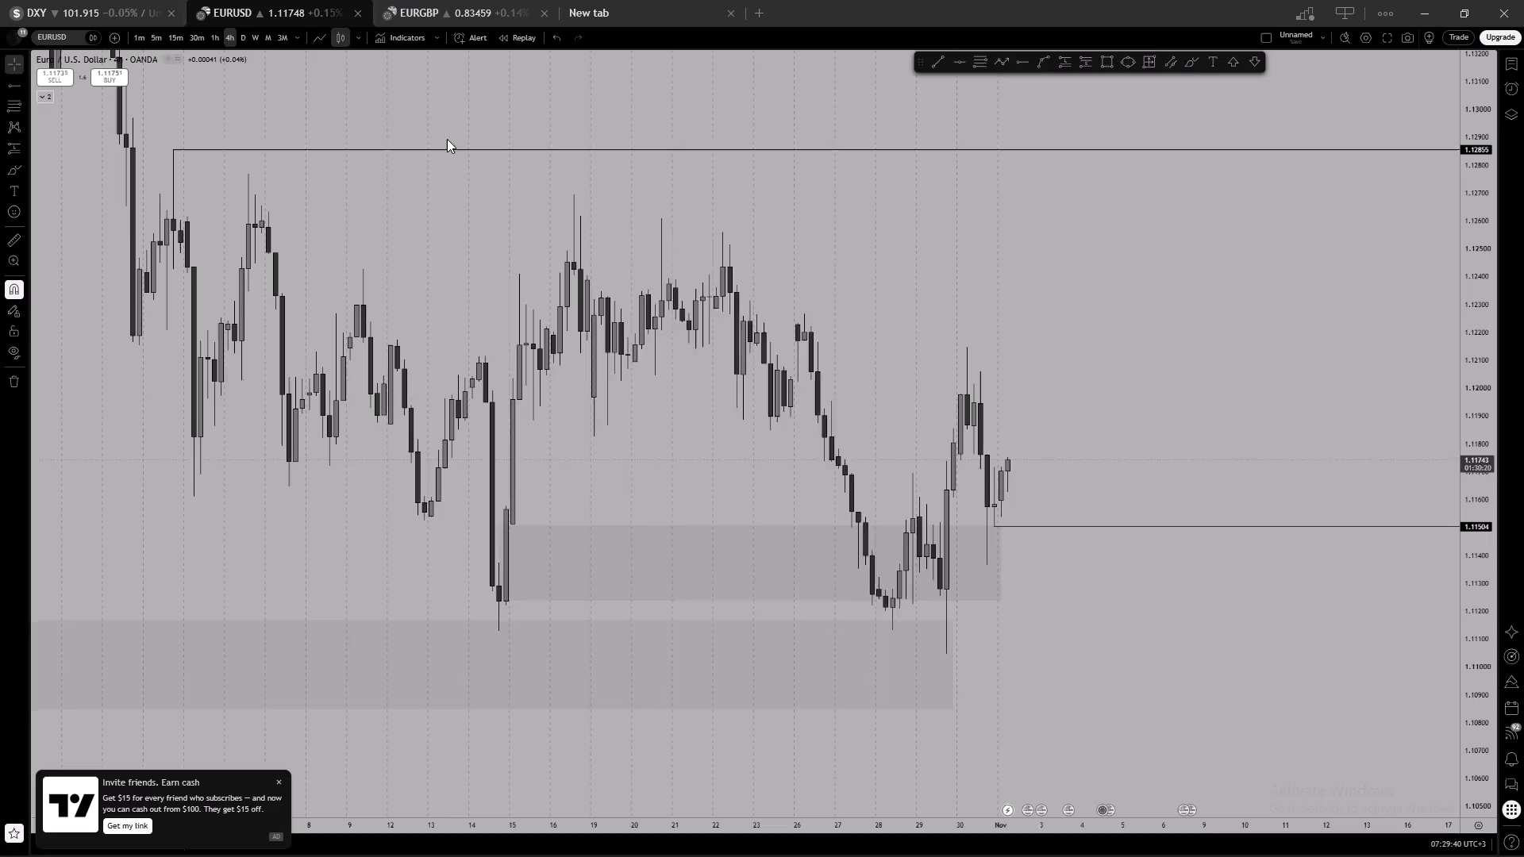
{"action": "left_click", "coordinate": [709, 589]}
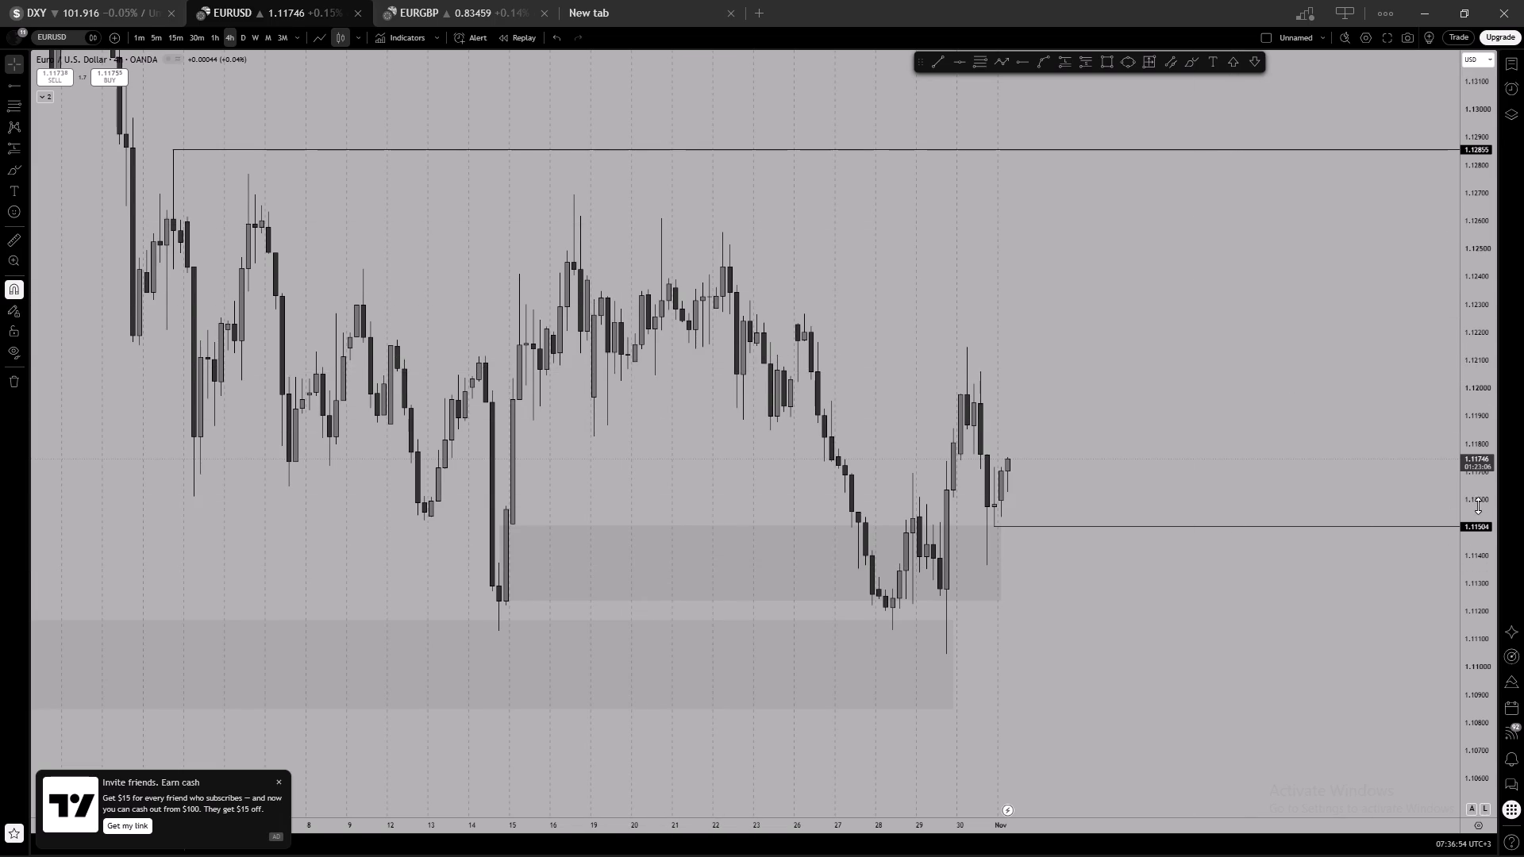
{"action": "scroll", "coordinate": [1478, 505], "scroll_direction": "down", "scroll_amount": 14}
{"action": "scroll", "coordinate": [1173, 399], "scroll_direction": "down", "scroll_amount": 2}
{"action": "left_click_drag", "start_coordinate": [1203, 400], "coordinate": [1182, 452]}
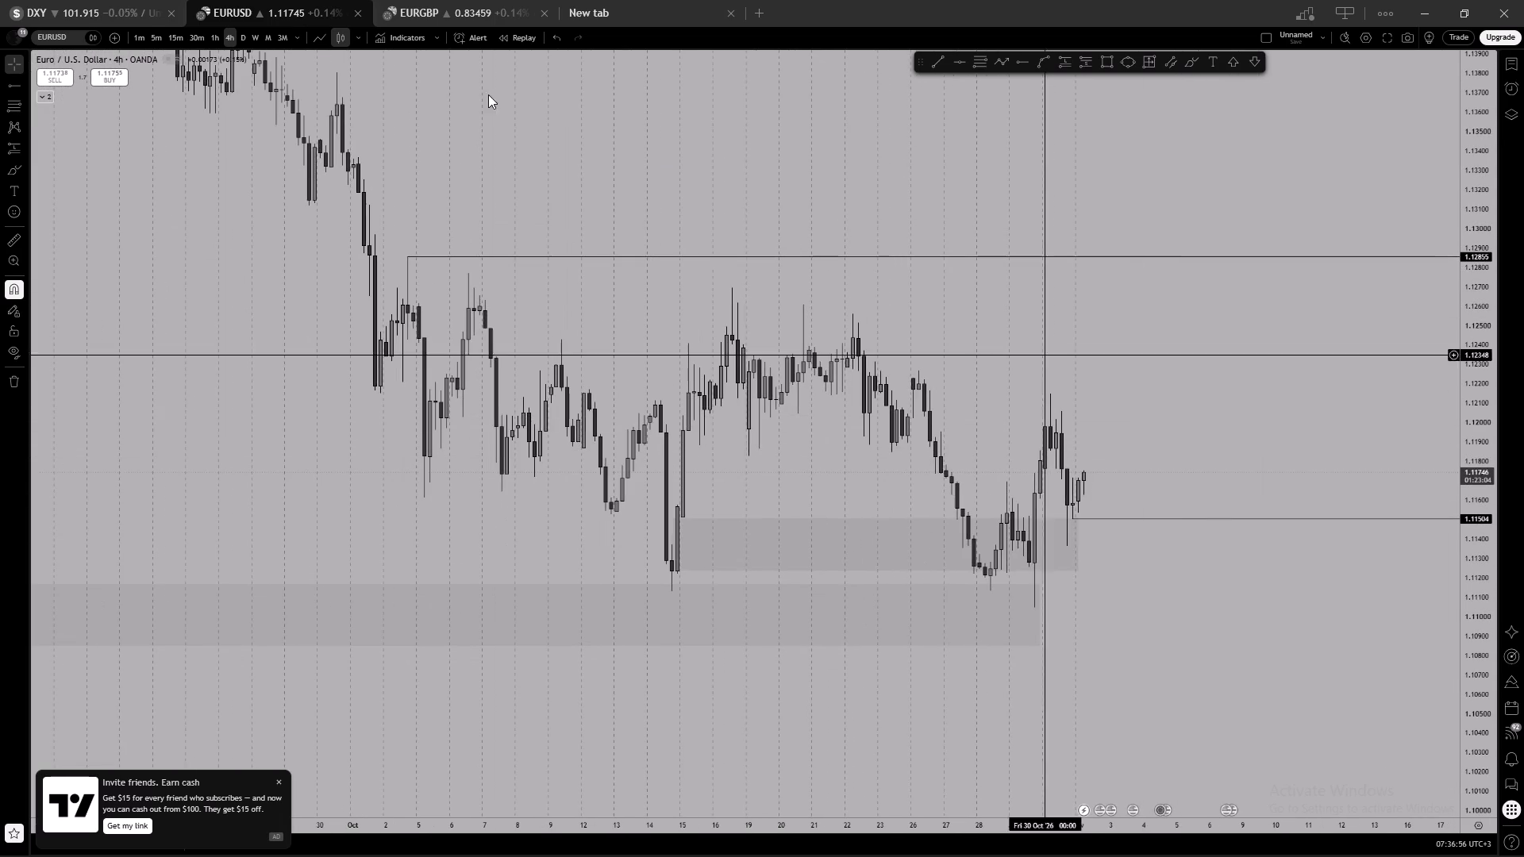
Load the existing EURGBP chart layout in the new tab.
{"action": "left_click", "coordinate": [457, 0]}
{"action": "left_click", "coordinate": [623, 6]}
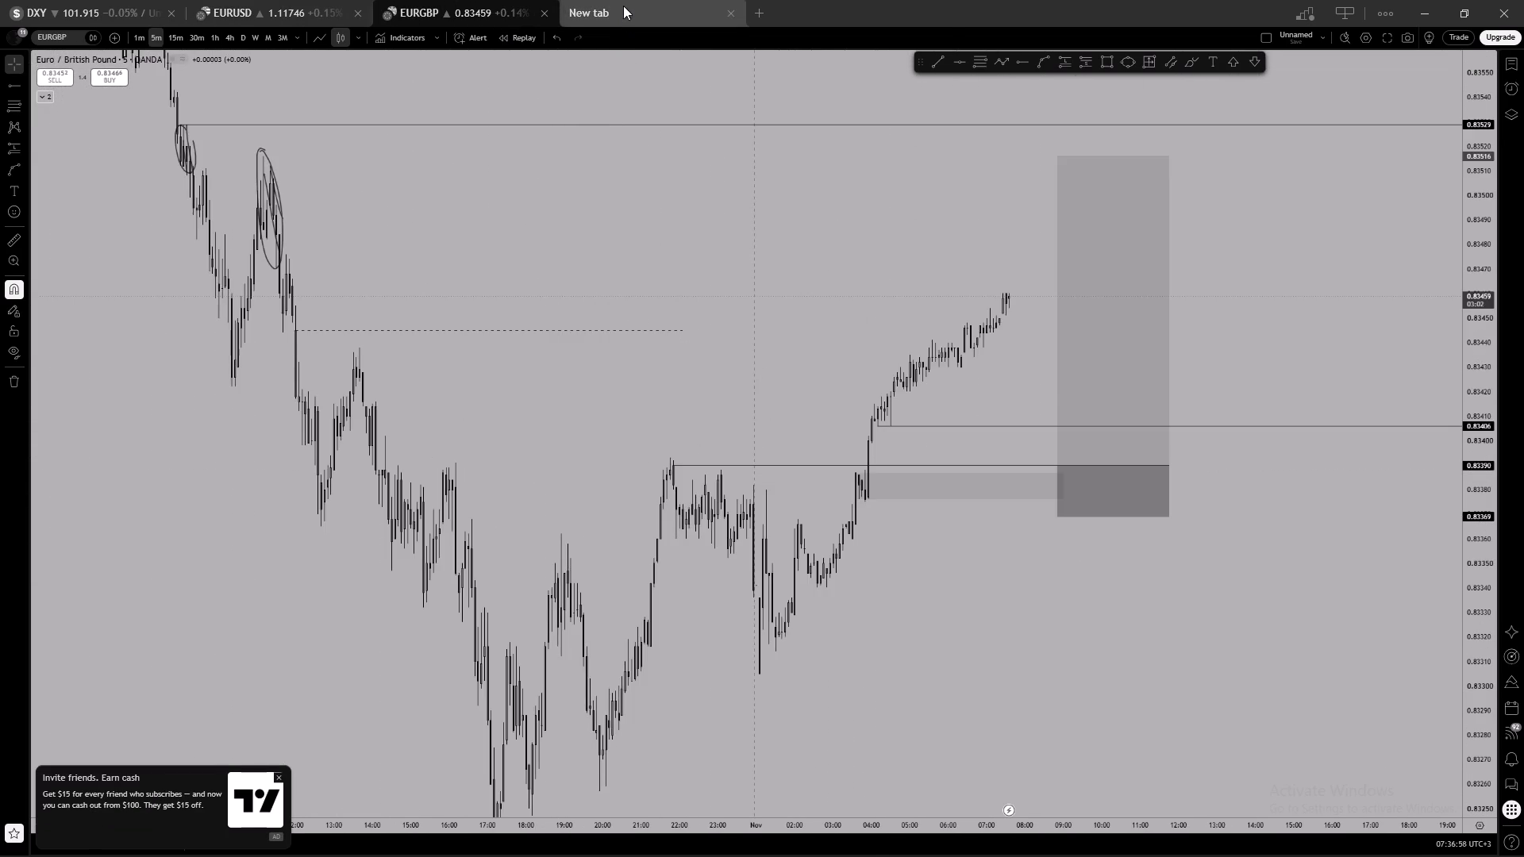
{"action": "left_click", "coordinate": [632, 157]}
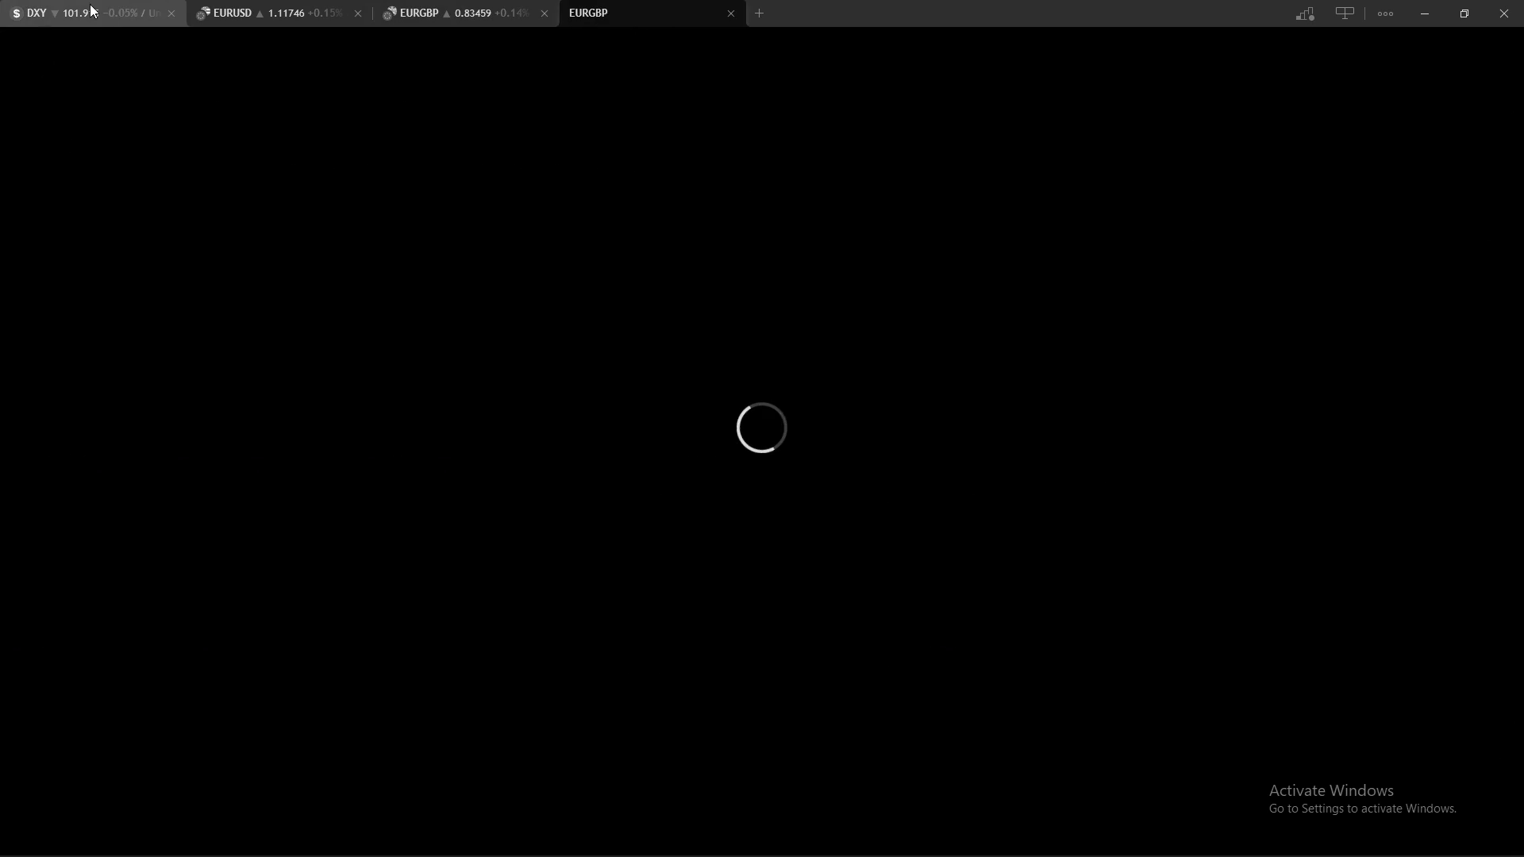
{"action": "left_click", "coordinate": [90, 4]}
{"action": "left_click", "coordinate": [202, 9]}
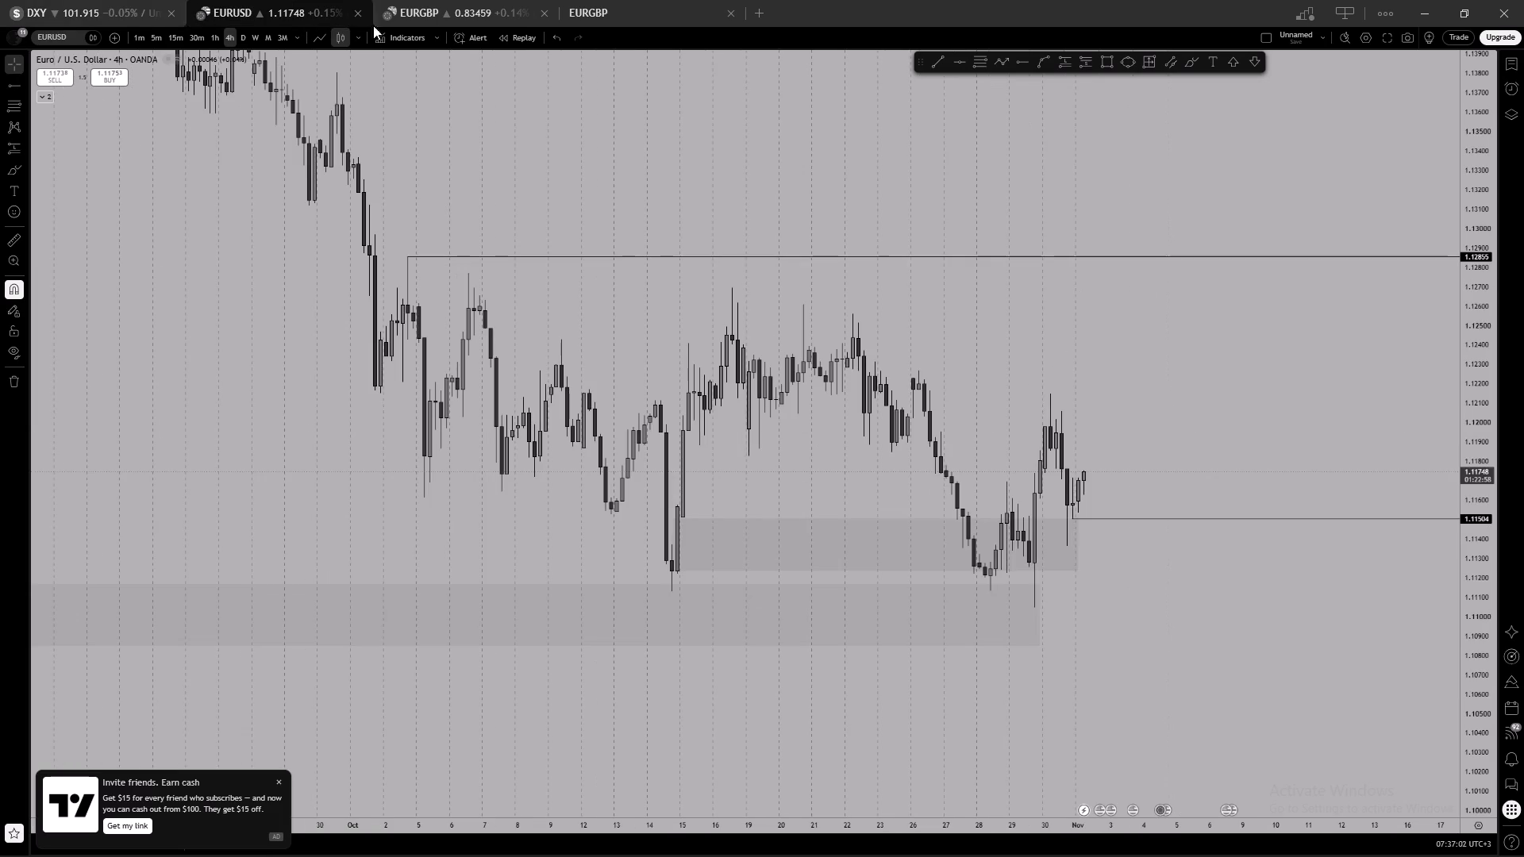
{"action": "left_click", "coordinate": [439, 13]}
{"action": "left_click", "coordinate": [656, 0]}
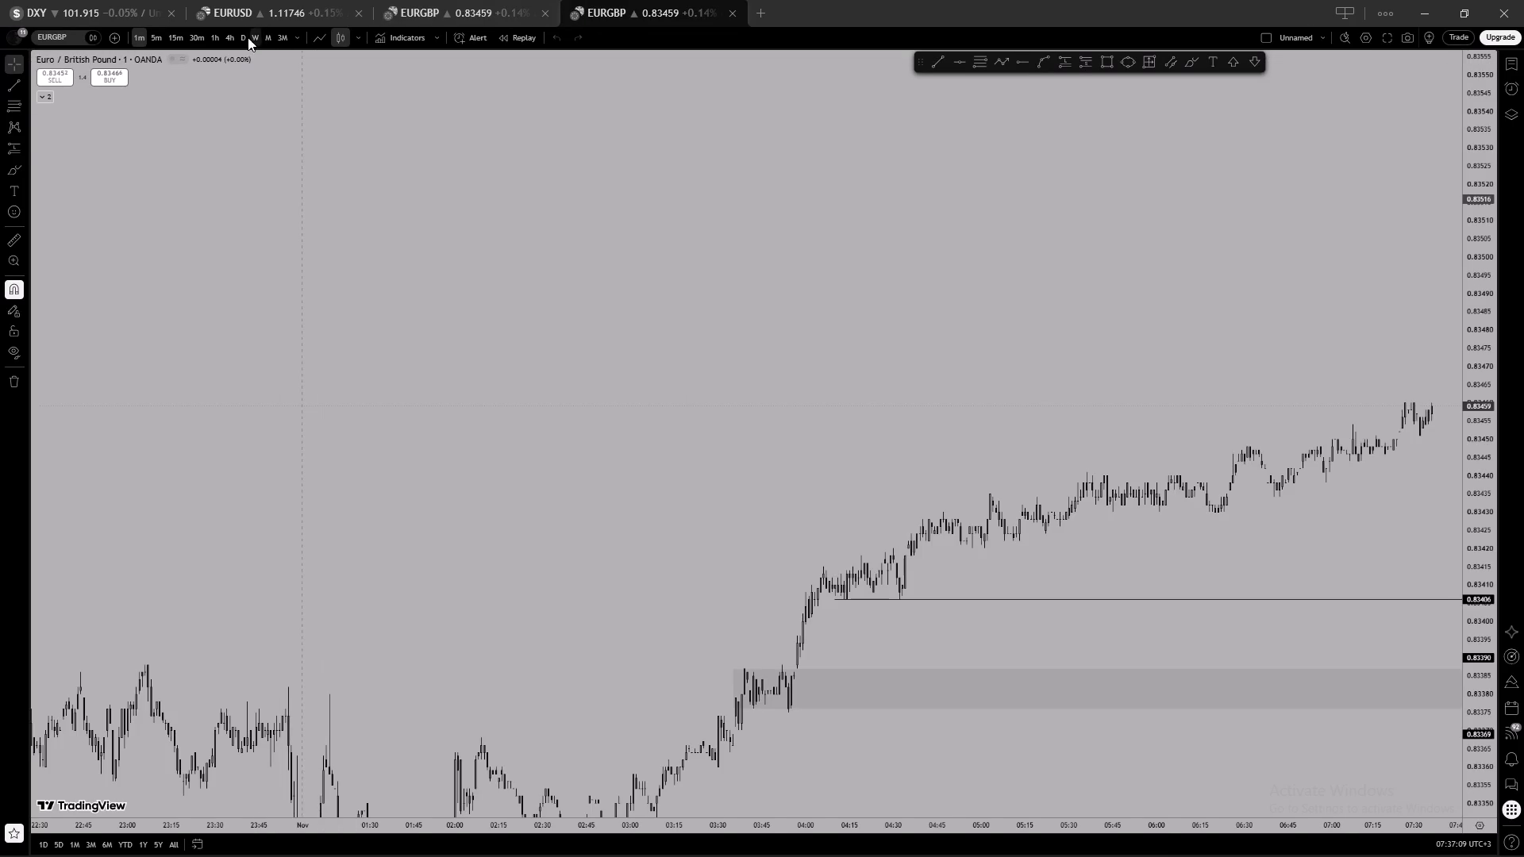
Switch the new EURGBP chart to the 4-hour timeframe and examine the late-October decline and the rise through the marked levels.
{"action": "left_click", "coordinate": [229, 31]}
{"action": "scroll", "coordinate": [1136, 497], "scroll_direction": "up", "scroll_amount": 5}
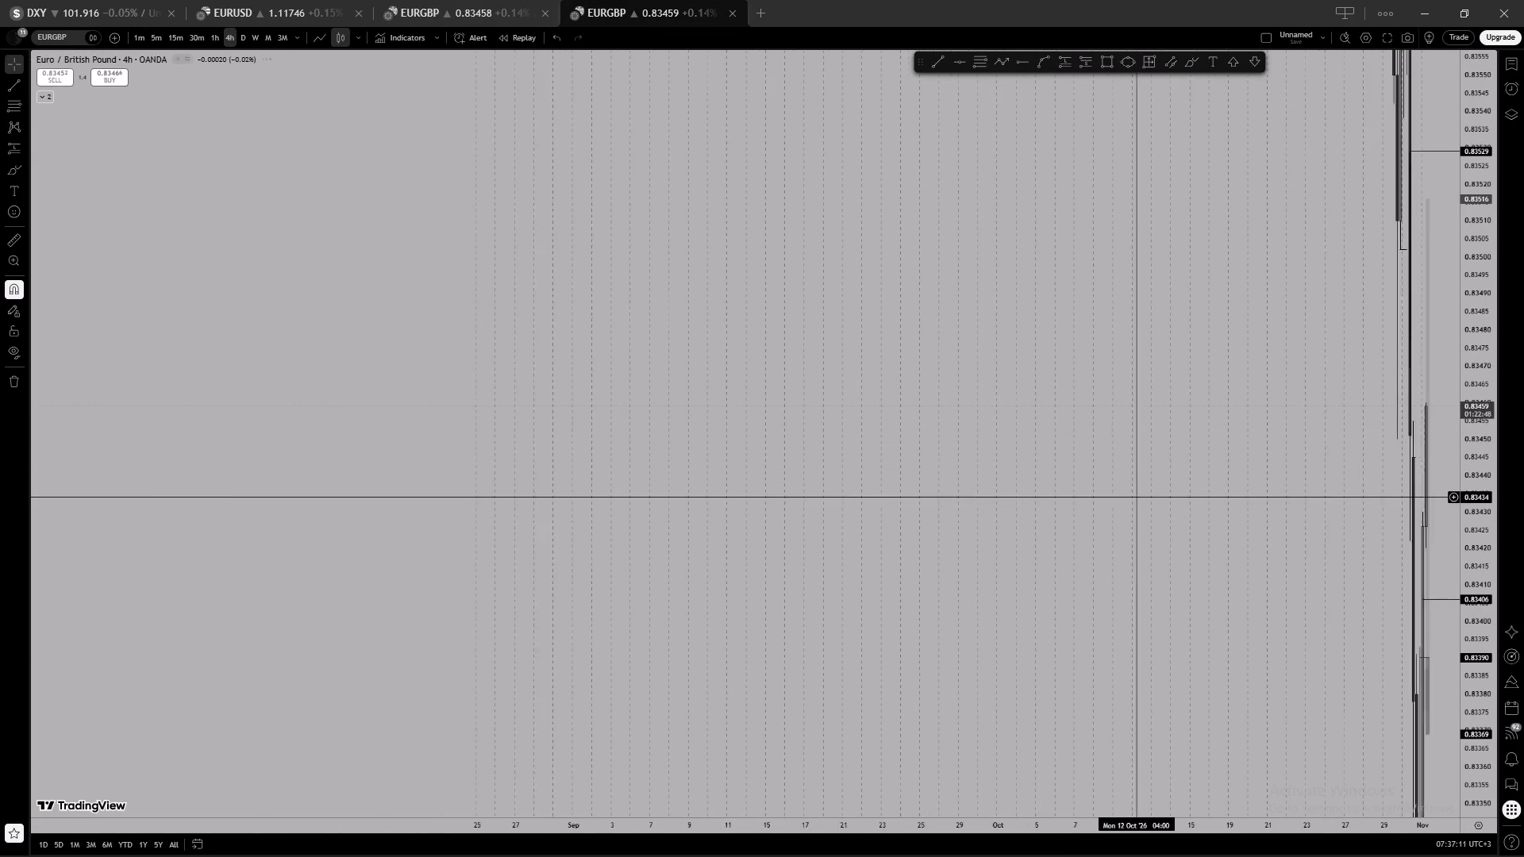
{"action": "scroll", "coordinate": [1136, 498], "scroll_direction": "up", "scroll_amount": 9}
{"action": "scroll", "coordinate": [1490, 583], "scroll_direction": "down", "scroll_amount": 4}
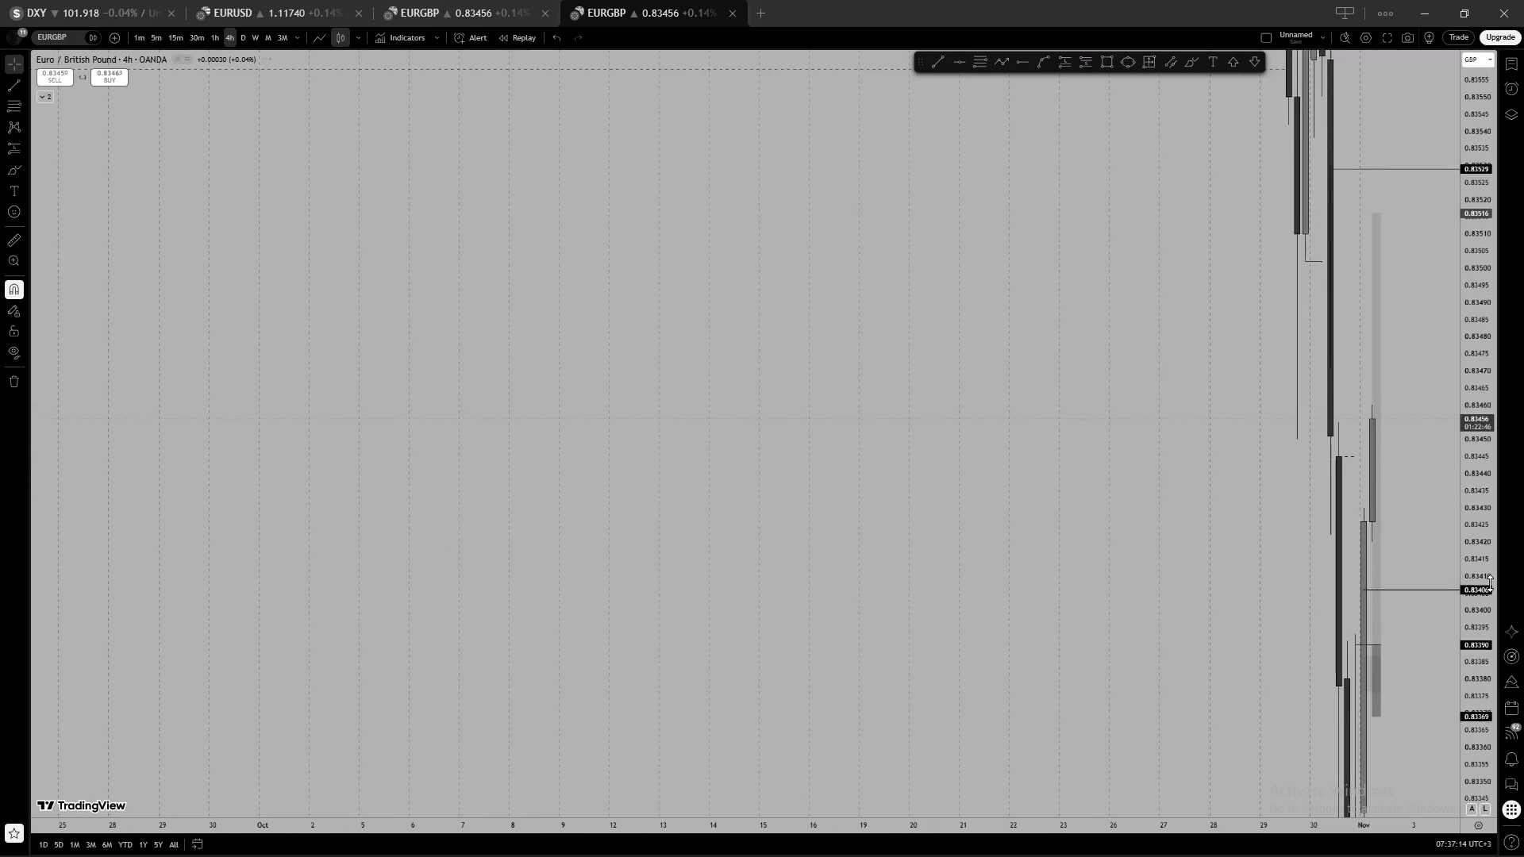
{"action": "scroll", "coordinate": [1490, 583], "scroll_direction": "down", "scroll_amount": 20}
{"action": "scroll", "coordinate": [1490, 584], "scroll_direction": "down", "scroll_amount": 9}
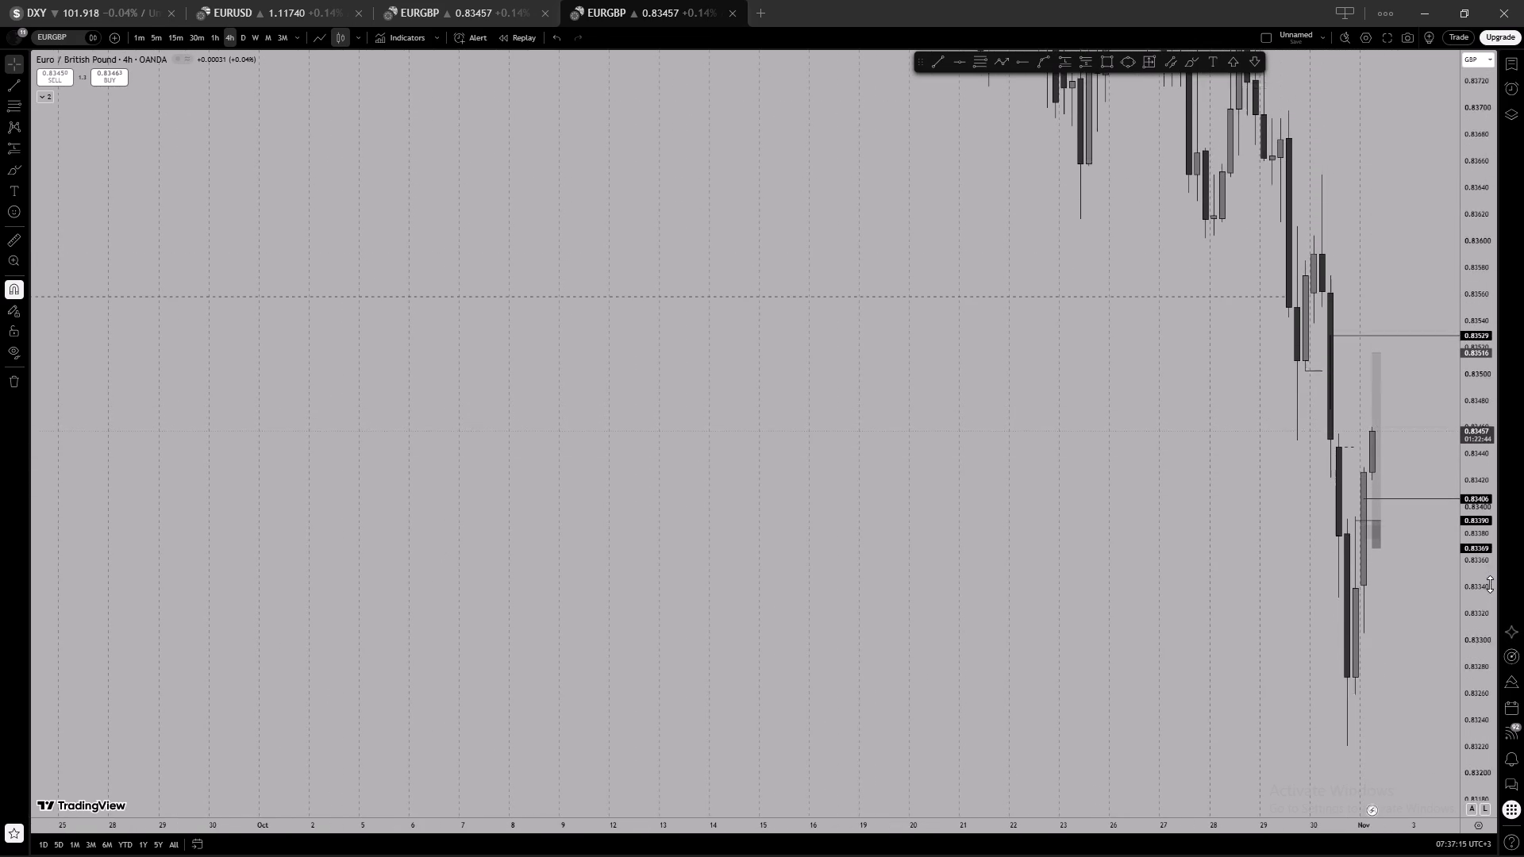
{"action": "scroll", "coordinate": [1490, 584], "scroll_direction": "down", "scroll_amount": 7}
{"action": "scroll", "coordinate": [1266, 476], "scroll_direction": "up", "scroll_amount": 4}
{"action": "left_click_drag", "start_coordinate": [1172, 509], "coordinate": [768, 545]}
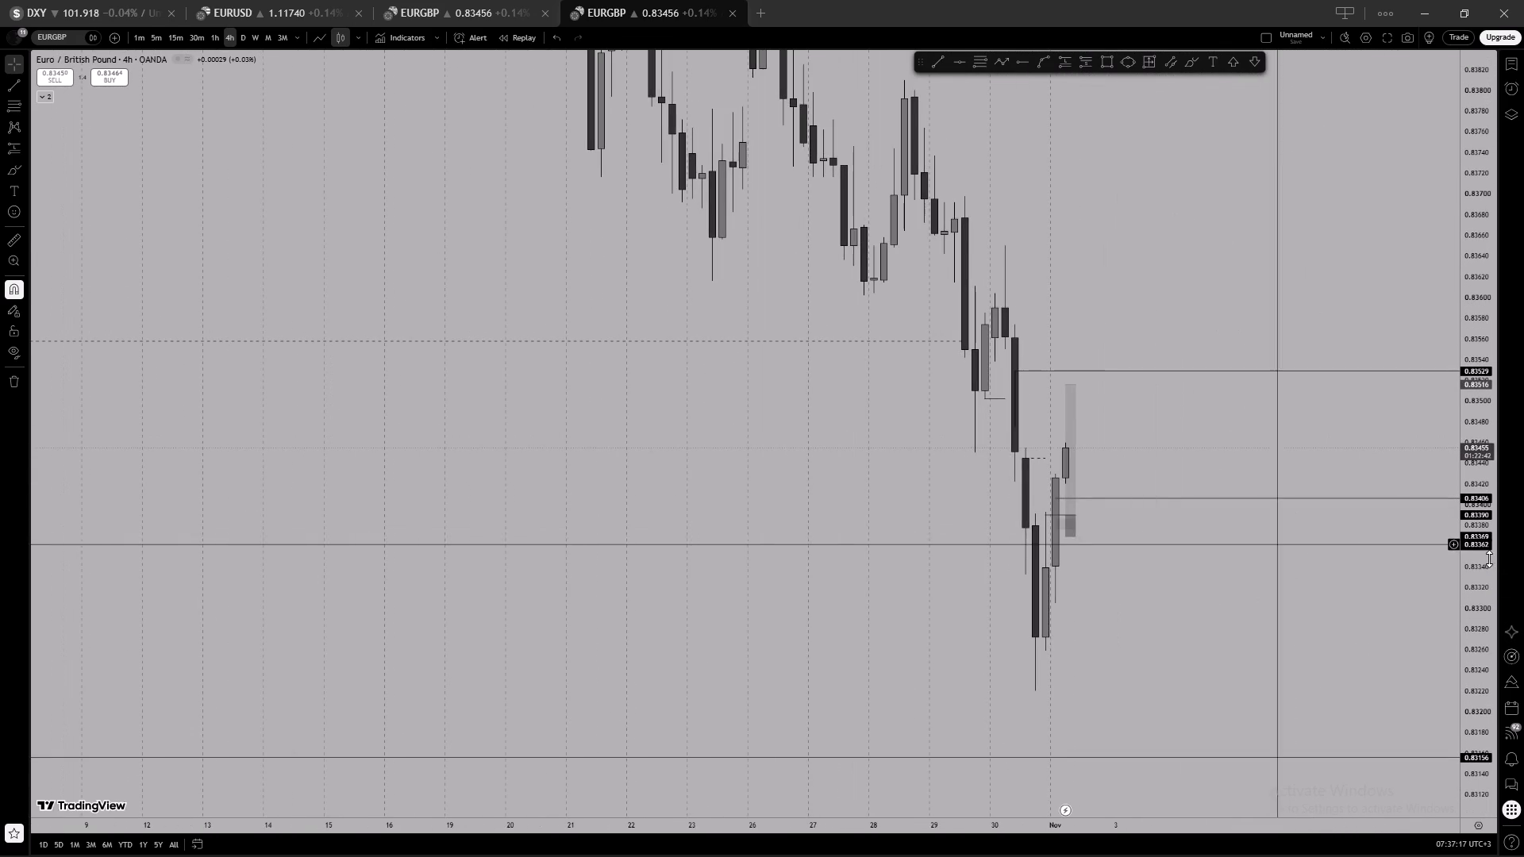
{"action": "scroll", "coordinate": [1480, 648], "scroll_direction": "down", "scroll_amount": 8}
{"action": "scroll", "coordinate": [1203, 391], "scroll_direction": "up", "scroll_amount": 1}
{"action": "left_click_drag", "start_coordinate": [1143, 299], "coordinate": [1143, 300]}
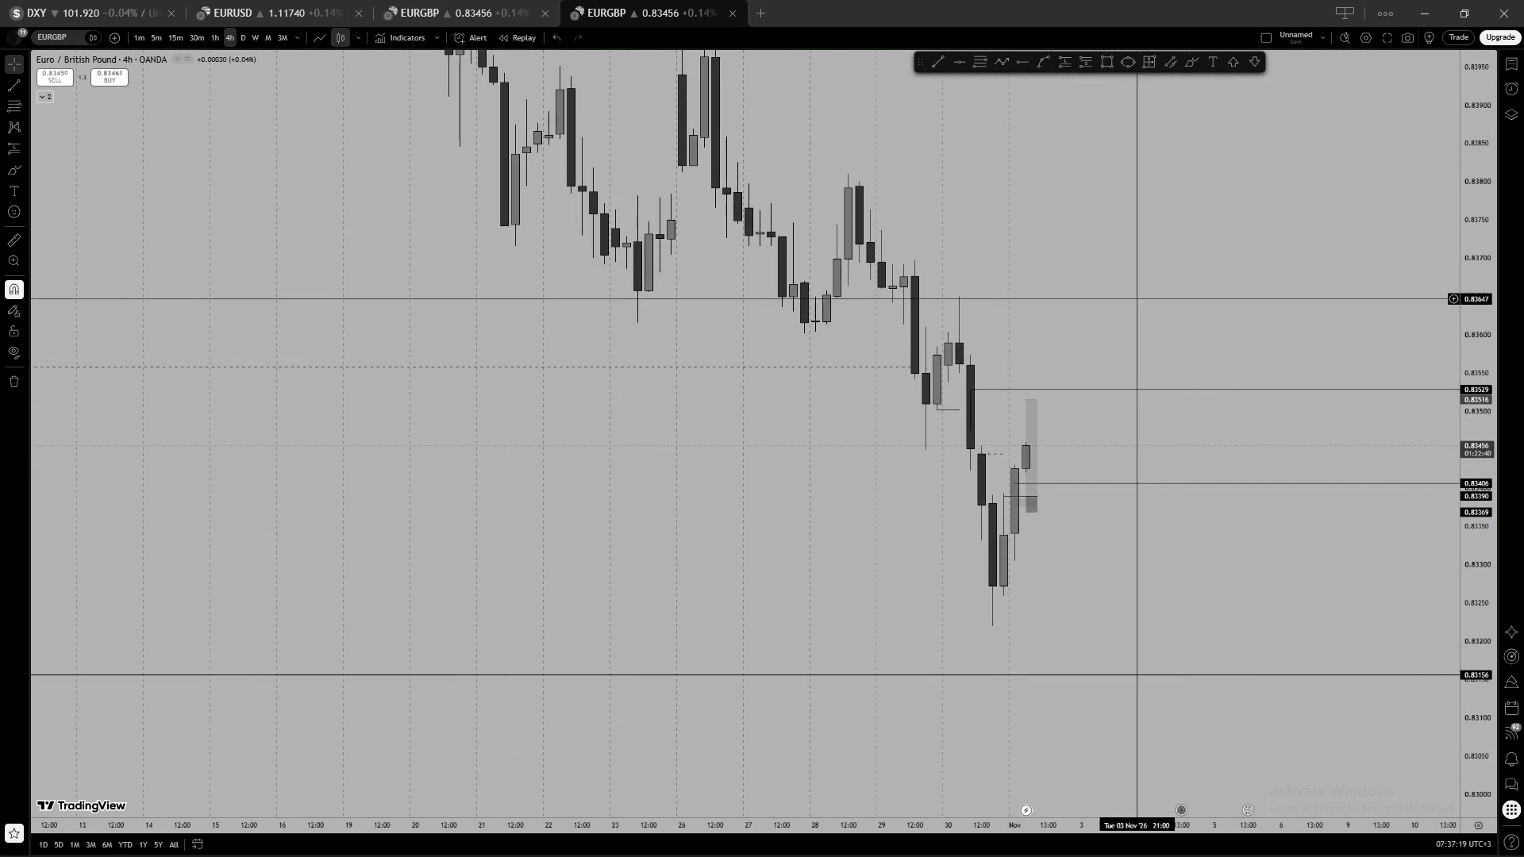
{"action": "left_click_drag", "start_coordinate": [1143, 300], "coordinate": [1172, 377]}
Load AUDUSD from the watchlist into the current chart.
{"action": "left_click", "coordinate": [1519, 72]}
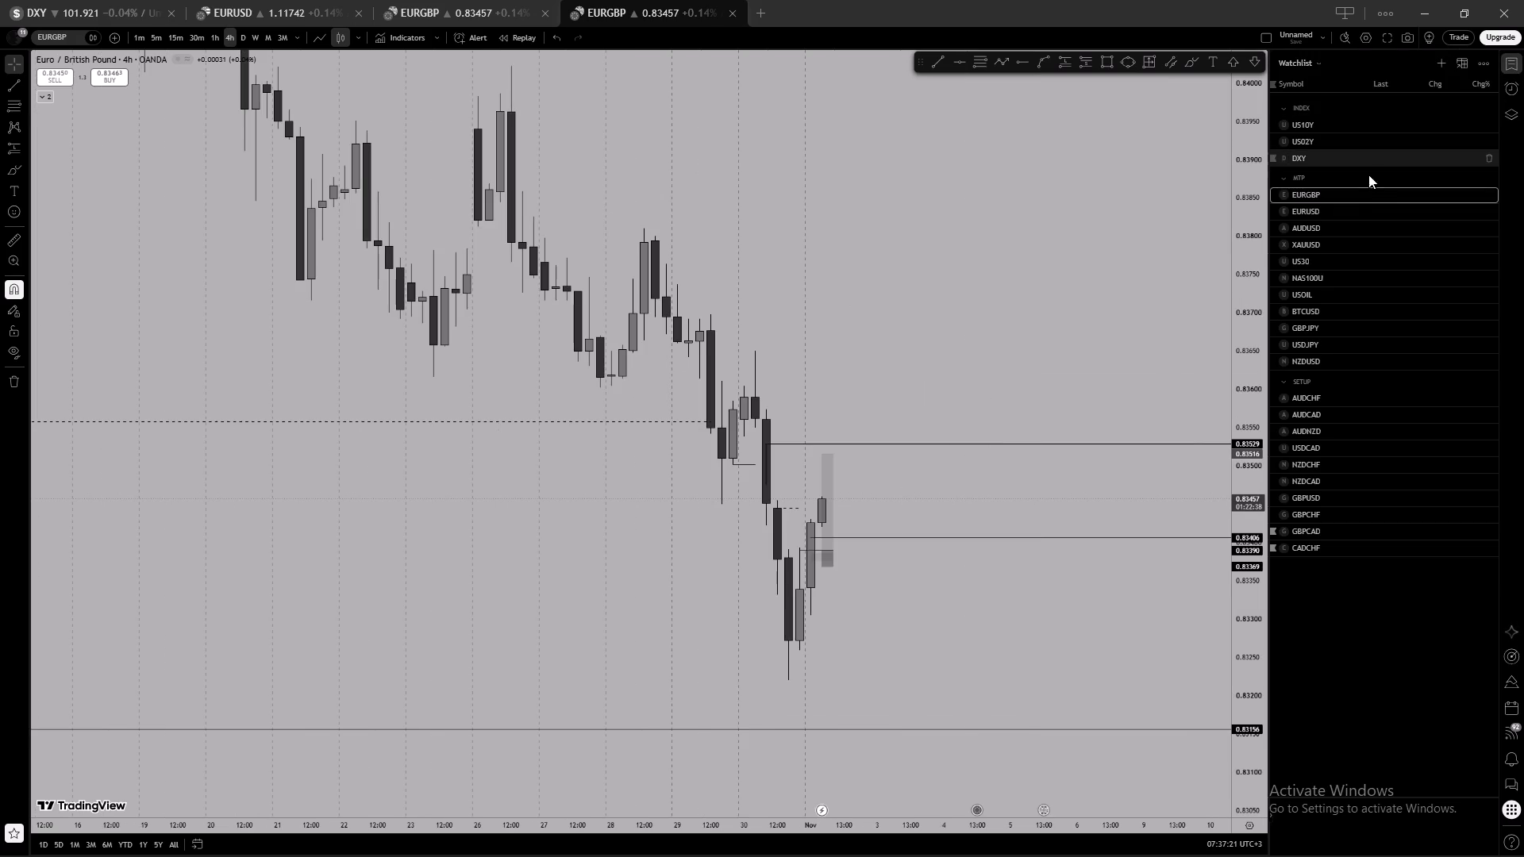
{"action": "left_click", "coordinate": [1361, 221]}
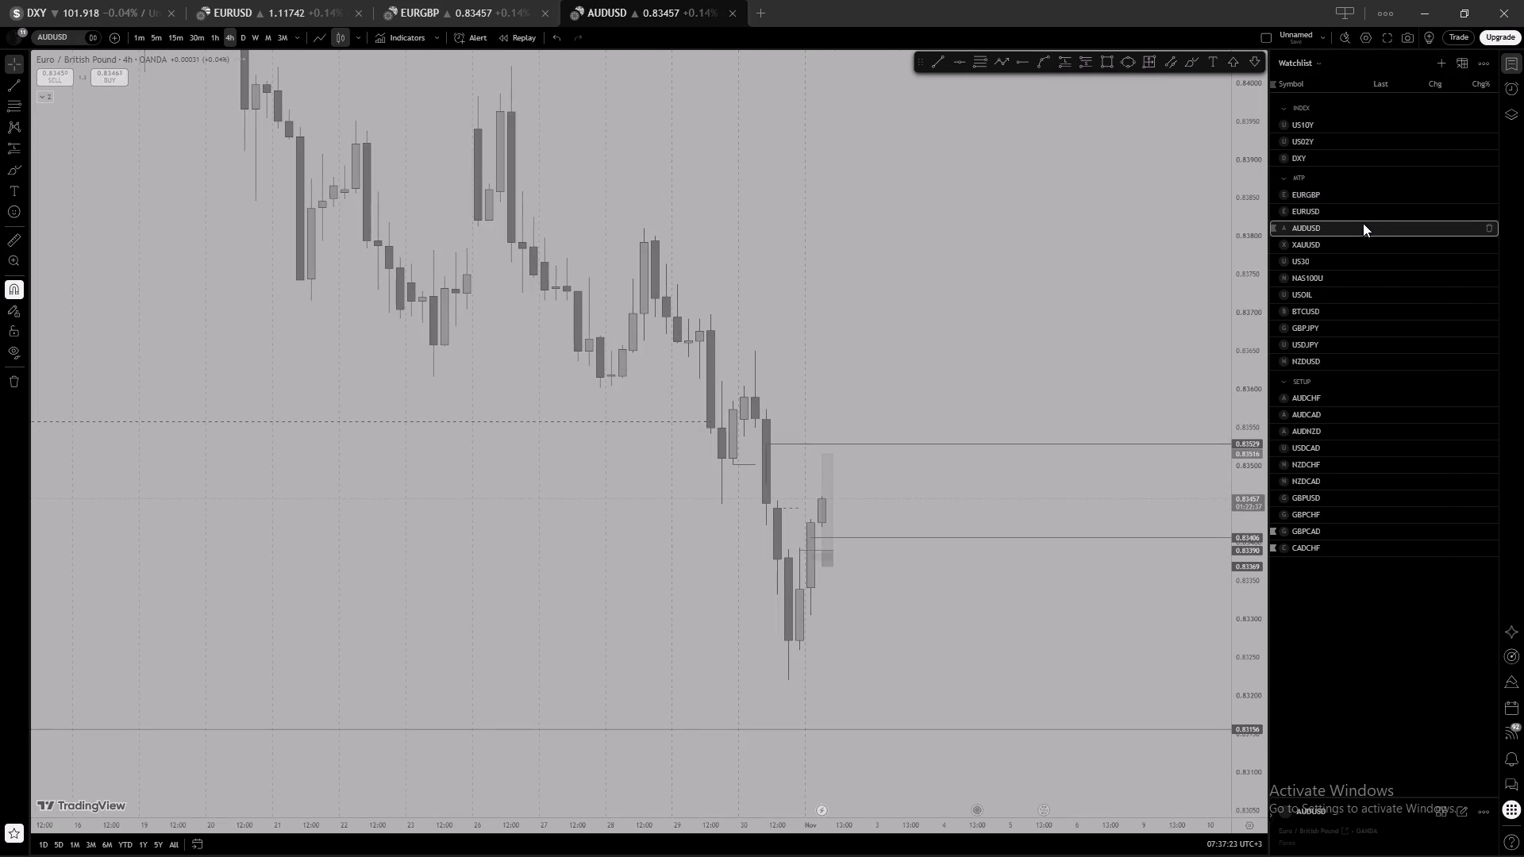
Draw a horizontal ray at 0.70096 from the 27 October low on the AUDUSD daily chart and lock it.
{"action": "scroll", "coordinate": [1053, 473], "scroll_direction": "down", "scroll_amount": 5}
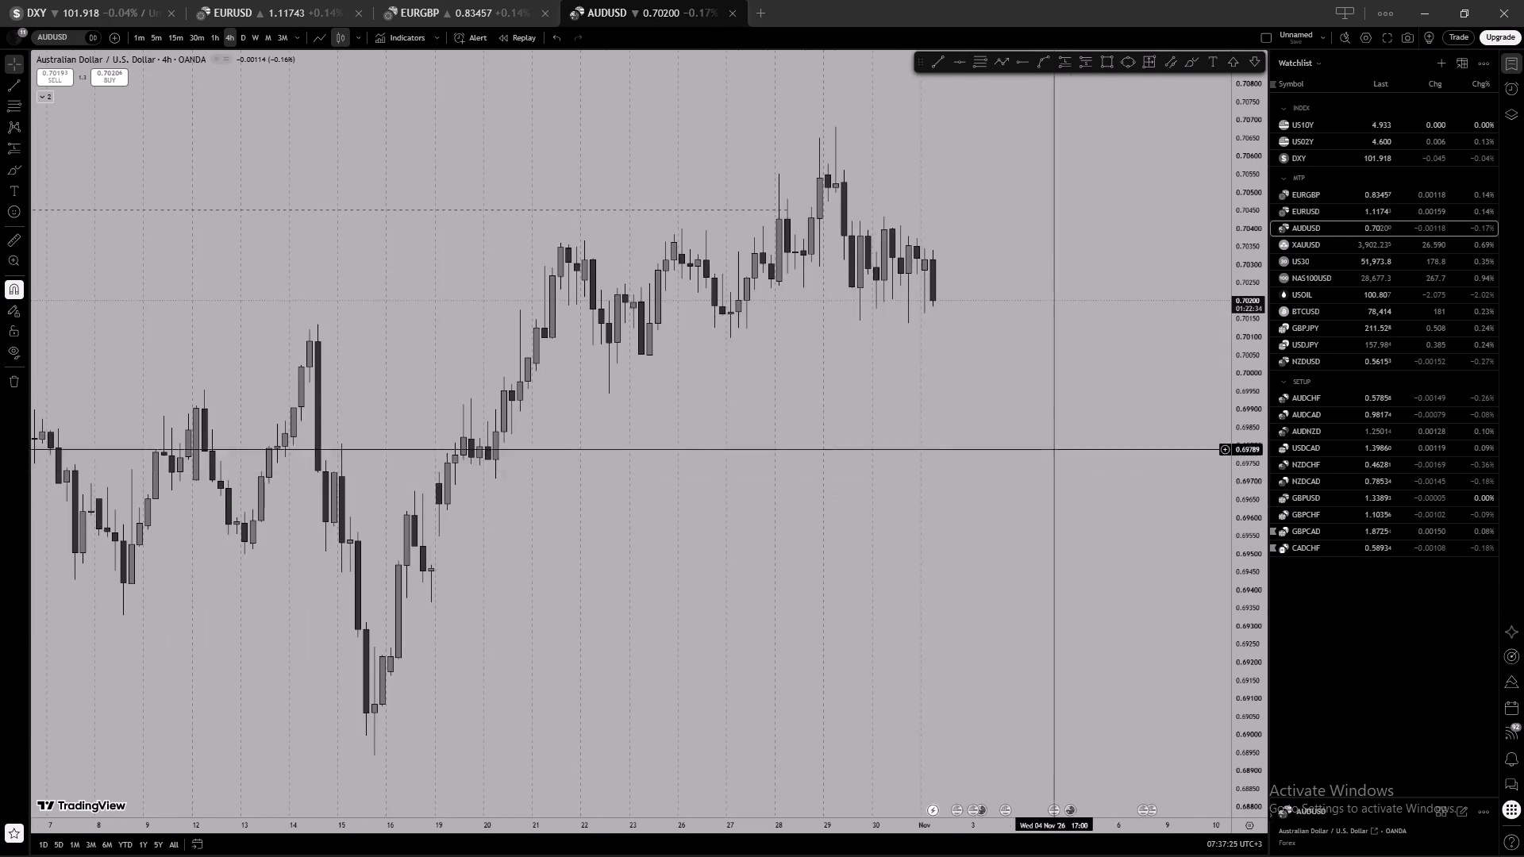
{"action": "scroll", "coordinate": [1074, 381], "scroll_direction": "down", "scroll_amount": 4}
{"action": "left_click_drag", "start_coordinate": [1122, 373], "coordinate": [1087, 604]}
{"action": "scroll", "coordinate": [1164, 408], "scroll_direction": "up", "scroll_amount": 2}
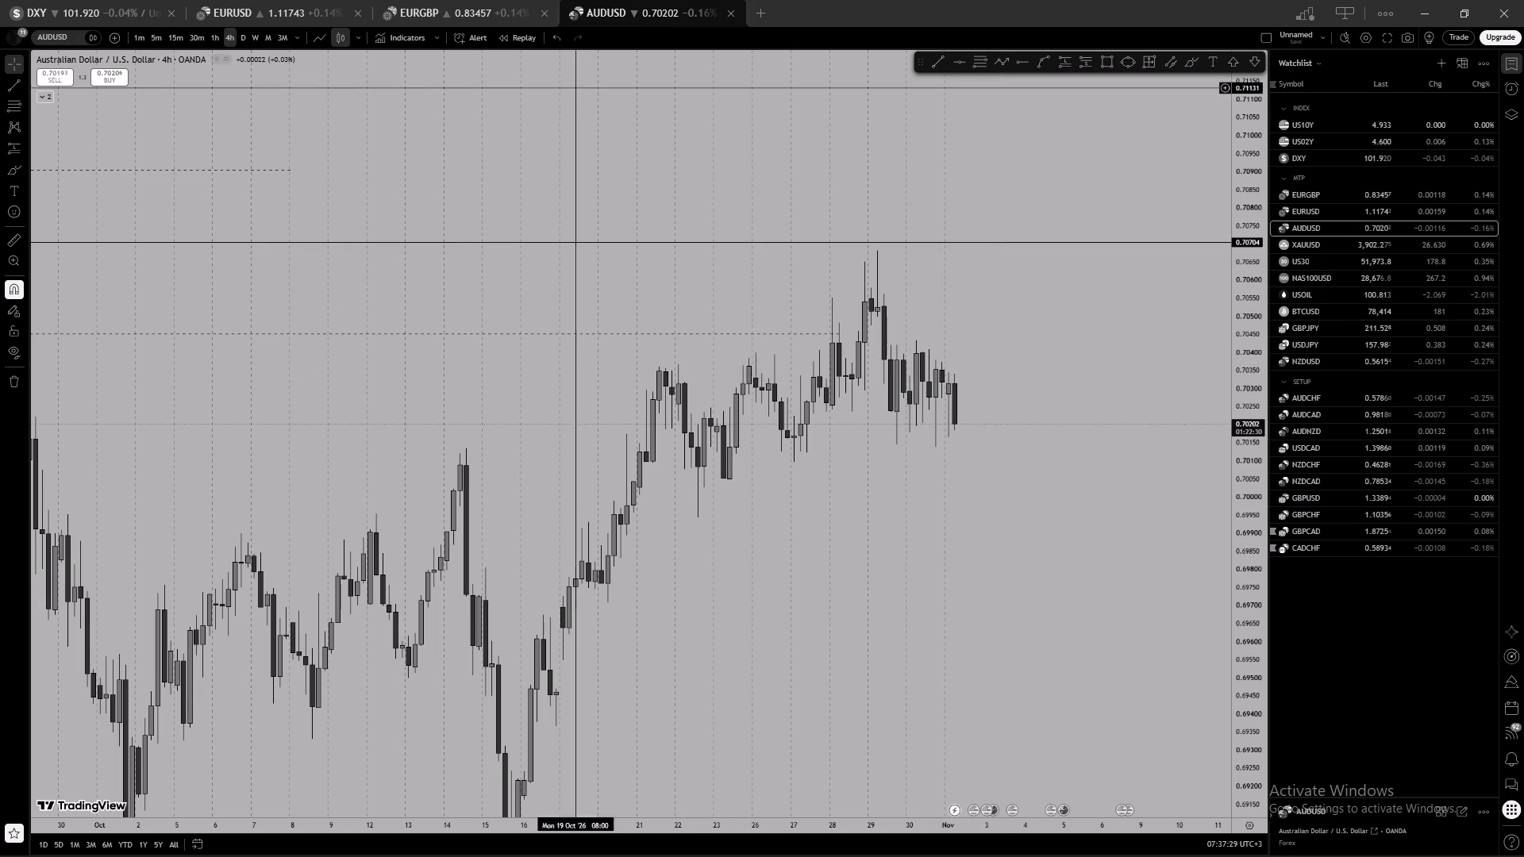
{"action": "left_click", "coordinate": [240, 30]}
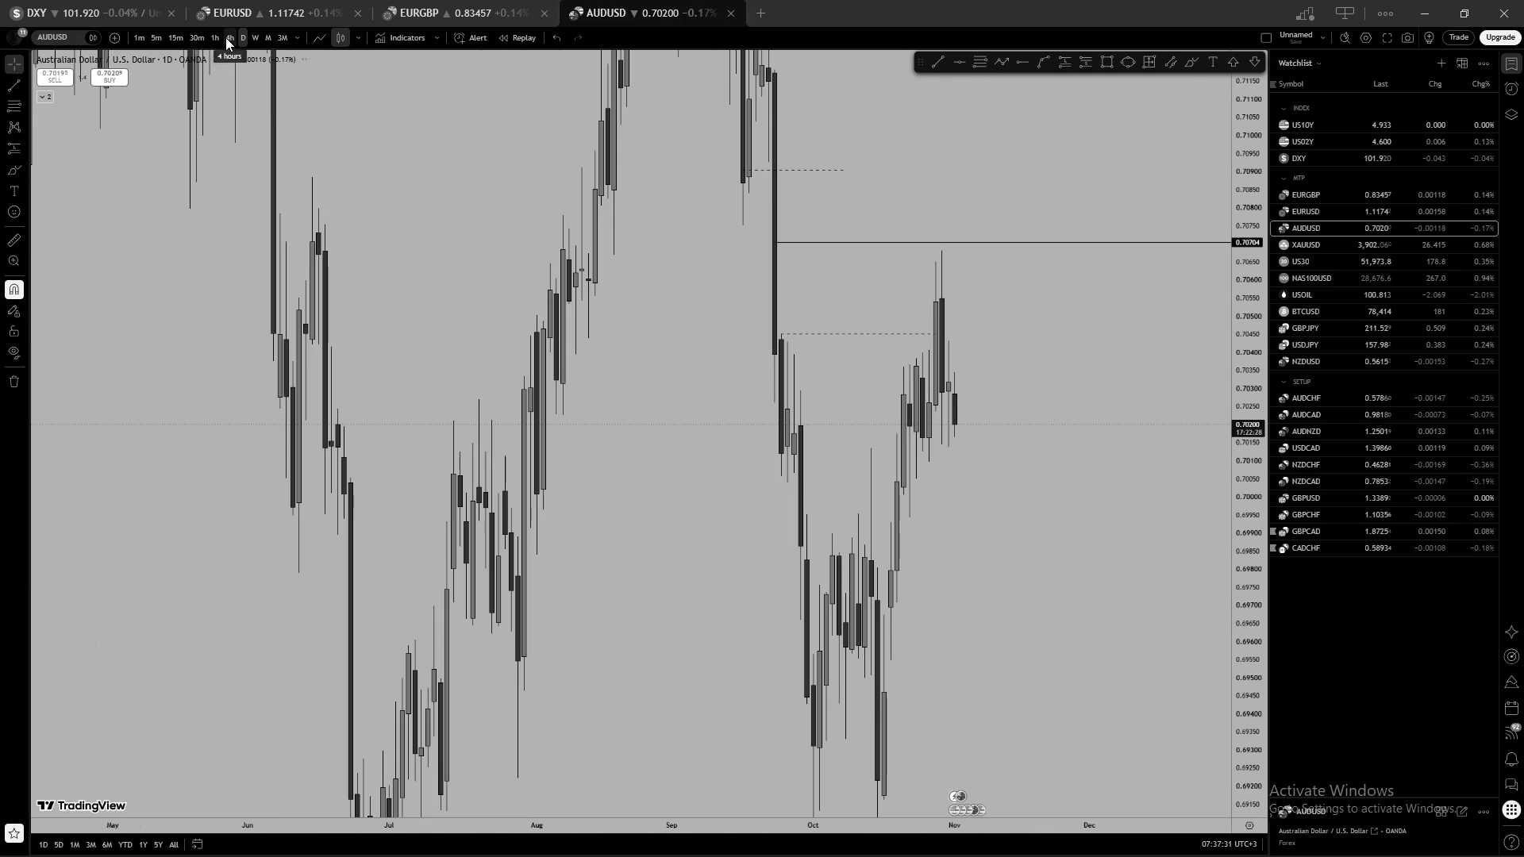
{"action": "scroll", "coordinate": [523, 220], "scroll_direction": "up", "scroll_amount": 4}
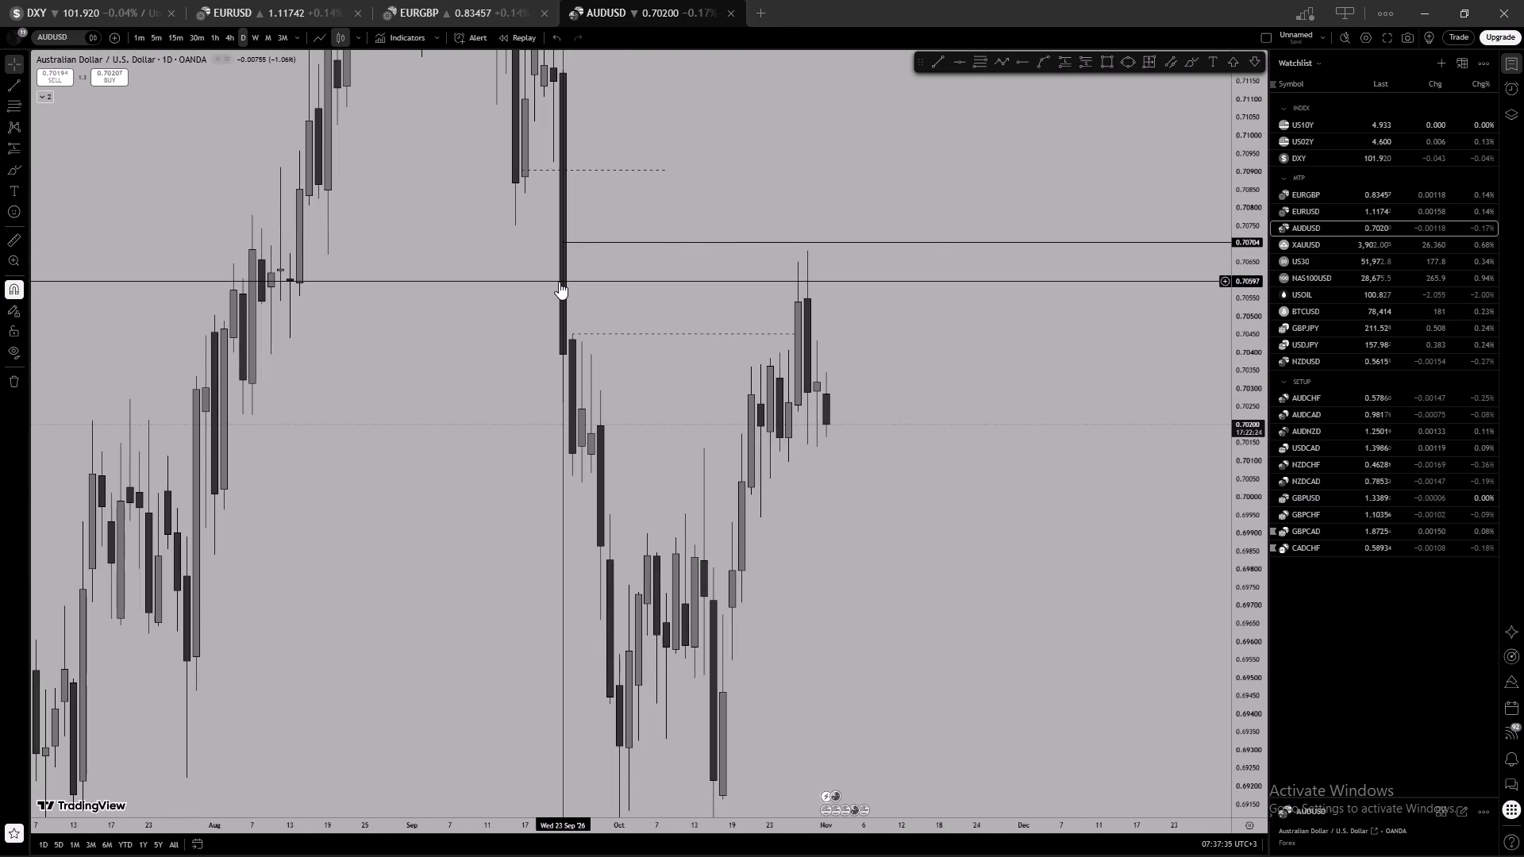
{"action": "left_click", "coordinate": [1016, 64]}
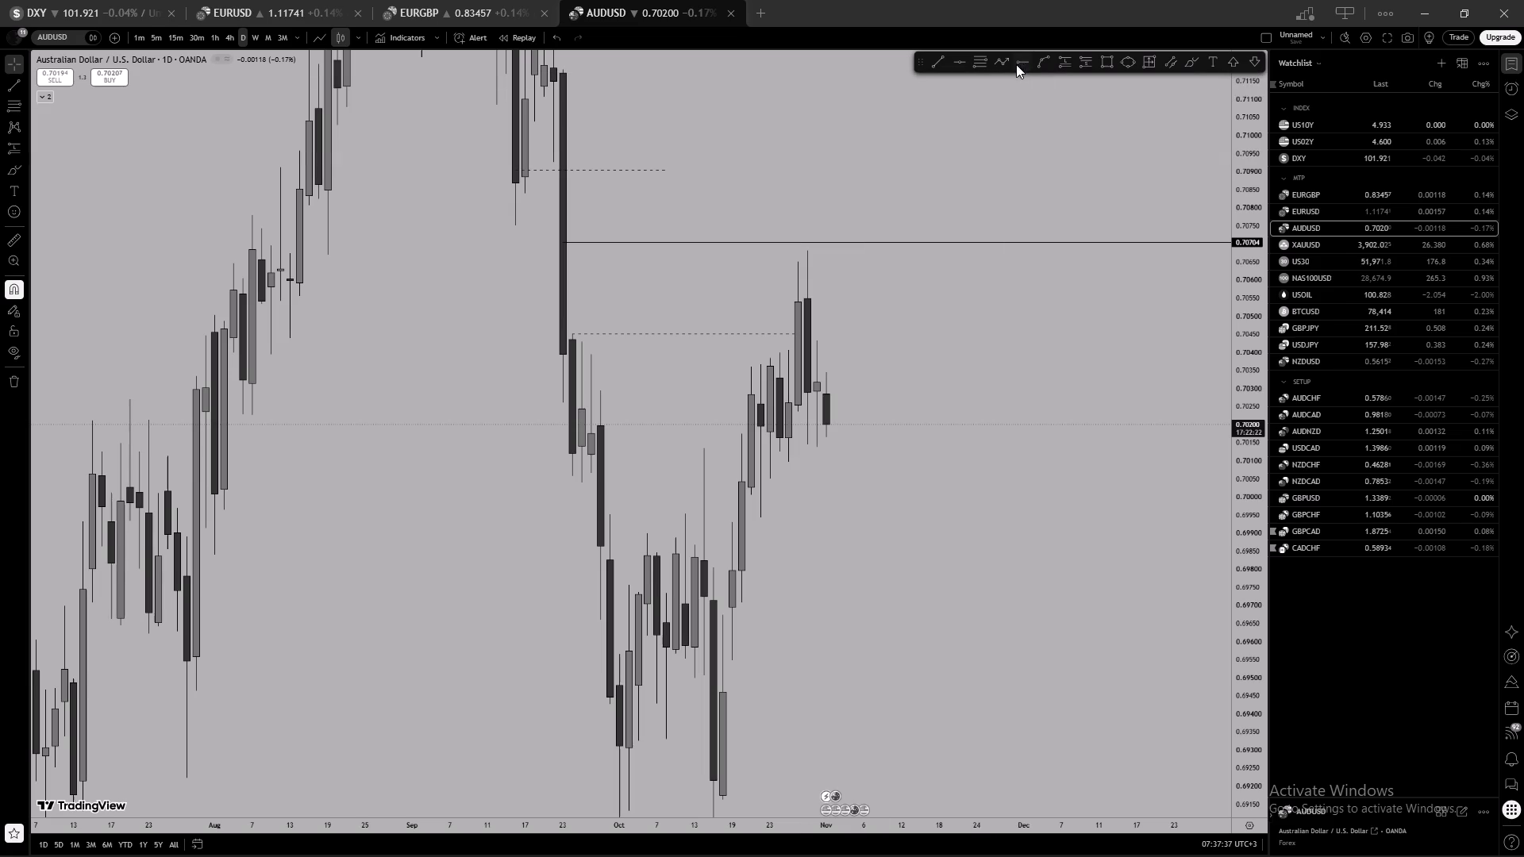
{"action": "left_click", "coordinate": [788, 469]}
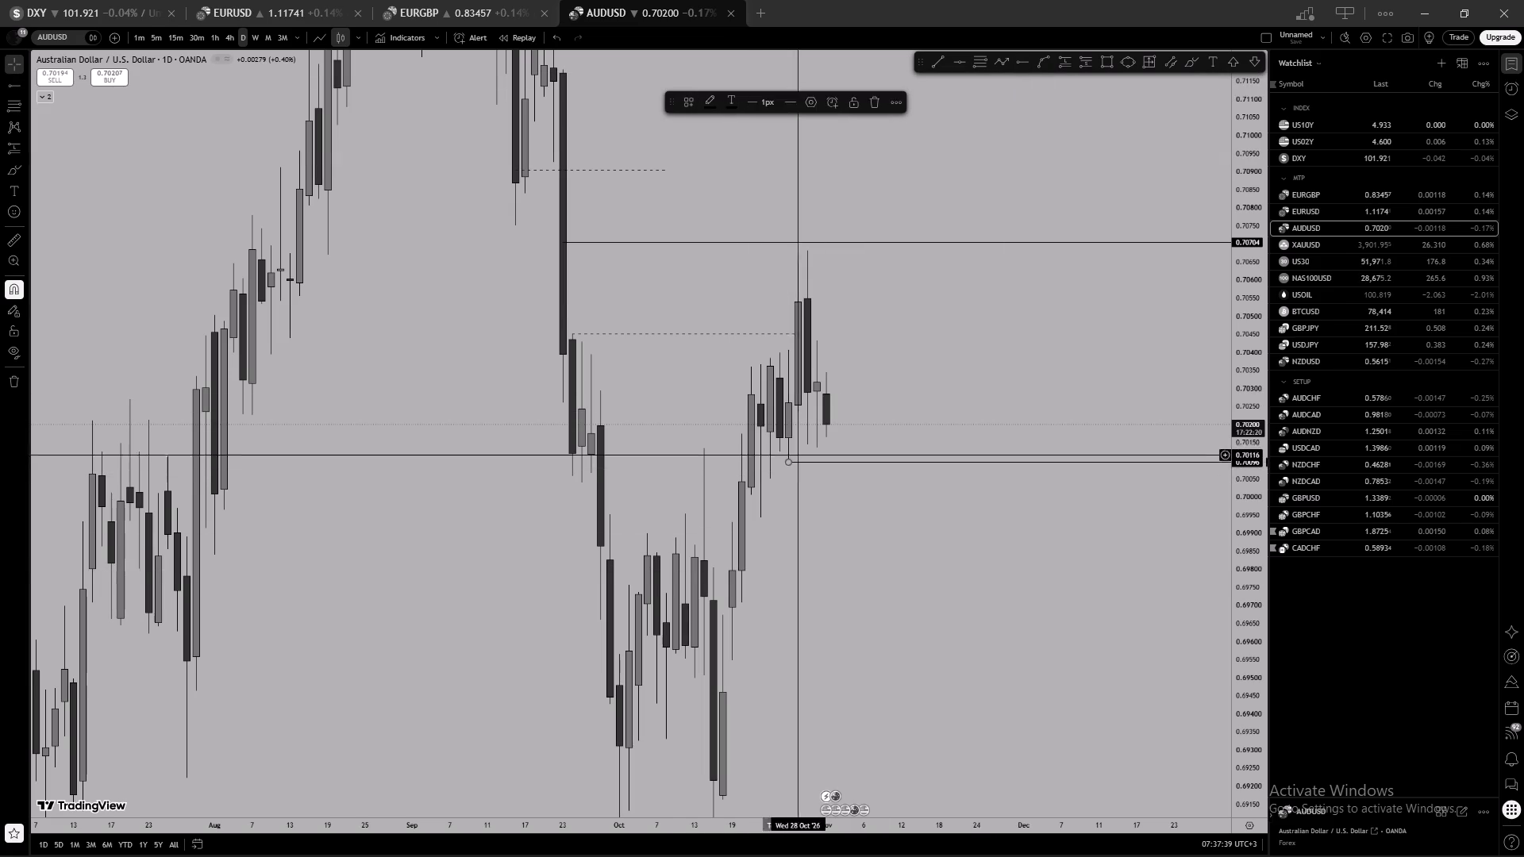
{"action": "left_click", "coordinate": [868, 305]}
{"action": "left_click", "coordinate": [252, 33]}
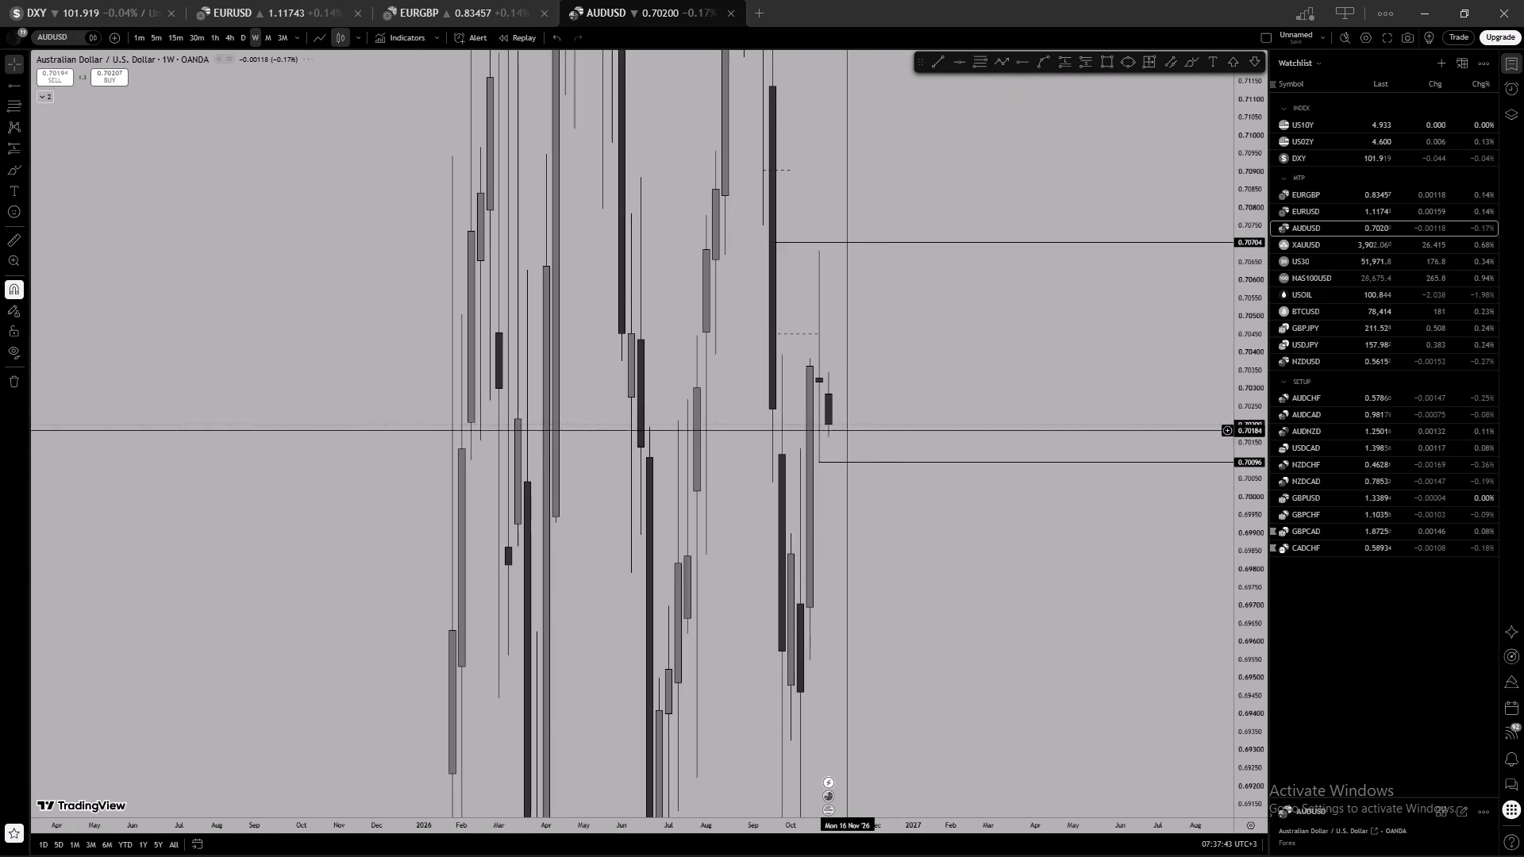
{"action": "left_click", "coordinate": [854, 462]}
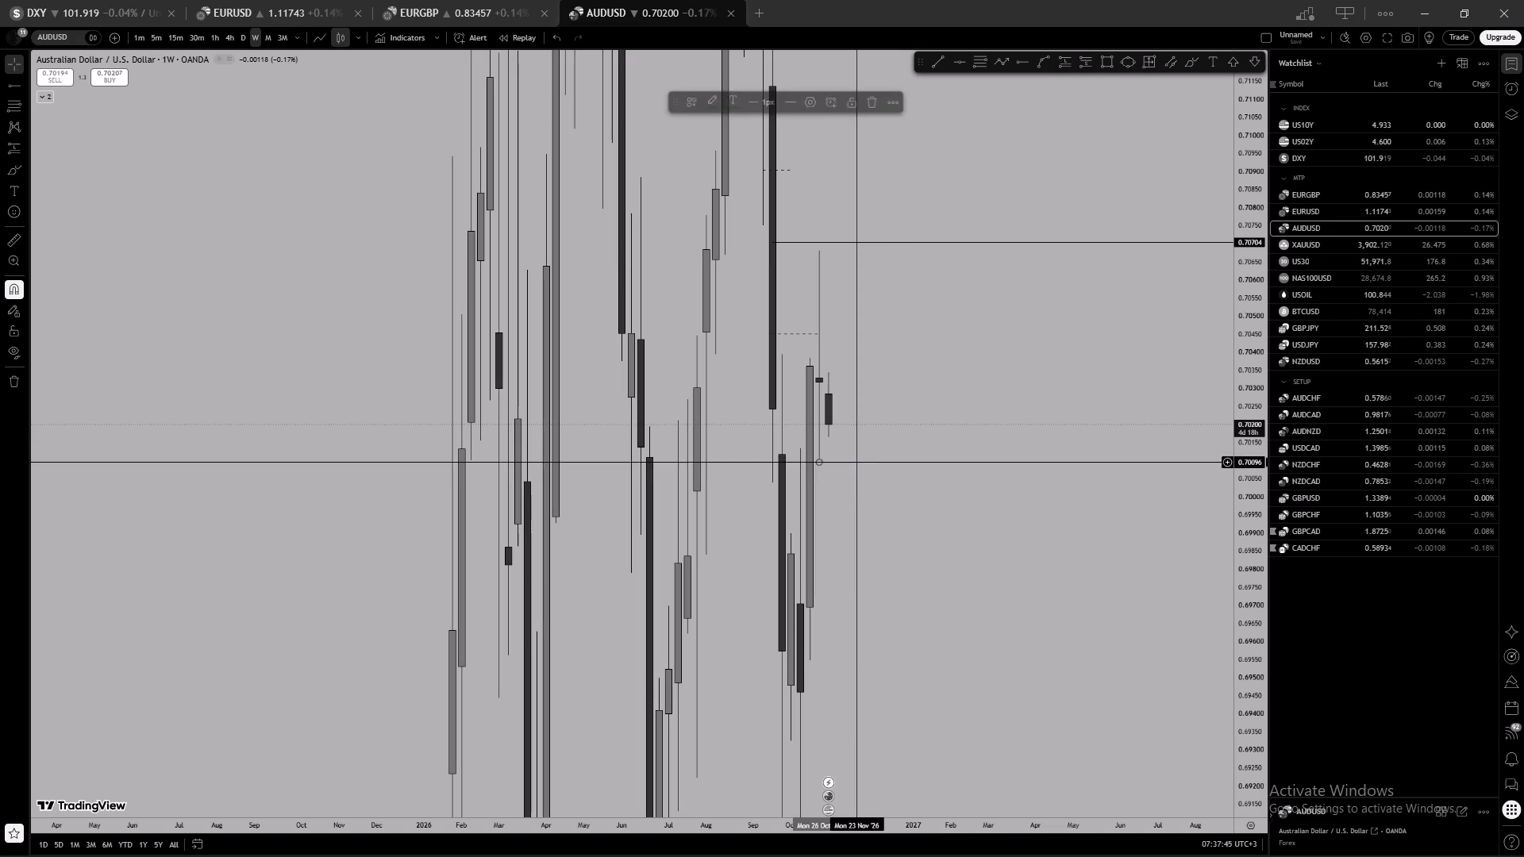
{"action": "left_click", "coordinate": [853, 99]}
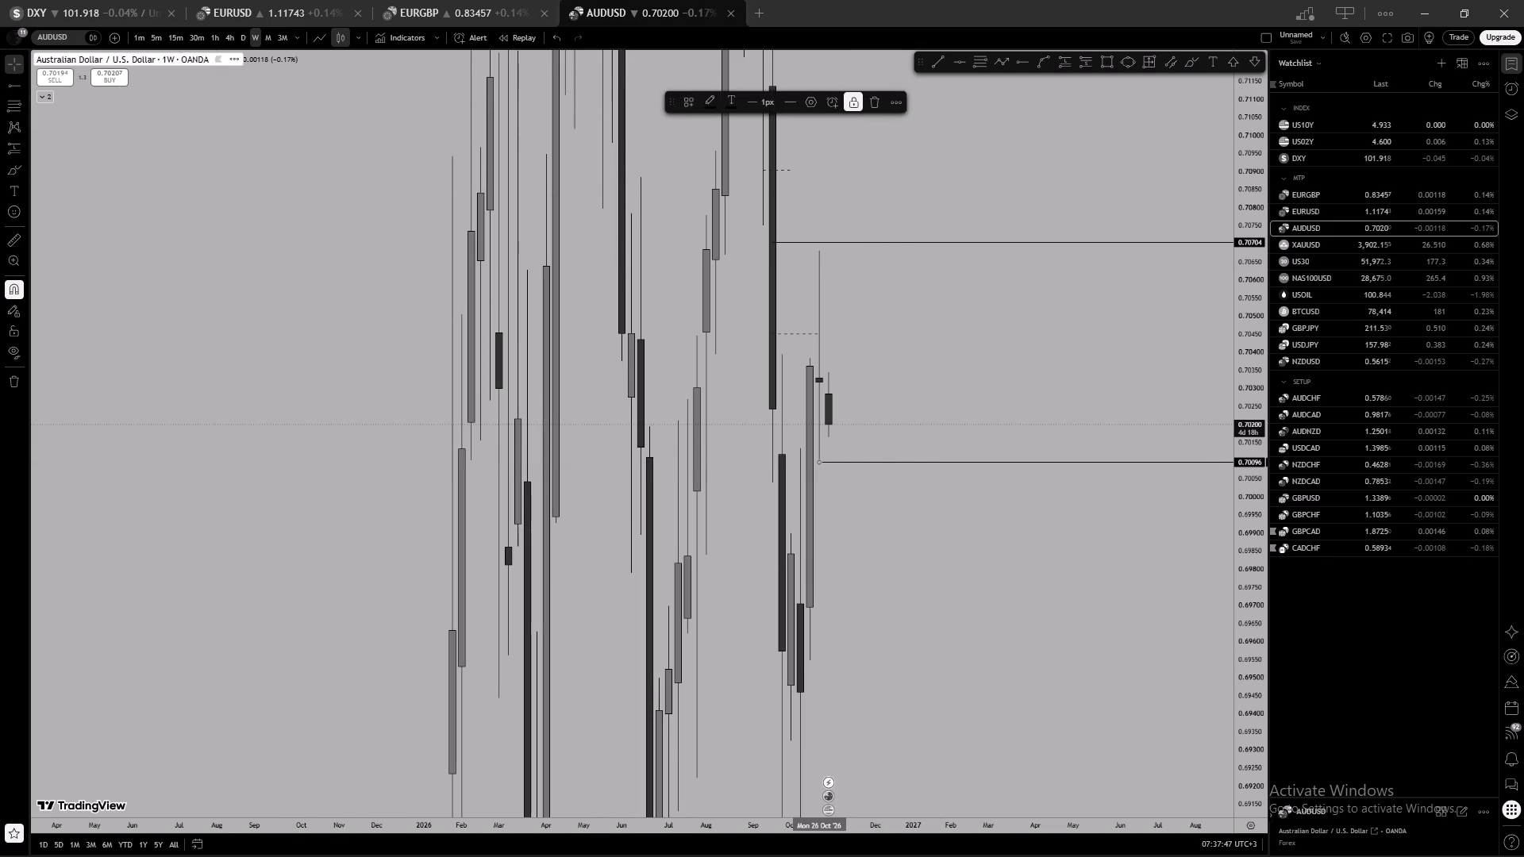
On the 4-hour chart, draw a rectangle between 0.70044 and 0.69978 from 20 October to 4 November and lock it.
{"action": "left_click", "coordinate": [243, 37]}
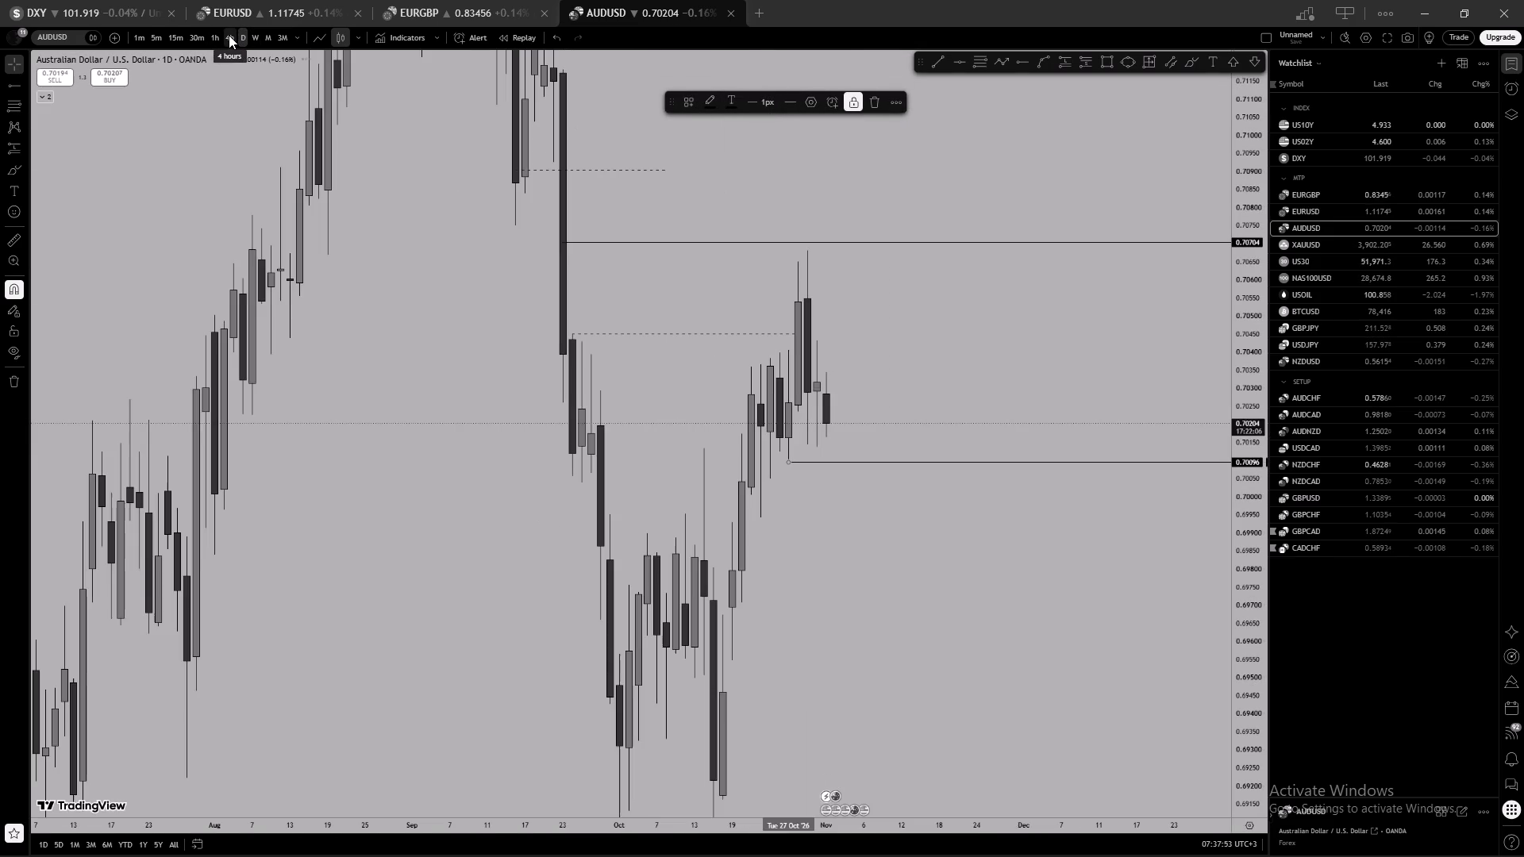
{"action": "left_click", "coordinate": [229, 35]}
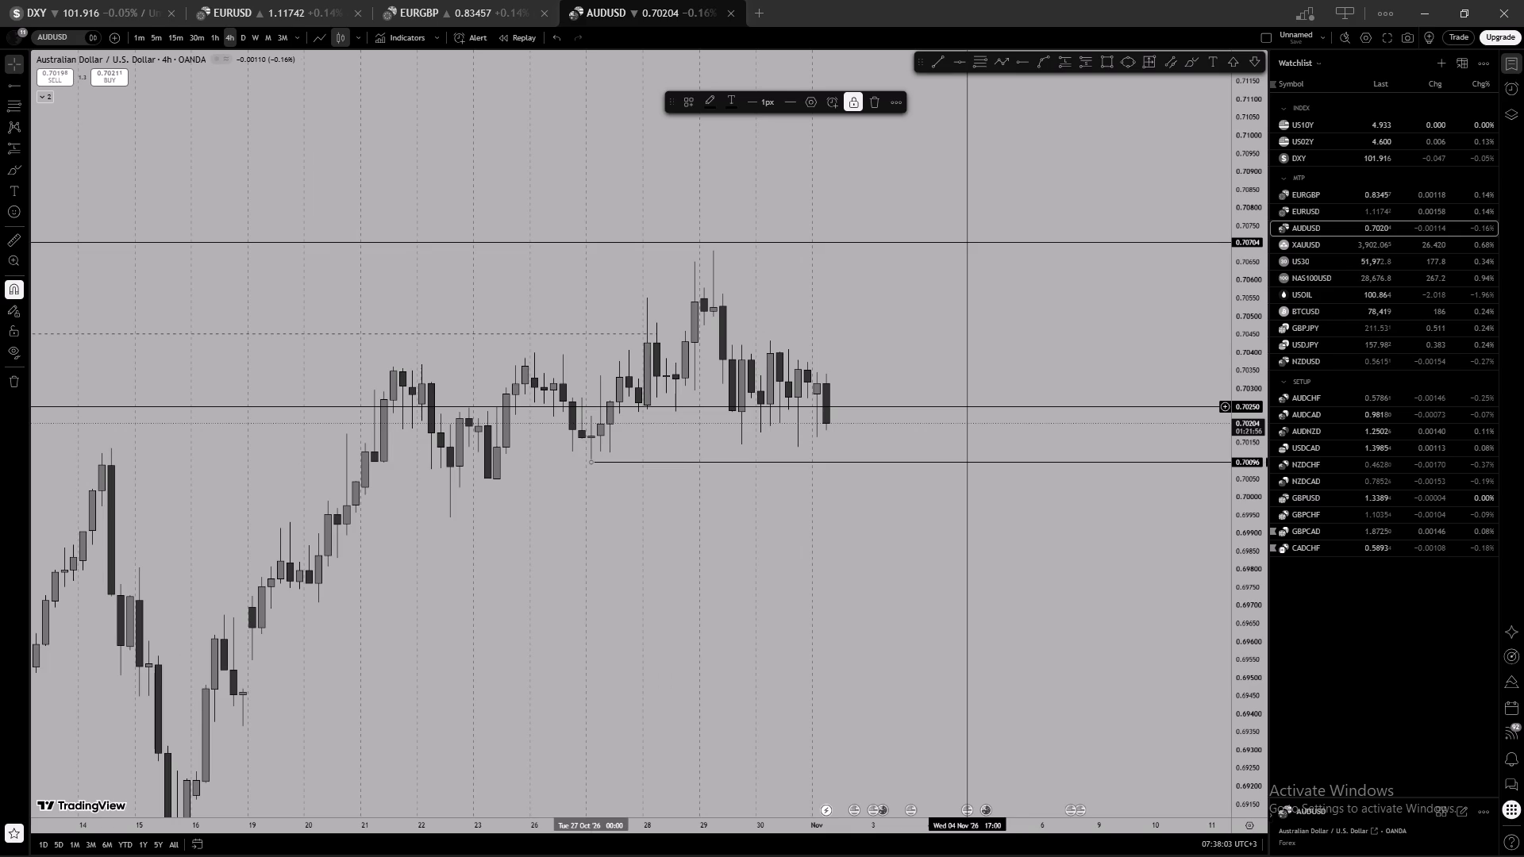
{"action": "scroll", "coordinate": [869, 351], "scroll_direction": "down", "scroll_amount": 4}
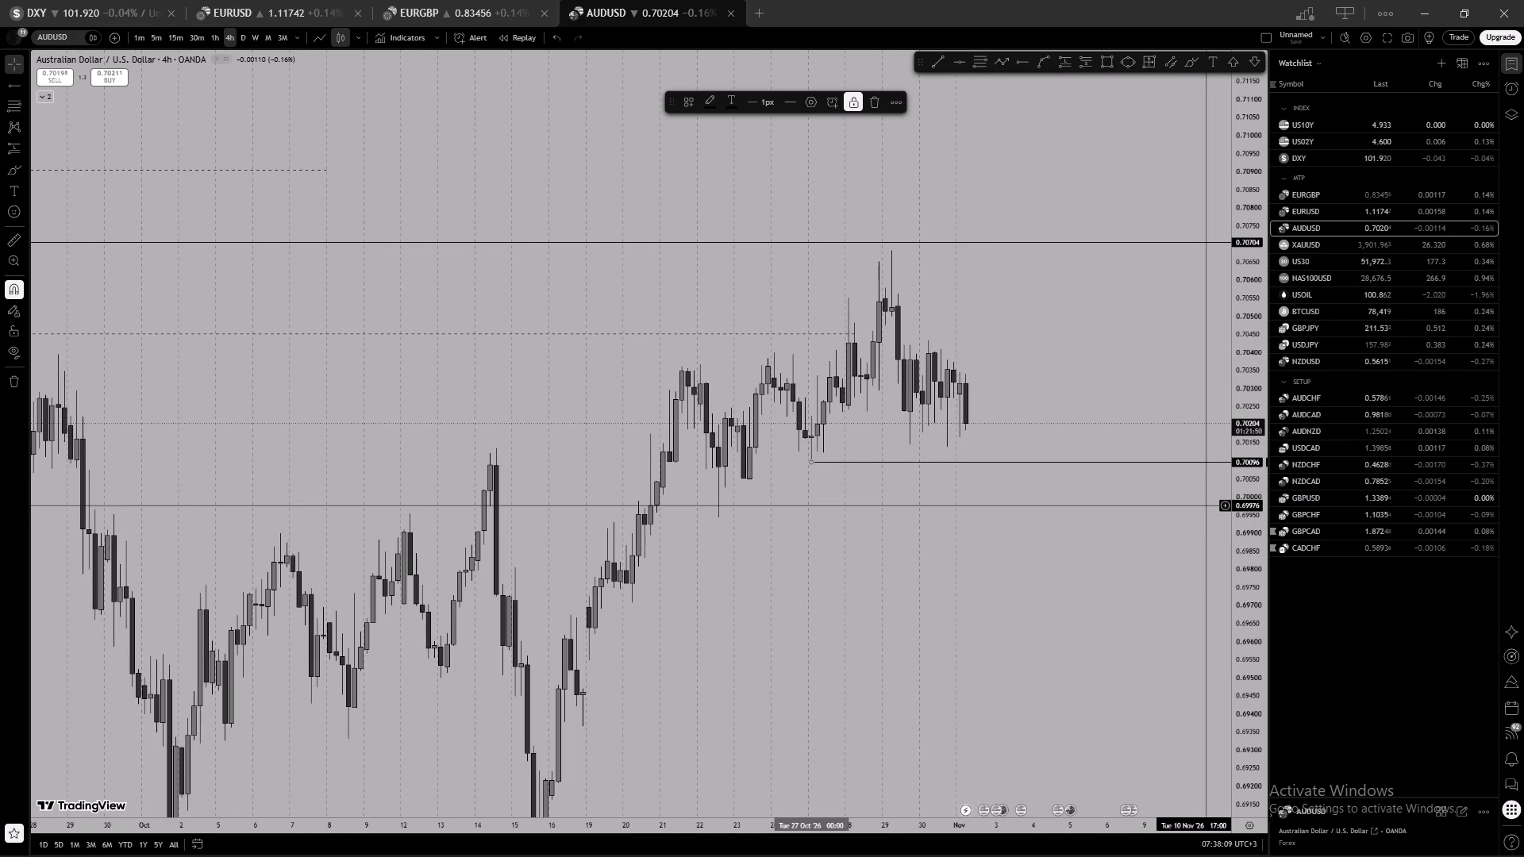
{"action": "left_click", "coordinate": [1102, 64]}
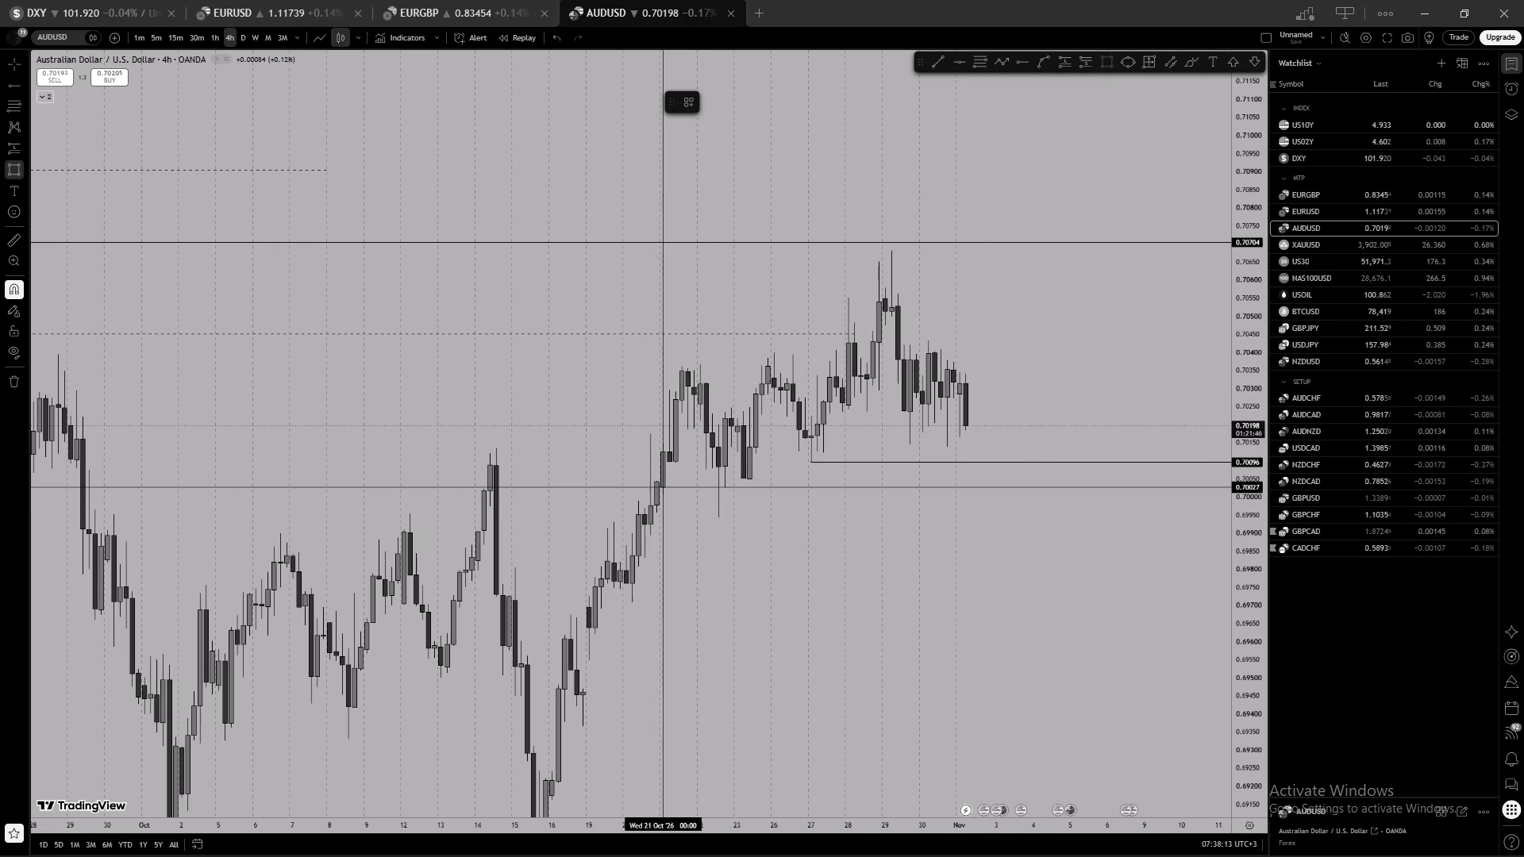
{"action": "left_click", "coordinate": [656, 481]}
{"action": "left_click", "coordinate": [654, 505]}
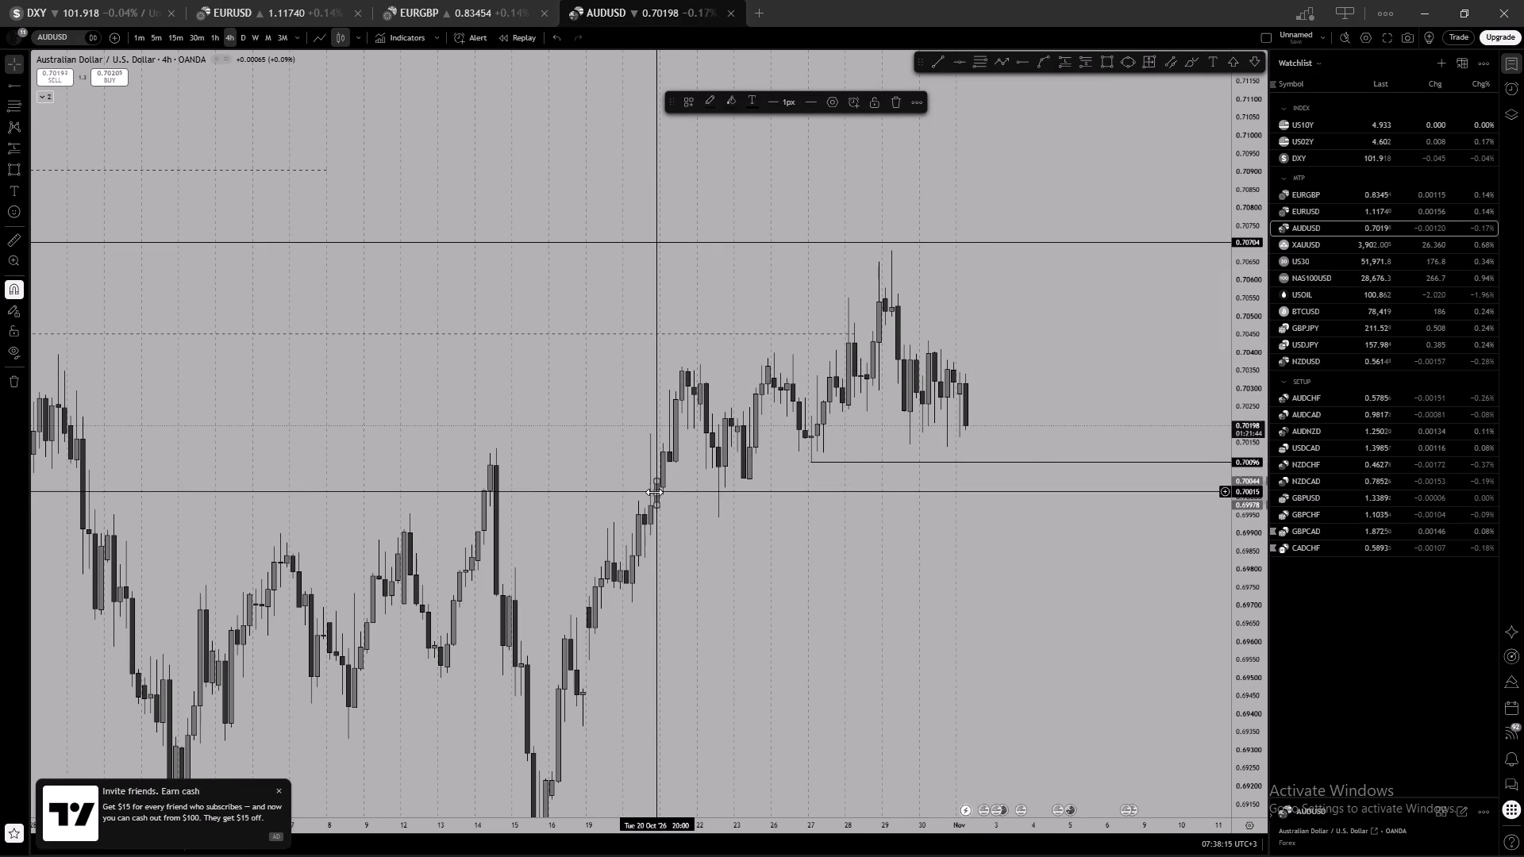
{"action": "left_click_drag", "start_coordinate": [654, 491], "coordinate": [1057, 497]}
{"action": "left_click", "coordinate": [1053, 313]}
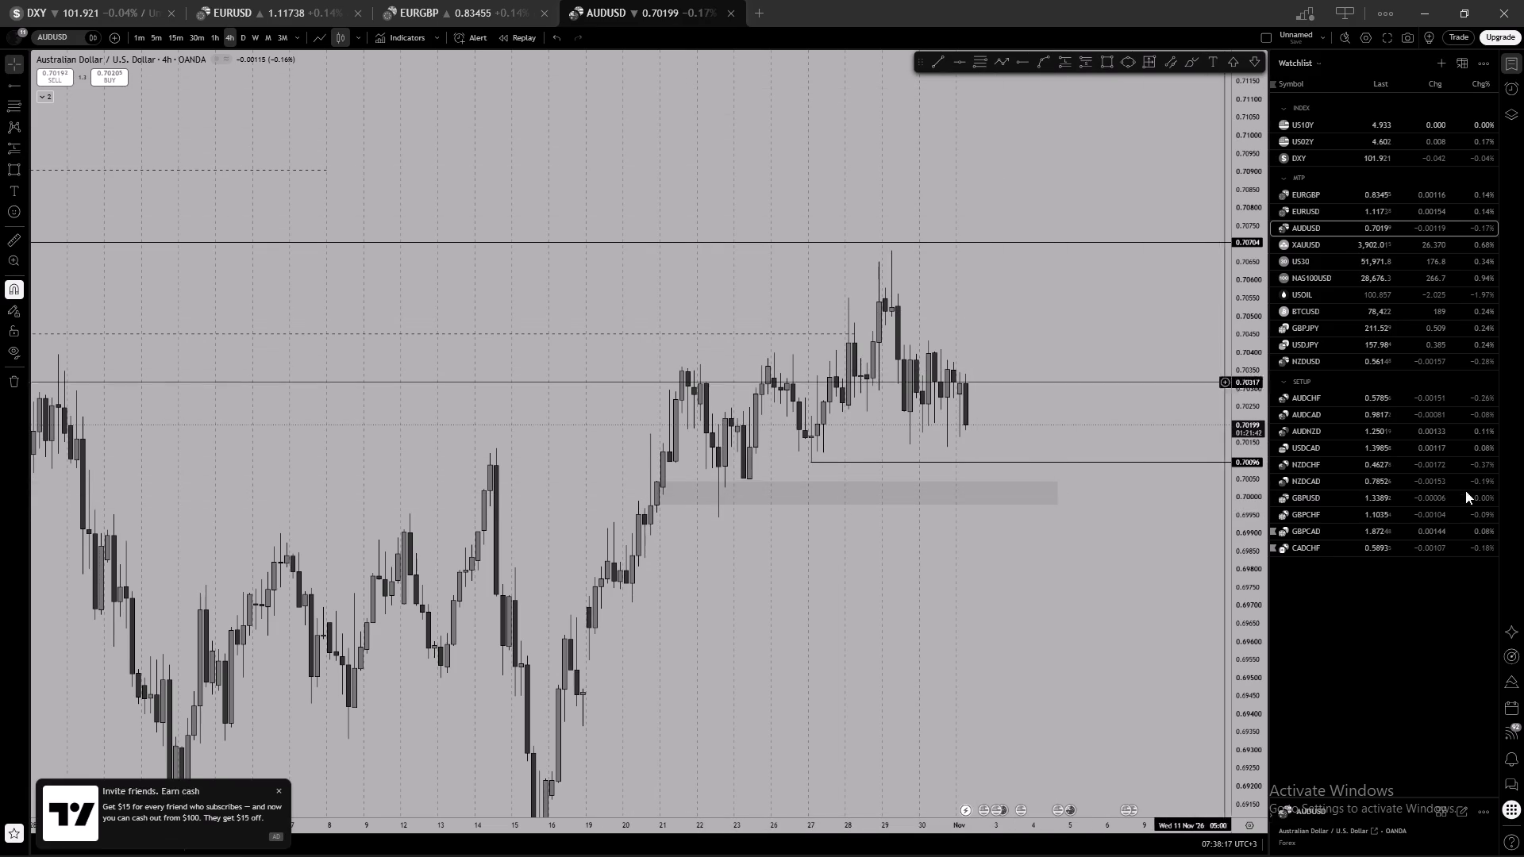
{"action": "scroll", "coordinate": [1249, 636], "scroll_direction": "up", "scroll_amount": 13}
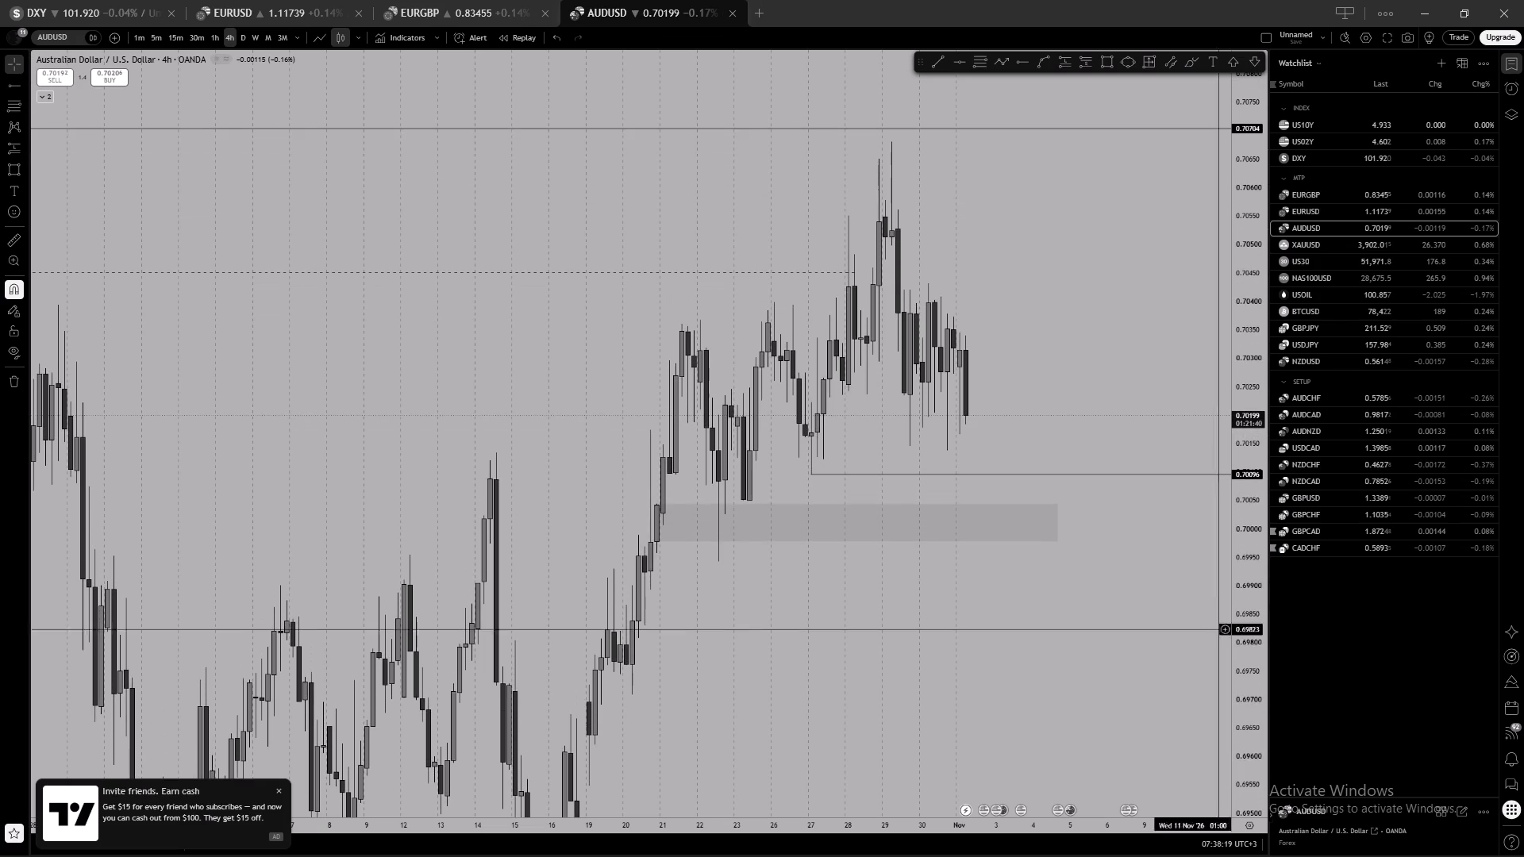
{"action": "left_click", "coordinate": [668, 543]}
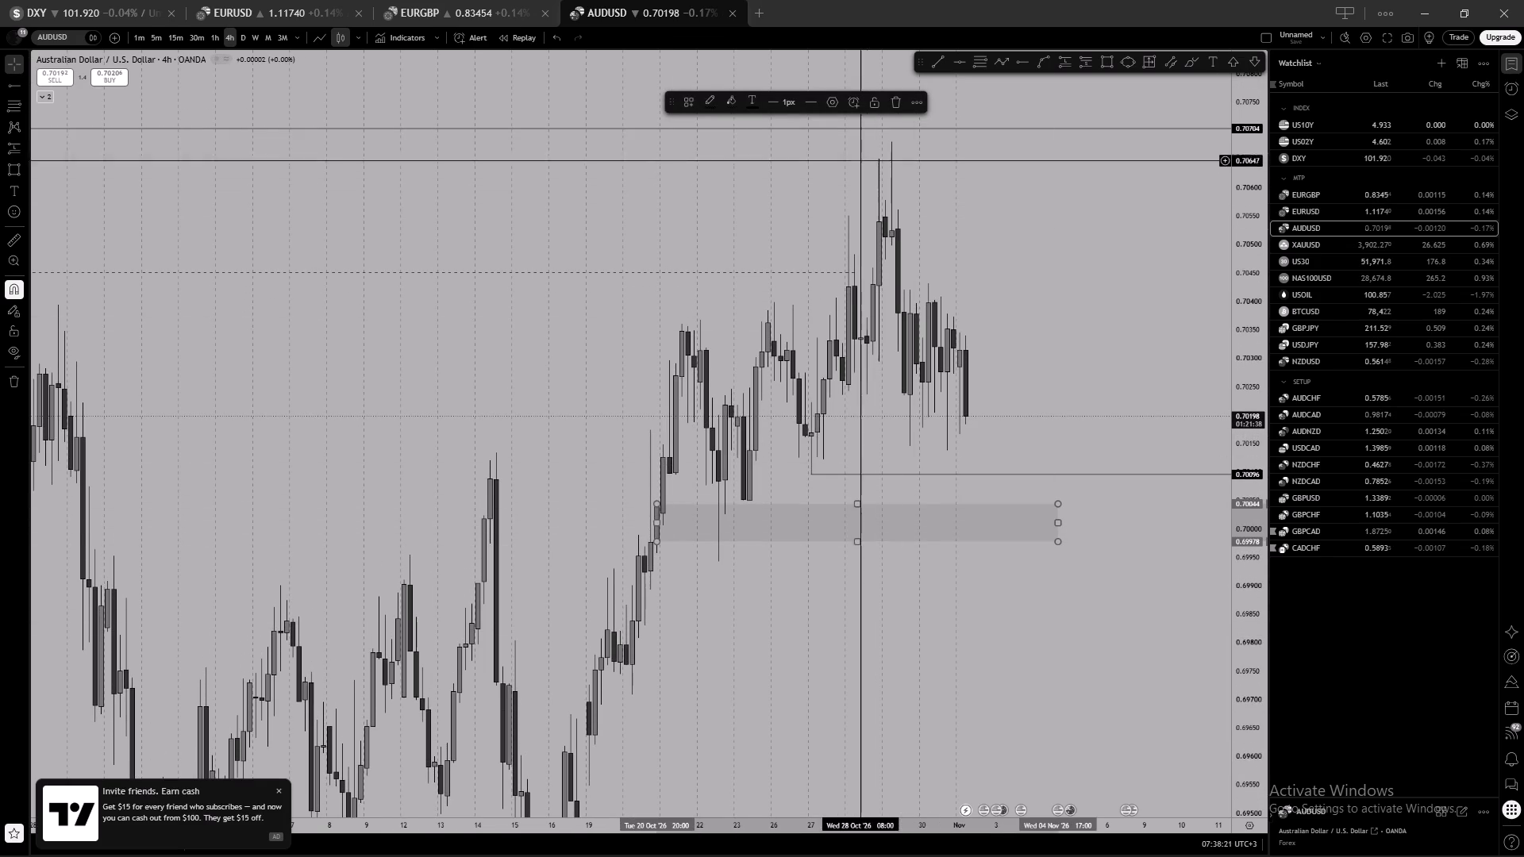
{"action": "left_click", "coordinate": [879, 108]}
Draw a horizontal ray at 0.70050 from the 23 October low on the daily chart and lock it.
{"action": "left_click", "coordinate": [1016, 64]}
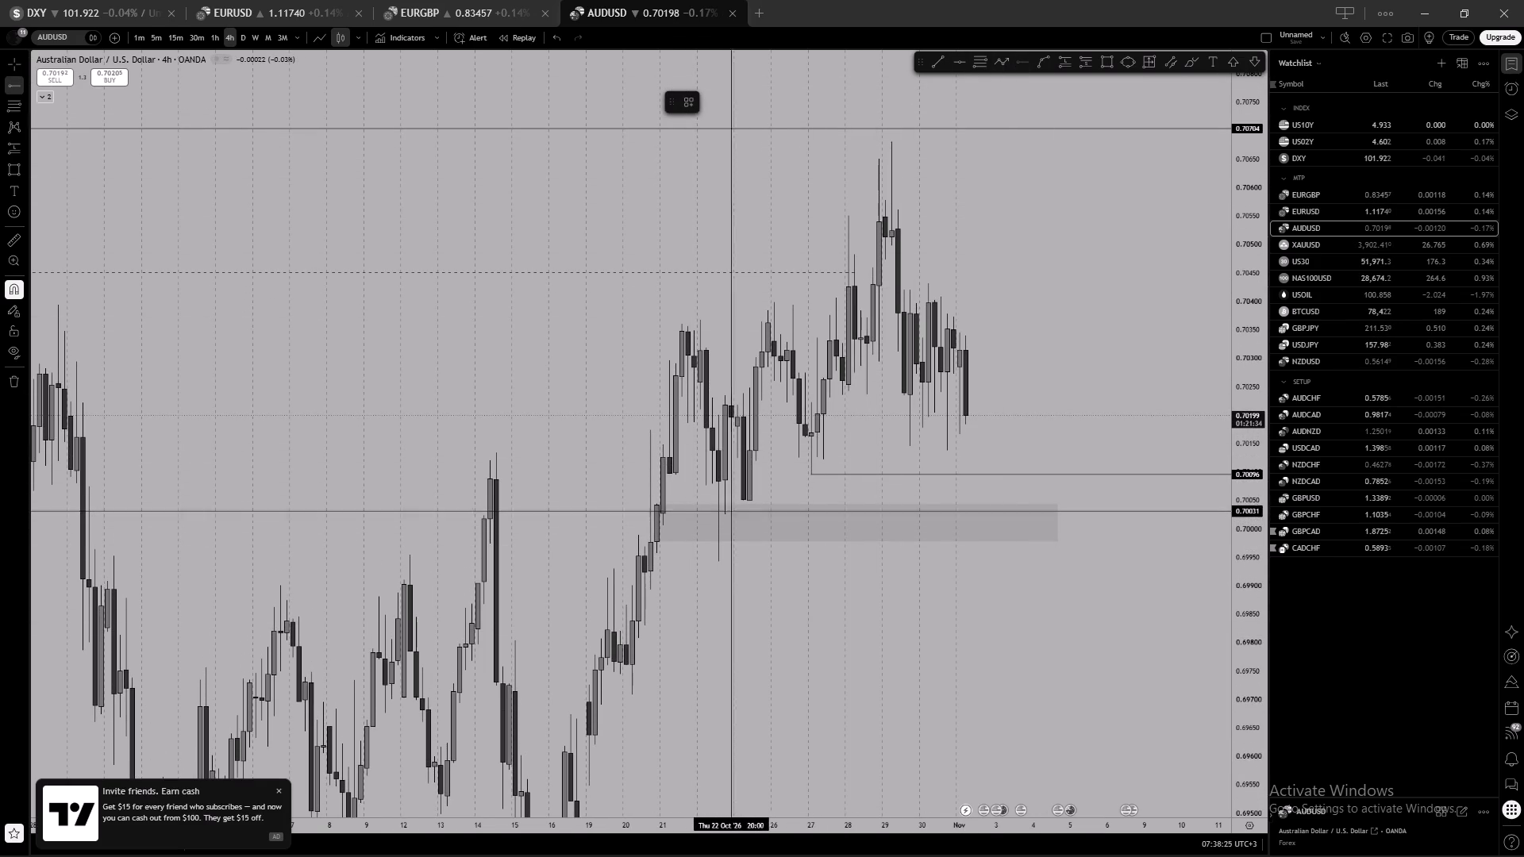
{"action": "left_click", "coordinate": [213, 40]}
{"action": "left_click", "coordinate": [243, 37]}
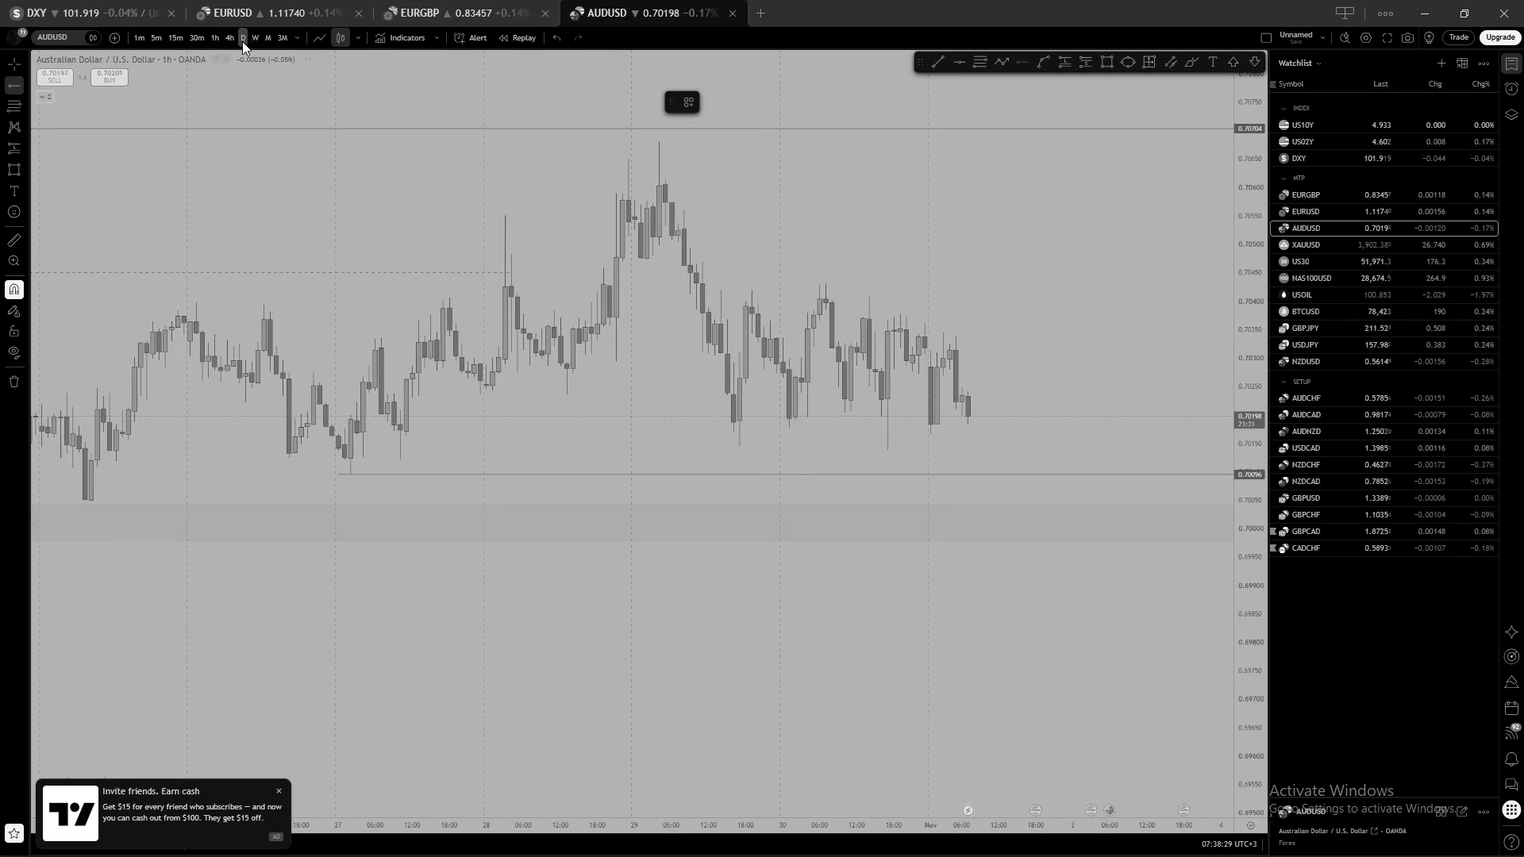
{"action": "scroll", "coordinate": [933, 491], "scroll_direction": "up", "scroll_amount": 3}
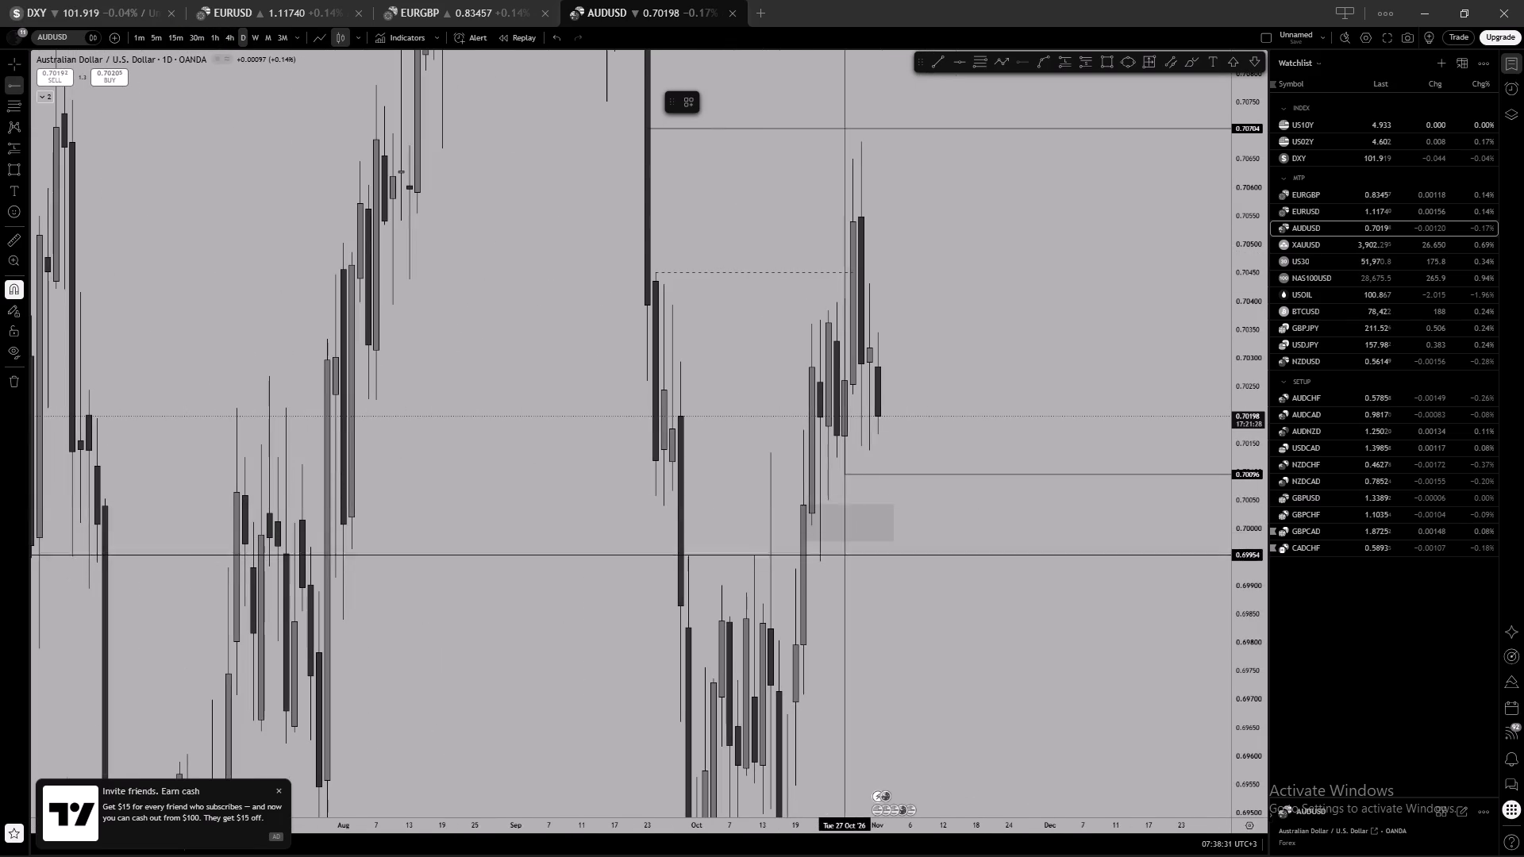
{"action": "left_click", "coordinate": [830, 500]}
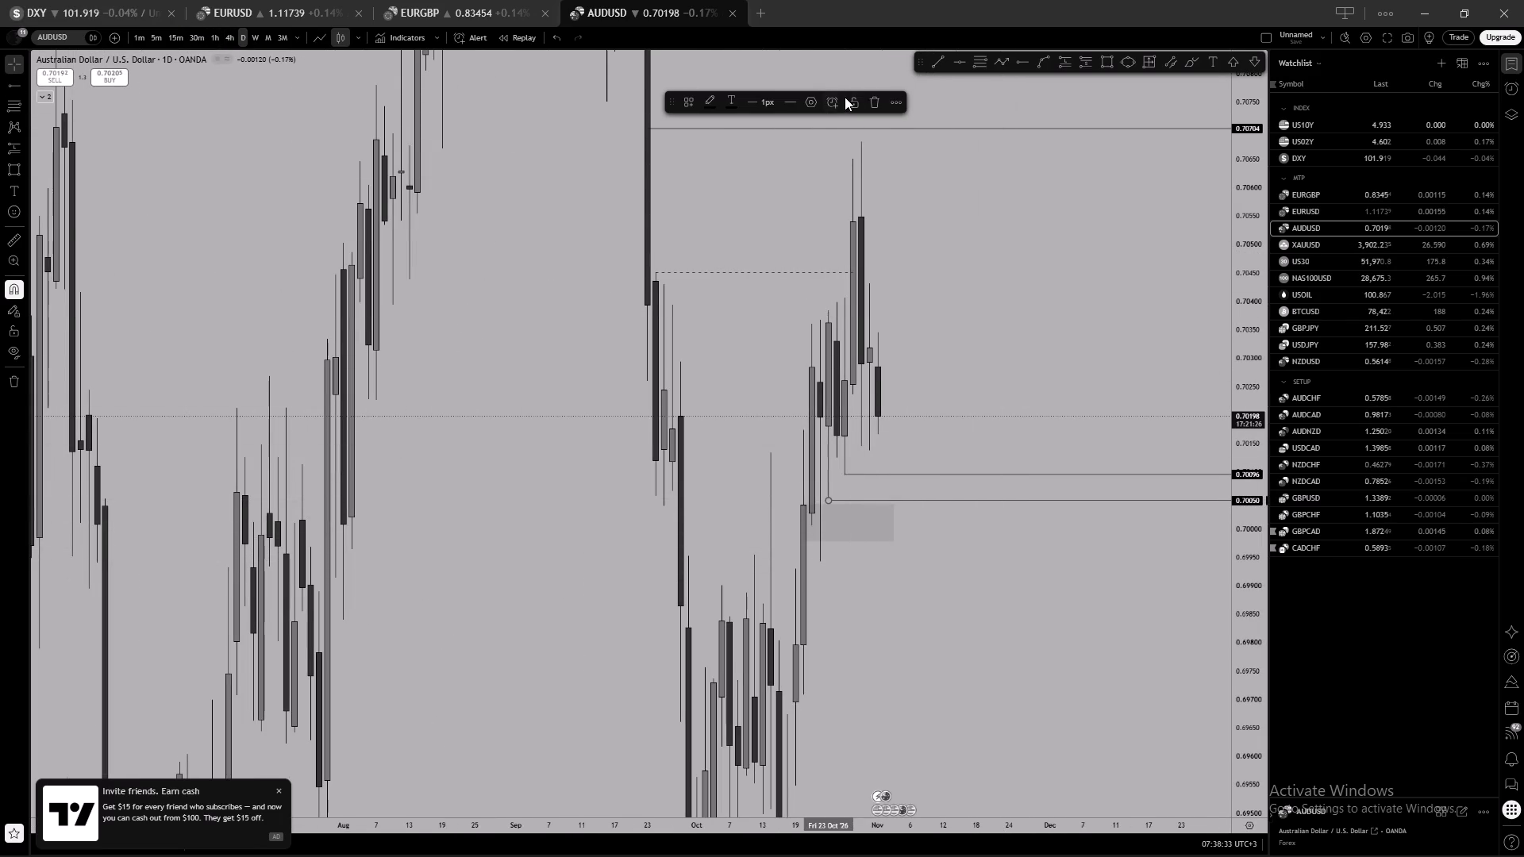
{"action": "left_click", "coordinate": [849, 98]}
{"action": "left_click", "coordinate": [995, 349]}
Examine AUDUSD price action around the marked rays and rectangle on the daily and 4-hour timeframes.
{"action": "scroll", "coordinate": [995, 349], "scroll_direction": "up", "scroll_amount": 3}
{"action": "scroll", "coordinate": [844, 394], "scroll_direction": "up", "scroll_amount": 1}
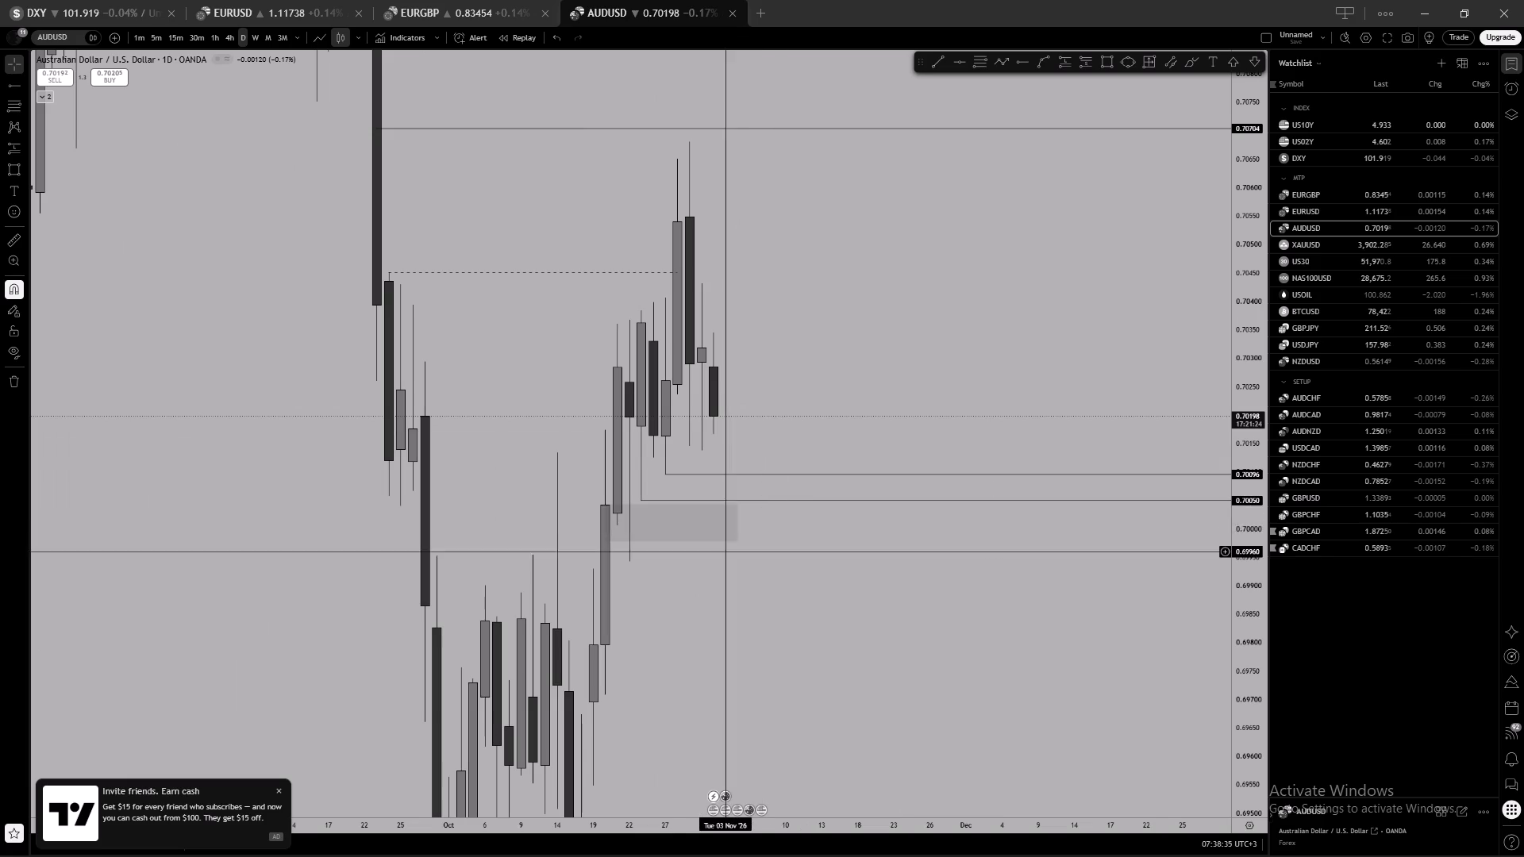
{"action": "left_click", "coordinate": [707, 505]}
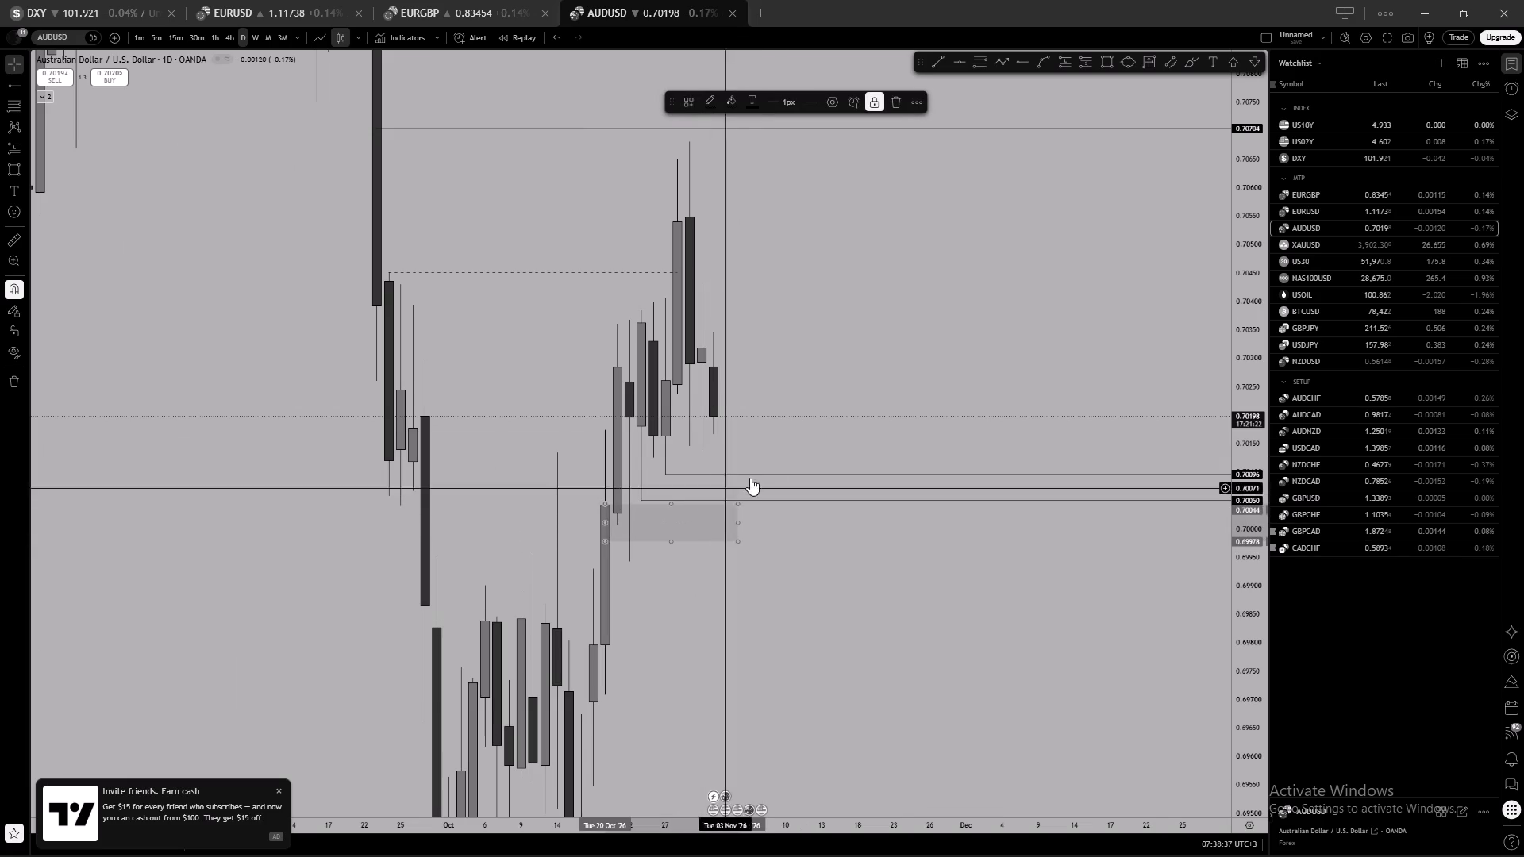
{"action": "left_click", "coordinate": [906, 297]}
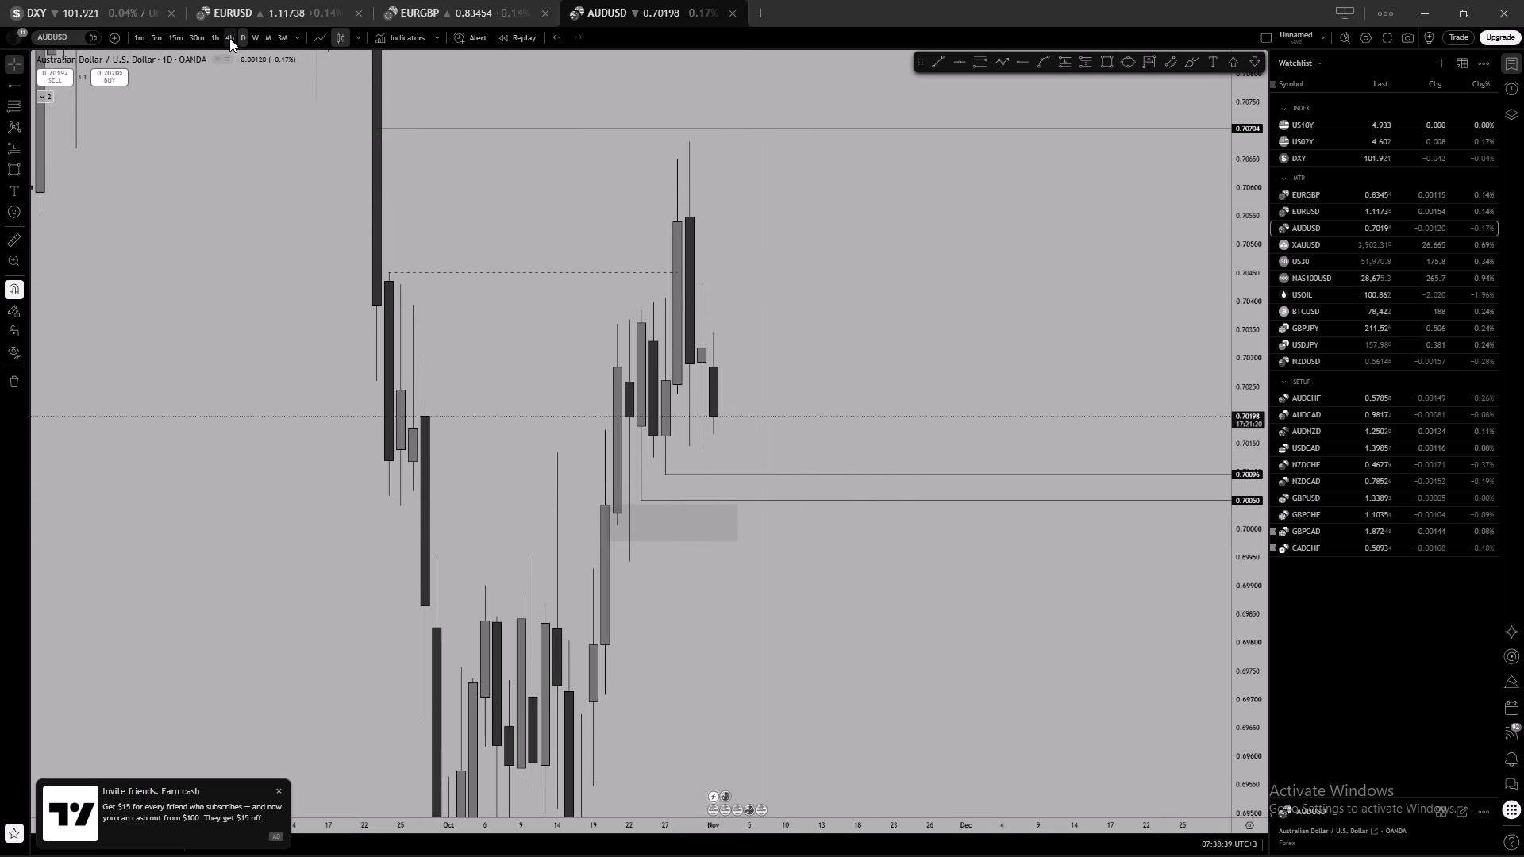
{"action": "left_click", "coordinate": [229, 38]}
{"action": "scroll", "coordinate": [866, 395], "scroll_direction": "down", "scroll_amount": 2}
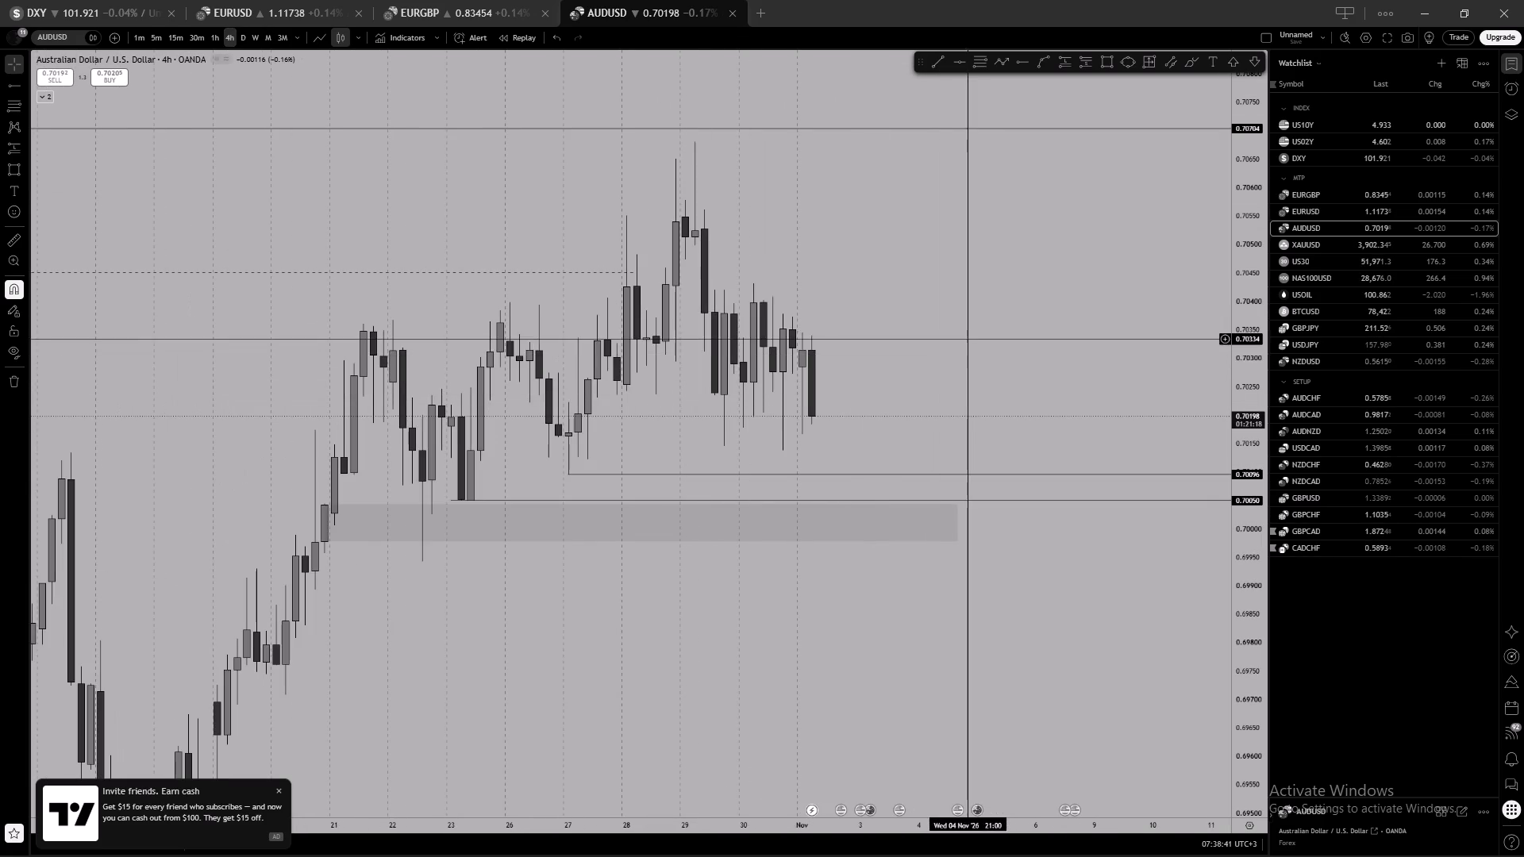
{"action": "scroll", "coordinate": [993, 365], "scroll_direction": "down", "scroll_amount": 3}
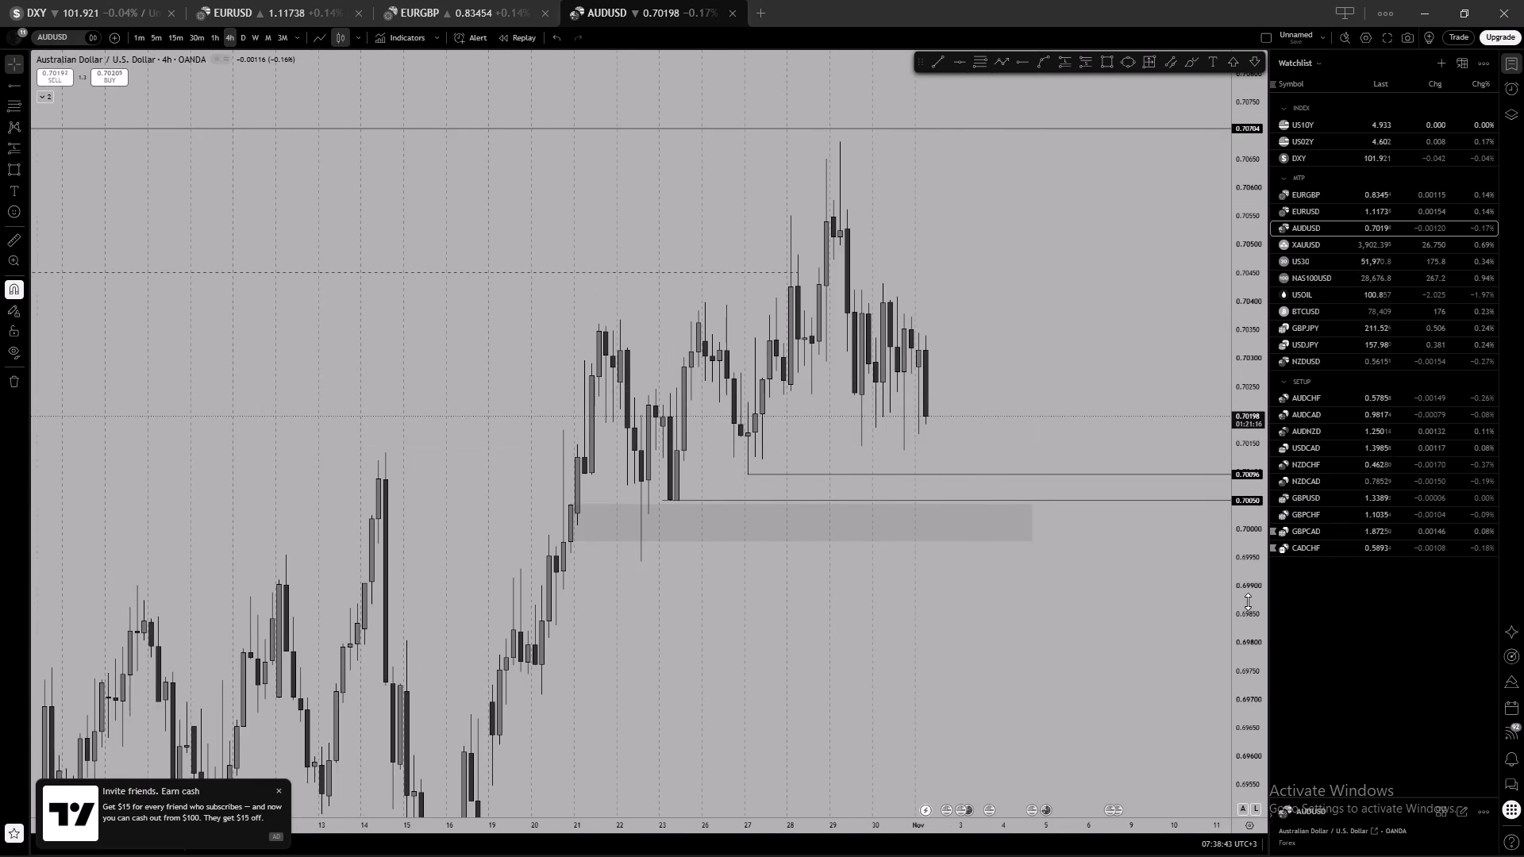
{"action": "scroll", "coordinate": [1248, 601], "scroll_direction": "up", "scroll_amount": 5}
{"action": "scroll", "coordinate": [1122, 480], "scroll_direction": "up", "scroll_amount": 2}
{"action": "left_click_drag", "start_coordinate": [1060, 455], "coordinate": [1087, 316]}
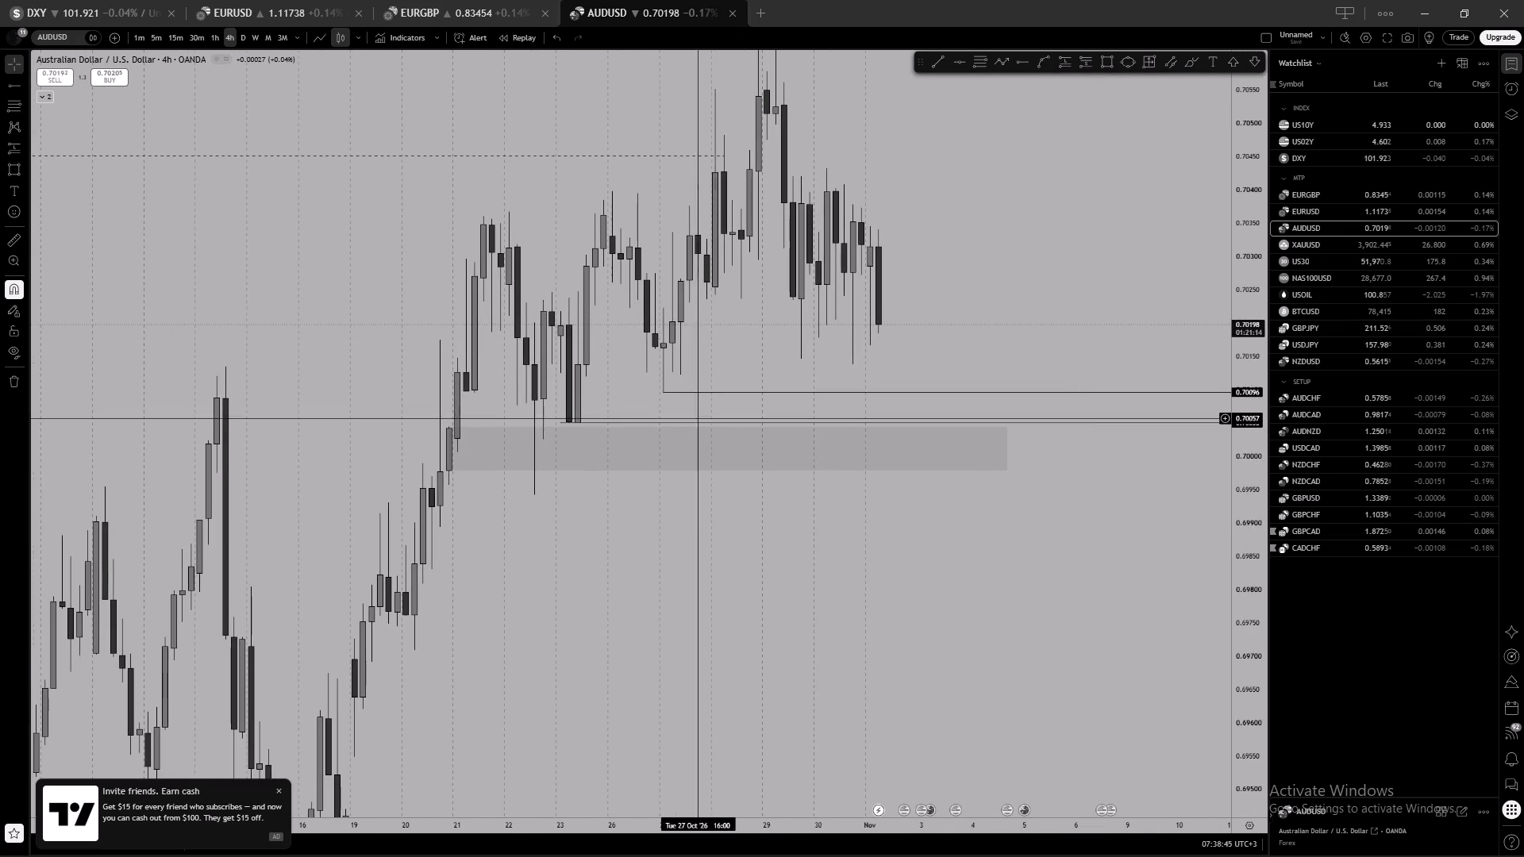
On the 1-hour chart, unlock the 0.70050 horizontal ray, move it to the 22 October low at 0.70025, and lock it again.
{"action": "left_click", "coordinate": [617, 423]}
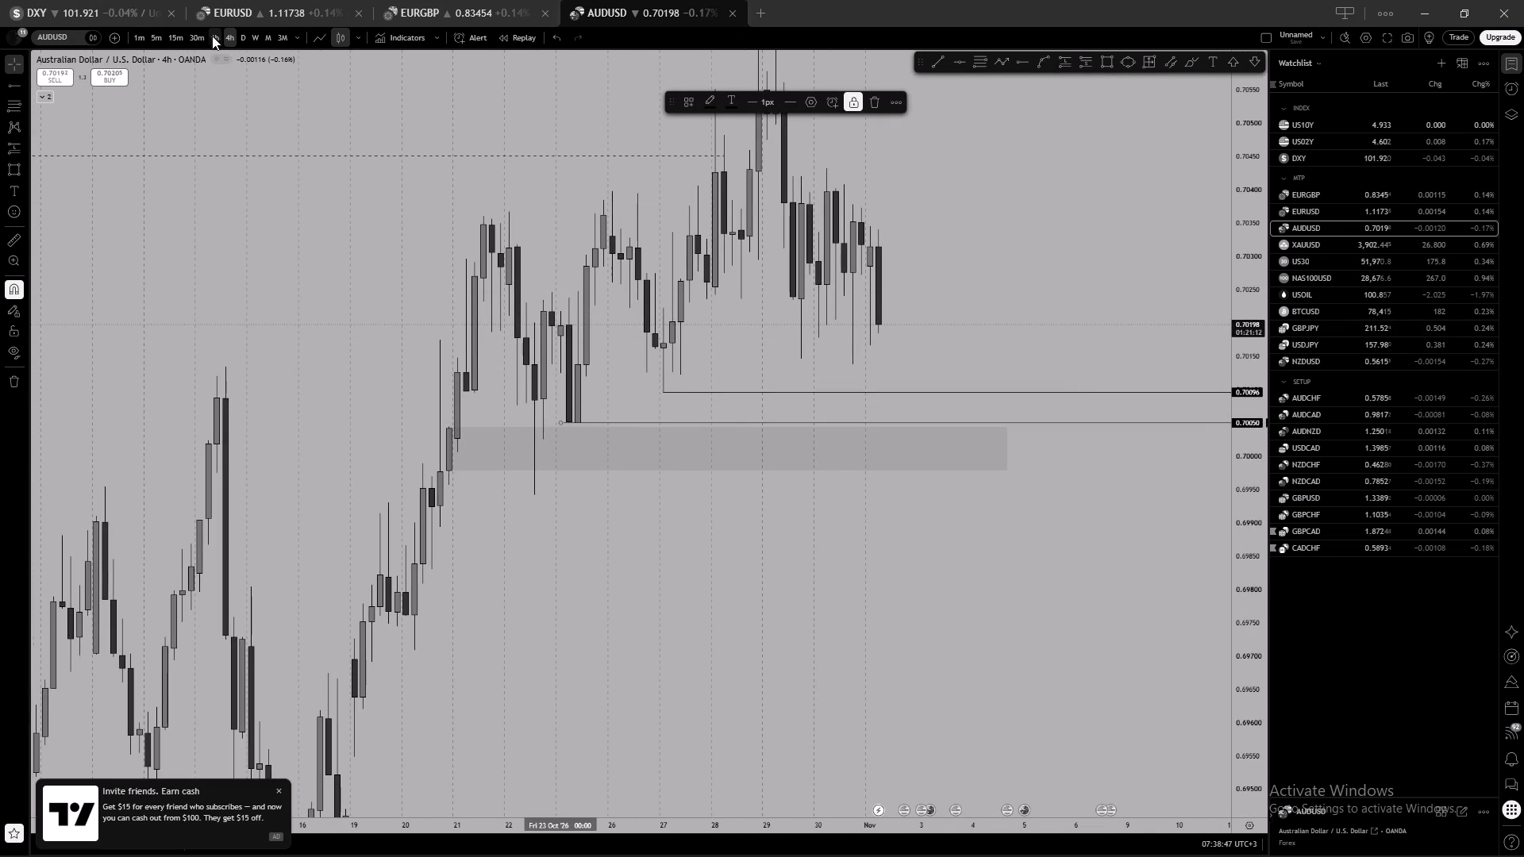
{"action": "left_click", "coordinate": [220, 36]}
{"action": "scroll", "coordinate": [774, 332], "scroll_direction": "down", "scroll_amount": 10}
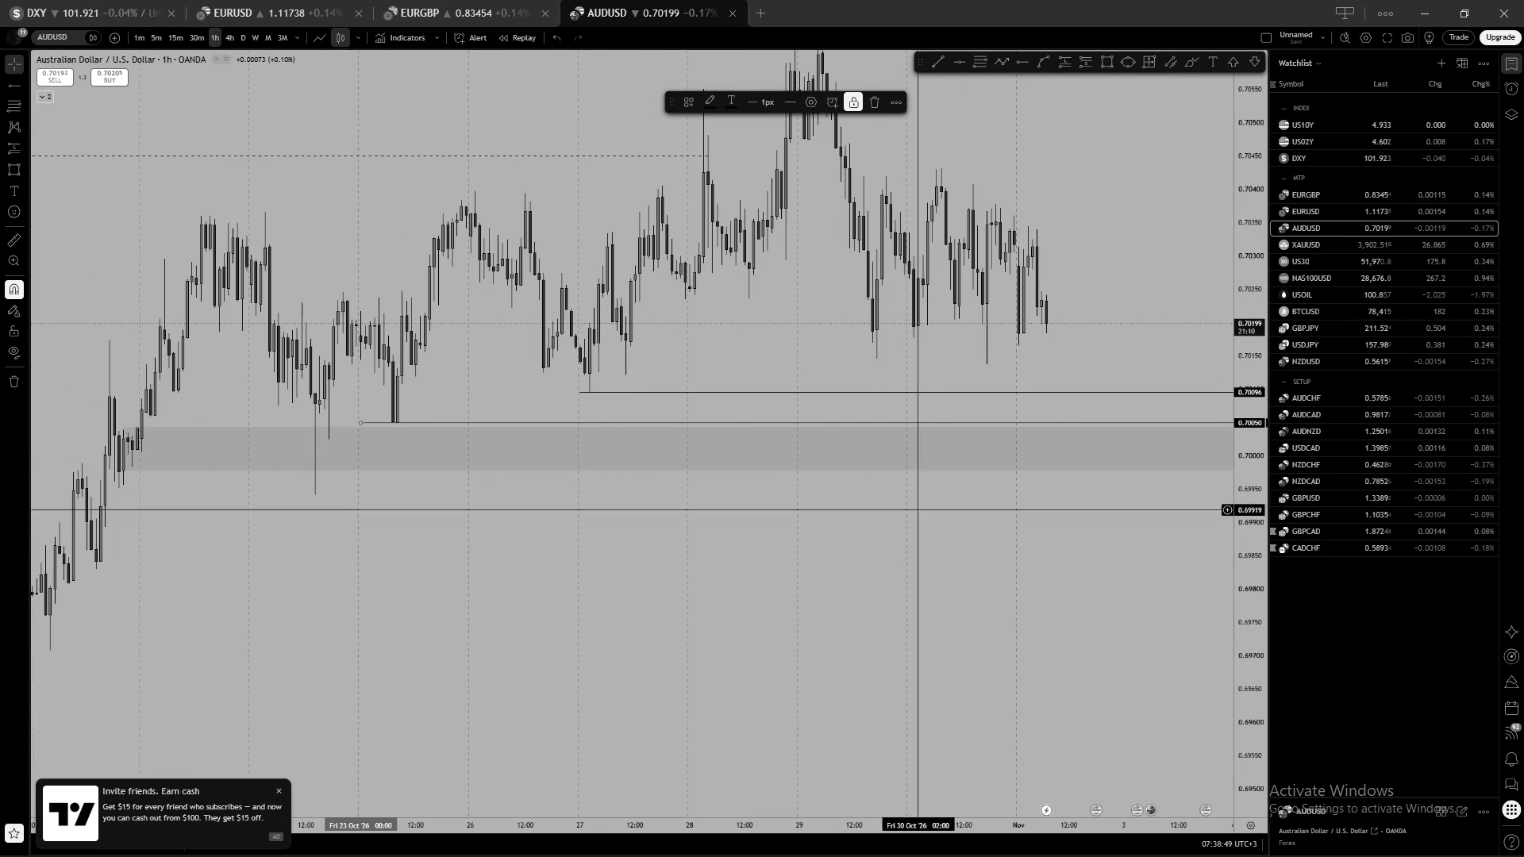
{"action": "left_click_drag", "start_coordinate": [670, 539], "coordinate": [879, 548]}
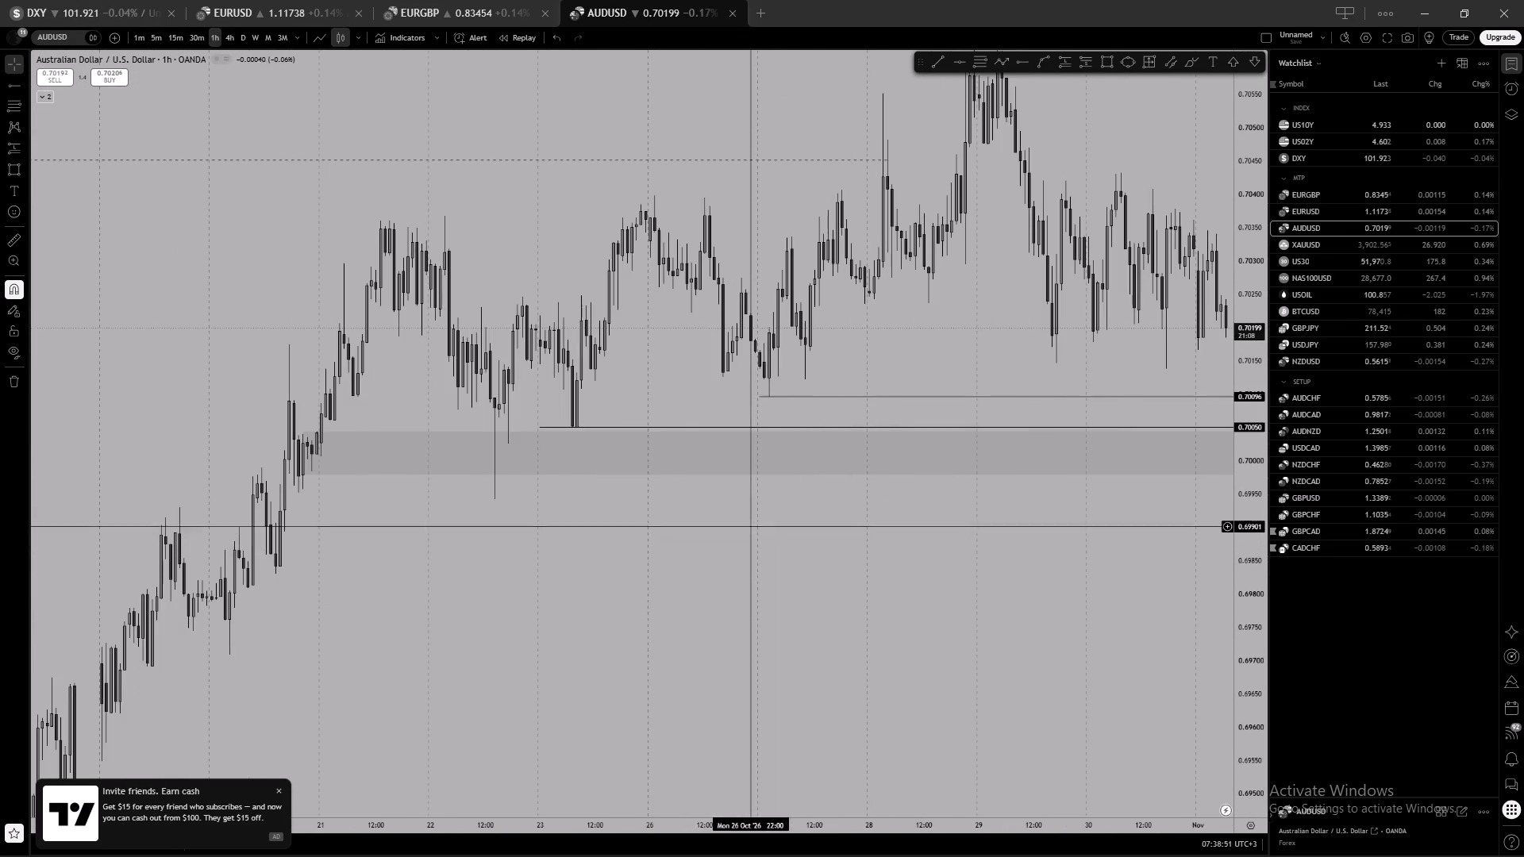
{"action": "left_click", "coordinate": [542, 428]}
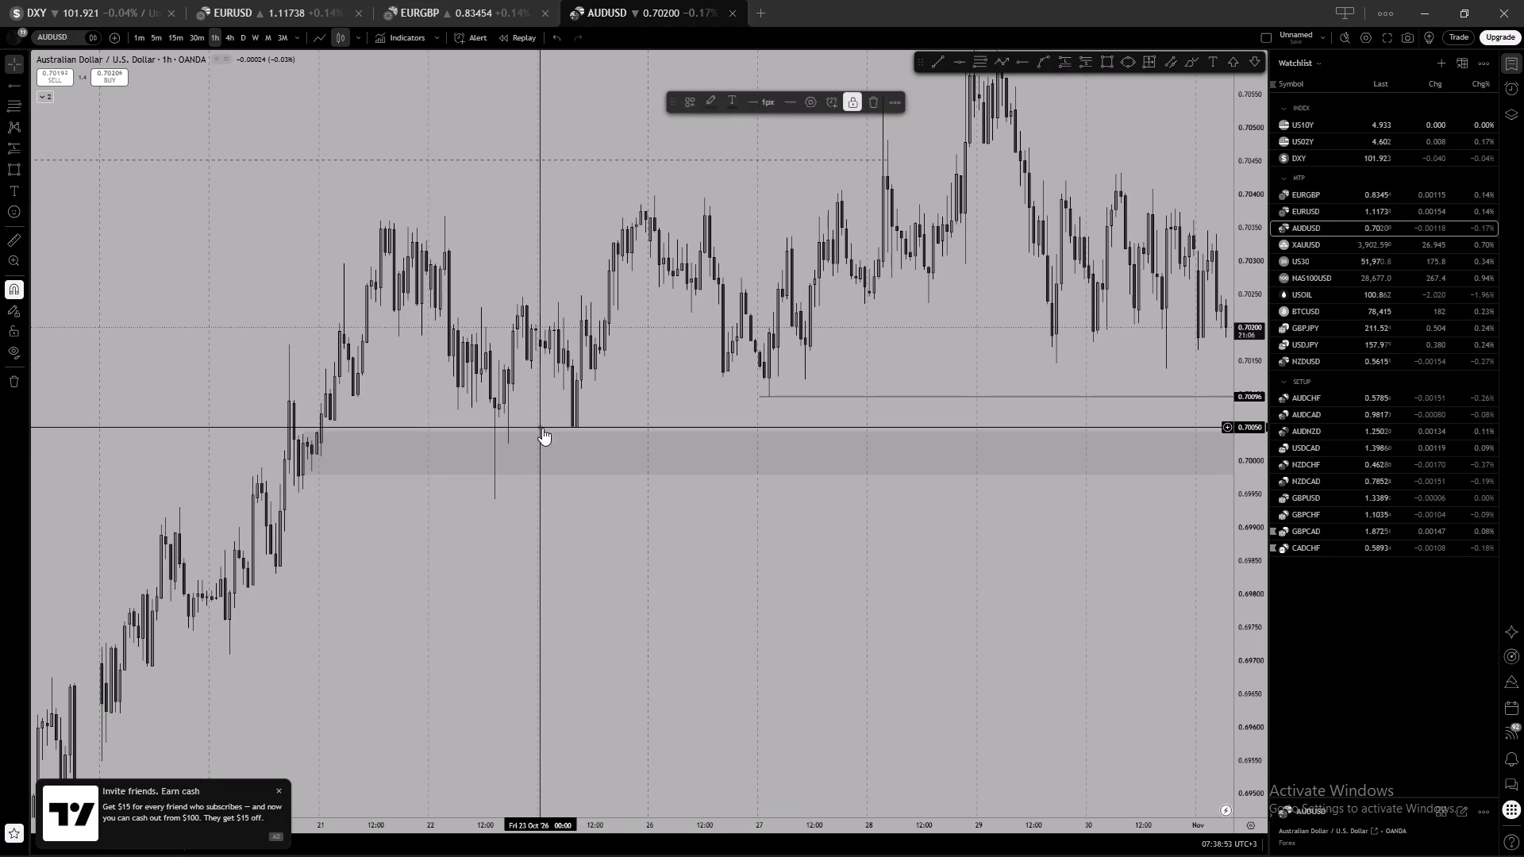
{"action": "left_click", "coordinate": [842, 103]}
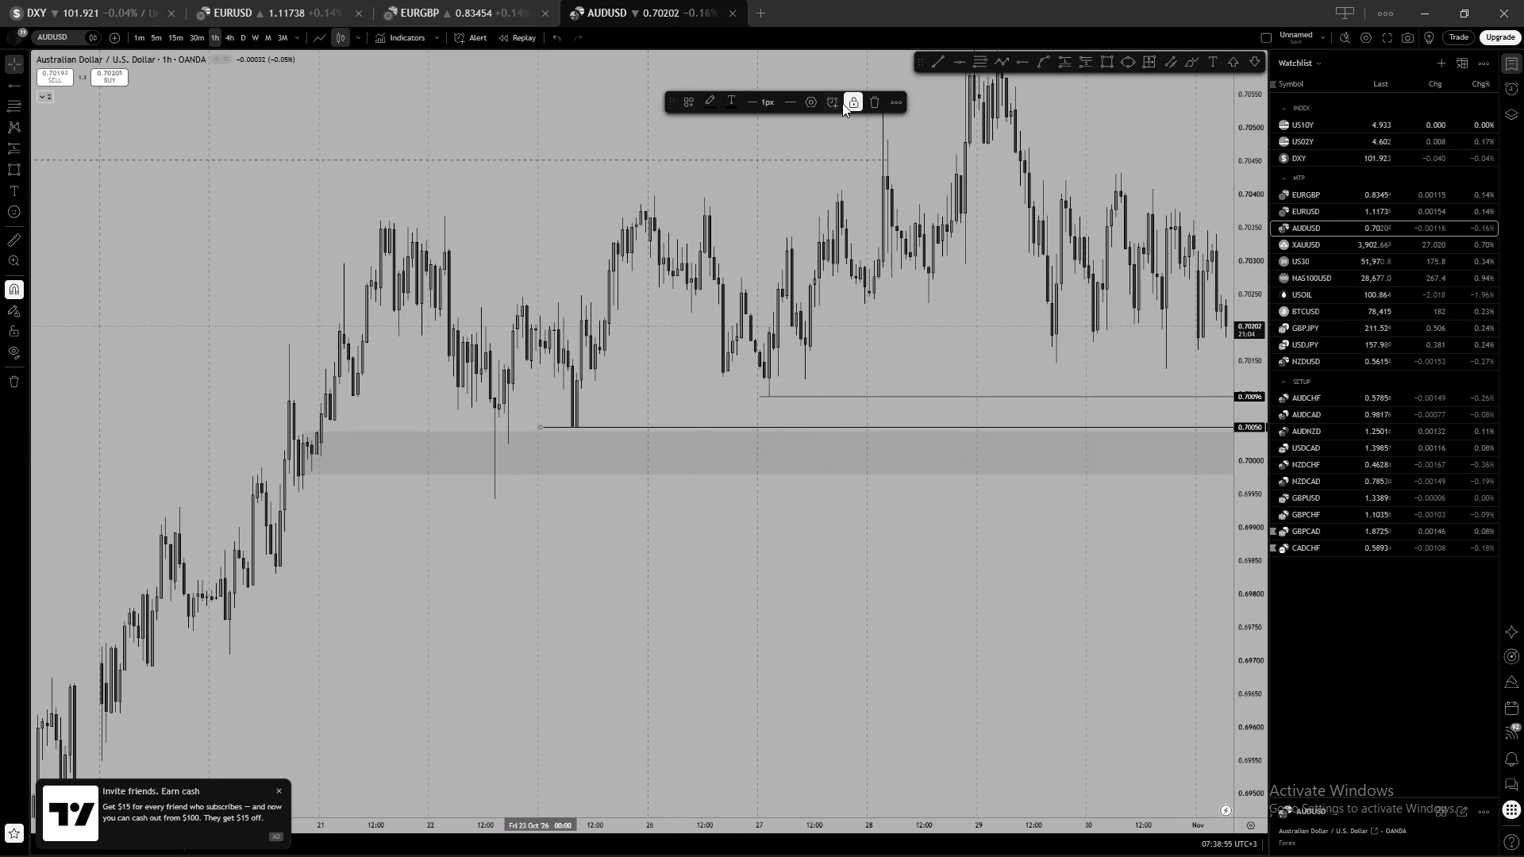
{"action": "left_click", "coordinate": [610, 324]}
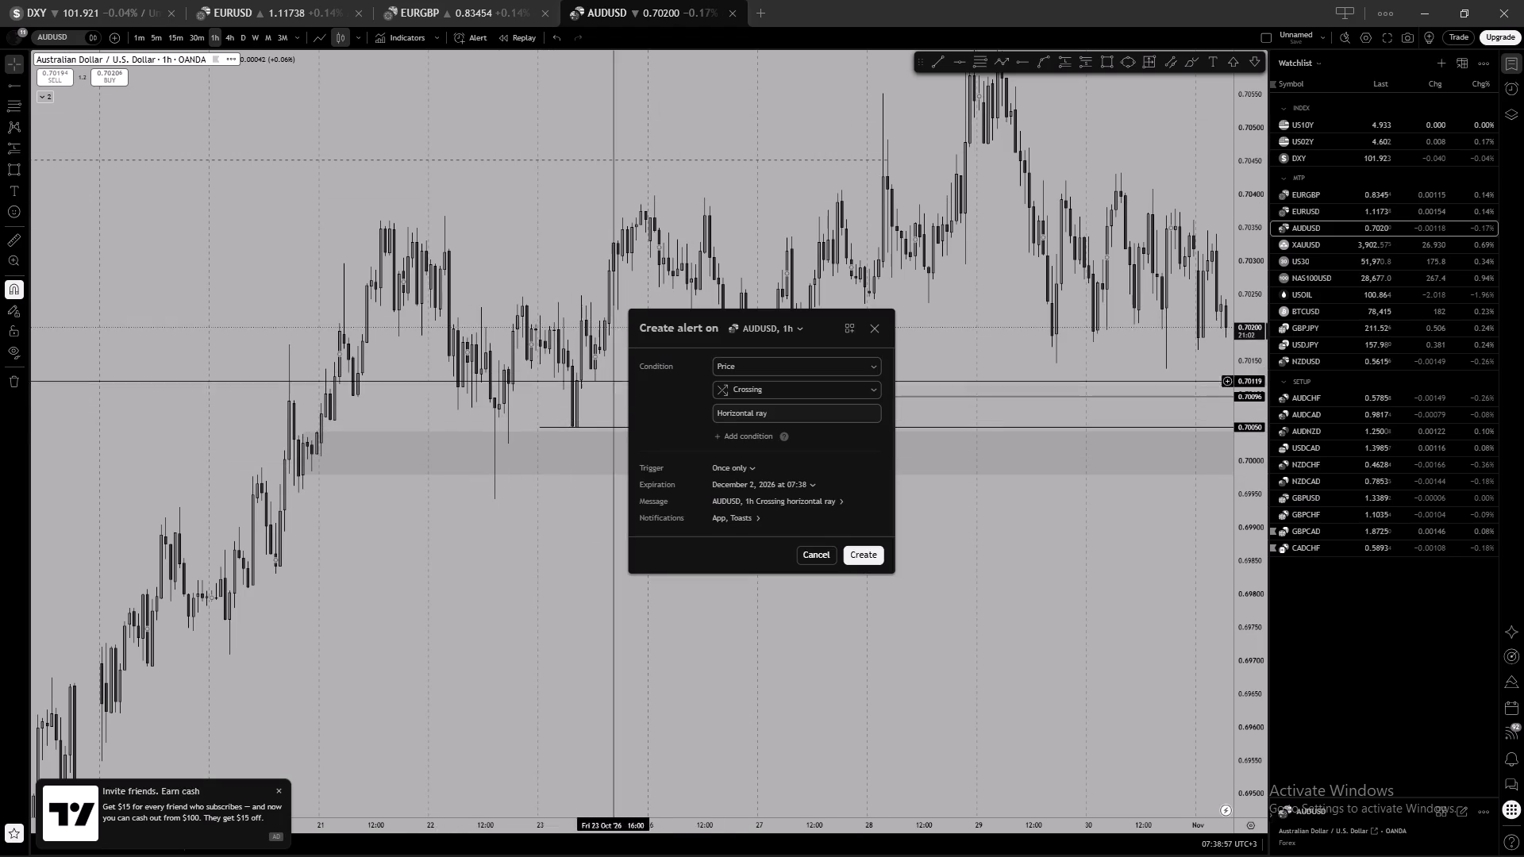
{"action": "left_click", "coordinate": [584, 413]}
{"action": "left_click", "coordinate": [542, 427]}
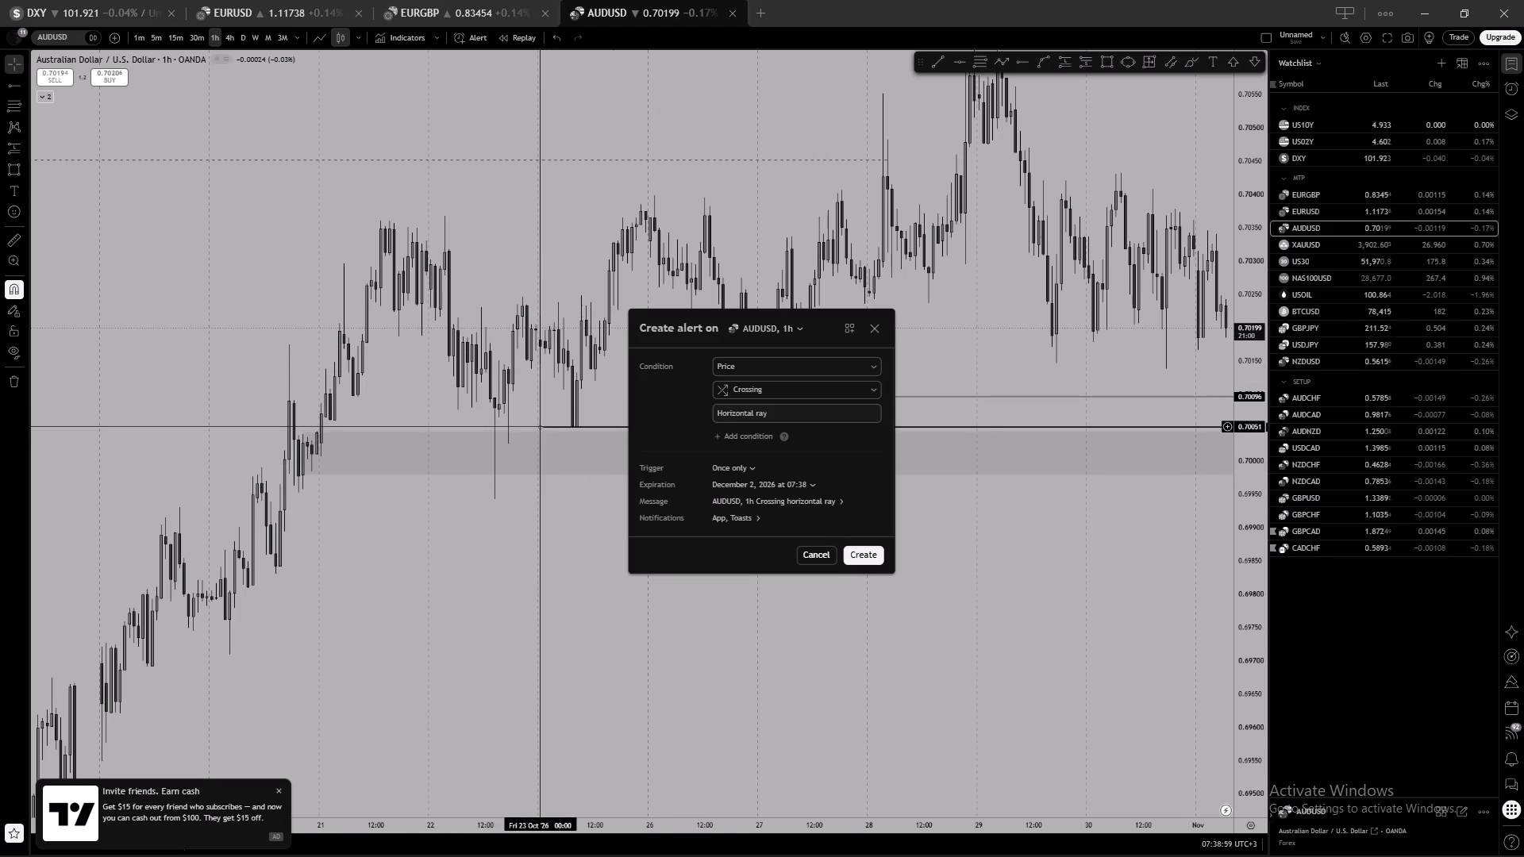
{"action": "left_click", "coordinate": [819, 555]}
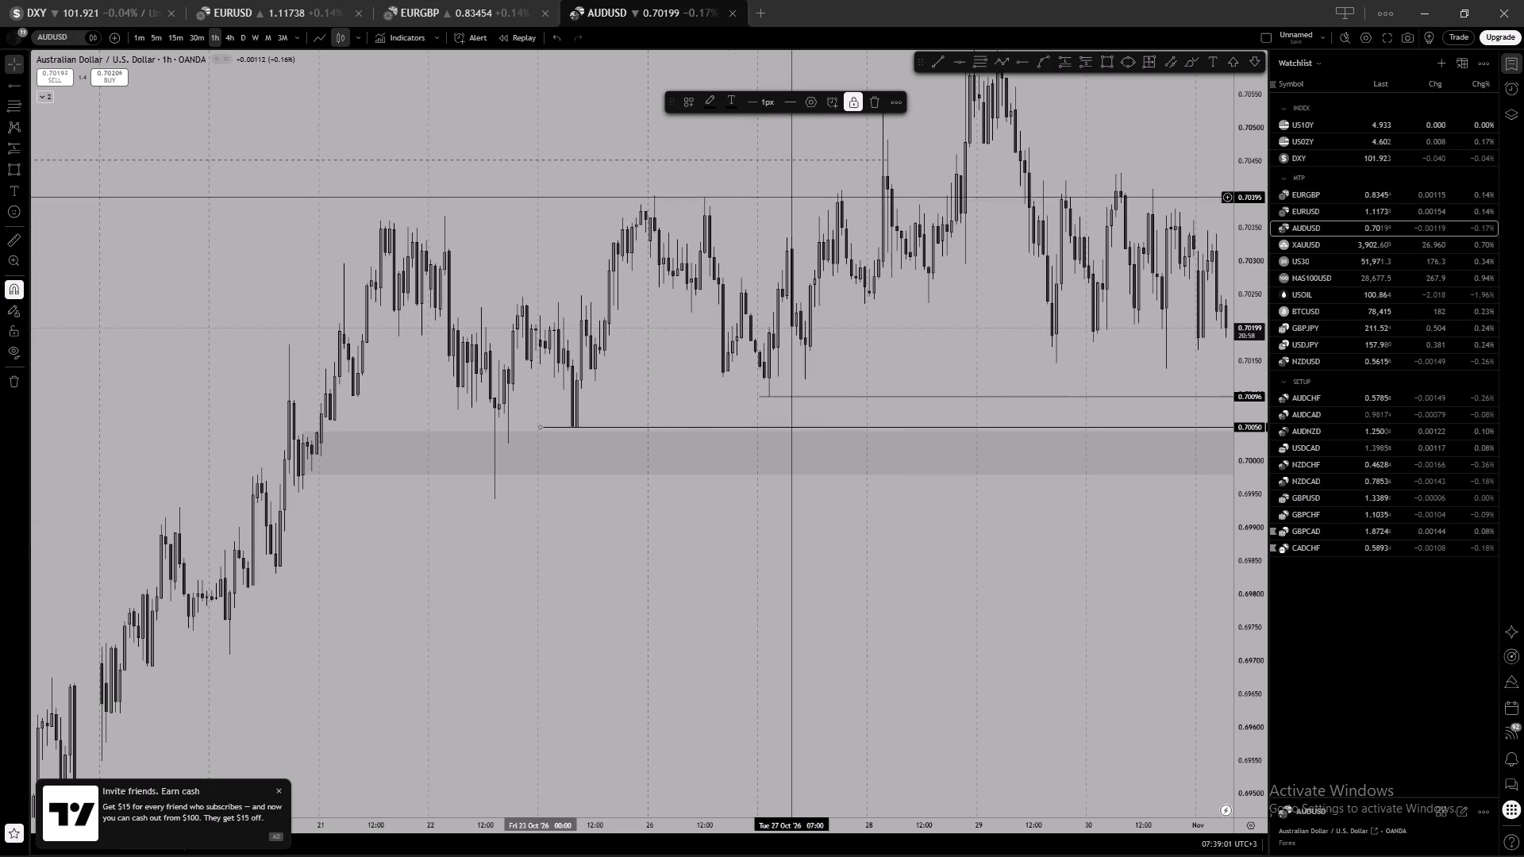
{"action": "left_click", "coordinate": [850, 101]}
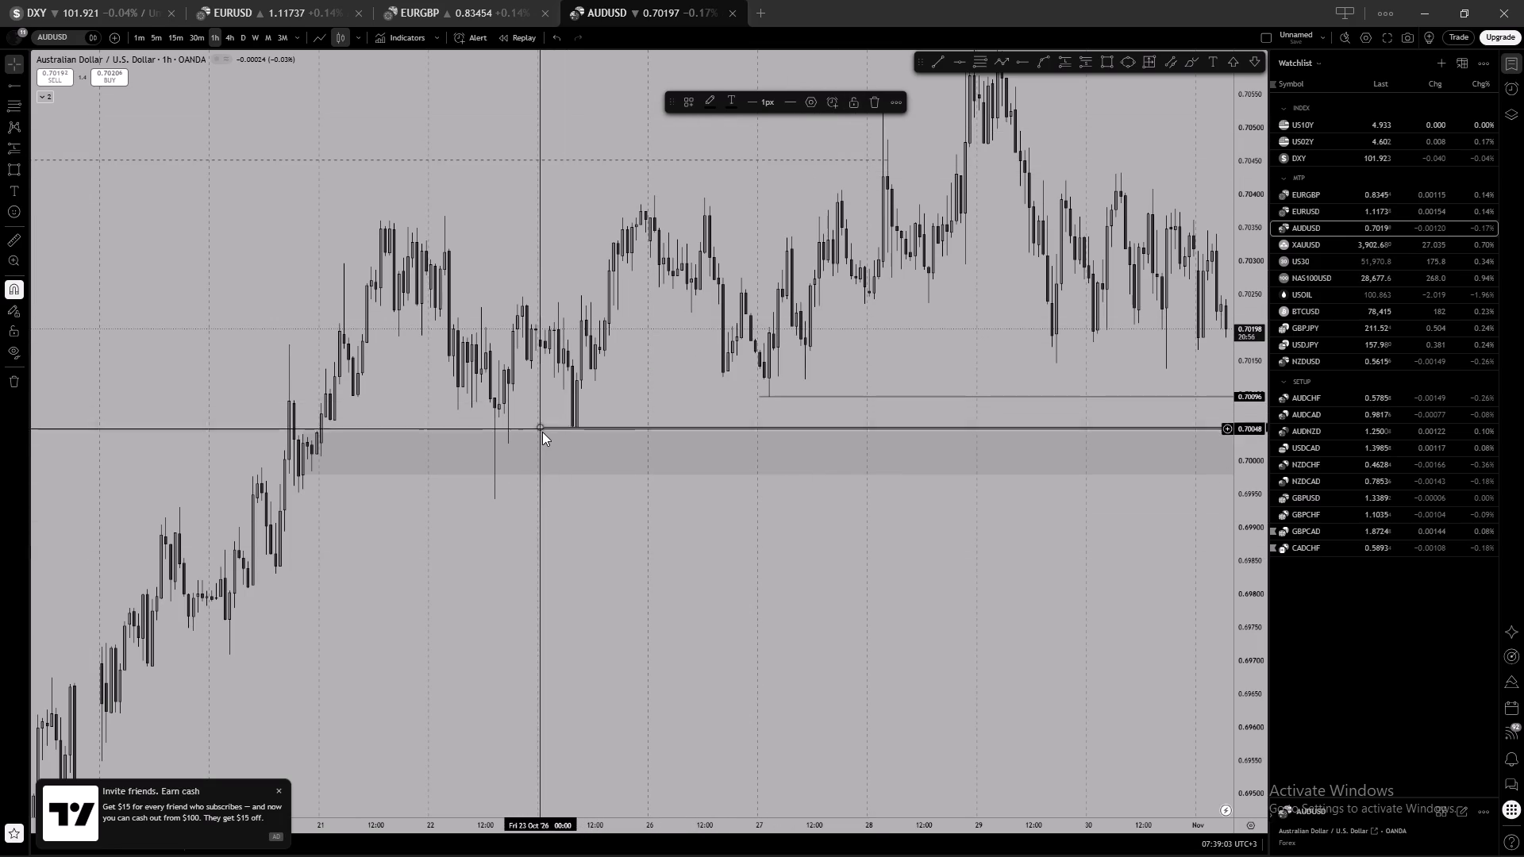
{"action": "left_click_drag", "start_coordinate": [542, 432], "coordinate": [507, 445]}
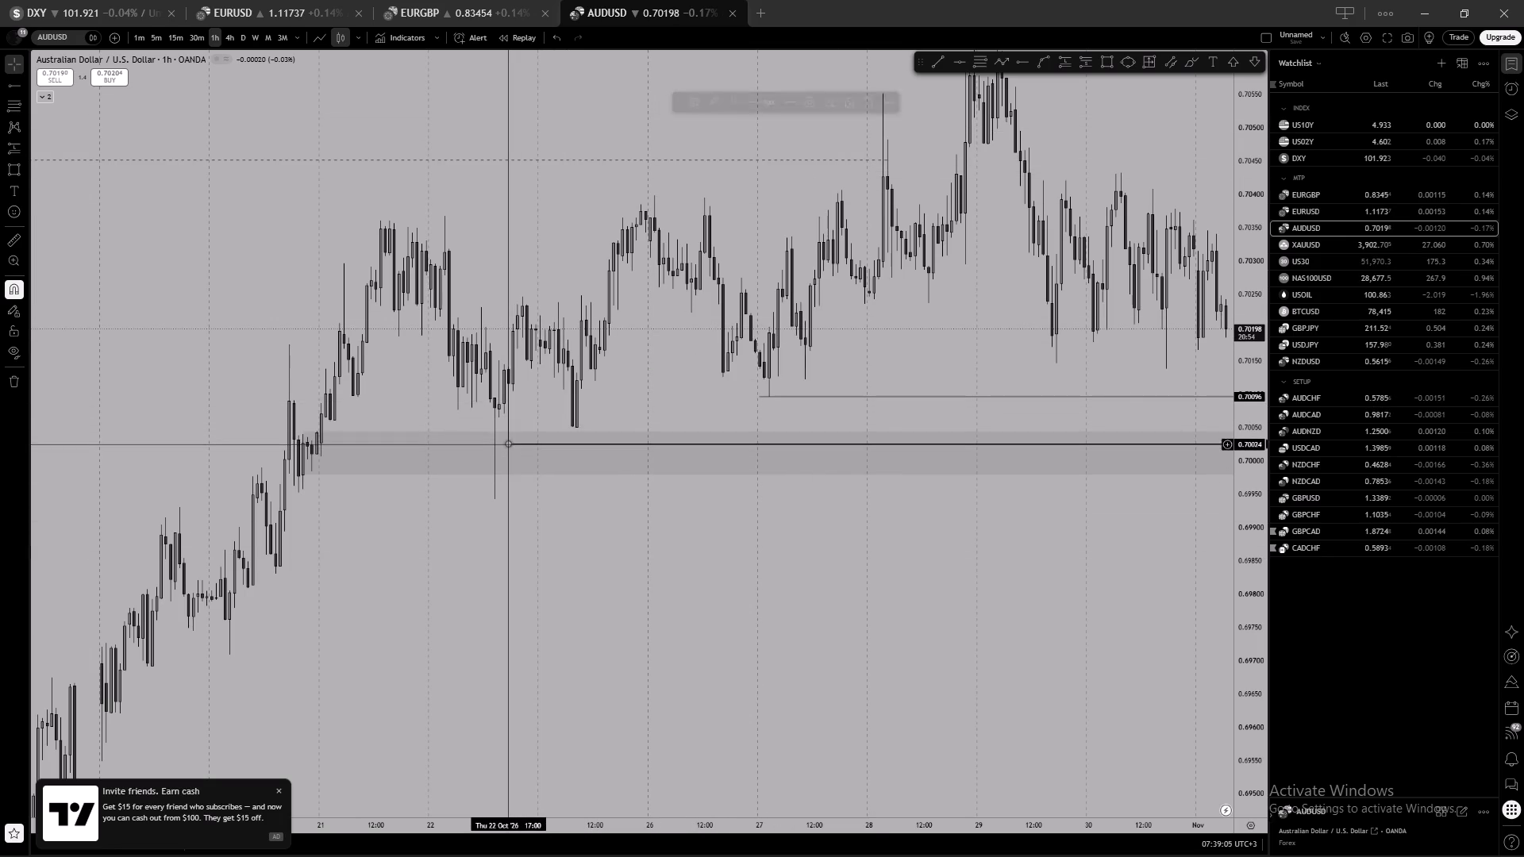
{"action": "left_click", "coordinate": [855, 105]}
{"action": "left_click", "coordinate": [764, 280]}
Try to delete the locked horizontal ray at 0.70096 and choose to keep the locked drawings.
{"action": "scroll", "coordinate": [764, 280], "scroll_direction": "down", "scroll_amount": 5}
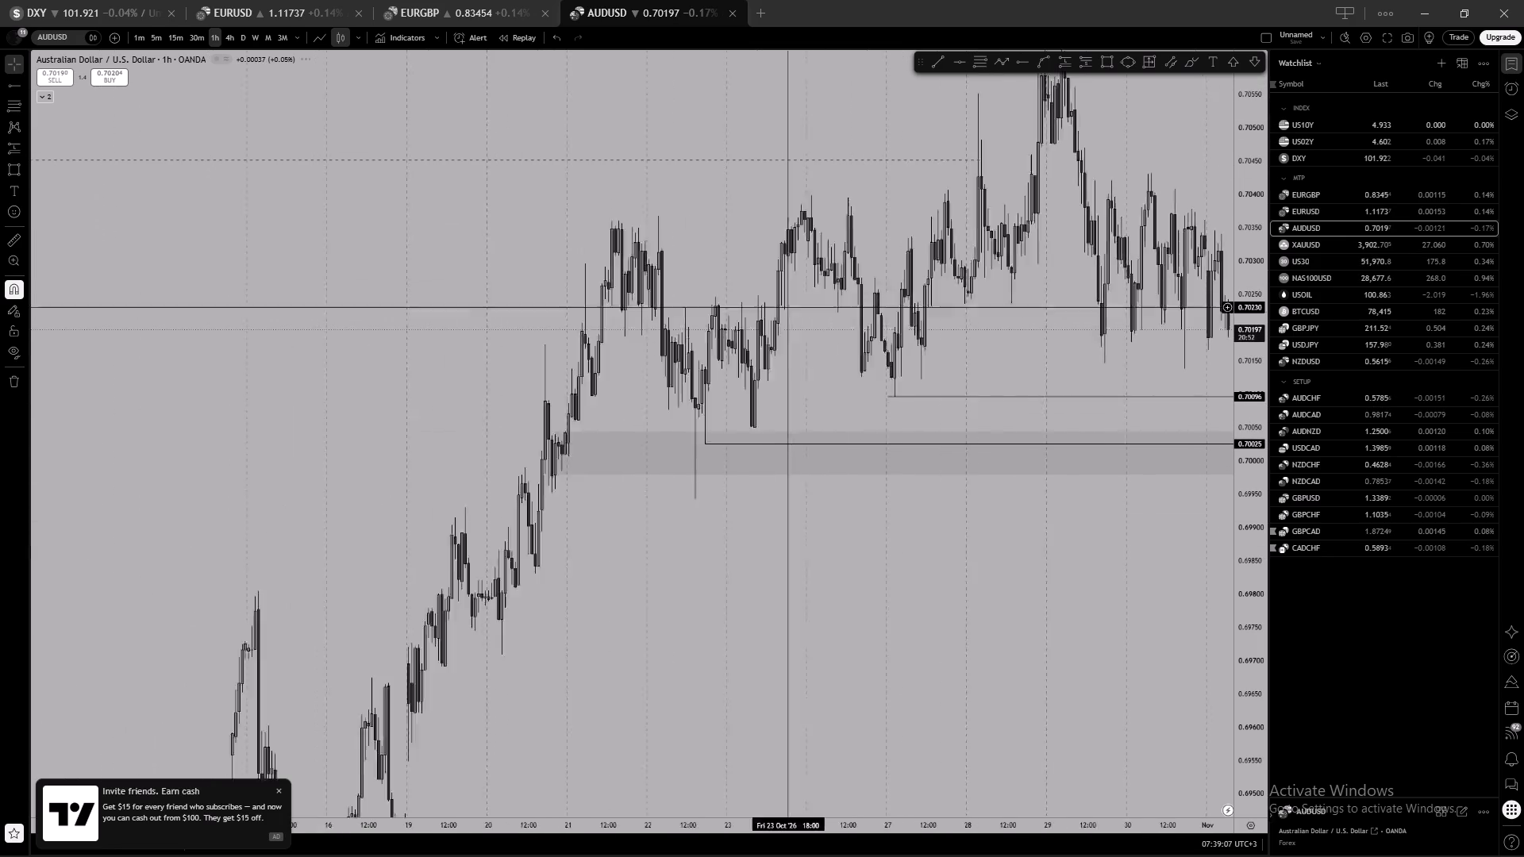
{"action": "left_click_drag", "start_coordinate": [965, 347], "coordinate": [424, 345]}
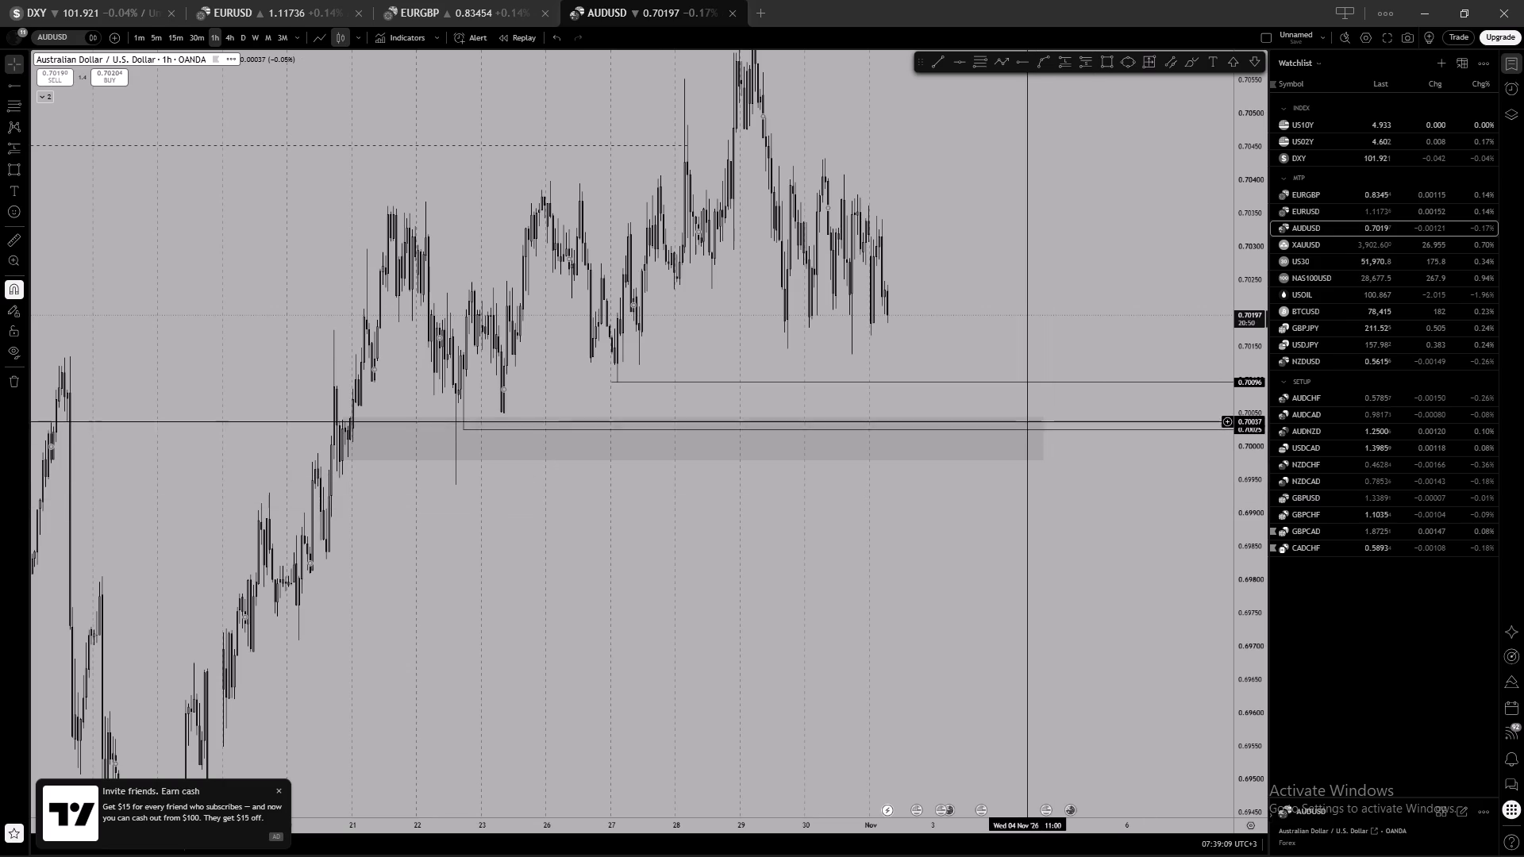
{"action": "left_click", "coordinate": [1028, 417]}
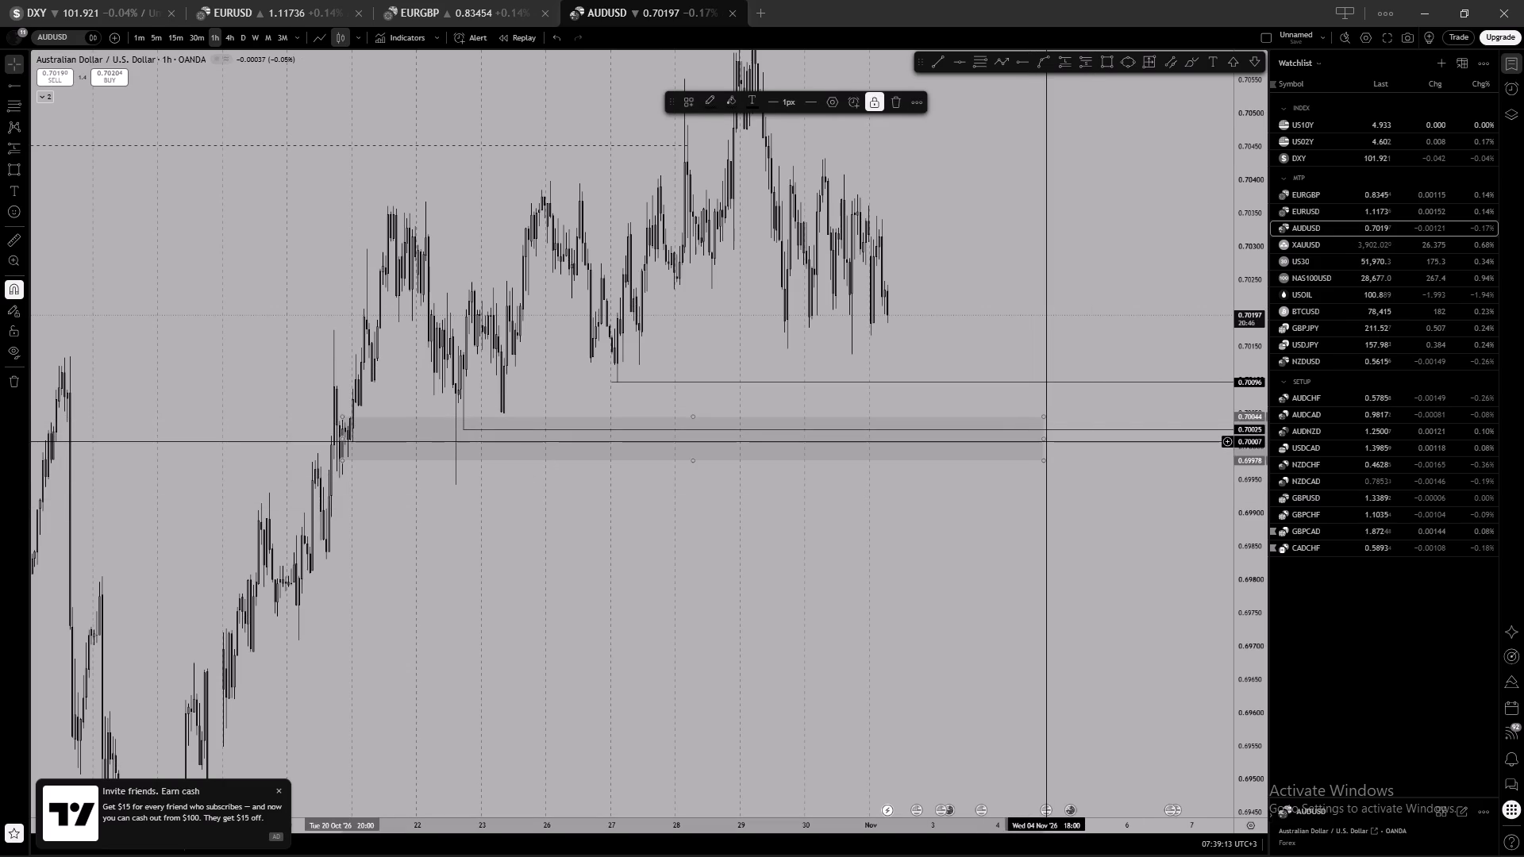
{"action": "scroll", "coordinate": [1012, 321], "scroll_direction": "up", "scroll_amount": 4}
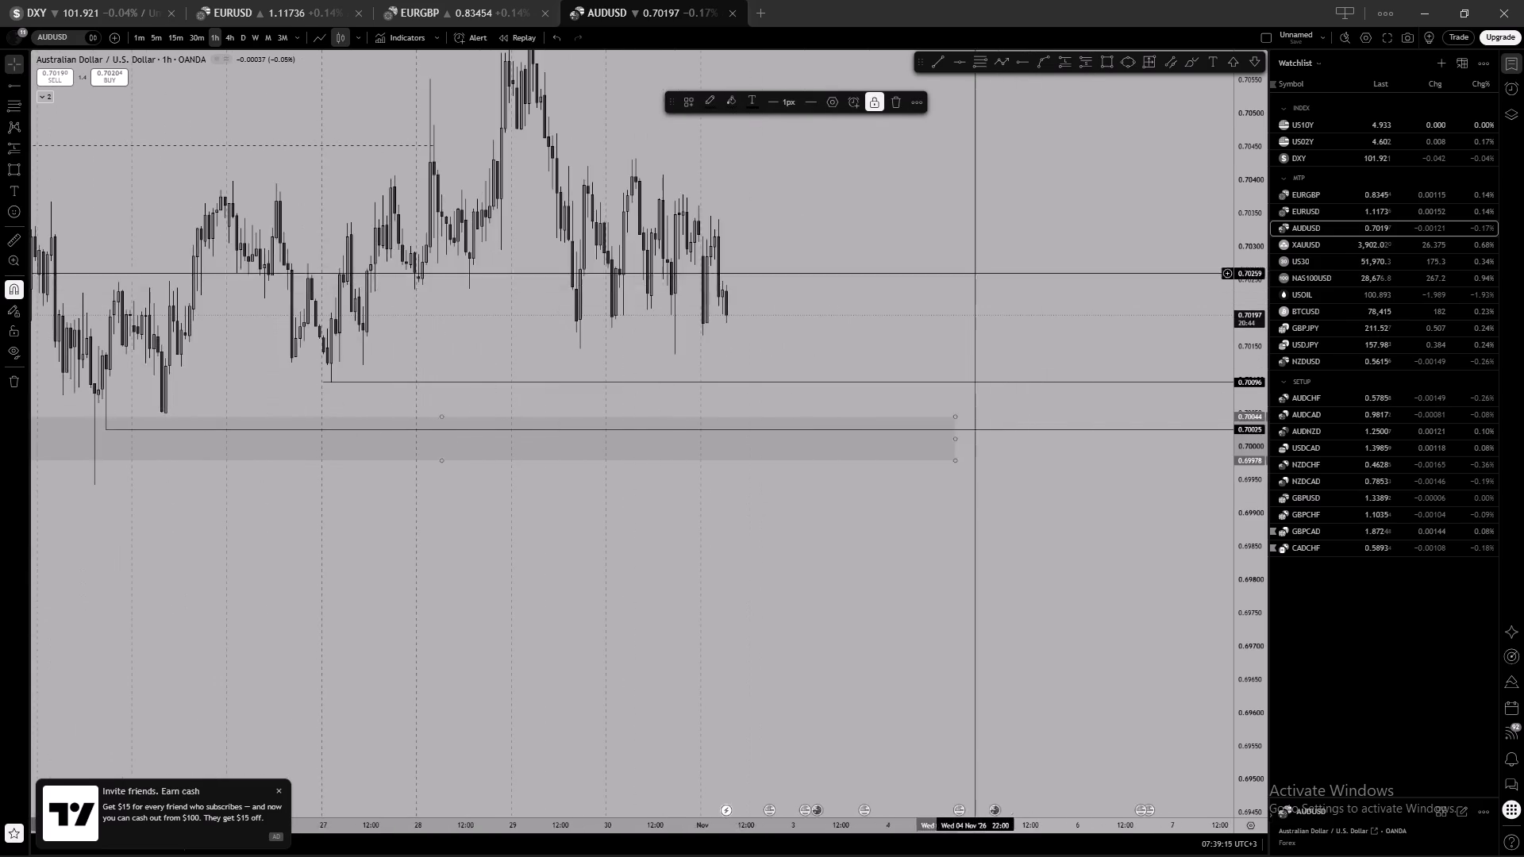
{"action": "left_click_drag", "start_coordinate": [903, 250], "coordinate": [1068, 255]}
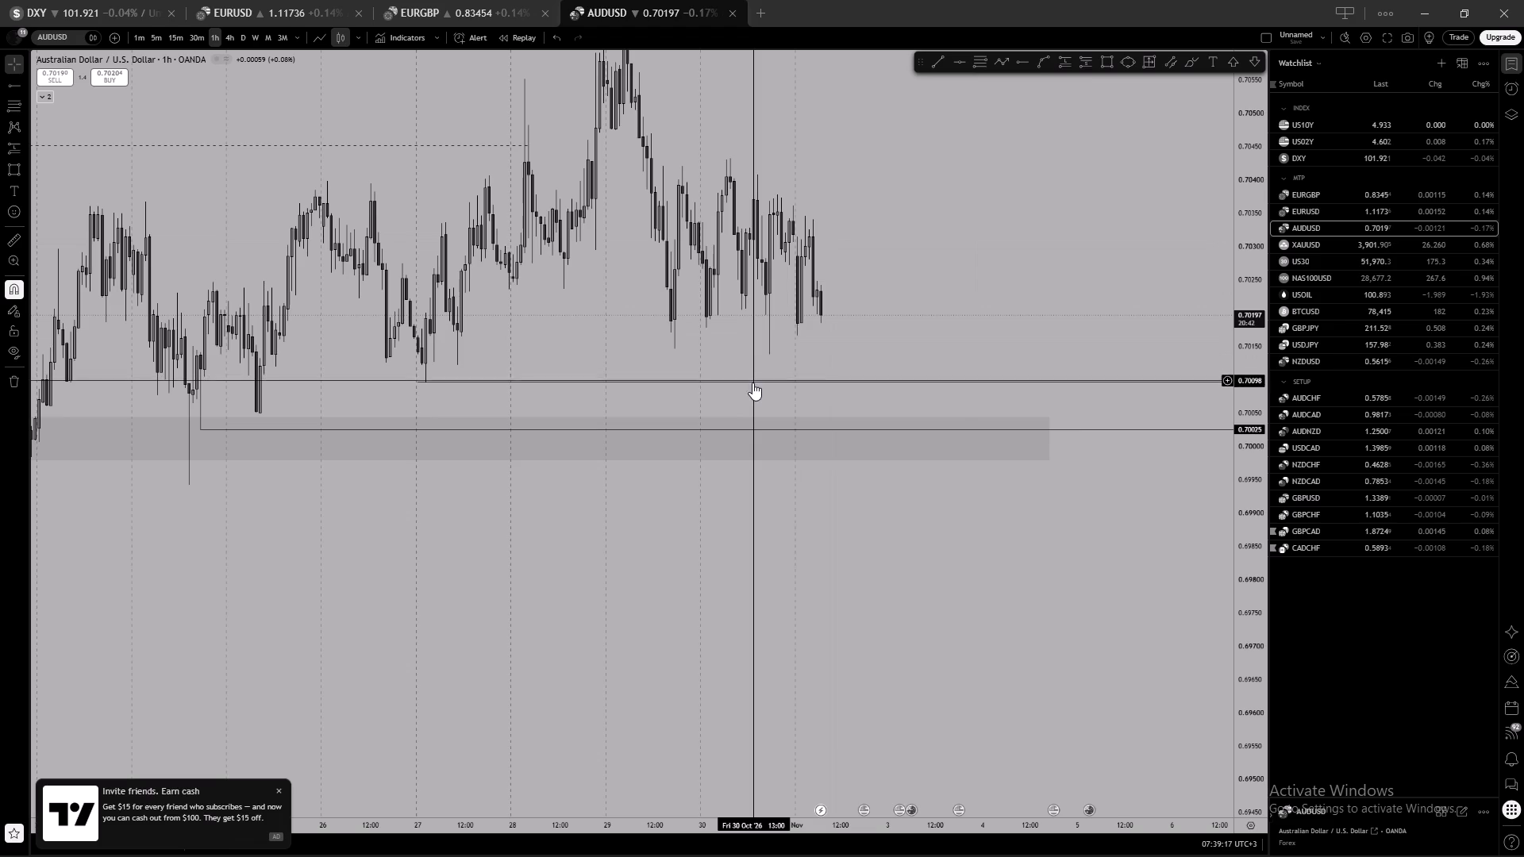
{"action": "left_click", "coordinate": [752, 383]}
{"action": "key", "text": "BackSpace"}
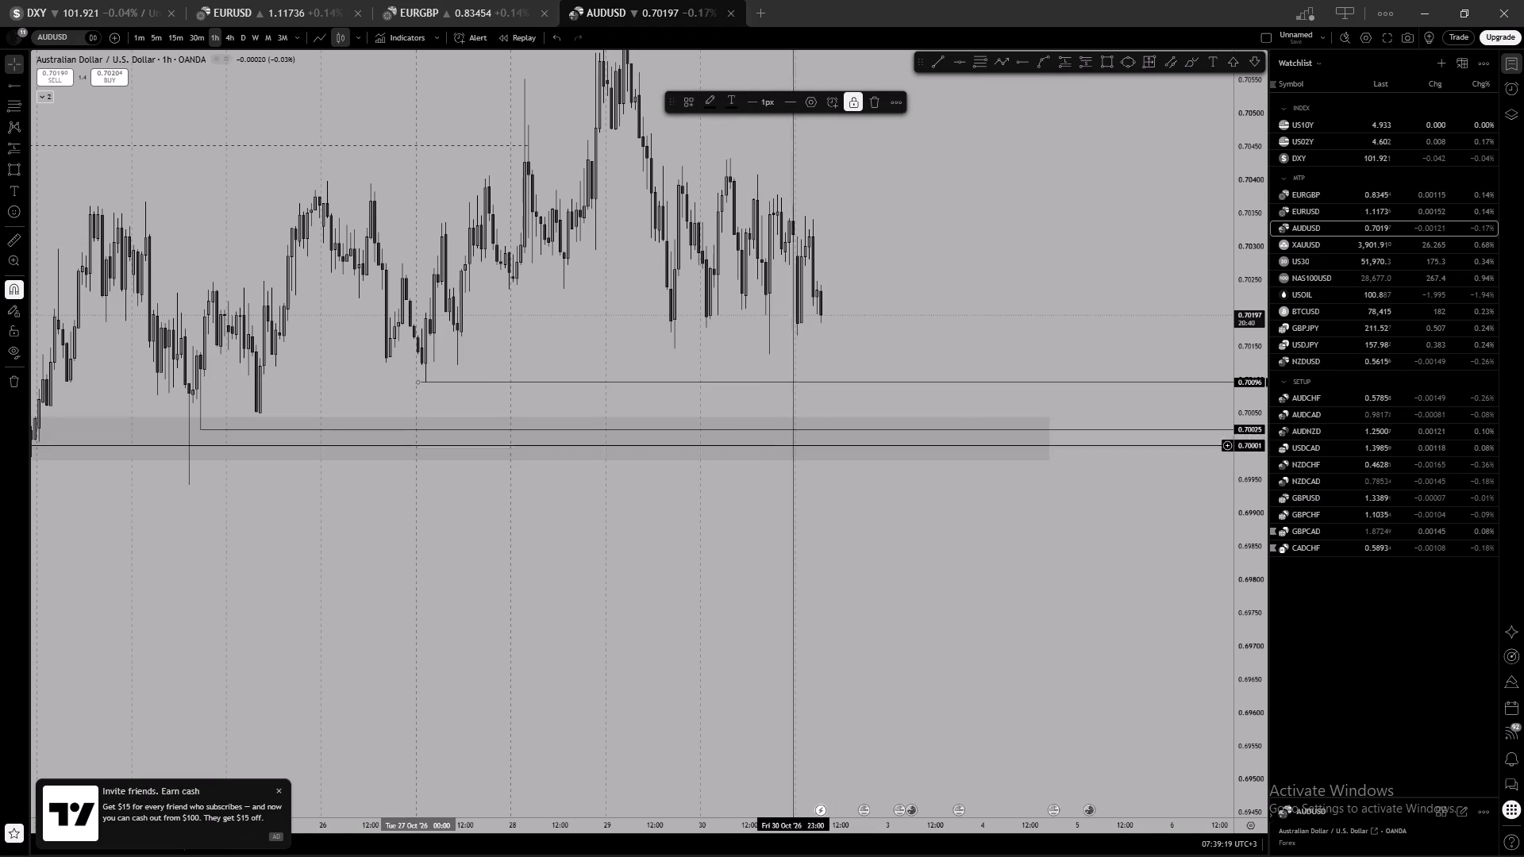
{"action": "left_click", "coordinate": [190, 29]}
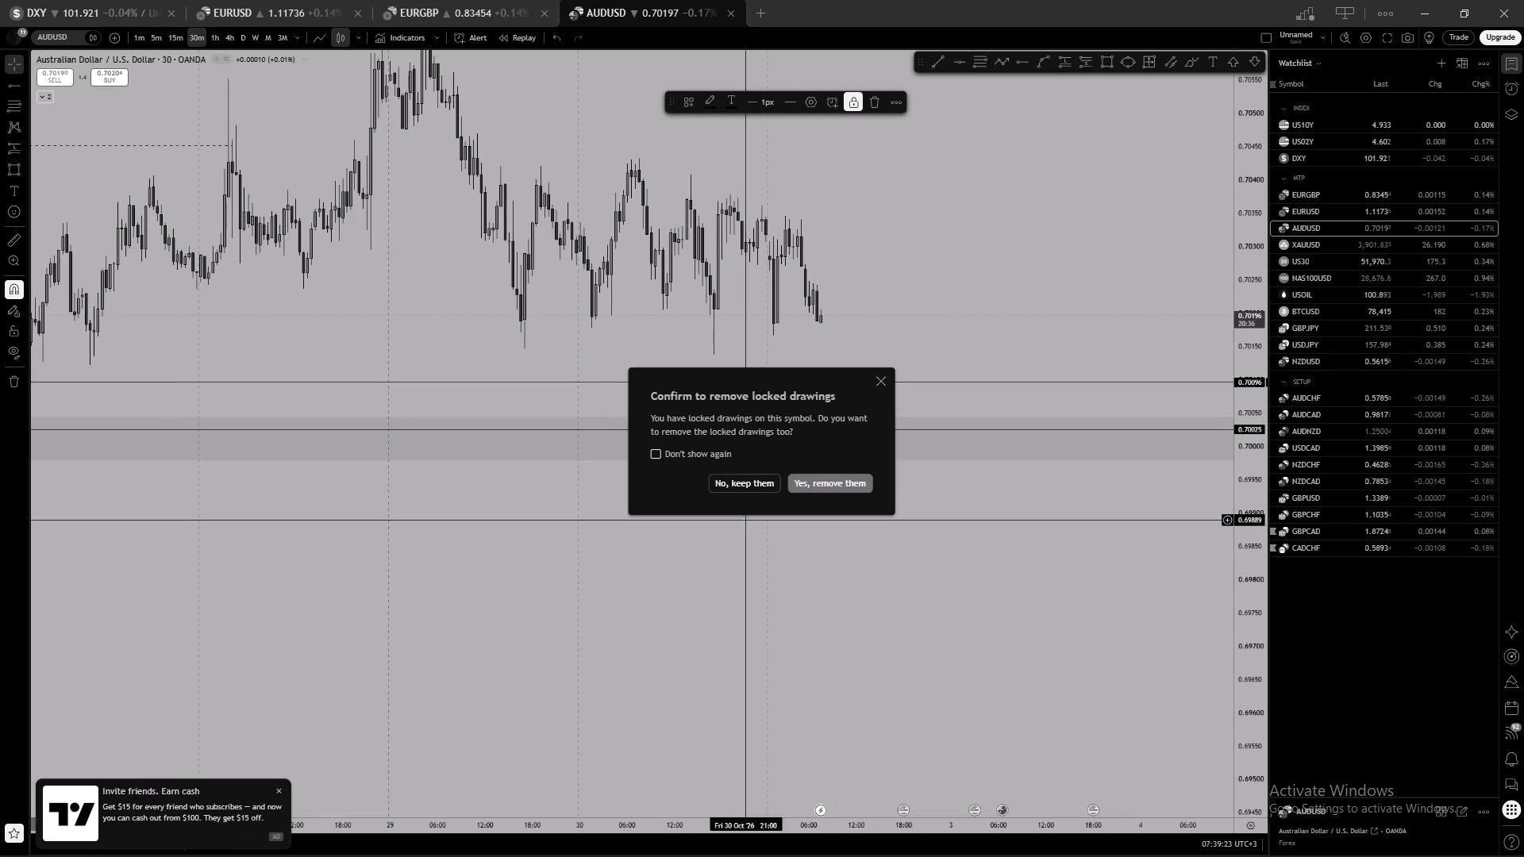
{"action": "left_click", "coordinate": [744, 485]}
Examine AUDUSD price action around the rays and rectangle on the 30-minute chart, back to the 22 October low.
{"action": "scroll", "coordinate": [661, 450], "scroll_direction": "down", "scroll_amount": 12}
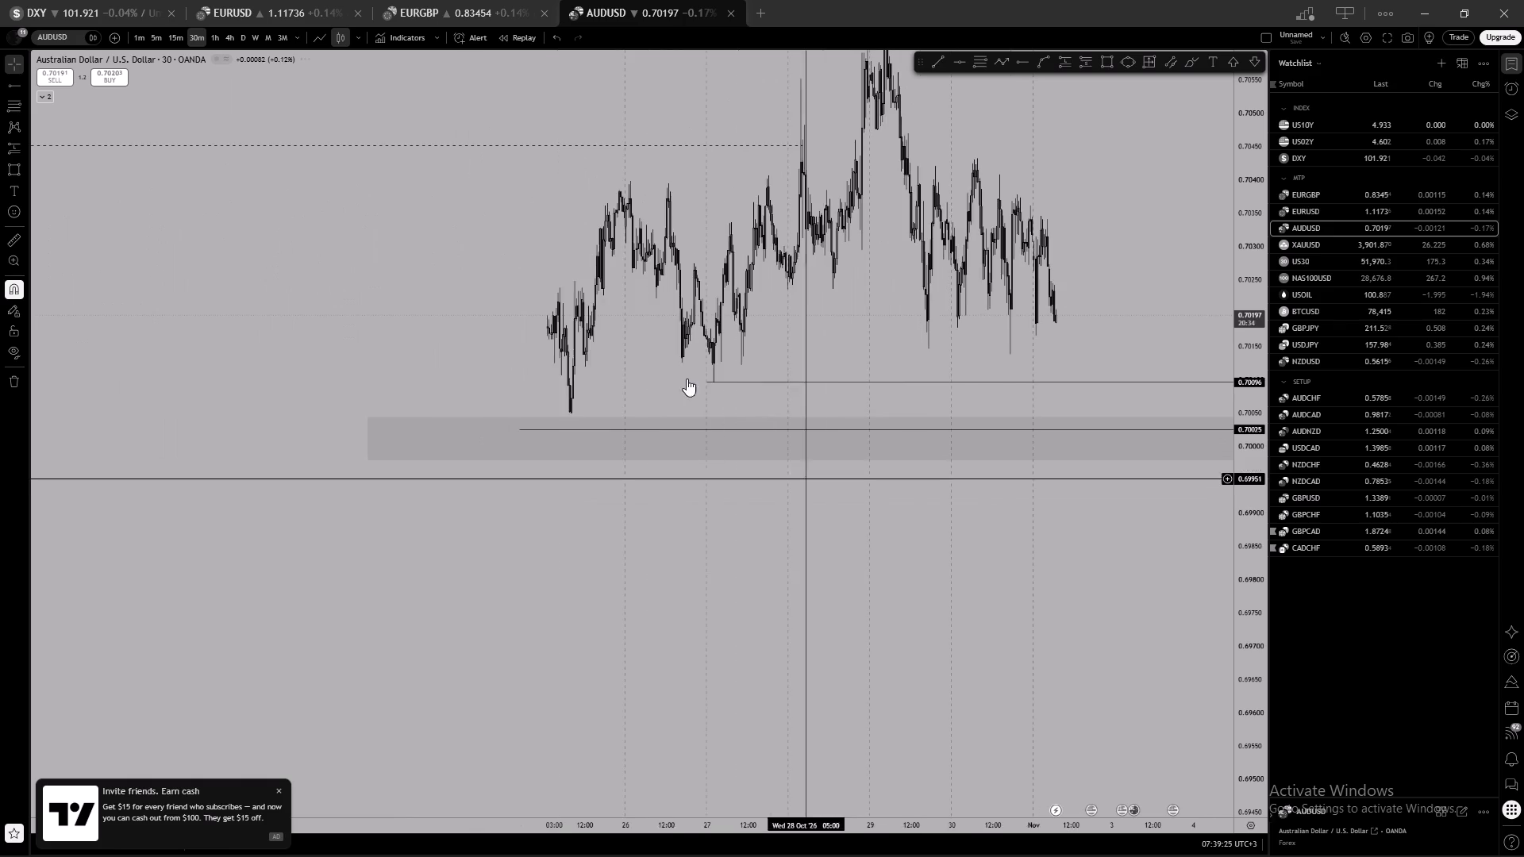
{"action": "scroll", "coordinate": [683, 433], "scroll_direction": "up", "scroll_amount": 3}
{"action": "left_click_drag", "start_coordinate": [601, 540], "coordinate": [1419, 629]}
{"action": "scroll", "coordinate": [716, 578], "scroll_direction": "up", "scroll_amount": 3}
{"action": "scroll", "coordinate": [612, 548], "scroll_direction": "up", "scroll_amount": 2}
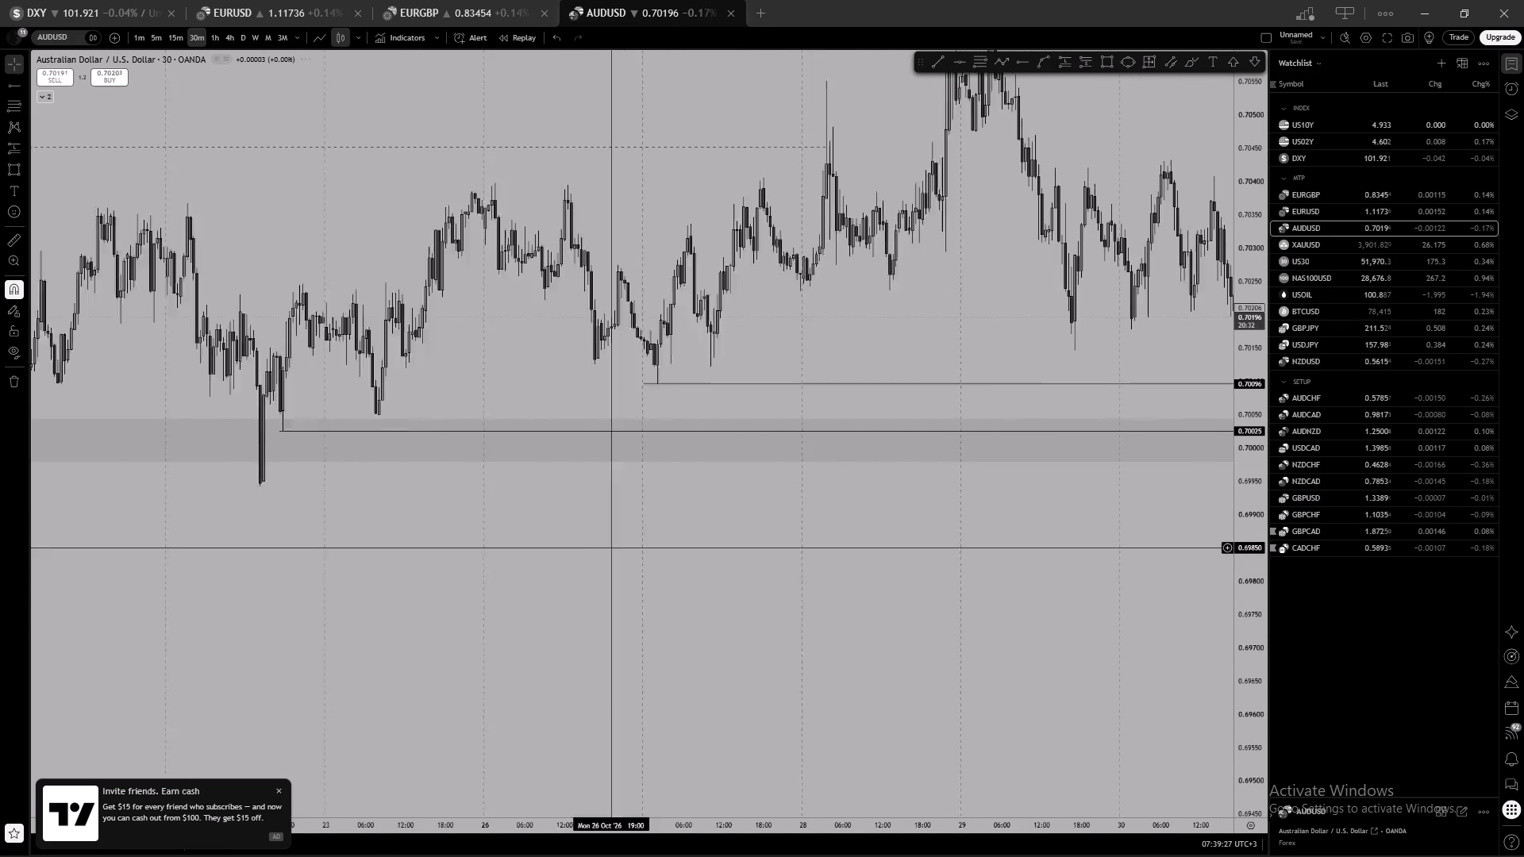
{"action": "left_click_drag", "start_coordinate": [418, 549], "coordinate": [1003, 563]}
{"action": "scroll", "coordinate": [473, 377], "scroll_direction": "up", "scroll_amount": 1}
{"action": "left_click_drag", "start_coordinate": [581, 391], "coordinate": [428, 433]}
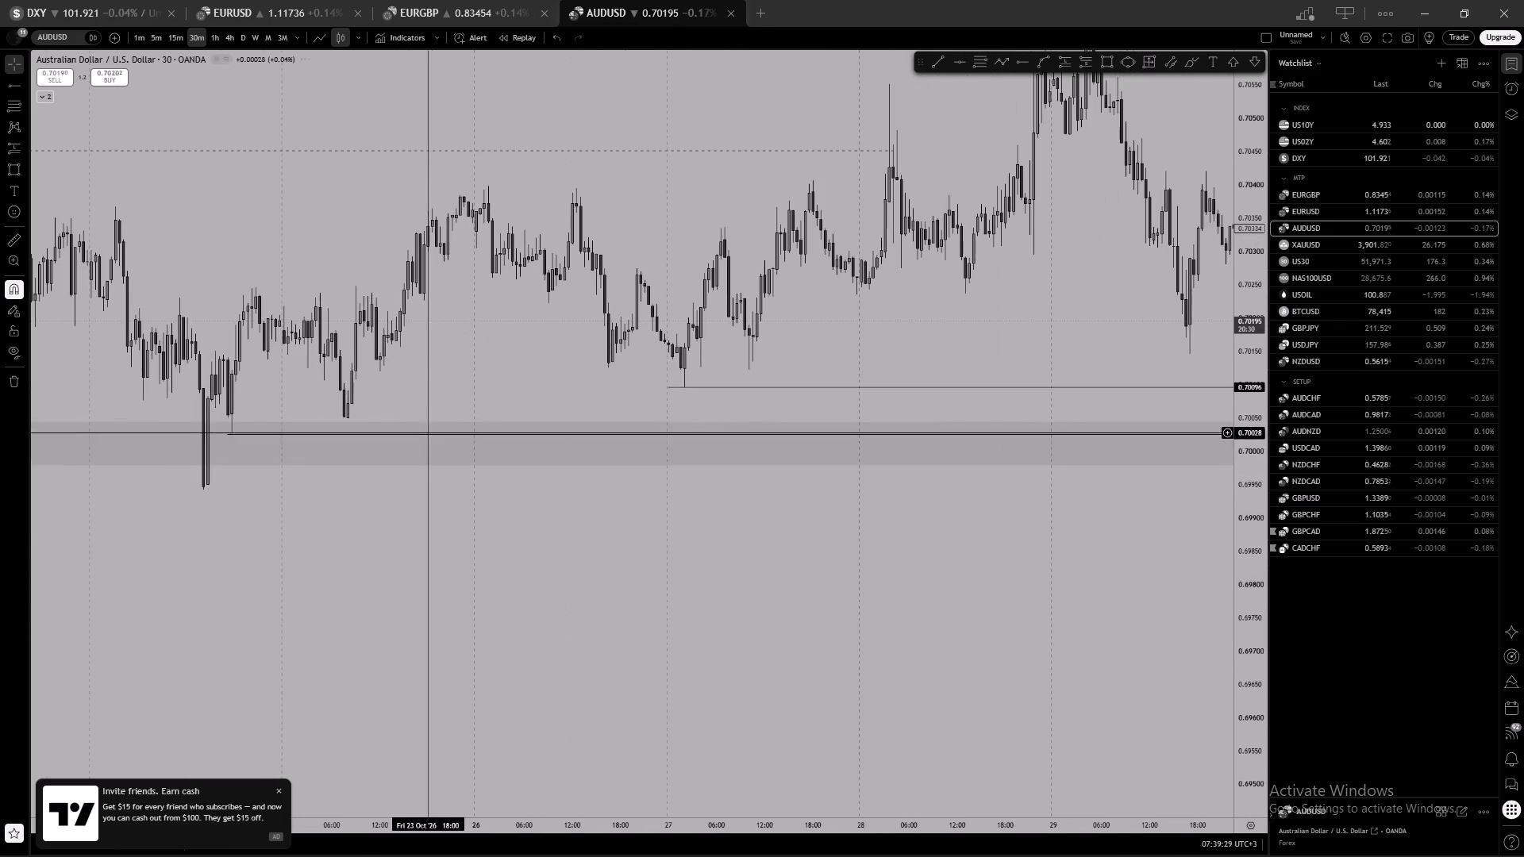
{"action": "left_click", "coordinate": [428, 409]}
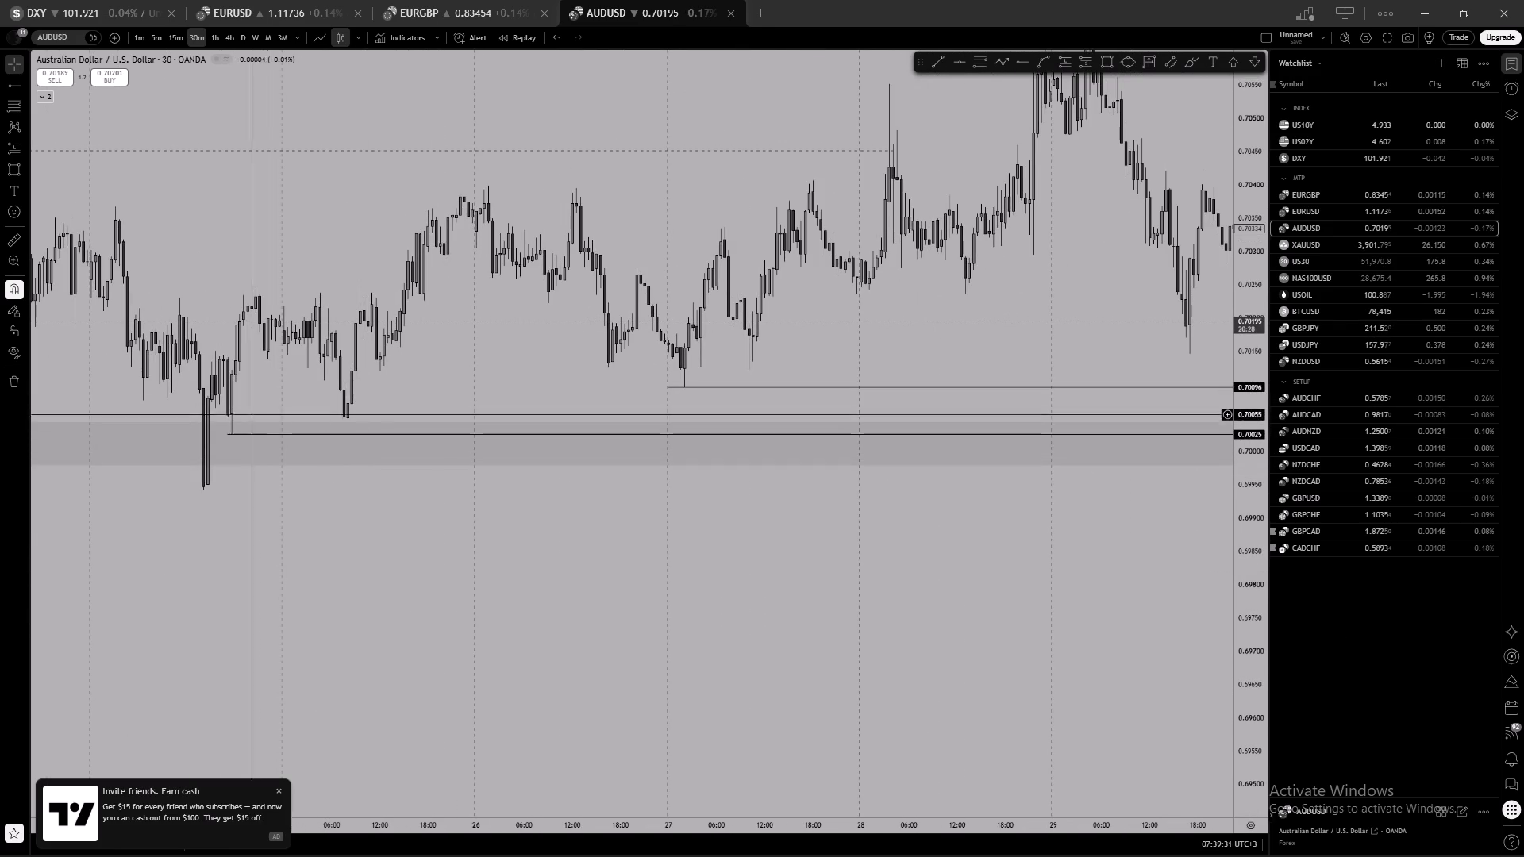
On the 15-minute chart, draw a horizontal trend line at 0.69952 from the 20 October low to 22 October 11:15.
{"action": "left_click", "coordinate": [178, 43]}
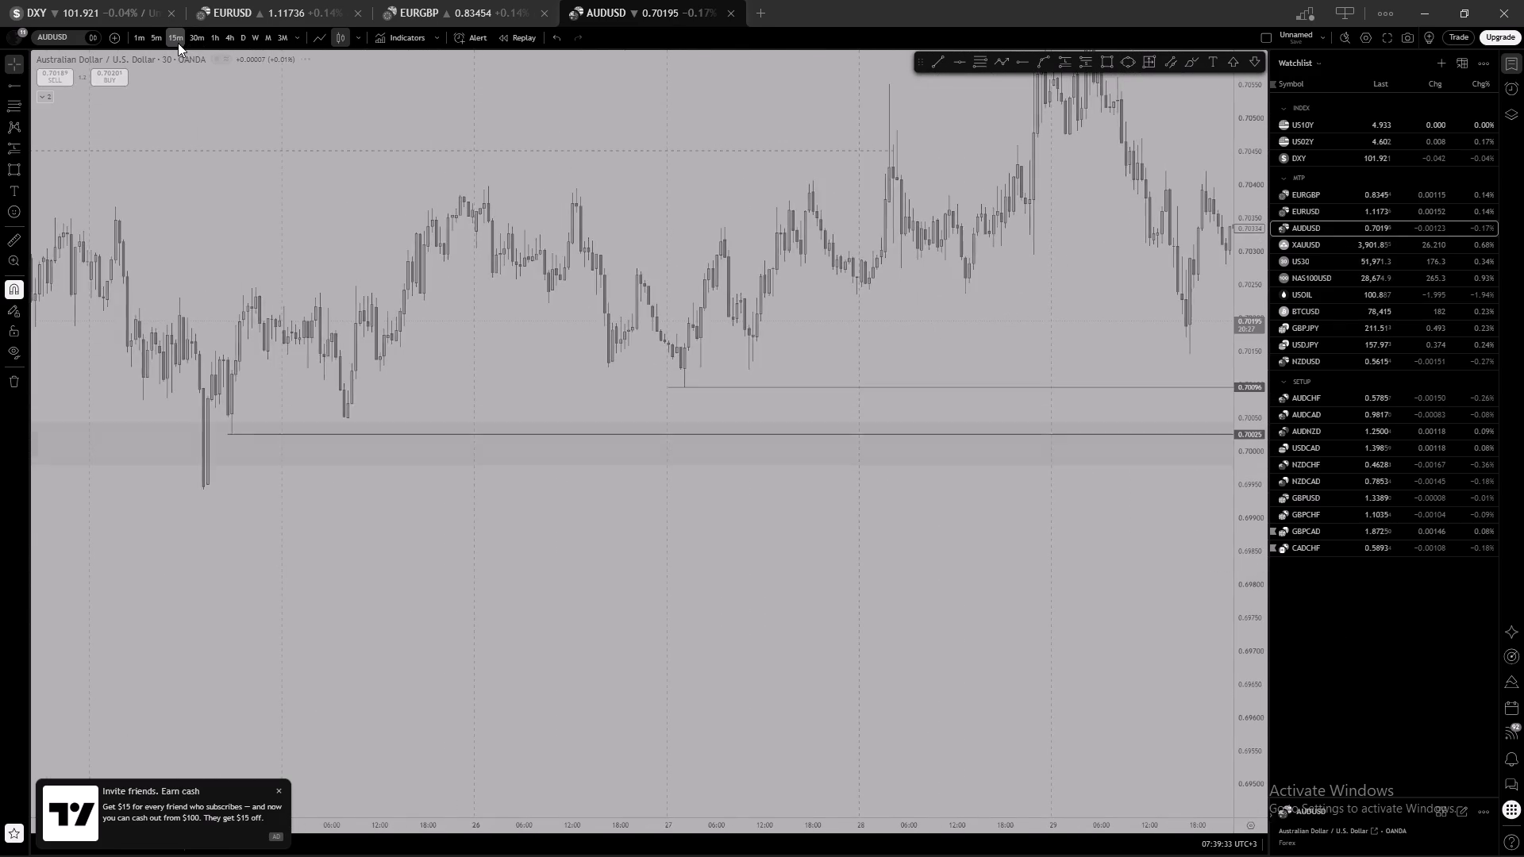
{"action": "scroll", "coordinate": [427, 549], "scroll_direction": "down", "scroll_amount": 6}
{"action": "scroll", "coordinate": [447, 614], "scroll_direction": "down", "scroll_amount": 5}
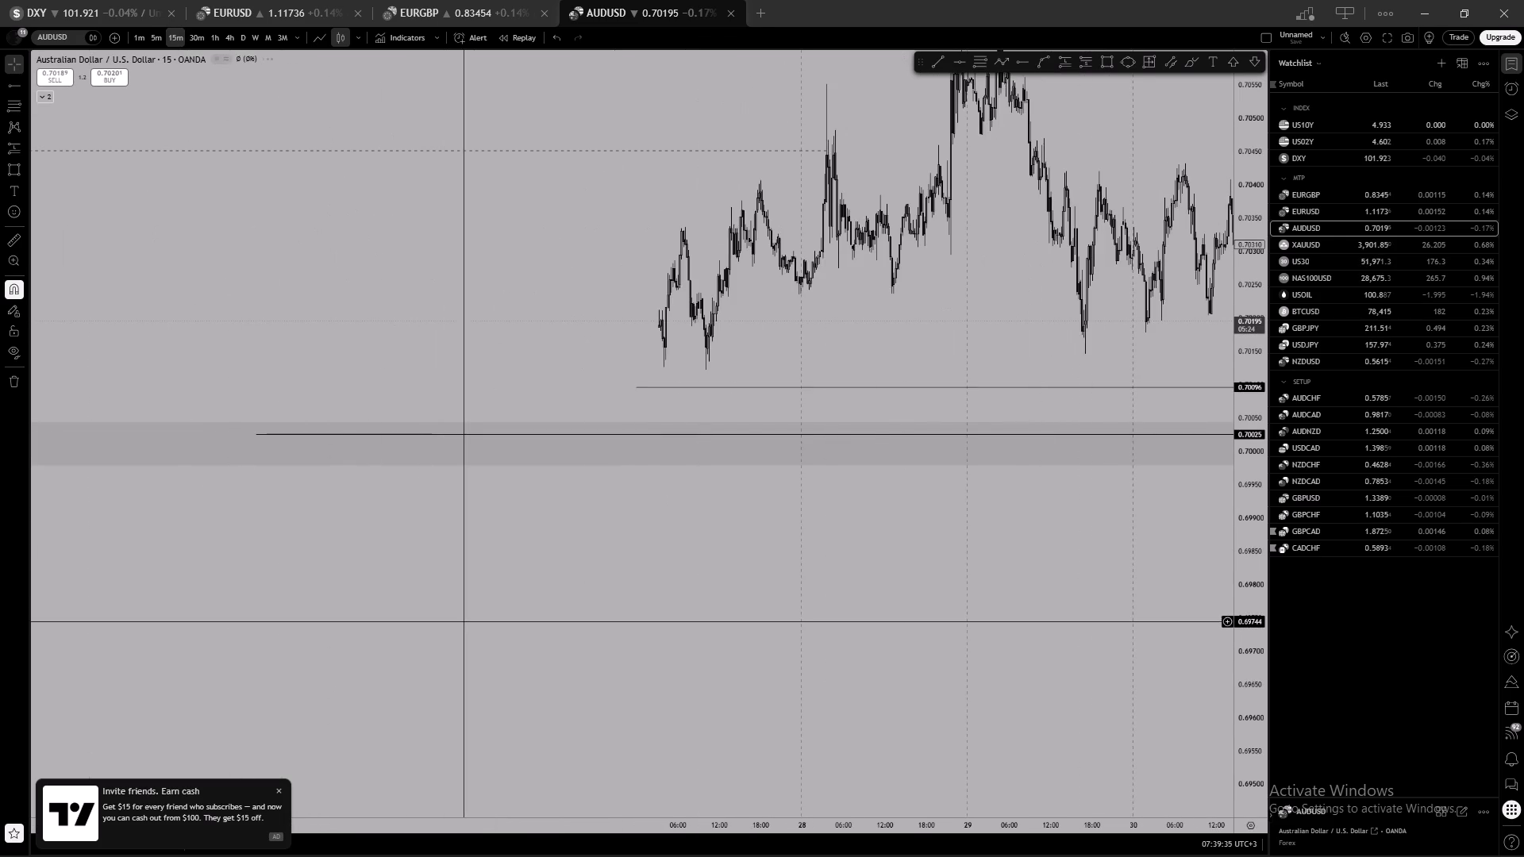
{"action": "scroll", "coordinate": [523, 619], "scroll_direction": "down", "scroll_amount": 5}
{"action": "scroll", "coordinate": [755, 596], "scroll_direction": "up", "scroll_amount": 2}
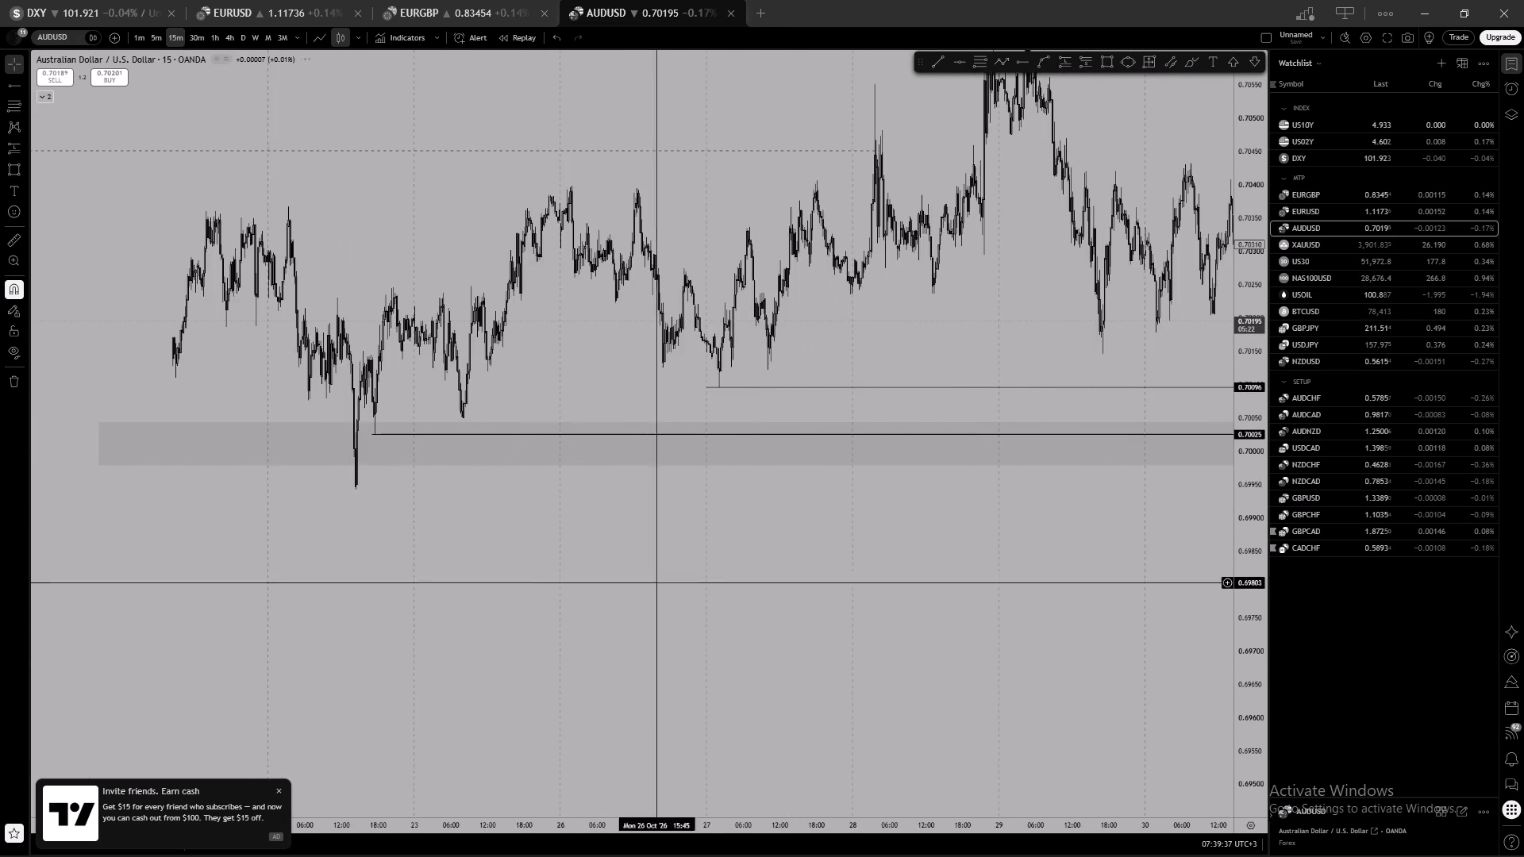
{"action": "left_click_drag", "start_coordinate": [421, 585], "coordinate": [1223, 690]}
{"action": "scroll", "coordinate": [660, 650], "scroll_direction": "up", "scroll_amount": 13}
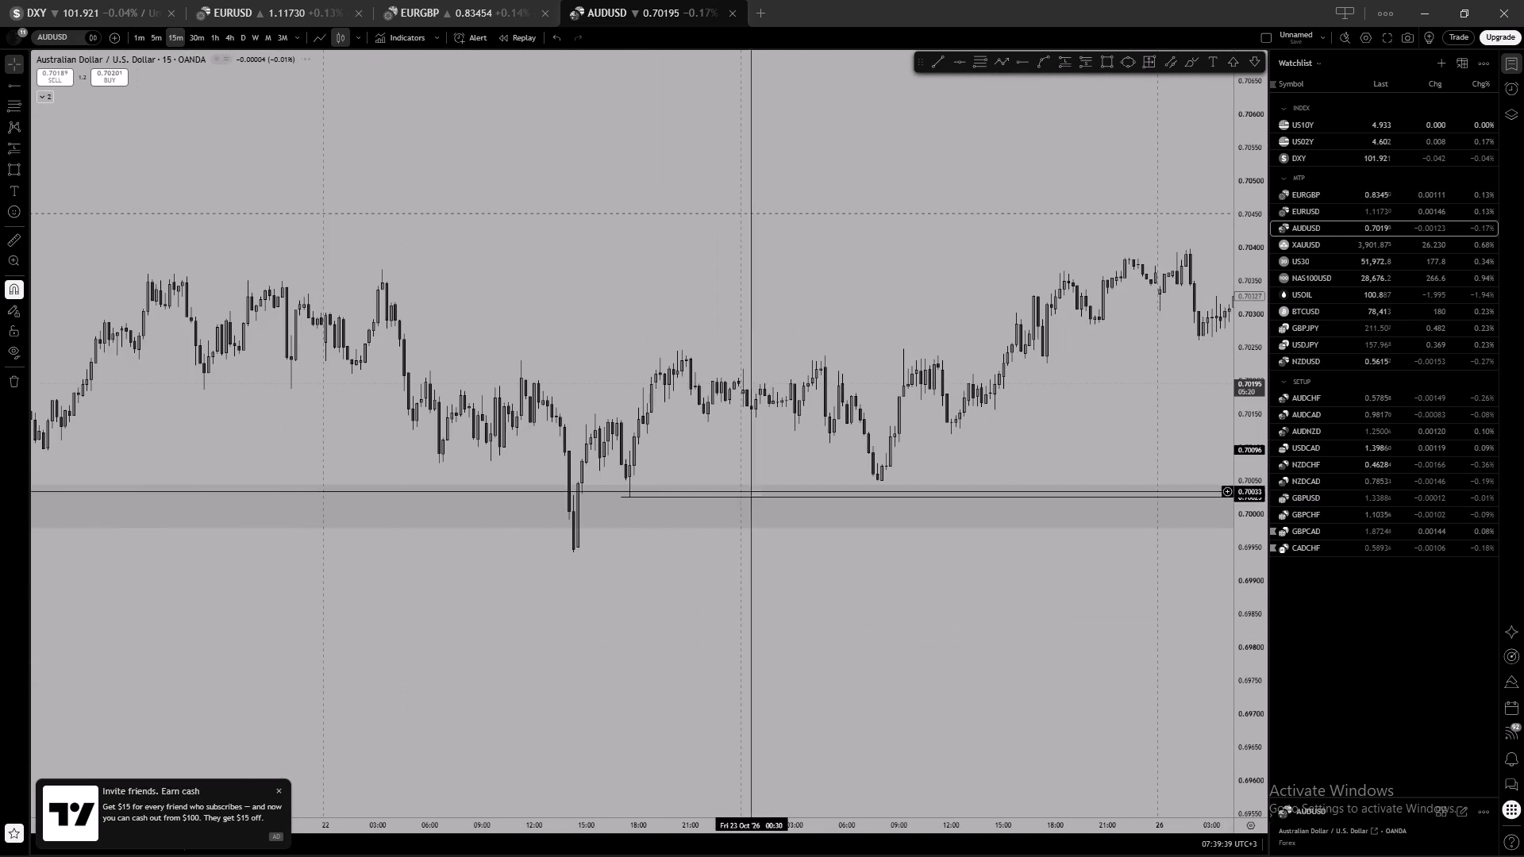
{"action": "scroll", "coordinate": [766, 475], "scroll_direction": "down", "scroll_amount": 3}
{"action": "left_click", "coordinate": [812, 475]}
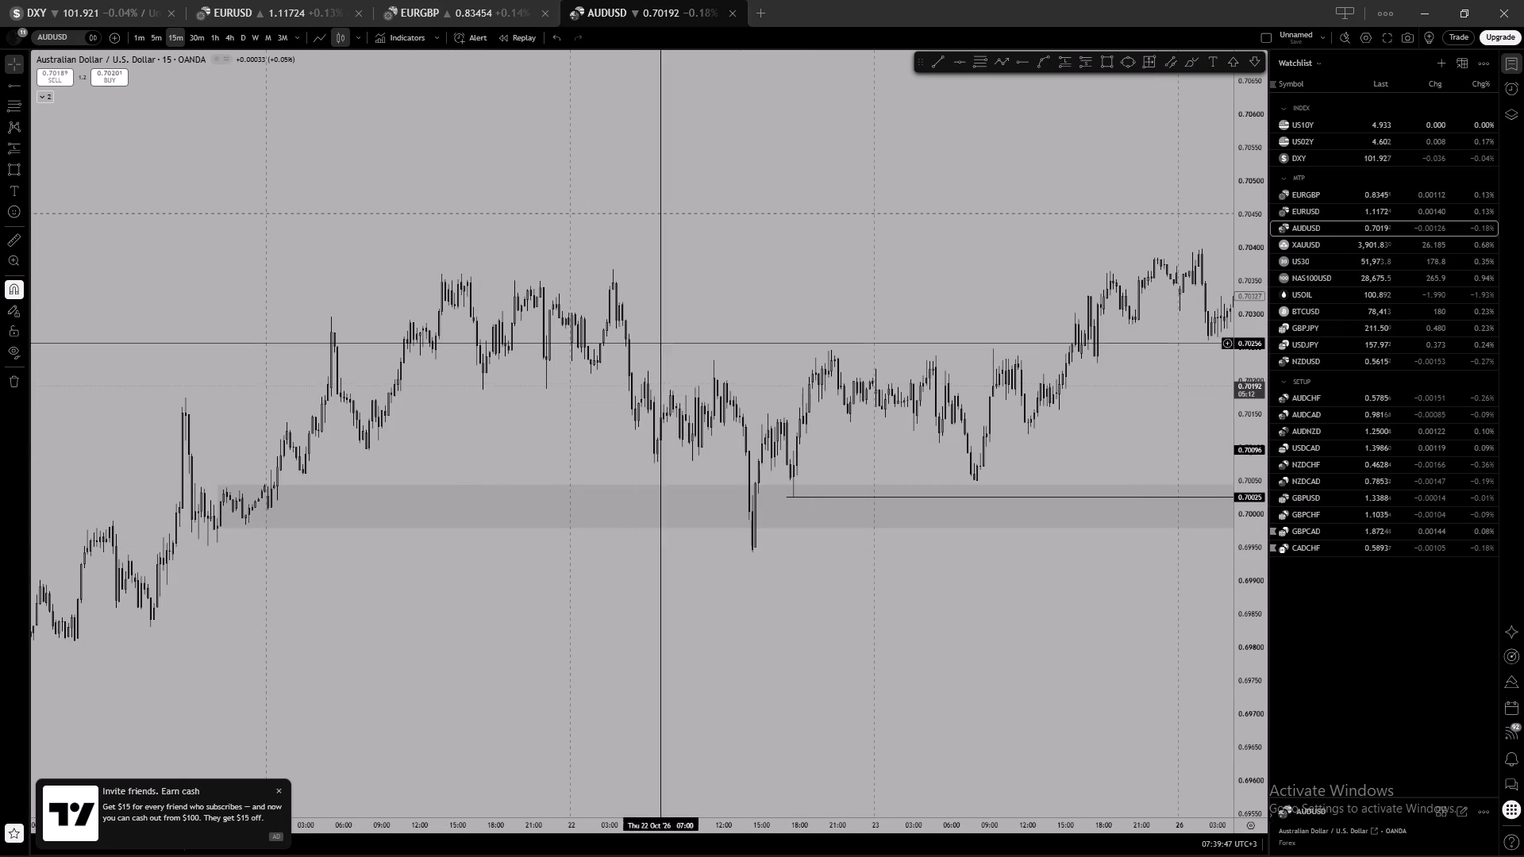
{"action": "left_click", "coordinate": [935, 62]}
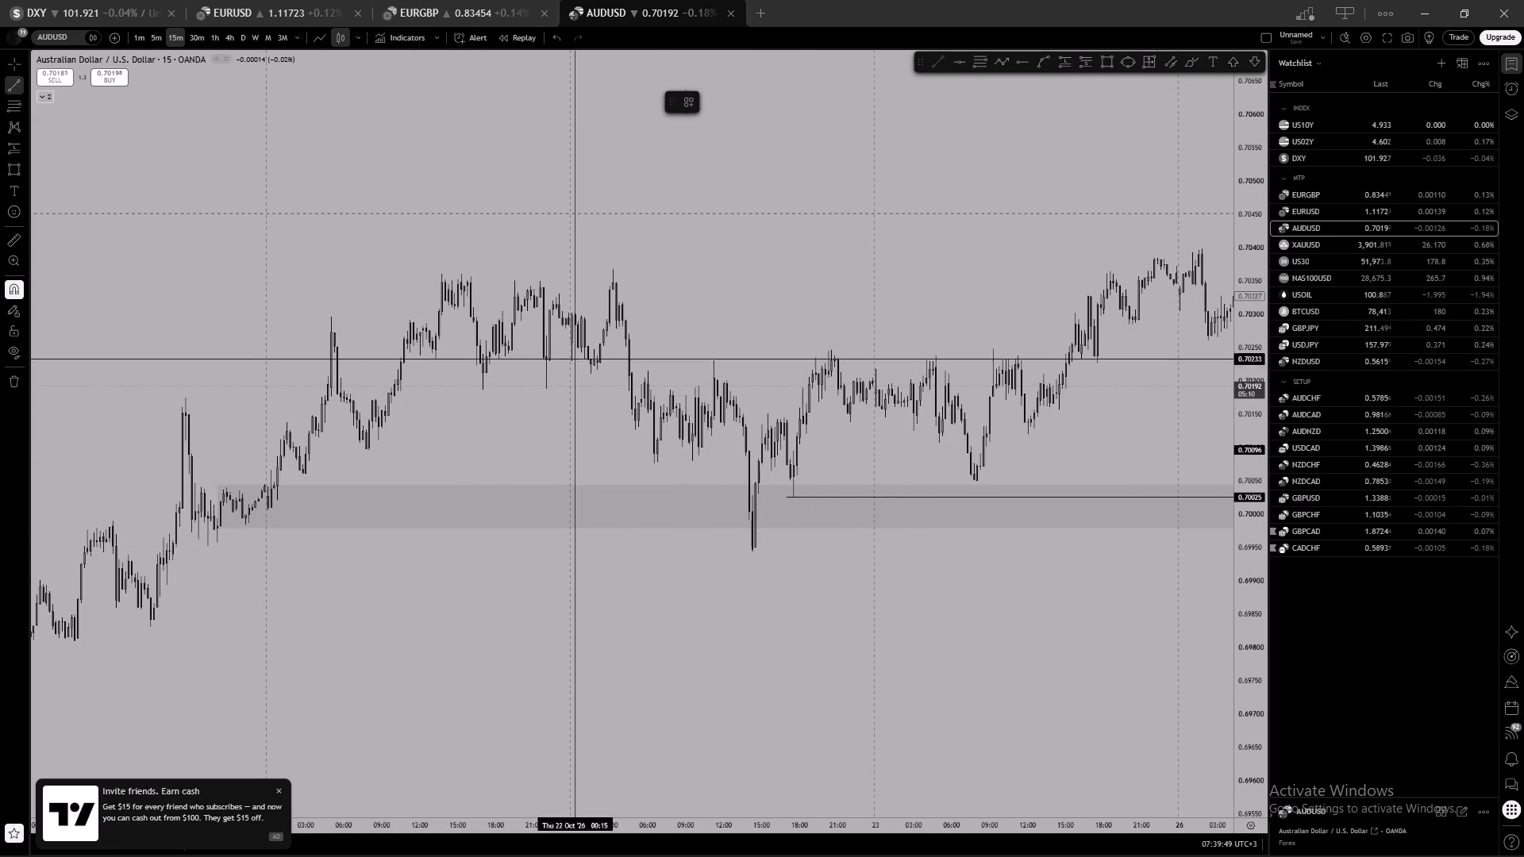
{"action": "left_click", "coordinate": [206, 554]}
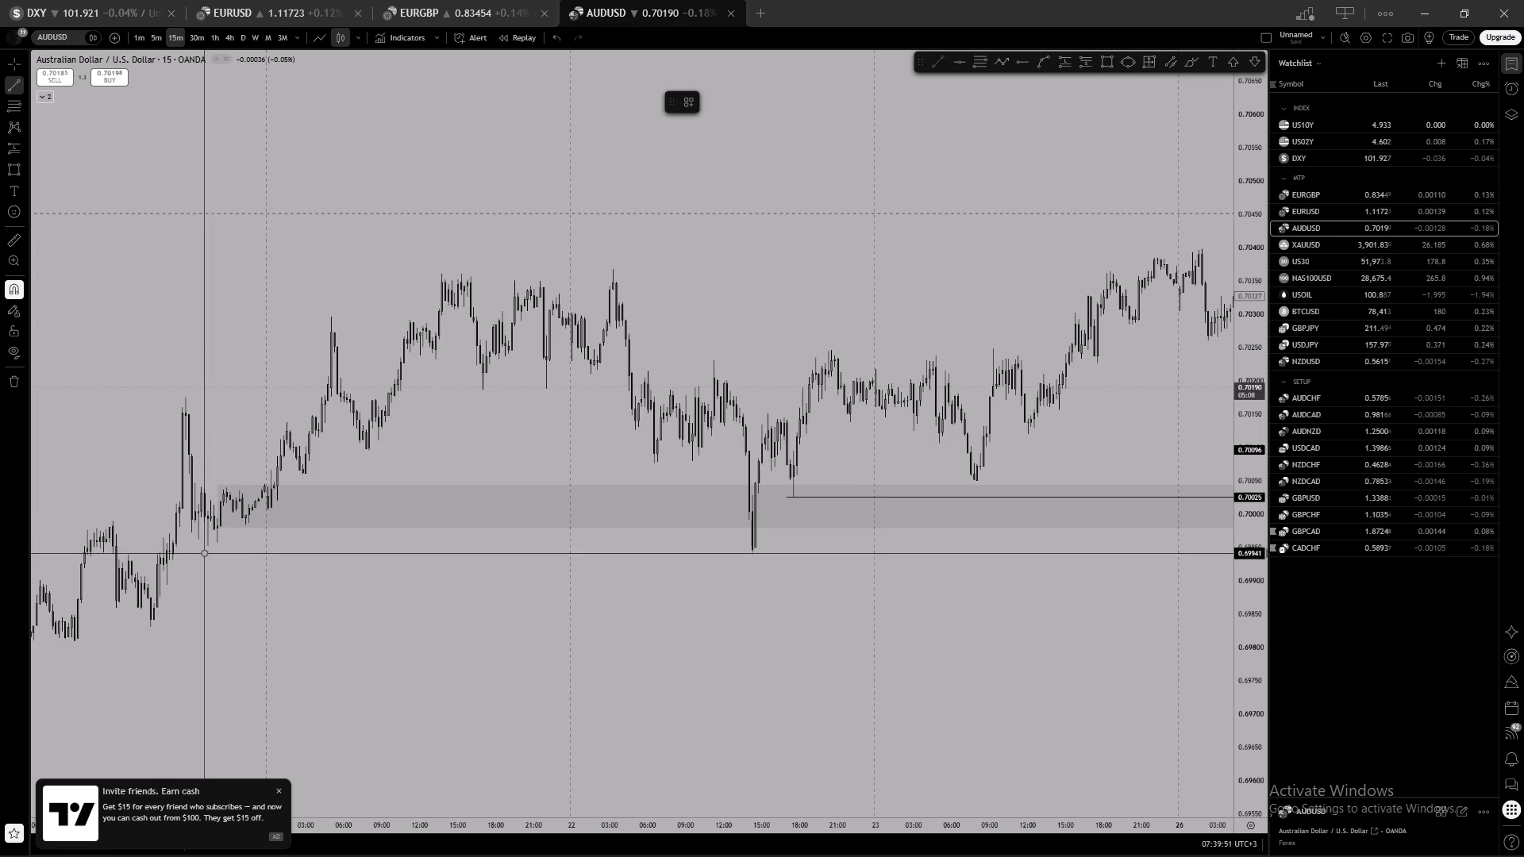
{"action": "left_click", "coordinate": [206, 549]}
{"action": "left_click_drag", "start_coordinate": [205, 556], "coordinate": [714, 563]}
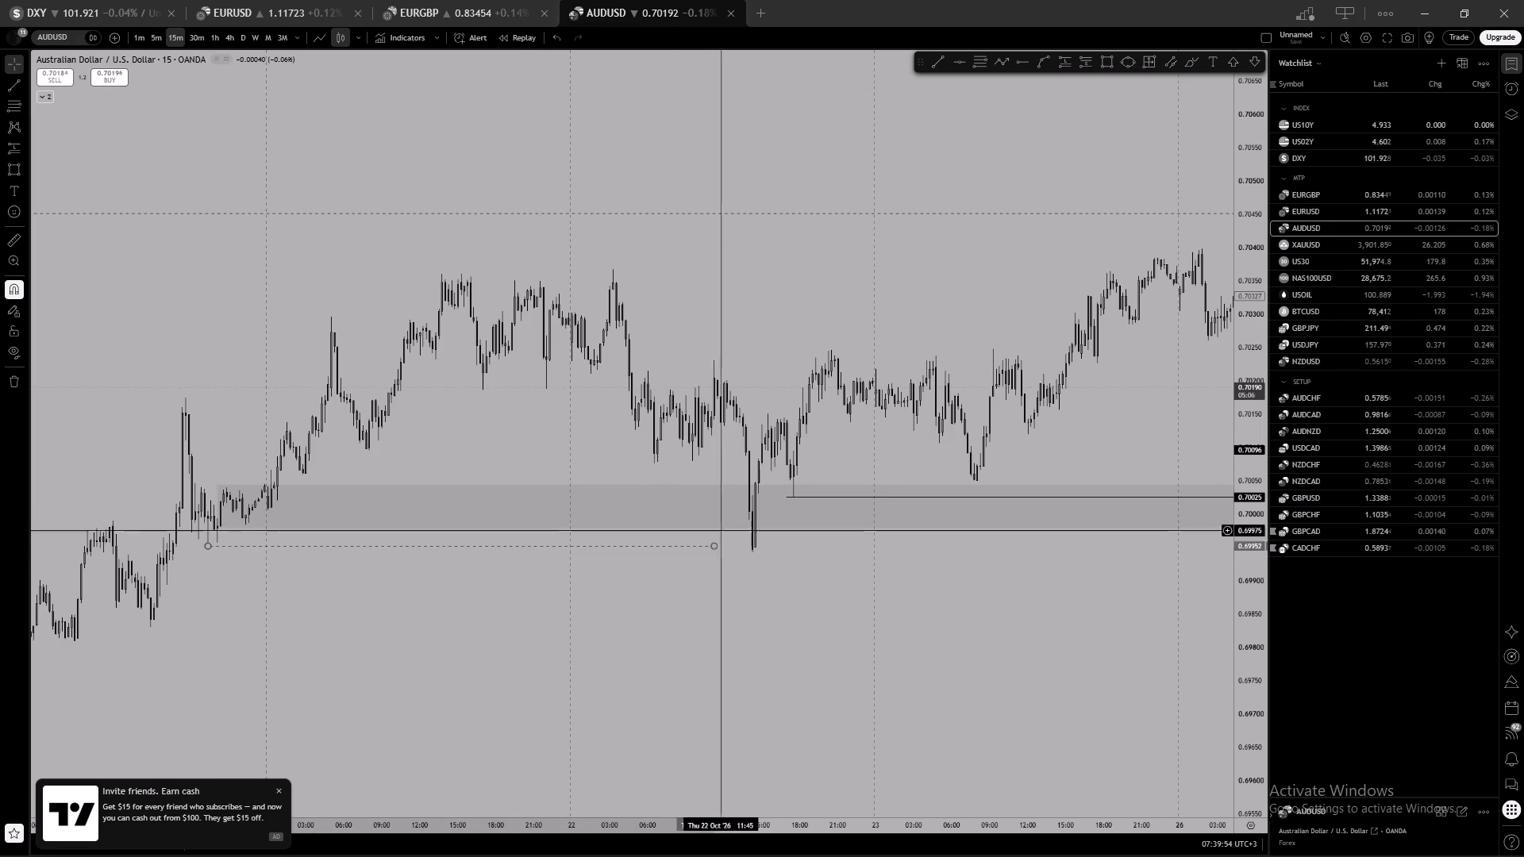
Lock the trend line at 0.69952 and change its style to a solid line.
{"action": "right_click", "coordinate": [757, 117]}
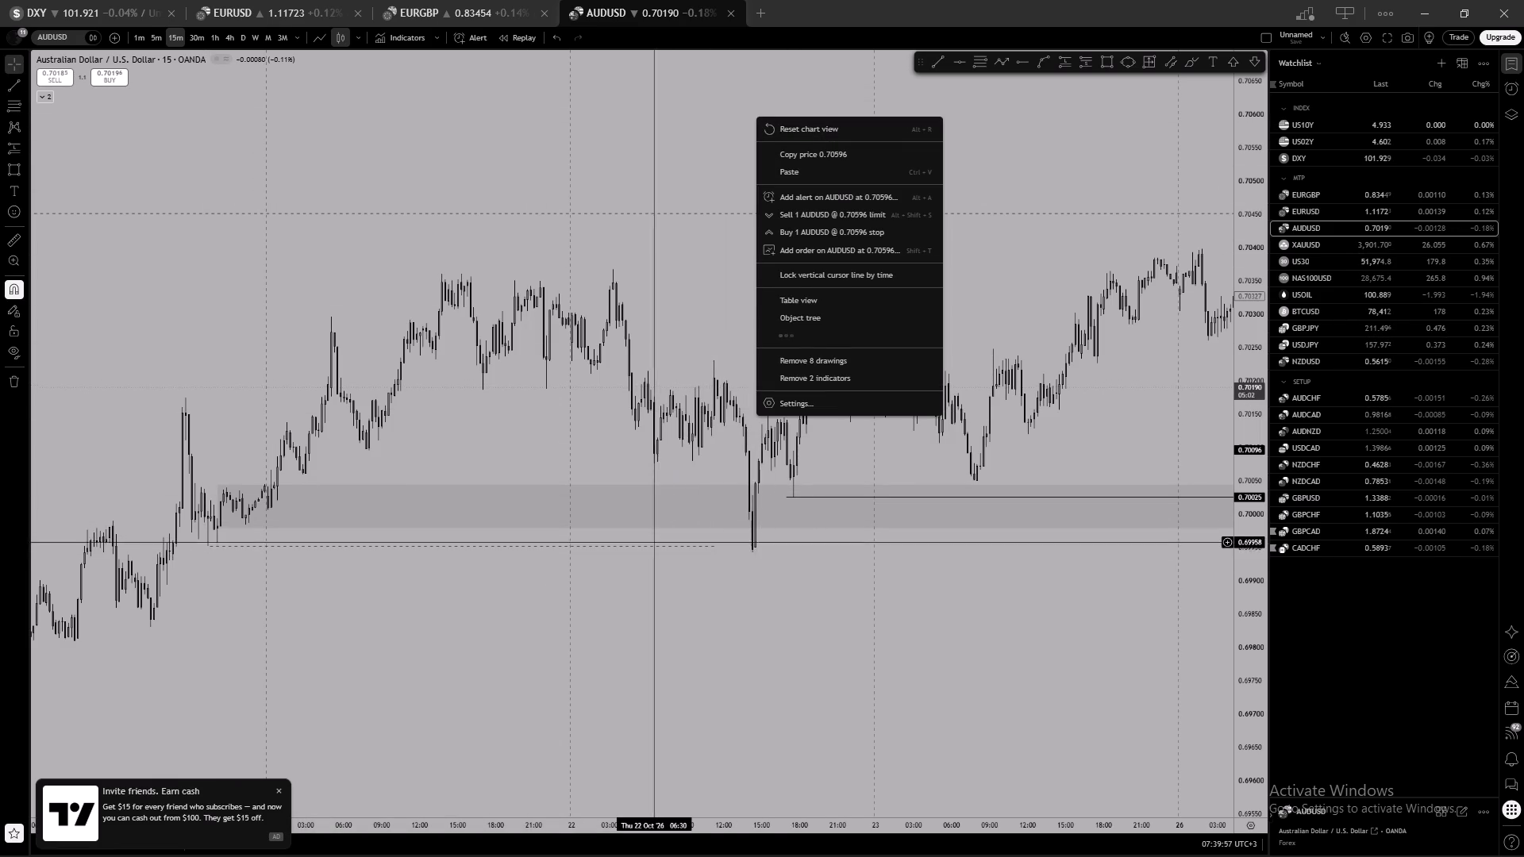
{"action": "left_click", "coordinate": [661, 547]}
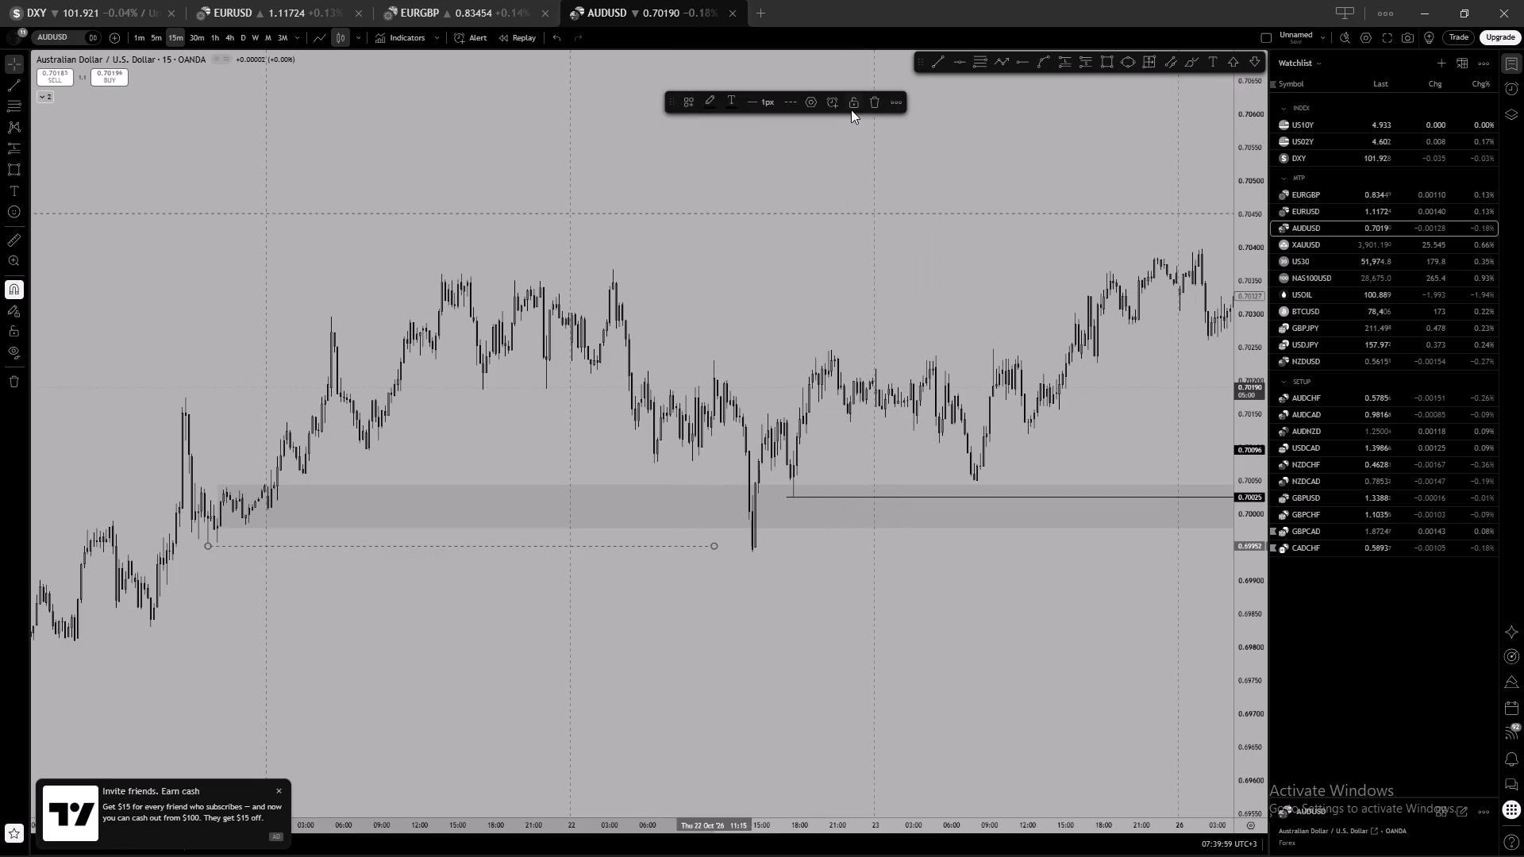
{"action": "left_click", "coordinate": [851, 110]}
{"action": "left_click", "coordinate": [792, 101]}
{"action": "left_click", "coordinate": [791, 122]}
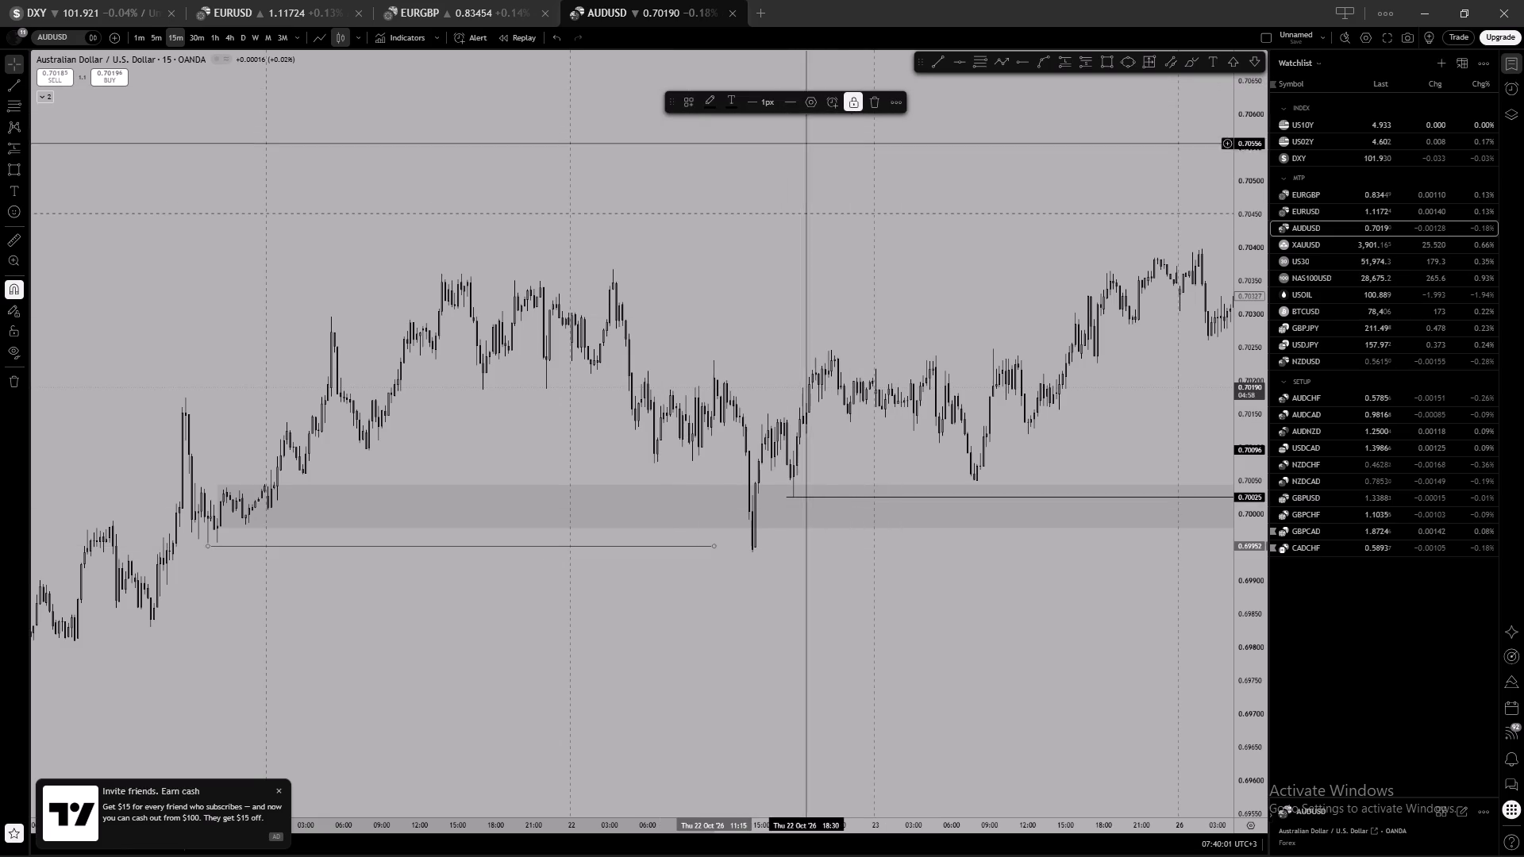
{"action": "left_click", "coordinate": [745, 492]}
{"action": "left_click", "coordinate": [471, 526]}
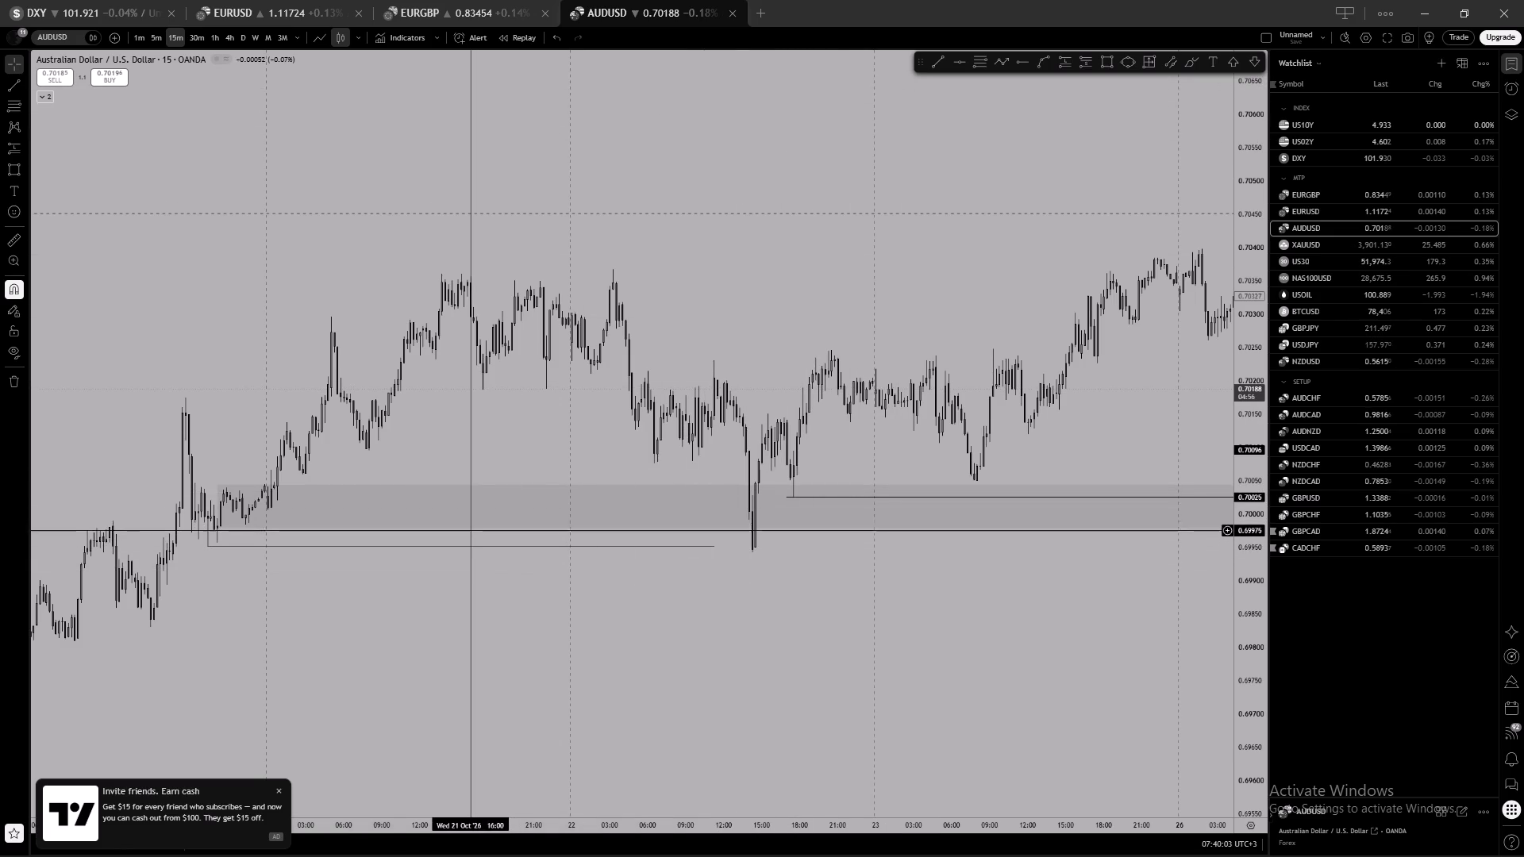
{"action": "left_click", "coordinate": [471, 532]}
Switch AUDUSD to the 5-minute chart and examine price action around the 0.70096 and 0.70025 rays over late October.
{"action": "scroll", "coordinate": [597, 440], "scroll_direction": "up", "scroll_amount": 3}
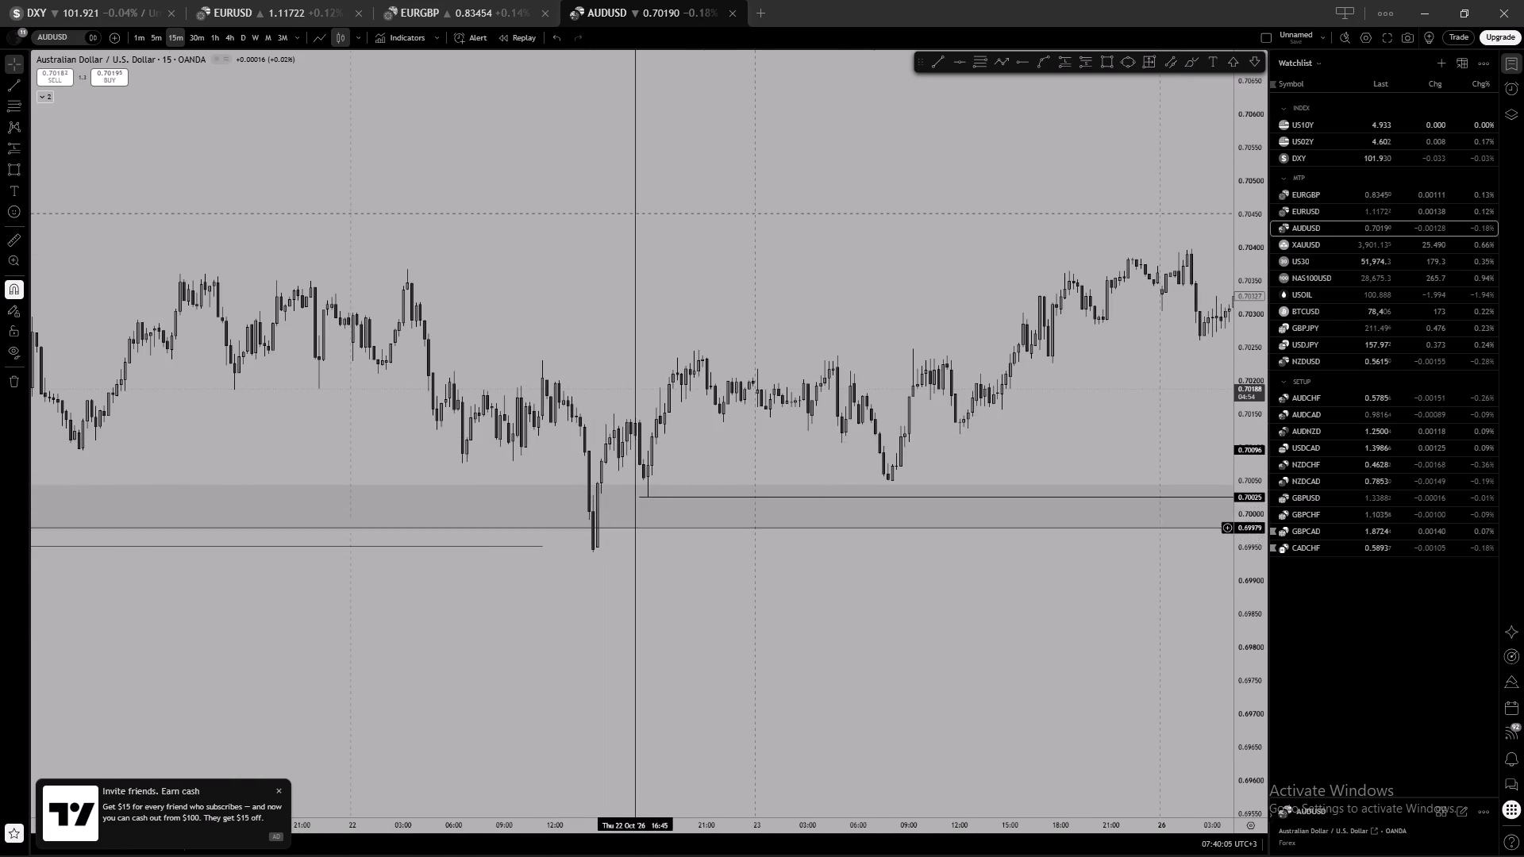
{"action": "left_click", "coordinate": [155, 38]}
{"action": "scroll", "coordinate": [501, 375], "scroll_direction": "down", "scroll_amount": 9}
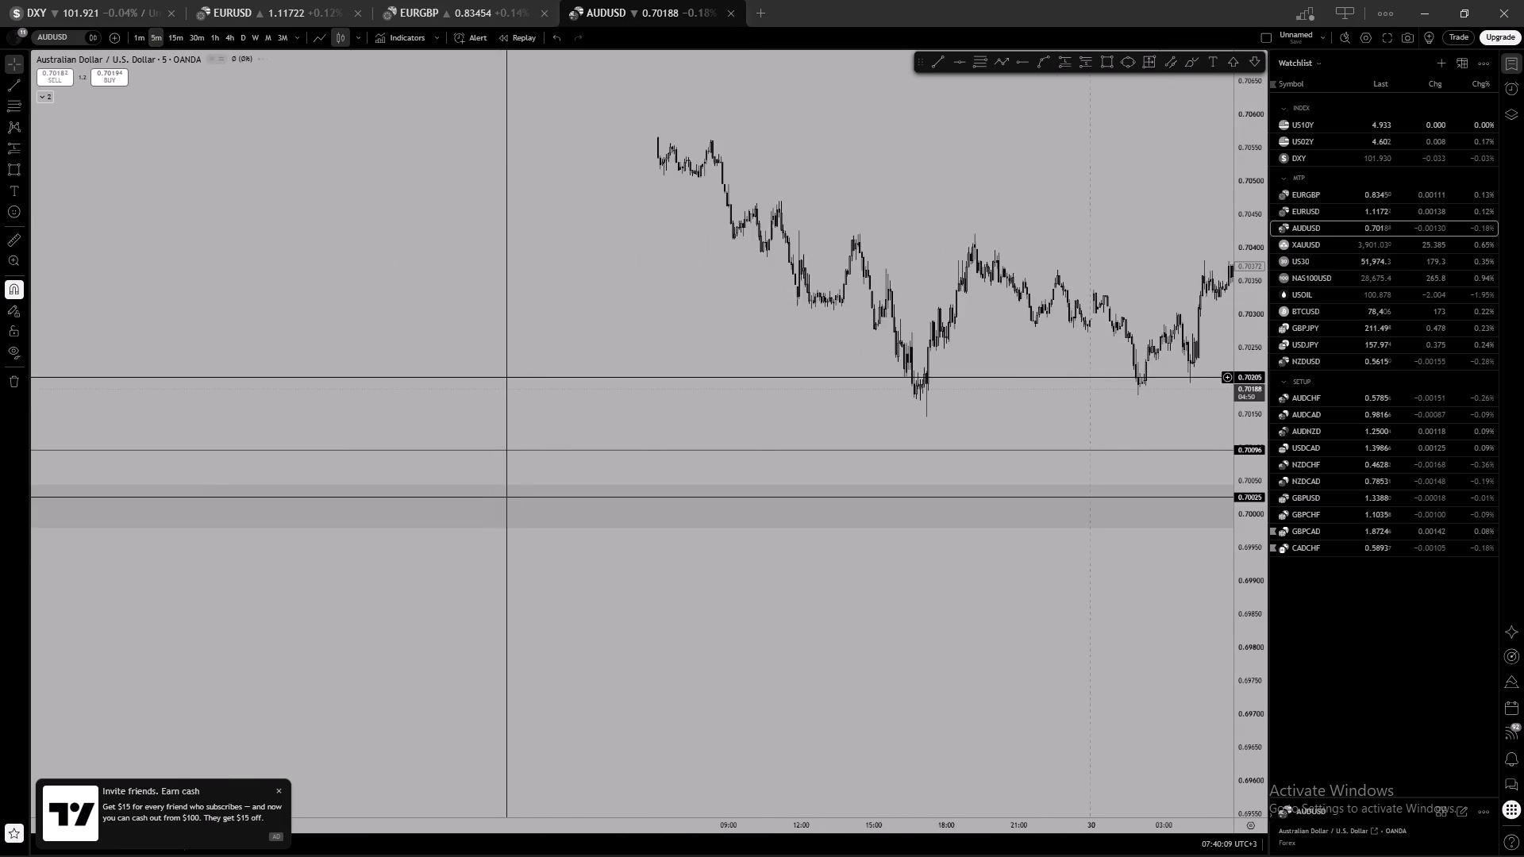
{"action": "scroll", "coordinate": [506, 378], "scroll_direction": "down", "scroll_amount": 5}
{"action": "left_click_drag", "start_coordinate": [467, 370], "coordinate": [1169, 431]}
{"action": "left_click_drag", "start_coordinate": [757, 432], "coordinate": [1042, 436]}
{"action": "scroll", "coordinate": [836, 420], "scroll_direction": "up", "scroll_amount": 3}
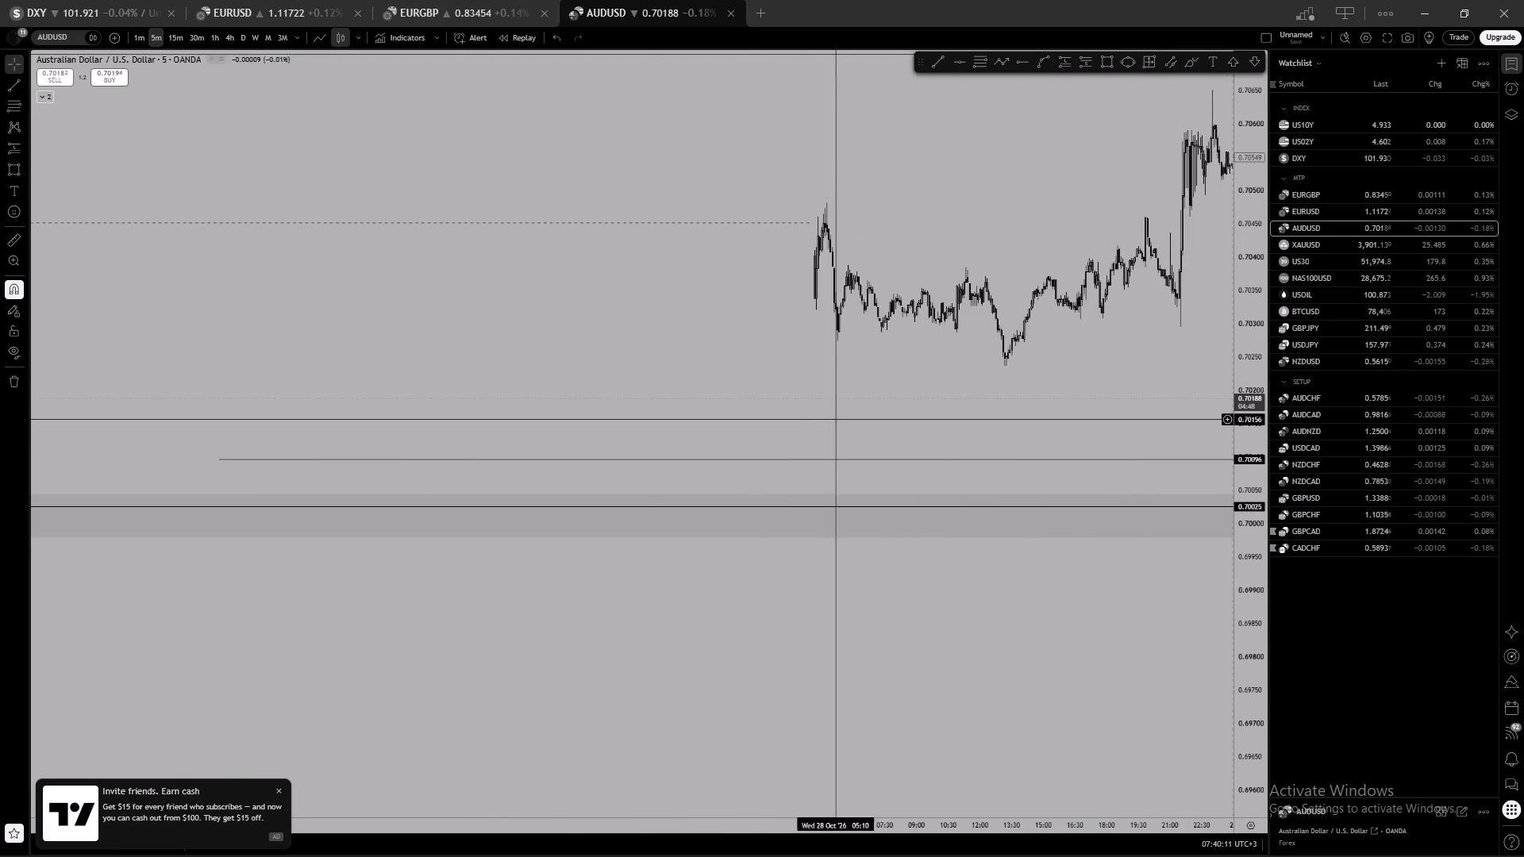
{"action": "left_click_drag", "start_coordinate": [615, 374], "coordinate": [960, 393]}
{"action": "scroll", "coordinate": [478, 411], "scroll_direction": "up", "scroll_amount": 3}
{"action": "left_click_drag", "start_coordinate": [199, 370], "coordinate": [1403, 533]}
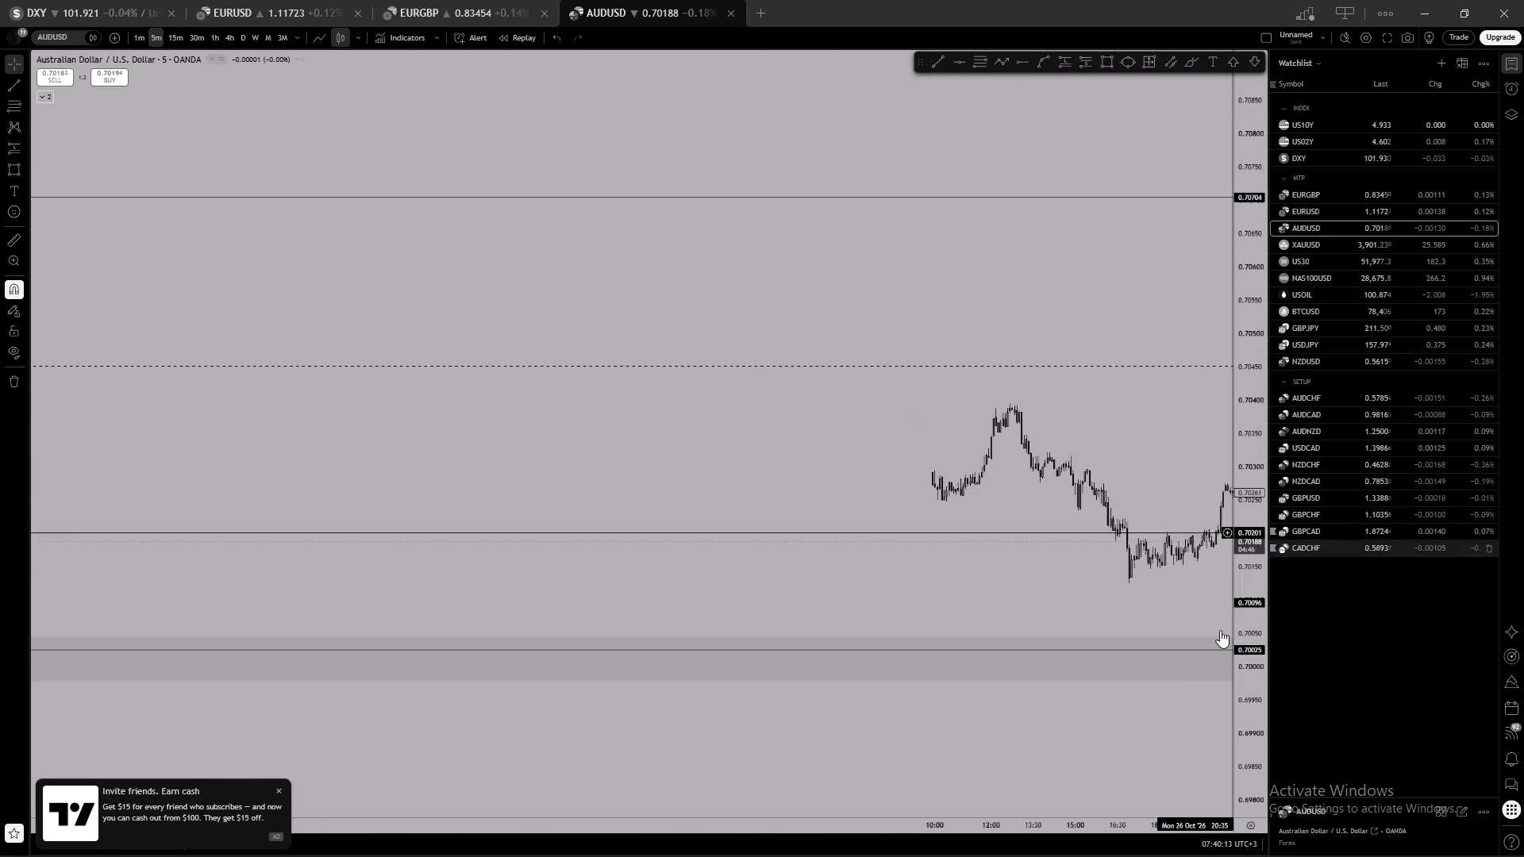
{"action": "scroll", "coordinate": [1129, 594], "scroll_direction": "up", "scroll_amount": 4}
{"action": "left_click_drag", "start_coordinate": [1156, 608], "coordinate": [306, 544]}
{"action": "scroll", "coordinate": [633, 576], "scroll_direction": "down", "scroll_amount": 4}
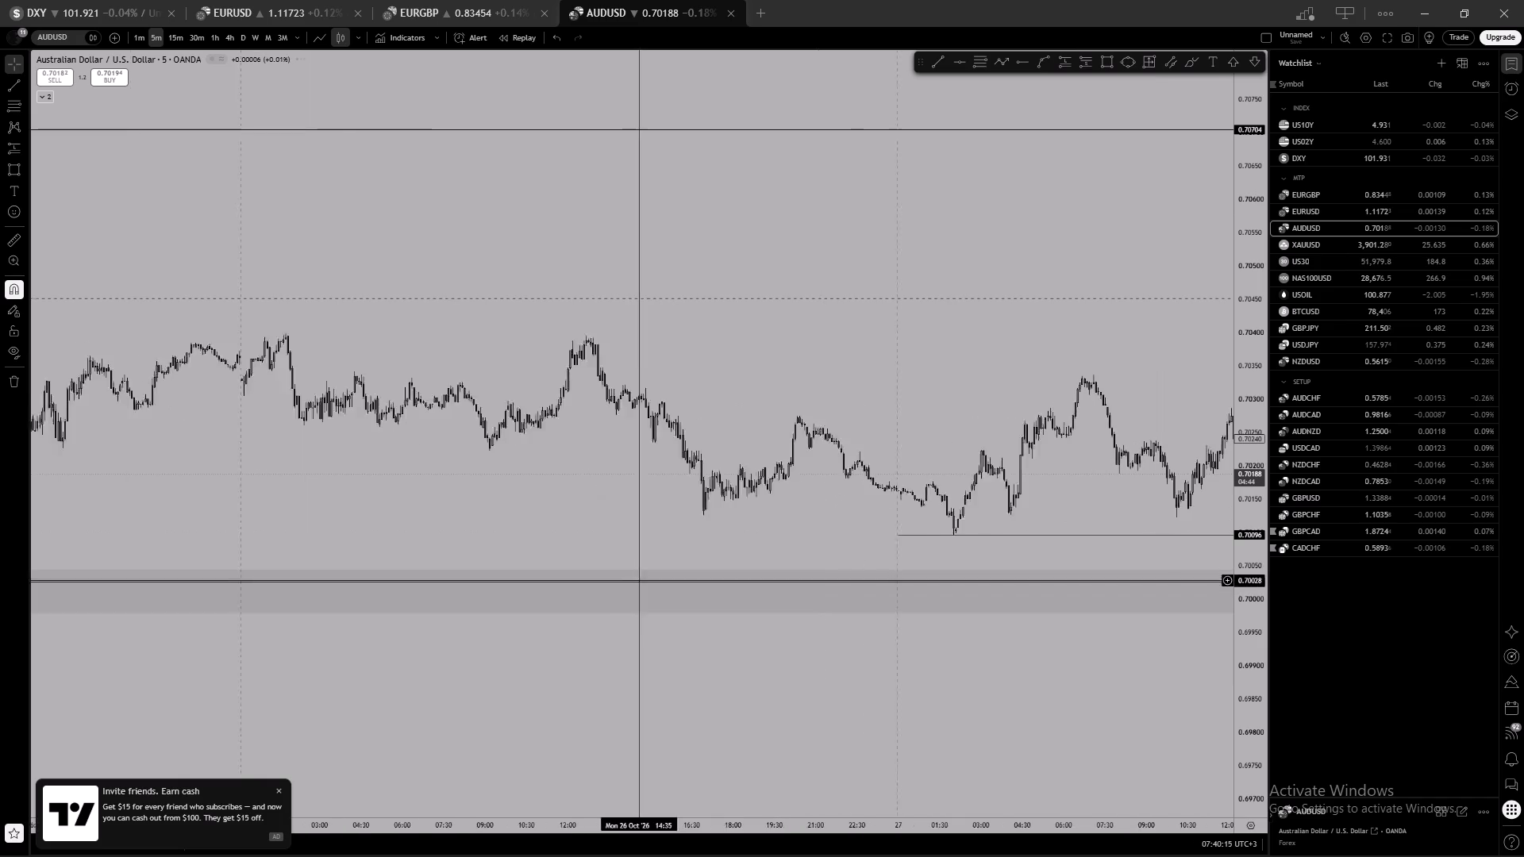
{"action": "scroll", "coordinate": [639, 578], "scroll_direction": "down", "scroll_amount": 10}
Draw a rectangle from 0.70018 to 0.69947 at the 22 October 14:15 low, extending its end to about 19:30.
{"action": "left_click_drag", "start_coordinate": [497, 532], "coordinate": [1127, 537]}
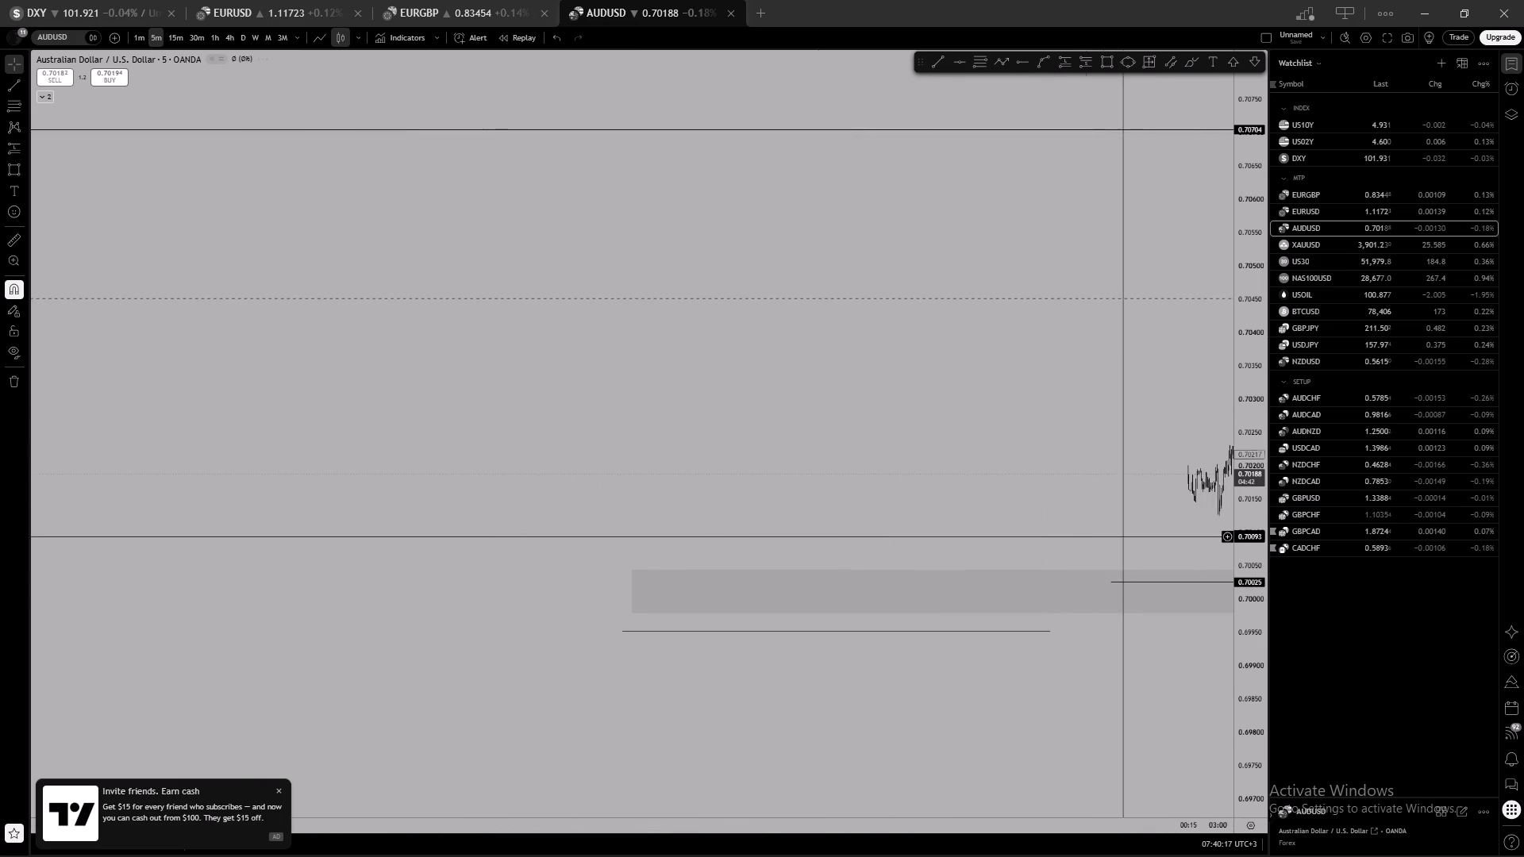
{"action": "scroll", "coordinate": [861, 541], "scroll_direction": "up", "scroll_amount": 4}
{"action": "scroll", "coordinate": [1255, 747], "scroll_direction": "up", "scroll_amount": 11}
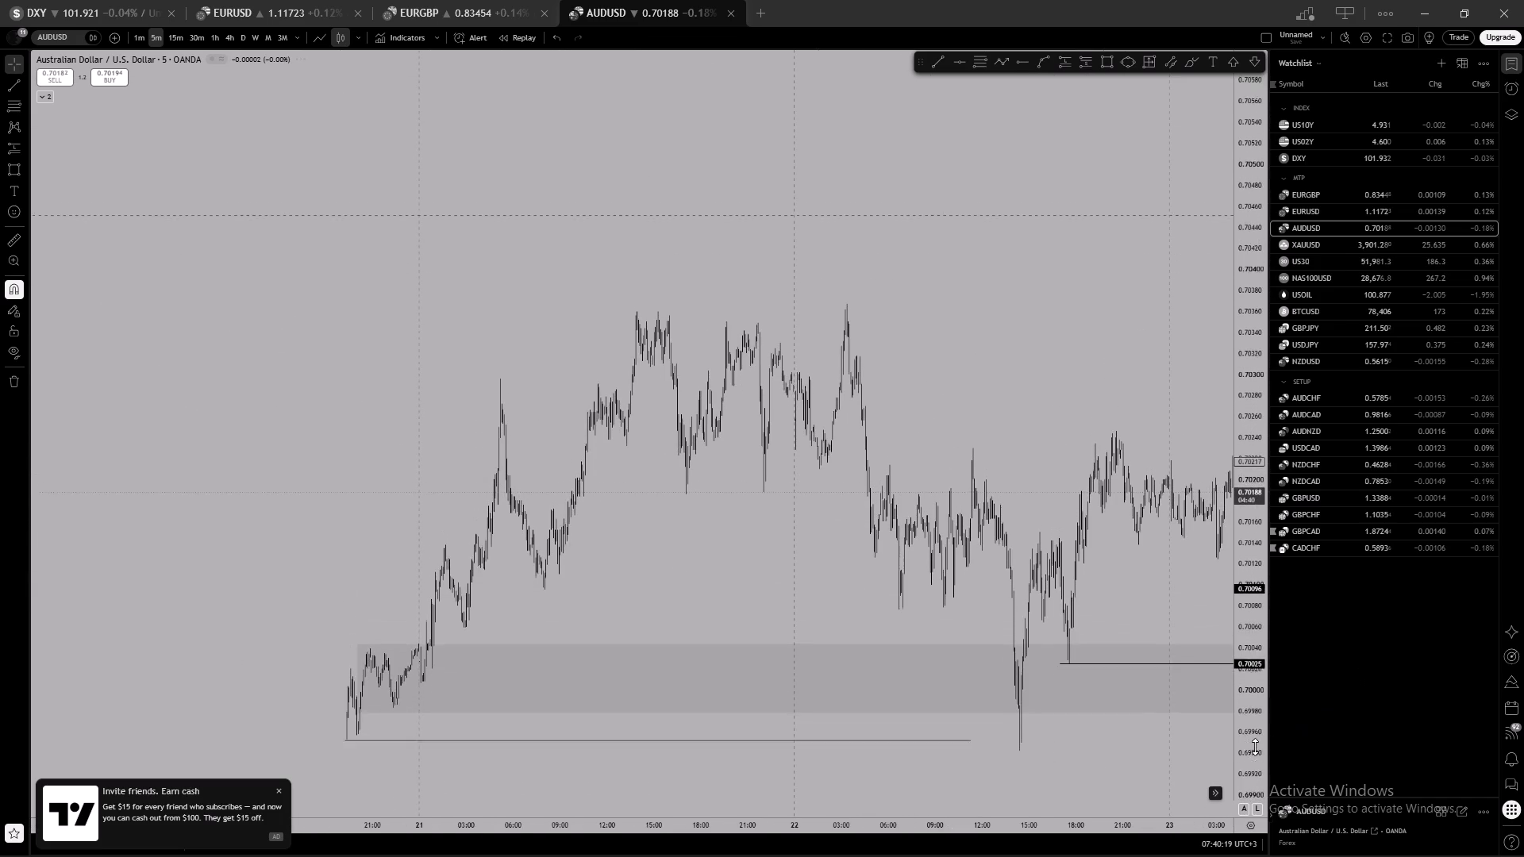
{"action": "scroll", "coordinate": [1255, 747], "scroll_direction": "up", "scroll_amount": 4}
{"action": "scroll", "coordinate": [653, 415], "scroll_direction": "up", "scroll_amount": 15}
{"action": "left_click_drag", "start_coordinate": [637, 641], "coordinate": [745, 158]}
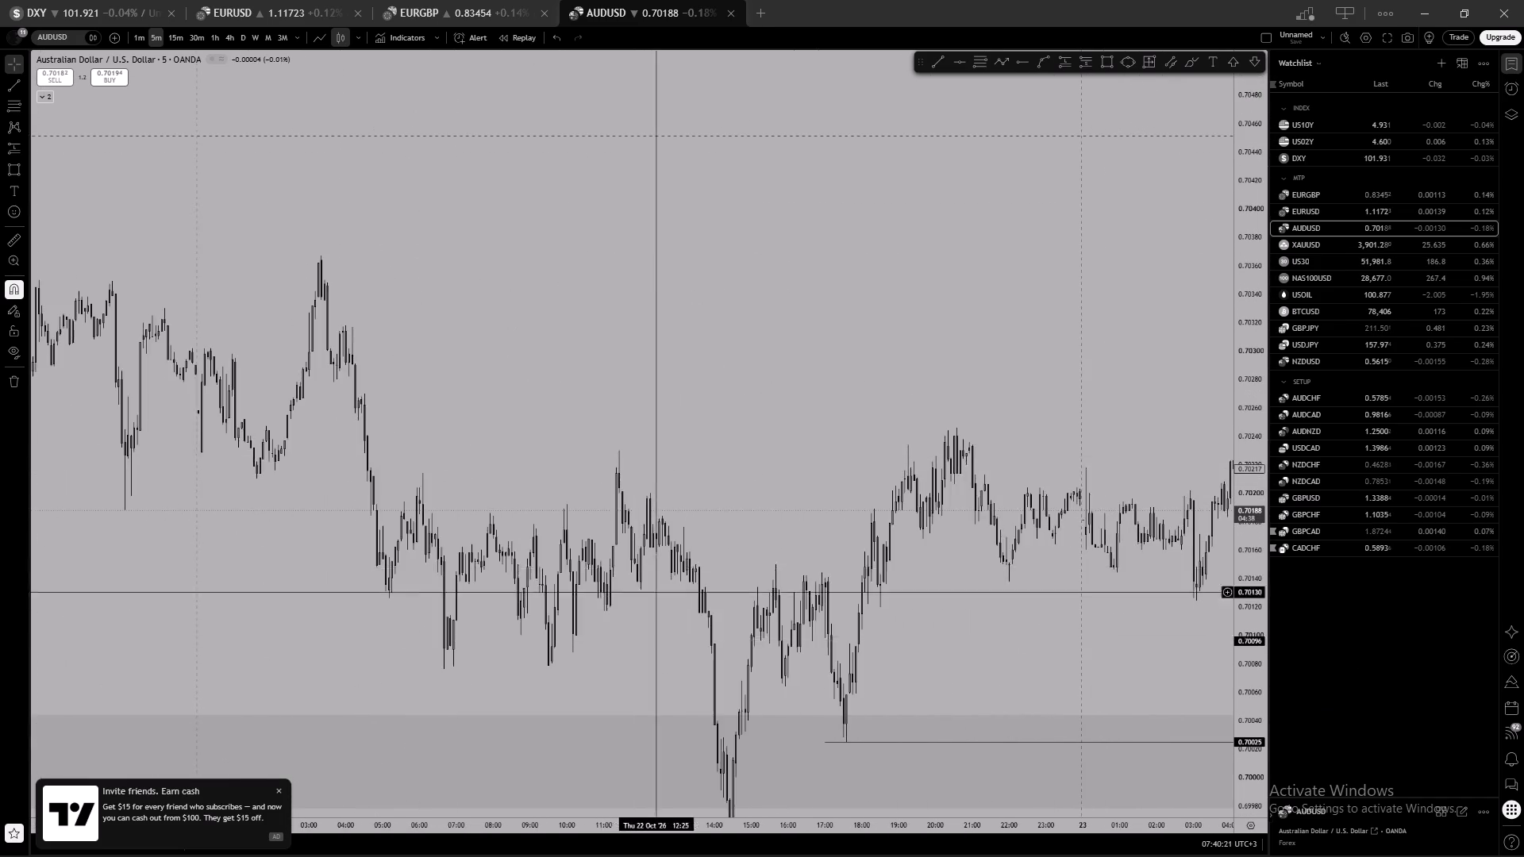
{"action": "left_click_drag", "start_coordinate": [745, 158], "coordinate": [755, 78]}
{"action": "scroll", "coordinate": [755, 77], "scroll_direction": "up", "scroll_amount": 5}
{"action": "scroll", "coordinate": [737, 197], "scroll_direction": "up", "scroll_amount": 3}
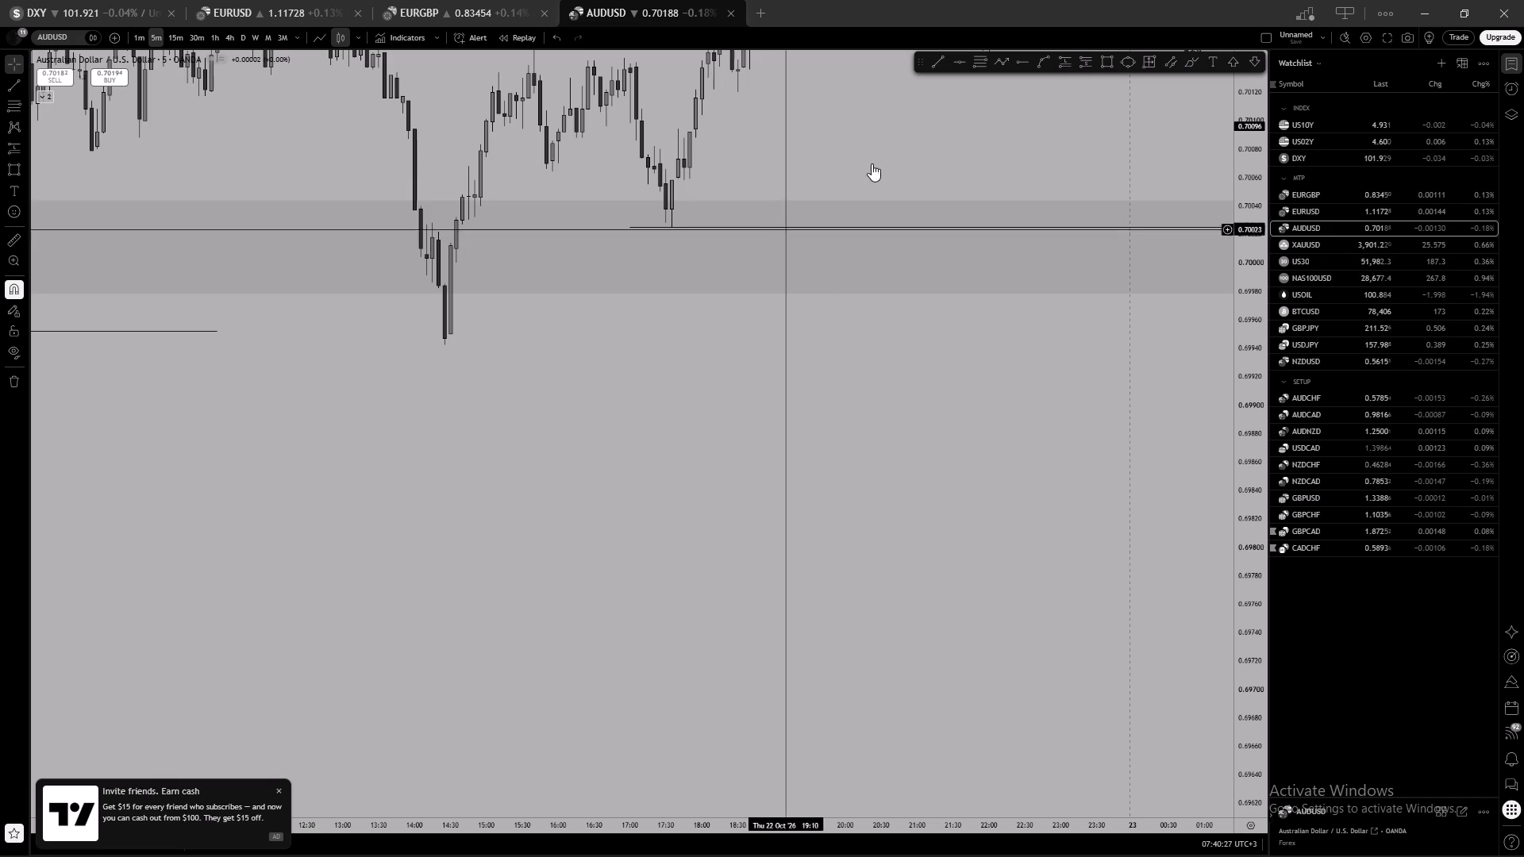
{"action": "left_click", "coordinate": [1105, 60]}
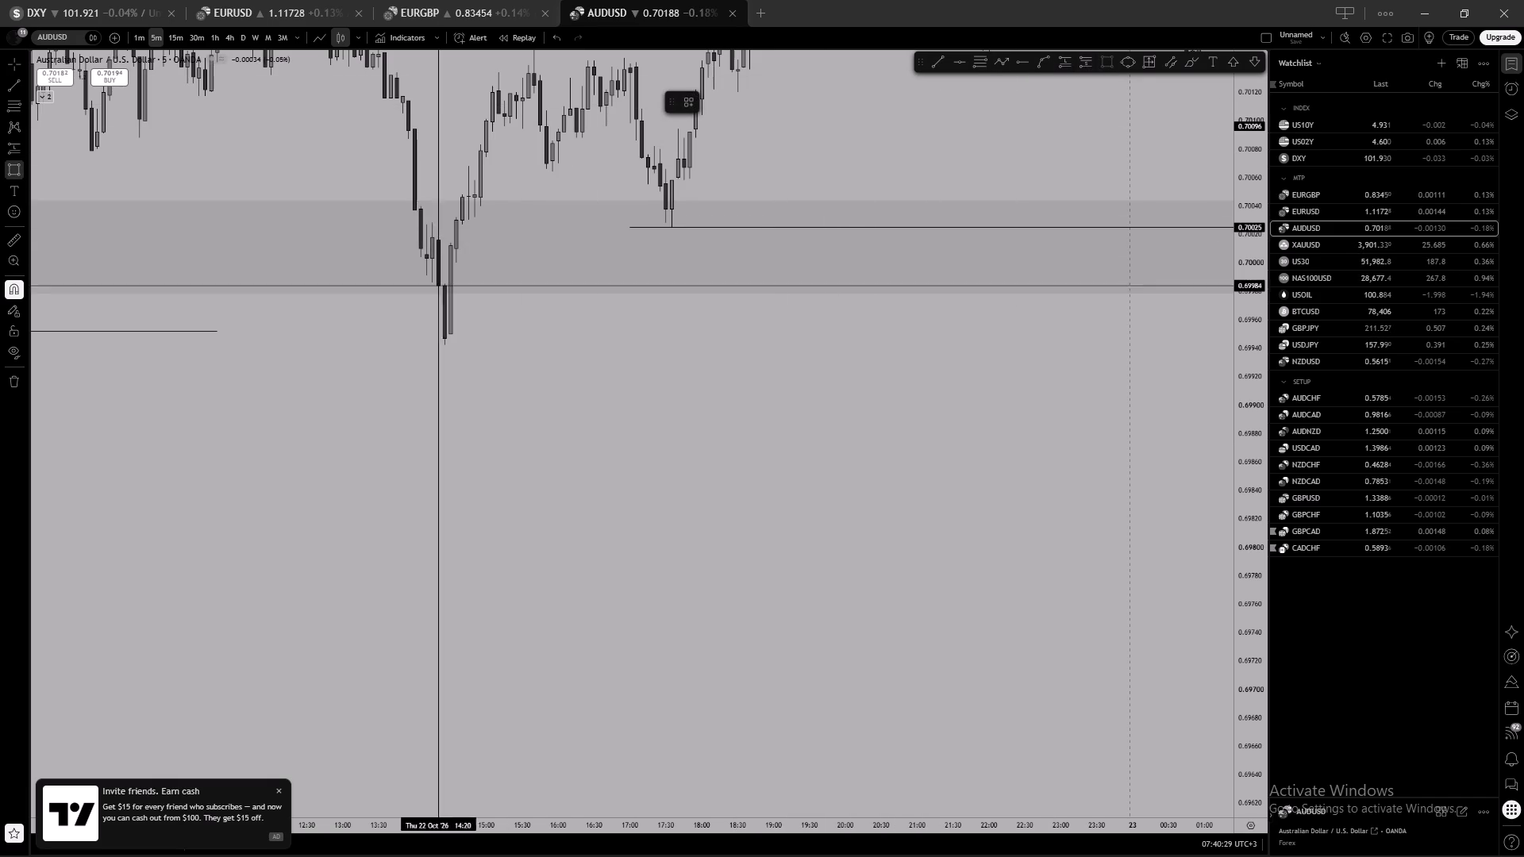
{"action": "left_click", "coordinate": [433, 231]}
{"action": "left_click", "coordinate": [446, 321]}
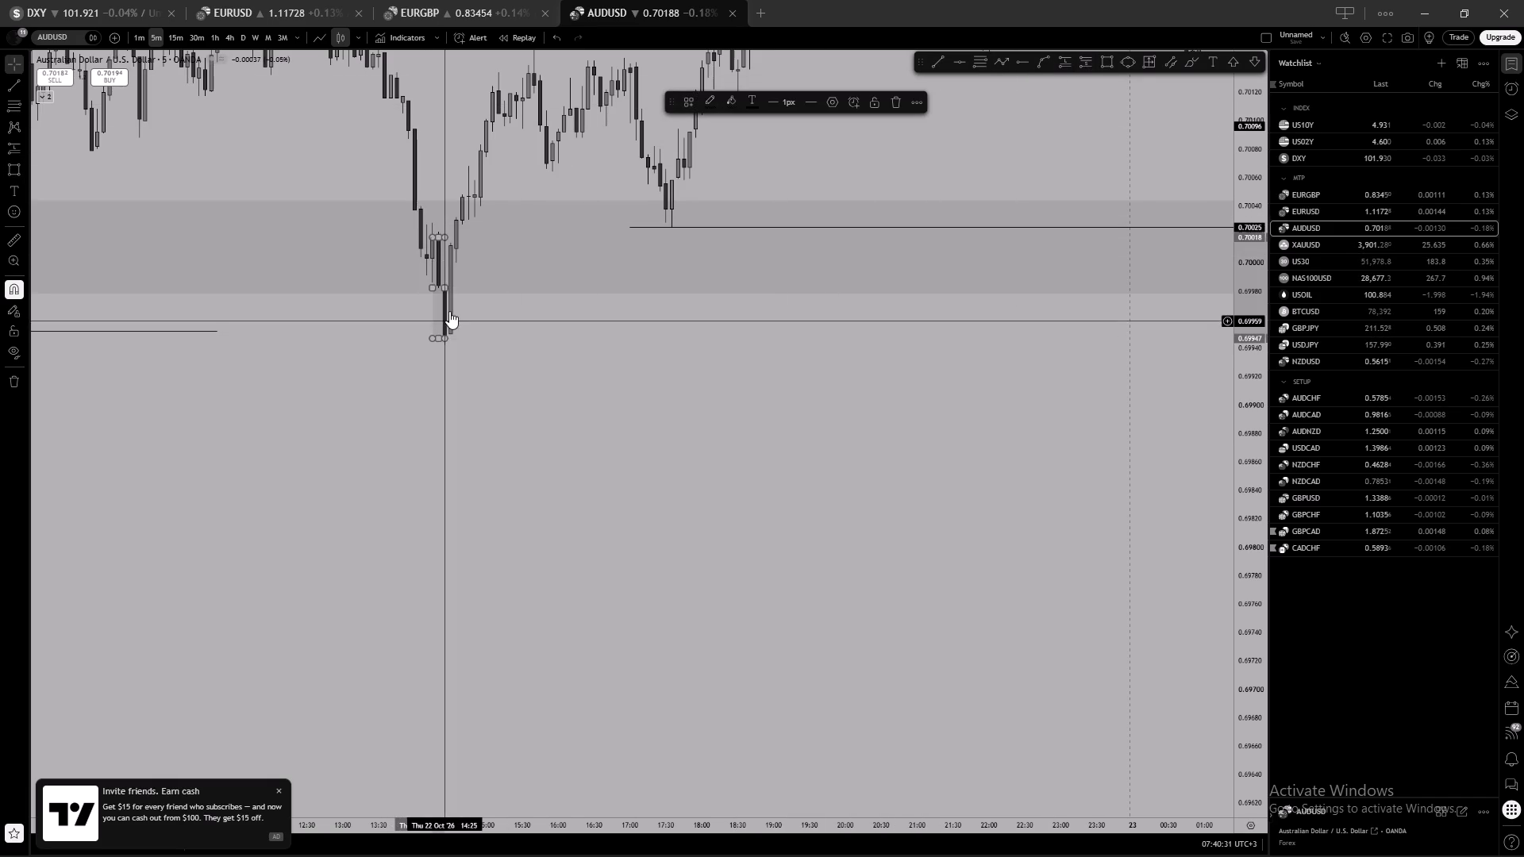
{"action": "left_click_drag", "start_coordinate": [444, 286], "coordinate": [810, 299]}
{"action": "left_click", "coordinate": [808, 363]}
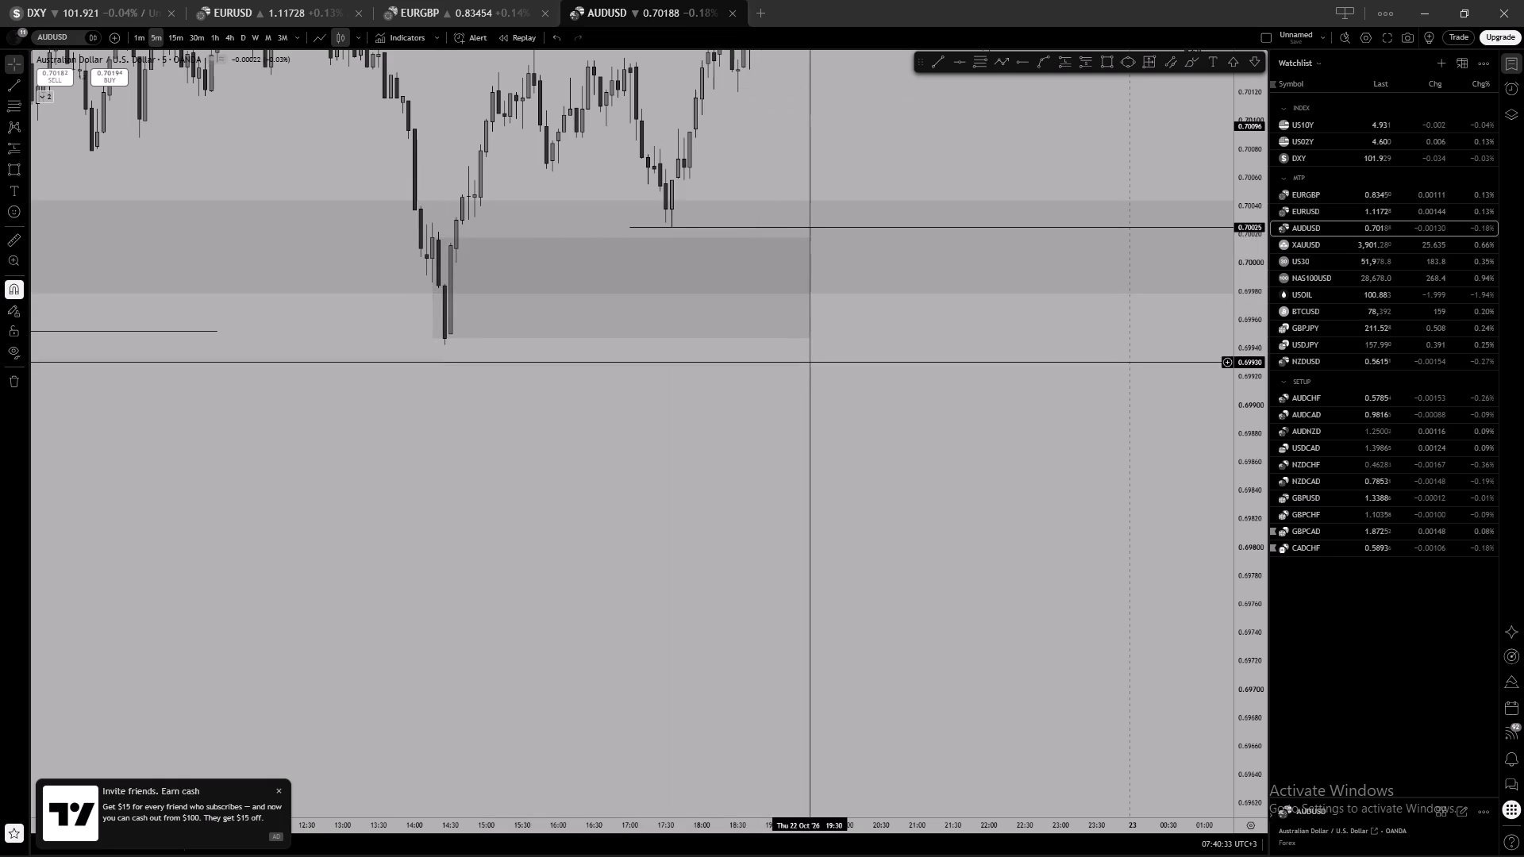
Delete the locked horizontal ray at 0.70025, agreeing to remove locked drawings.
{"action": "scroll", "coordinate": [752, 236], "scroll_direction": "down", "scroll_amount": 4}
{"action": "left_click_drag", "start_coordinate": [916, 141], "coordinate": [505, 371]}
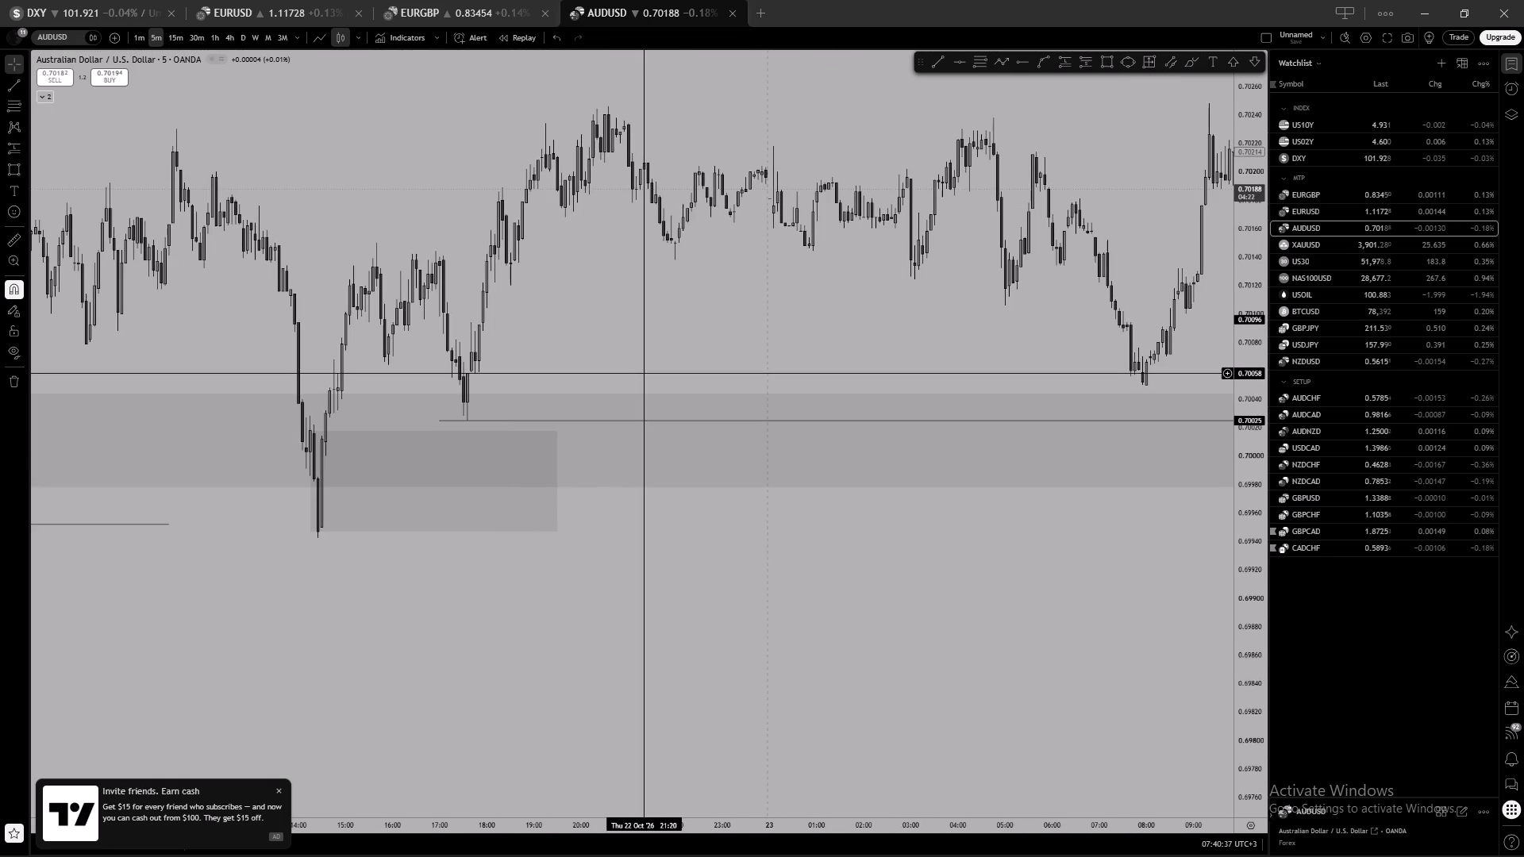
{"action": "left_click", "coordinate": [607, 420]}
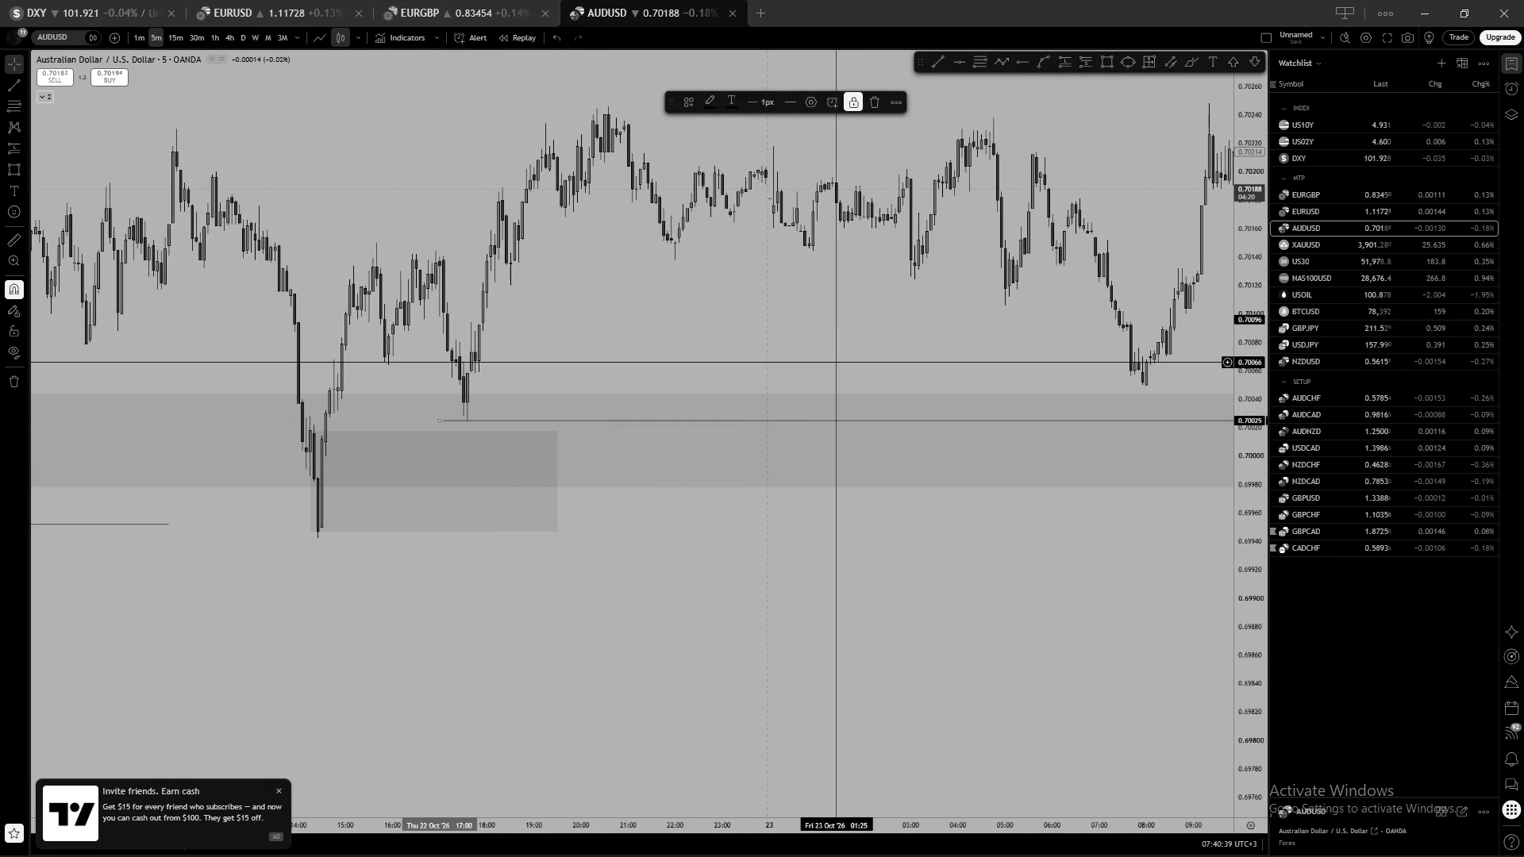
{"action": "key", "text": "BackSpace"}
{"action": "left_click", "coordinate": [815, 482]}
{"action": "left_click", "coordinate": [650, 563]}
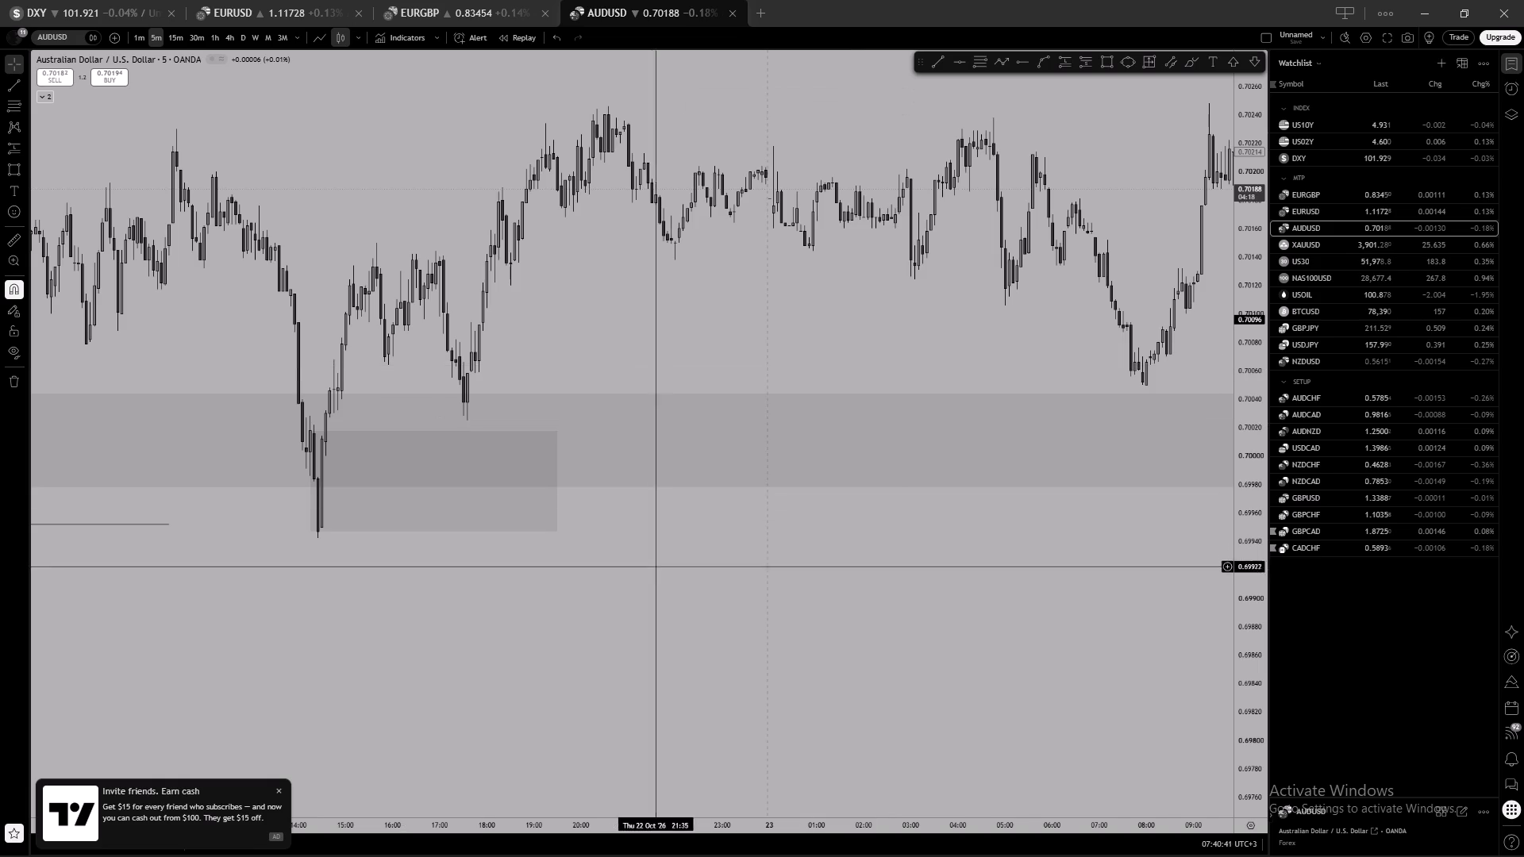
Extend the new rectangle's end to 26 October 08:05 and lock it.
{"action": "scroll", "coordinate": [681, 578], "scroll_direction": "down", "scroll_amount": 6}
{"action": "left_click_drag", "start_coordinate": [987, 628], "coordinate": [622, 611]}
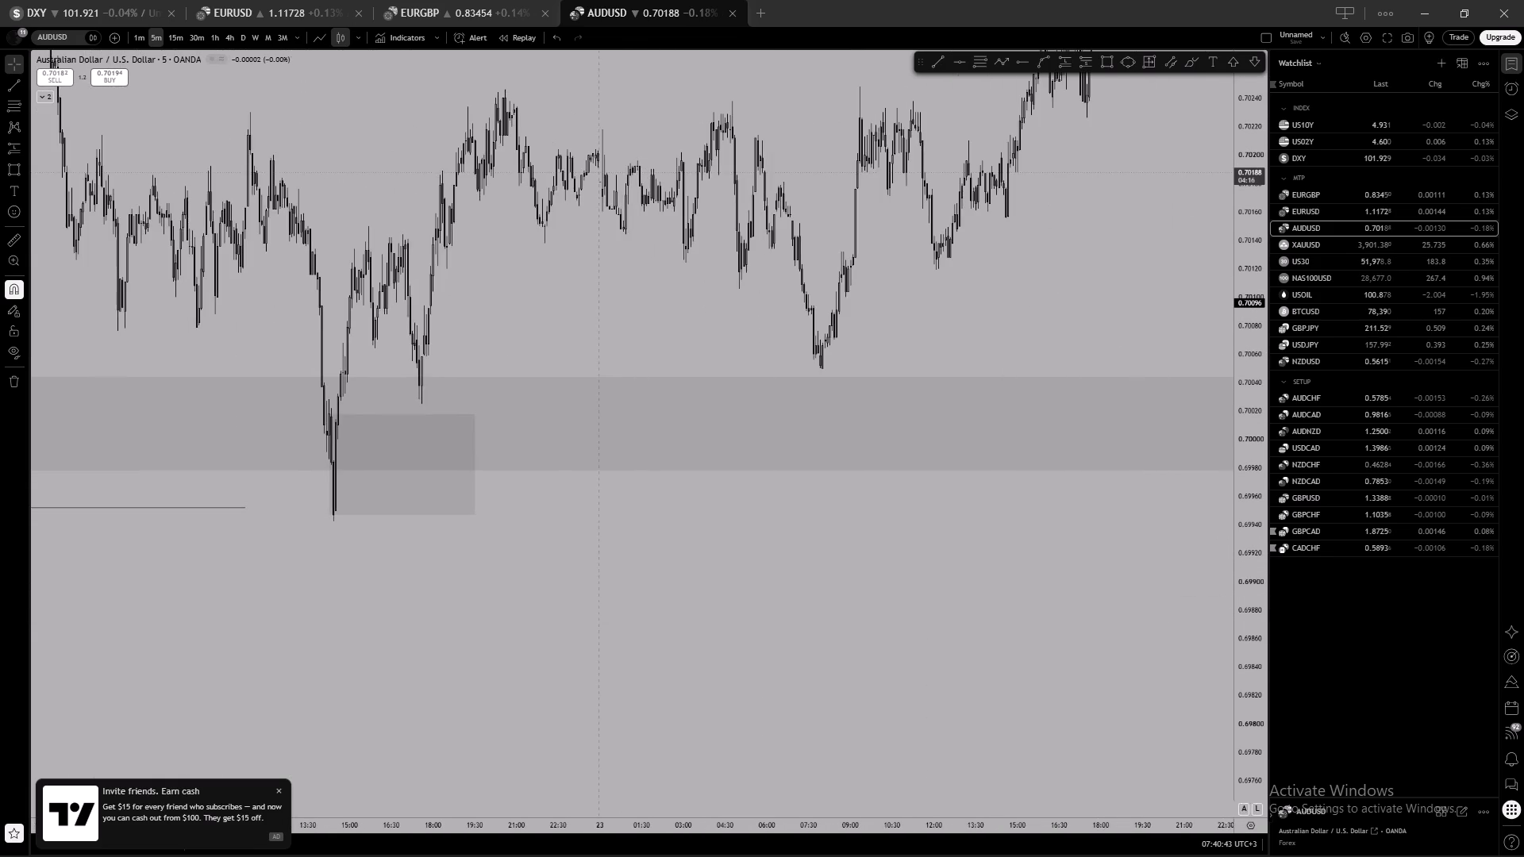
{"action": "scroll", "coordinate": [1232, 617], "scroll_direction": "down", "scroll_amount": 5}
{"action": "scroll", "coordinate": [1244, 594], "scroll_direction": "down", "scroll_amount": 17}
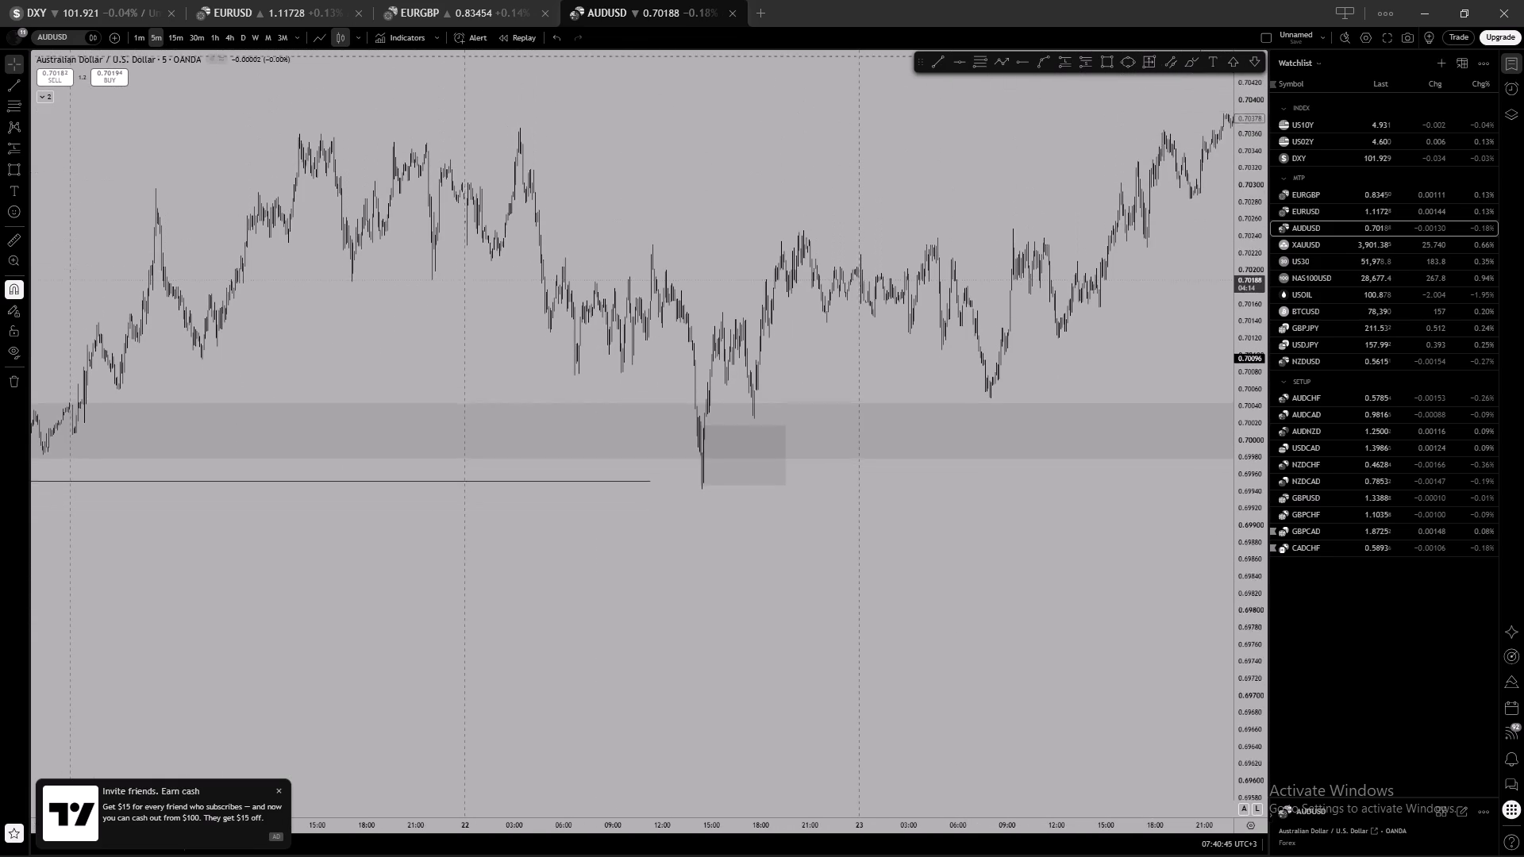
{"action": "scroll", "coordinate": [1129, 613], "scroll_direction": "down", "scroll_amount": 5}
{"action": "left_click_drag", "start_coordinate": [967, 631], "coordinate": [500, 629]}
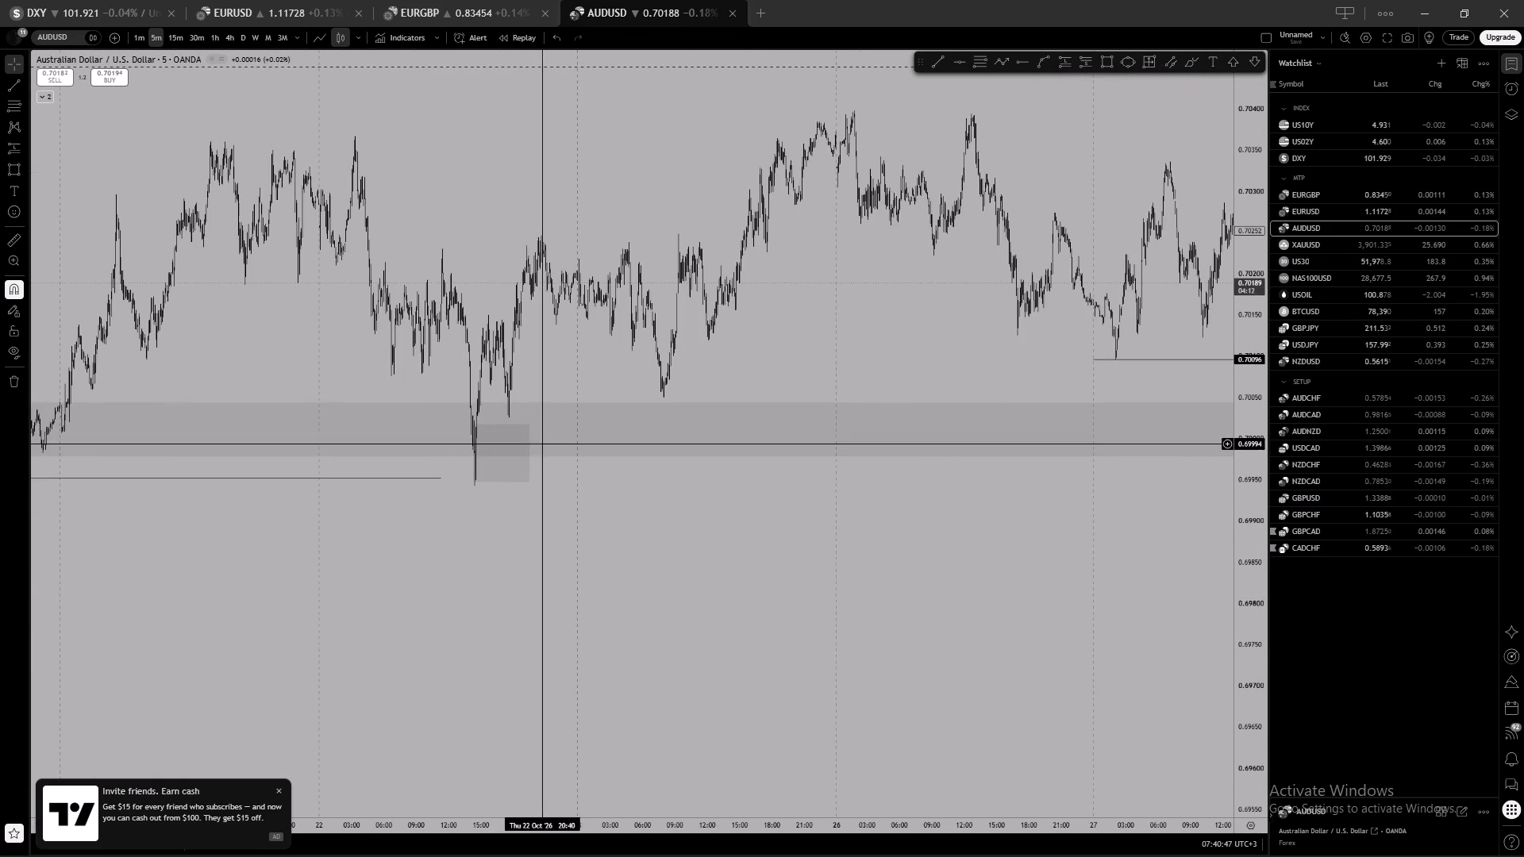
{"action": "left_click_drag", "start_coordinate": [532, 451], "coordinate": [922, 457]}
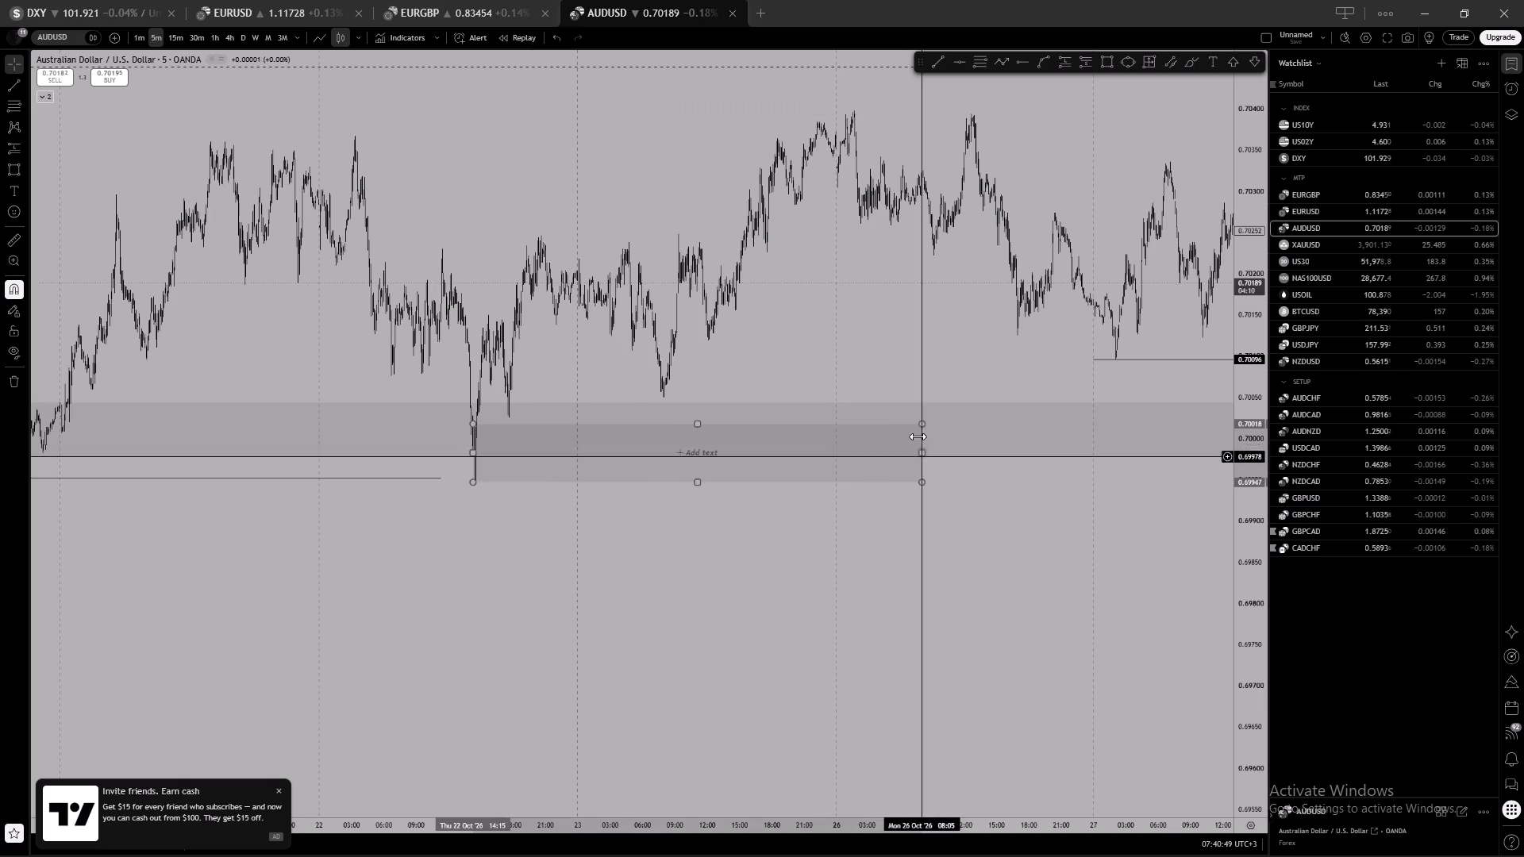
{"action": "left_click", "coordinate": [879, 101]}
{"action": "left_click_drag", "start_coordinate": [860, 256], "coordinate": [861, 264]}
Inspect the rectangle's start against the 5-minute candles at the 22 October low.
{"action": "scroll", "coordinate": [861, 264], "scroll_direction": "up", "scroll_amount": 3}
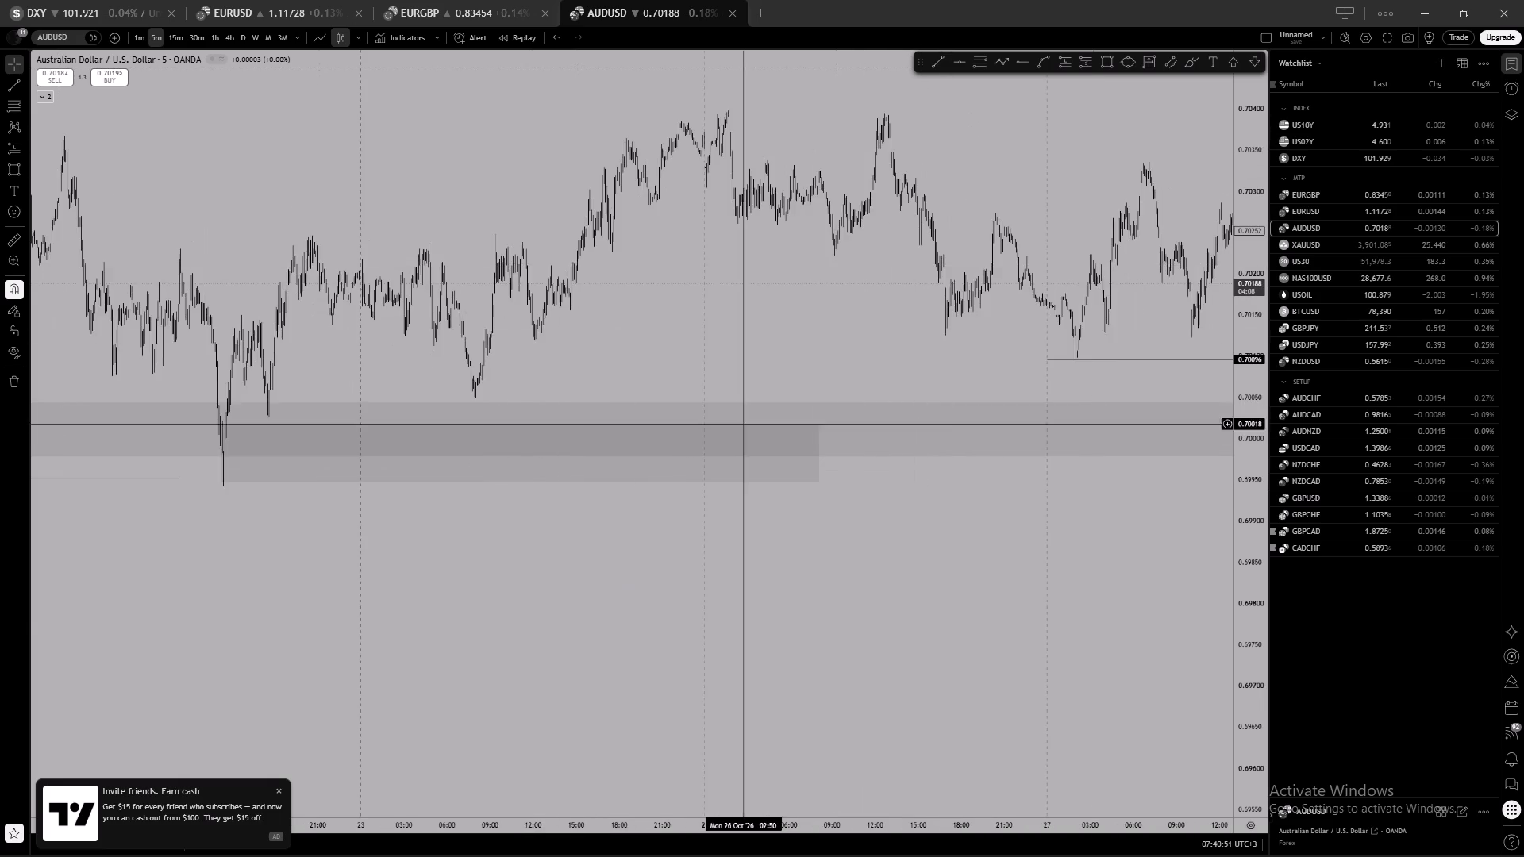
{"action": "left_click_drag", "start_coordinate": [491, 657], "coordinate": [1523, 572]}
{"action": "scroll", "coordinate": [869, 577], "scroll_direction": "up", "scroll_amount": 18}
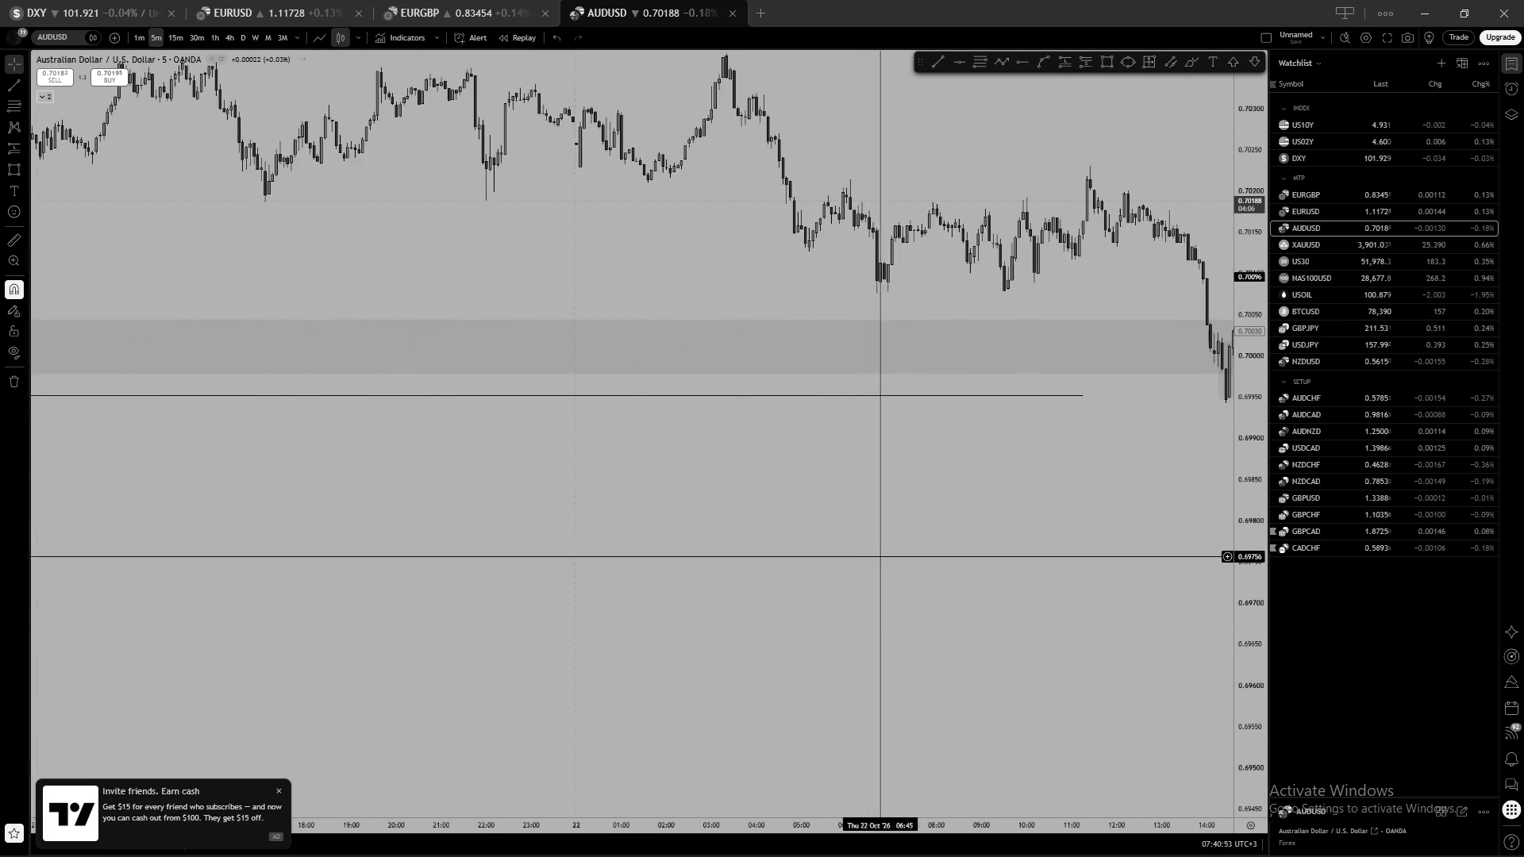
{"action": "left_click_drag", "start_coordinate": [1106, 505], "coordinate": [56, 568]}
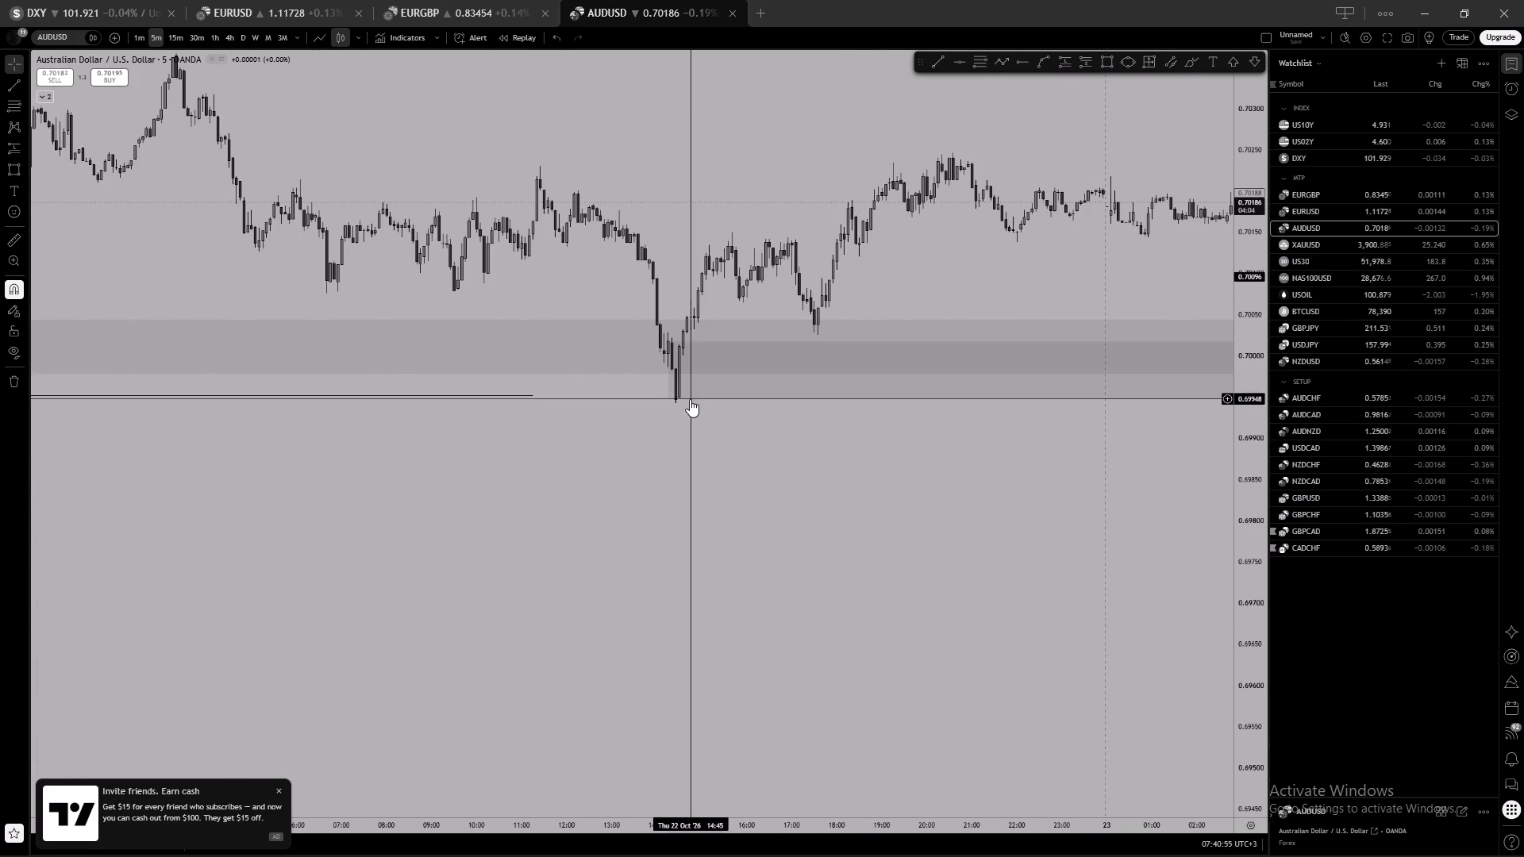
{"action": "left_click", "coordinate": [690, 399]}
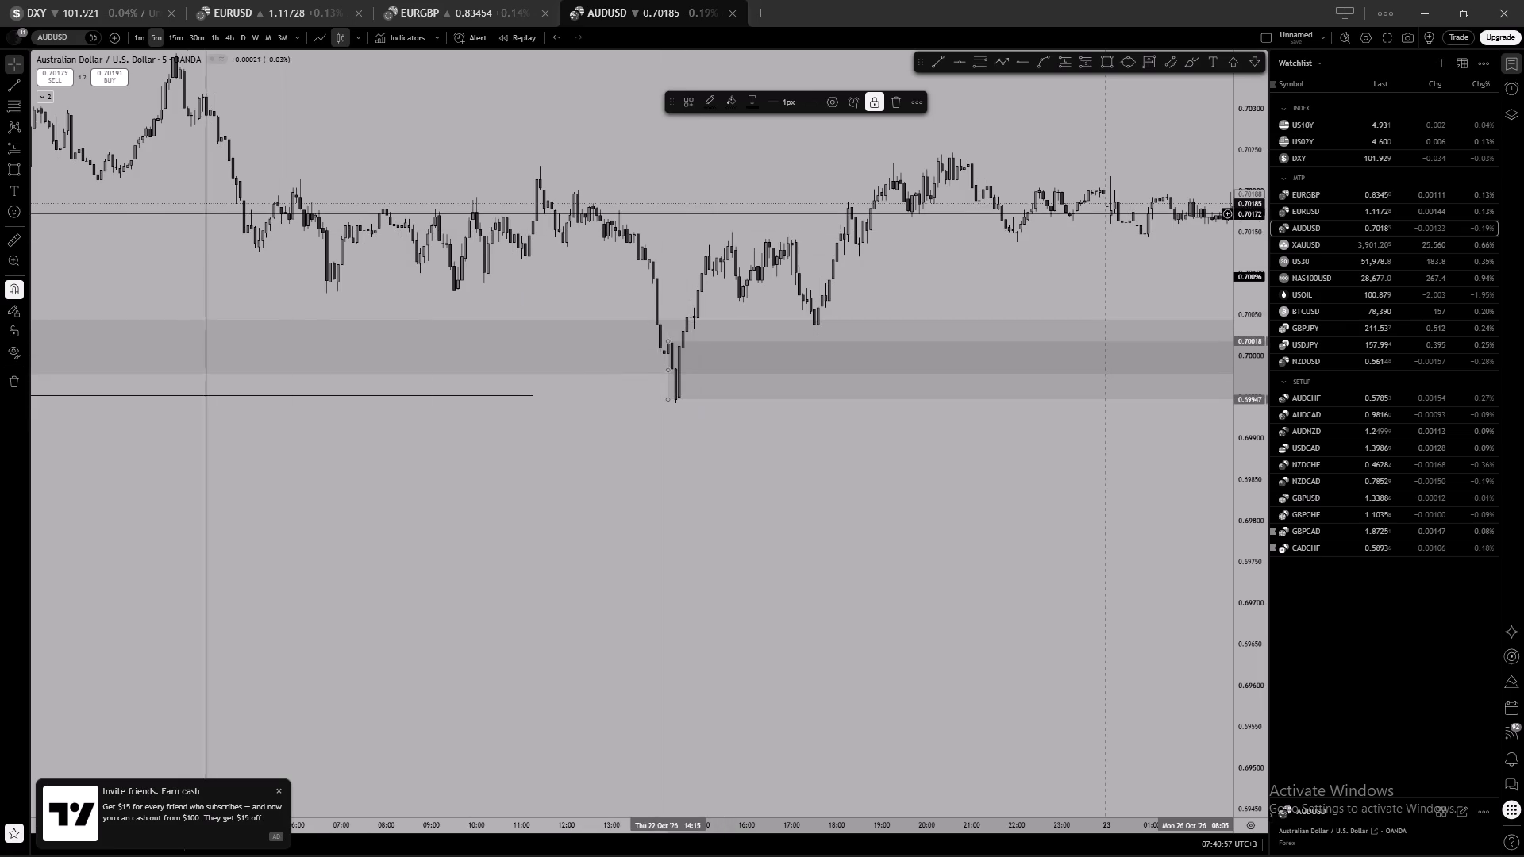
On the 30-minute chart, delete the locked horizontal ray at 0.70096, agreeing to remove locked drawings.
{"action": "left_click", "coordinate": [198, 39]}
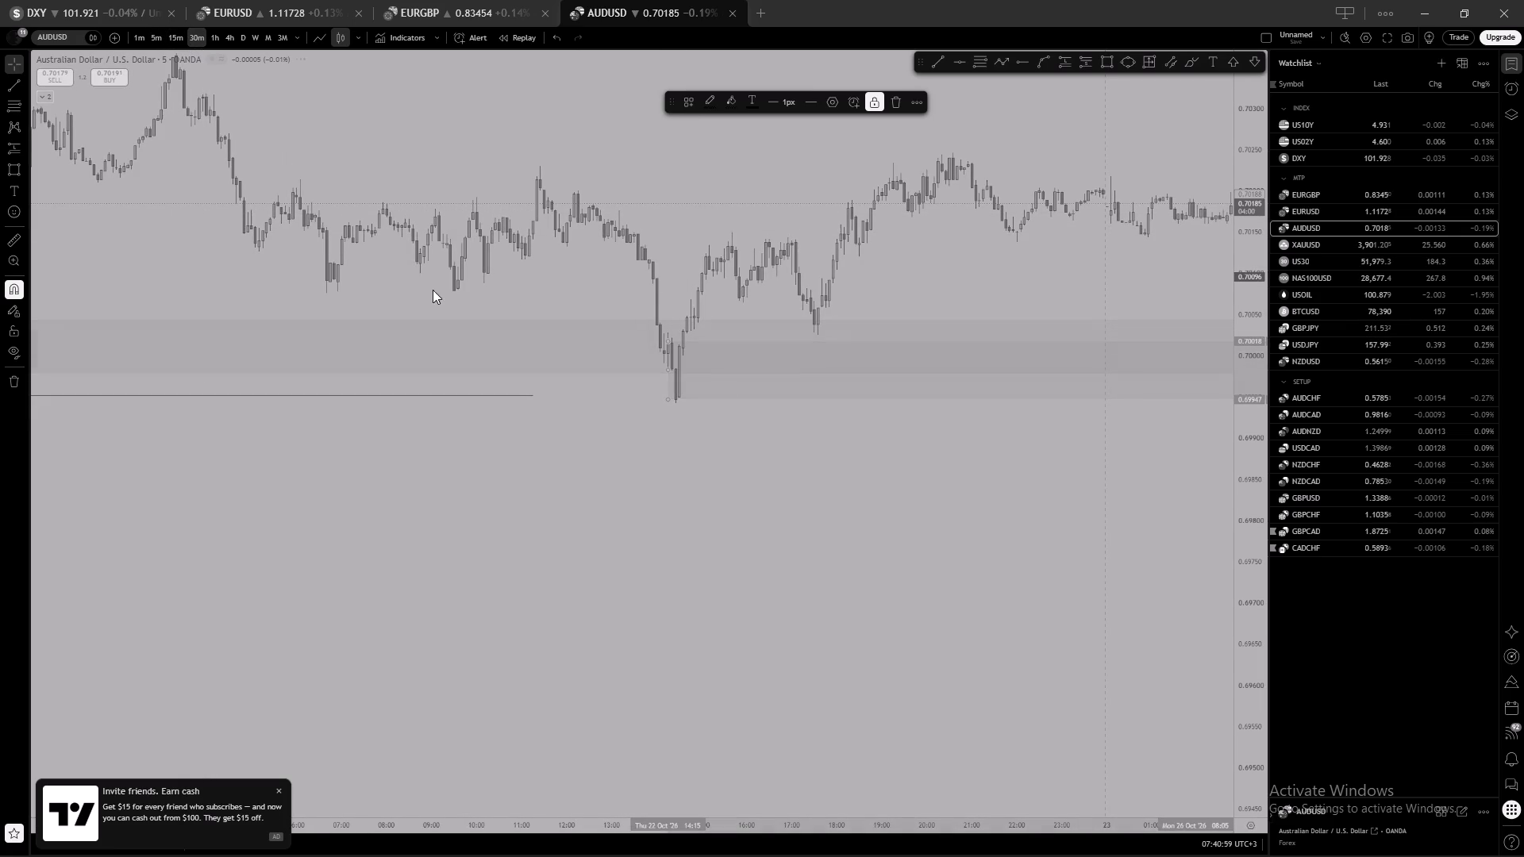
{"action": "left_click_drag", "start_coordinate": [1068, 529], "coordinate": [210, 545]}
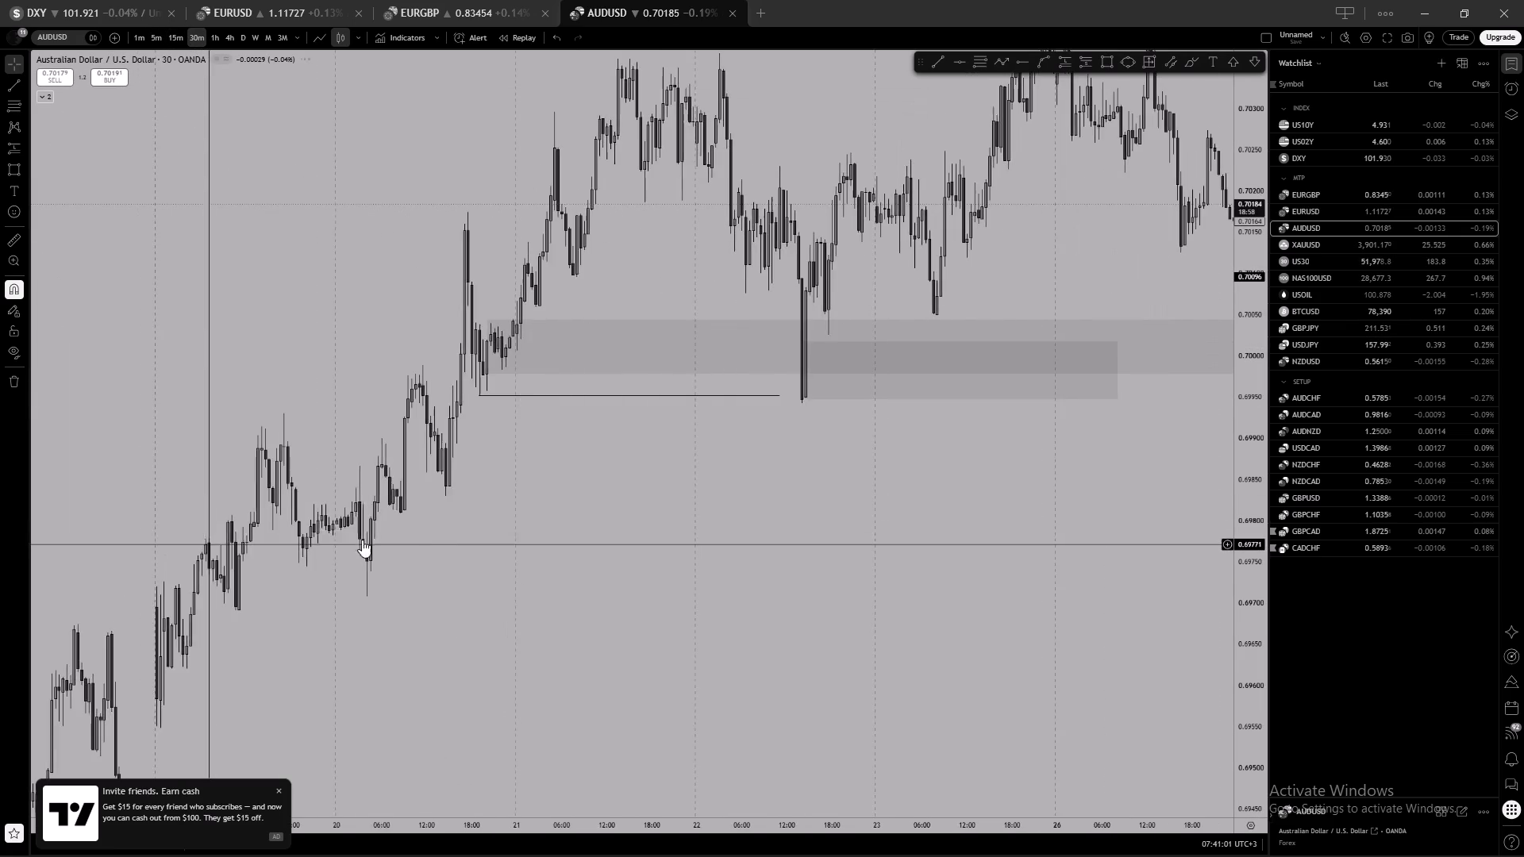
{"action": "scroll", "coordinate": [648, 534], "scroll_direction": "up", "scroll_amount": 3}
{"action": "left_click_drag", "start_coordinate": [840, 536], "coordinate": [0, 623]}
{"action": "scroll", "coordinate": [406, 541], "scroll_direction": "down", "scroll_amount": 7}
{"action": "left_click_drag", "start_coordinate": [953, 566], "coordinate": [888, 581]}
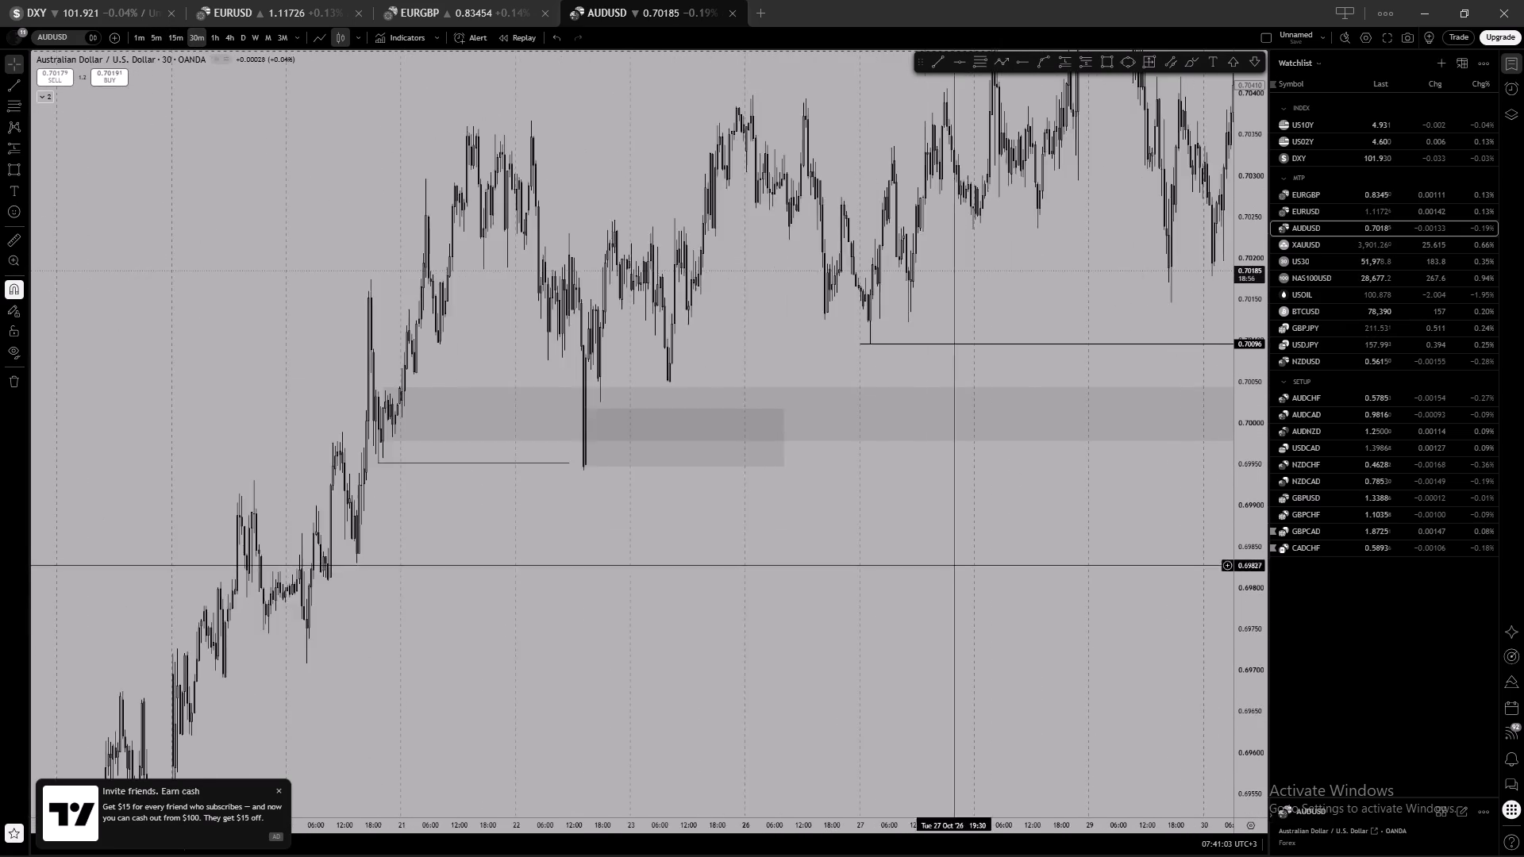
{"action": "left_click_drag", "start_coordinate": [888, 581], "coordinate": [157, 591]}
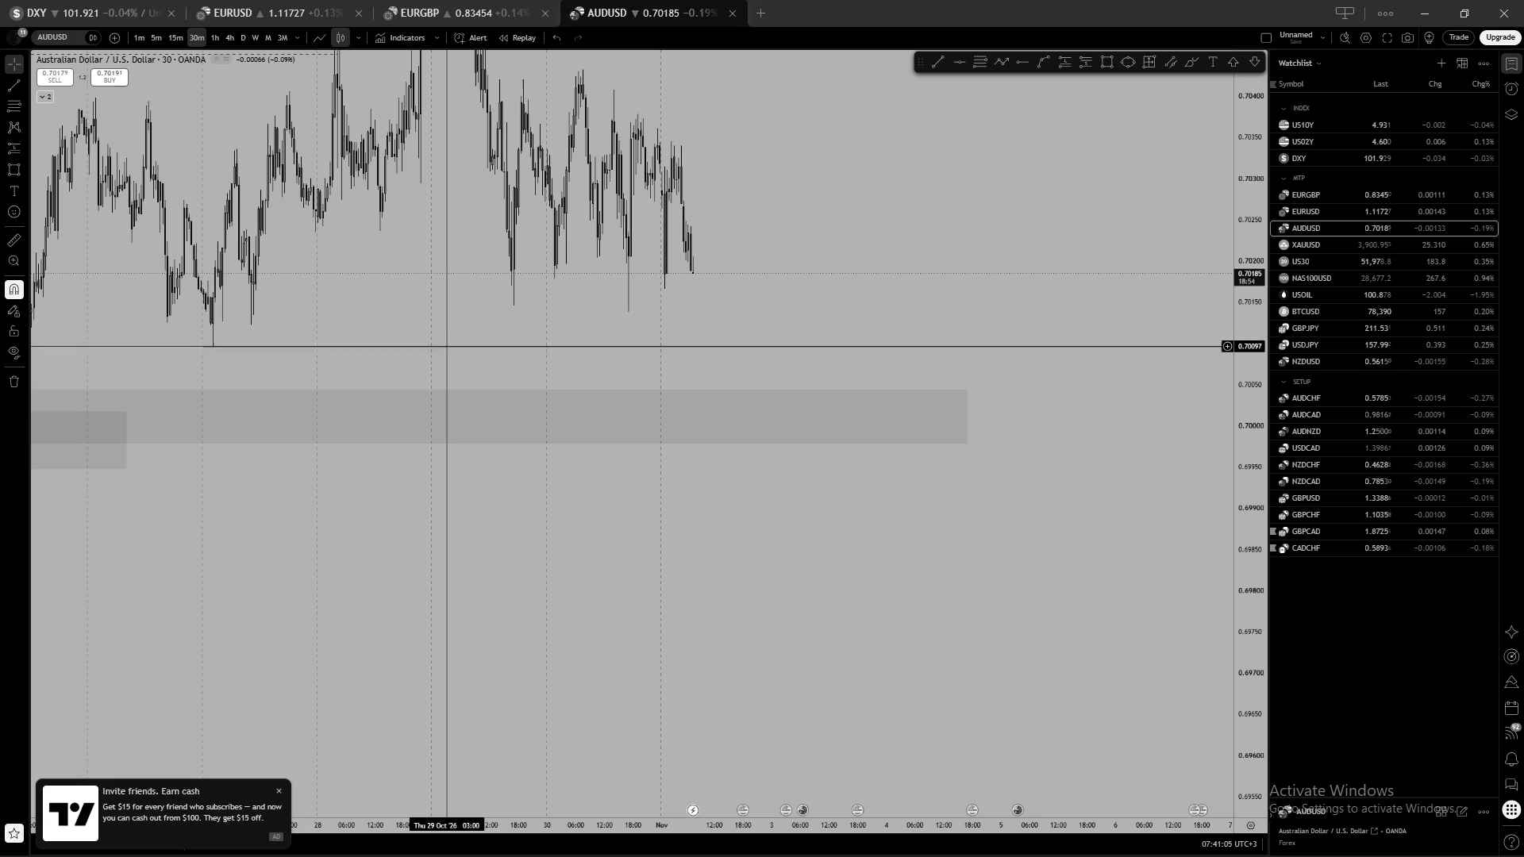
{"action": "left_click", "coordinate": [448, 345]}
{"action": "left_click", "coordinate": [447, 349]}
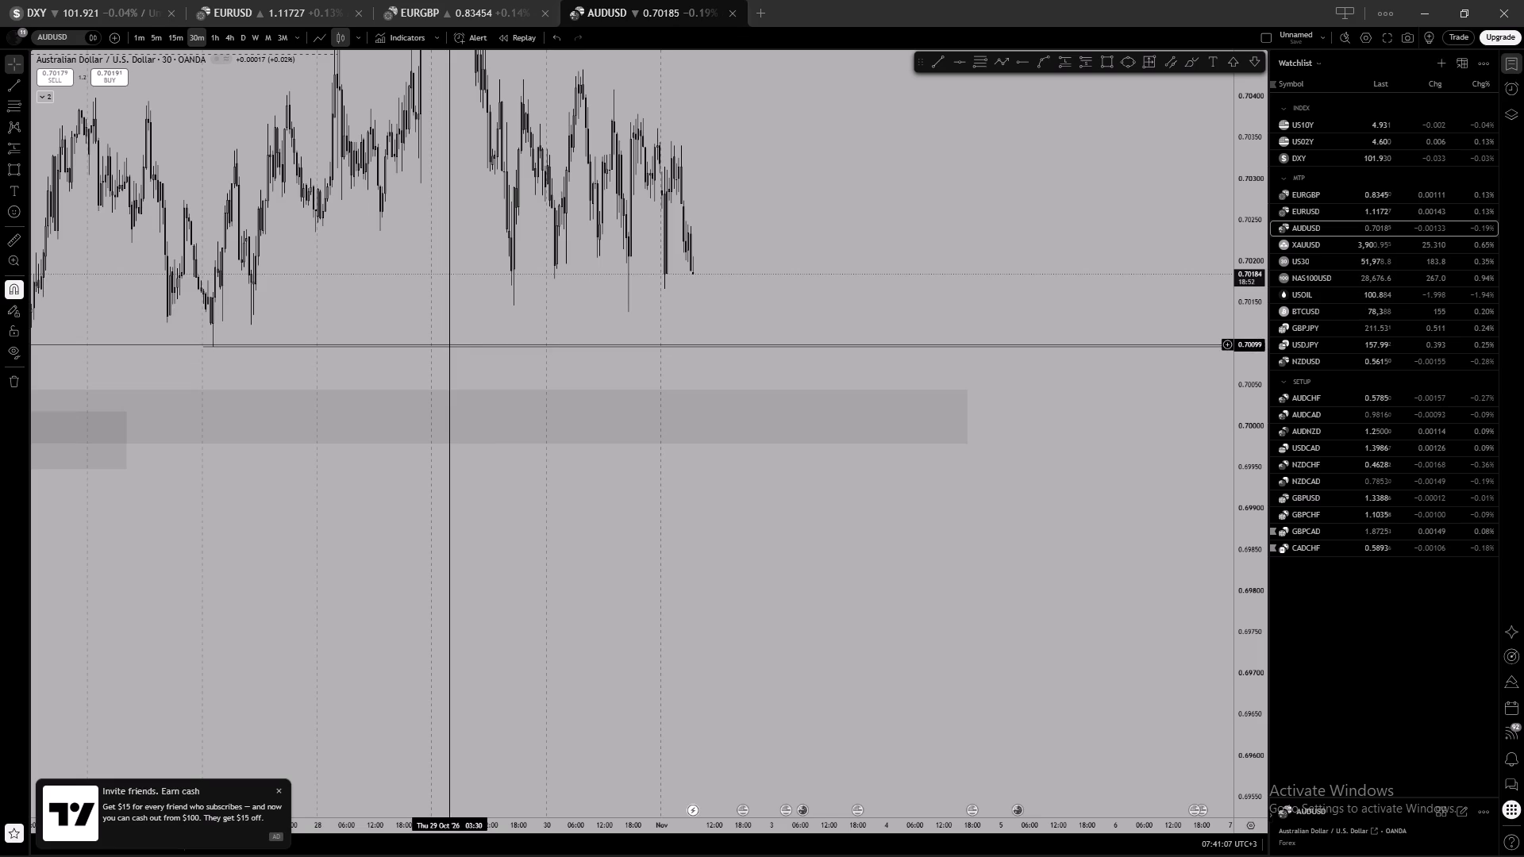
{"action": "left_click", "coordinate": [447, 347]}
{"action": "key", "text": "BackSpace"}
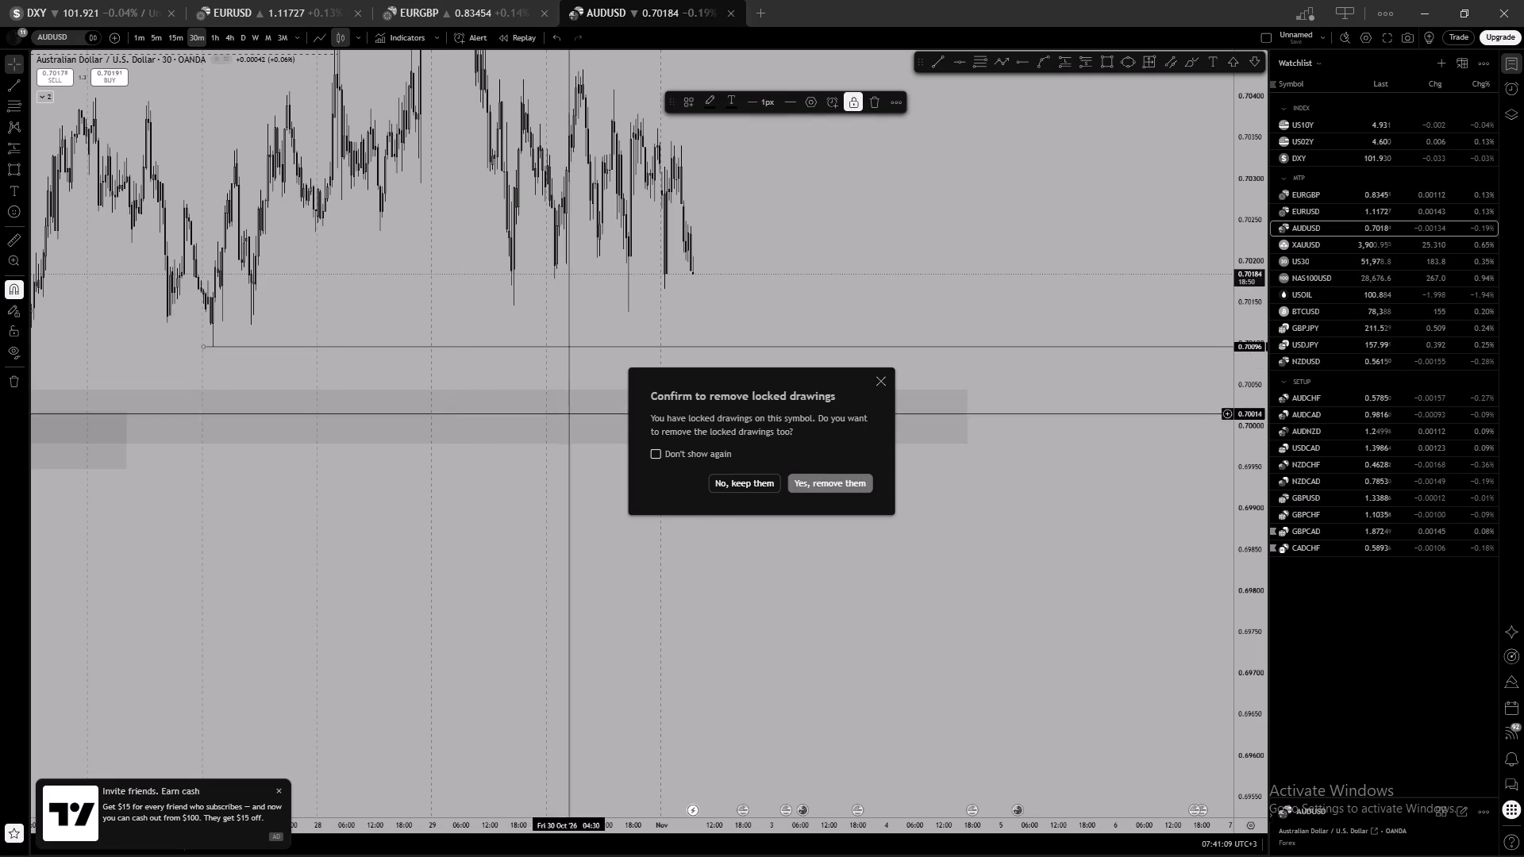
{"action": "left_click", "coordinate": [813, 485]}
Draw a horizontal trend line at 0.70096 from the 27 October low to early 2 November and lock it.
{"action": "left_click", "coordinate": [941, 70]}
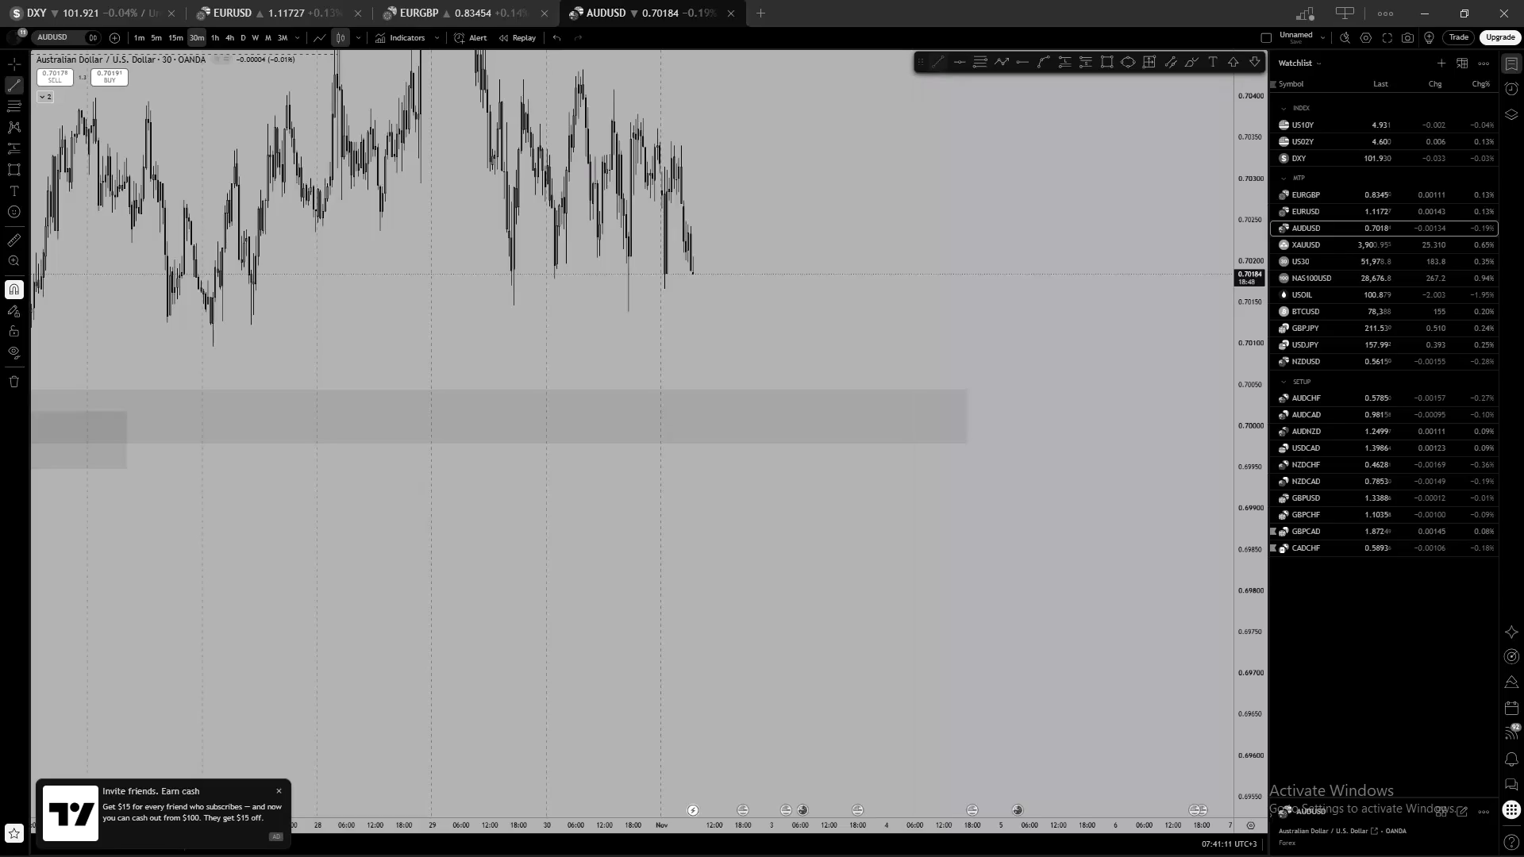
{"action": "left_click", "coordinate": [214, 343]}
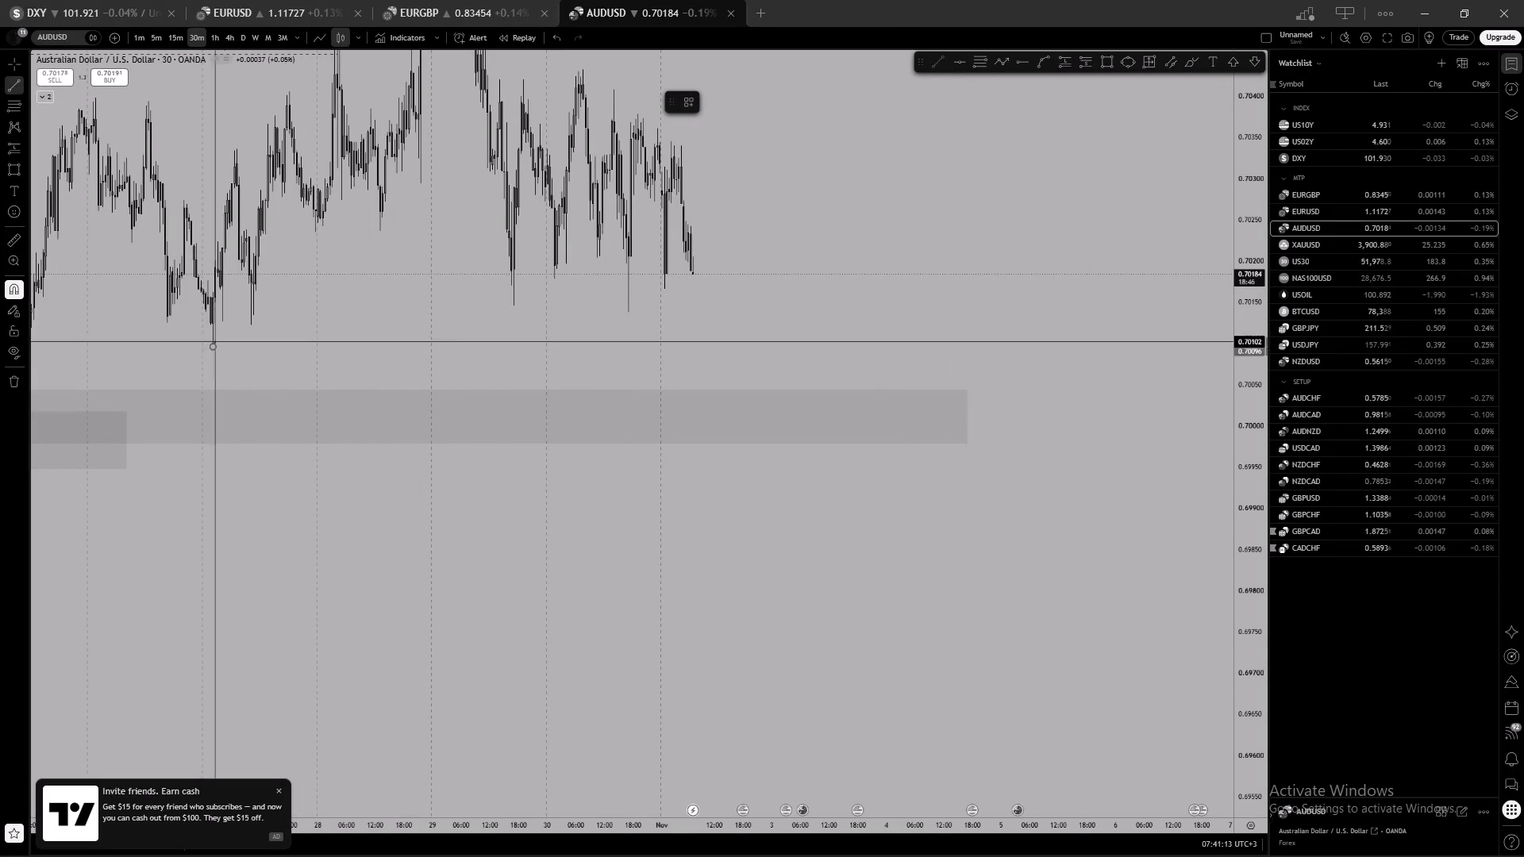
{"action": "left_click", "coordinate": [684, 372], "text": "shift"}
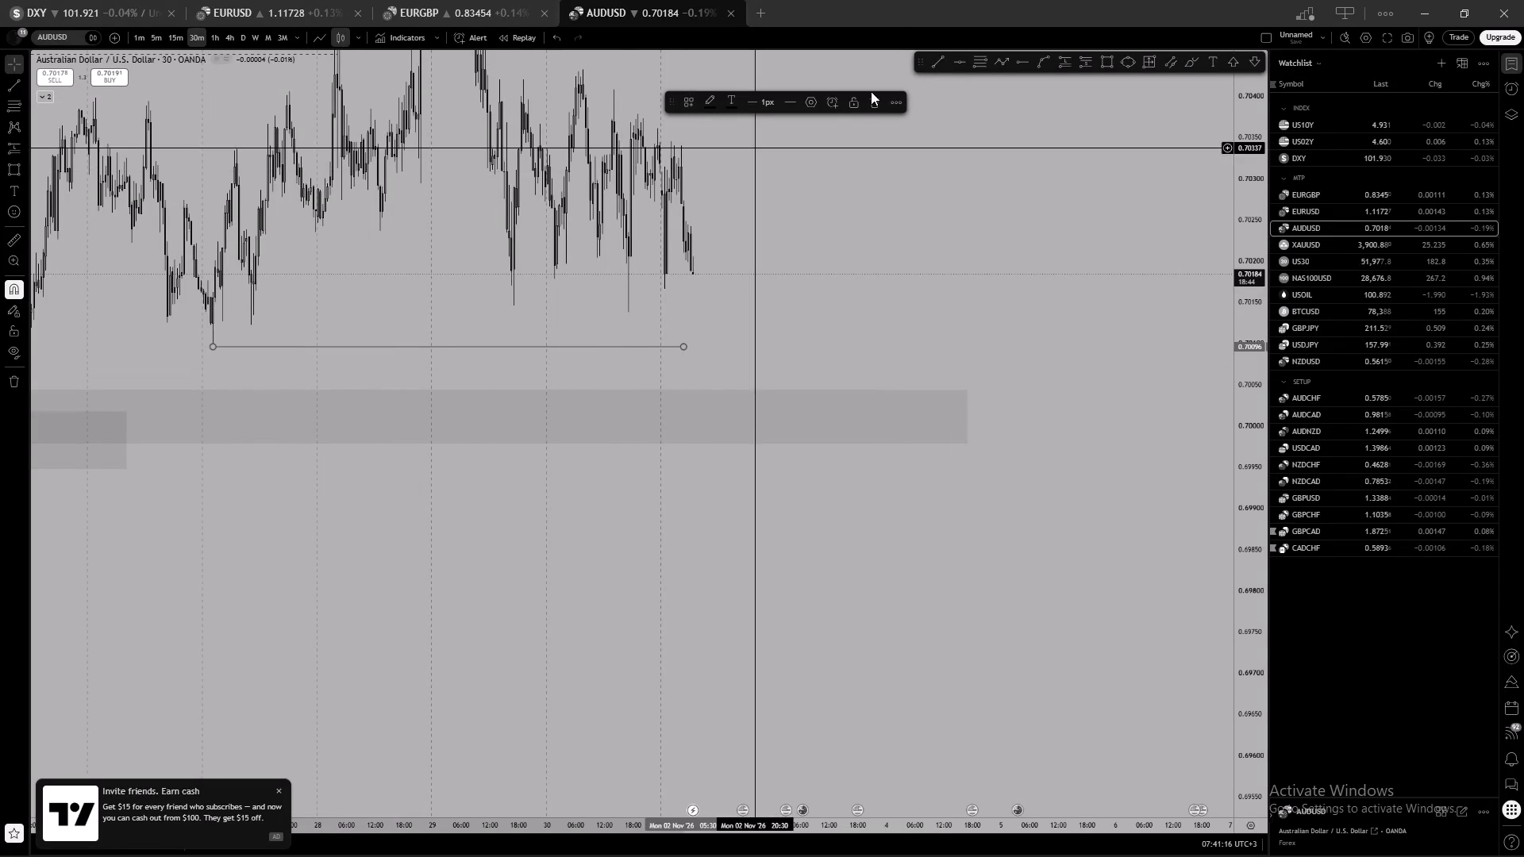
{"action": "left_click", "coordinate": [854, 103]}
{"action": "left_click", "coordinate": [815, 224]}
Unlock the lower grey rectangle (0.70018–0.69947), extend its end to 3 November 07:00 and lock it again.
{"action": "left_click_drag", "start_coordinate": [771, 317], "coordinate": [852, 313]}
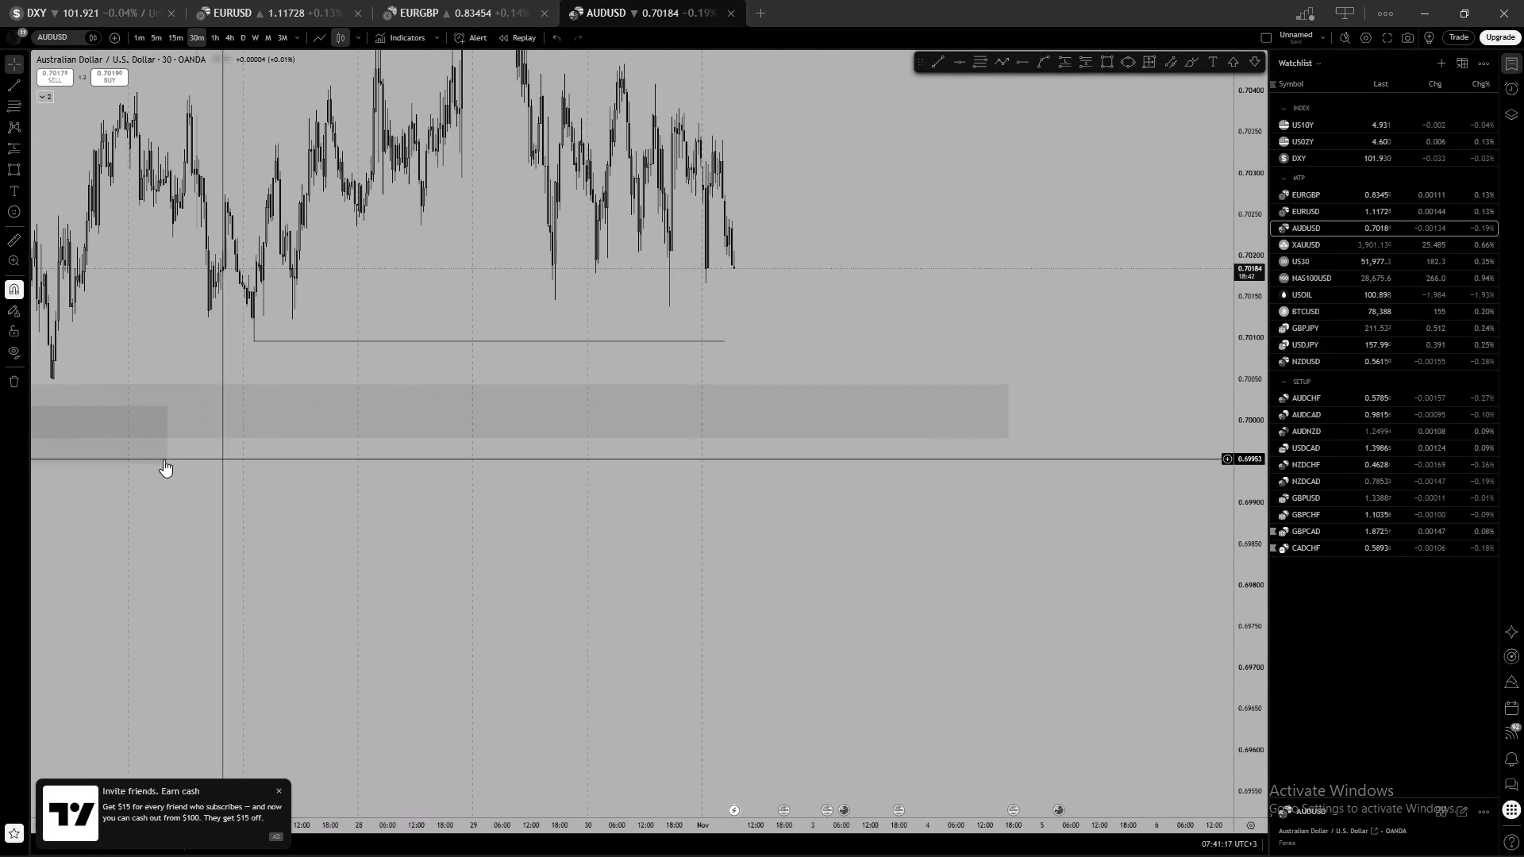
{"action": "left_click", "coordinate": [164, 446]}
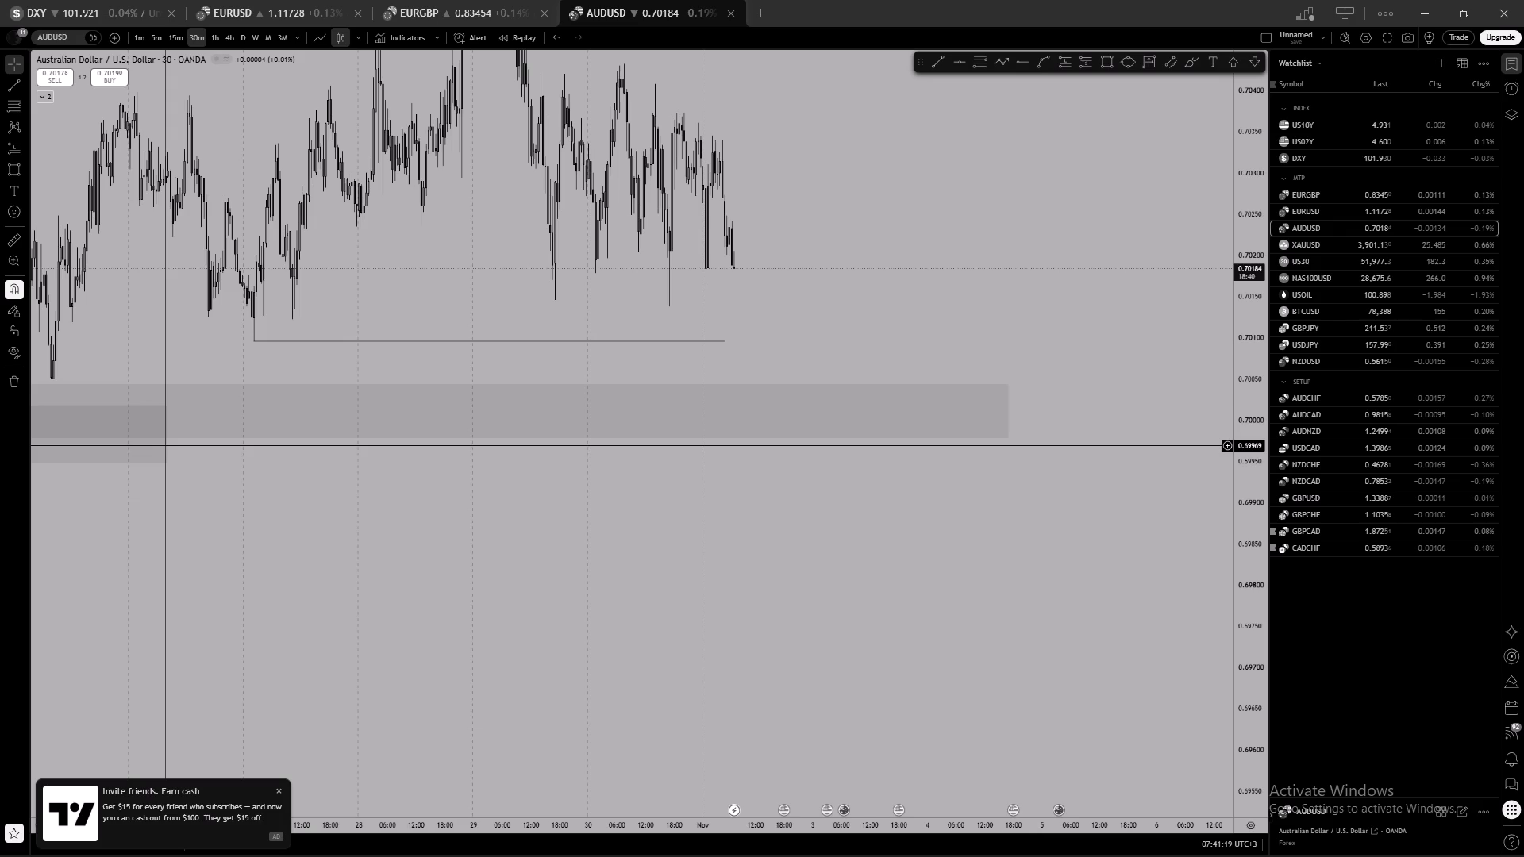
{"action": "left_click", "coordinate": [166, 446]}
{"action": "left_click", "coordinate": [168, 445]}
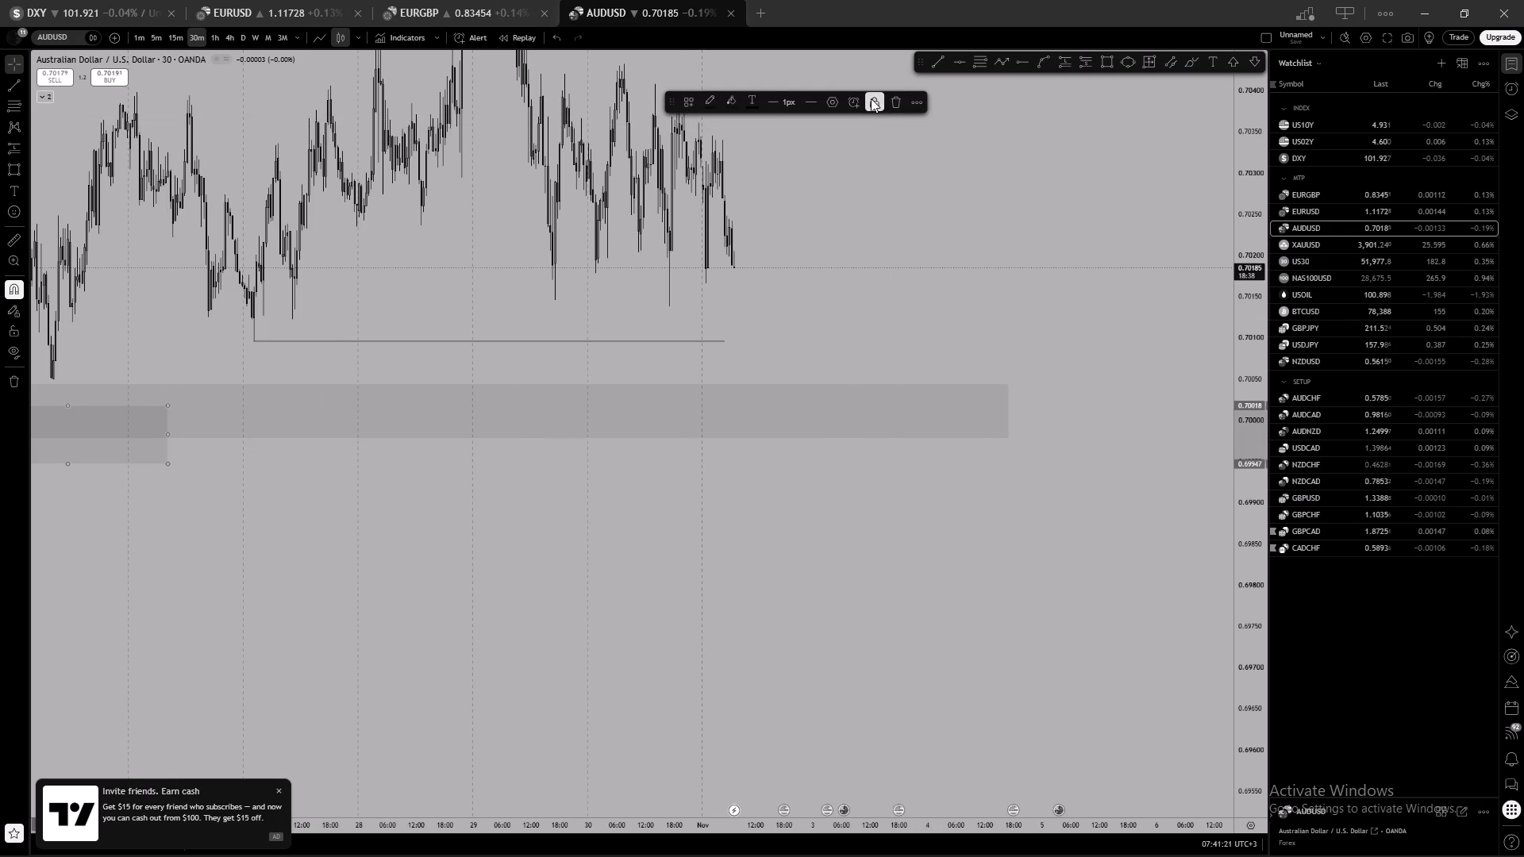
{"action": "left_click", "coordinate": [872, 98]}
{"action": "left_click_drag", "start_coordinate": [167, 436], "coordinate": [186, 435]}
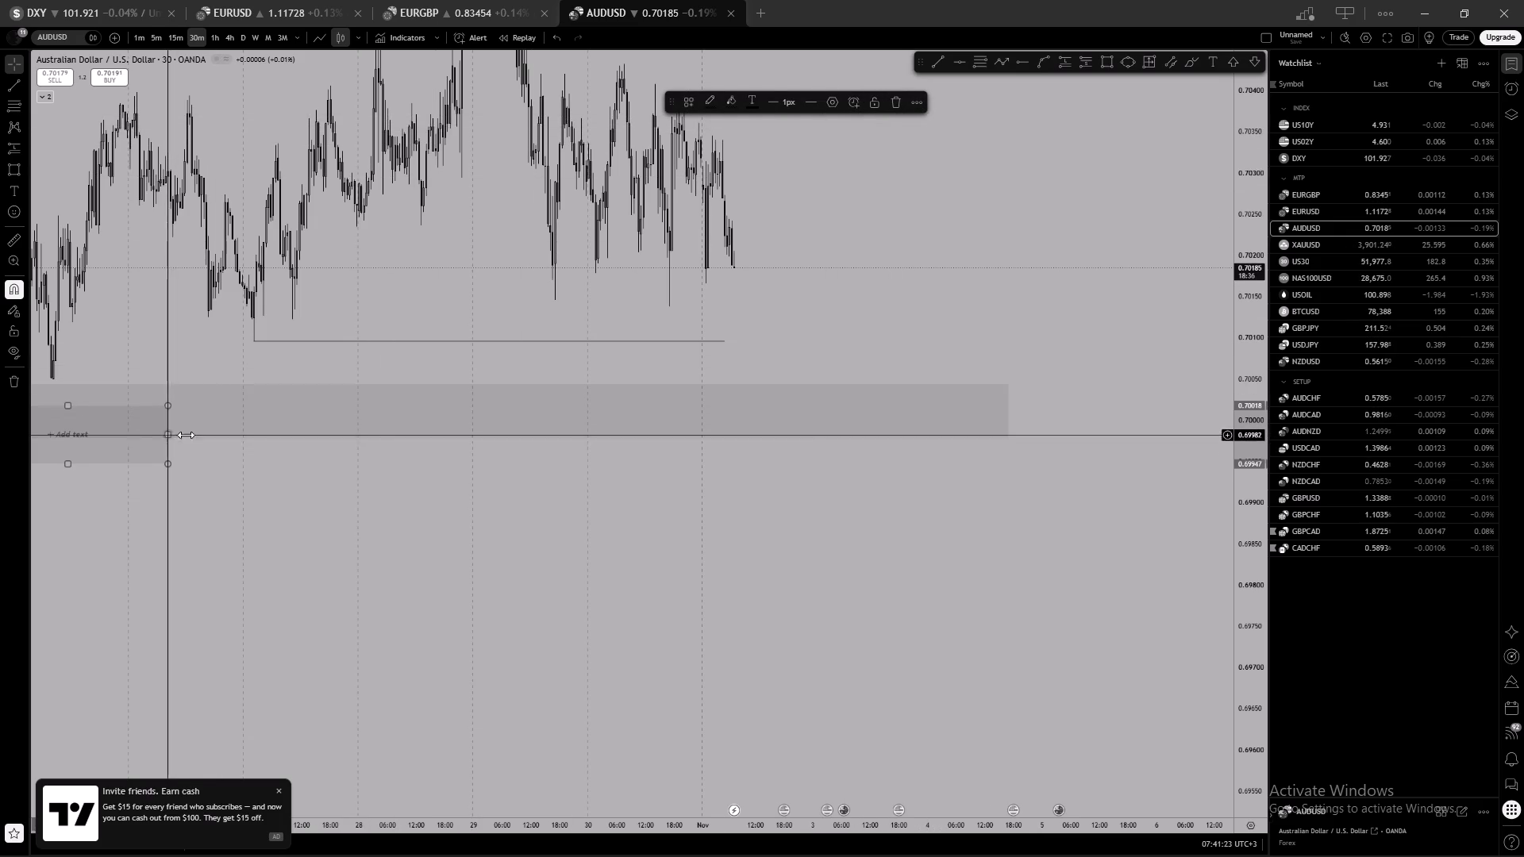
{"action": "left_click_drag", "start_coordinate": [186, 435], "coordinate": [846, 435]}
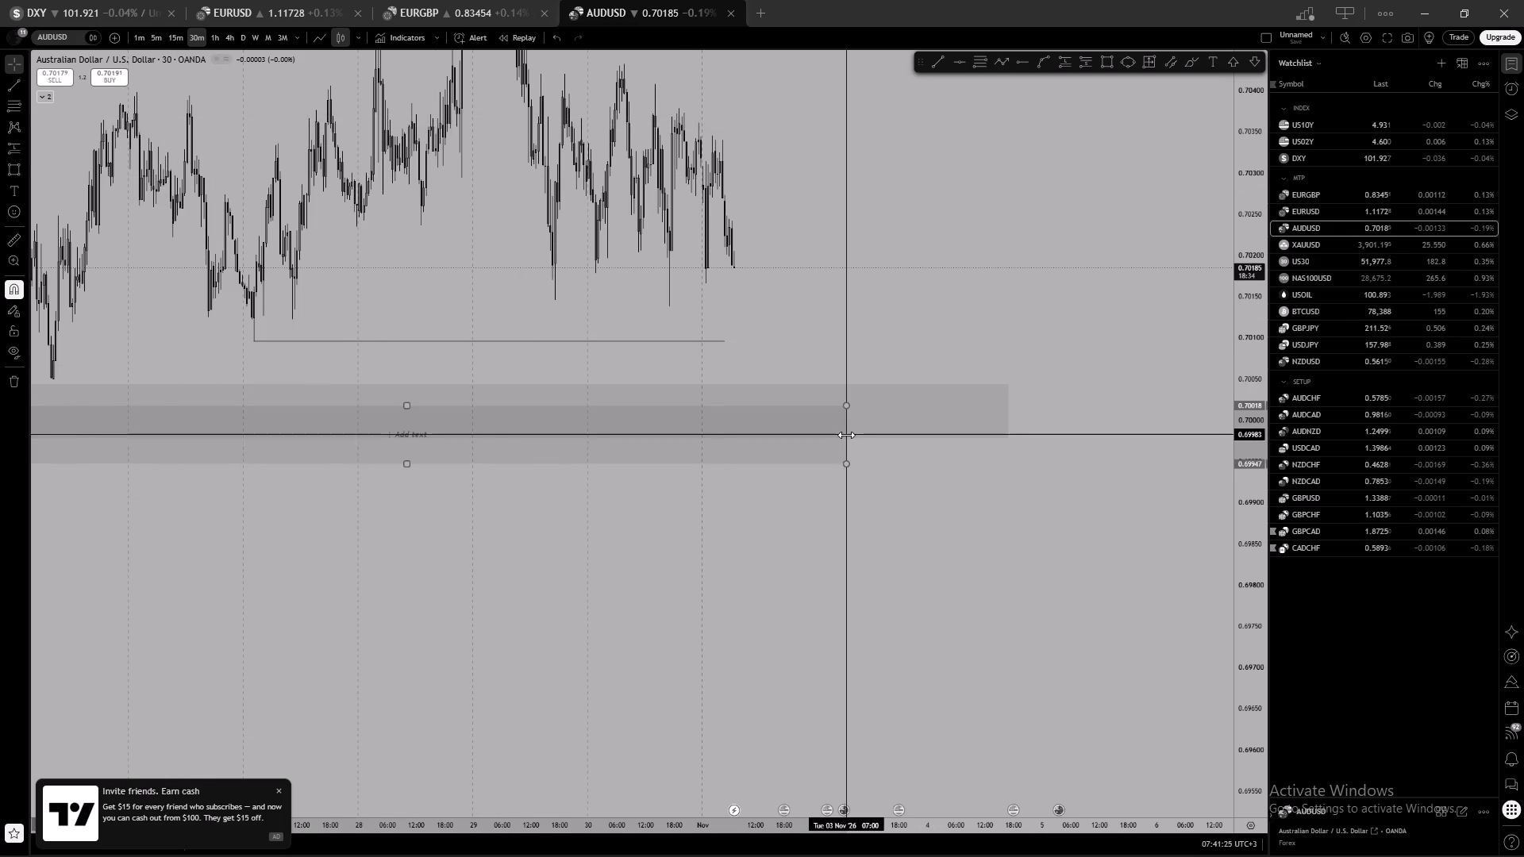
{"action": "left_click", "coordinate": [873, 103]}
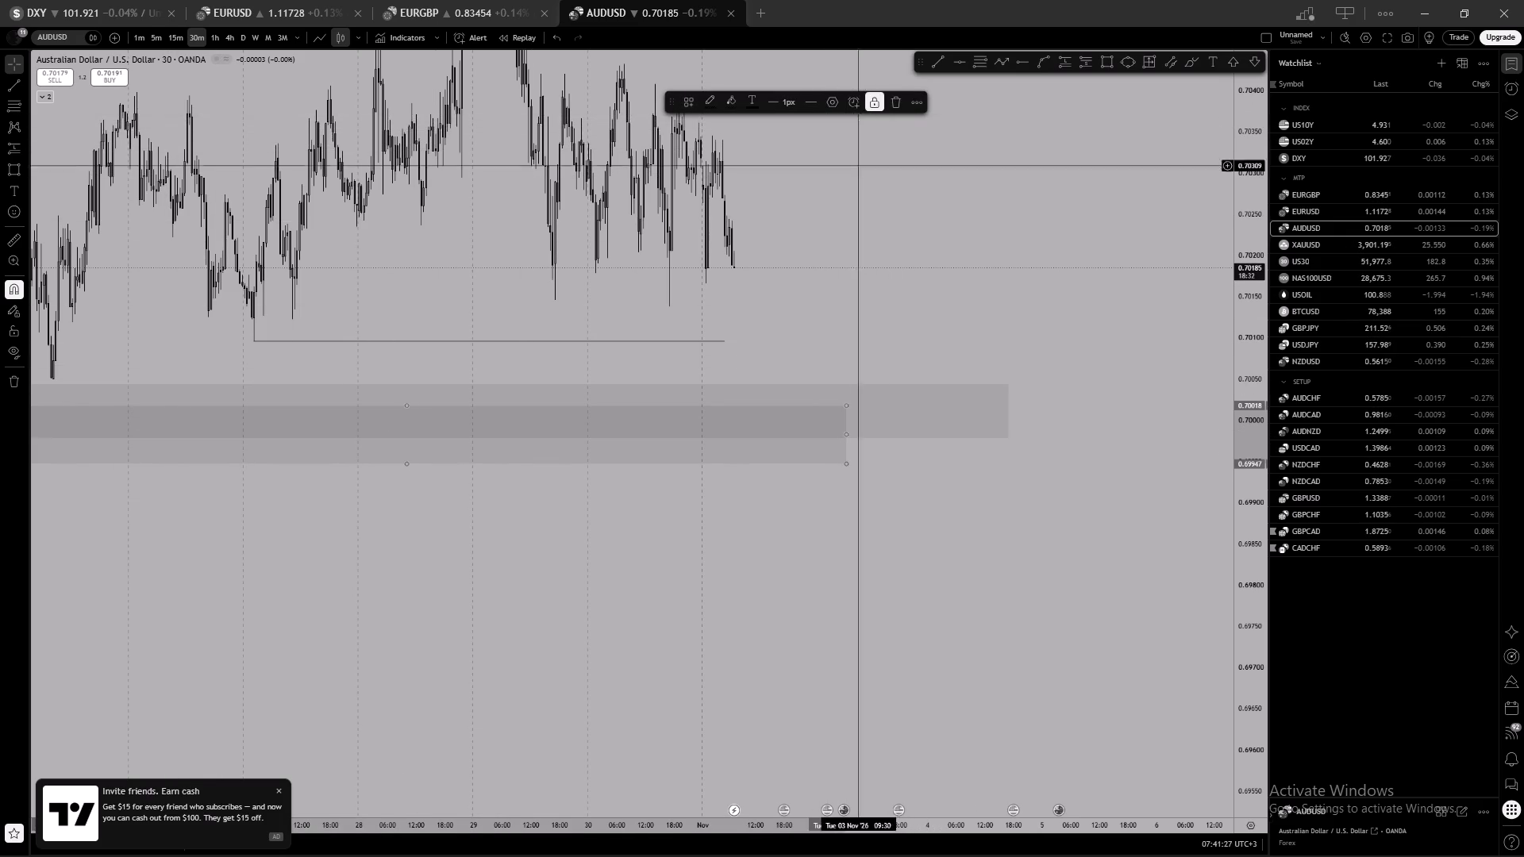
{"action": "left_click", "coordinate": [825, 233]}
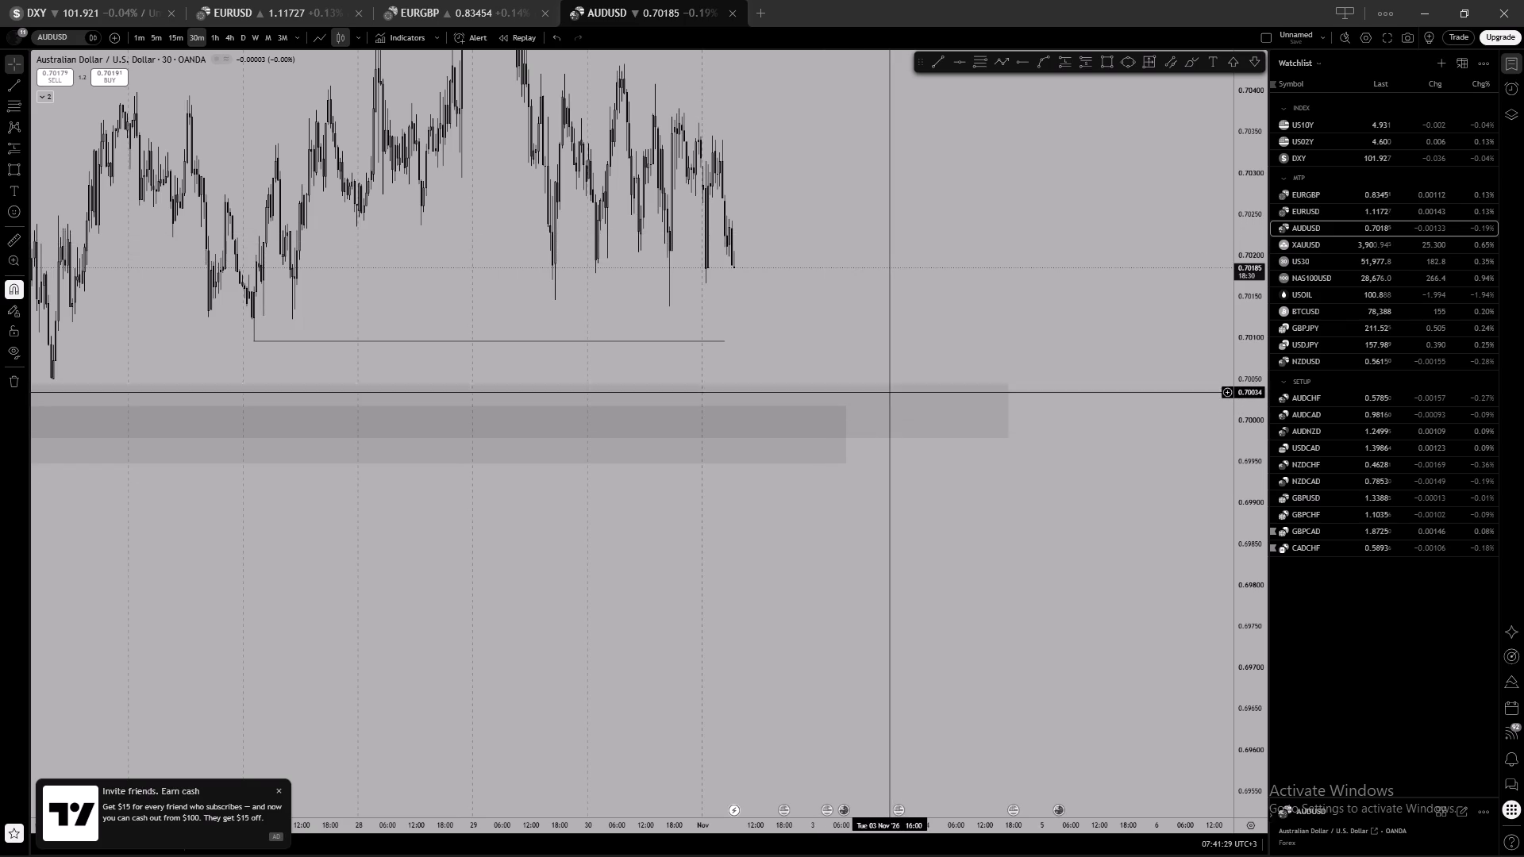
Check both grey rectangles and the horizontal lines around them against the 30-minute AUDUSD candles.
{"action": "left_click", "coordinate": [891, 385]}
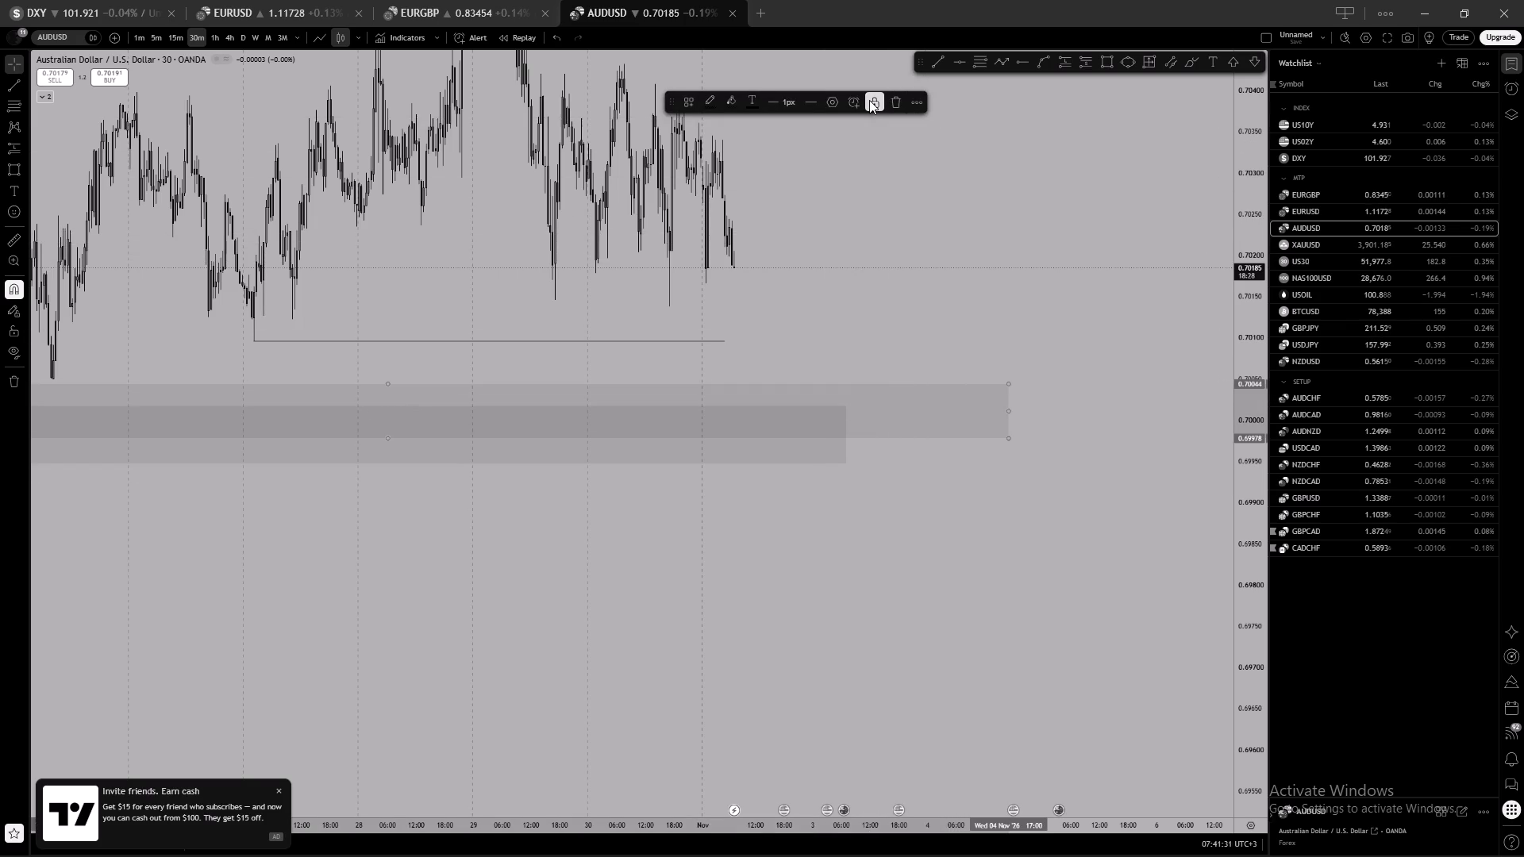
{"action": "left_click", "coordinate": [970, 257]}
{"action": "scroll", "coordinate": [993, 275], "scroll_direction": "down", "scroll_amount": 5}
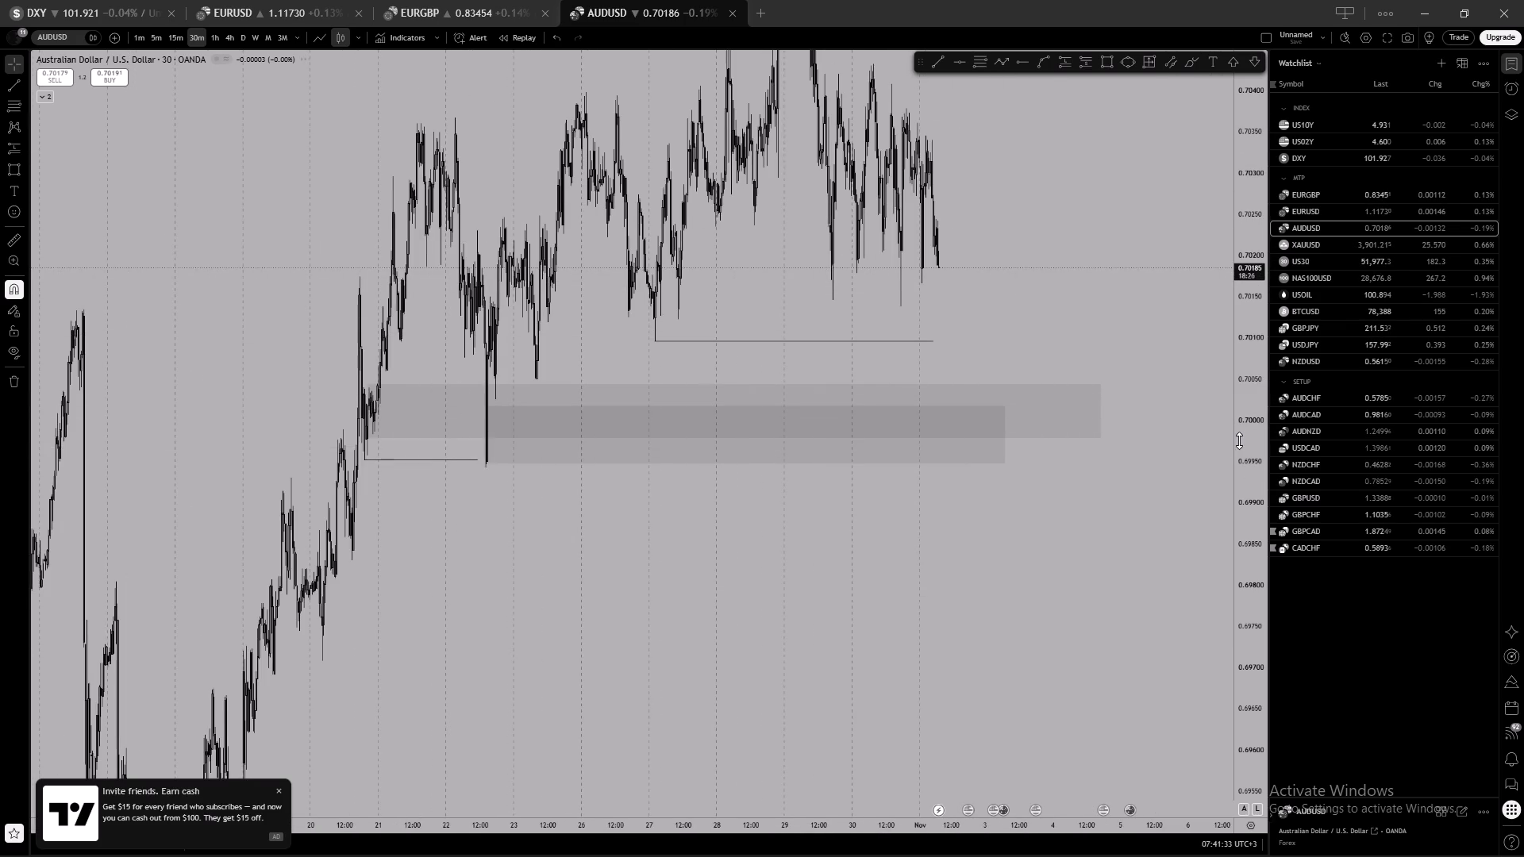
{"action": "scroll", "coordinate": [1239, 440], "scroll_direction": "down", "scroll_amount": 5}
{"action": "scroll", "coordinate": [478, 484], "scroll_direction": "up", "scroll_amount": 1}
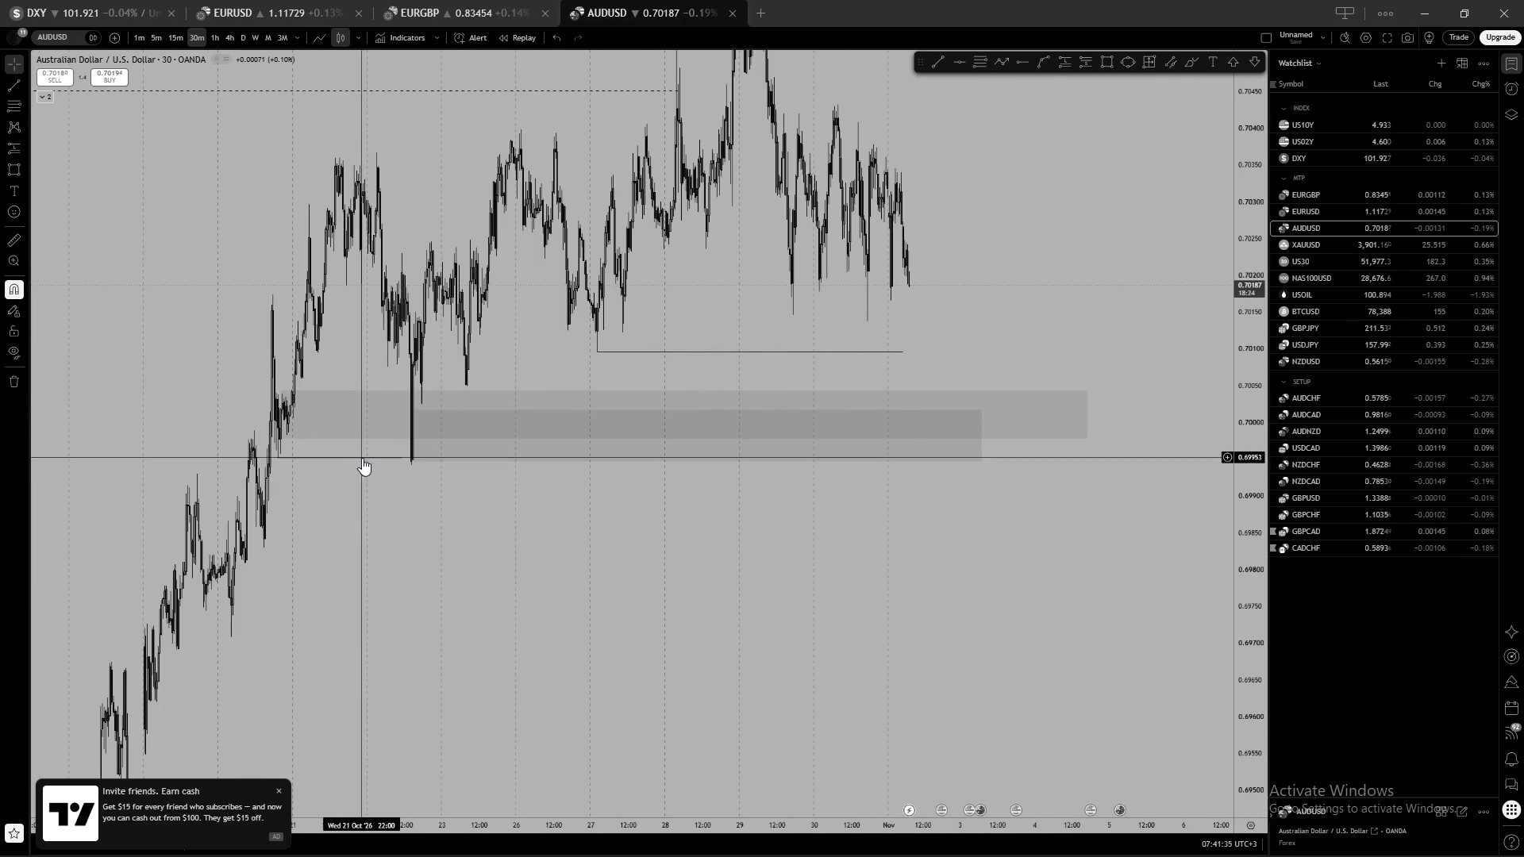
{"action": "left_click", "coordinate": [362, 458]}
{"action": "left_click", "coordinate": [487, 389]}
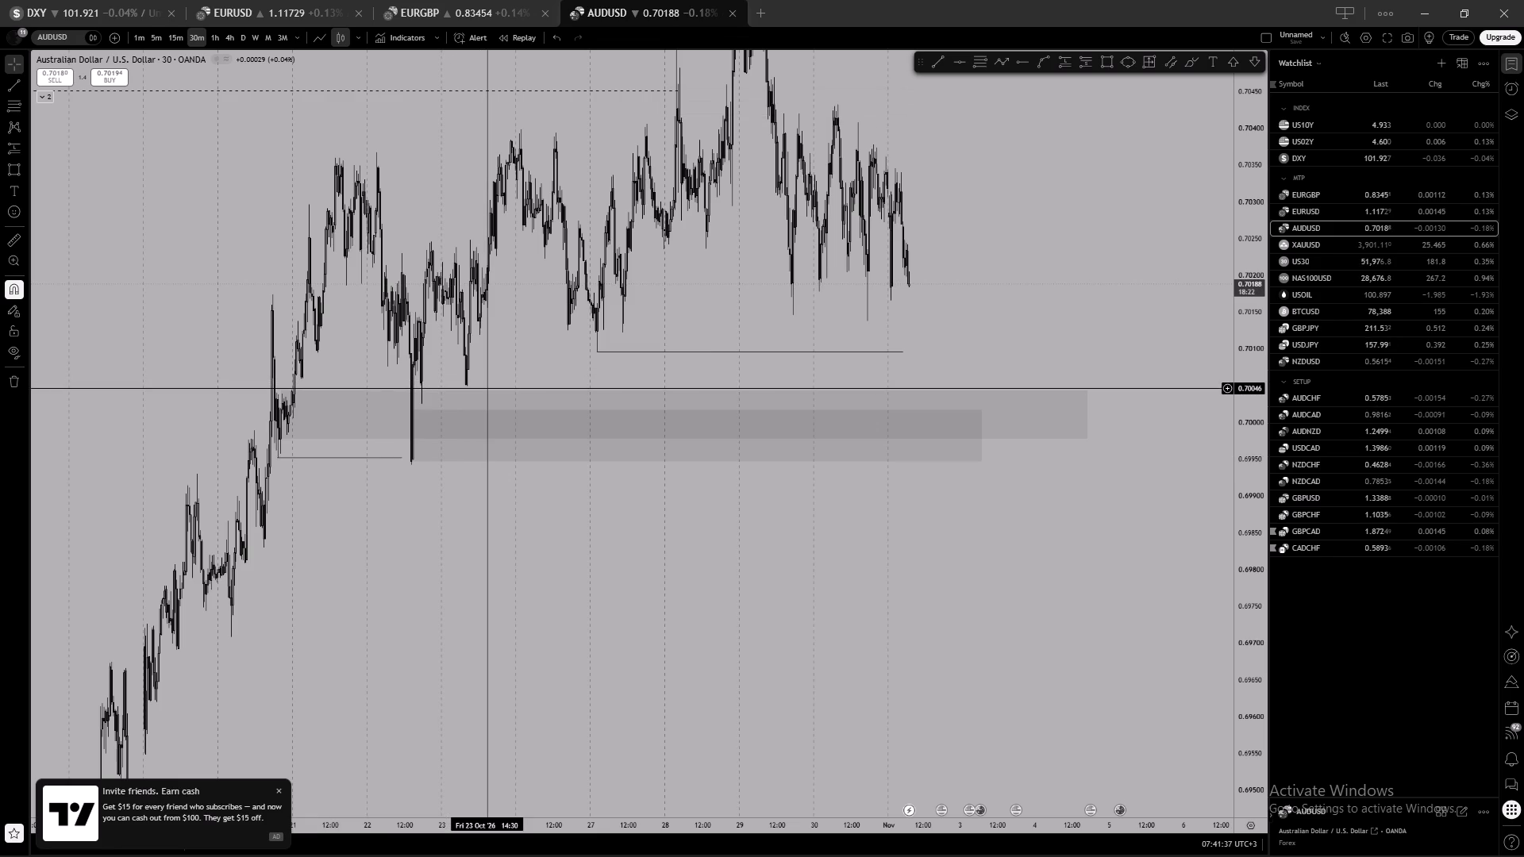
{"action": "left_click", "coordinate": [489, 391]}
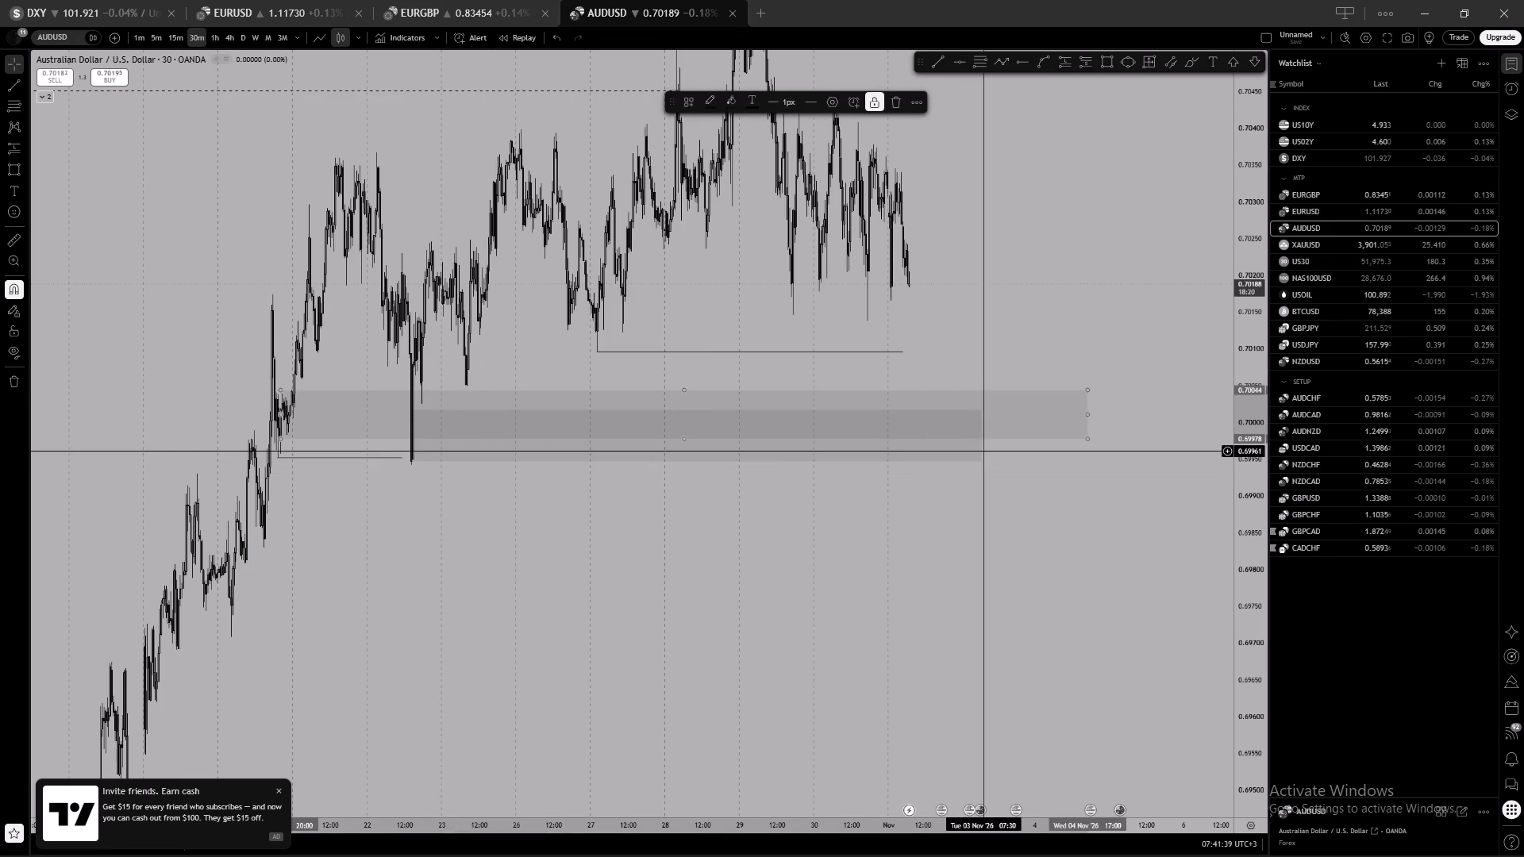
{"action": "left_click", "coordinate": [983, 452]}
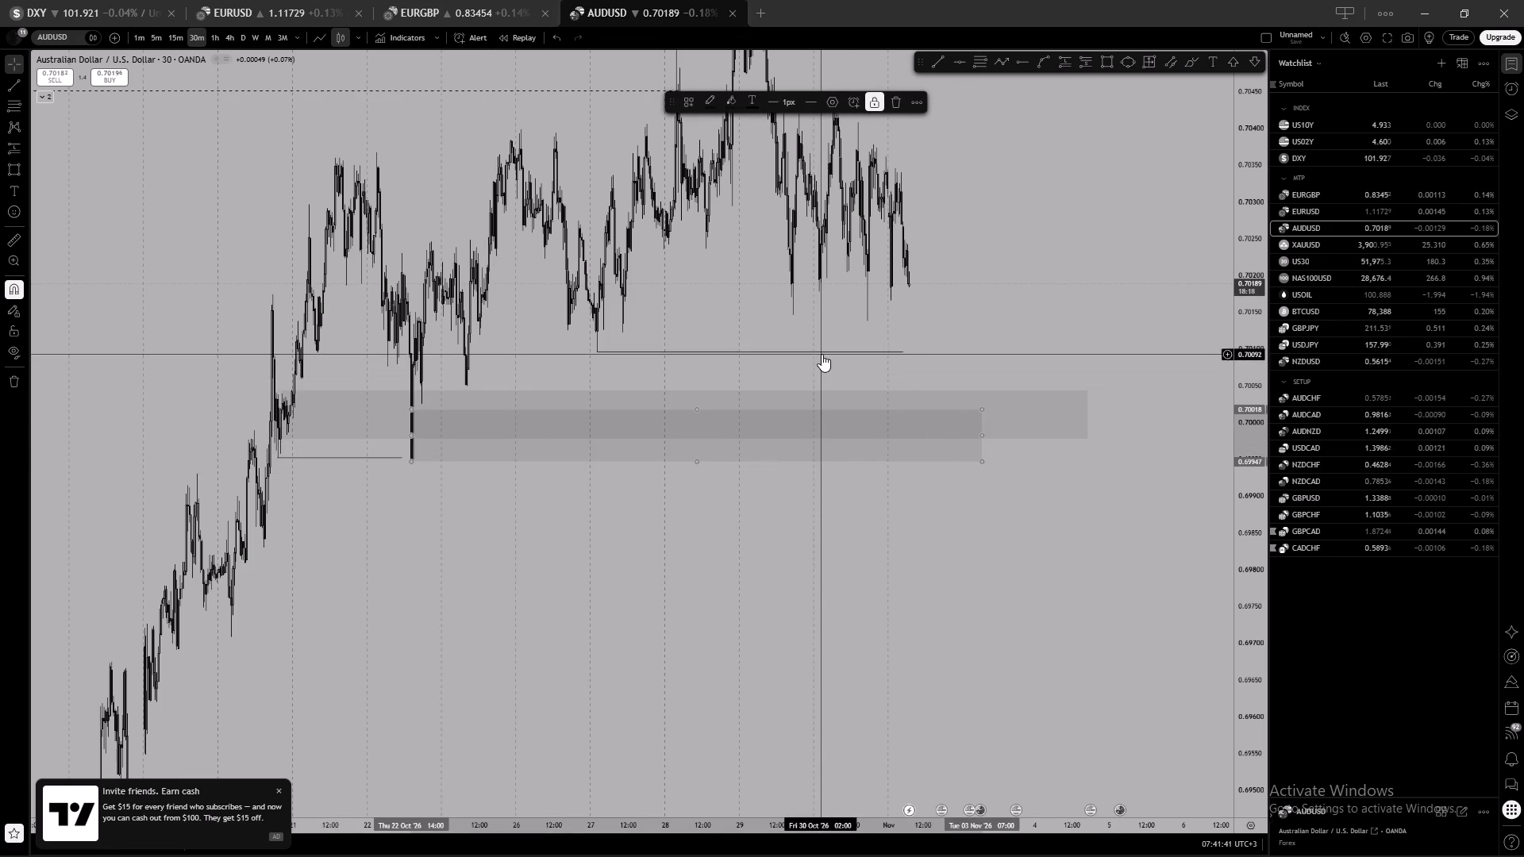
{"action": "left_click", "coordinate": [822, 354]}
Examine the latest AUDUSD price action above the zones on the 30-minute and 15-minute charts.
{"action": "left_click_drag", "start_coordinate": [928, 237], "coordinate": [903, 402]}
{"action": "scroll", "coordinate": [902, 398], "scroll_direction": "up", "scroll_amount": 8}
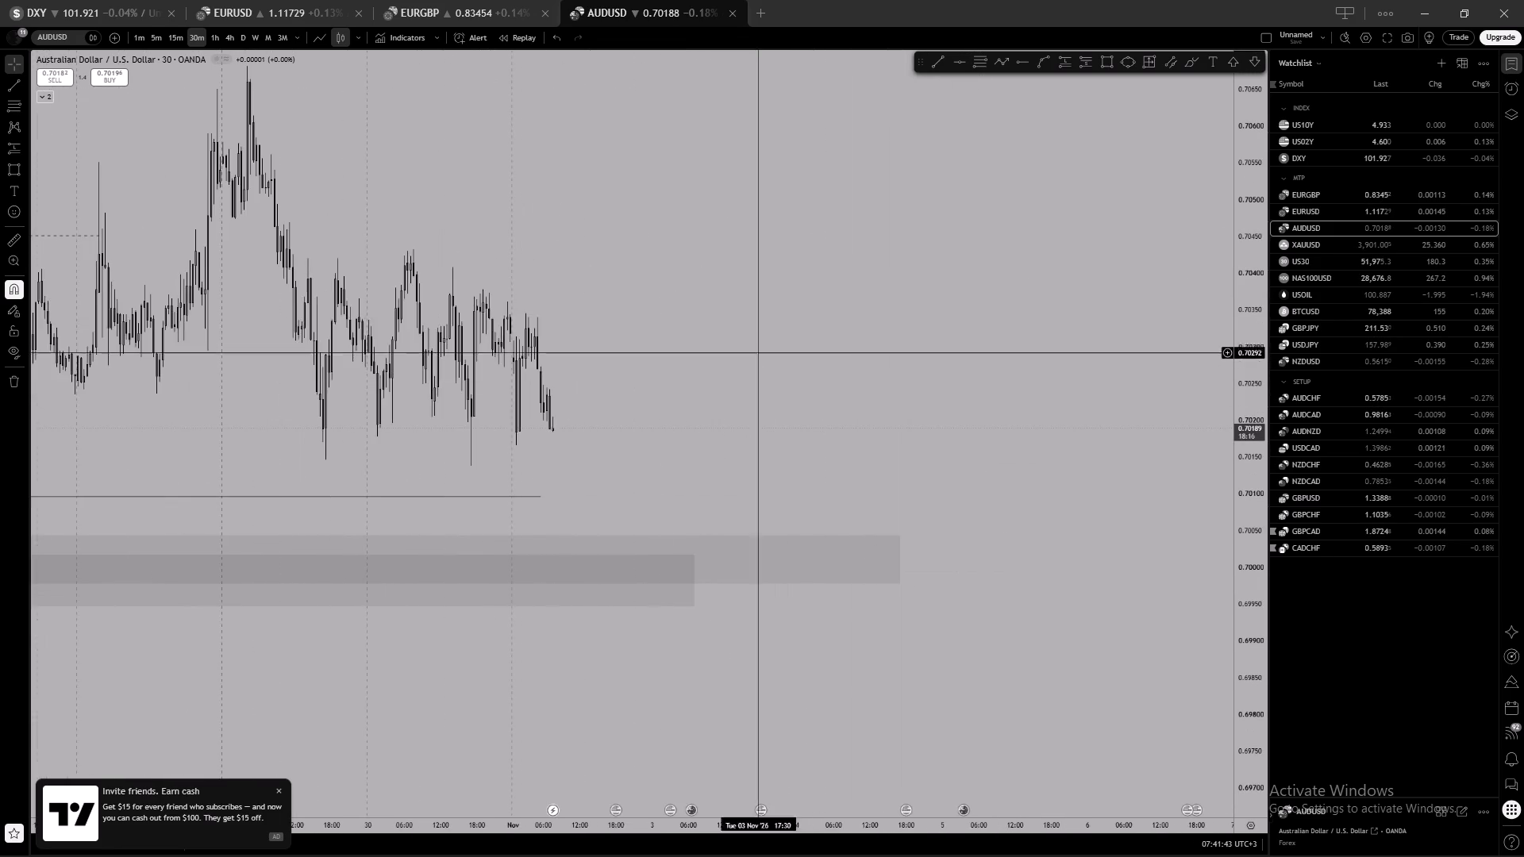
{"action": "left_click_drag", "start_coordinate": [616, 323], "coordinate": [664, 370]}
{"action": "scroll", "coordinate": [1248, 603], "scroll_direction": "up", "scroll_amount": 16}
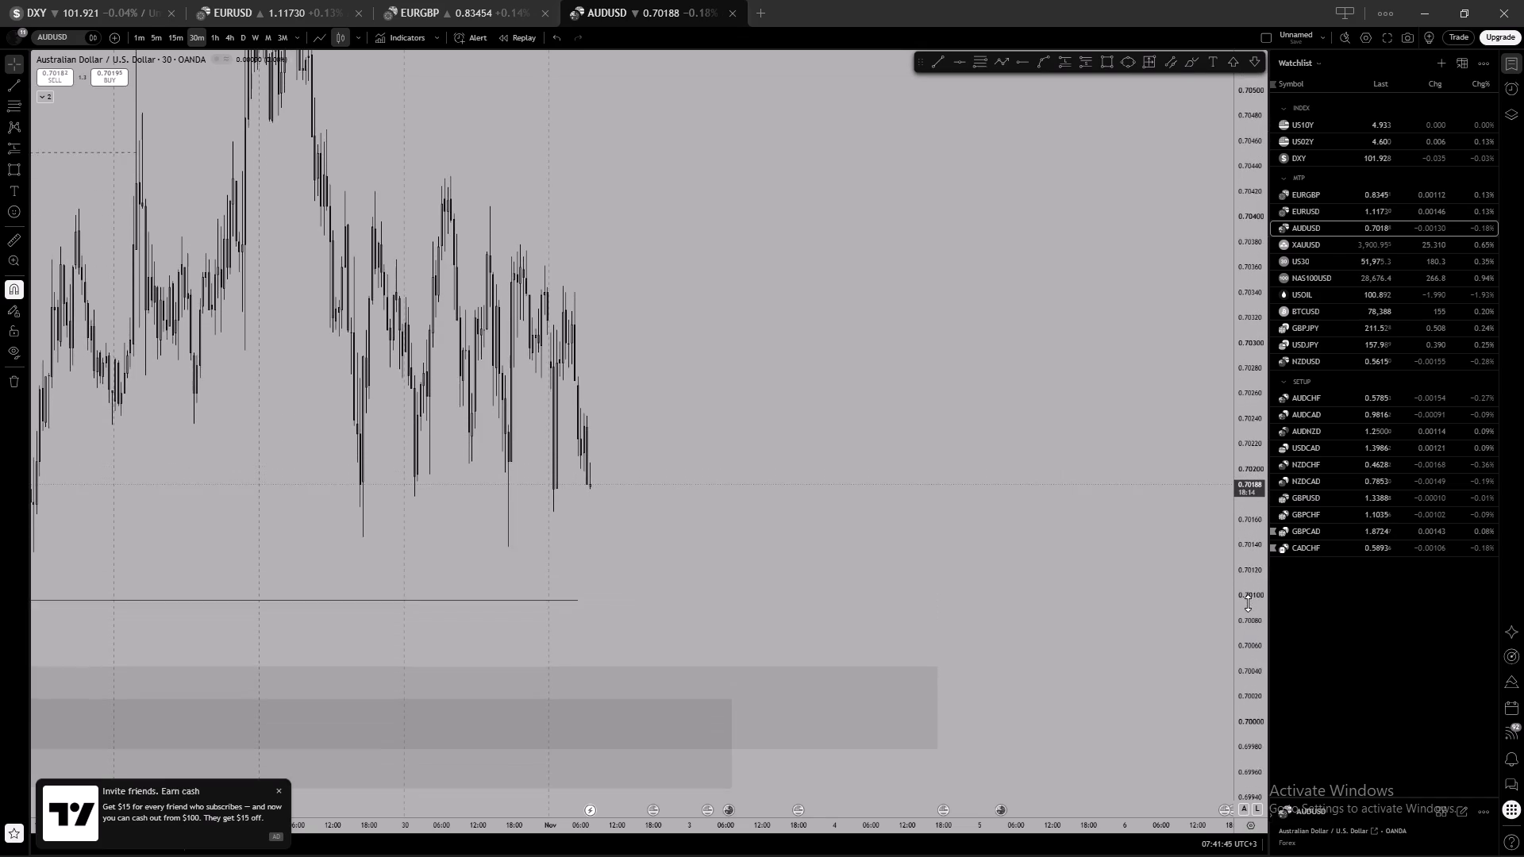
{"action": "scroll", "coordinate": [1248, 603], "scroll_direction": "up", "scroll_amount": 9}
{"action": "left_click_drag", "start_coordinate": [562, 393], "coordinate": [1139, 391]}
{"action": "scroll", "coordinate": [752, 383], "scroll_direction": "up", "scroll_amount": 4}
{"action": "left_click_drag", "start_coordinate": [762, 421], "coordinate": [847, 372]}
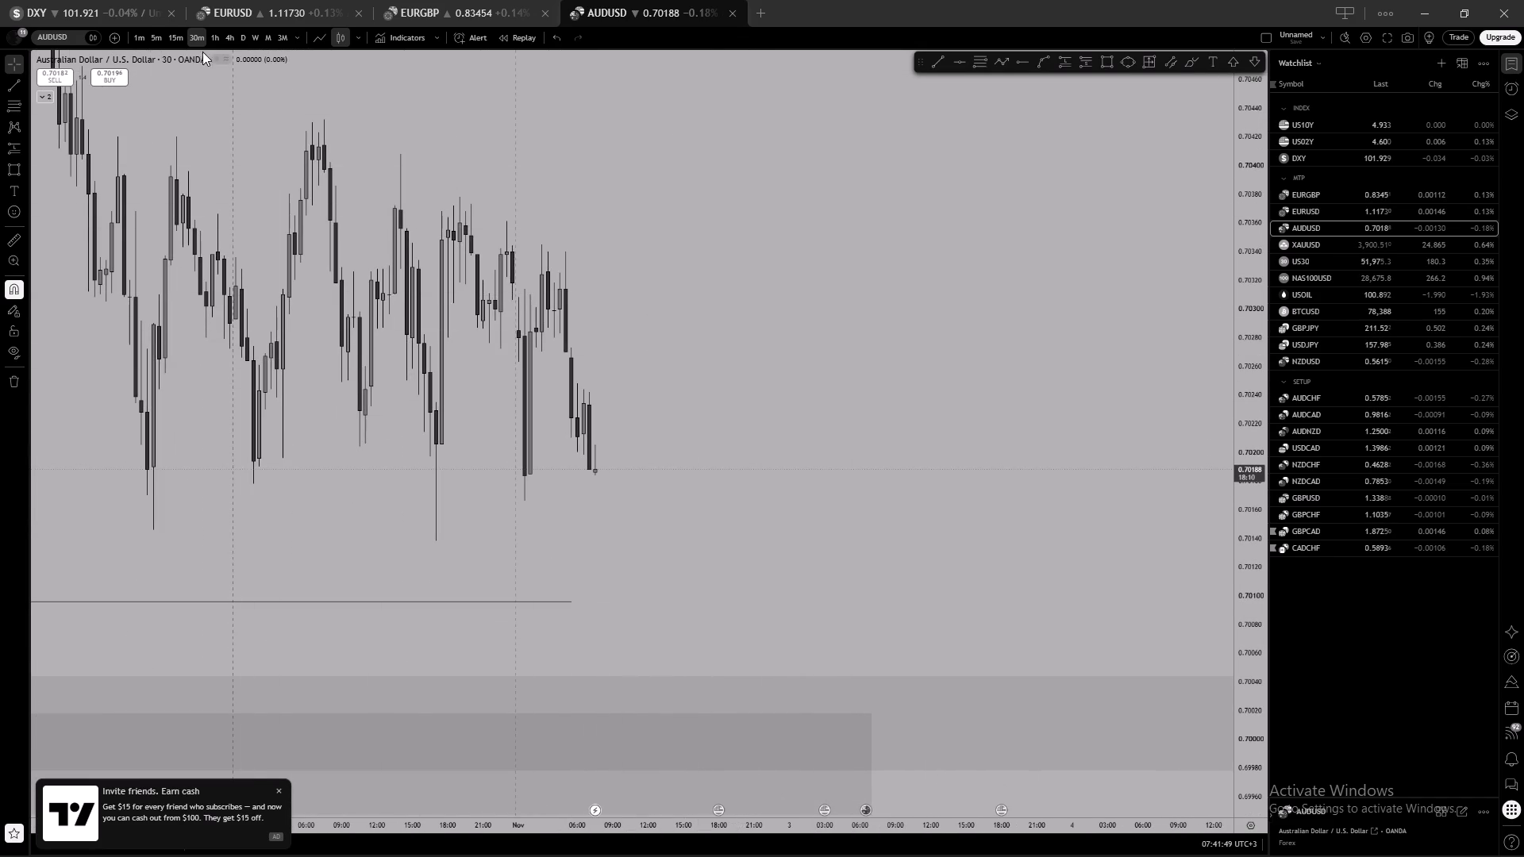
{"action": "left_click", "coordinate": [182, 40]}
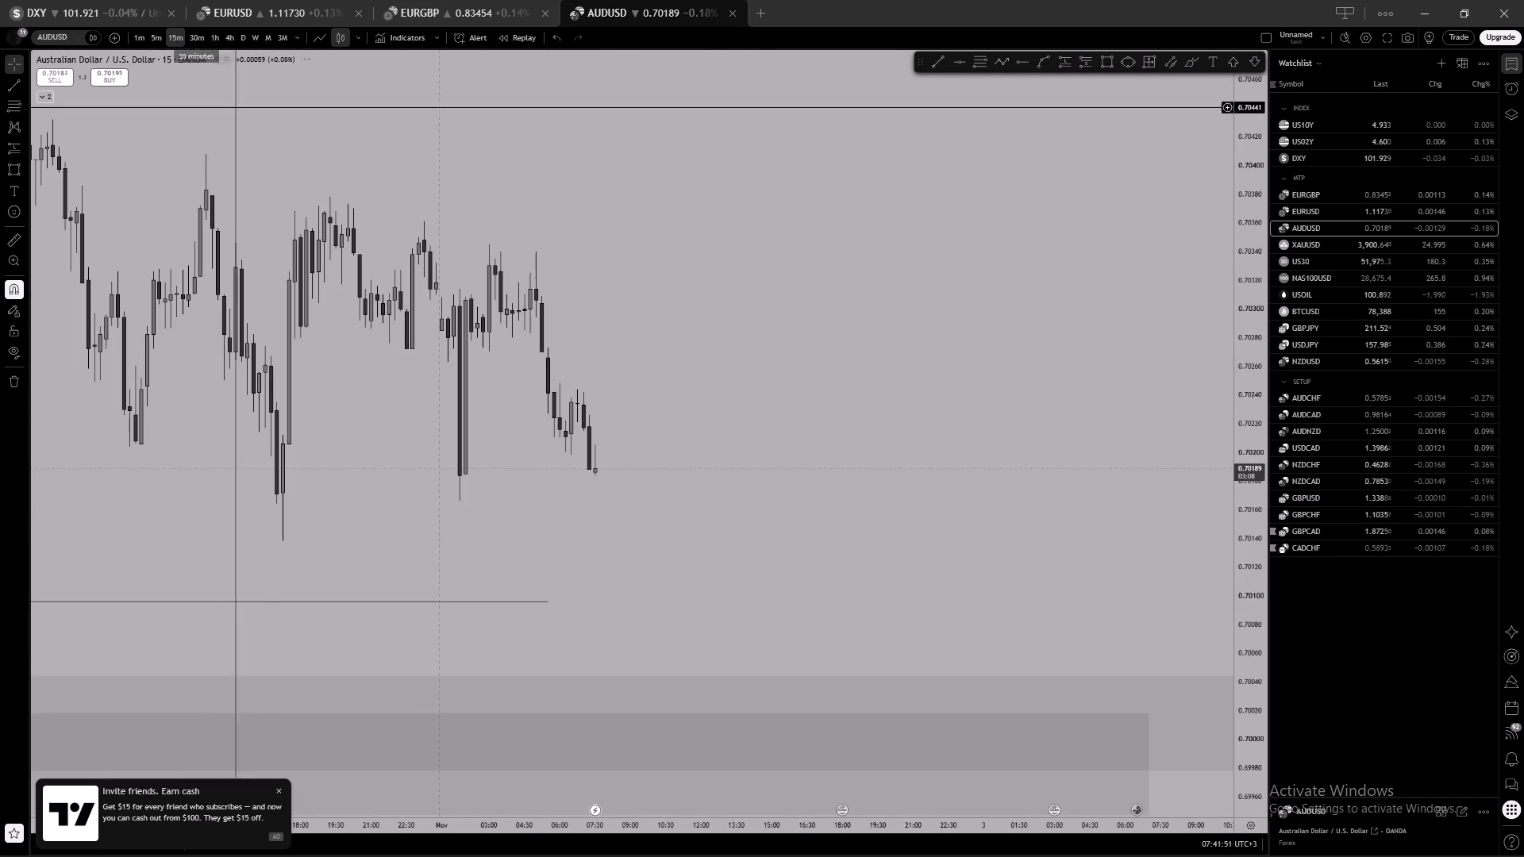
{"action": "scroll", "coordinate": [620, 325], "scroll_direction": "down", "scroll_amount": 2}
{"action": "left_click_drag", "start_coordinate": [812, 313], "coordinate": [804, 409]}
{"action": "scroll", "coordinate": [678, 383], "scroll_direction": "up", "scroll_amount": 1}
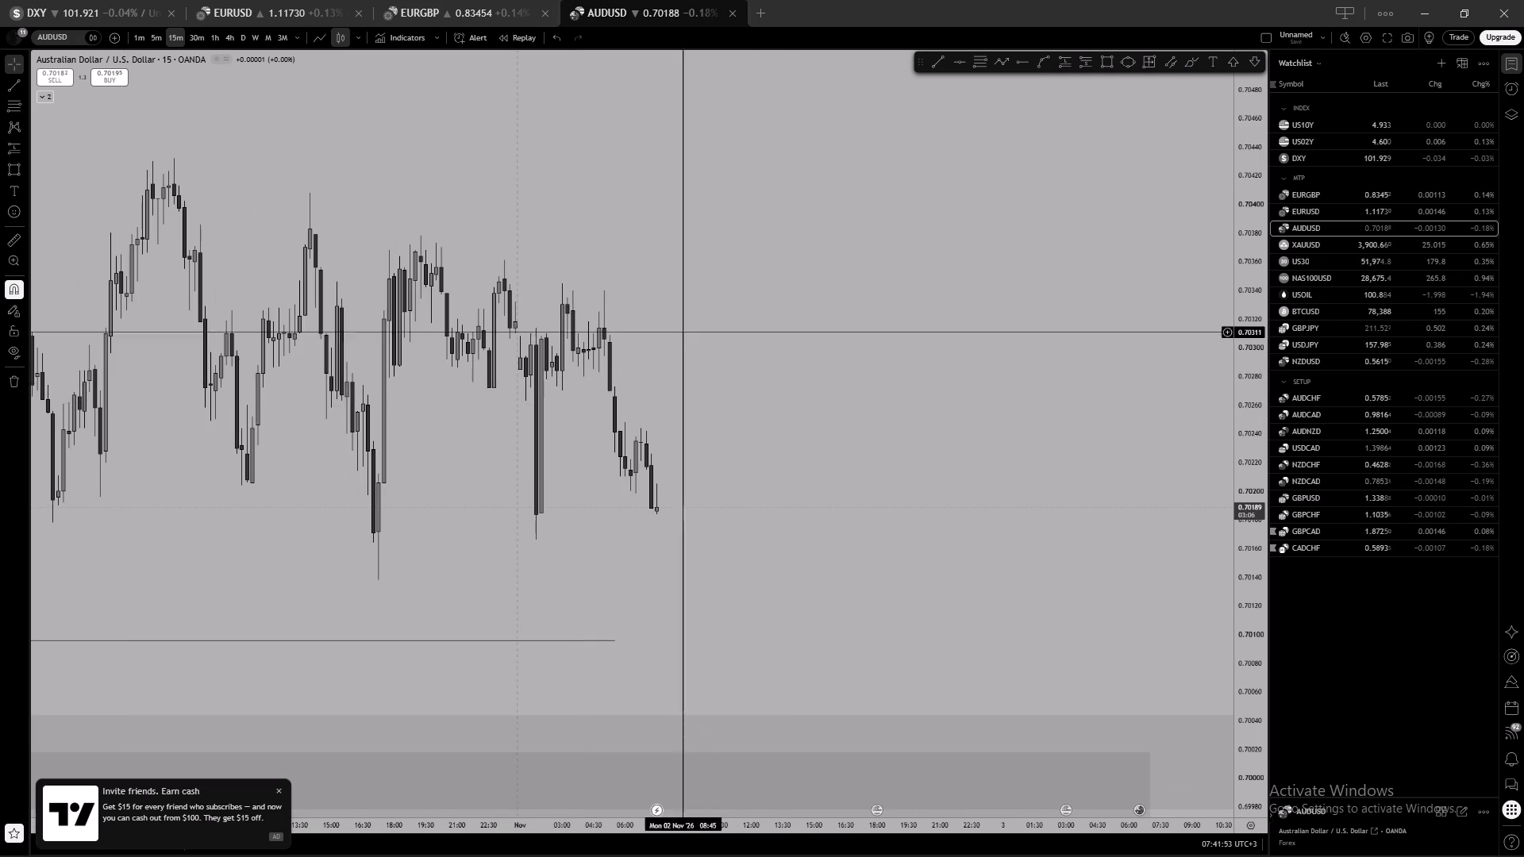
Examine the 2 November AUDUSD swings and decline on the 5-minute chart.
{"action": "left_click", "coordinate": [153, 33]}
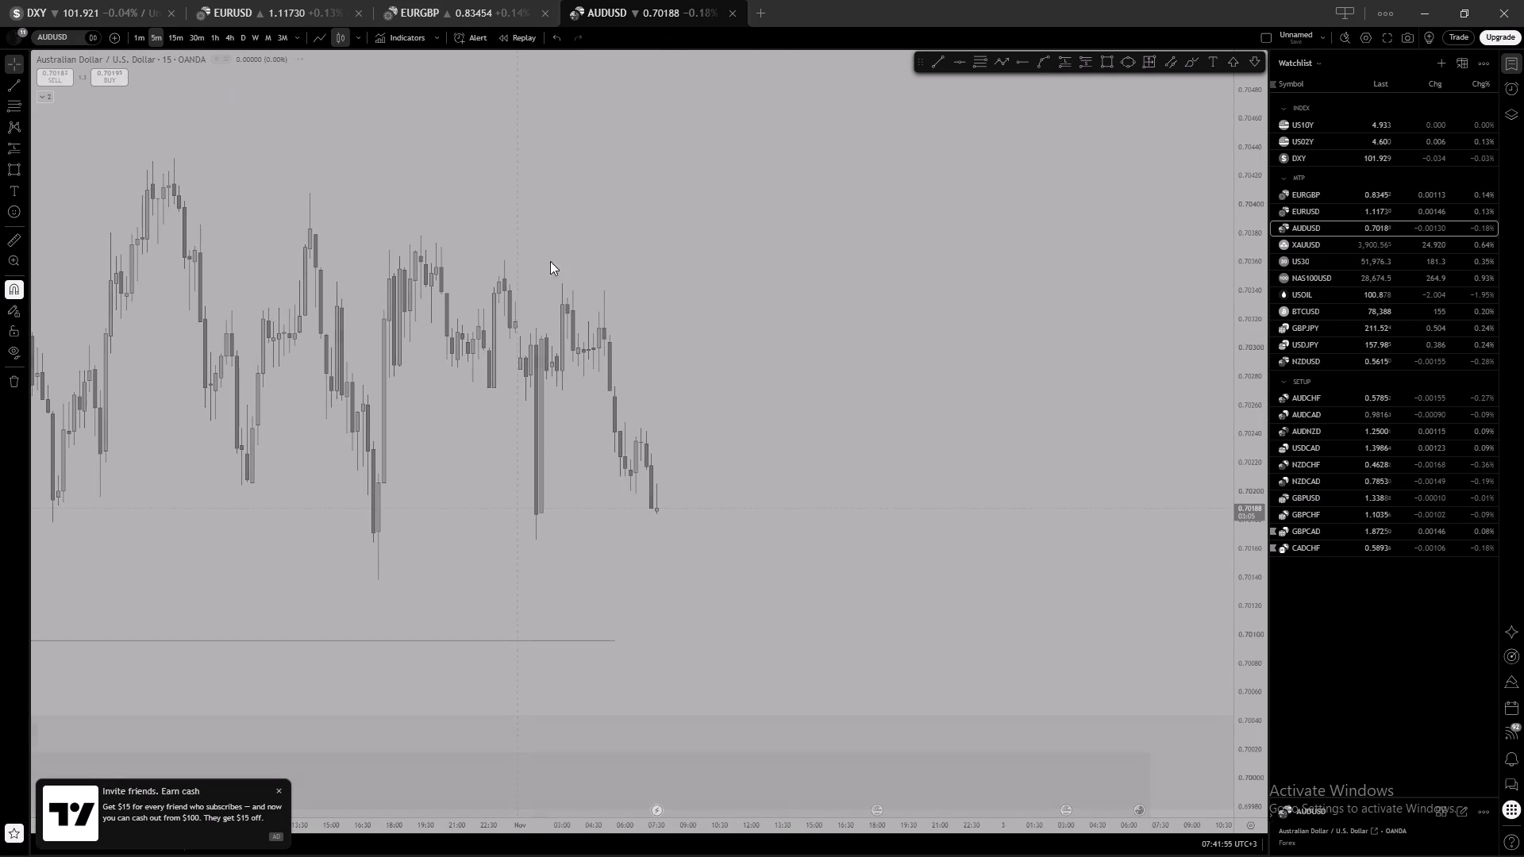
{"action": "scroll", "coordinate": [603, 296], "scroll_direction": "down", "scroll_amount": 6}
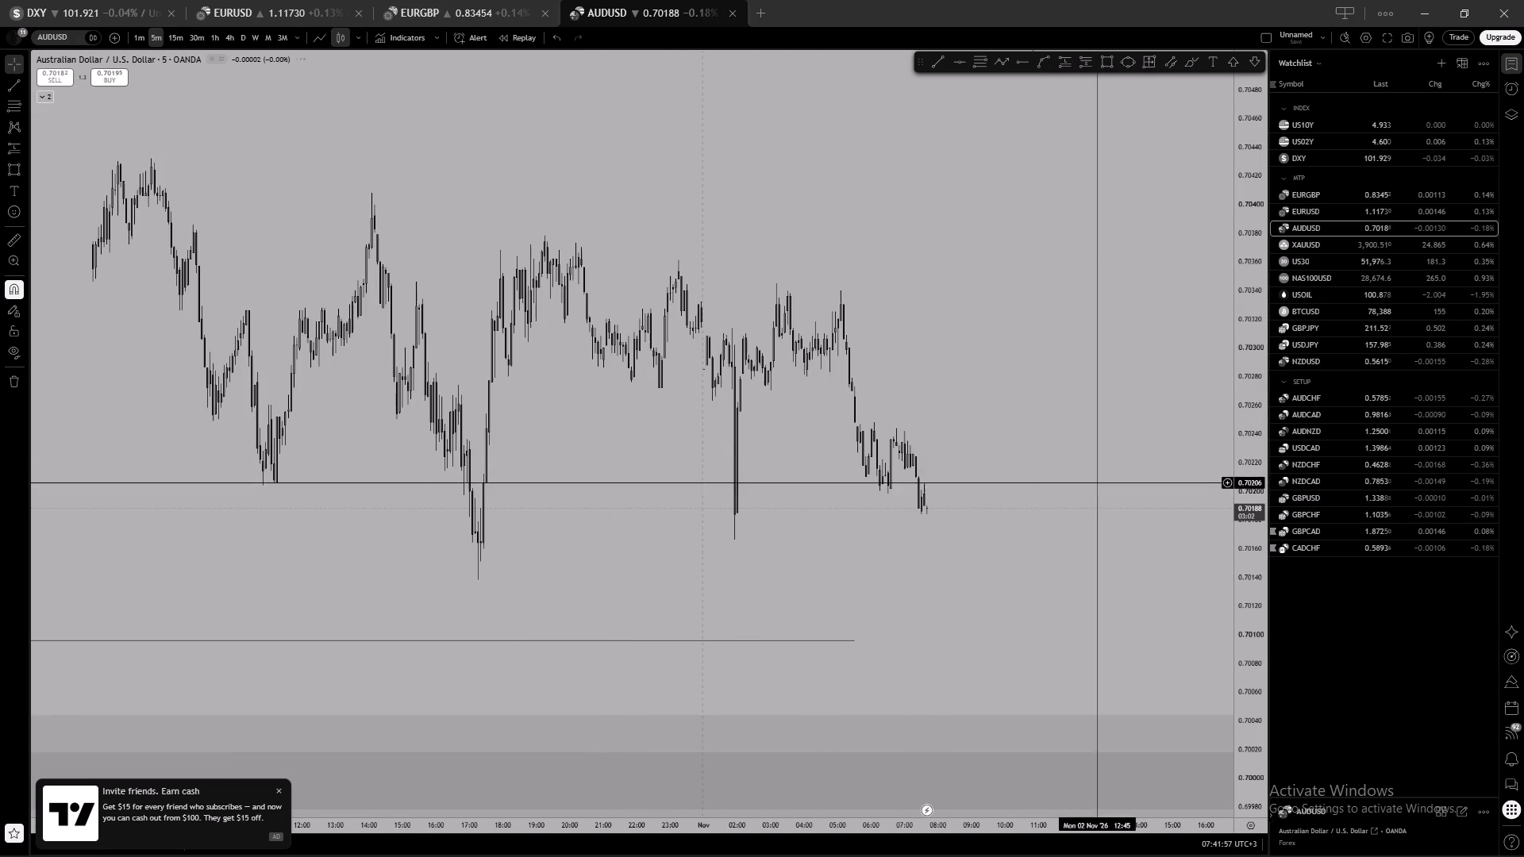
{"action": "scroll", "coordinate": [1240, 624], "scroll_direction": "up", "scroll_amount": 14}
{"action": "scroll", "coordinate": [809, 381], "scroll_direction": "up", "scroll_amount": 3}
{"action": "scroll", "coordinate": [758, 303], "scroll_direction": "up", "scroll_amount": 2}
{"action": "left_click_drag", "start_coordinate": [783, 352], "coordinate": [800, 418]}
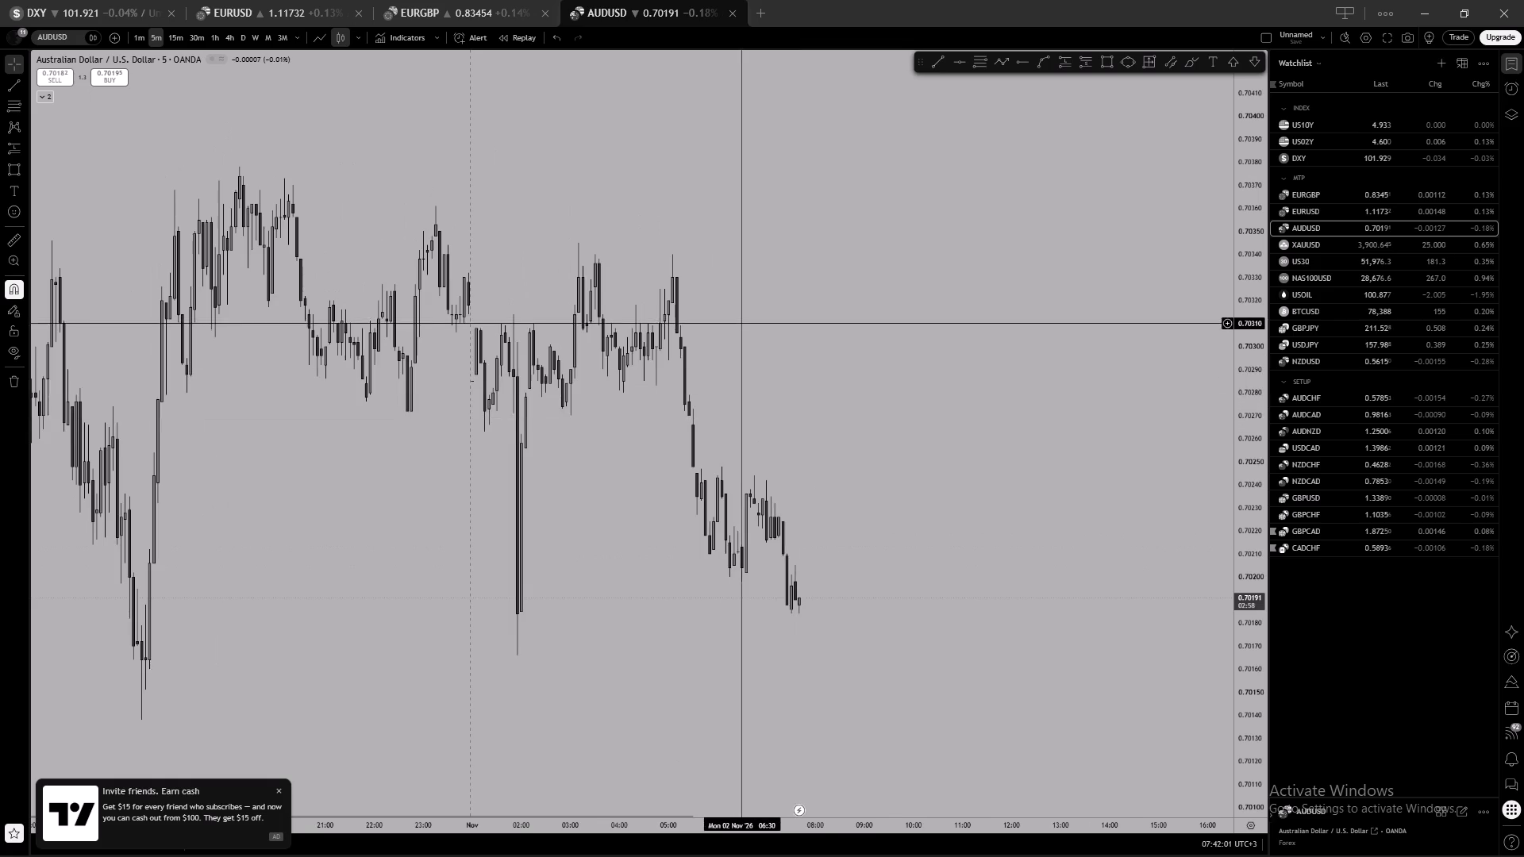
{"action": "scroll", "coordinate": [741, 324], "scroll_direction": "down", "scroll_amount": 1}
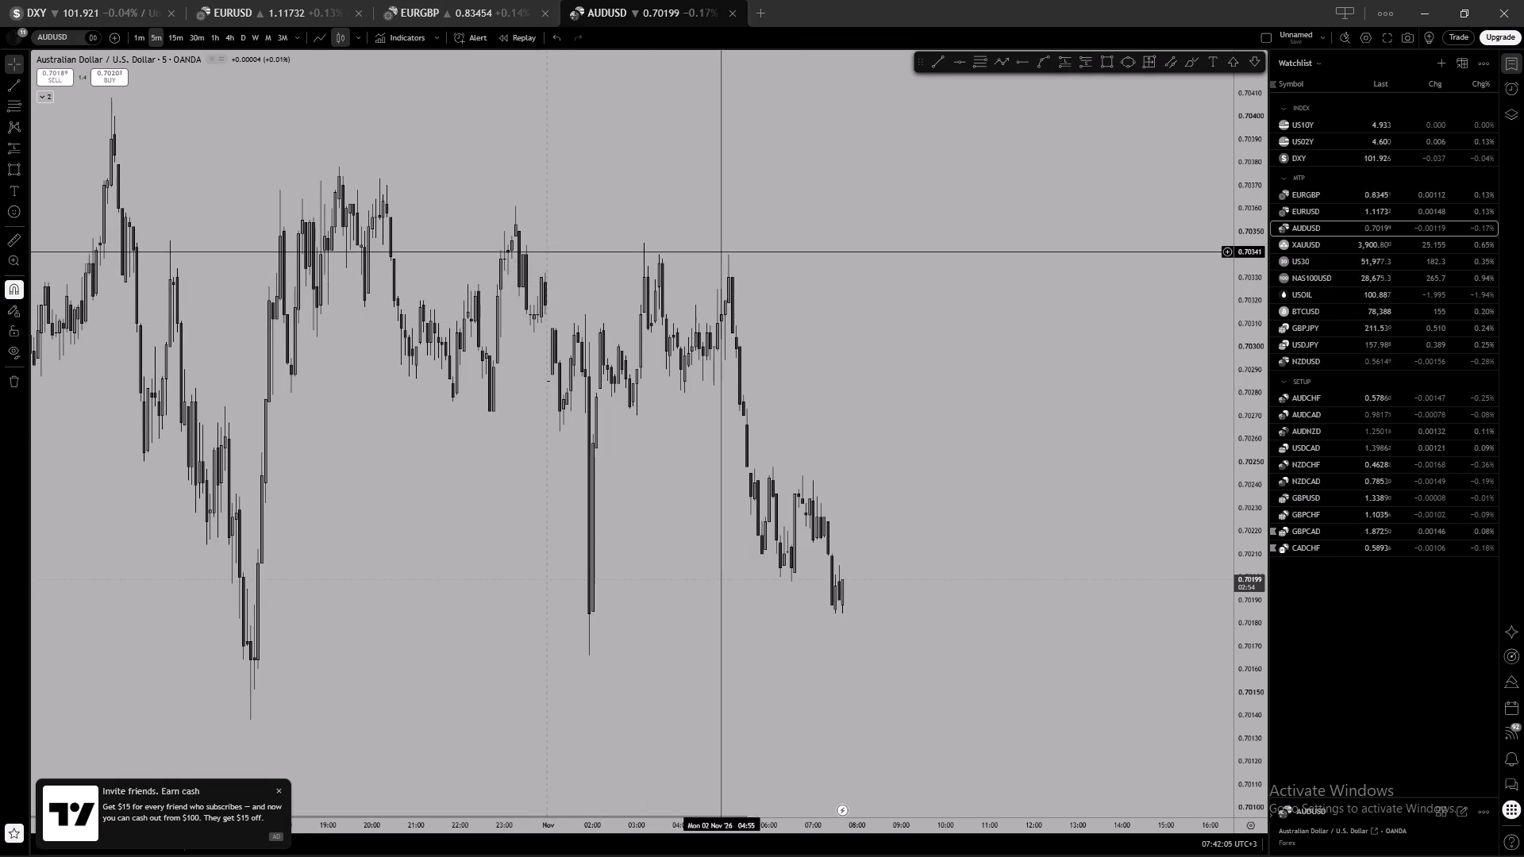
{"action": "left_click", "coordinate": [806, 255]}
{"action": "scroll", "coordinate": [810, 259], "scroll_direction": "down", "scroll_amount": 1}
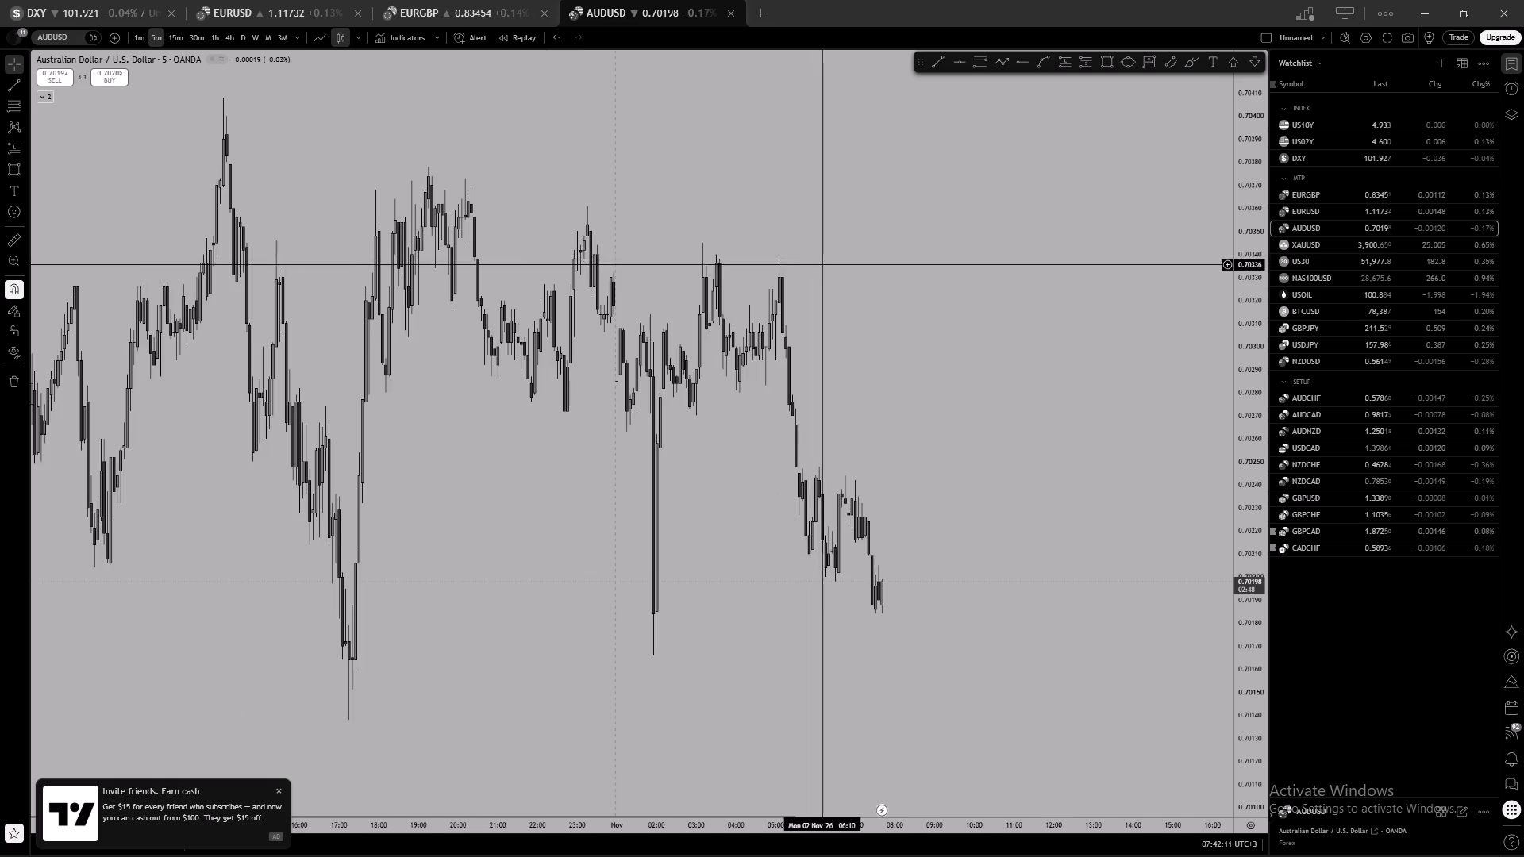
{"action": "scroll", "coordinate": [823, 265], "scroll_direction": "up", "scroll_amount": 2}
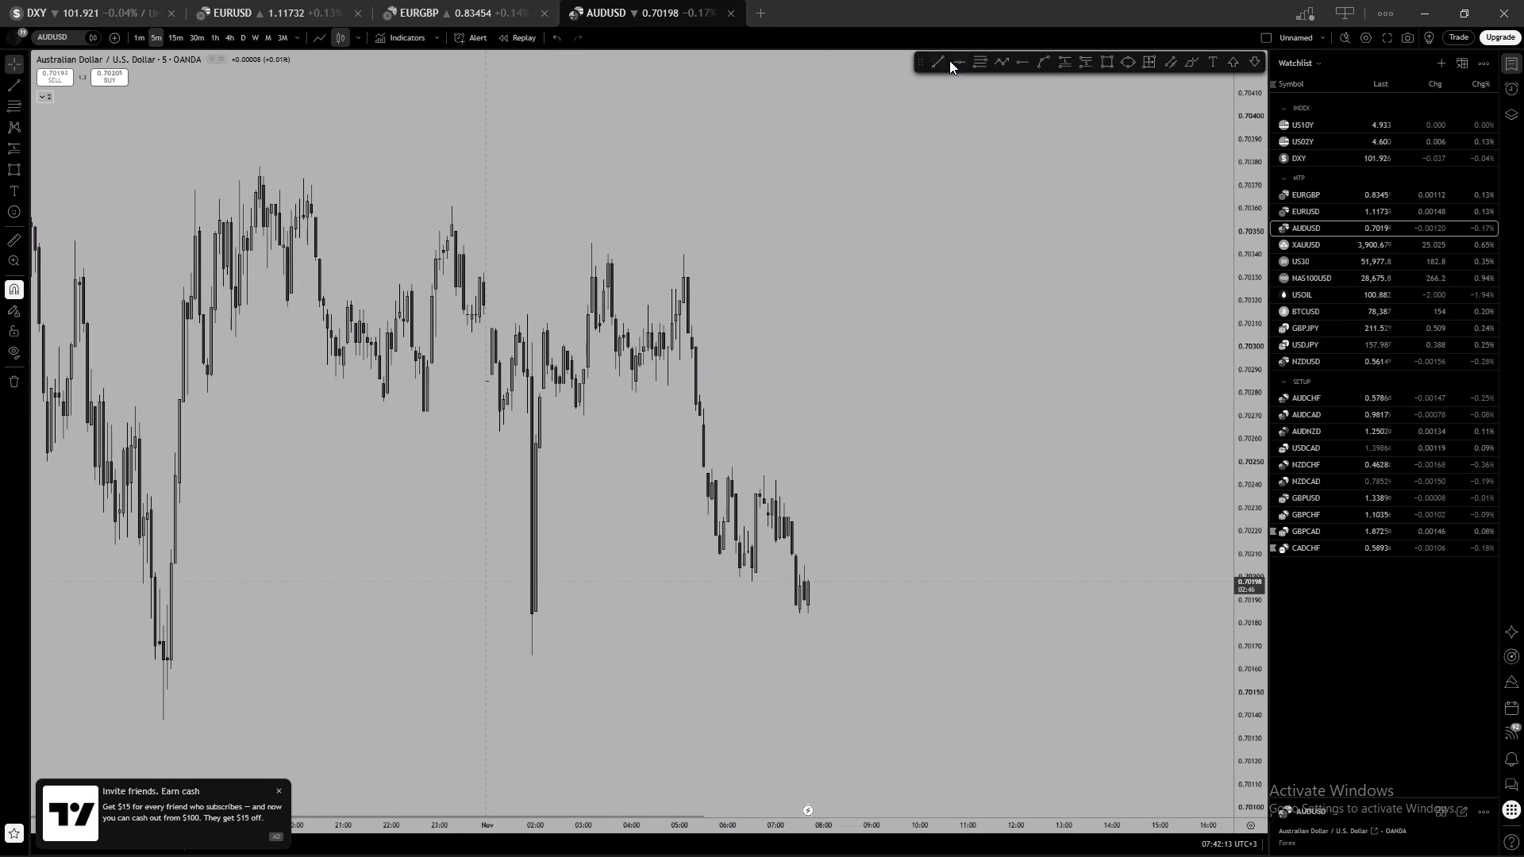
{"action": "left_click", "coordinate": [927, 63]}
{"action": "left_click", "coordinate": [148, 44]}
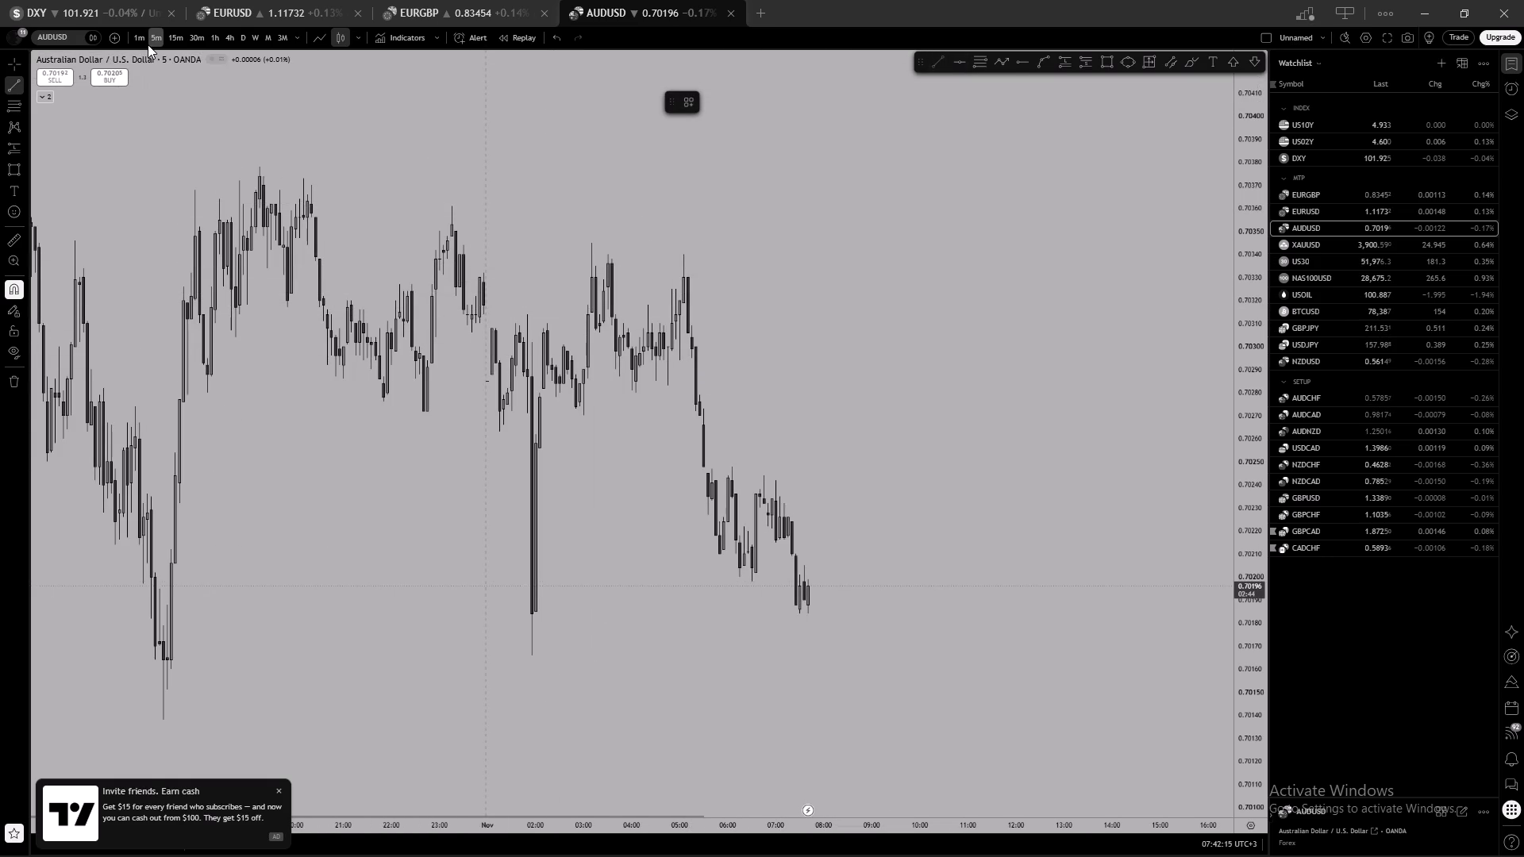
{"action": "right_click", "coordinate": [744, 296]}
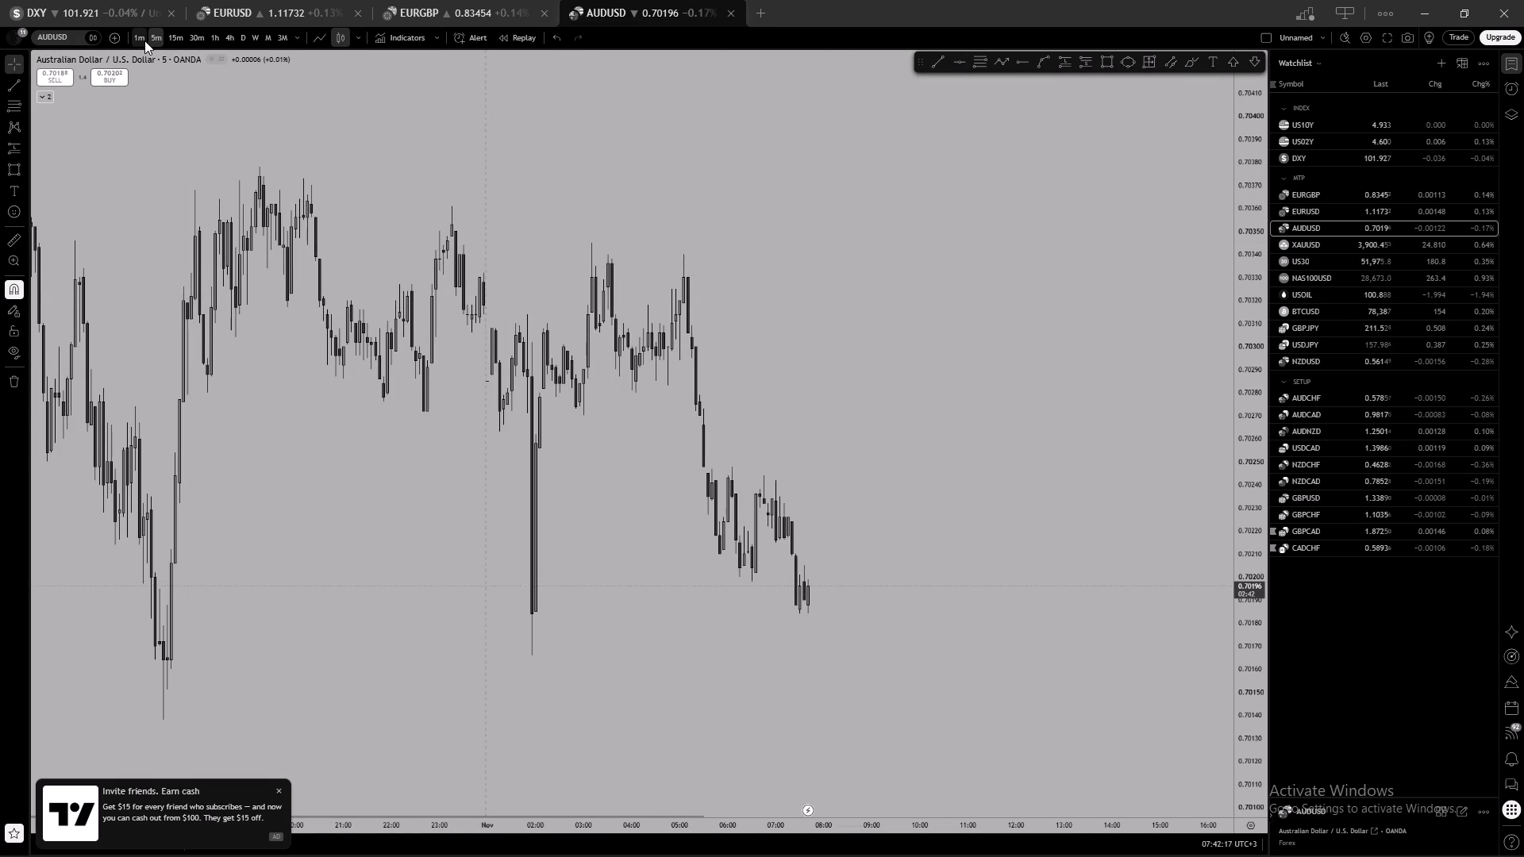
Examine the structure of the 2 November decline on the 1-minute AUDUSD chart.
{"action": "left_click", "coordinate": [143, 39]}
{"action": "scroll", "coordinate": [765, 379], "scroll_direction": "down", "scroll_amount": 14}
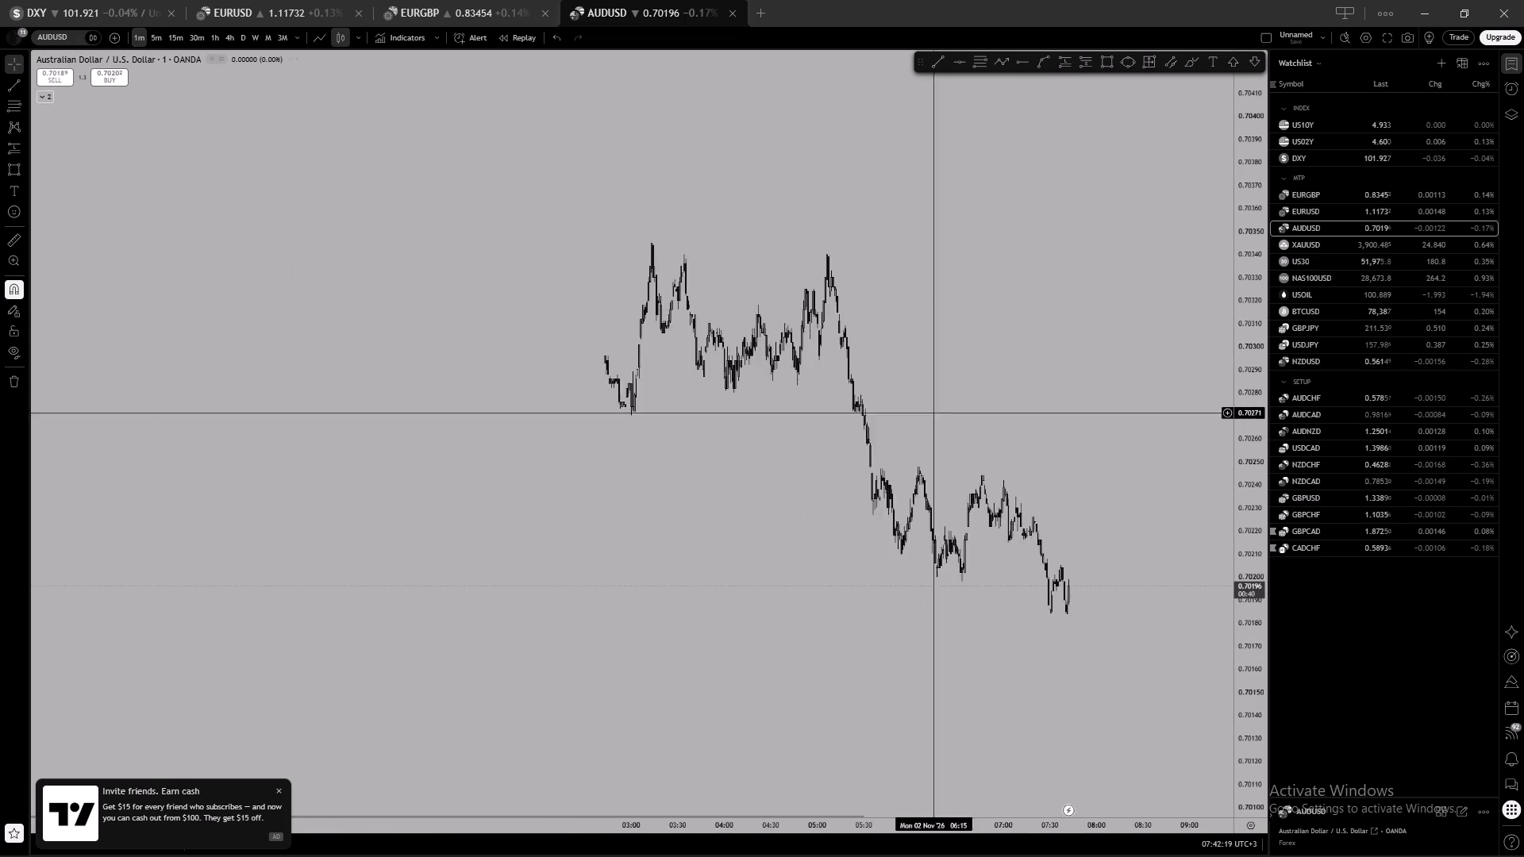
{"action": "scroll", "coordinate": [1022, 439], "scroll_direction": "down", "scroll_amount": 2}
{"action": "scroll", "coordinate": [1255, 585], "scroll_direction": "up", "scroll_amount": 10}
{"action": "left_click_drag", "start_coordinate": [871, 592], "coordinate": [833, 532]}
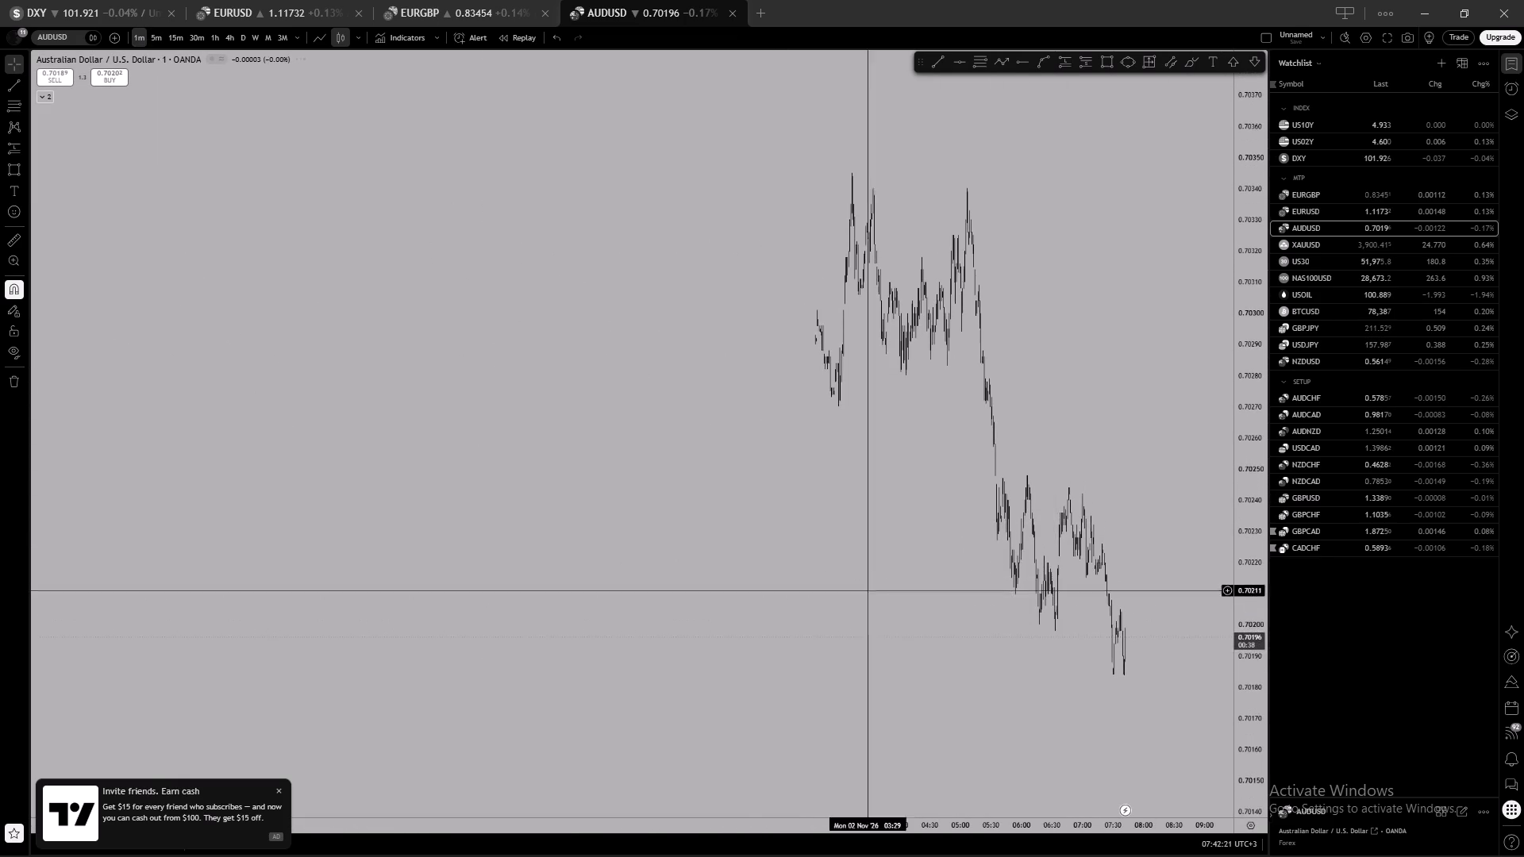
{"action": "left_click_drag", "start_coordinate": [833, 532], "coordinate": [737, 444]}
{"action": "scroll", "coordinate": [822, 436], "scroll_direction": "up", "scroll_amount": 4}
{"action": "left_click_drag", "start_coordinate": [991, 400], "coordinate": [1035, 554]}
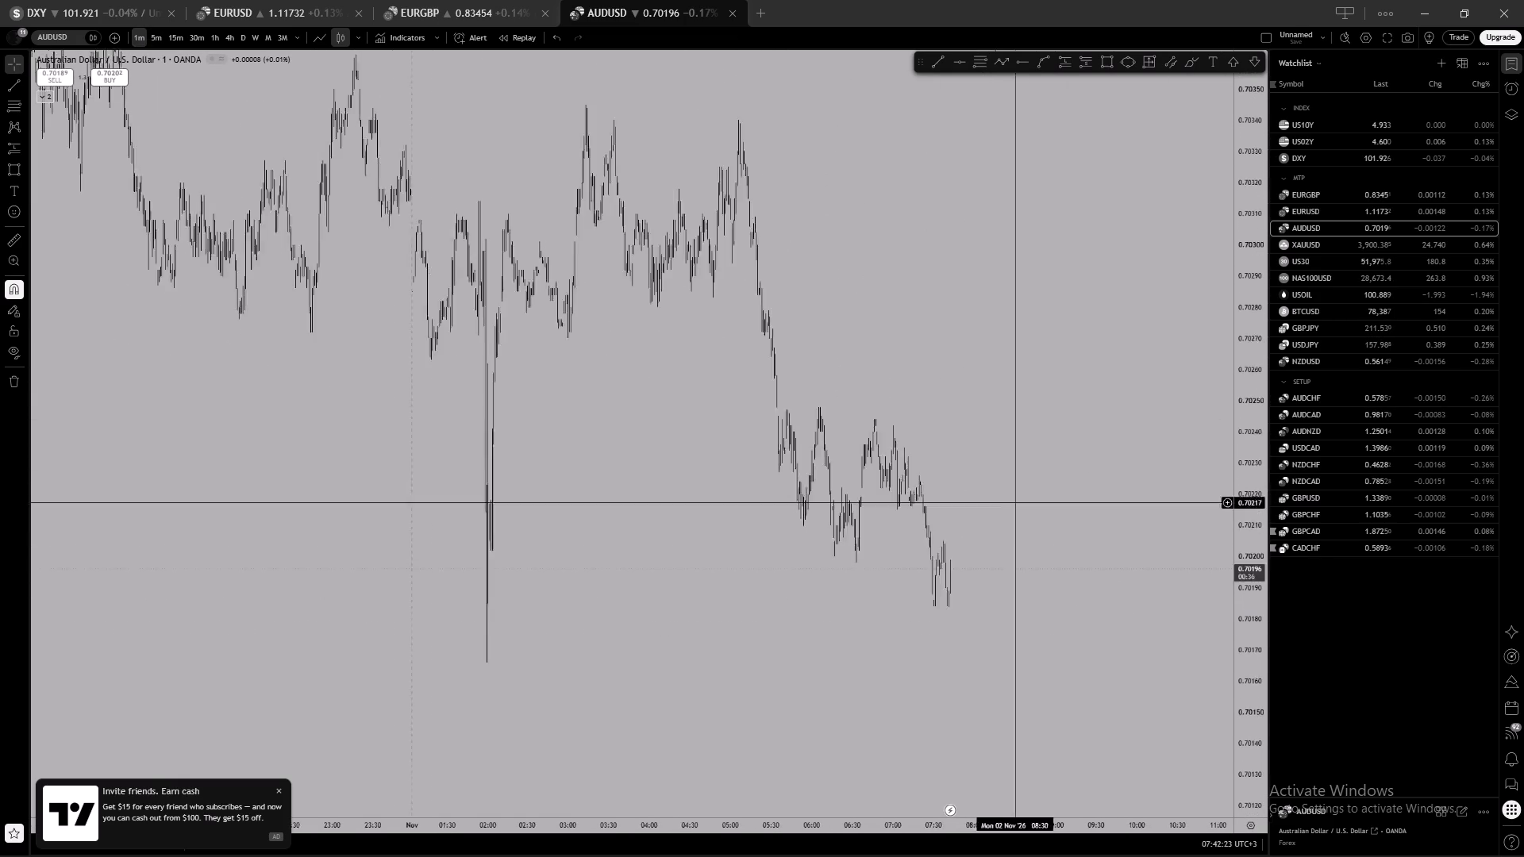
{"action": "left_click_drag", "start_coordinate": [1035, 554], "coordinate": [1037, 559]}
{"action": "scroll", "coordinate": [894, 458], "scroll_direction": "up", "scroll_amount": 8}
Draw a horizontal ray at 0.70279 from 2 November 05:24 on the 1-minute chart and lock it.
{"action": "left_click_drag", "start_coordinate": [499, 339], "coordinate": [1157, 425]}
{"action": "scroll", "coordinate": [1066, 407], "scroll_direction": "up", "scroll_amount": 5}
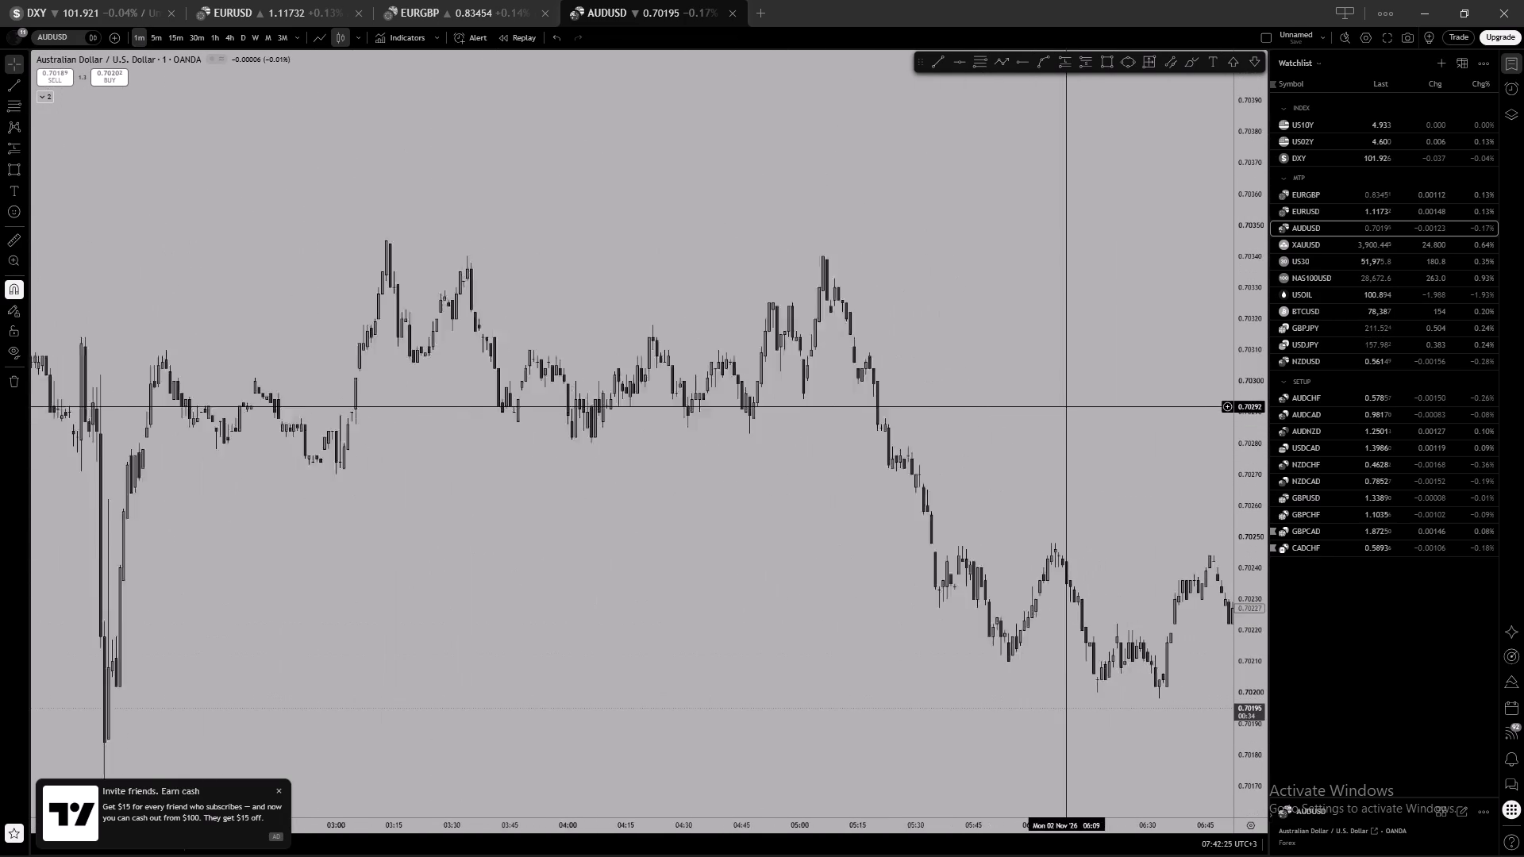
{"action": "left_click_drag", "start_coordinate": [1096, 414], "coordinate": [749, 401]}
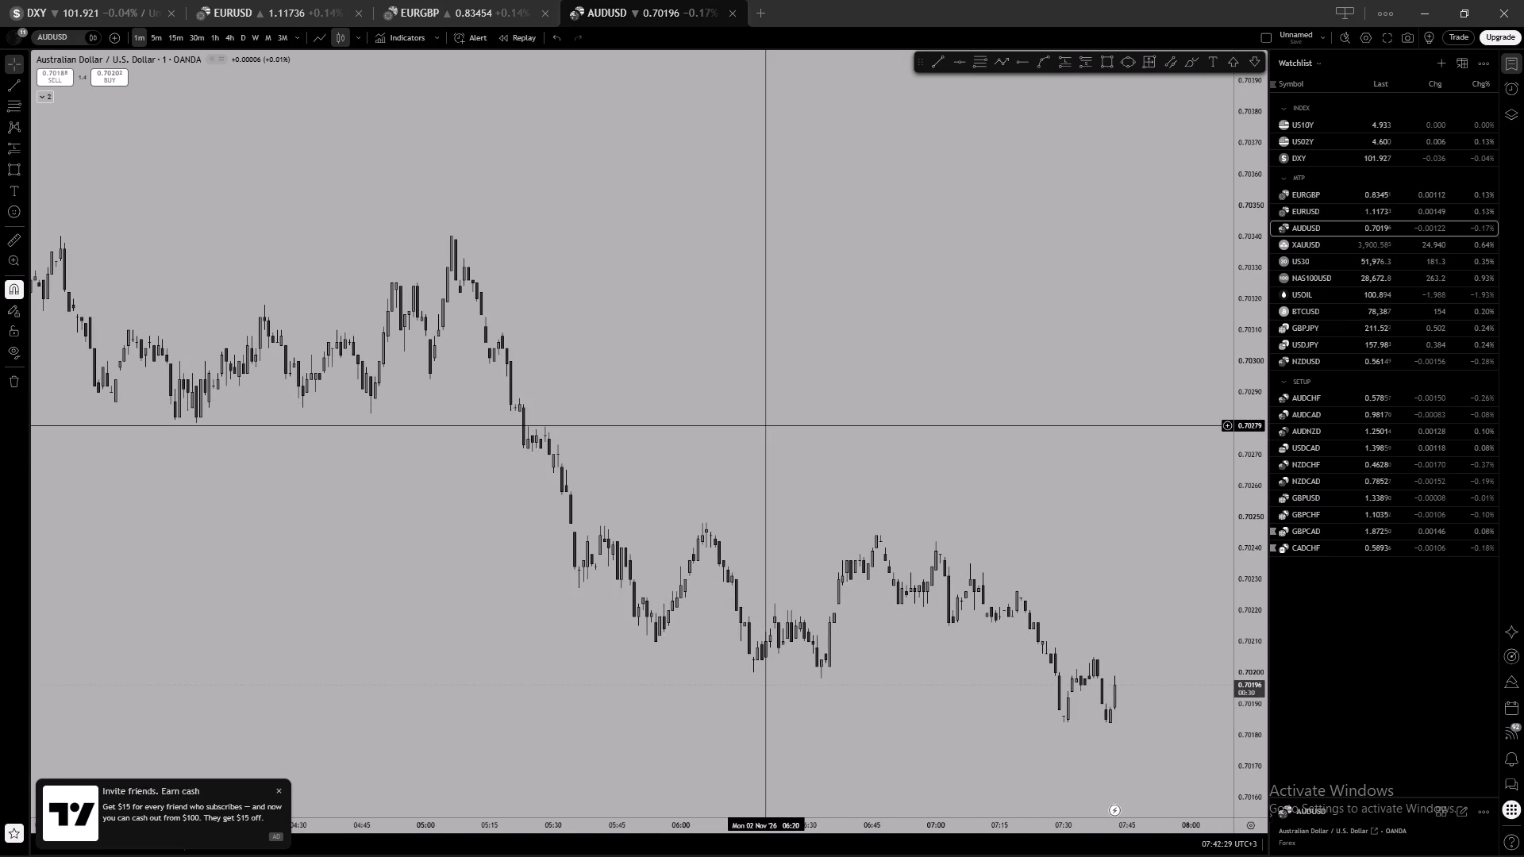
{"action": "left_click_drag", "start_coordinate": [604, 394], "coordinate": [600, 408]}
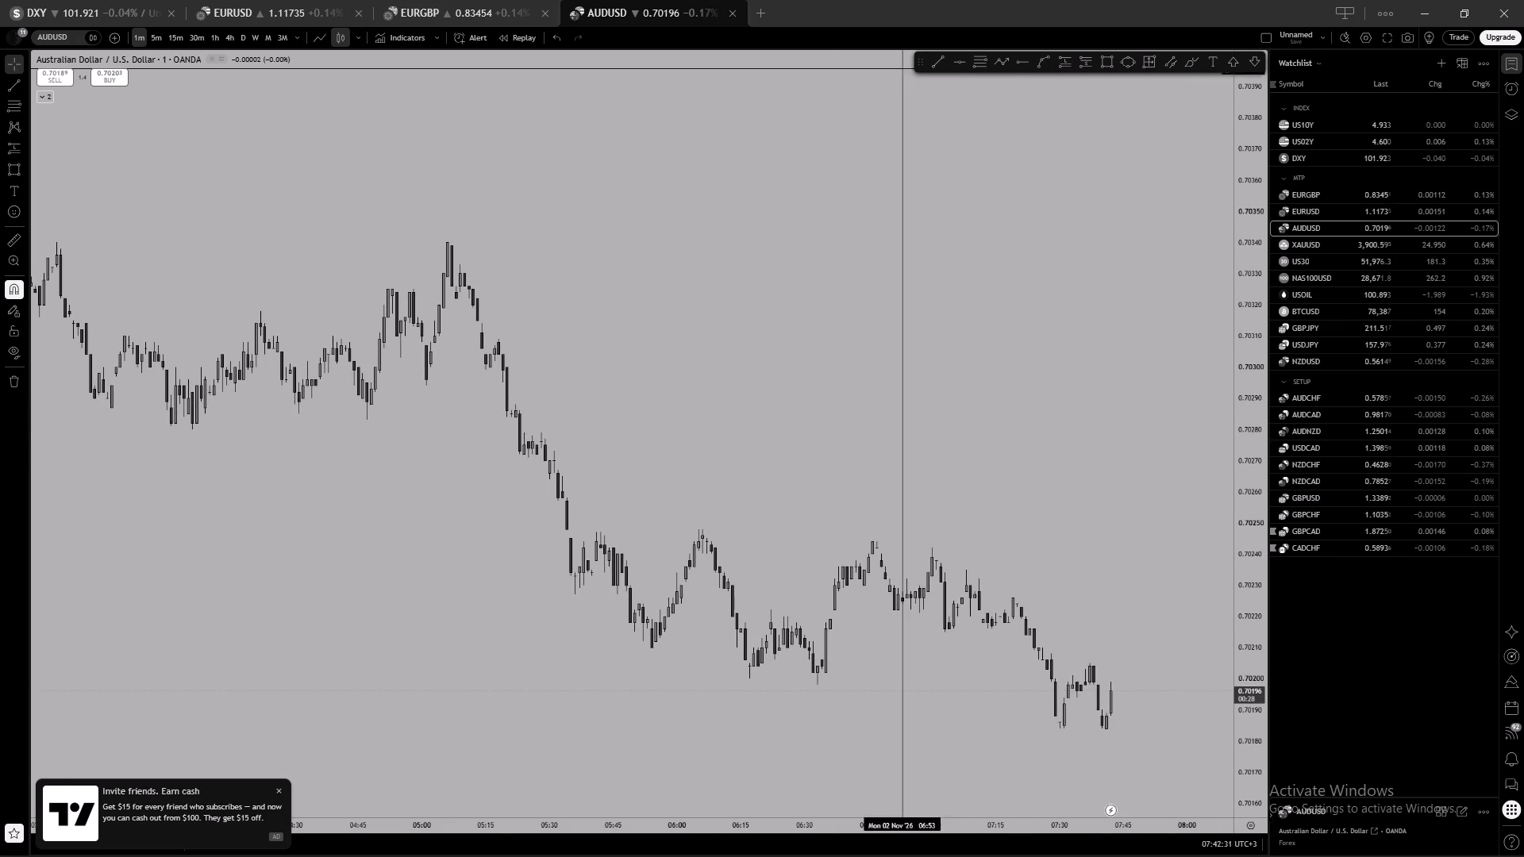
{"action": "left_click", "coordinate": [1016, 63]}
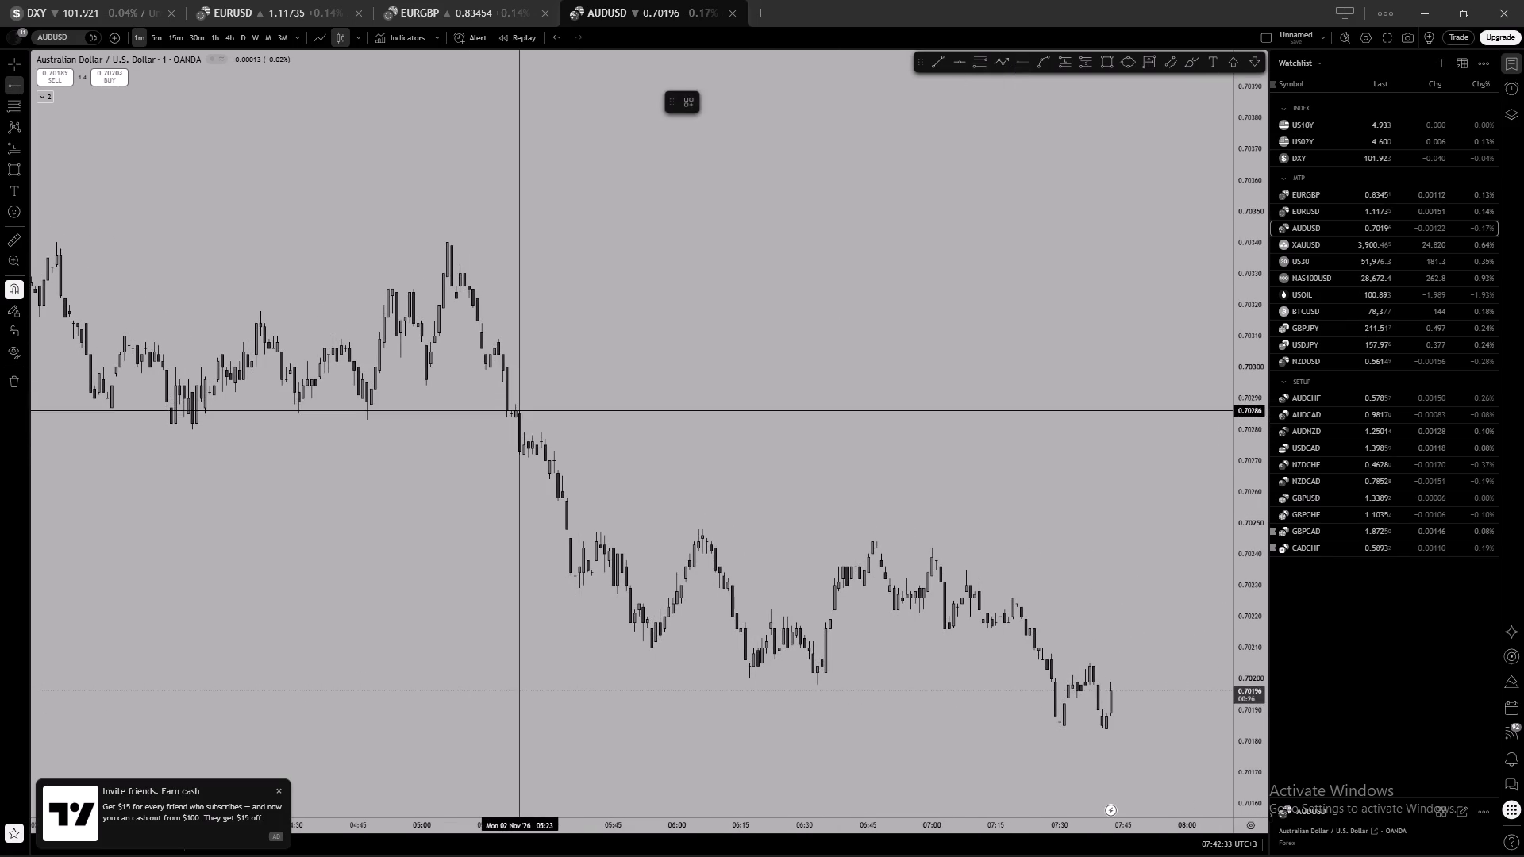
{"action": "left_click", "coordinate": [523, 413]}
{"action": "left_click", "coordinate": [846, 100]}
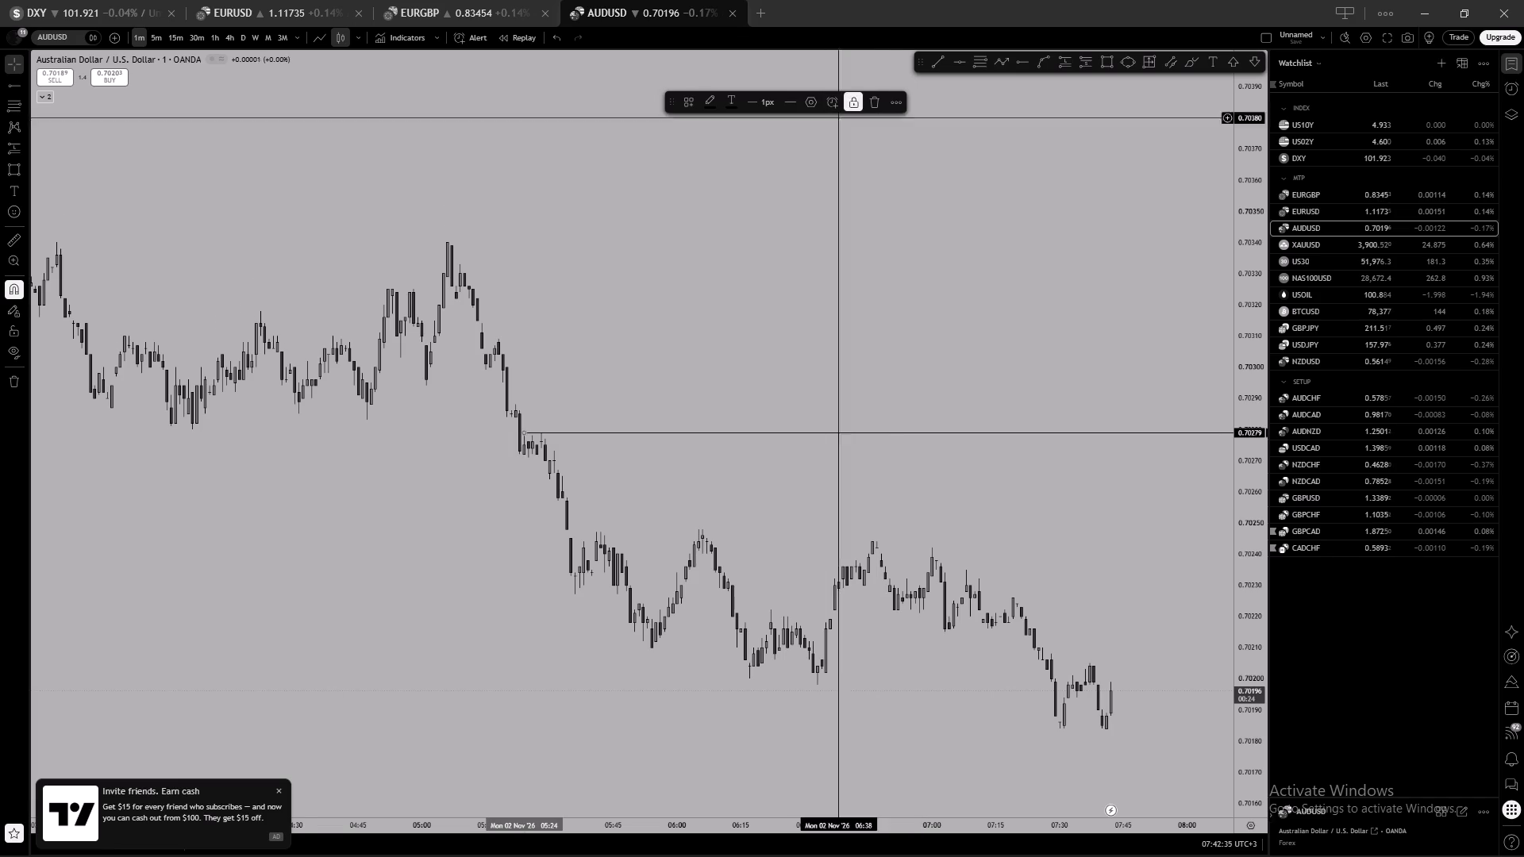
{"action": "left_click", "coordinate": [772, 236]}
Draw a horizontal trend line at about 0.70322 from 03:36 to 04:43 on 2 November on the 1-minute AUDUSD chart.
{"action": "scroll", "coordinate": [772, 236], "scroll_direction": "down", "scroll_amount": 5}
{"action": "left_click", "coordinate": [947, 254]}
{"action": "scroll", "coordinate": [932, 267], "scroll_direction": "up", "scroll_amount": 2}
{"action": "scroll", "coordinate": [793, 279], "scroll_direction": "up", "scroll_amount": 2}
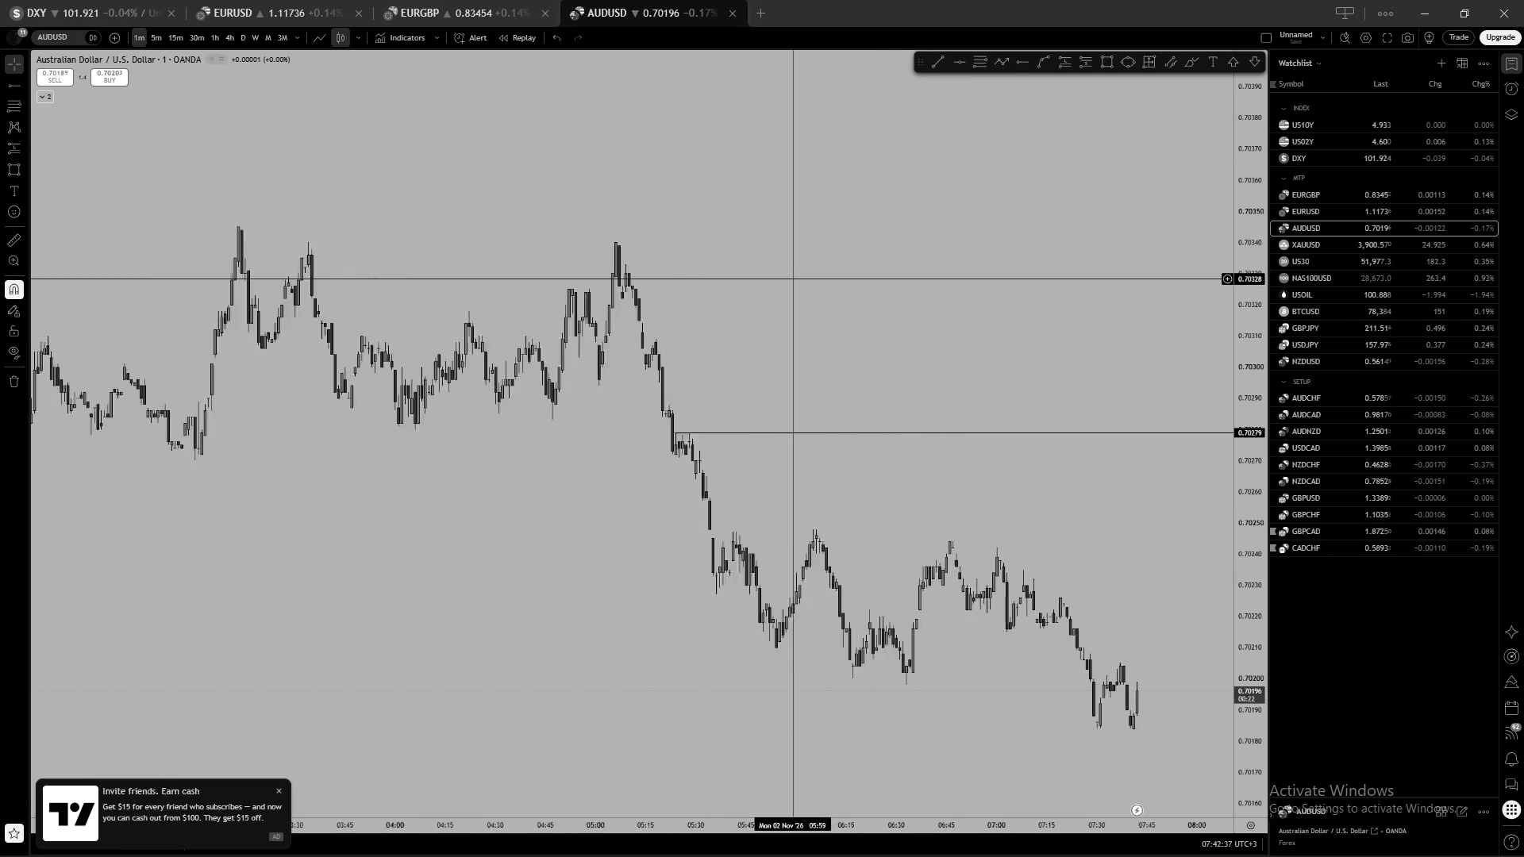
{"action": "scroll", "coordinate": [793, 279], "scroll_direction": "up", "scroll_amount": 1}
{"action": "left_click_drag", "start_coordinate": [753, 279], "coordinate": [923, 290]}
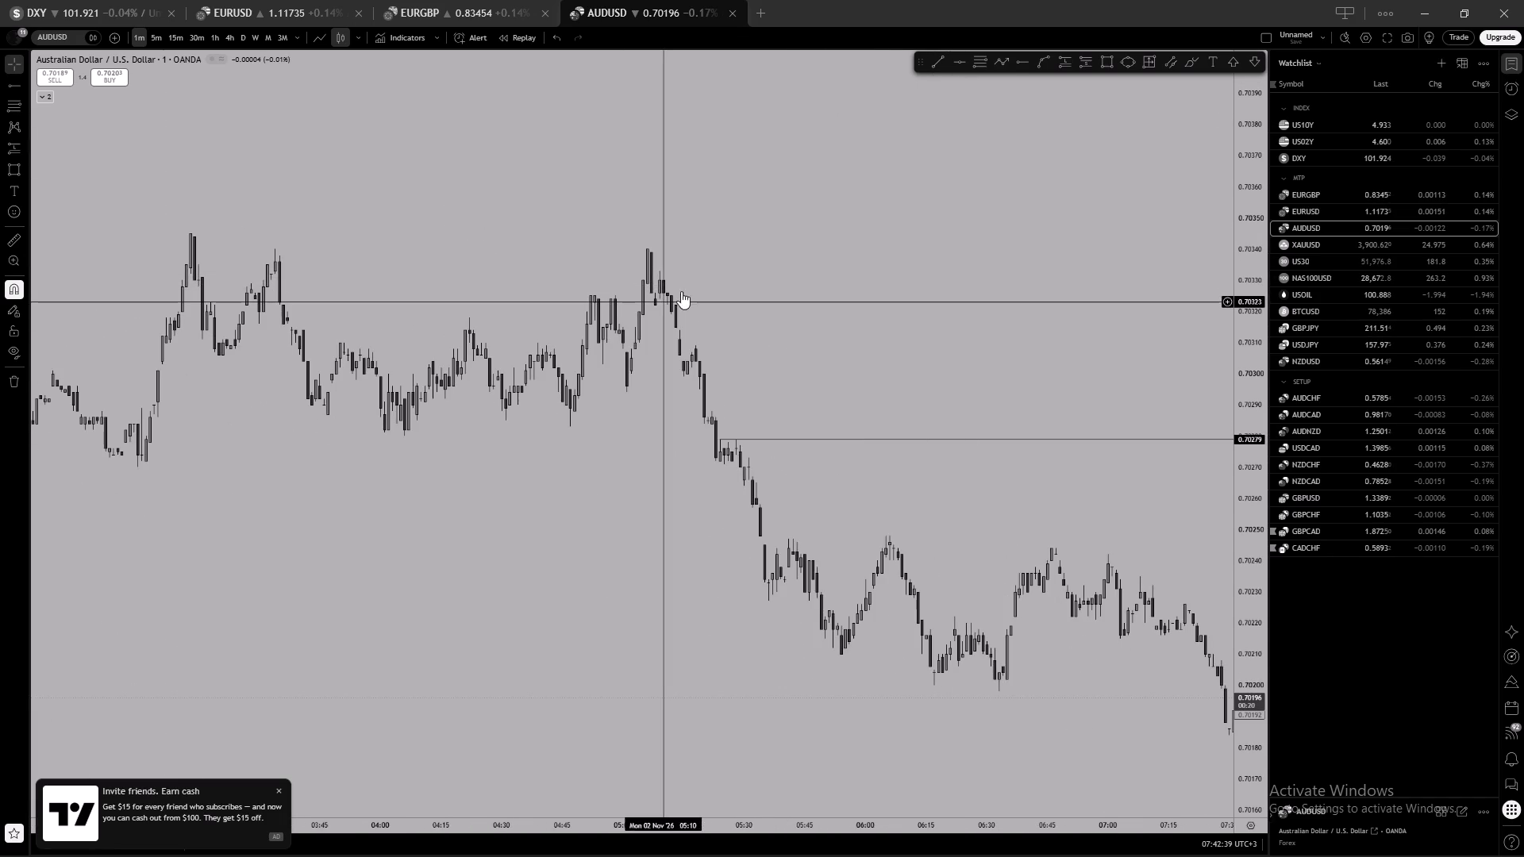
{"action": "left_click", "coordinate": [938, 63]}
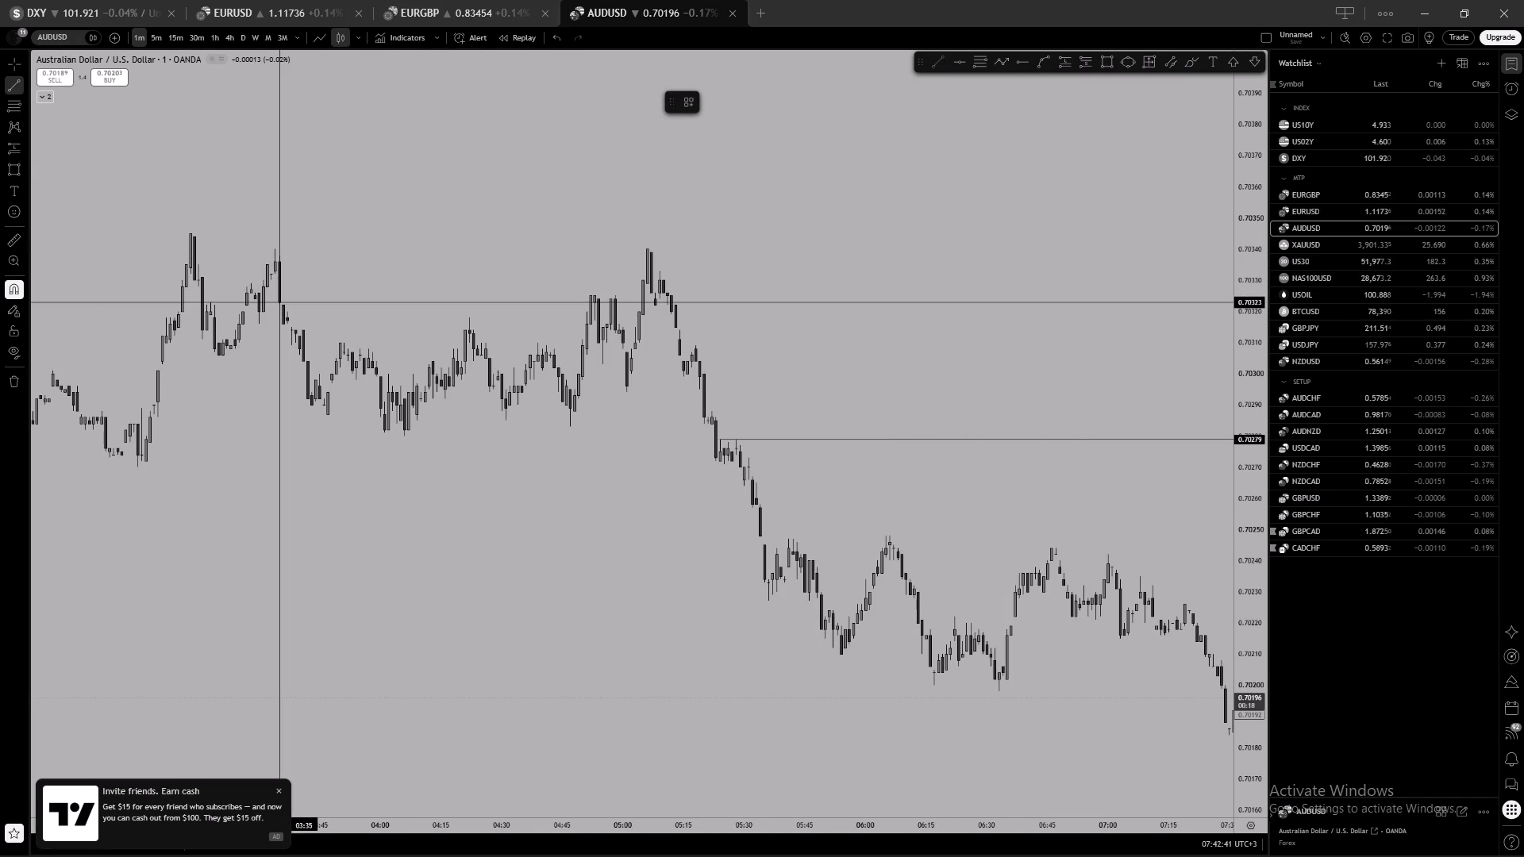
{"action": "left_click", "coordinate": [283, 303]}
{"action": "left_click", "coordinate": [555, 307], "text": "shift"}
{"action": "left_click", "coordinate": [587, 252]}
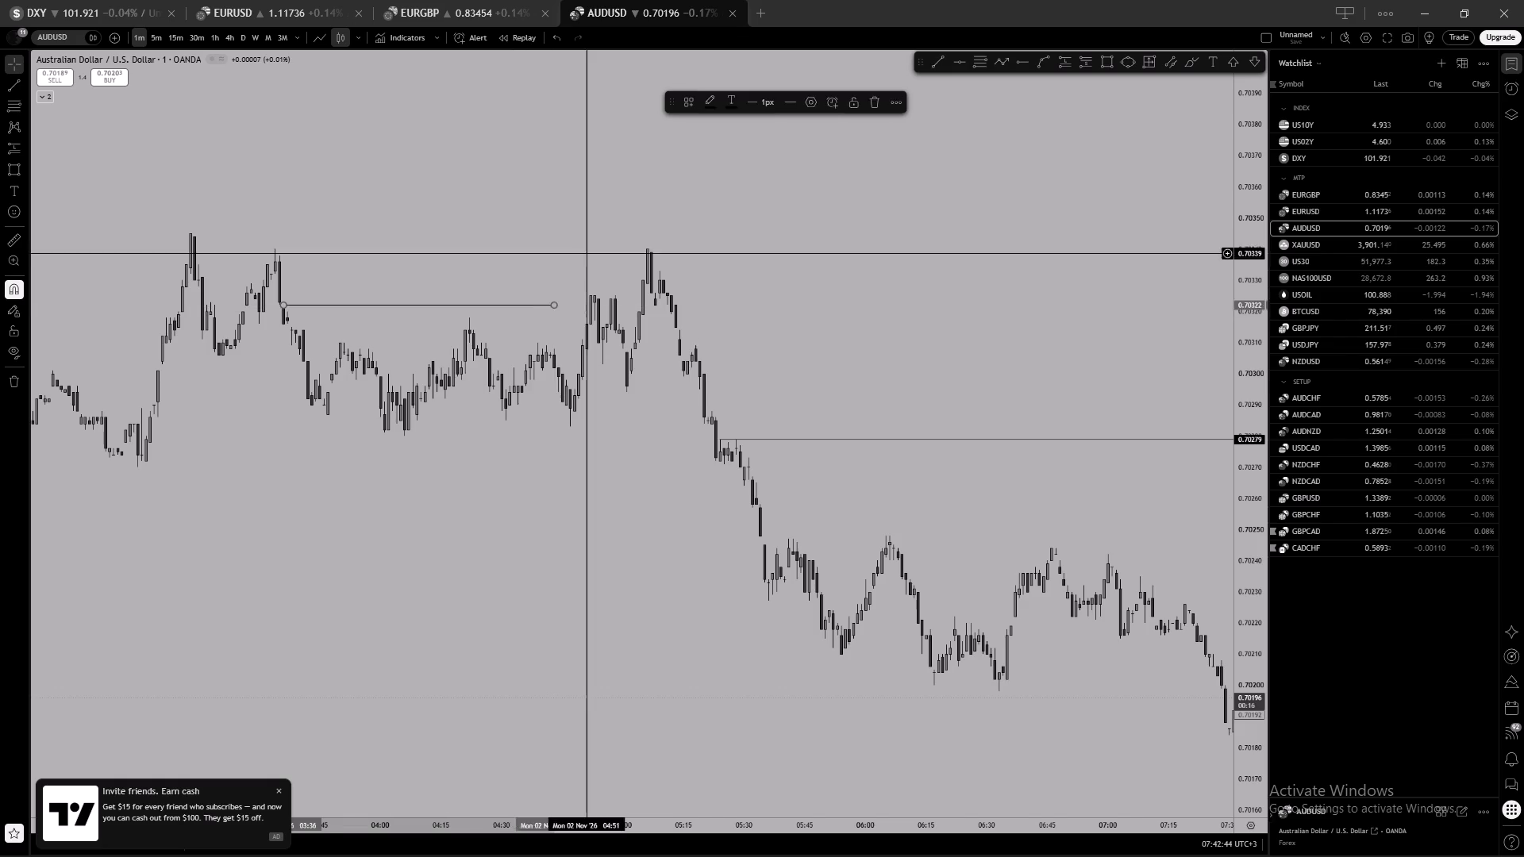
Move the trend line's ends to span 04:52 to 05:22 at 0.70325 on 2 November and lock it.
{"action": "scroll", "coordinate": [552, 253], "scroll_direction": "down", "scroll_amount": 2}
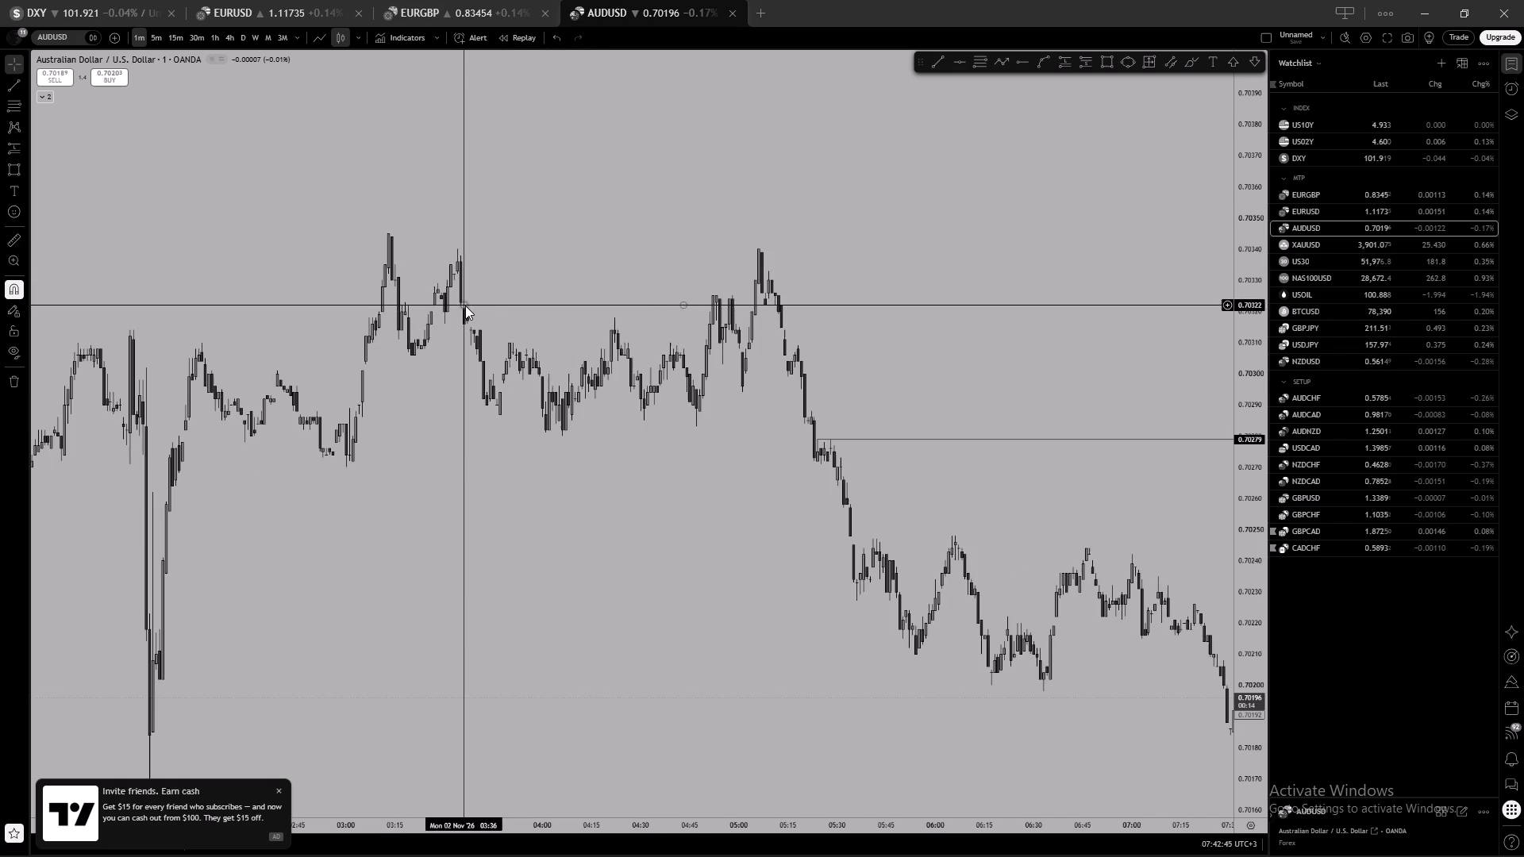
{"action": "left_click", "coordinate": [465, 306]}
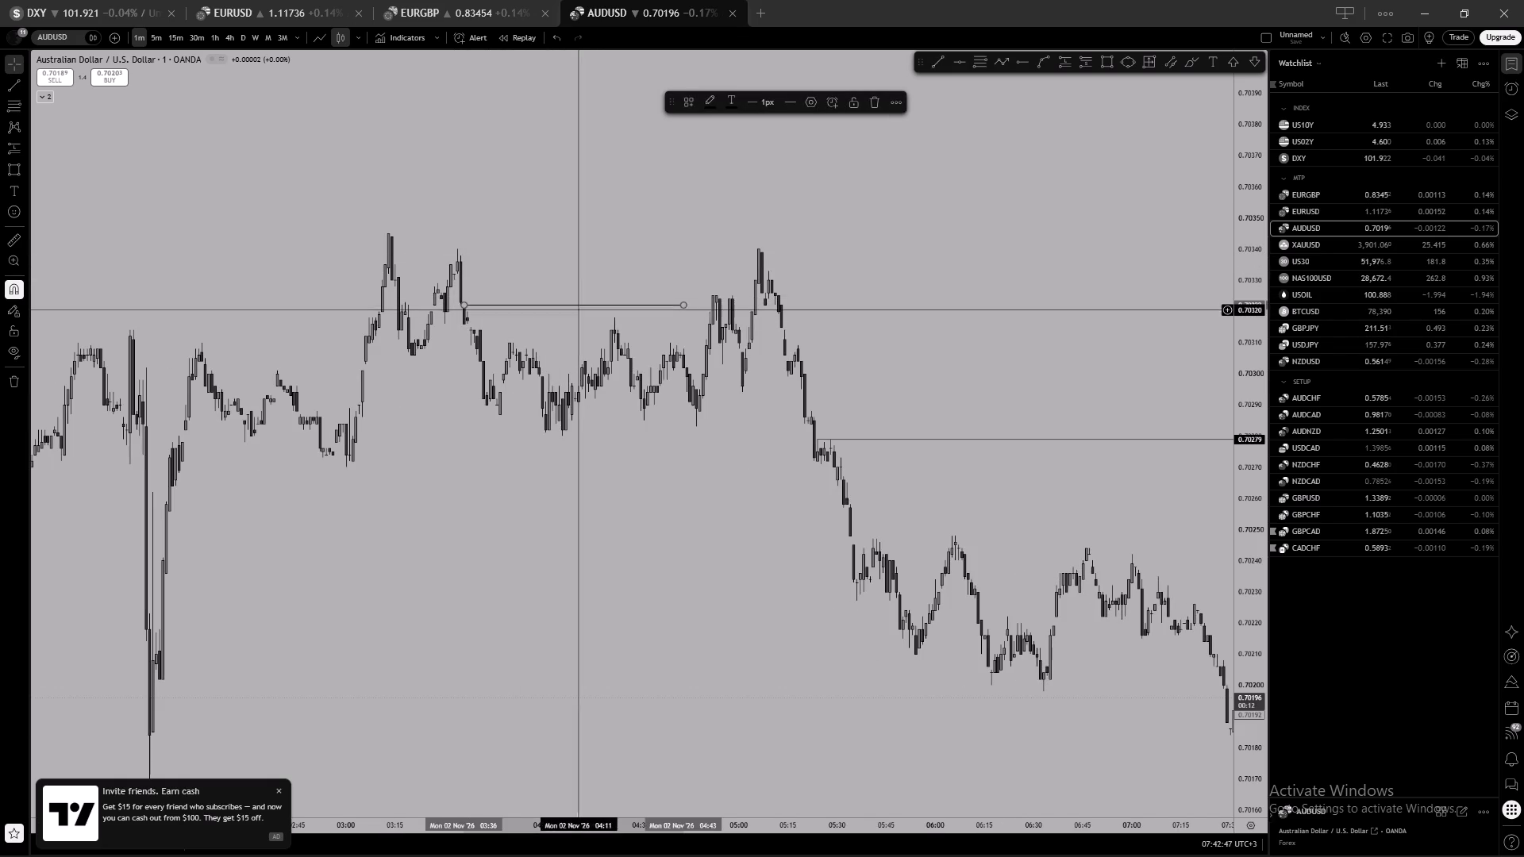
{"action": "left_click_drag", "start_coordinate": [685, 307], "coordinate": [714, 298]}
{"action": "left_click_drag", "start_coordinate": [463, 304], "coordinate": [811, 308]}
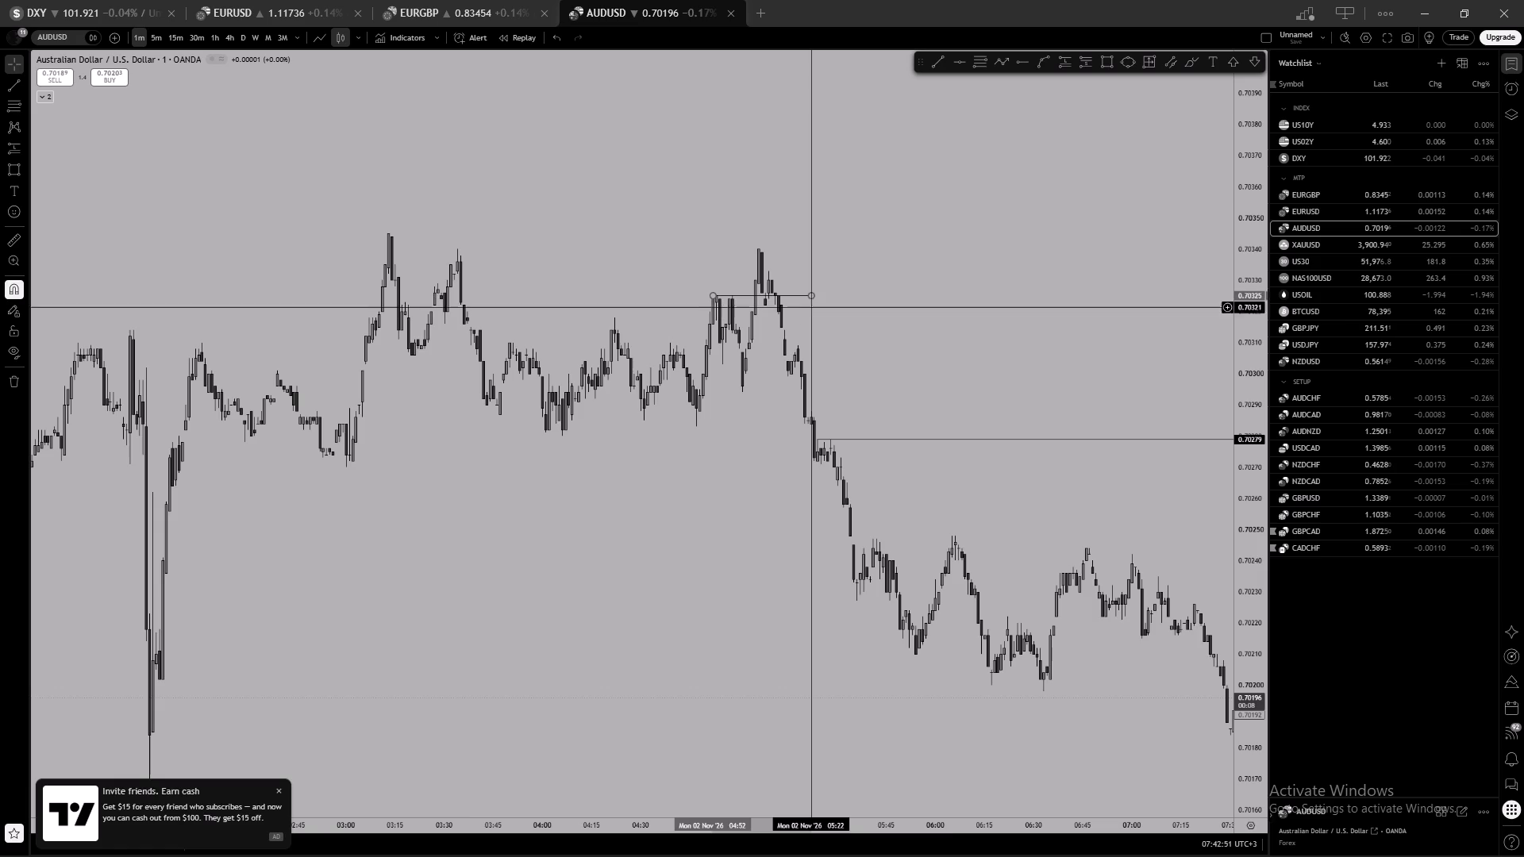
{"action": "left_click", "coordinate": [852, 103], "text": "shift"}
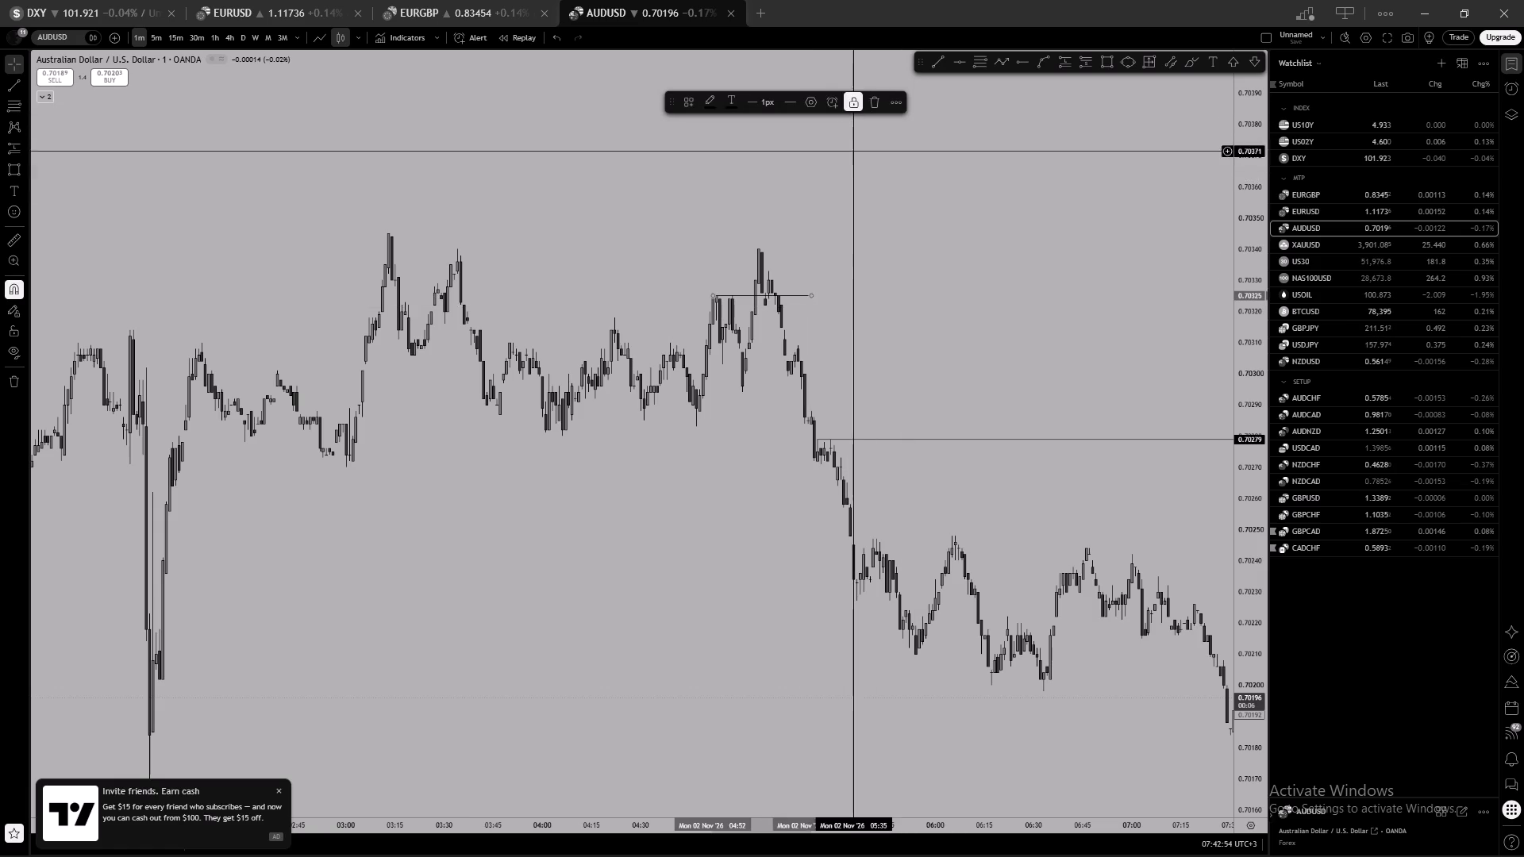
{"action": "left_click", "coordinate": [855, 262]}
Draw a rectangle zone from 0.70340 down to 0.70288, spanning 04:48 to 06:24 on 2 November, and lock it.
{"action": "left_click_drag", "start_coordinate": [953, 355], "coordinate": [894, 365]}
{"action": "scroll", "coordinate": [862, 372], "scroll_direction": "up", "scroll_amount": 1}
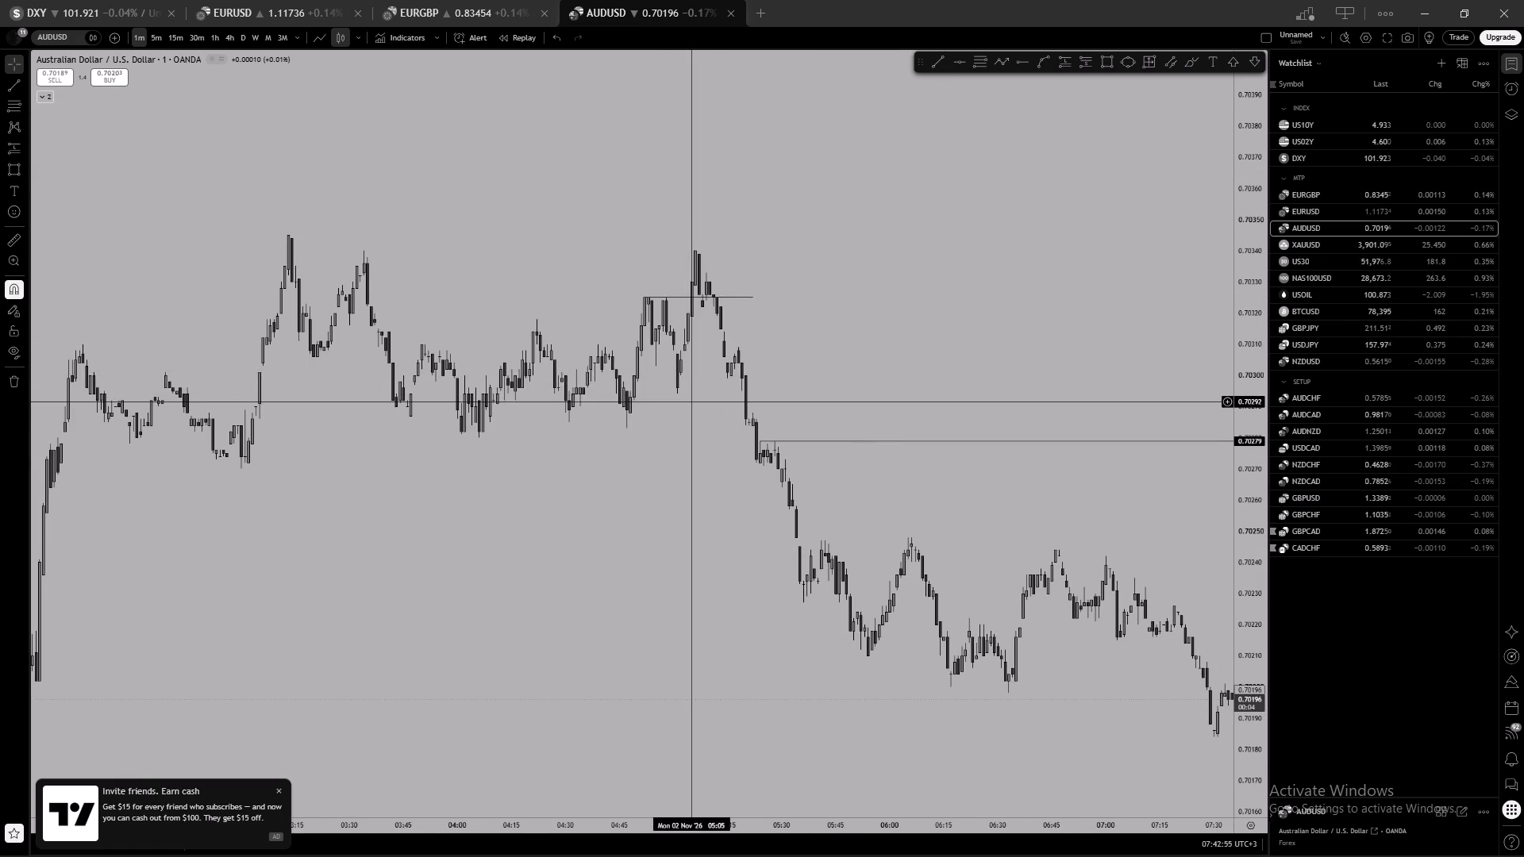
{"action": "left_click", "coordinate": [1102, 64]}
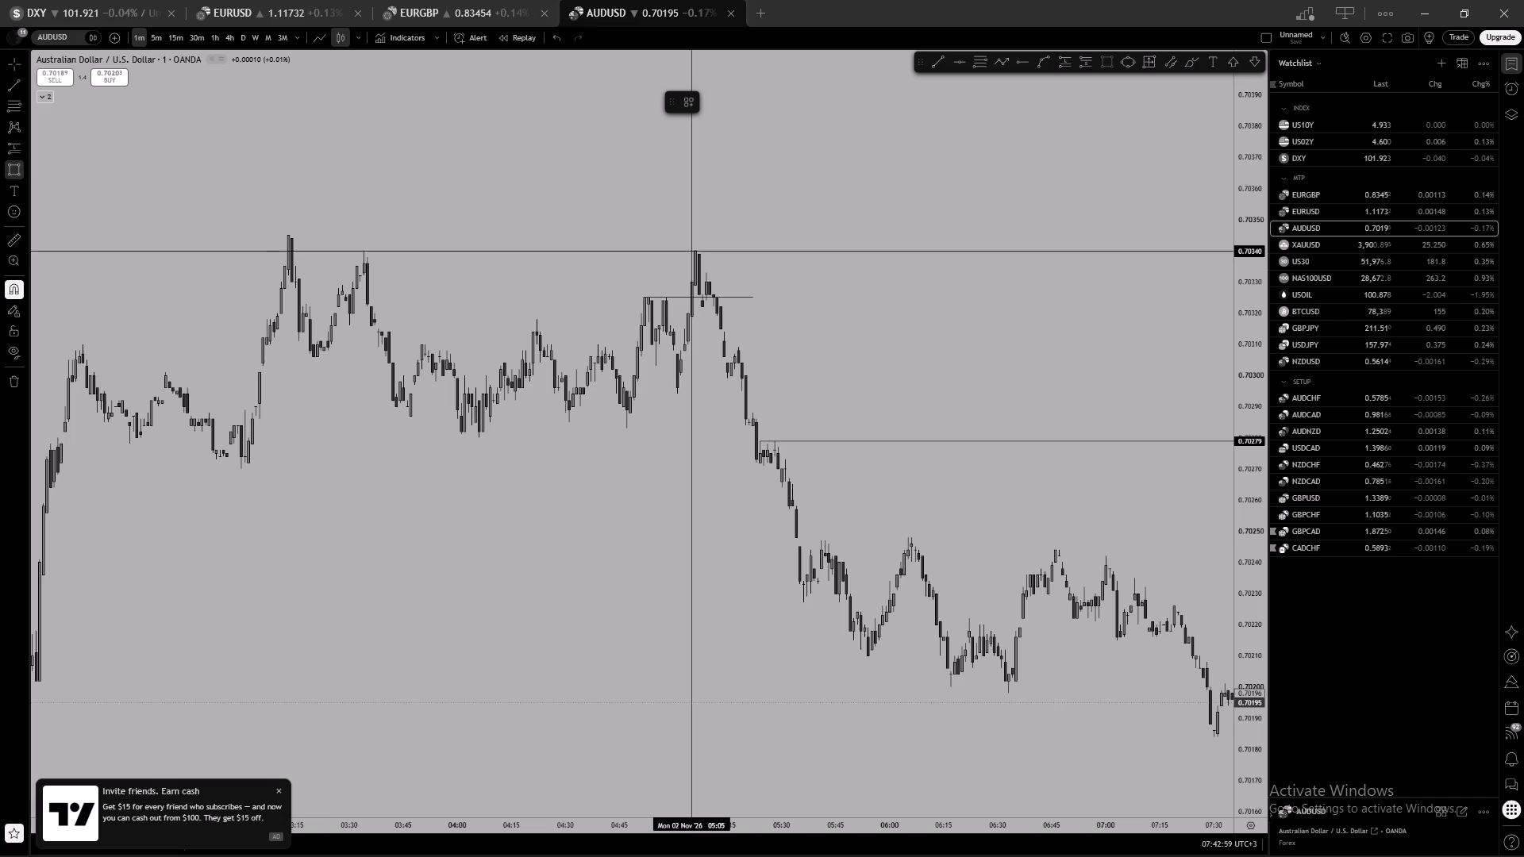
{"action": "left_click", "coordinate": [695, 252]}
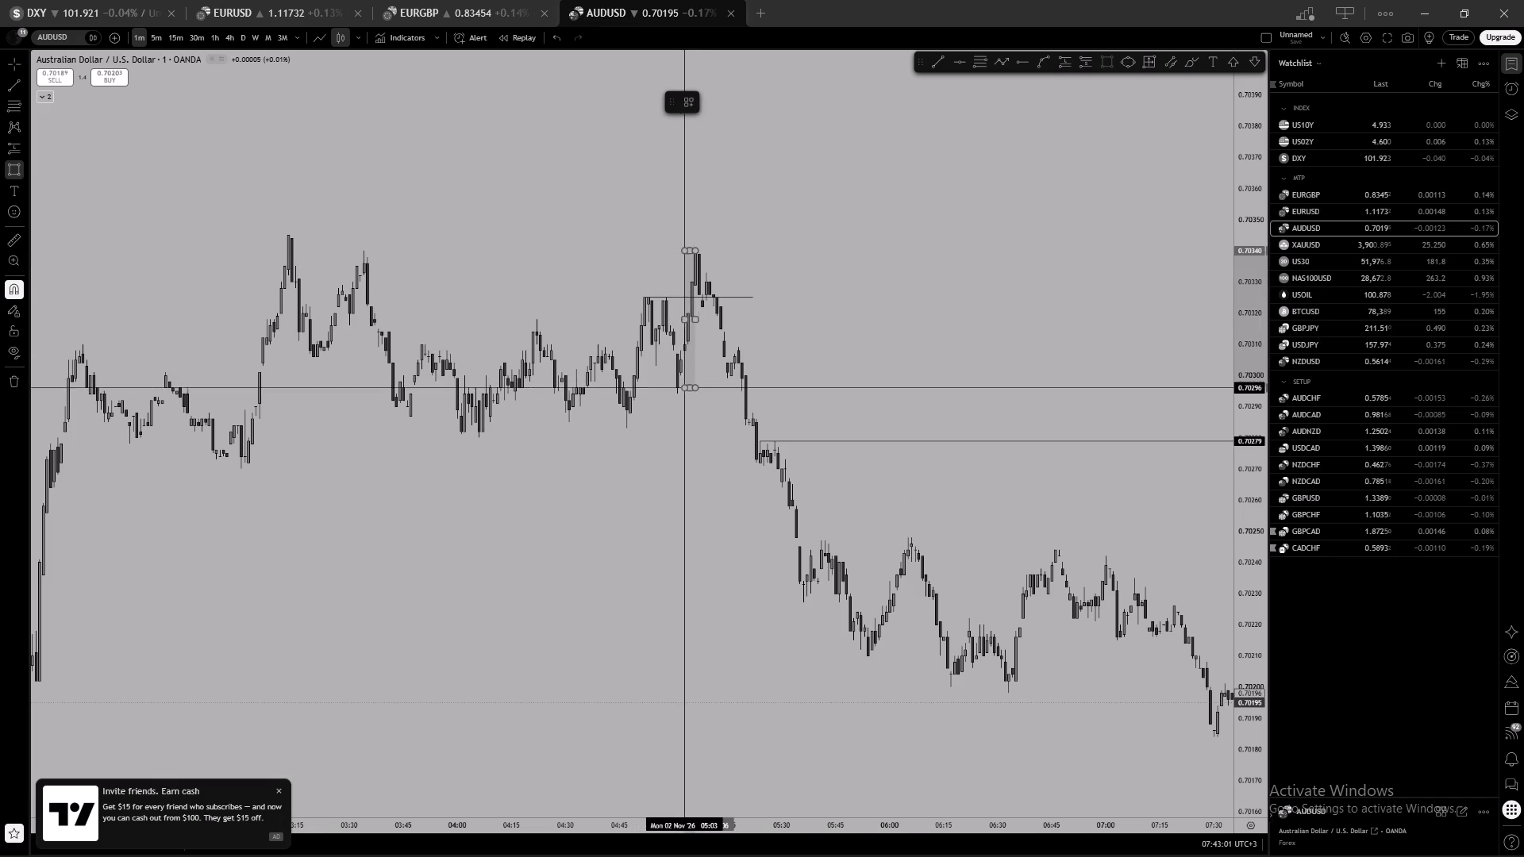
{"action": "left_click", "coordinate": [679, 390]}
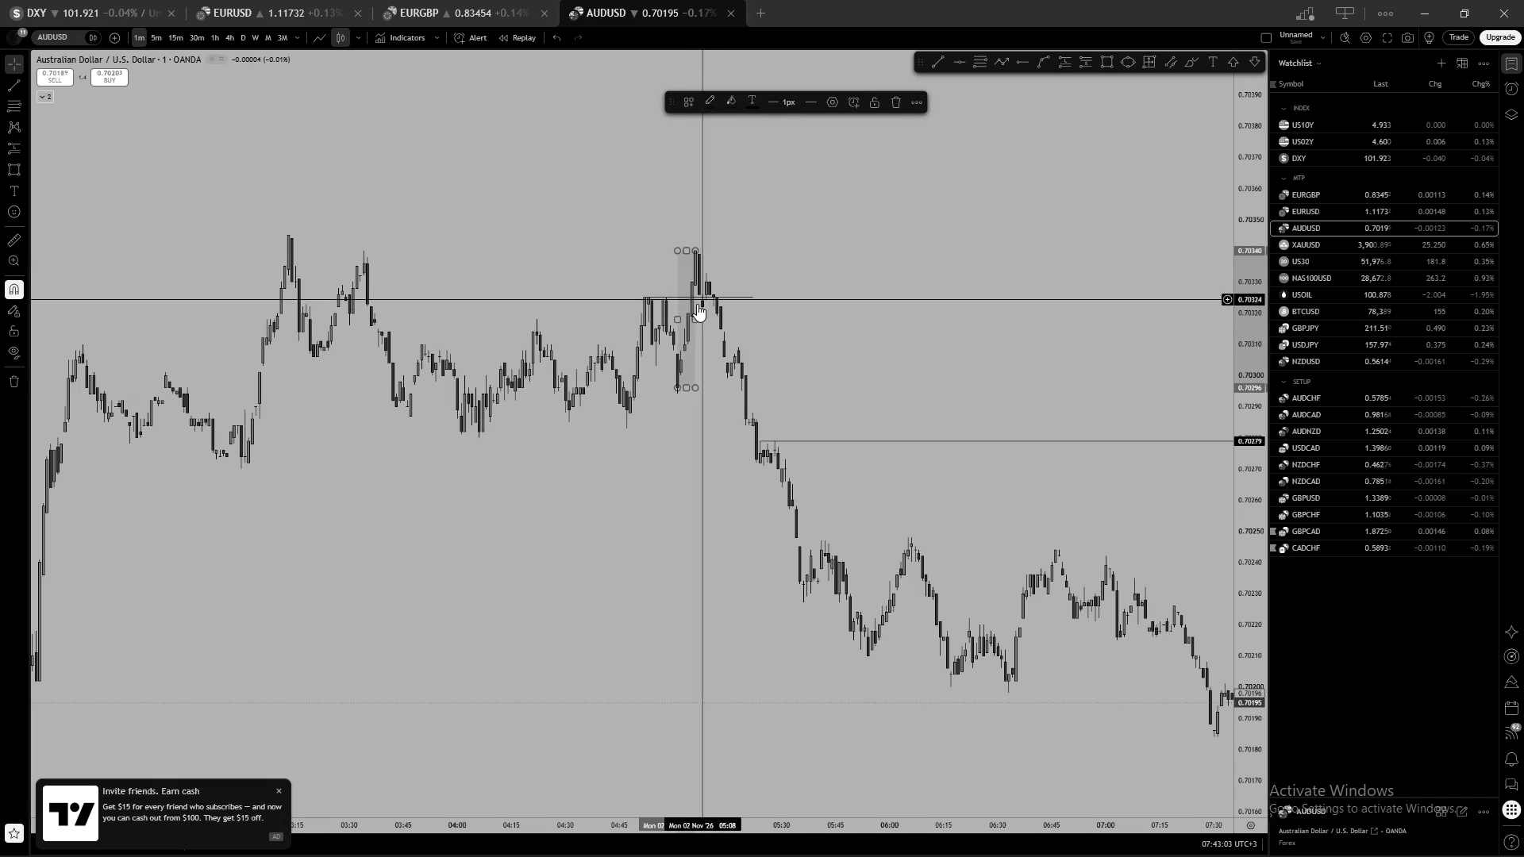
{"action": "left_click_drag", "start_coordinate": [695, 317], "coordinate": [830, 321]}
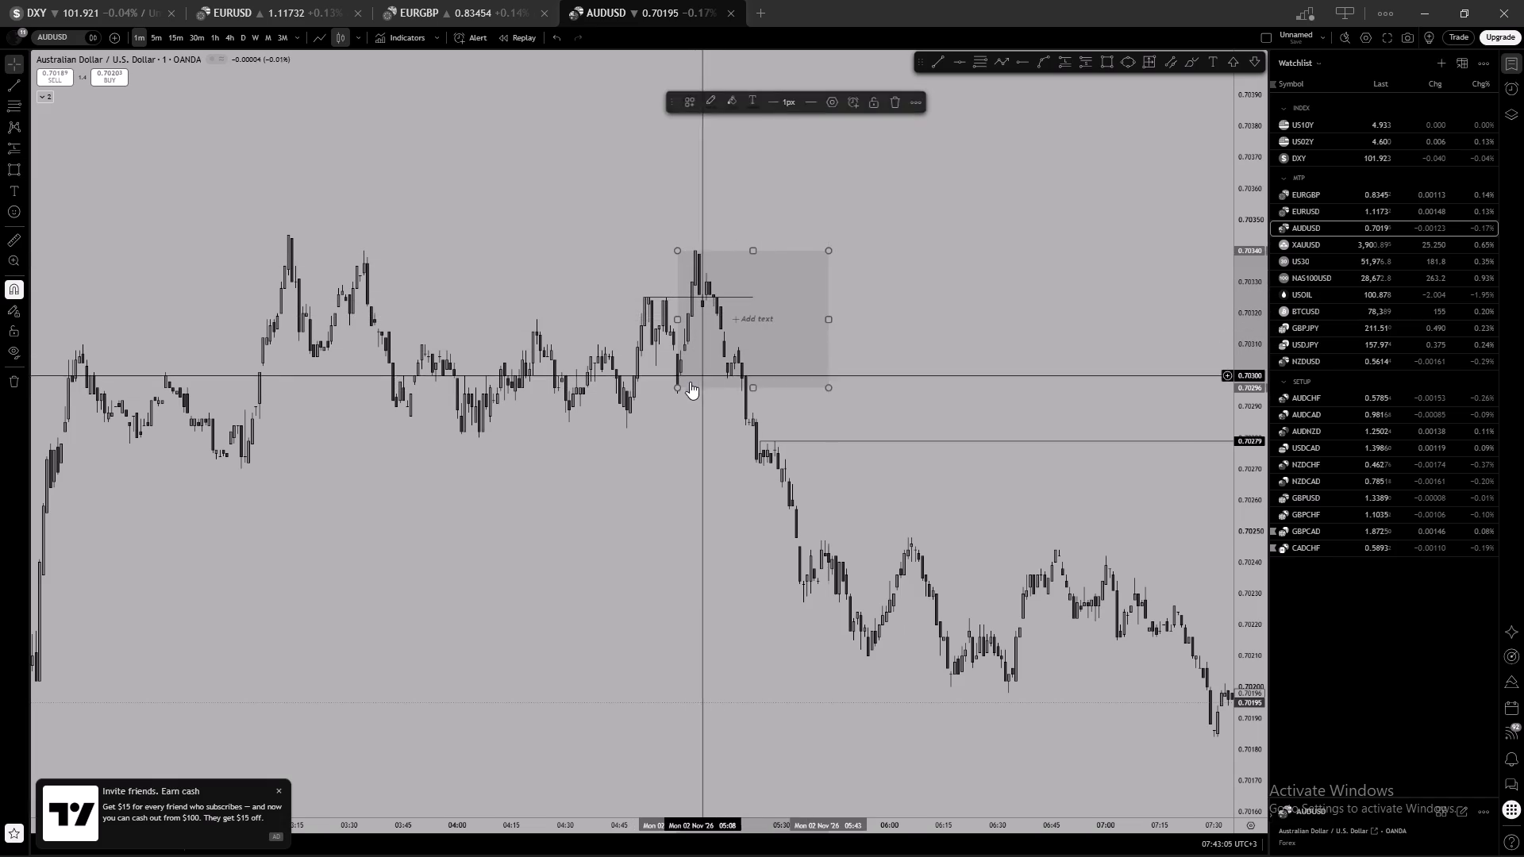
{"action": "left_click_drag", "start_coordinate": [679, 387], "coordinate": [633, 412]}
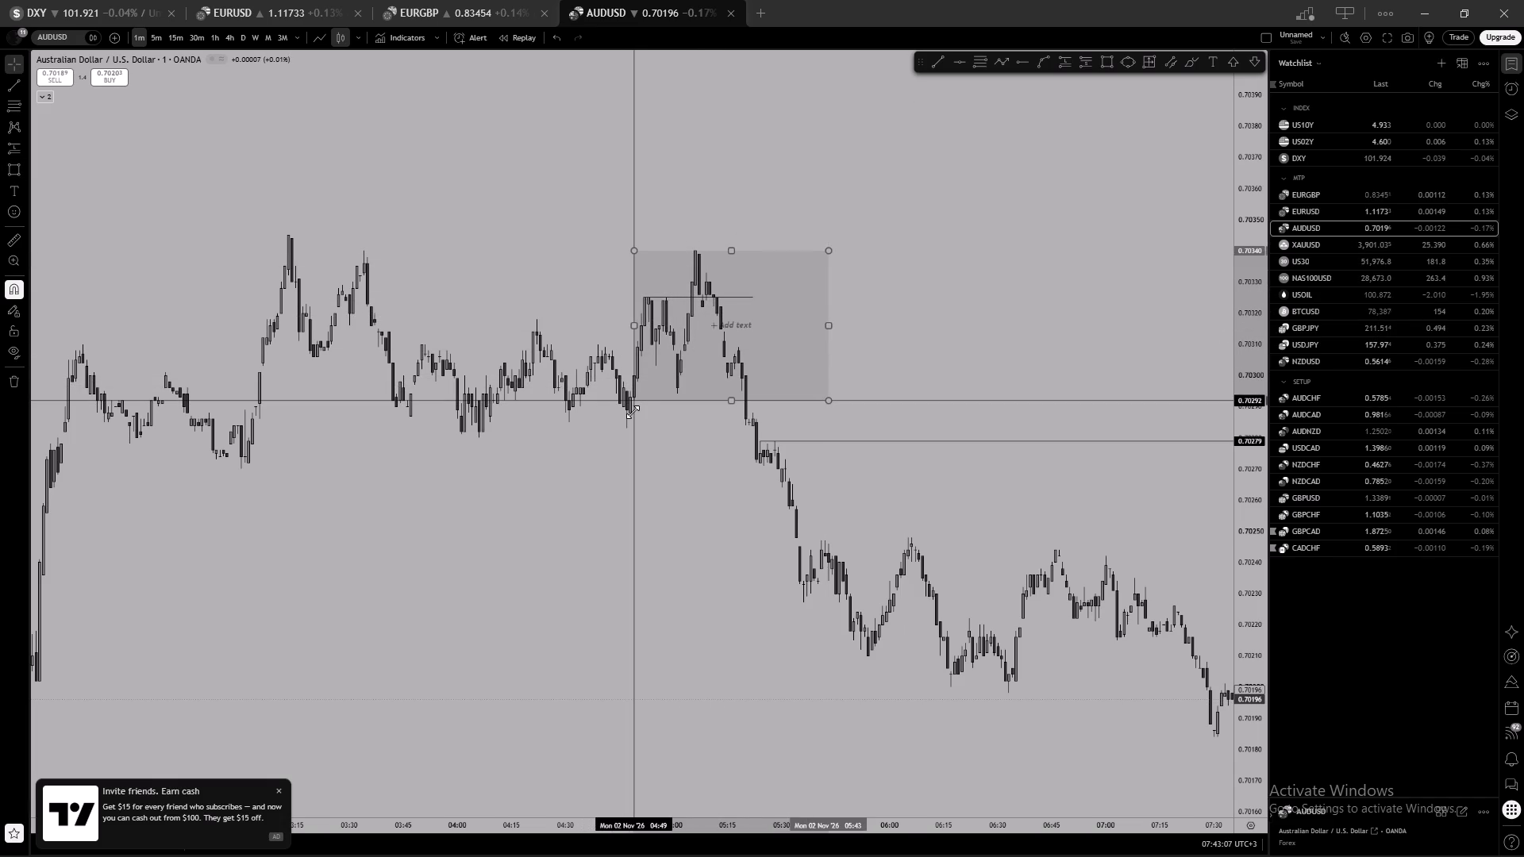
{"action": "left_click_drag", "start_coordinate": [633, 412], "coordinate": [630, 413]}
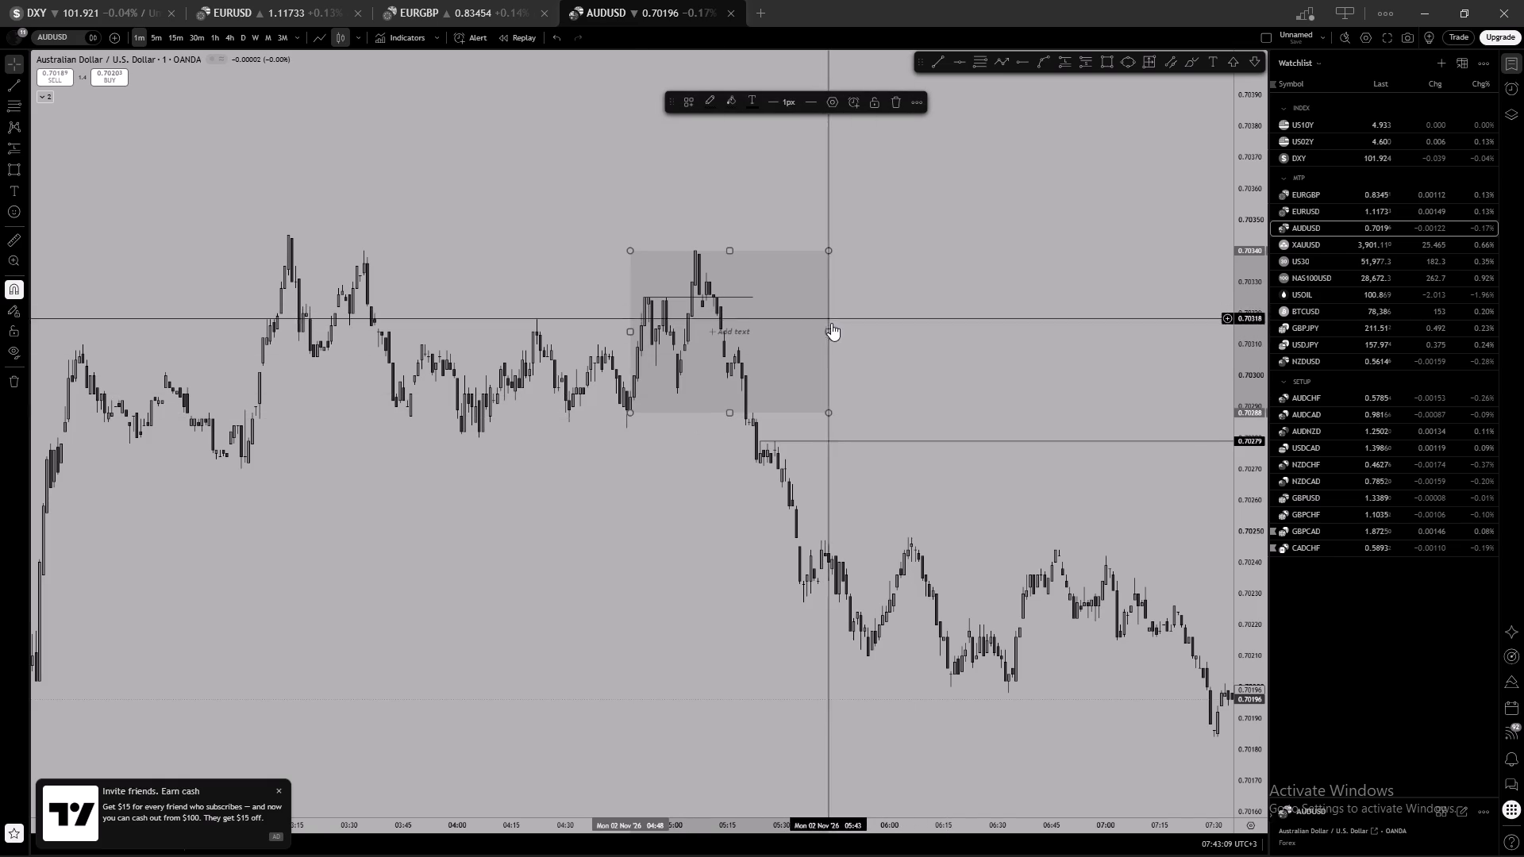
{"action": "left_click_drag", "start_coordinate": [825, 335], "coordinate": [975, 338]}
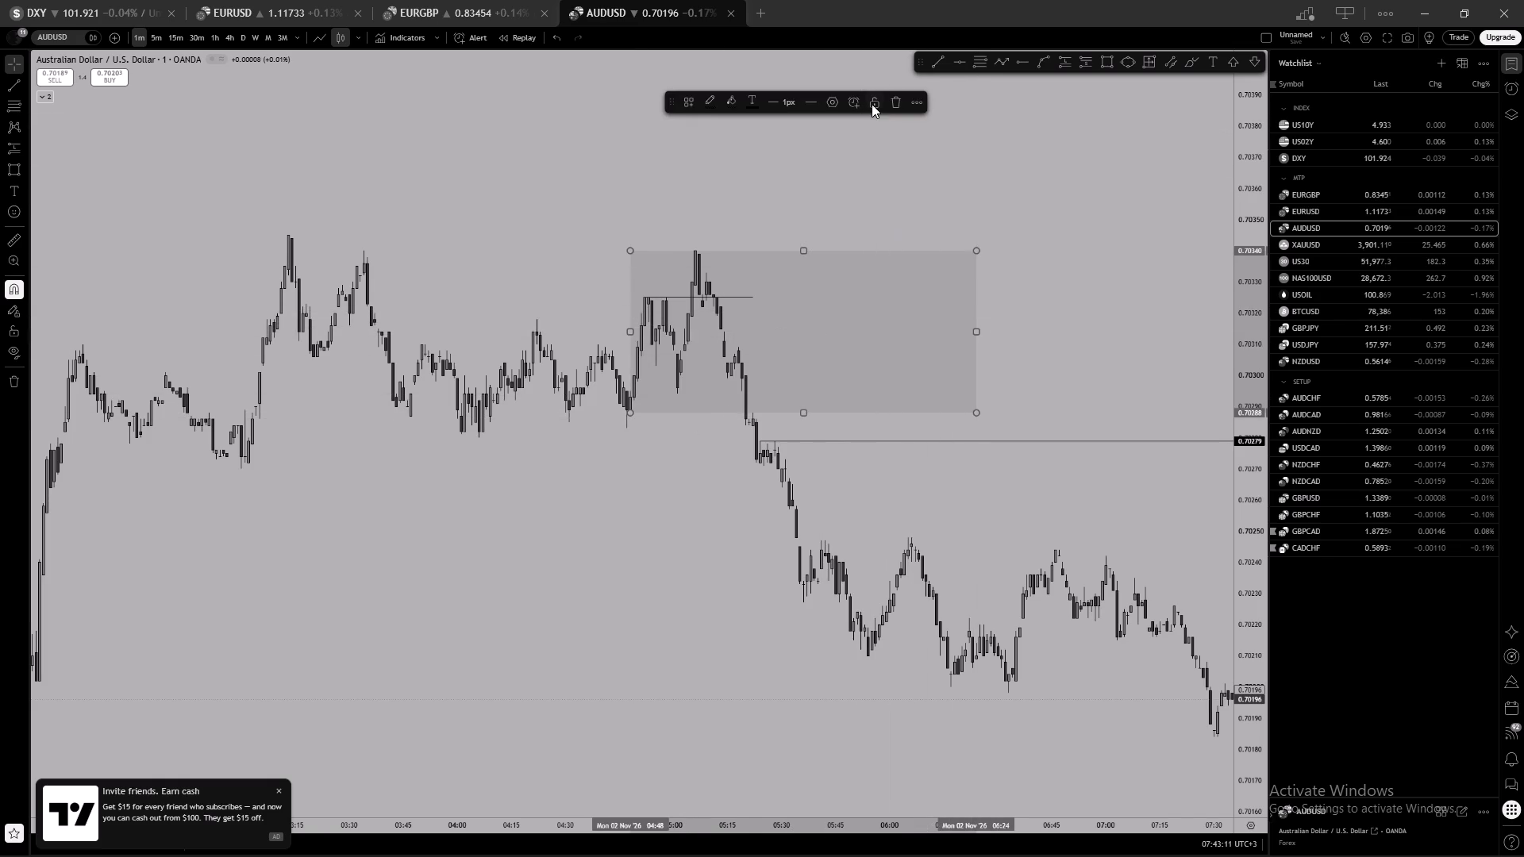
{"action": "left_click", "coordinate": [872, 102]}
{"action": "left_click", "coordinate": [890, 200]}
Enable the middle line on the new 0.70340–0.70288 rectangle.
{"action": "scroll", "coordinate": [891, 202], "scroll_direction": "up", "scroll_amount": 2}
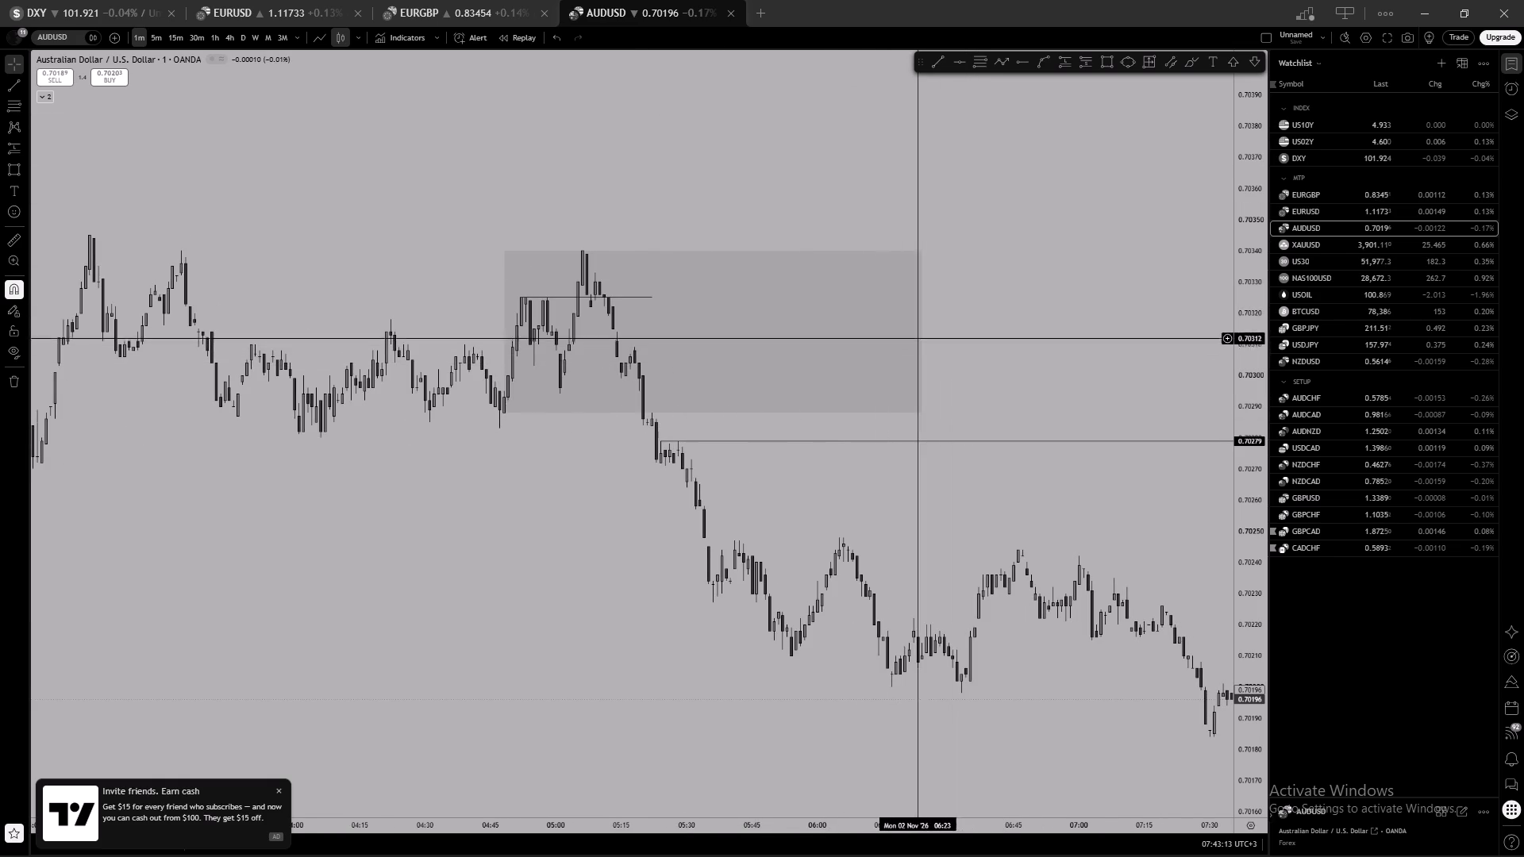
{"action": "left_click", "coordinate": [922, 332]}
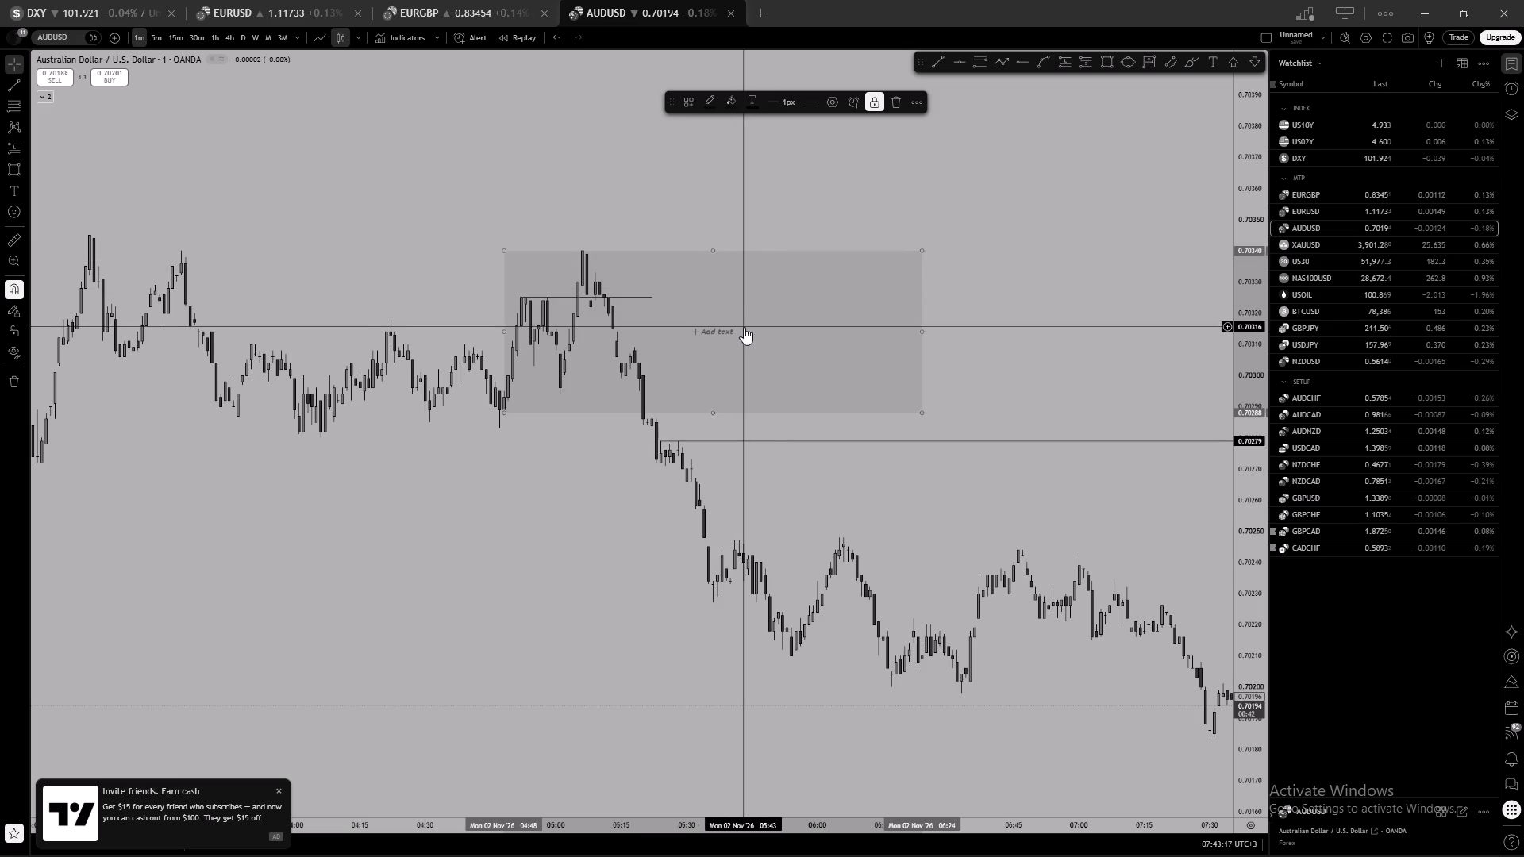
{"action": "left_click", "coordinate": [840, 102]}
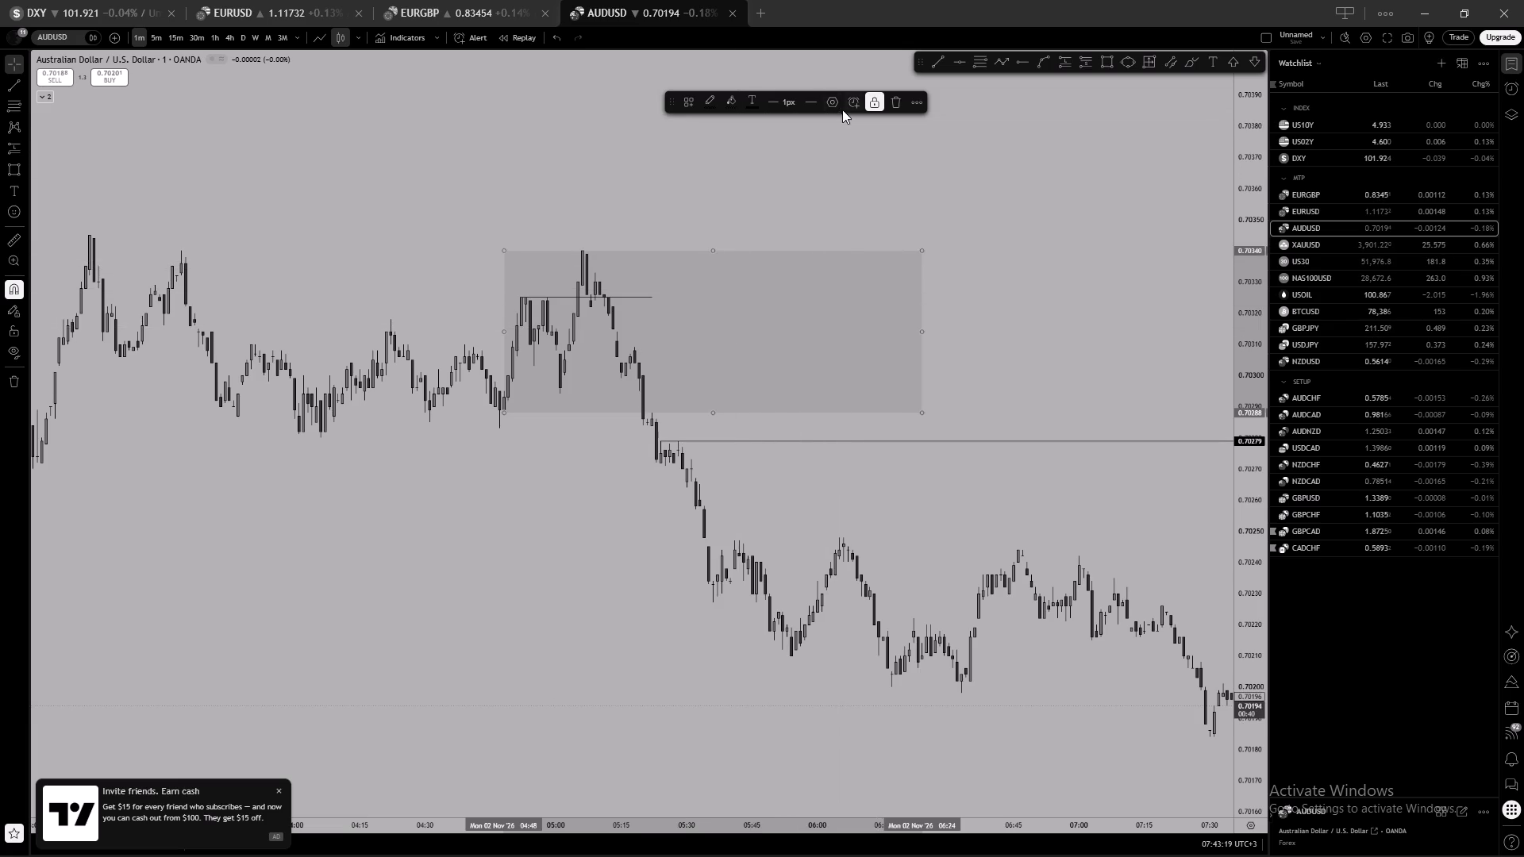
{"action": "left_click", "coordinate": [828, 101]}
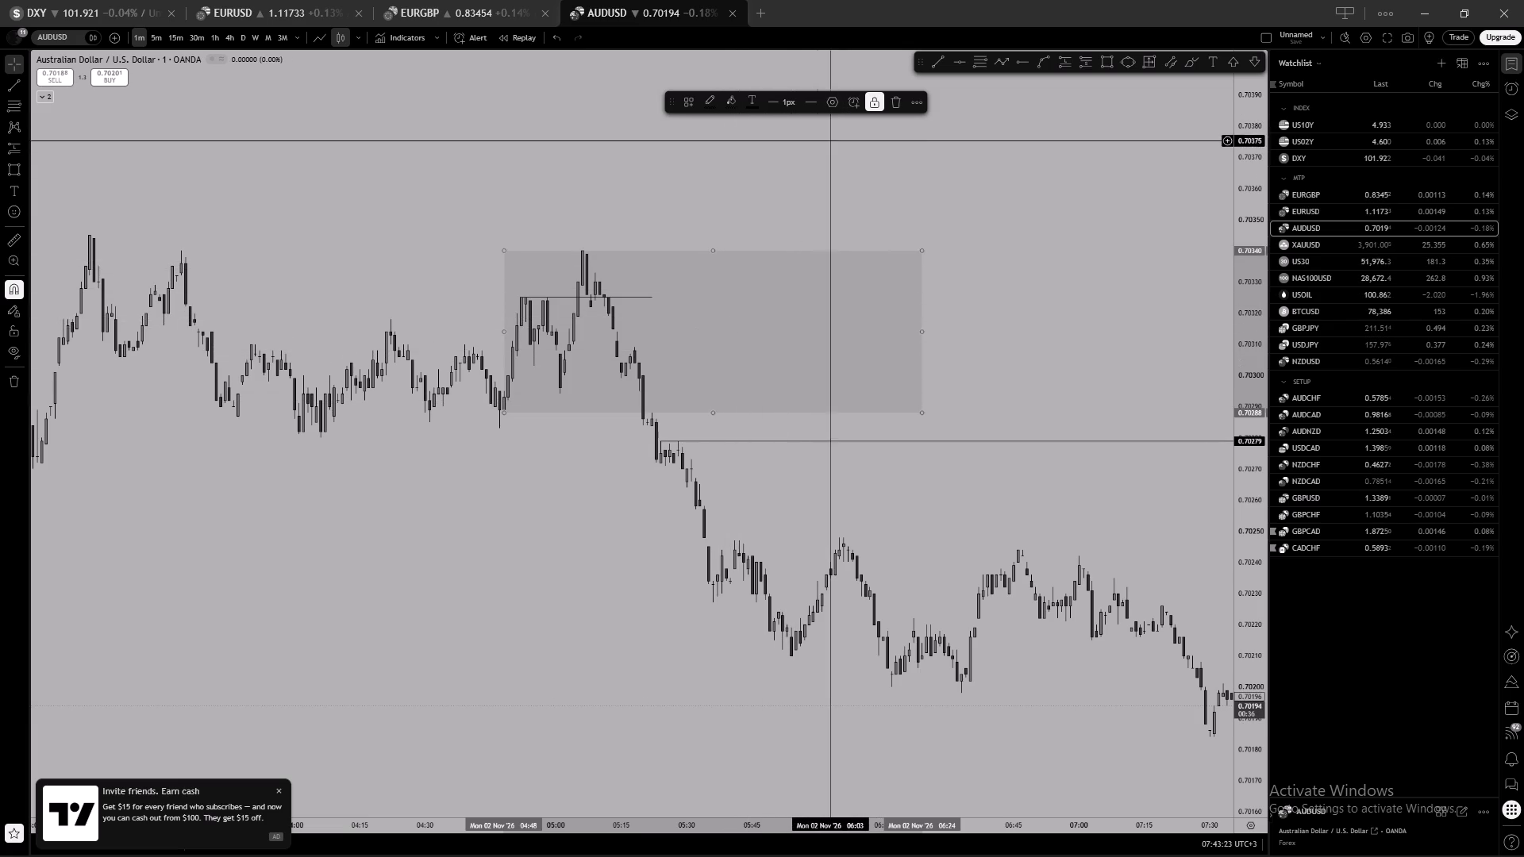
{"action": "left_click", "coordinate": [674, 464]}
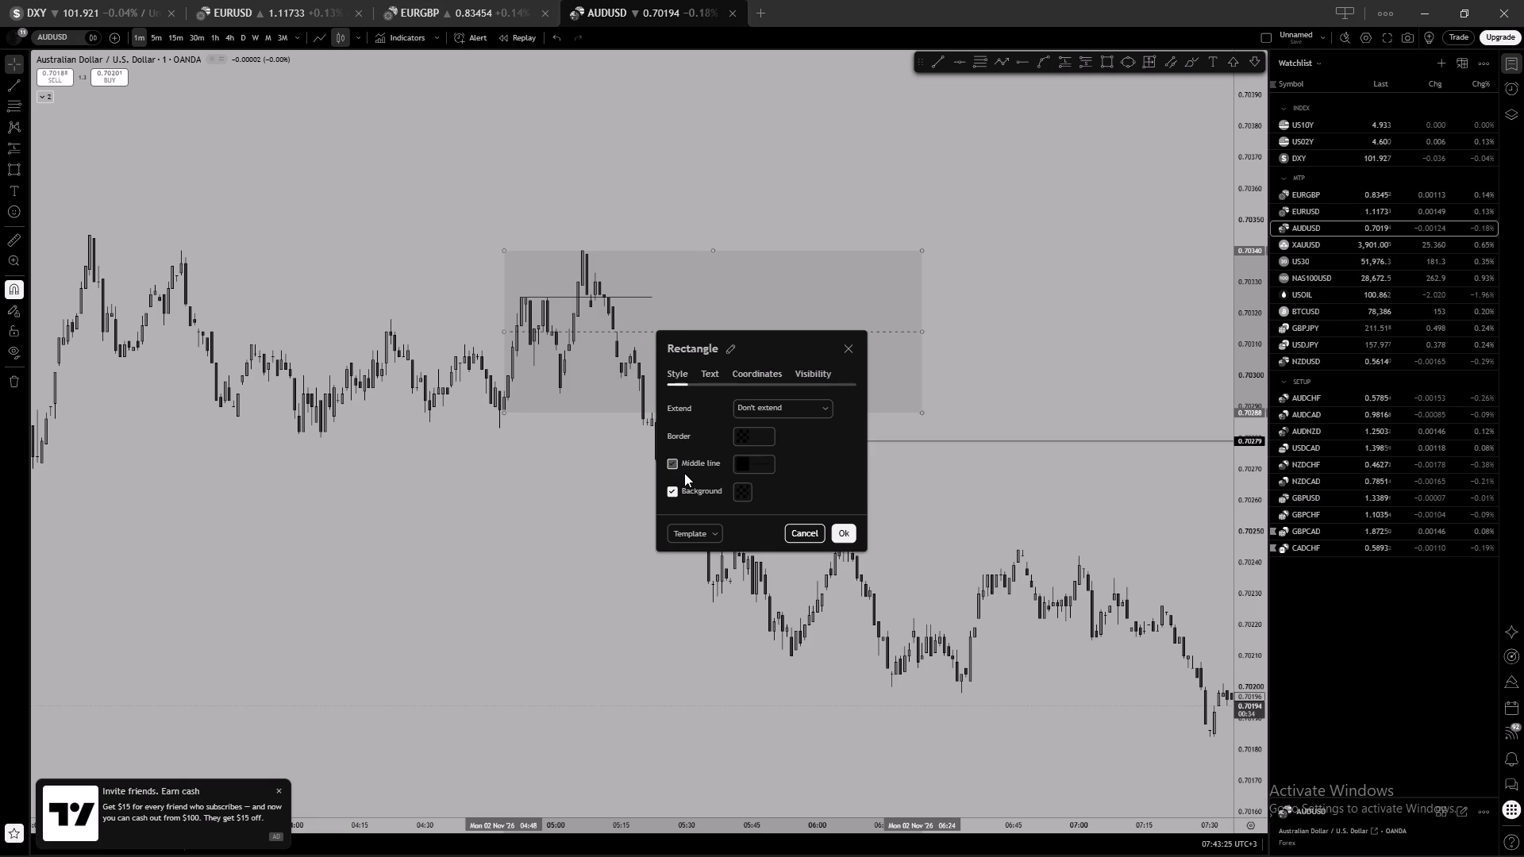
{"action": "left_click", "coordinate": [841, 535]}
{"action": "left_click", "coordinate": [984, 353]}
Examine the new zone and the surrounding 2 November price action on the 5-minute AUDUSD chart.
{"action": "scroll", "coordinate": [987, 352], "scroll_direction": "up", "scroll_amount": 1}
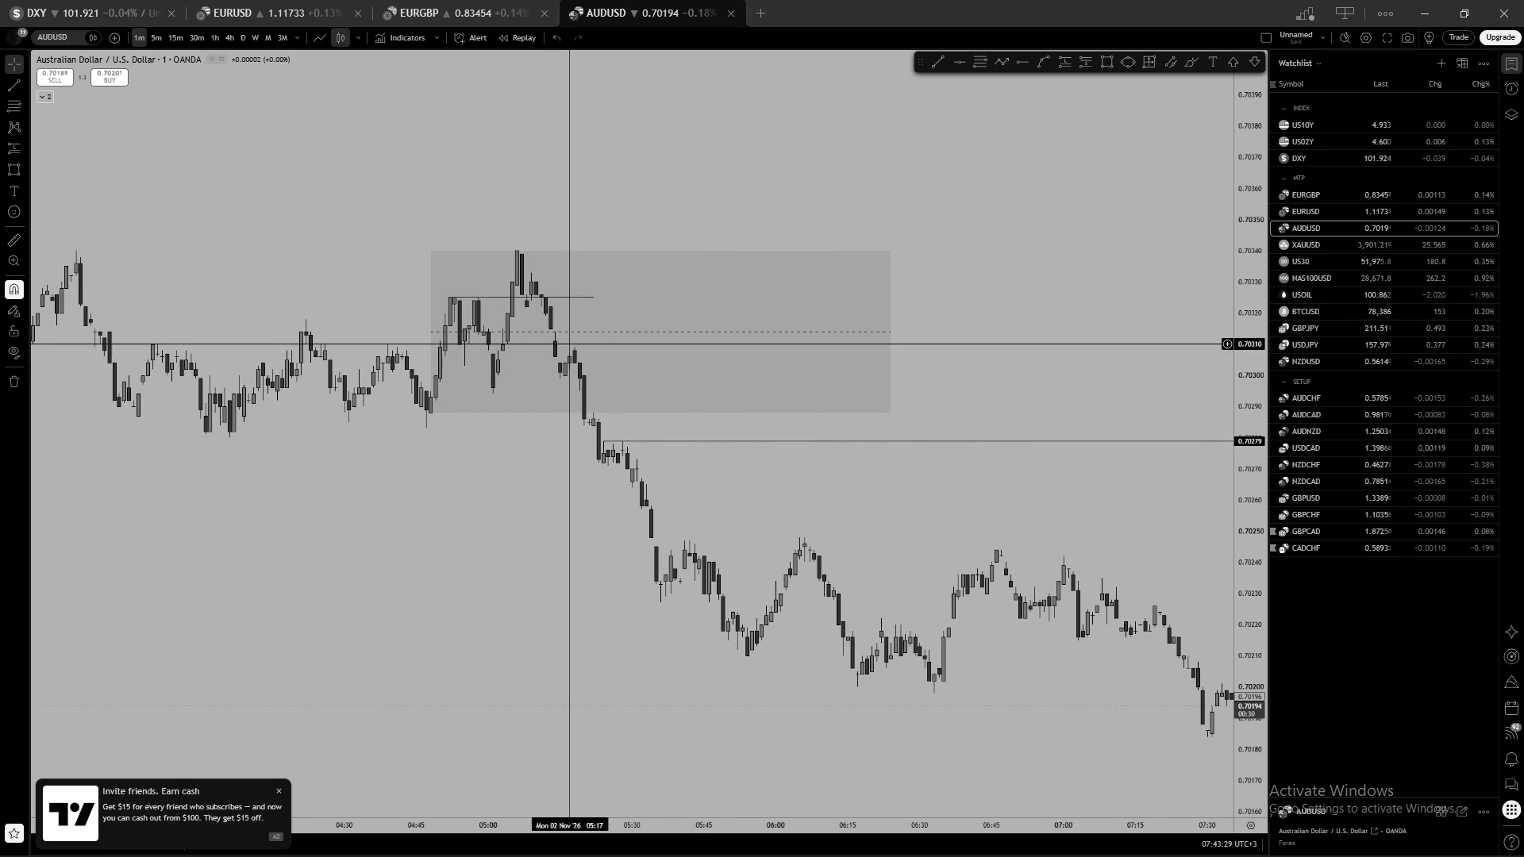
{"action": "left_click", "coordinate": [153, 40]}
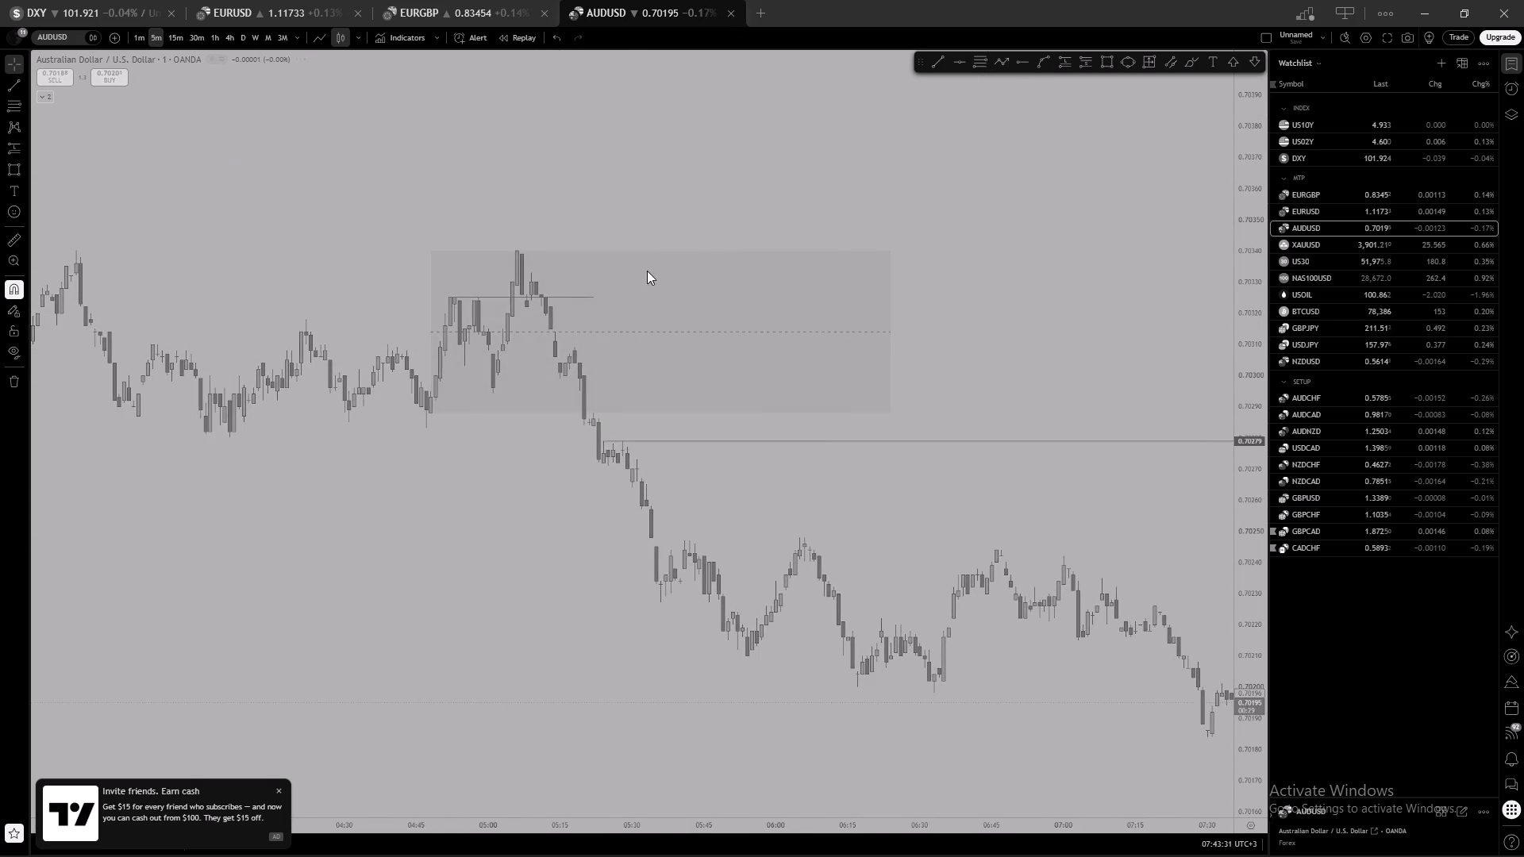
{"action": "scroll", "coordinate": [1029, 329], "scroll_direction": "up", "scroll_amount": 3}
{"action": "left_click_drag", "start_coordinate": [917, 287], "coordinate": [616, 293]}
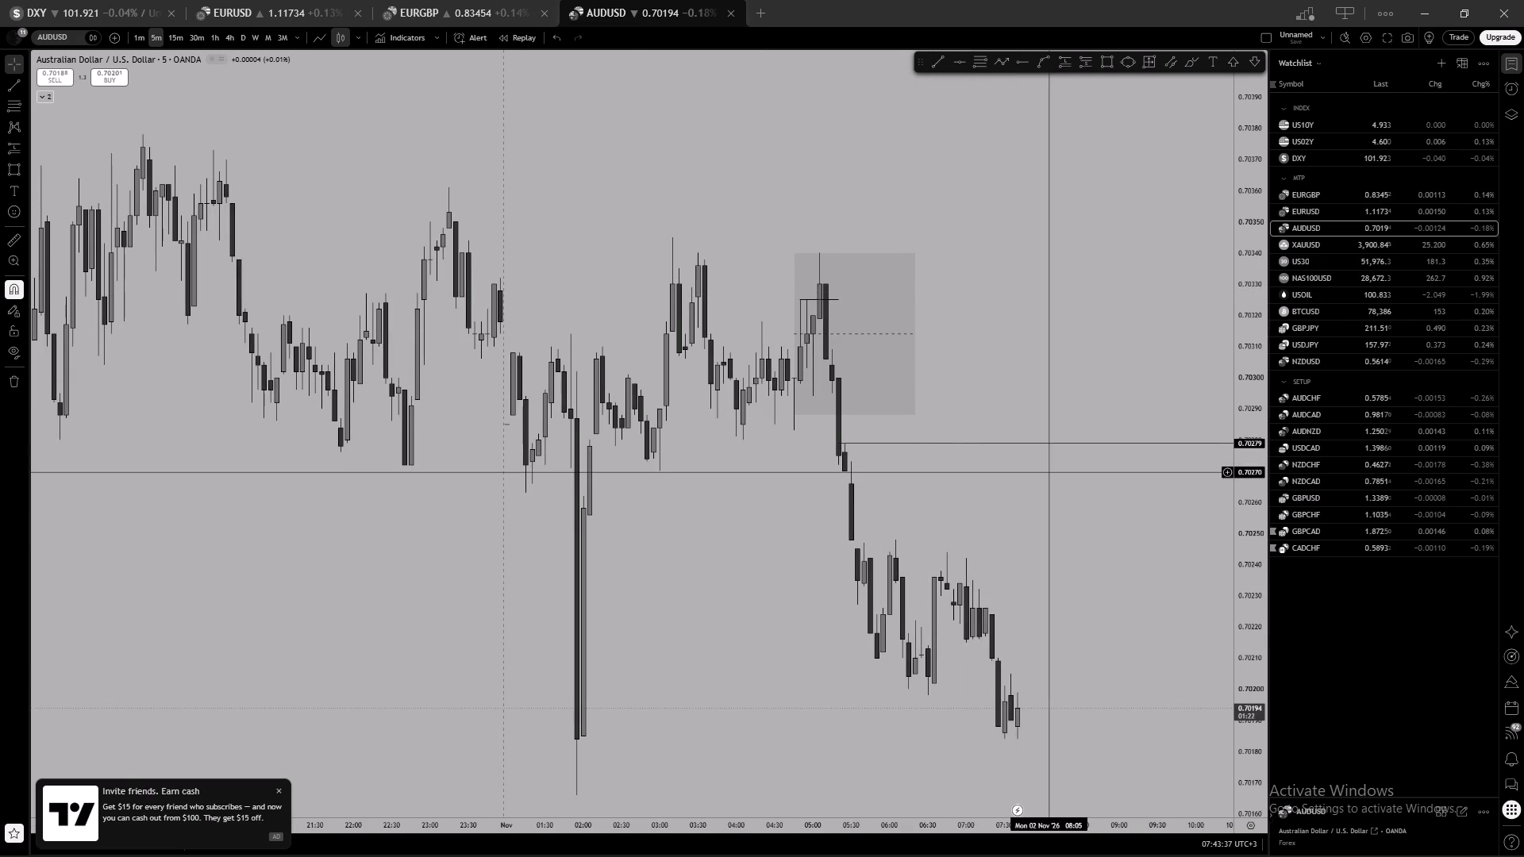
{"action": "scroll", "coordinate": [1259, 588], "scroll_direction": "down", "scroll_amount": 7}
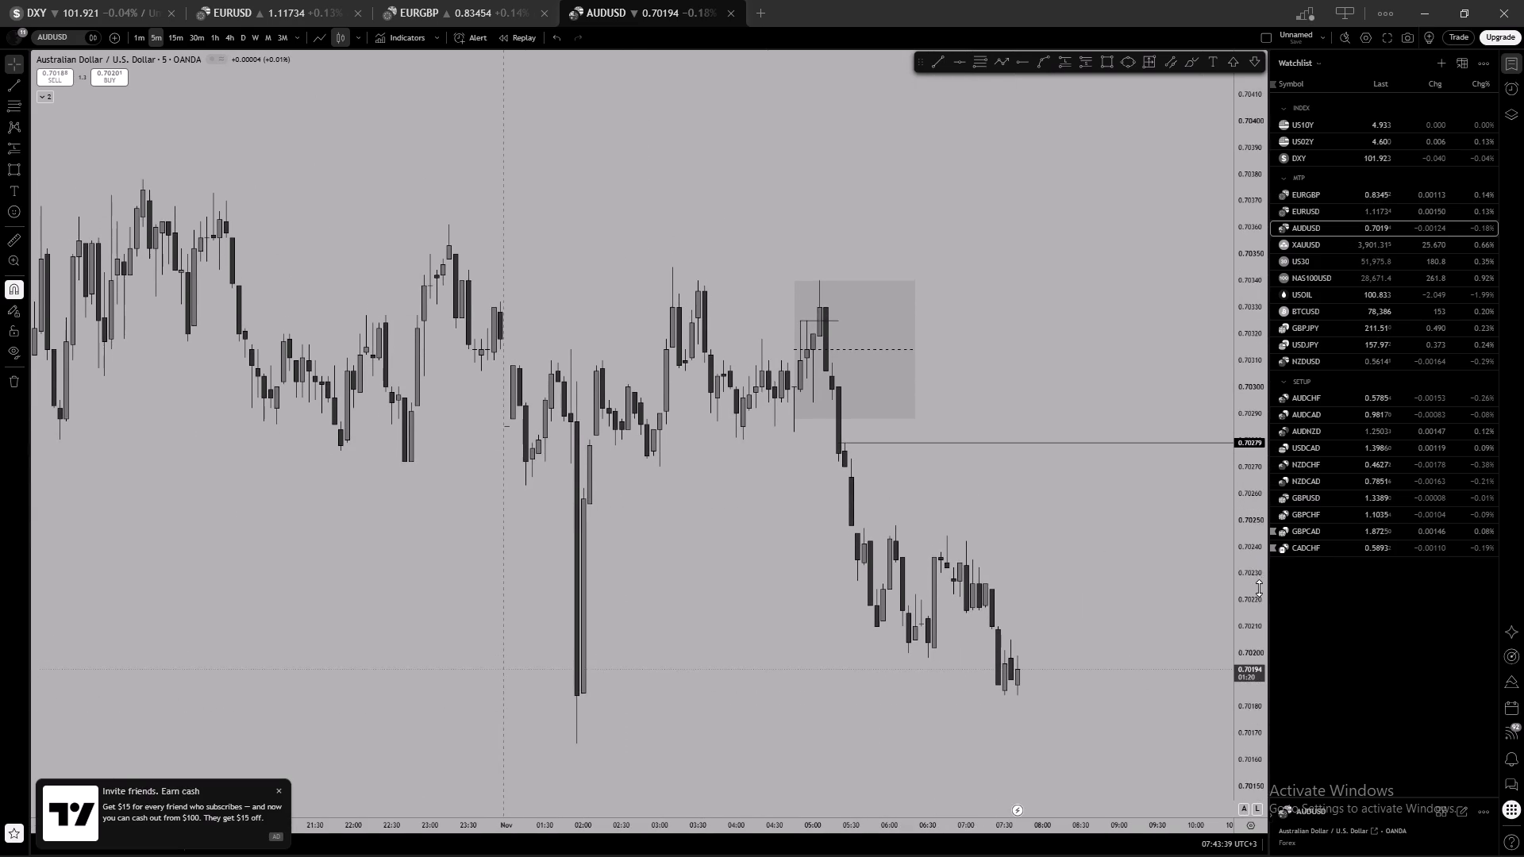
{"action": "scroll", "coordinate": [1259, 588], "scroll_direction": "down", "scroll_amount": 16}
{"action": "scroll", "coordinate": [757, 591], "scroll_direction": "down", "scroll_amount": 5}
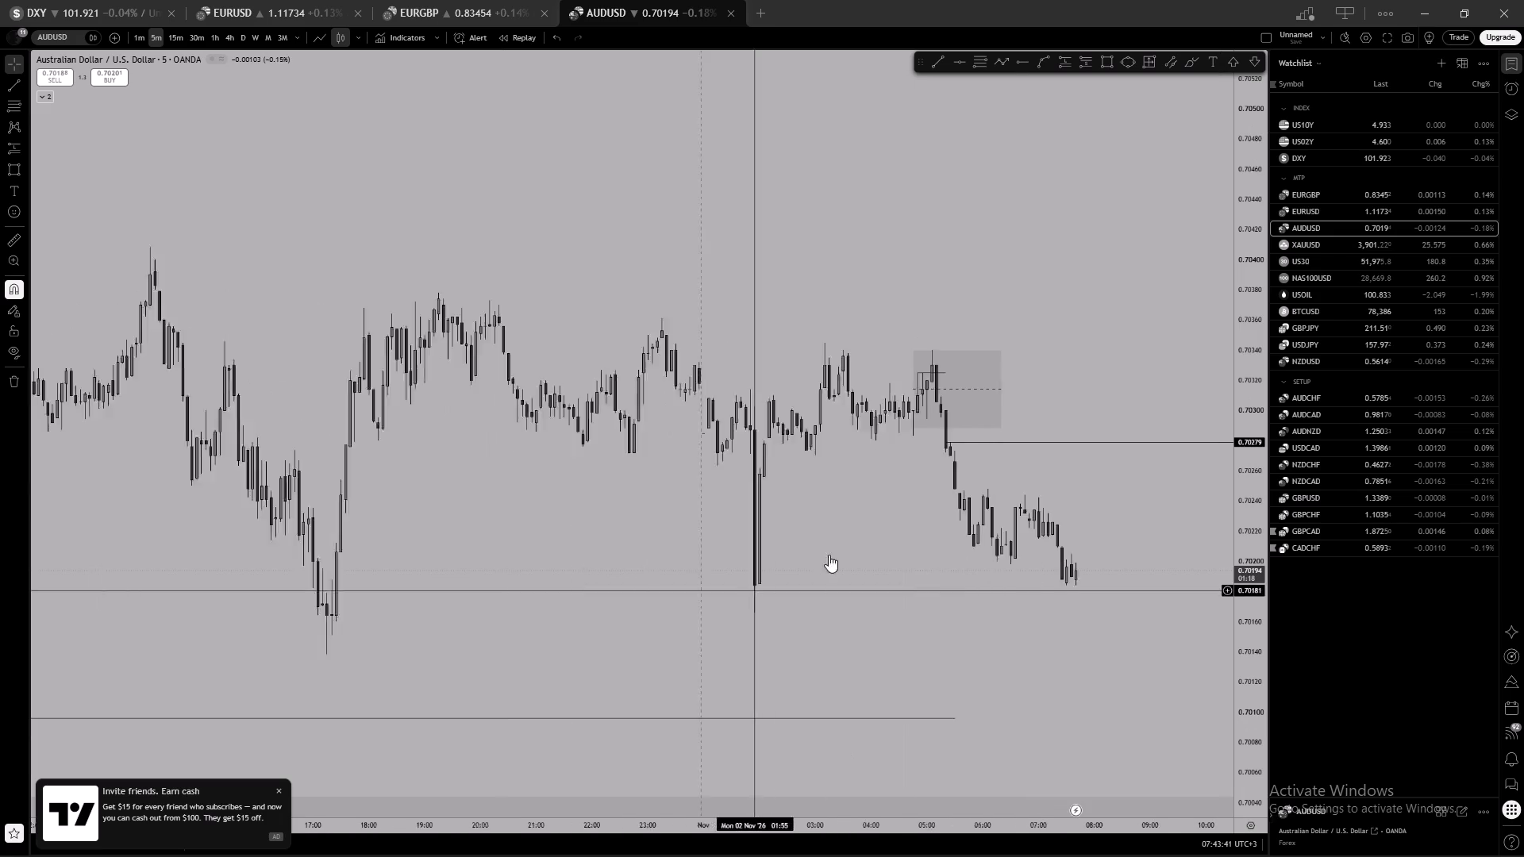
{"action": "scroll", "coordinate": [1106, 341], "scroll_direction": "up", "scroll_amount": 1}
{"action": "left_click_drag", "start_coordinate": [1106, 341], "coordinate": [1006, 359]}
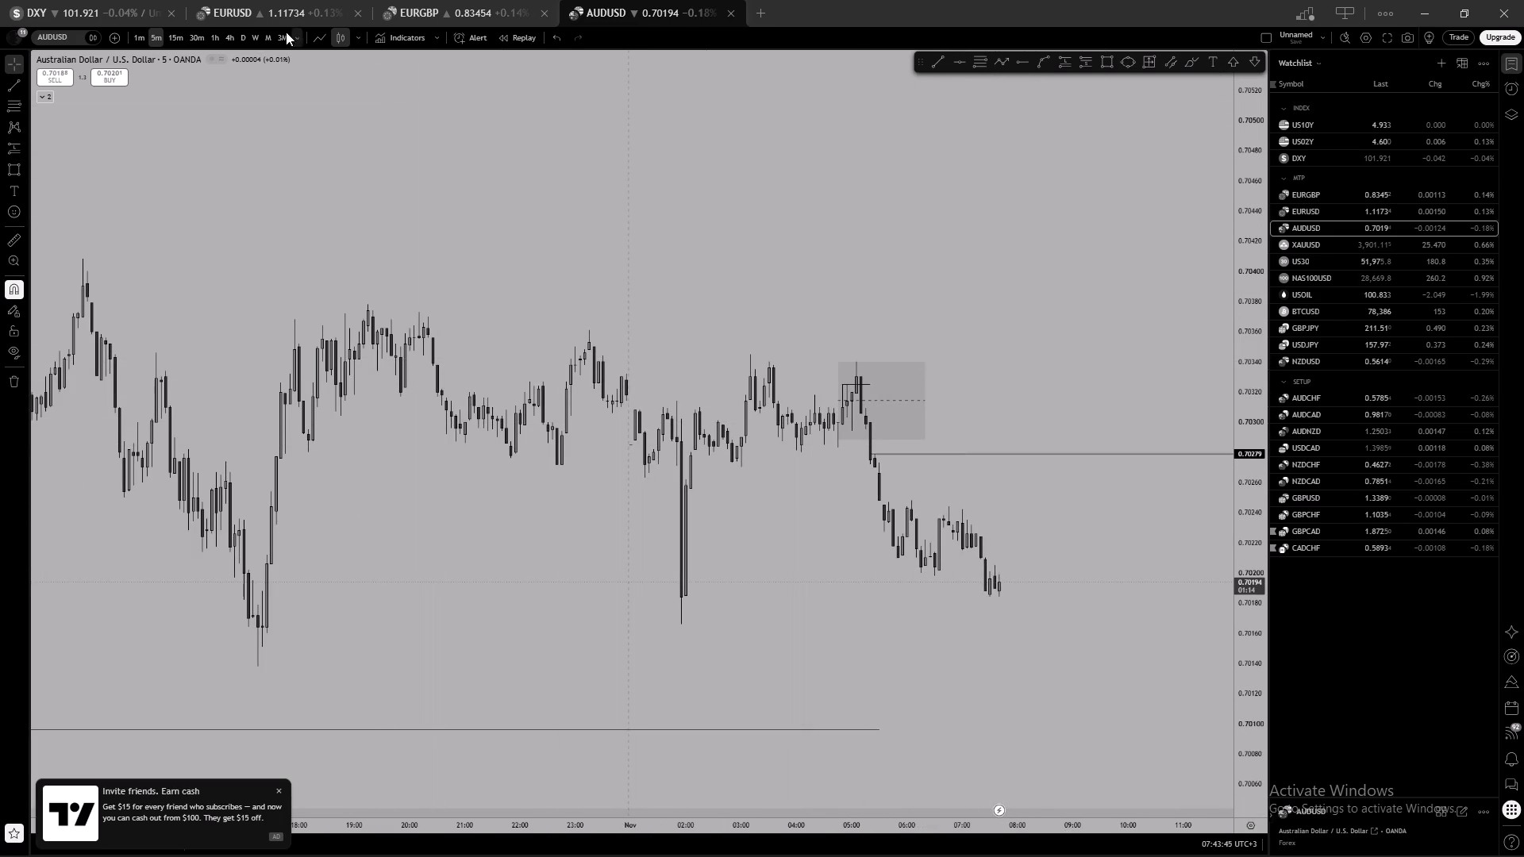
Examine the latest daily AUDUSD candles around the 0.70279 ray.
{"action": "left_click", "coordinate": [246, 34]}
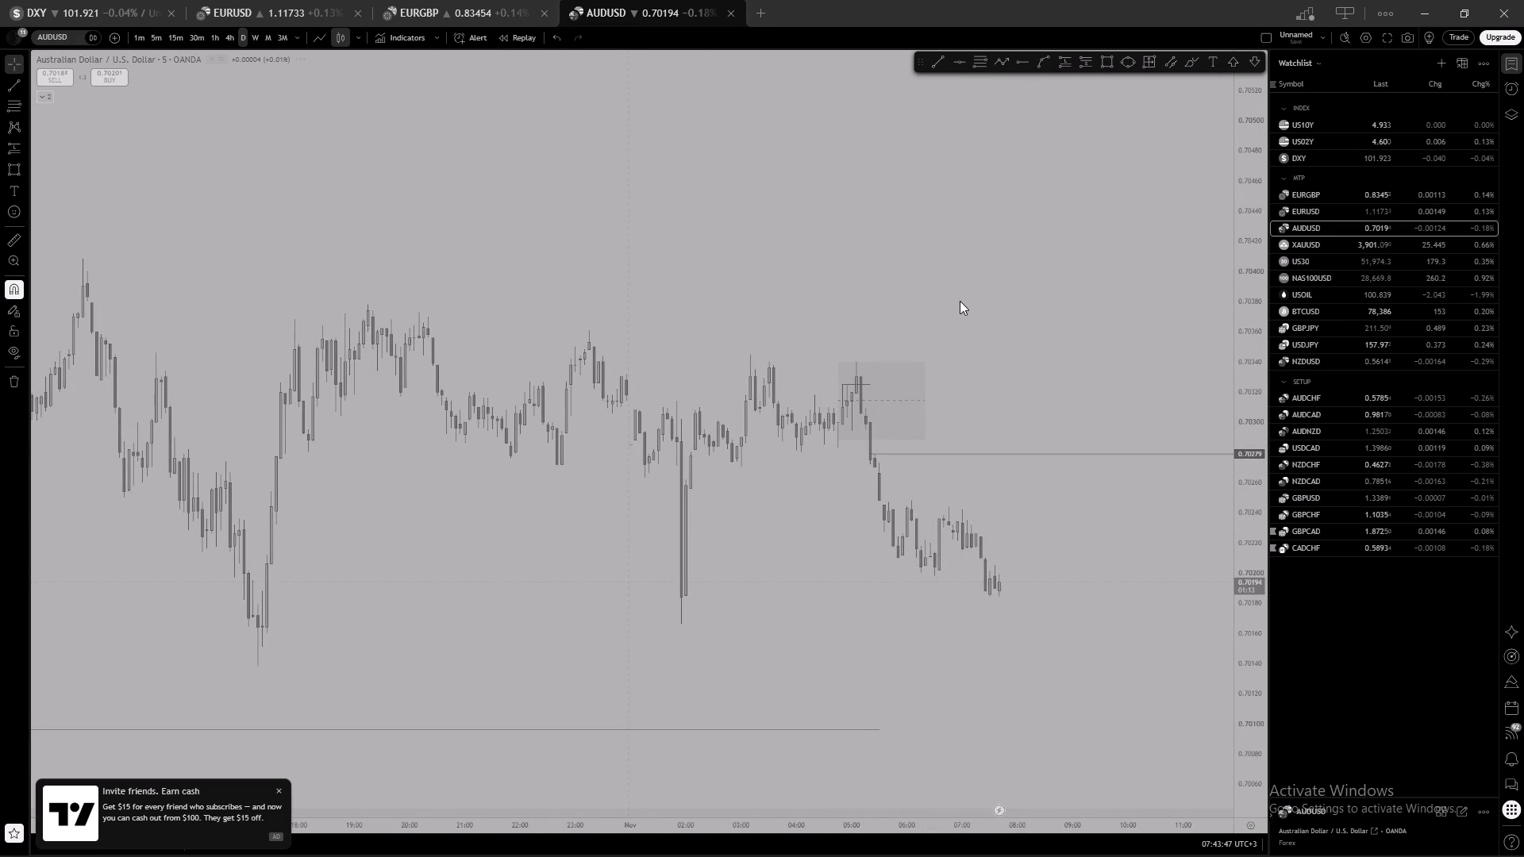
{"action": "scroll", "coordinate": [960, 301], "scroll_direction": "up", "scroll_amount": 4}
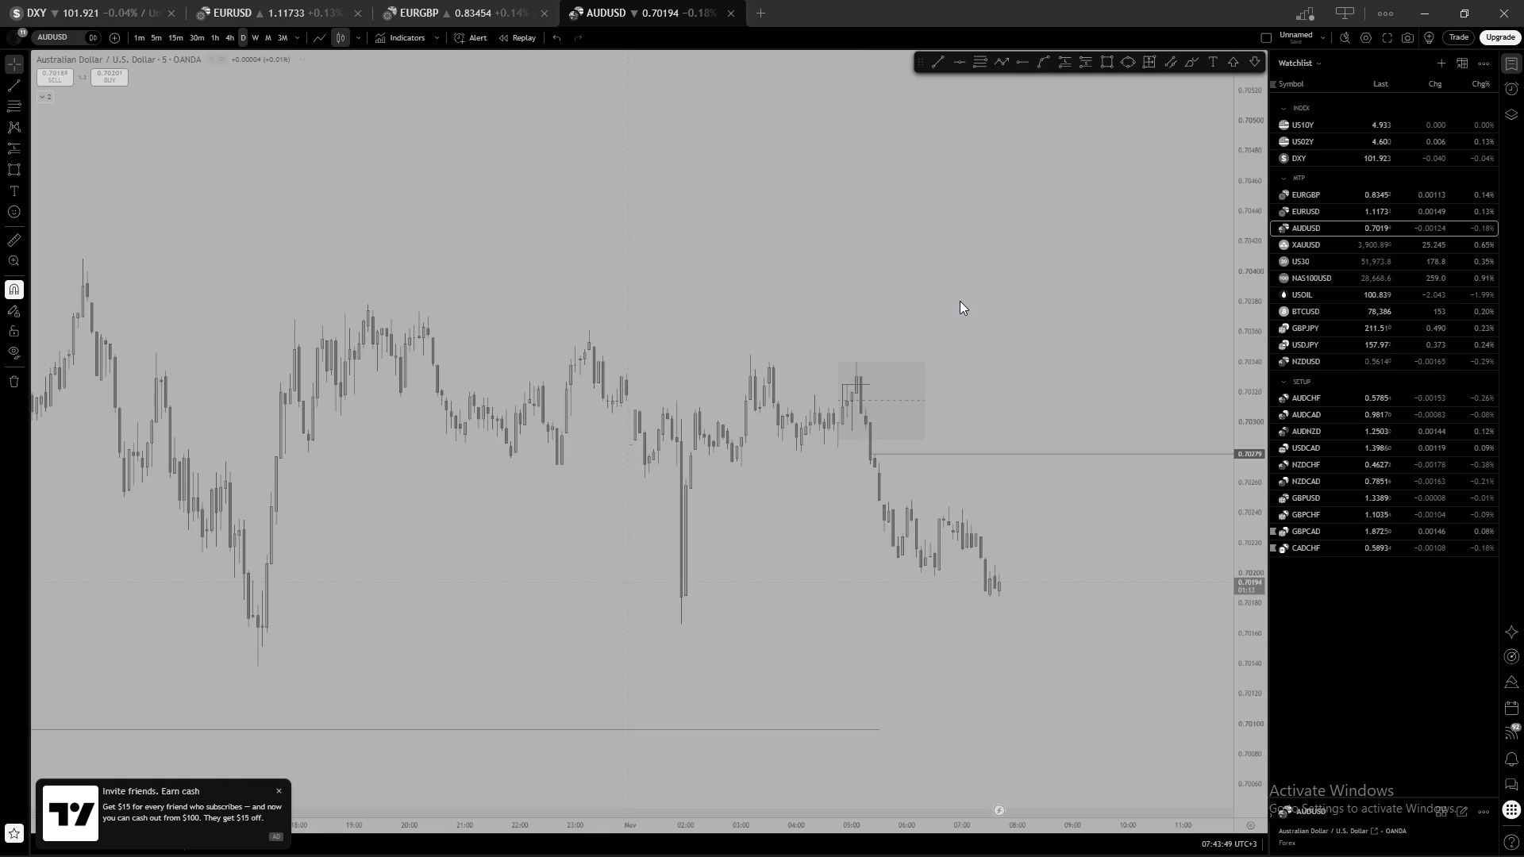
{"action": "scroll", "coordinate": [965, 320], "scroll_direction": "up", "scroll_amount": 11}
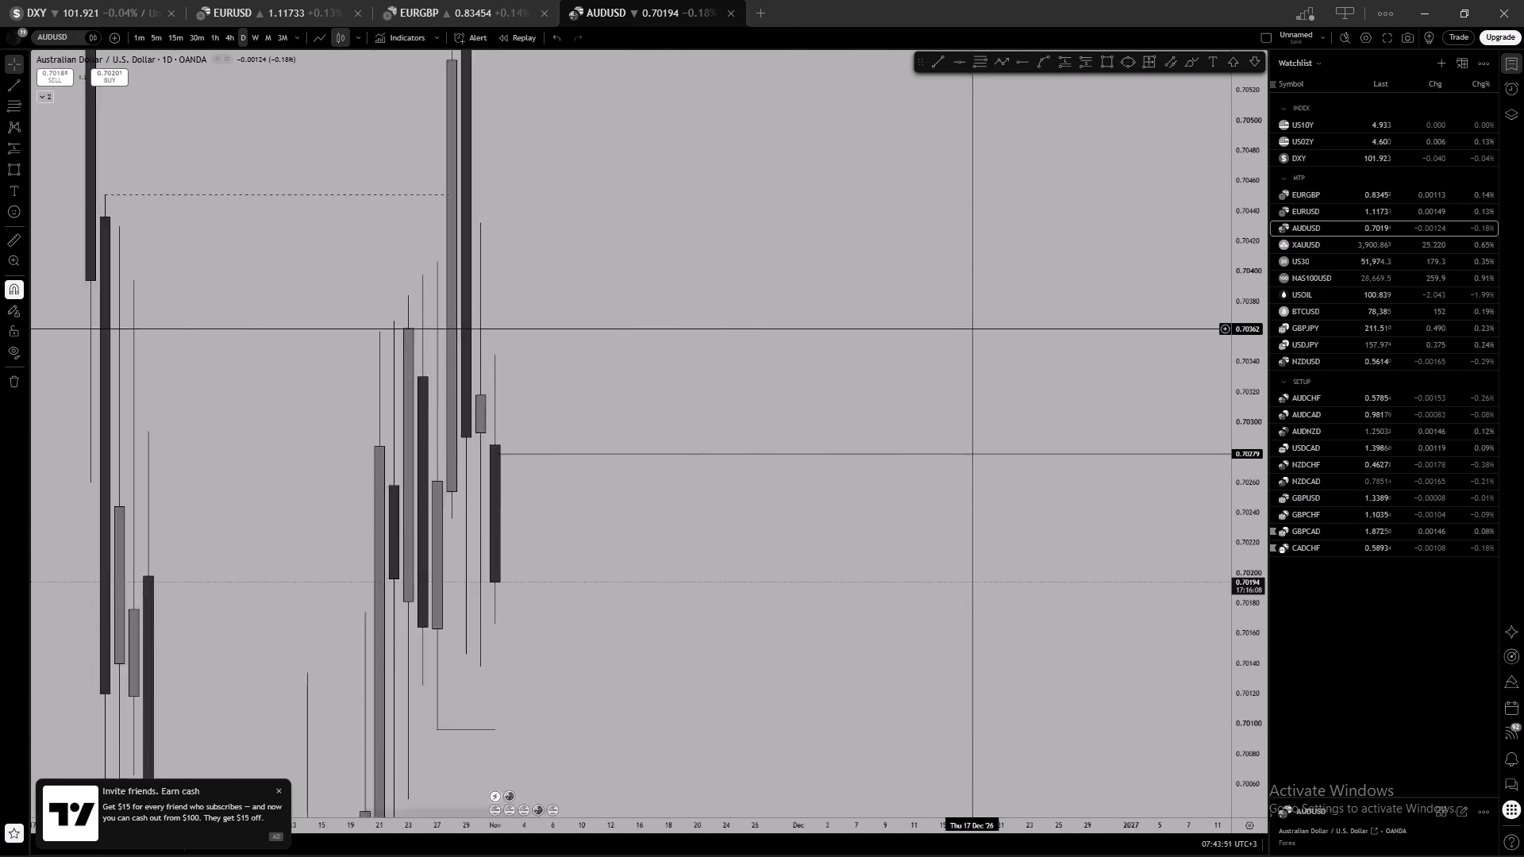
{"action": "scroll", "coordinate": [968, 329], "scroll_direction": "up", "scroll_amount": 2}
{"action": "left_click_drag", "start_coordinate": [405, 302], "coordinate": [571, 307]}
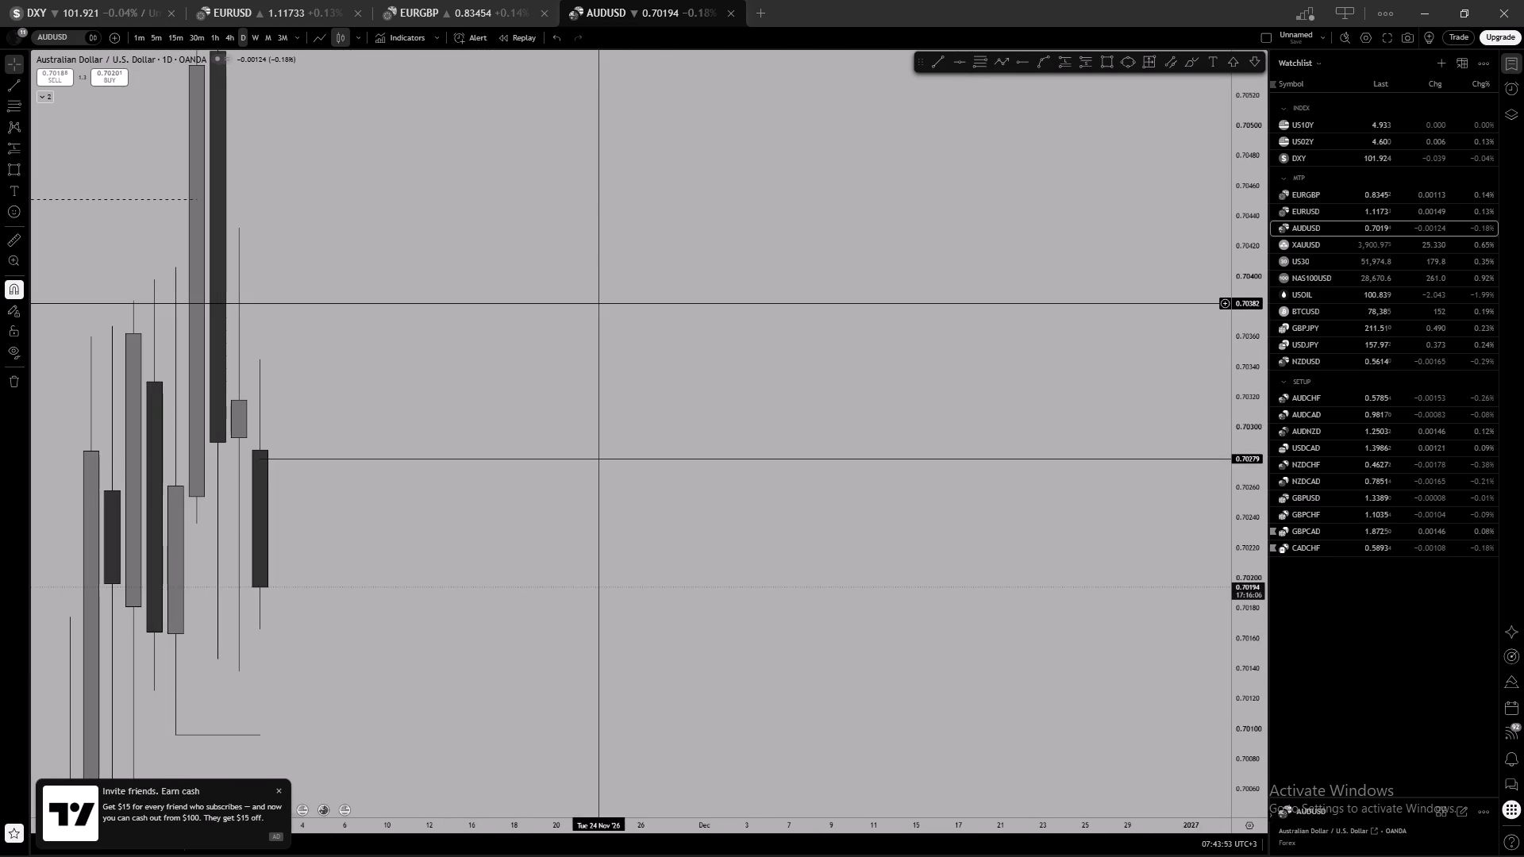
{"action": "scroll", "coordinate": [590, 368], "scroll_direction": "up", "scroll_amount": 2}
{"action": "left_click_drag", "start_coordinate": [475, 379], "coordinate": [965, 390]}
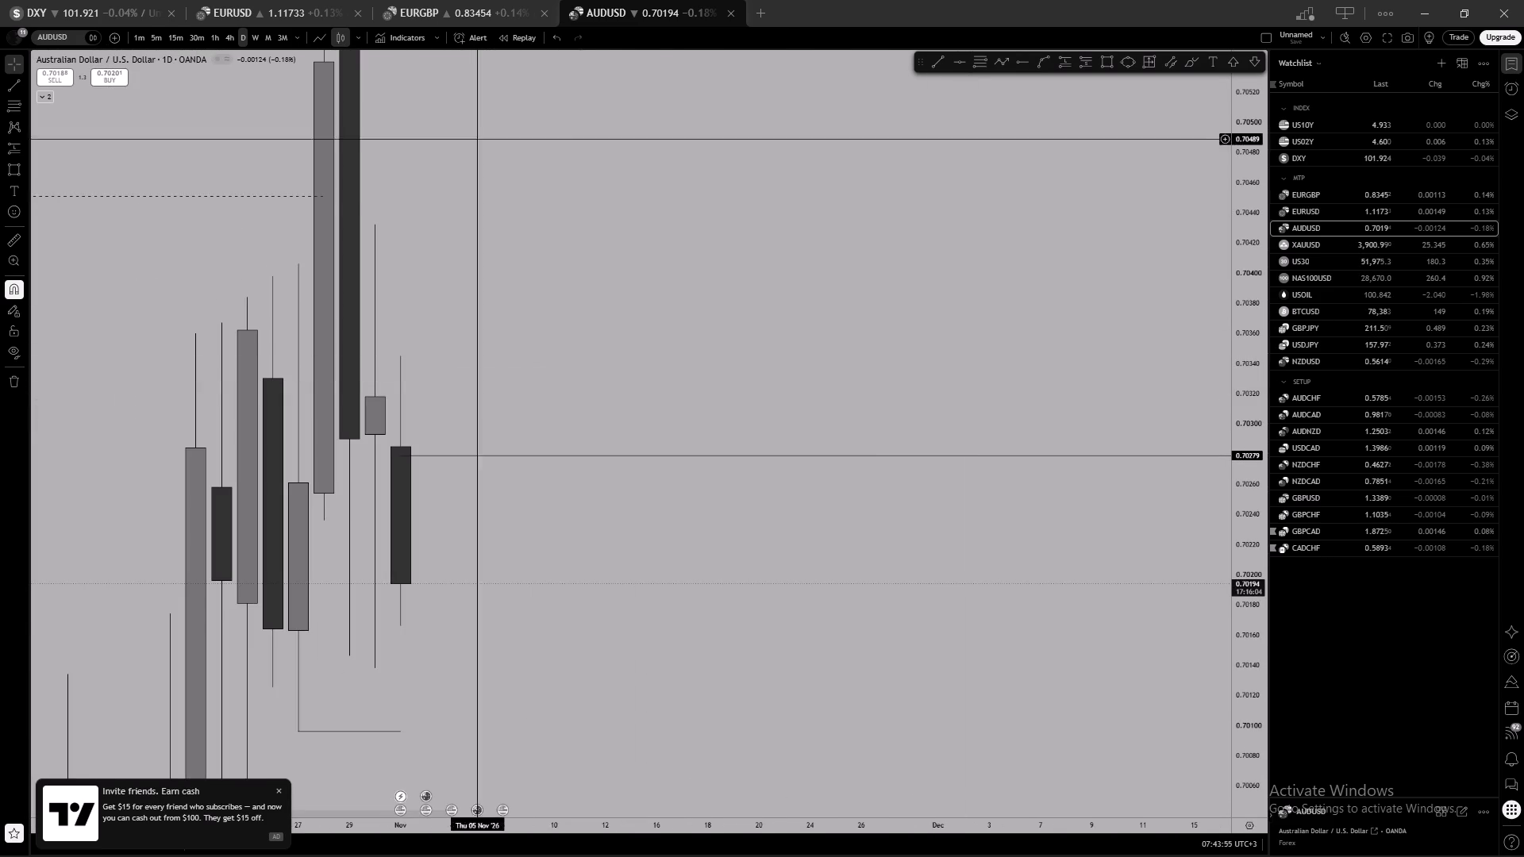
Examine the latest AUDUSD candles on the weekly, monthly and 3-month charts.
{"action": "left_click", "coordinate": [256, 40]}
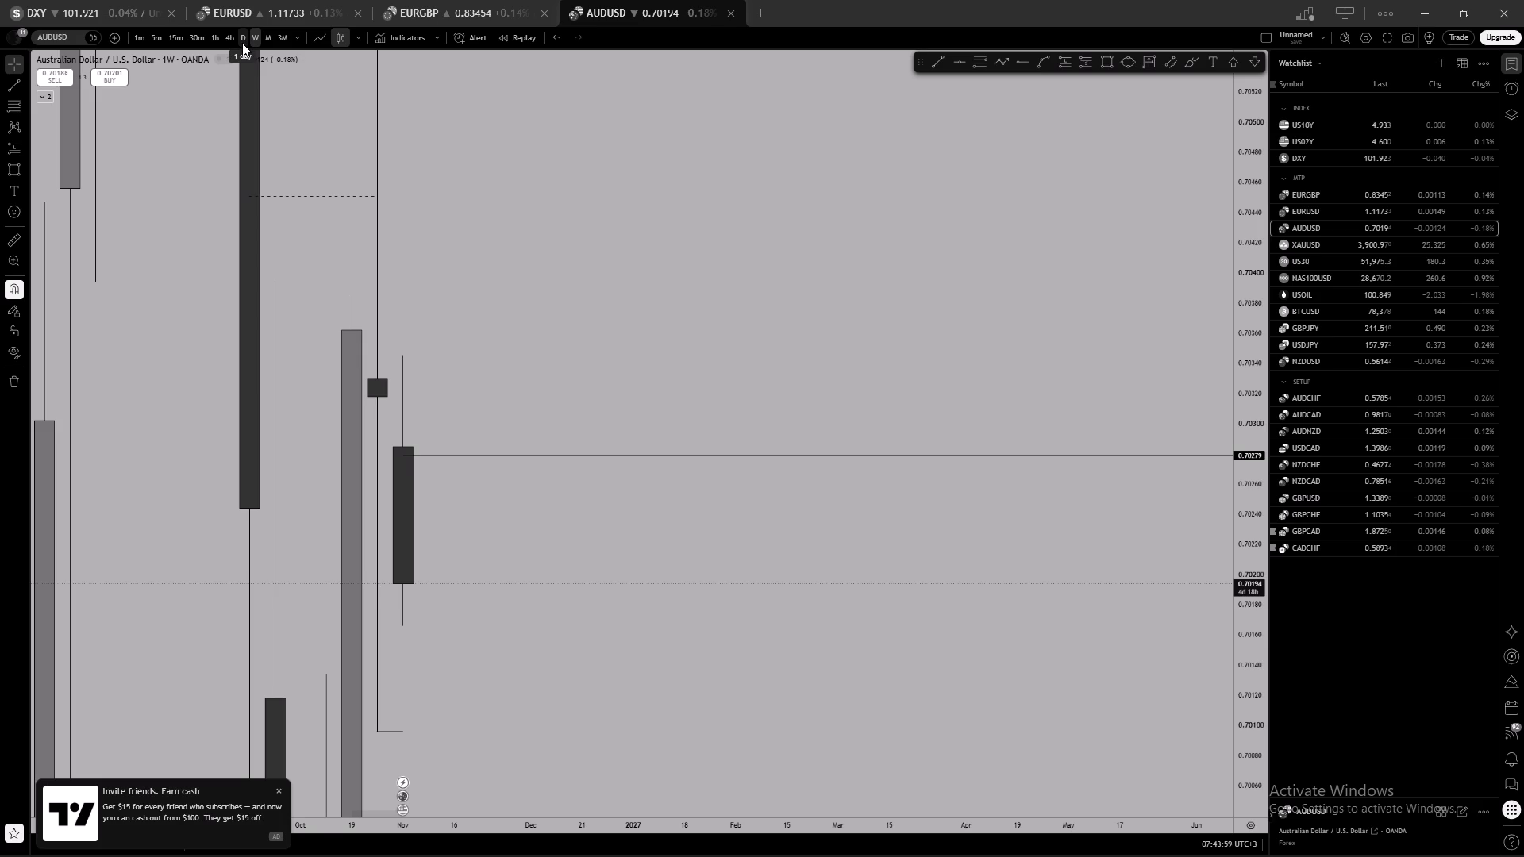
{"action": "left_click", "coordinate": [270, 37]}
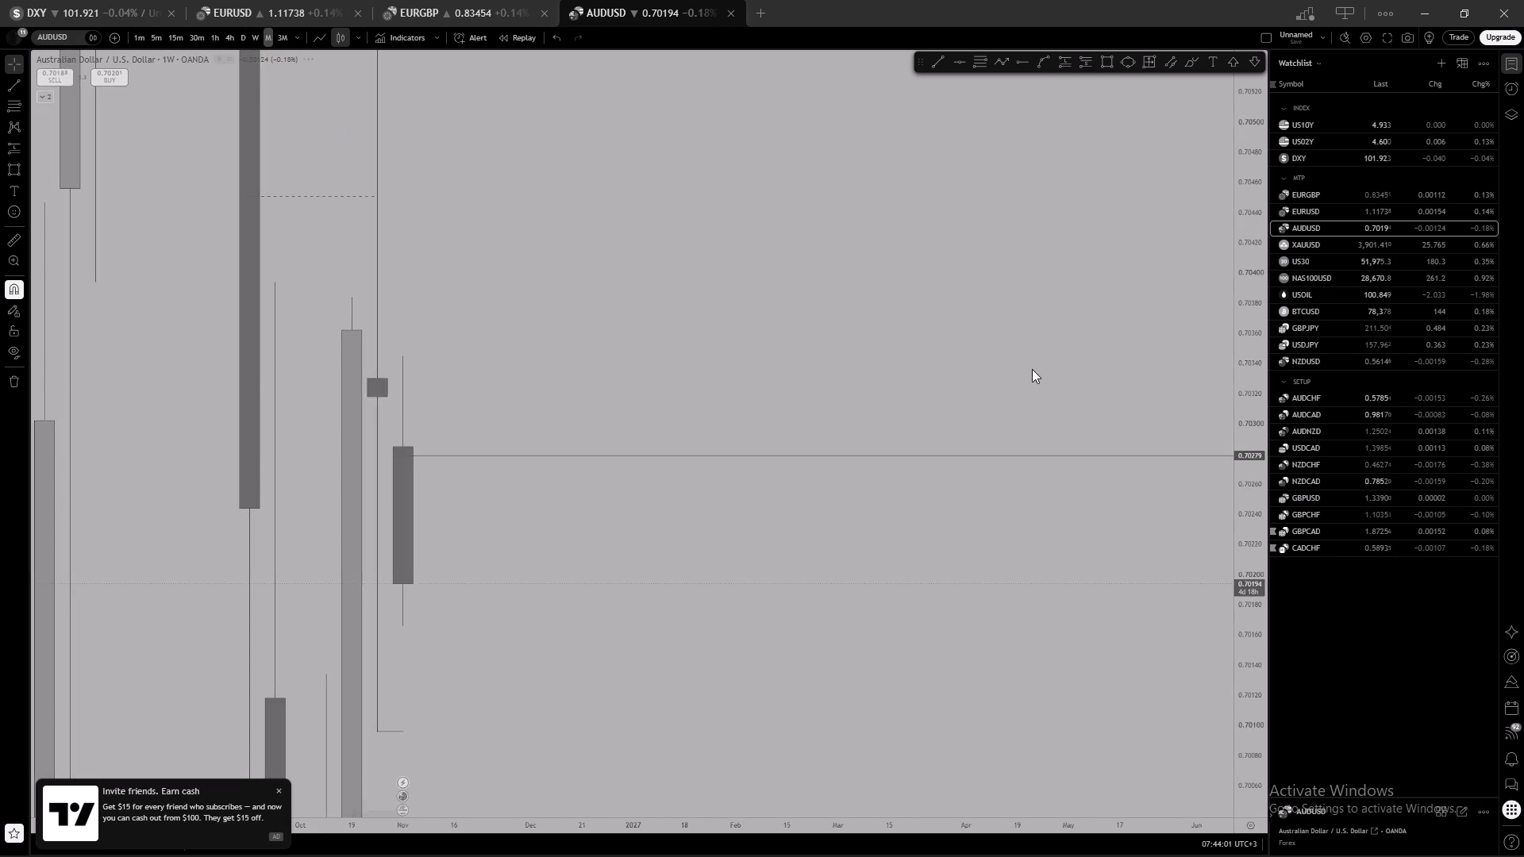
{"action": "scroll", "coordinate": [1230, 509], "scroll_direction": "down", "scroll_amount": 6}
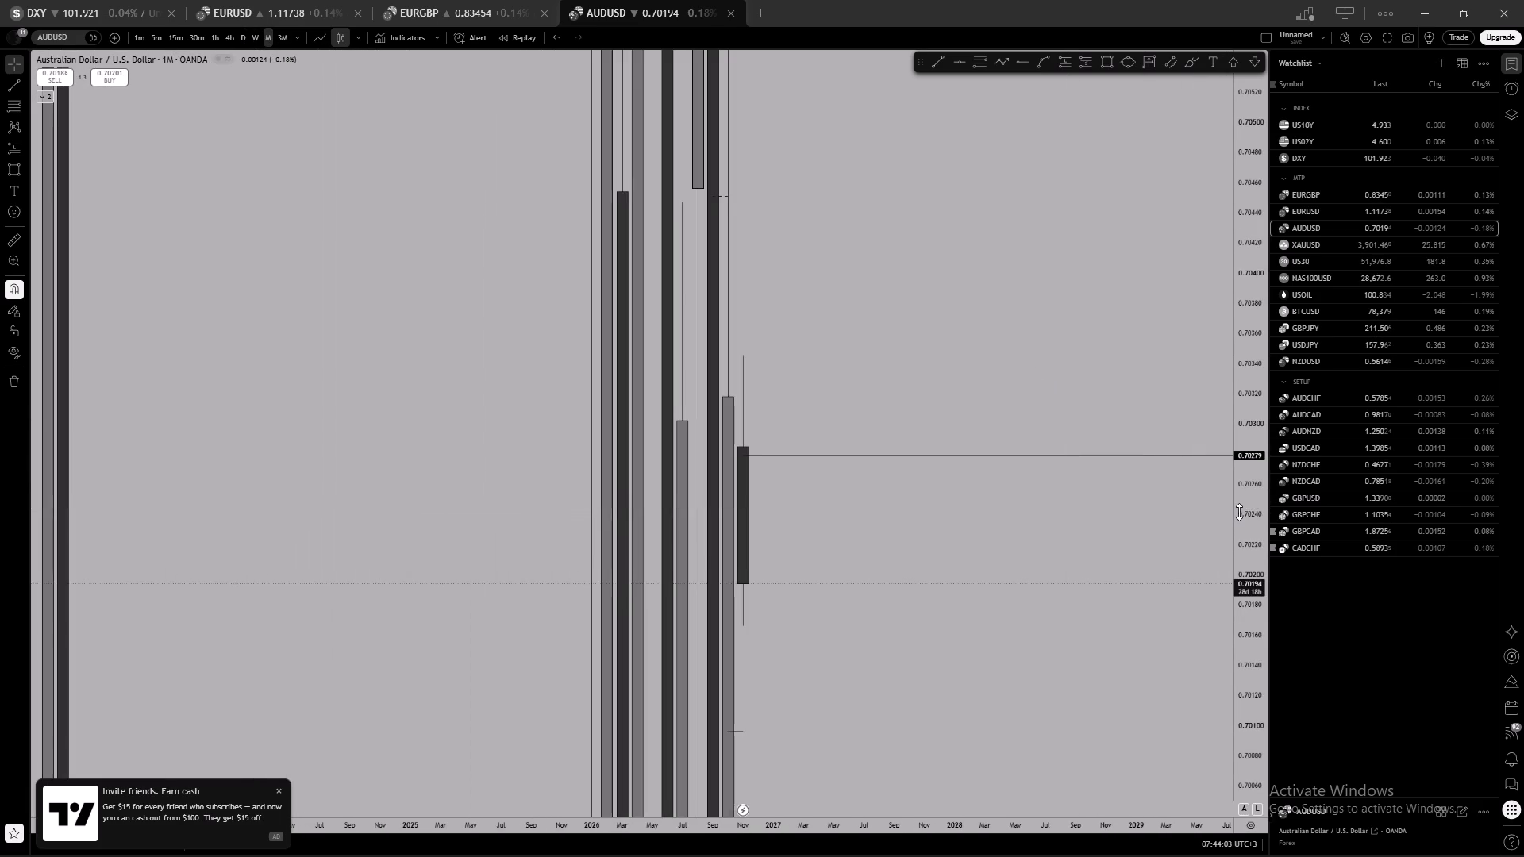
{"action": "scroll", "coordinate": [1239, 511], "scroll_direction": "down", "scroll_amount": 20}
{"action": "scroll", "coordinate": [887, 379], "scroll_direction": "up", "scroll_amount": 4}
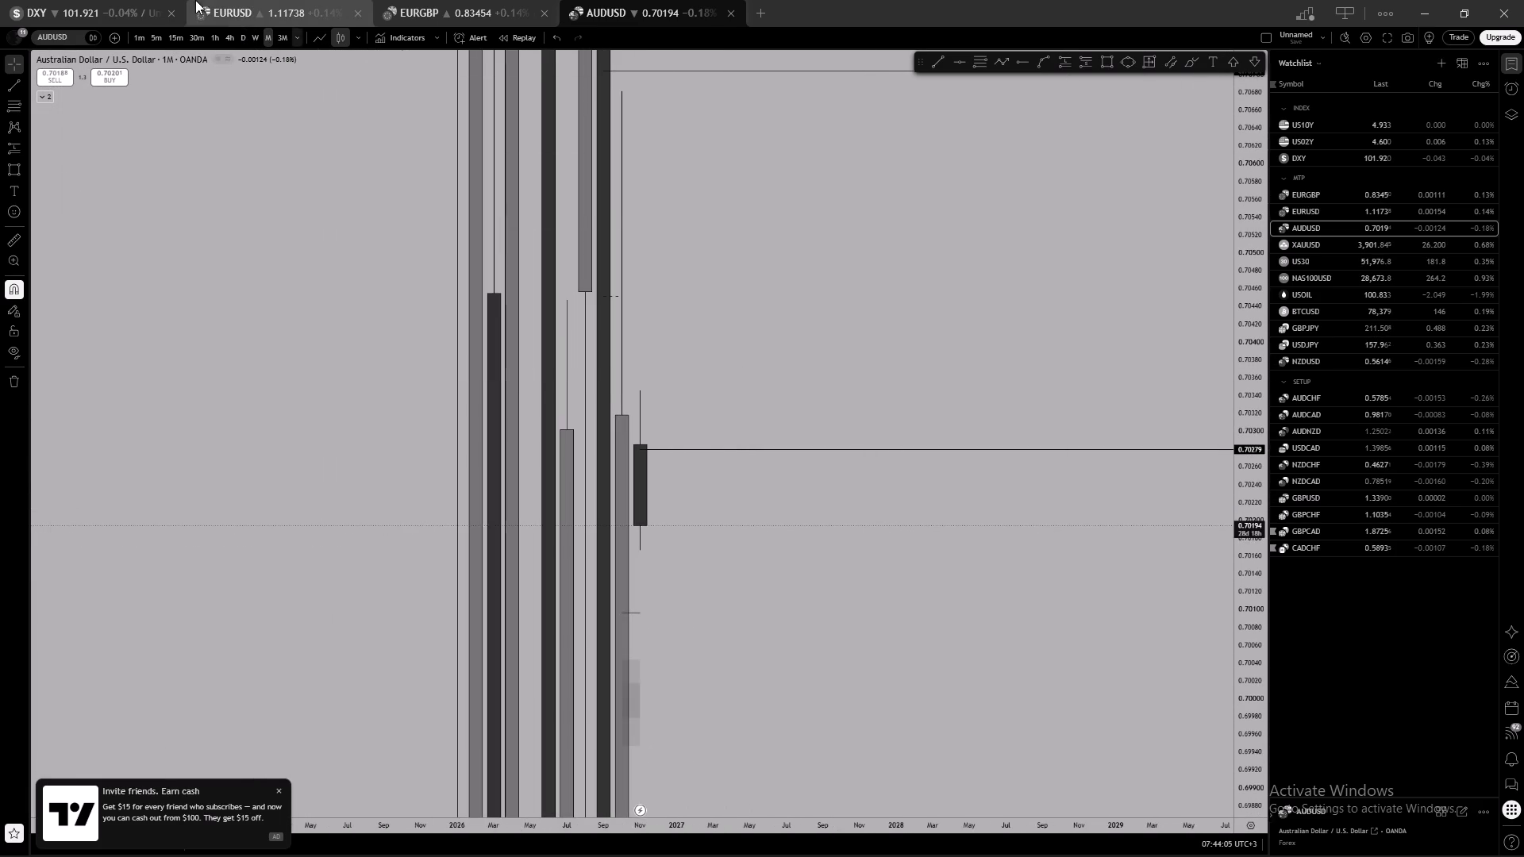
{"action": "left_click", "coordinate": [284, 39]}
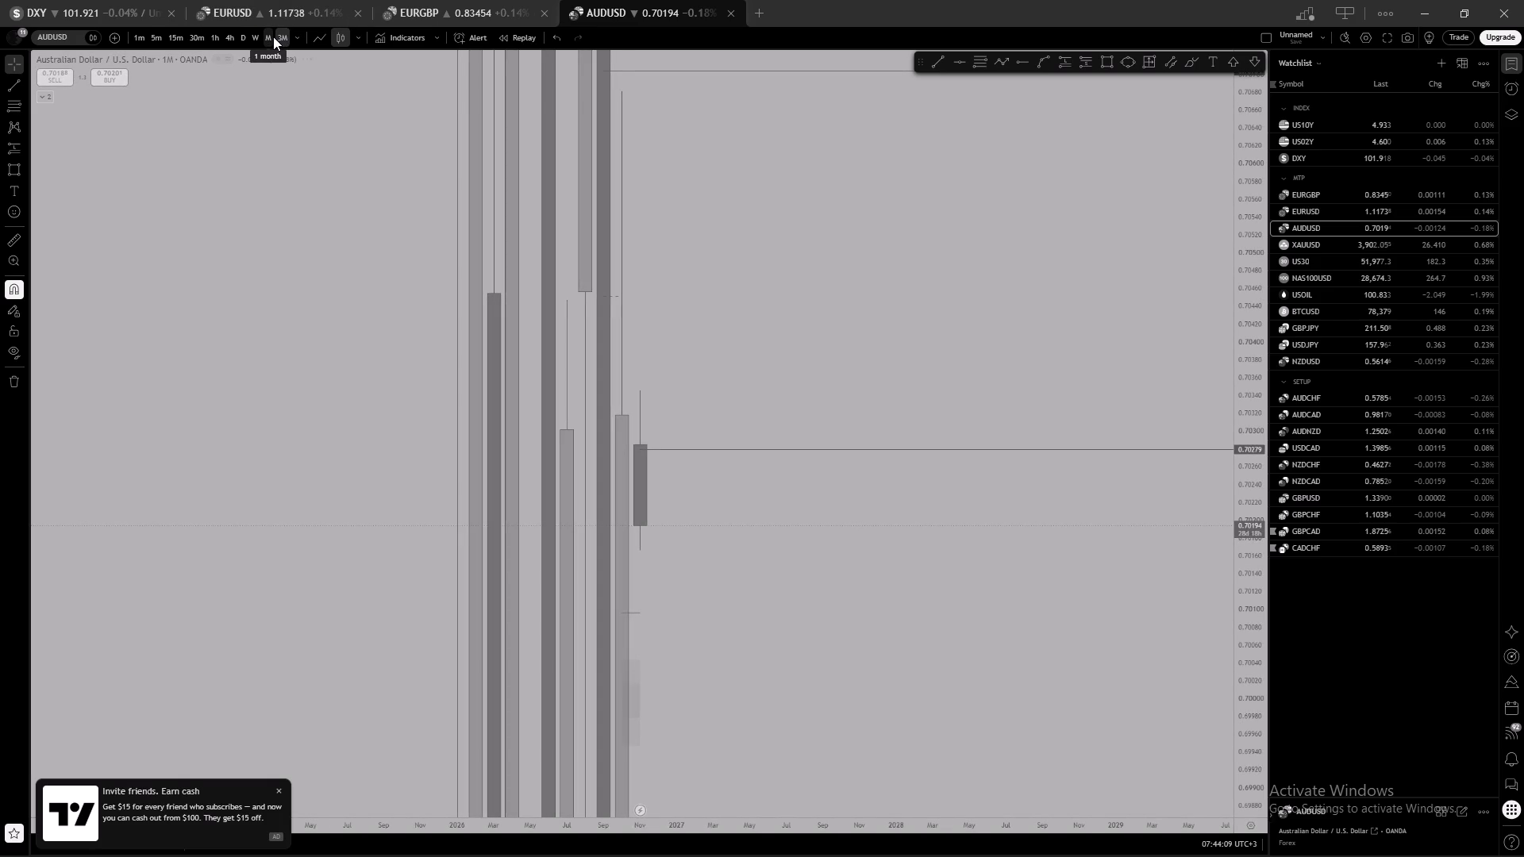
{"action": "left_click", "coordinate": [273, 37]}
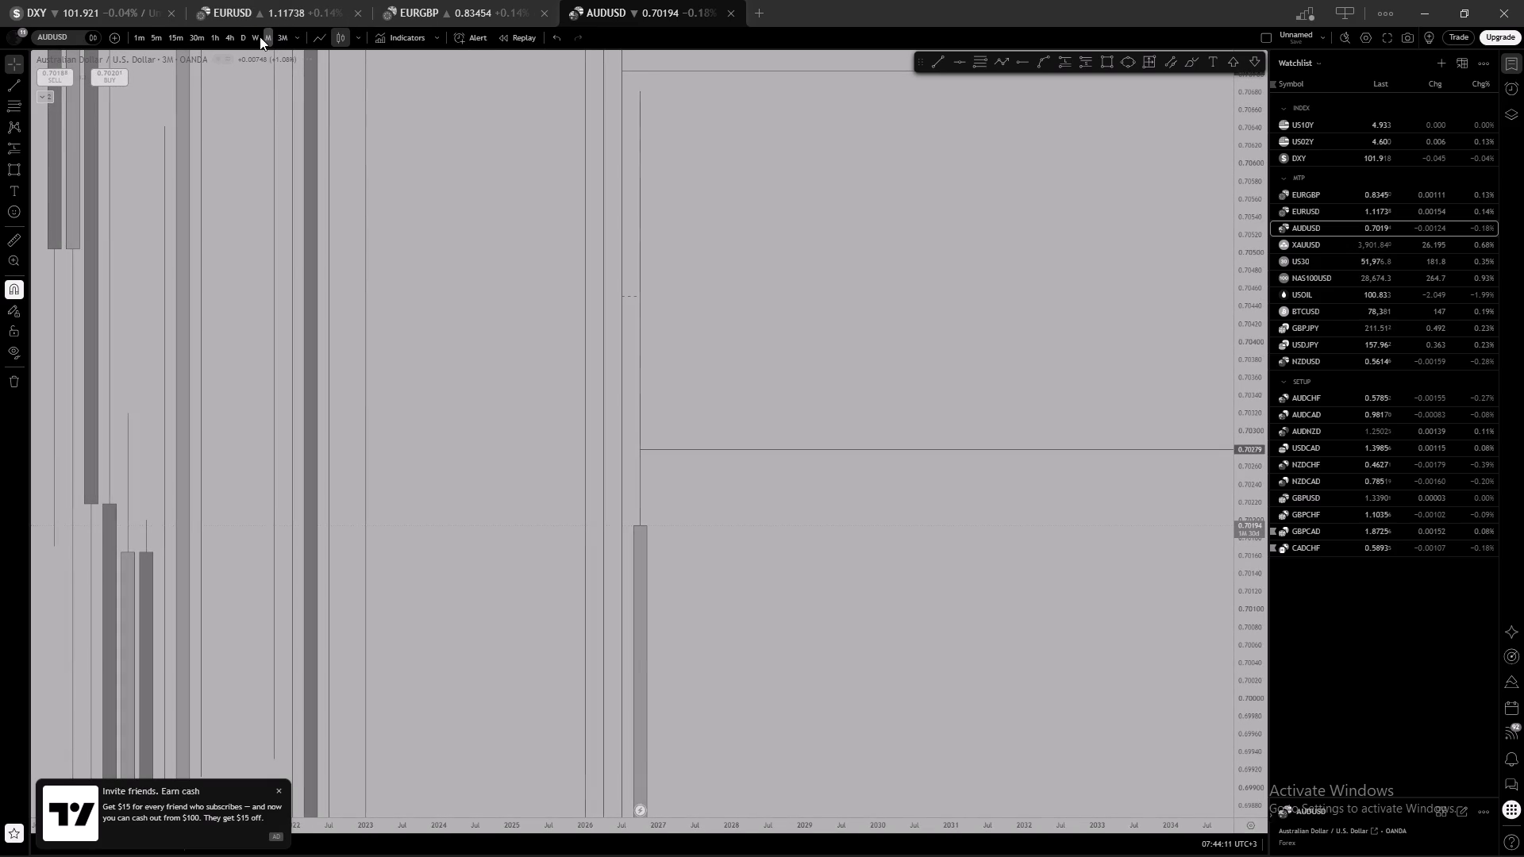
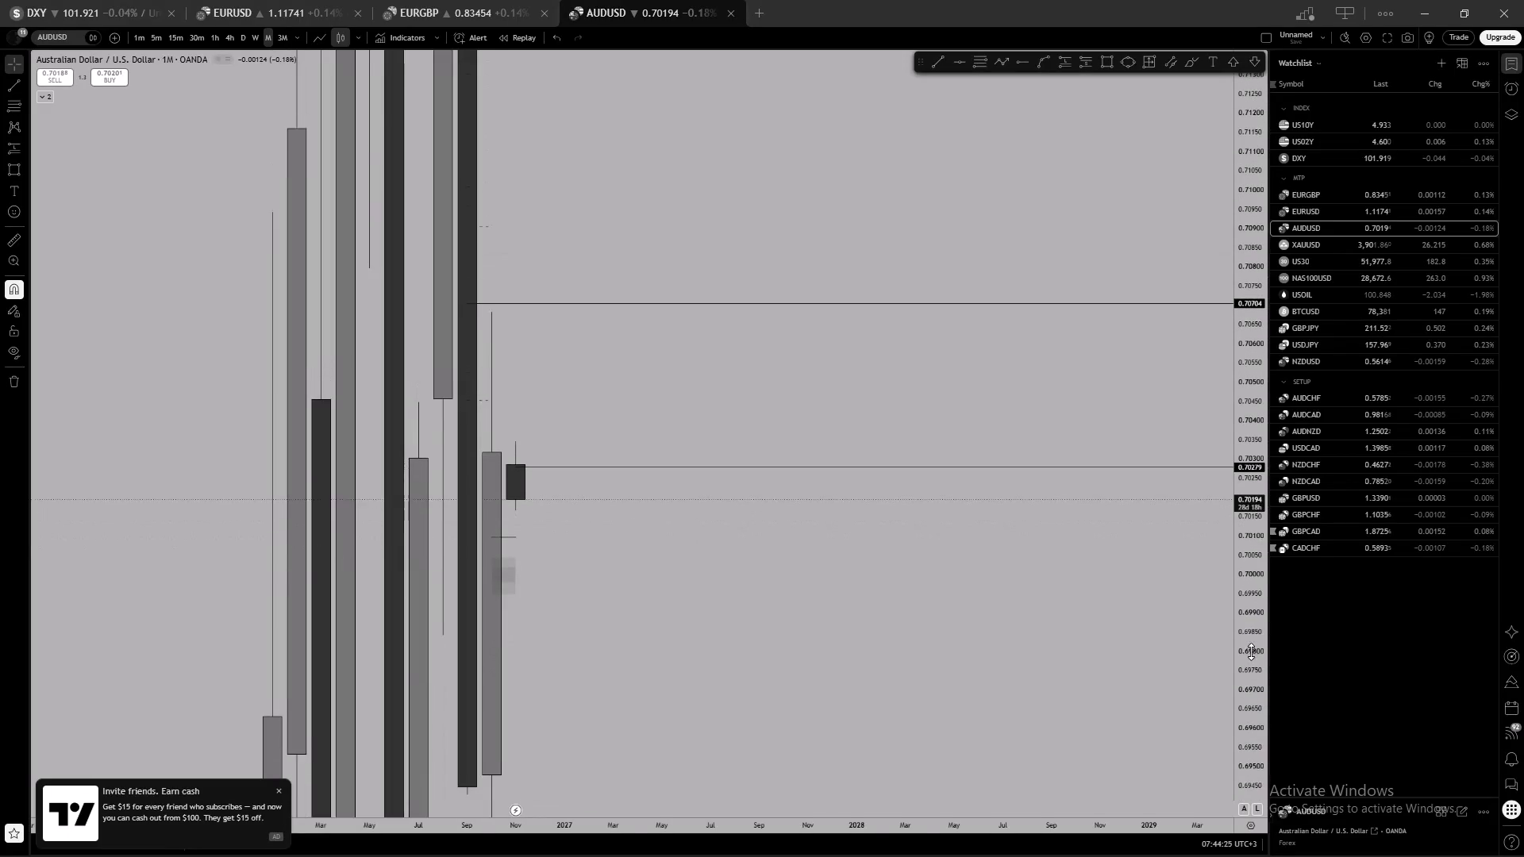
Examine the latest AUDUSD candles on the monthly and weekly charts around the 0.70704 and 0.70279 rays.
{"action": "scroll", "coordinate": [1038, 667], "scroll_direction": "up", "scroll_amount": 4}
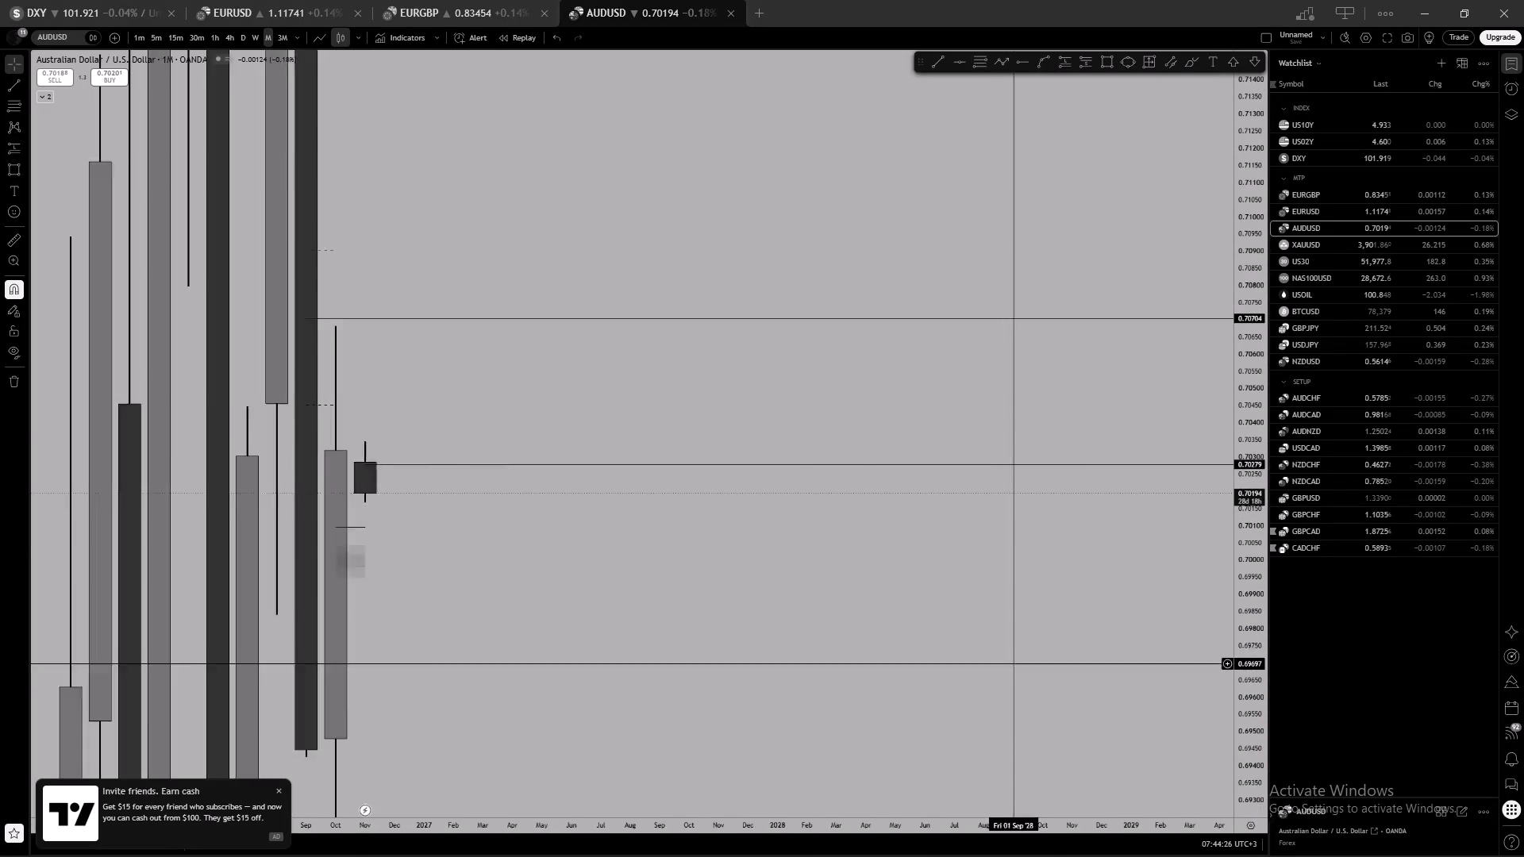
{"action": "left_click_drag", "start_coordinate": [783, 661], "coordinate": [1123, 569]}
{"action": "left_click_drag", "start_coordinate": [981, 563], "coordinate": [982, 600]}
{"action": "scroll", "coordinate": [771, 374], "scroll_direction": "down", "scroll_amount": 3}
{"action": "left_click_drag", "start_coordinate": [799, 321], "coordinate": [603, 380]}
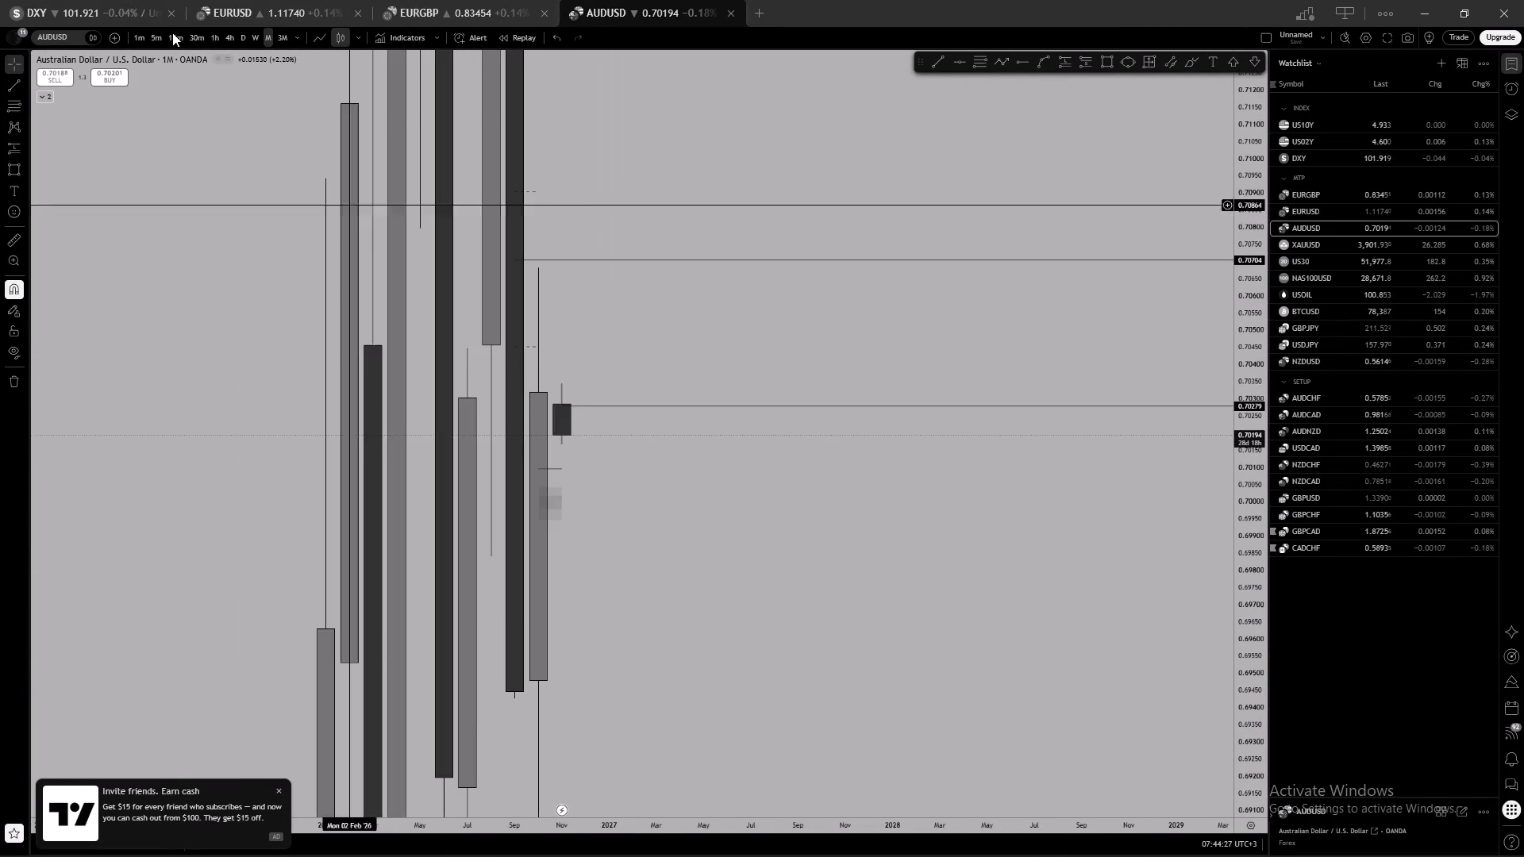
{"action": "left_click", "coordinate": [254, 33]}
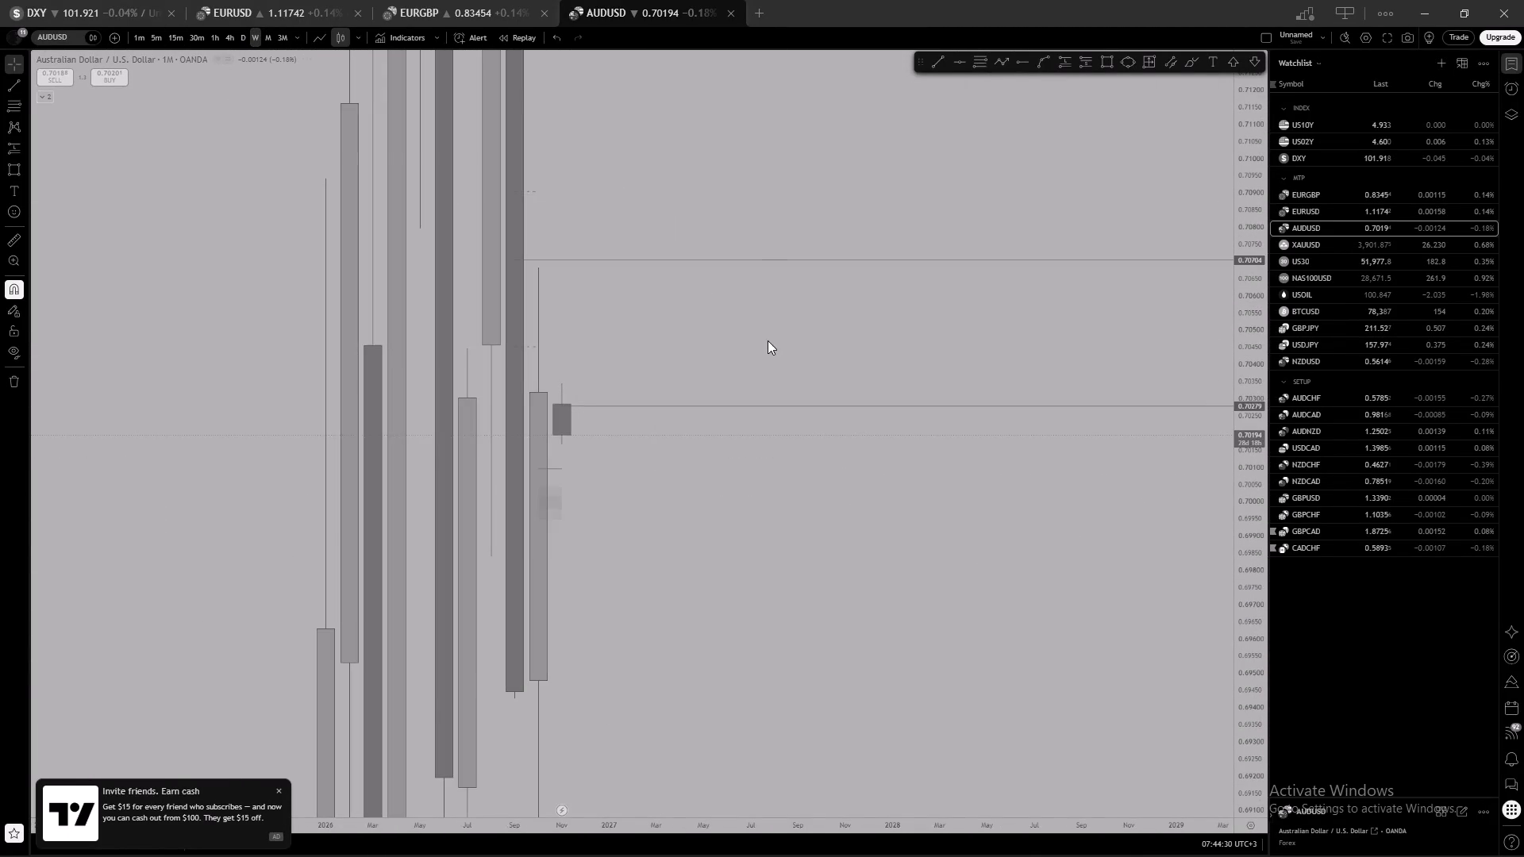
{"action": "scroll", "coordinate": [757, 348], "scroll_direction": "down", "scroll_amount": 2}
{"action": "left_click_drag", "start_coordinate": [824, 352], "coordinate": [770, 356]}
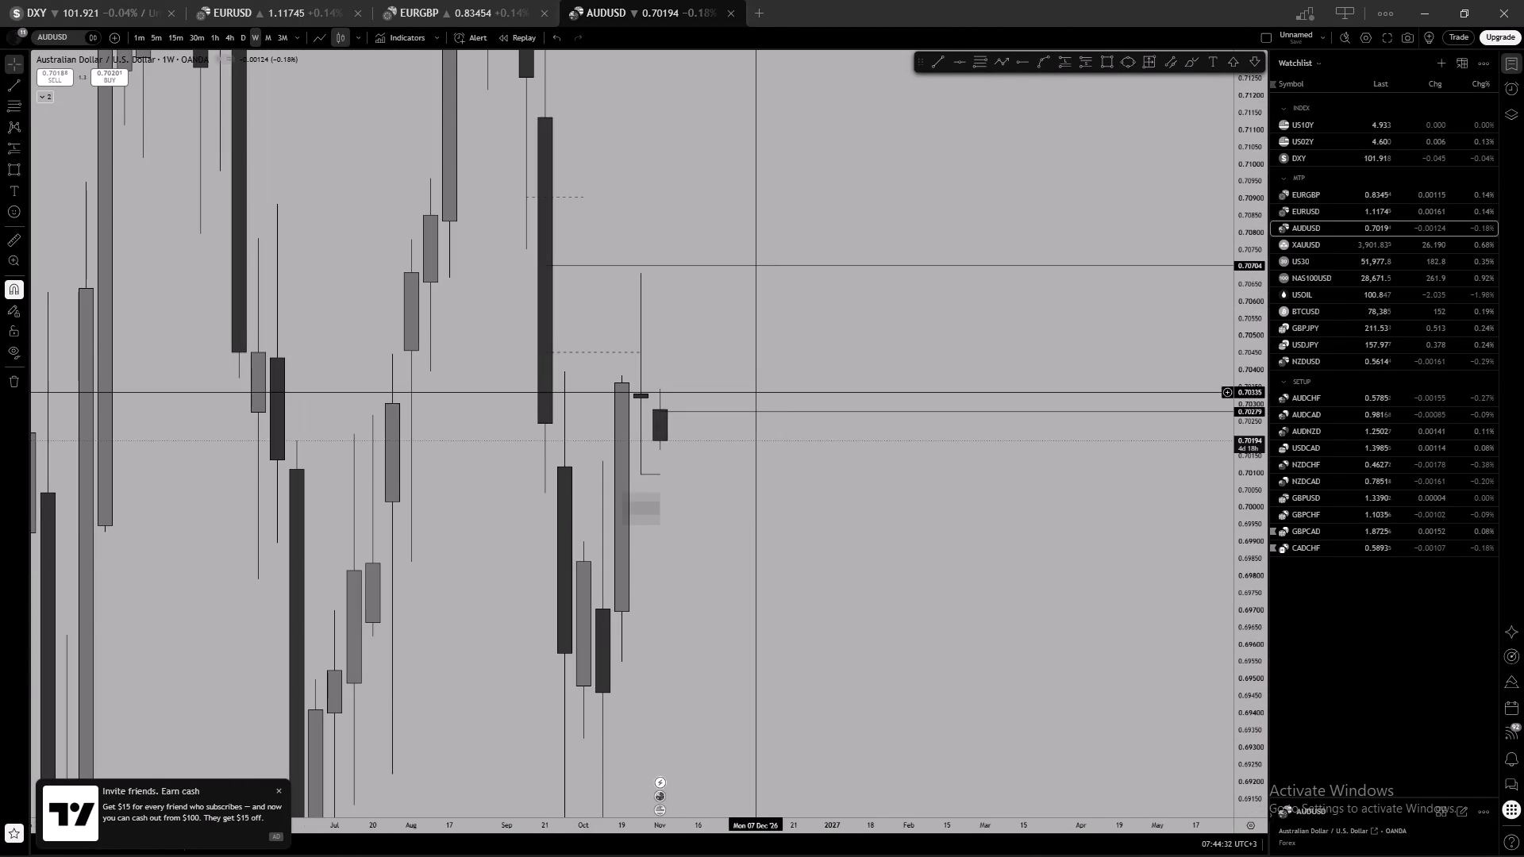
Examine the latest daily AUDUSD candles between the 0.70704 ray and the grey zones near 0.70000.
{"action": "left_click", "coordinate": [244, 37]}
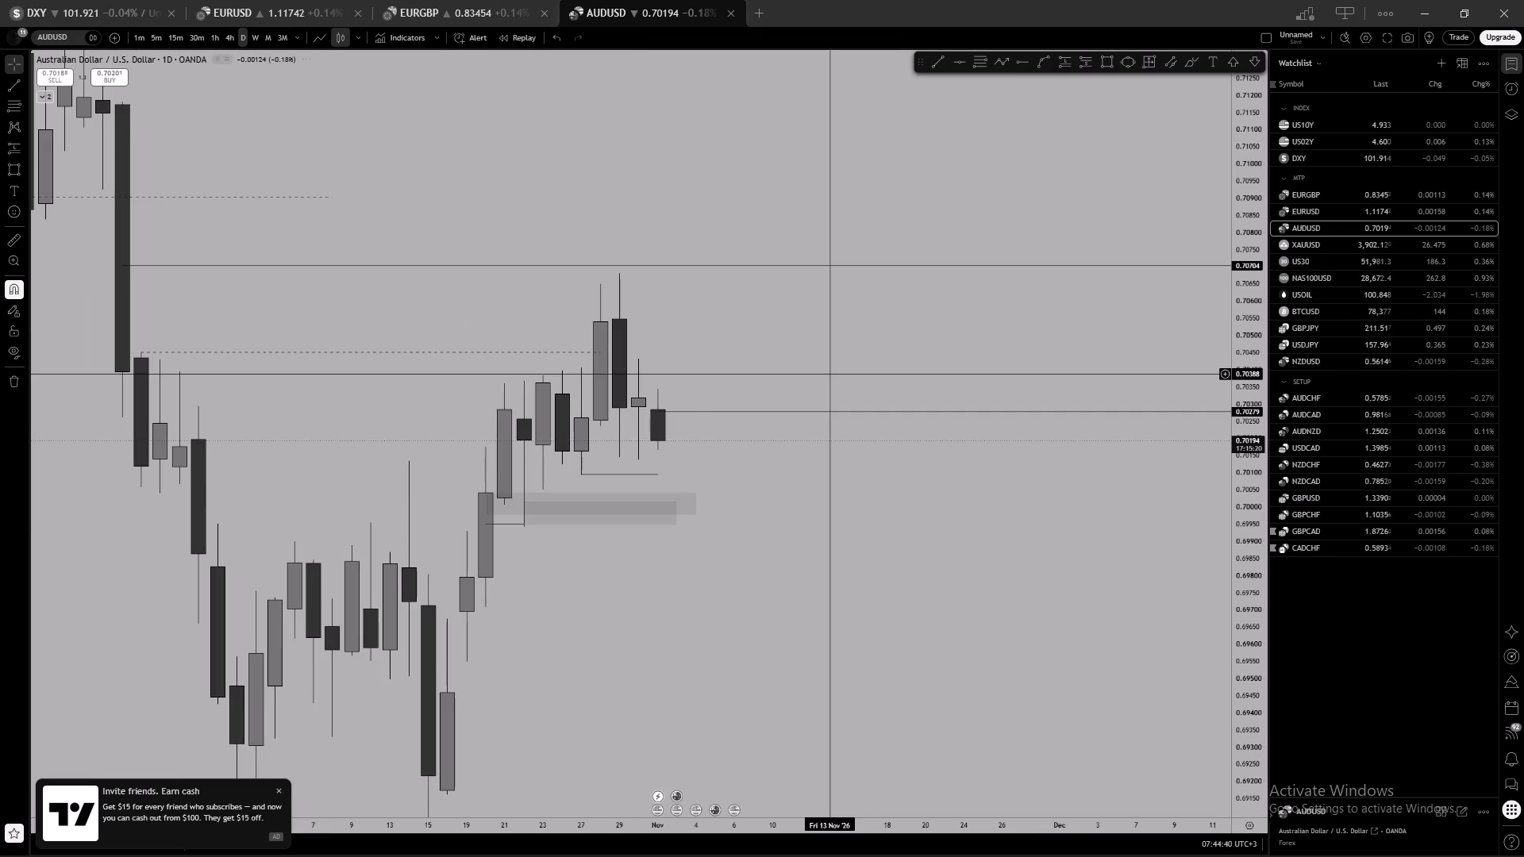
{"action": "scroll", "coordinate": [821, 375], "scroll_direction": "down", "scroll_amount": 3}
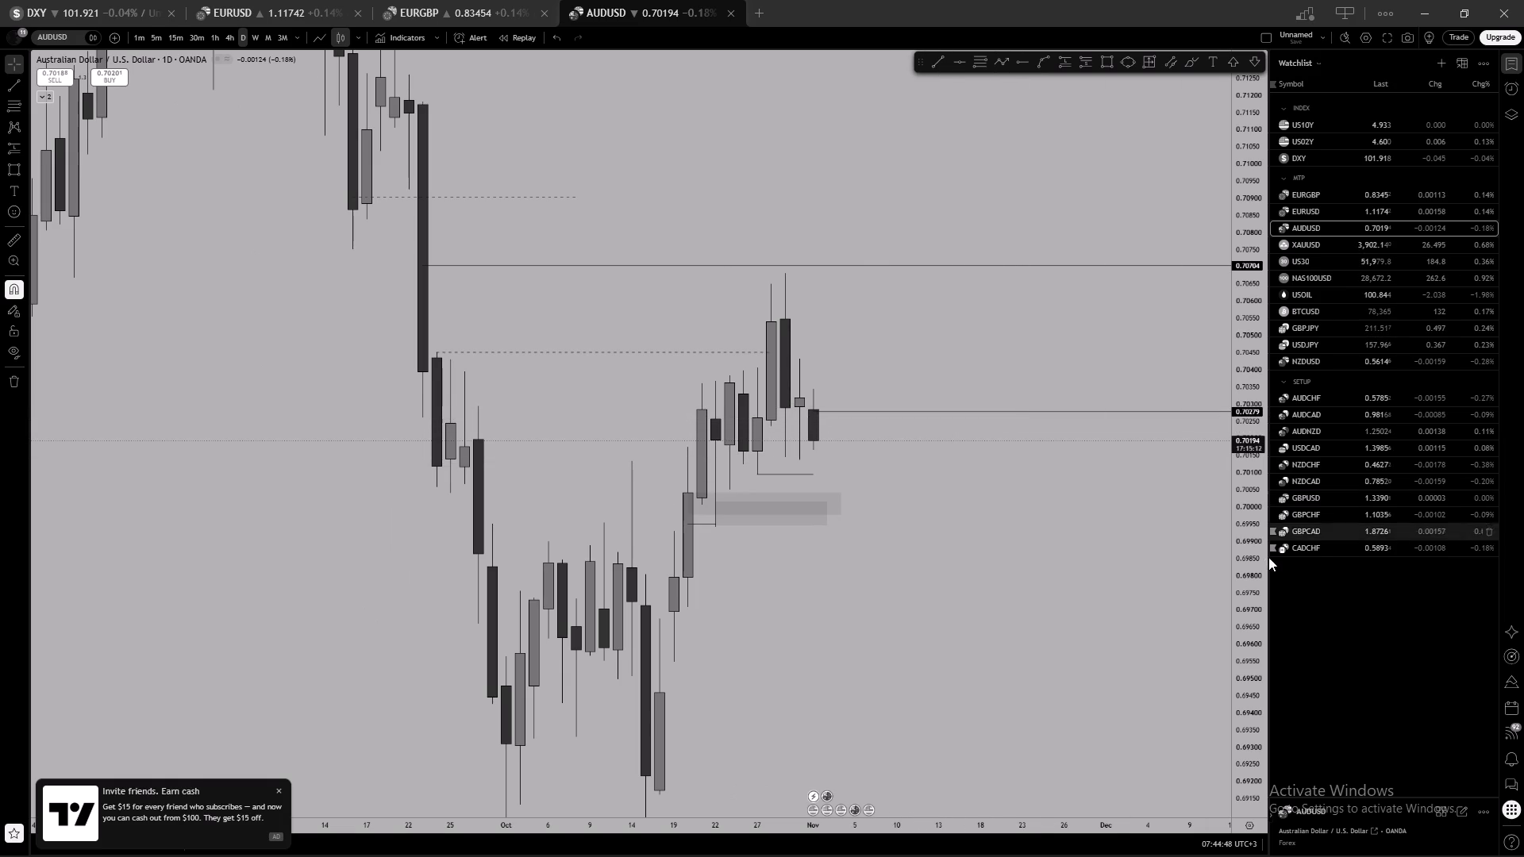
{"action": "scroll", "coordinate": [1212, 585], "scroll_direction": "up", "scroll_amount": 20}
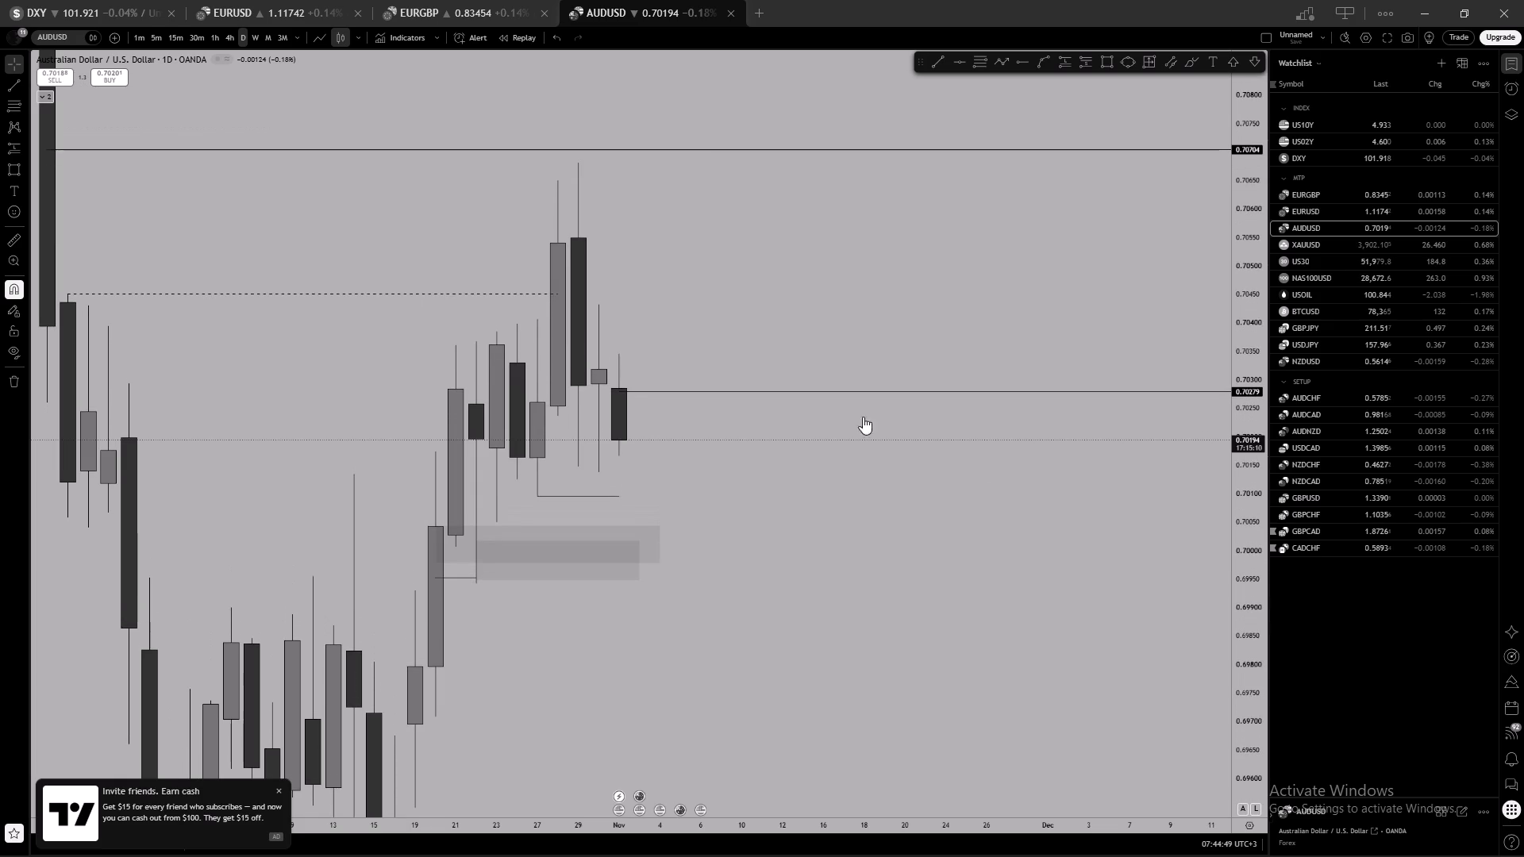
{"action": "left_click_drag", "start_coordinate": [702, 353], "coordinate": [717, 318]}
{"action": "left_click", "coordinate": [931, 65]}
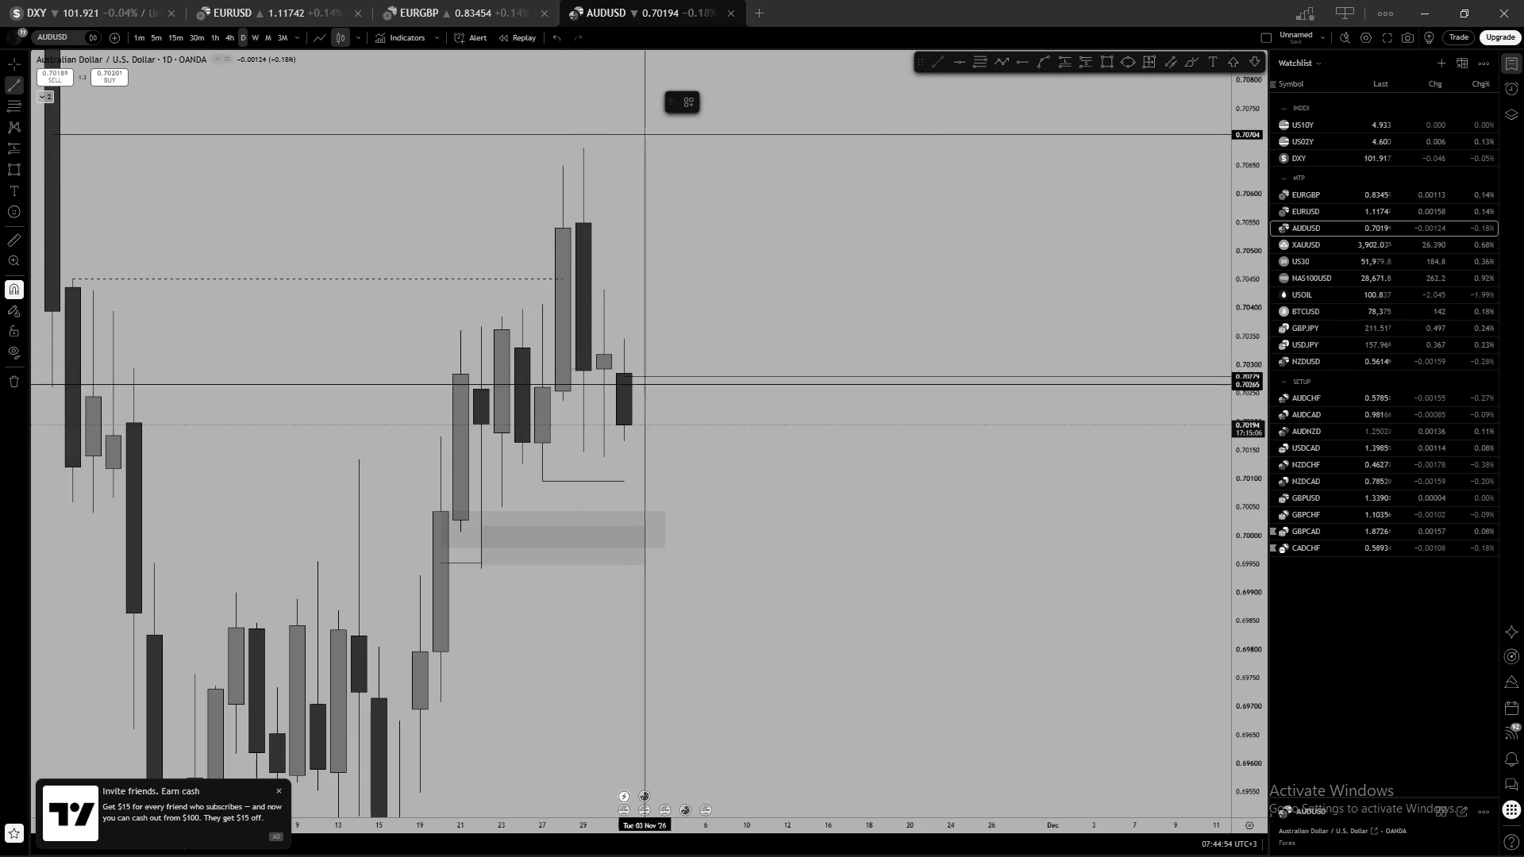
{"action": "right_click", "coordinate": [739, 367]}
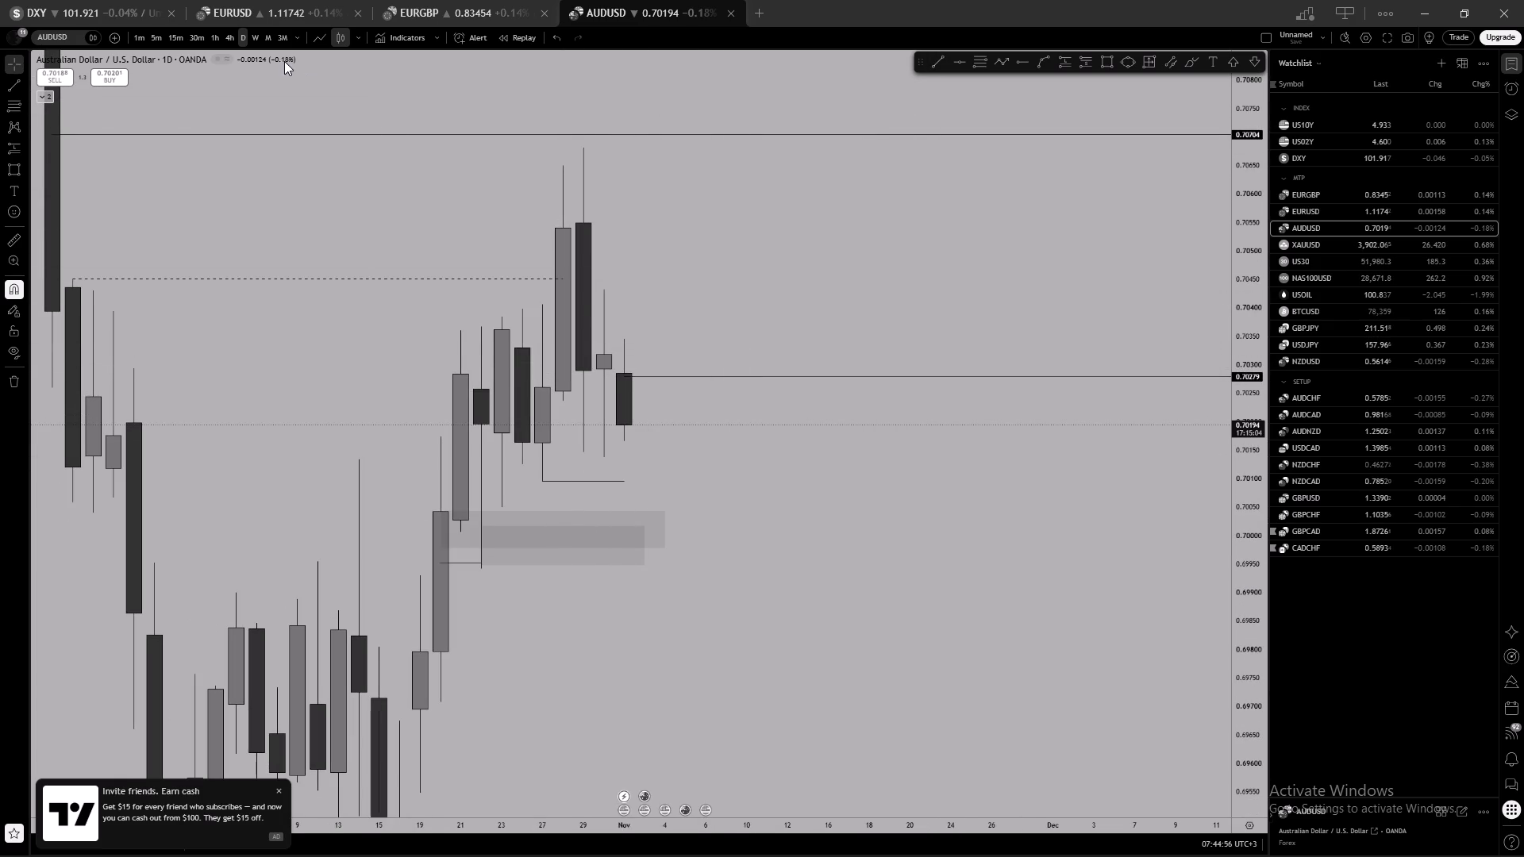
Examine AUDUSD's late October to 2 November price action on the 4-hour chart.
{"action": "left_click", "coordinate": [229, 36]}
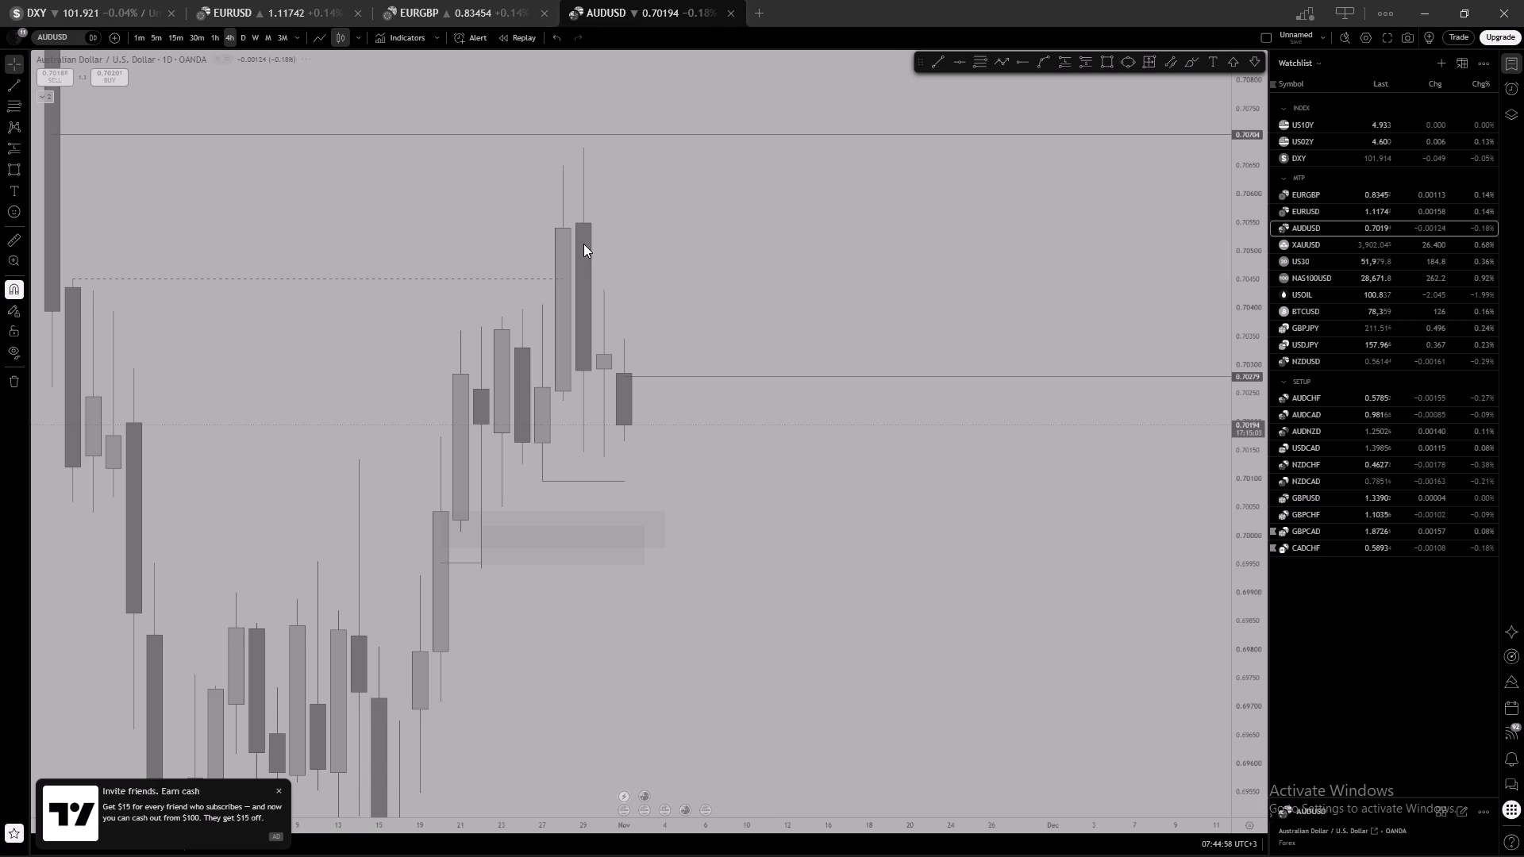
{"action": "scroll", "coordinate": [773, 279], "scroll_direction": "down", "scroll_amount": 4}
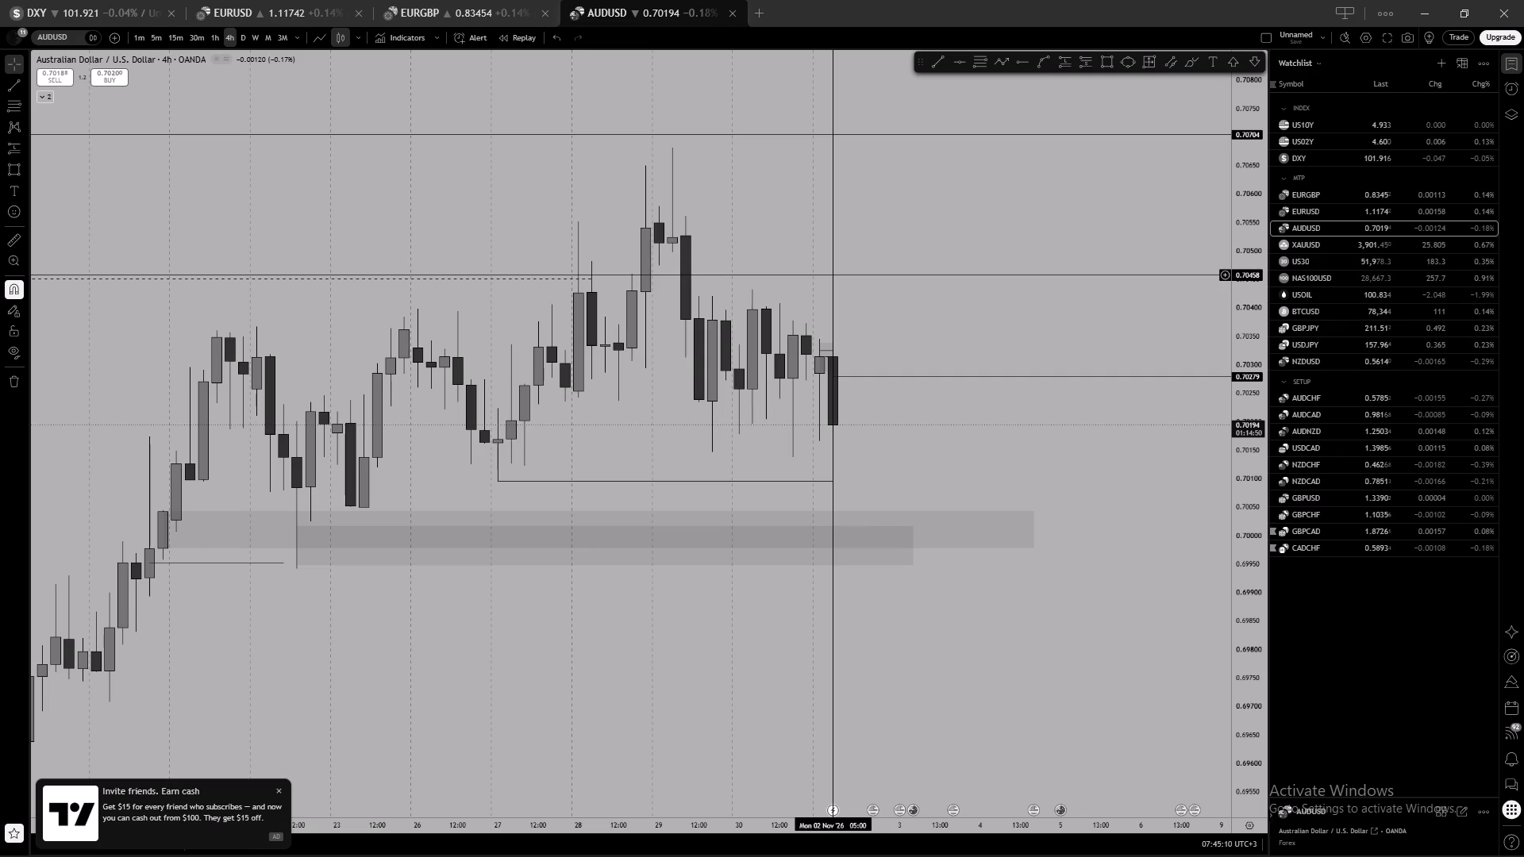
{"action": "scroll", "coordinate": [904, 317], "scroll_direction": "down", "scroll_amount": 3}
{"action": "left_click_drag", "start_coordinate": [1114, 312], "coordinate": [1008, 302]}
{"action": "left_click", "coordinate": [919, 317]}
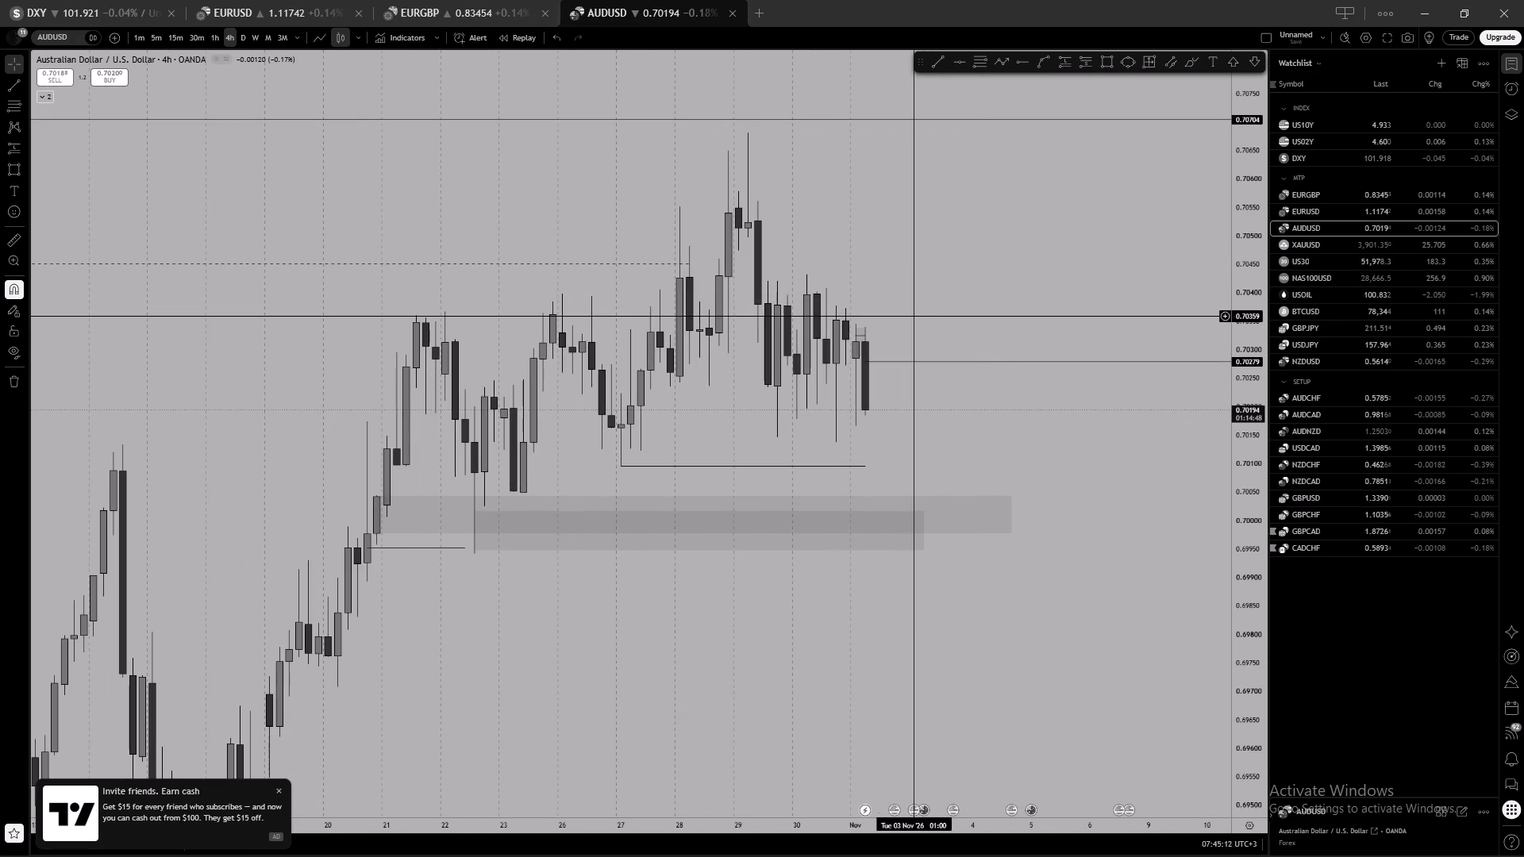
{"action": "scroll", "coordinate": [937, 315], "scroll_direction": "up", "scroll_amount": 1}
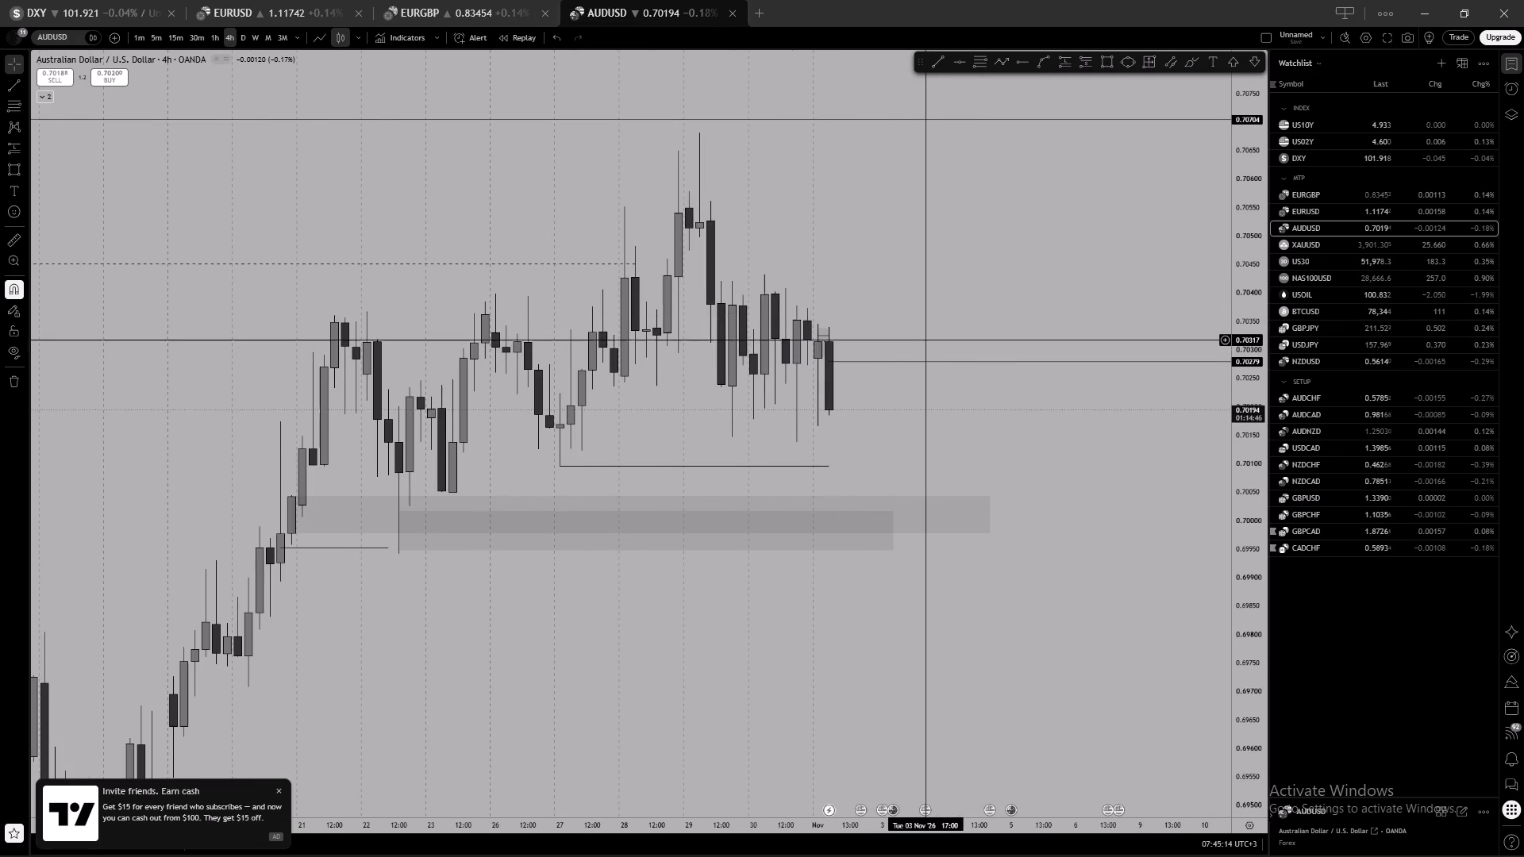
{"action": "left_click", "coordinate": [936, 317]}
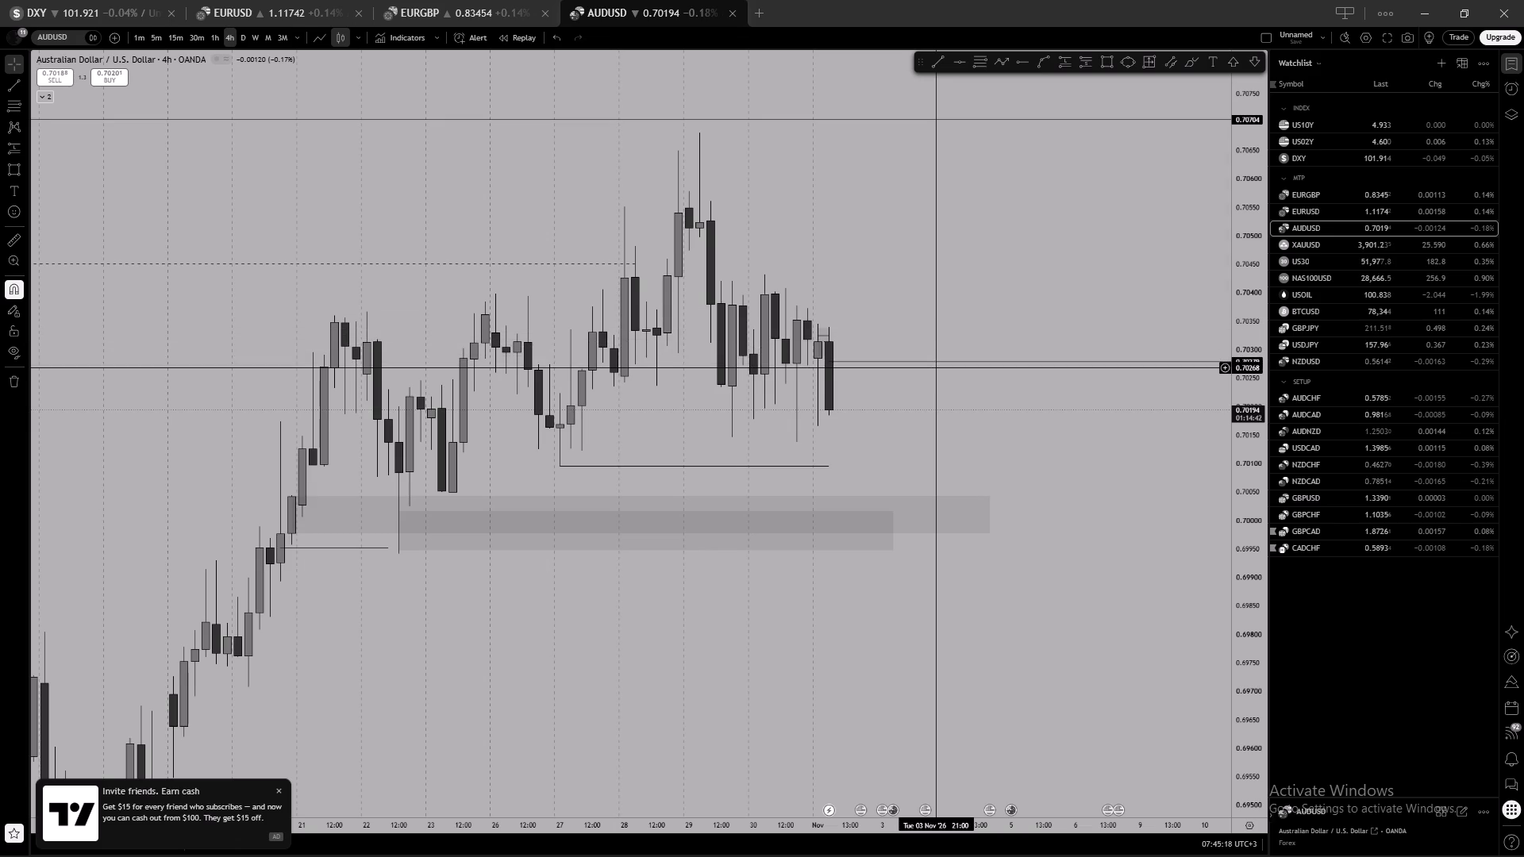
Compare the latest AUDUSD candles across the daily, 4-hour and 1-hour charts.
{"action": "left_click", "coordinate": [240, 33]}
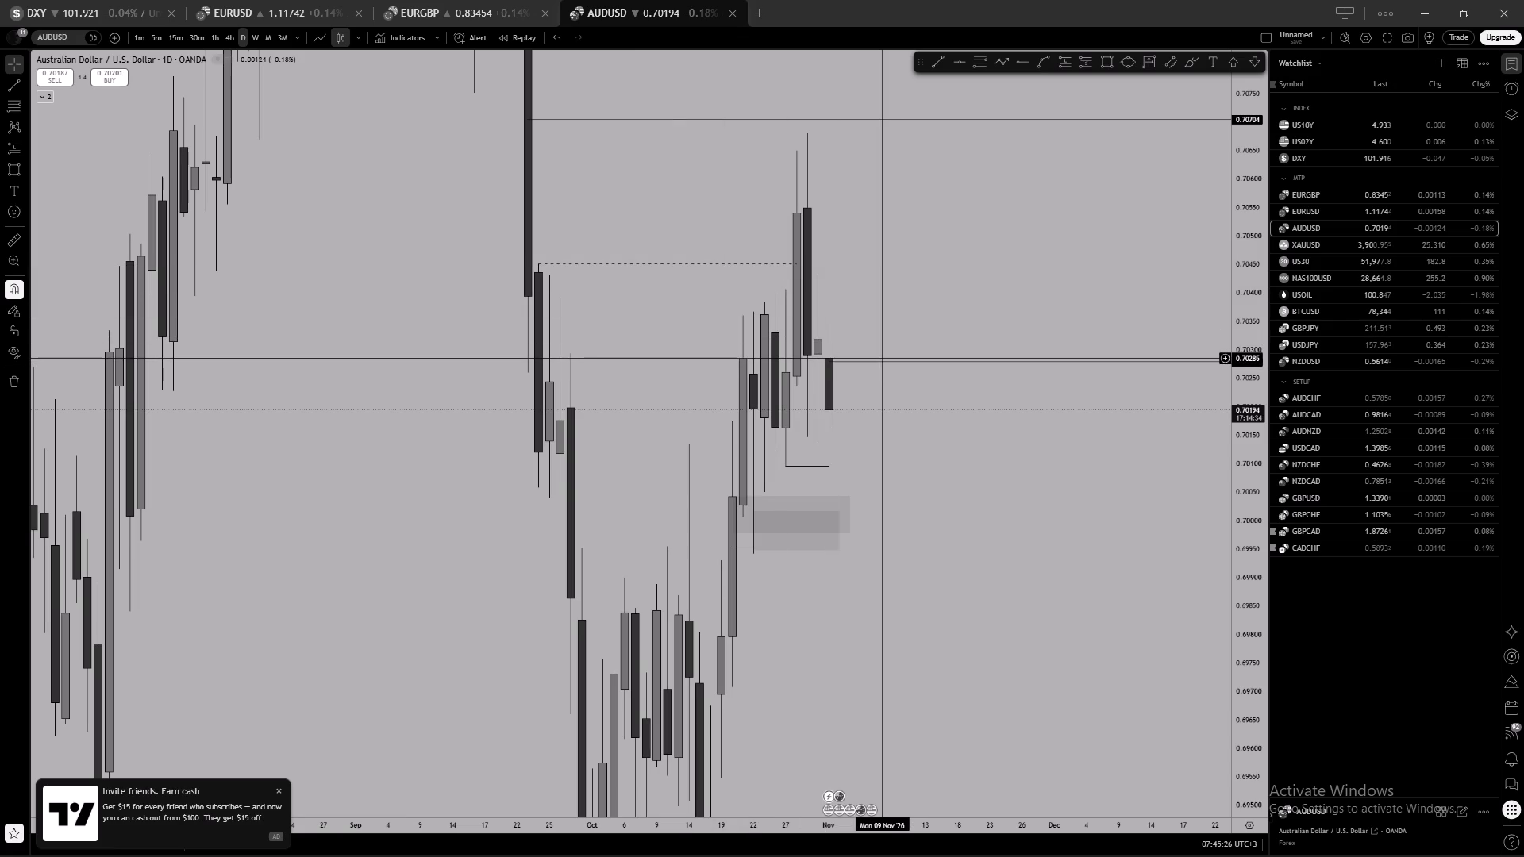
{"action": "left_click", "coordinate": [230, 40]}
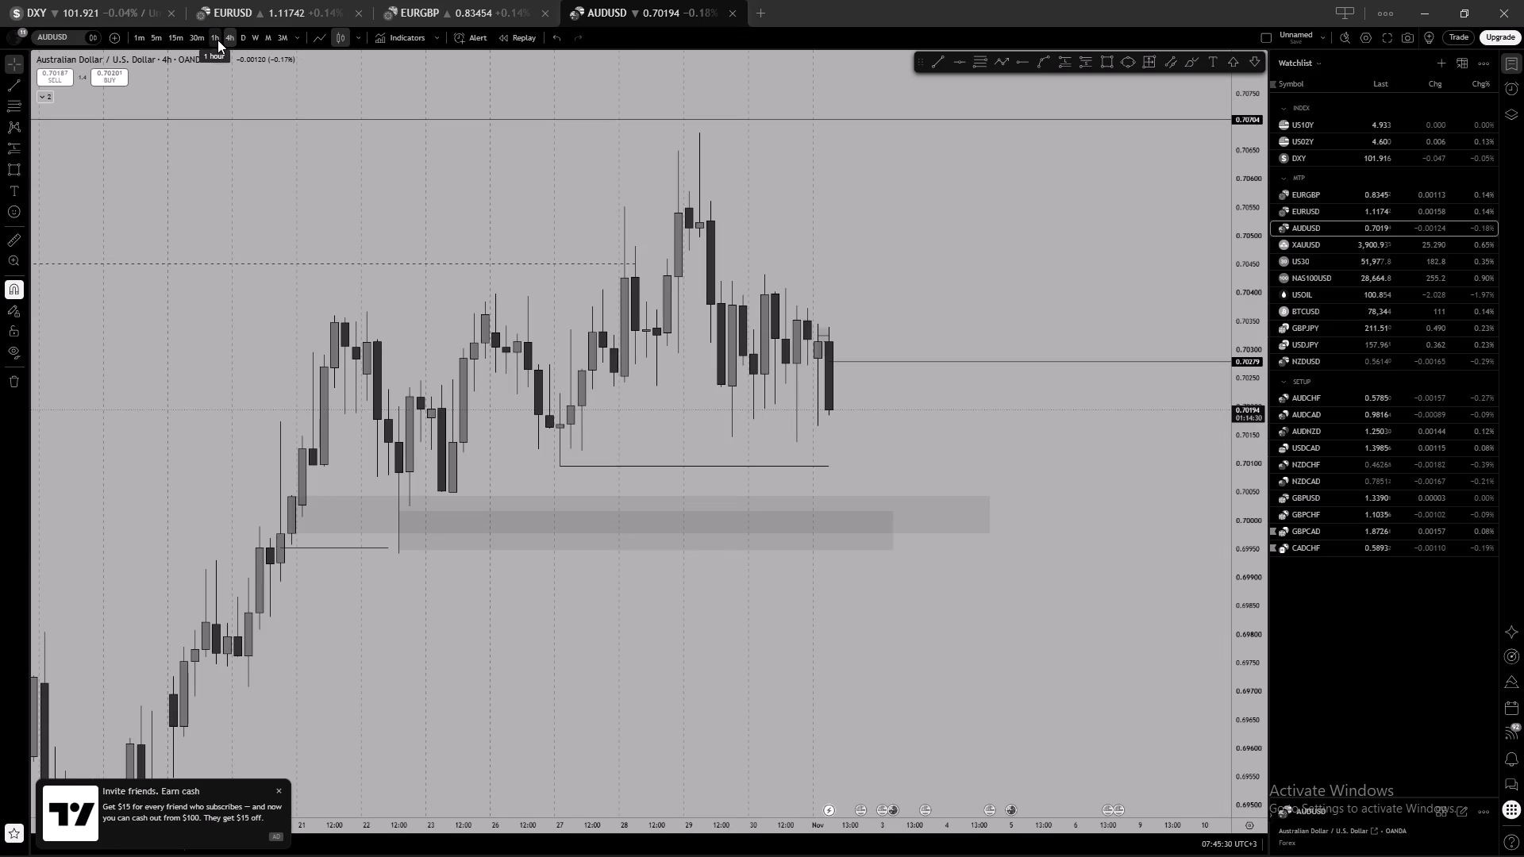
{"action": "left_click", "coordinate": [217, 40]}
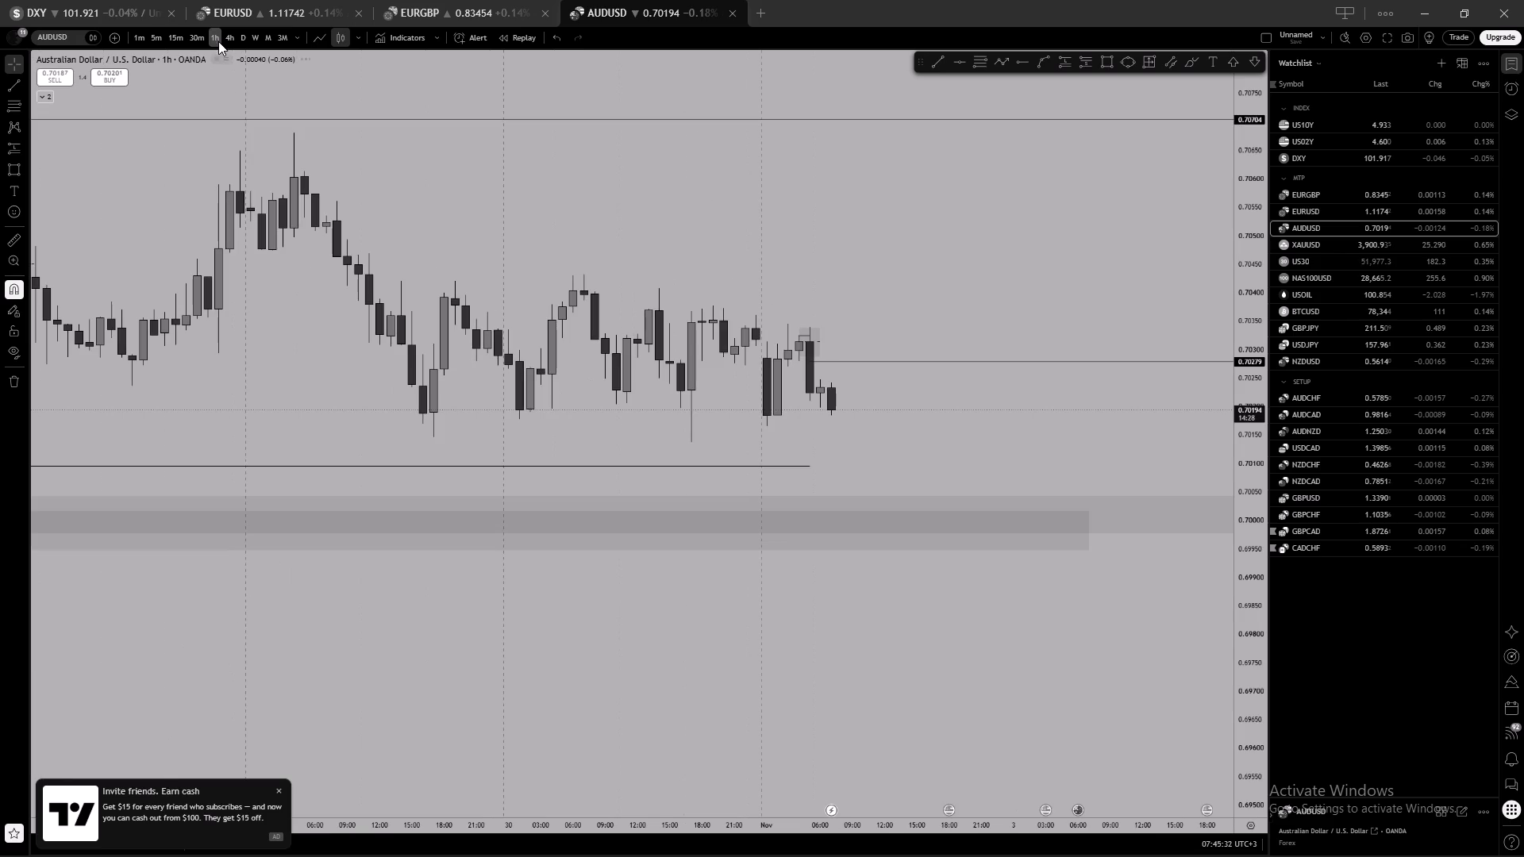
{"action": "left_click", "coordinate": [228, 37]}
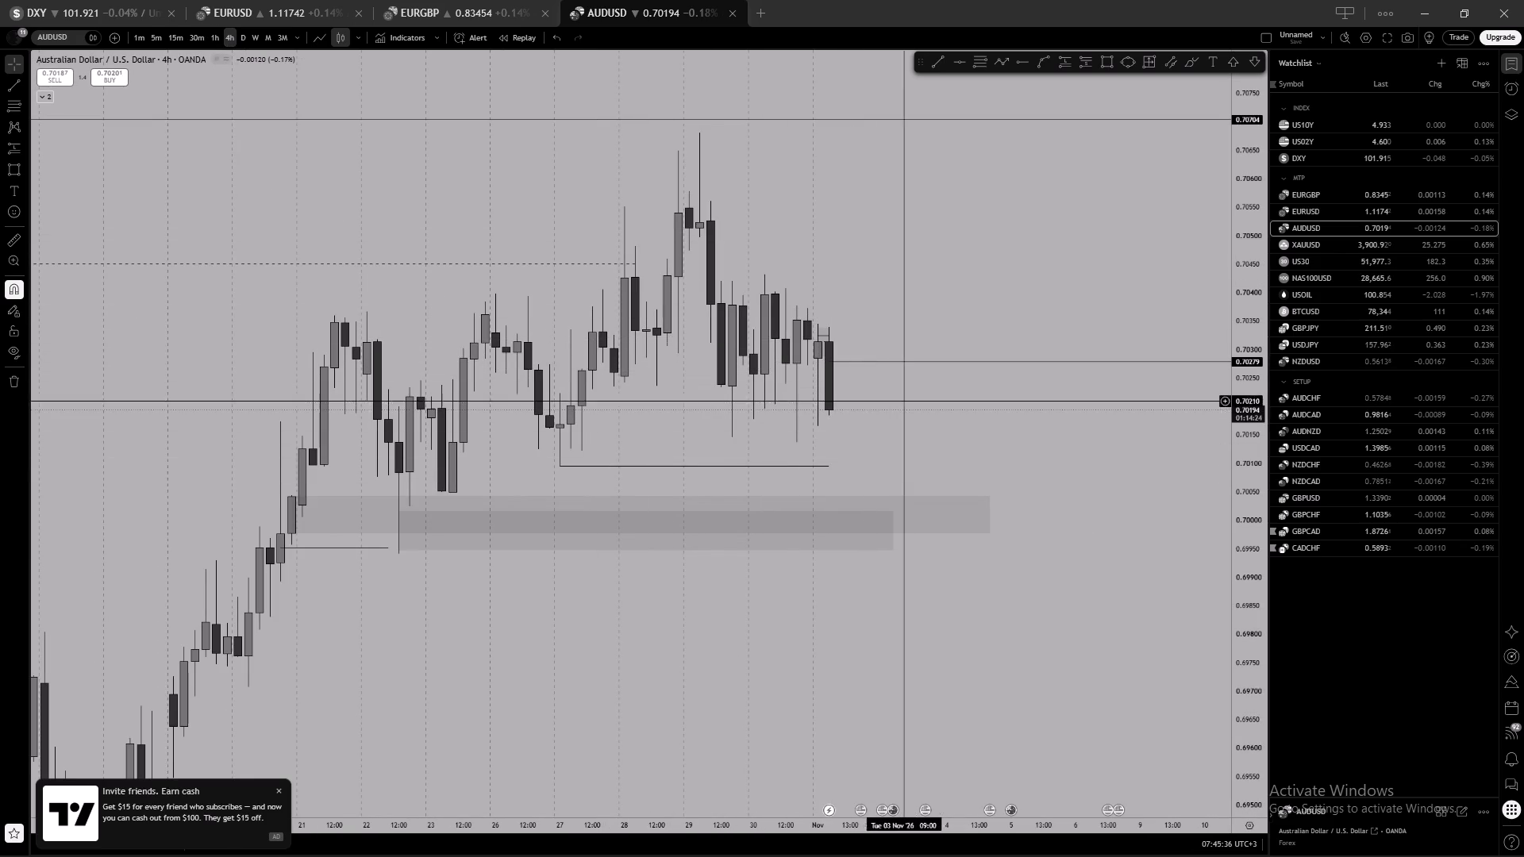
{"action": "left_click", "coordinate": [216, 34]}
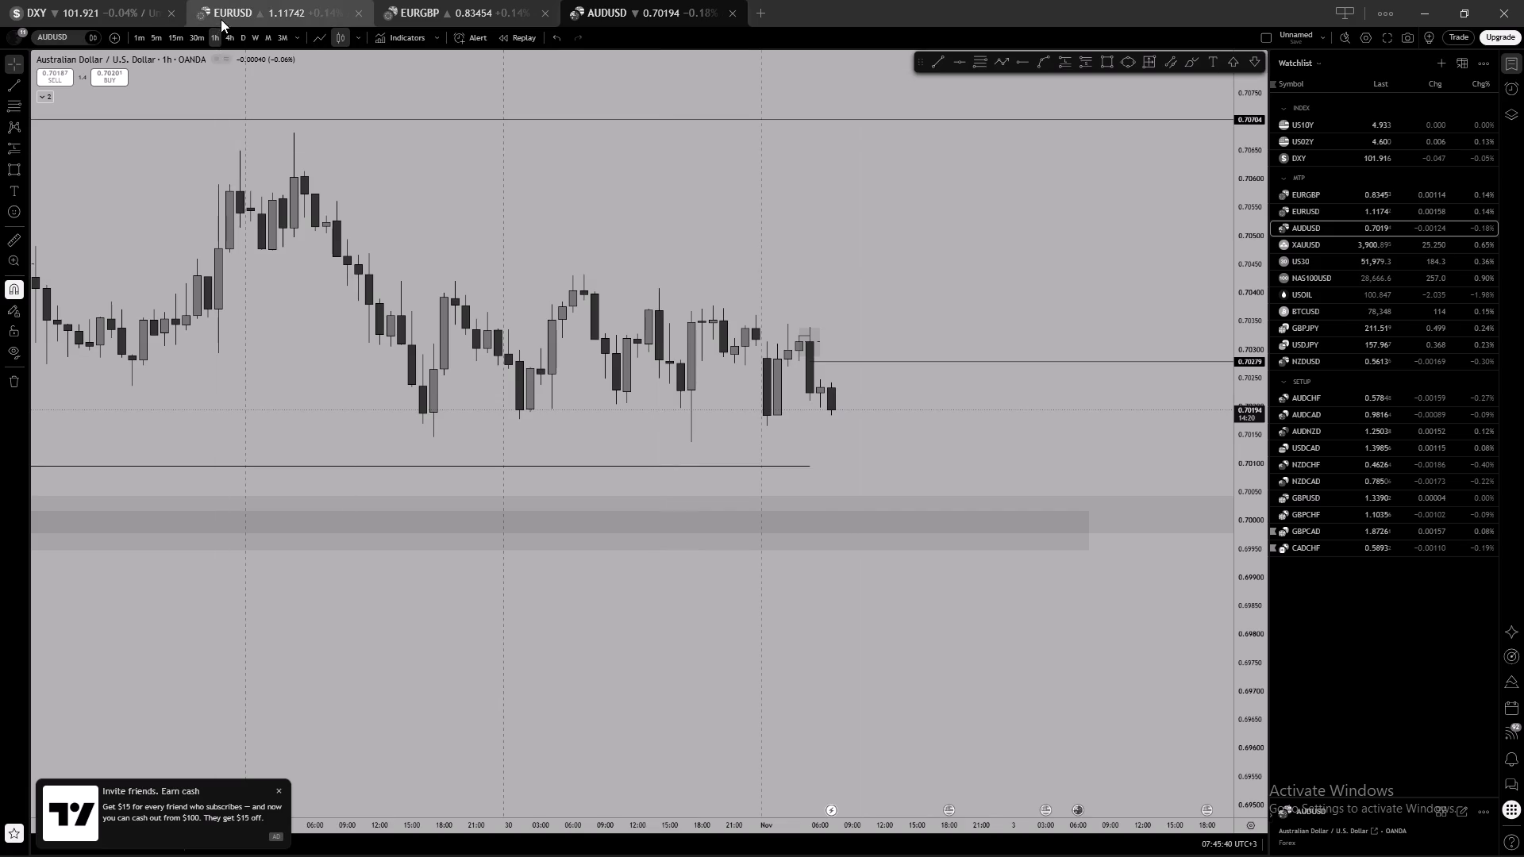
{"action": "left_click", "coordinate": [225, 33]}
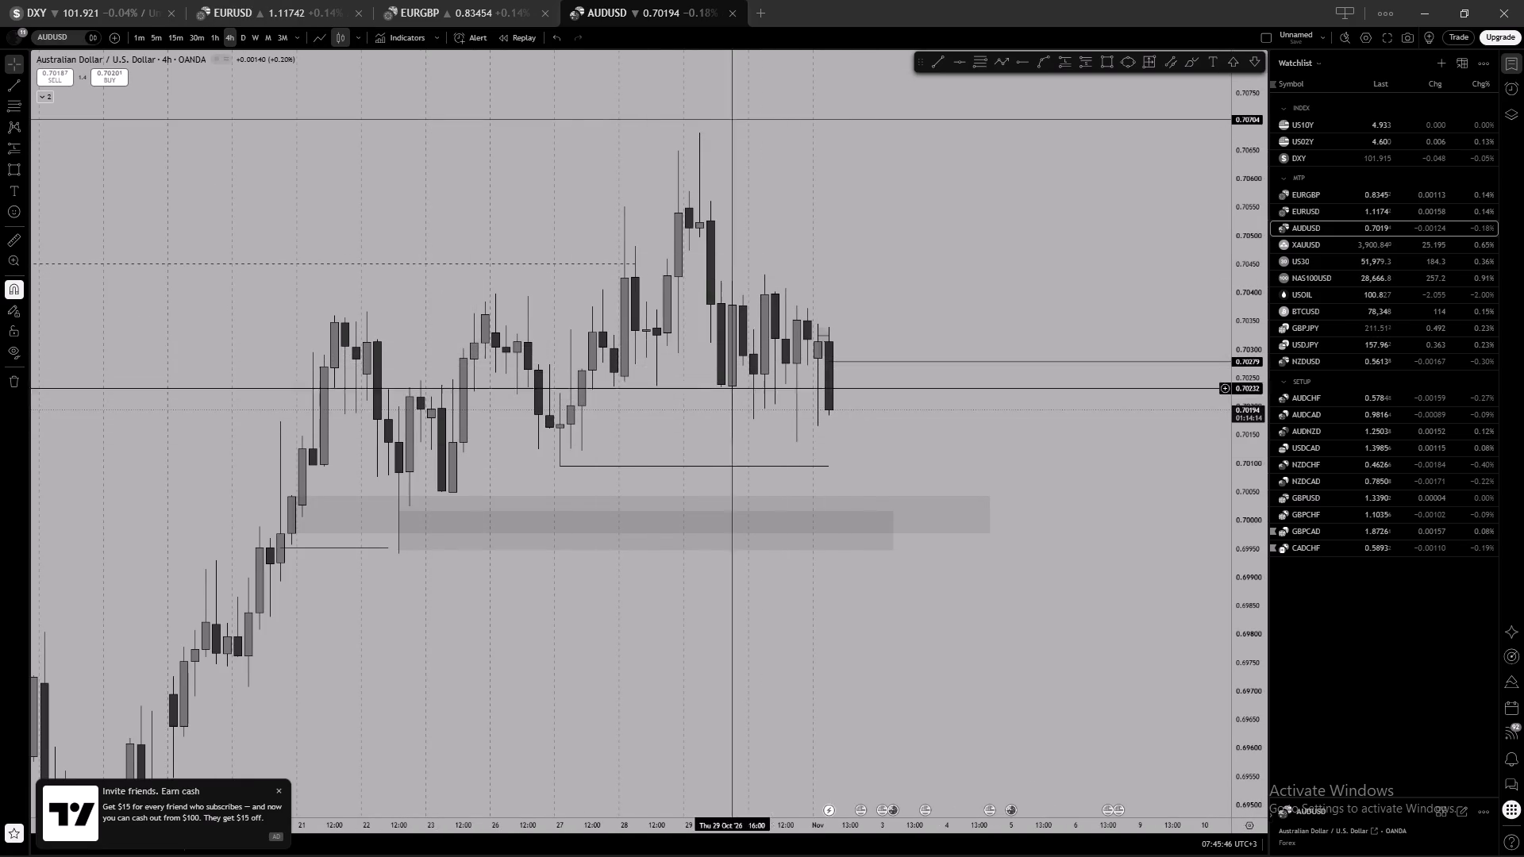
{"action": "left_click", "coordinate": [220, 27]}
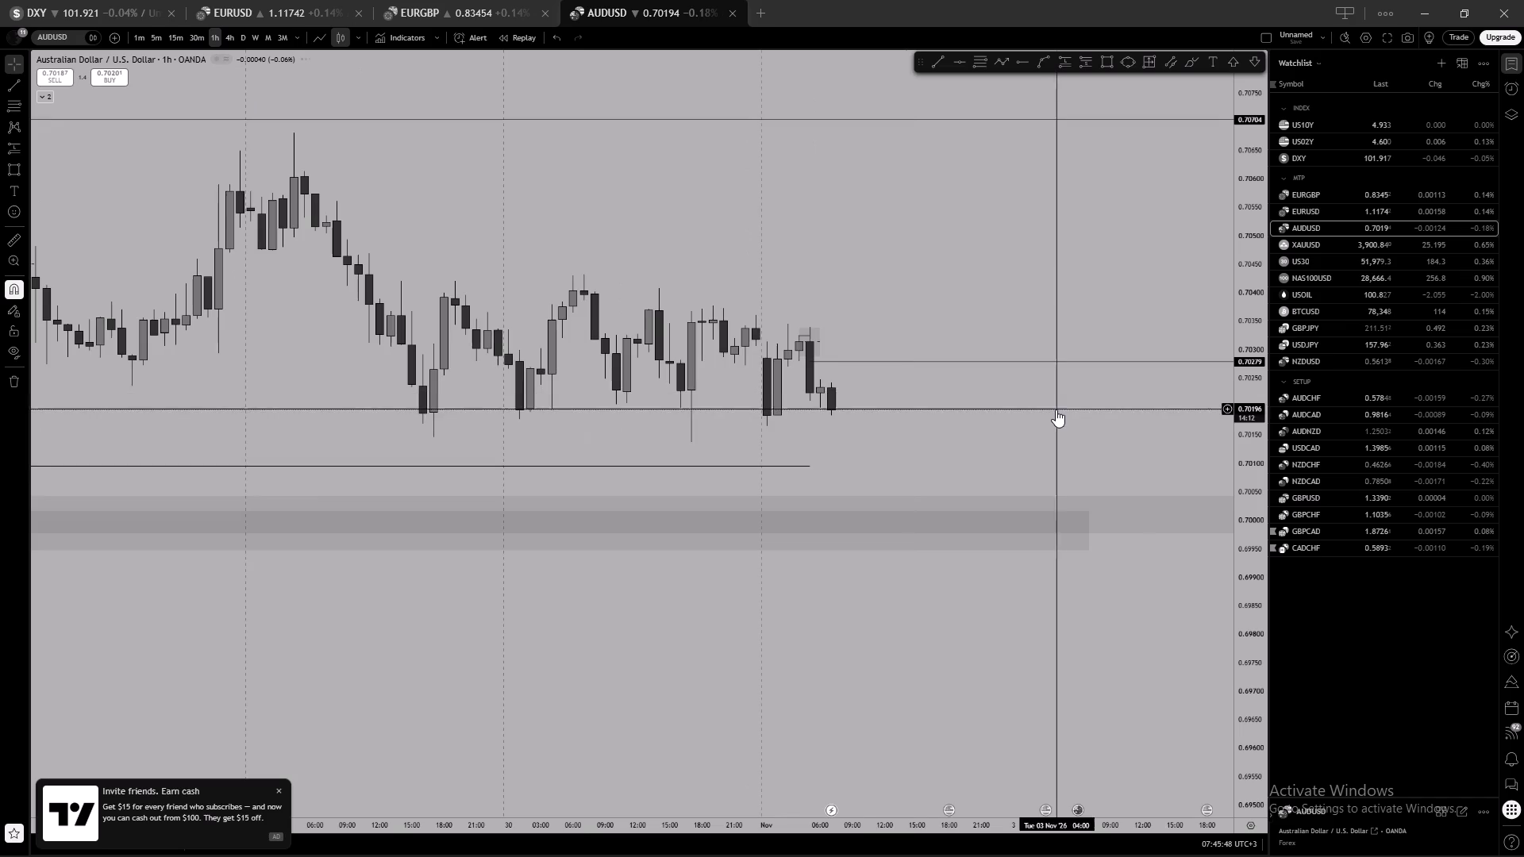
Examine AUDUSD's hourly swings from late October to 2 November around the 0.70279 ray and the lower grey zones.
{"action": "scroll", "coordinate": [1061, 411], "scroll_direction": "down", "scroll_amount": 6}
{"action": "scroll", "coordinate": [1240, 573], "scroll_direction": "up", "scroll_amount": 13}
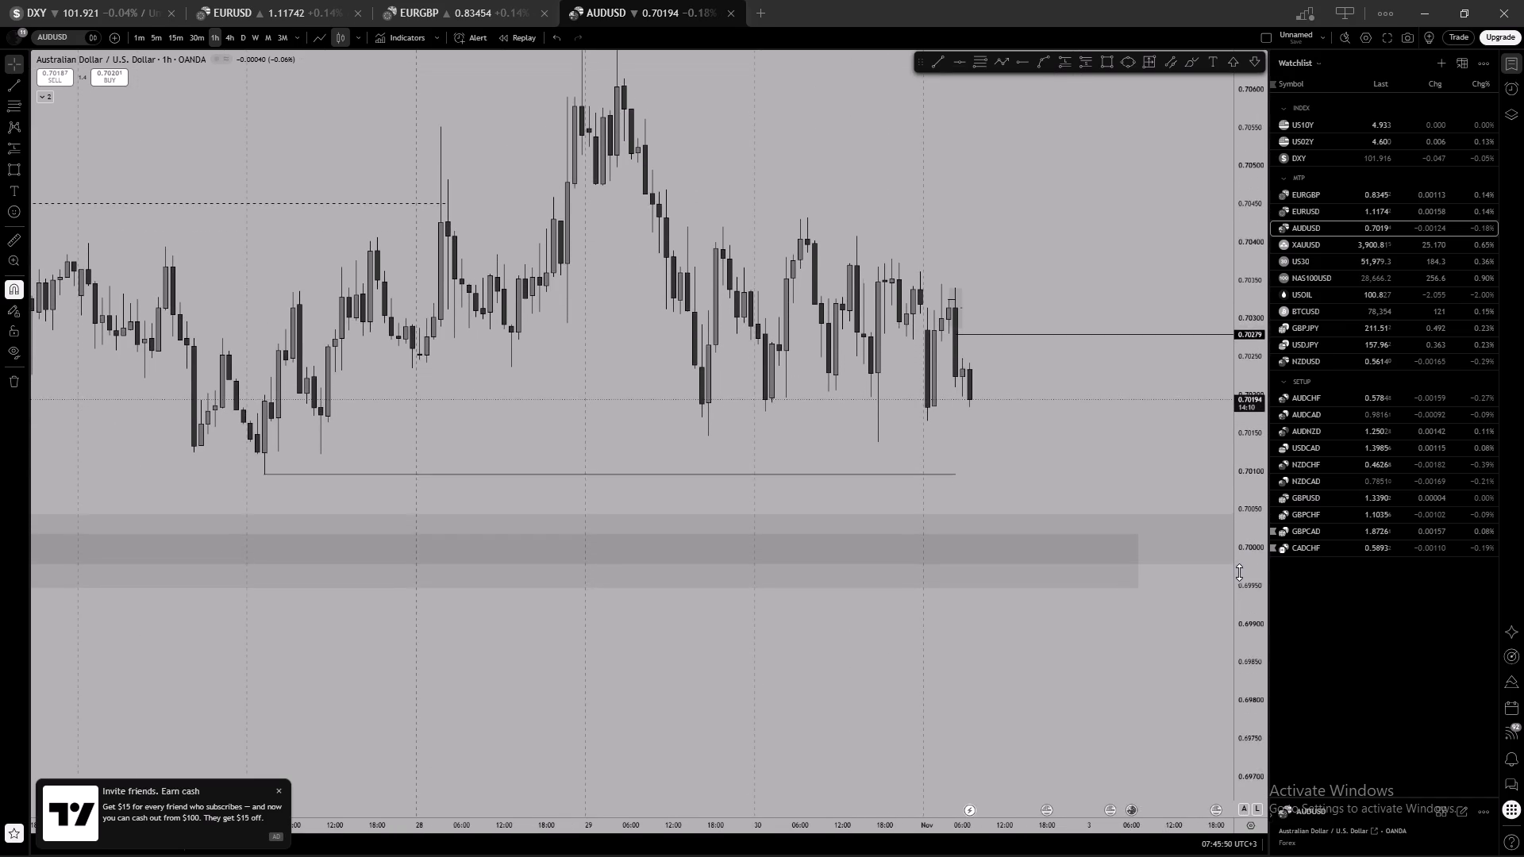
{"action": "scroll", "coordinate": [1239, 572], "scroll_direction": "up", "scroll_amount": 11}
{"action": "scroll", "coordinate": [801, 308], "scroll_direction": "down", "scroll_amount": 5}
{"action": "left_click_drag", "start_coordinate": [1014, 396], "coordinate": [874, 400]}
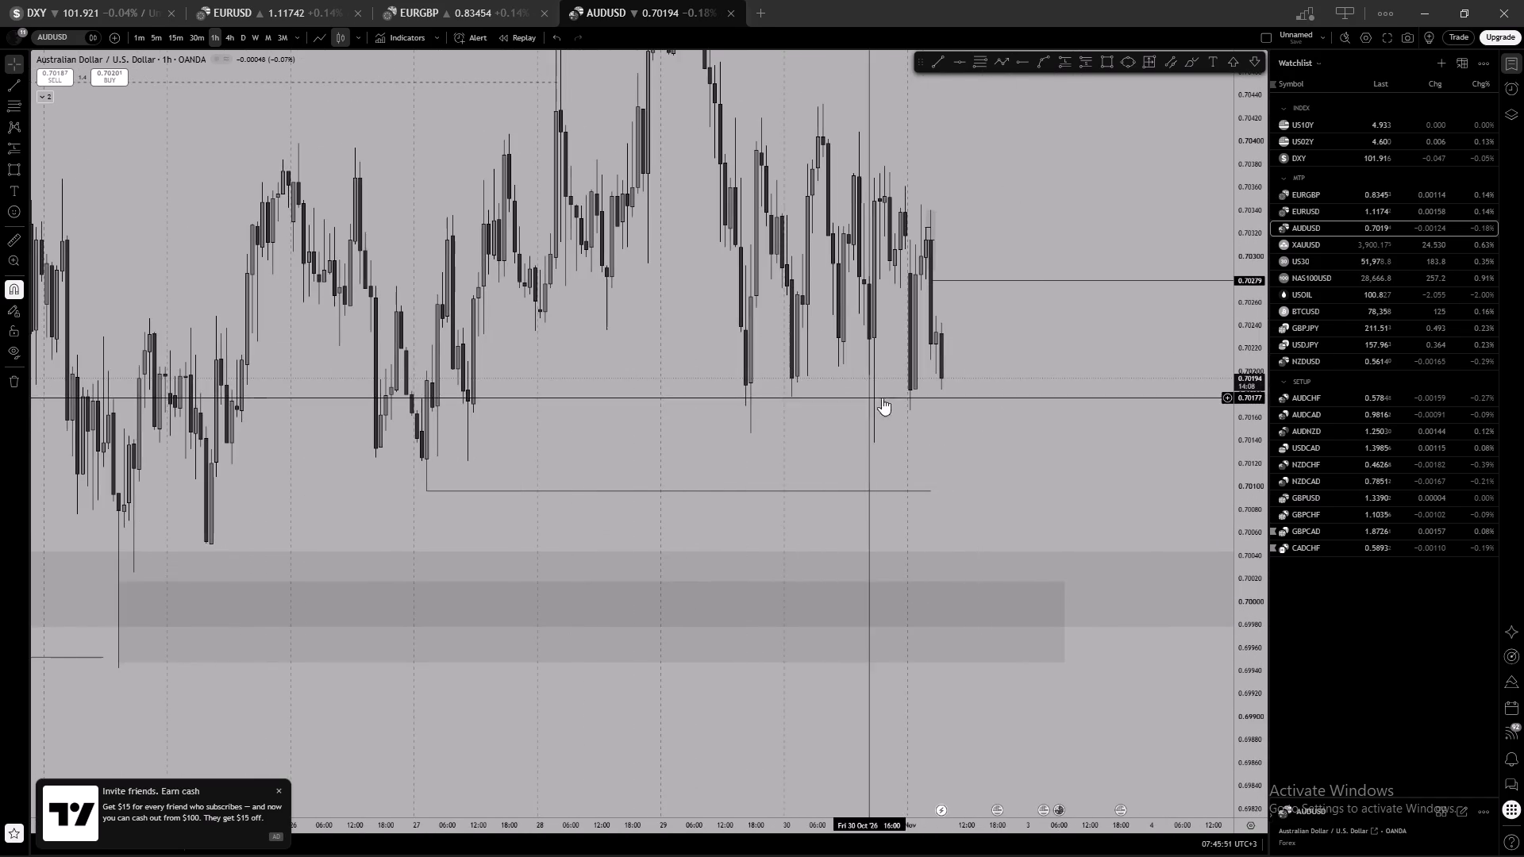
{"action": "scroll", "coordinate": [1031, 377], "scroll_direction": "down", "scroll_amount": 2}
{"action": "left_click_drag", "start_coordinate": [1083, 420], "coordinate": [968, 373]}
{"action": "left_click_drag", "start_coordinate": [967, 314], "coordinate": [943, 409]}
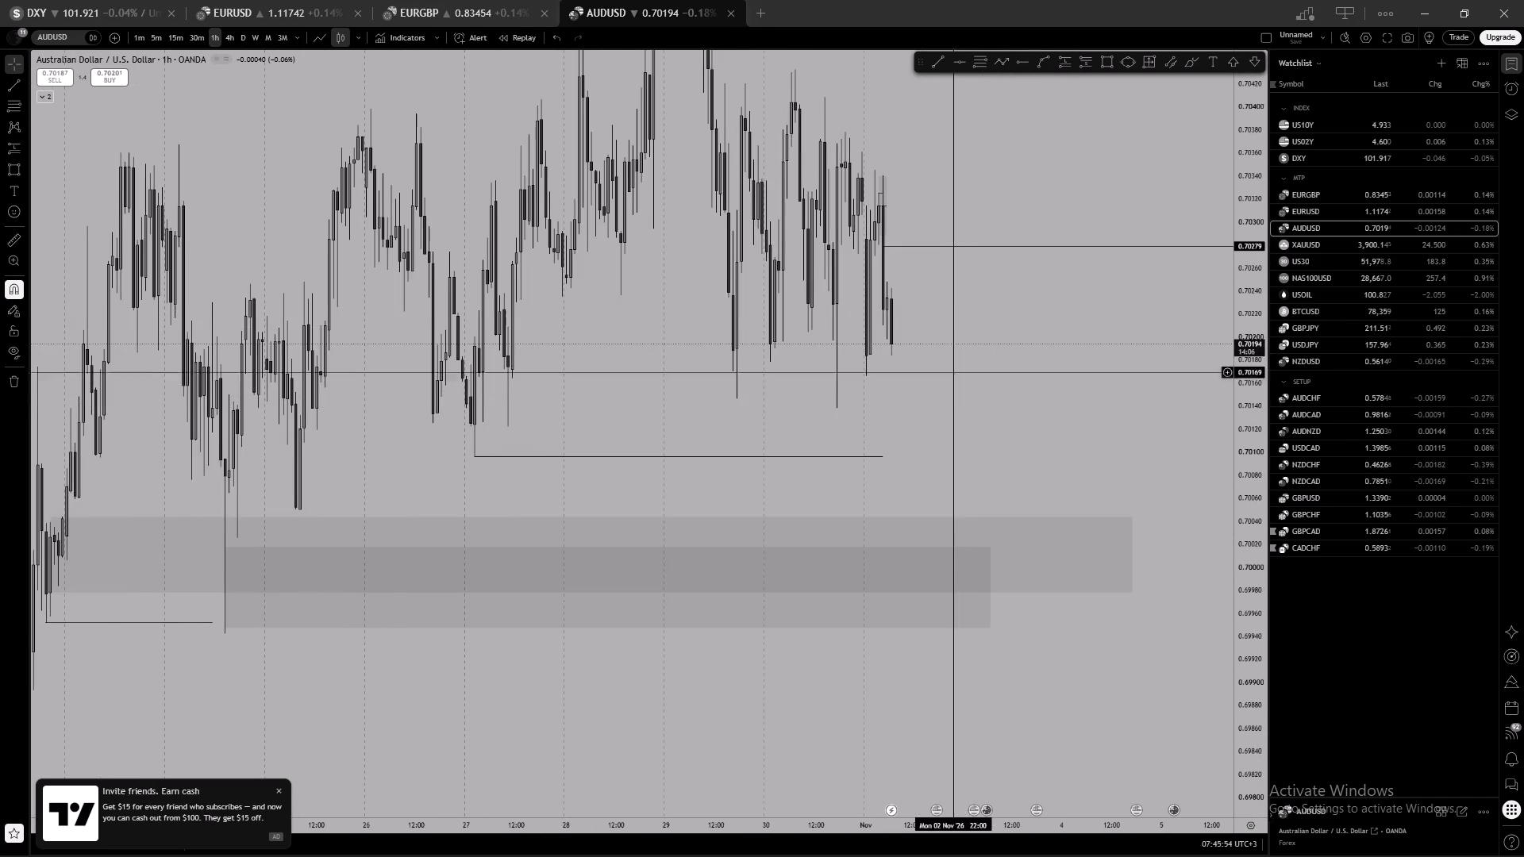
{"action": "scroll", "coordinate": [932, 193], "scroll_direction": "up", "scroll_amount": 5}
{"action": "left_click", "coordinate": [866, 194]}
{"action": "scroll", "coordinate": [785, 211], "scroll_direction": "up", "scroll_amount": 2}
{"action": "left_click", "coordinate": [786, 214]}
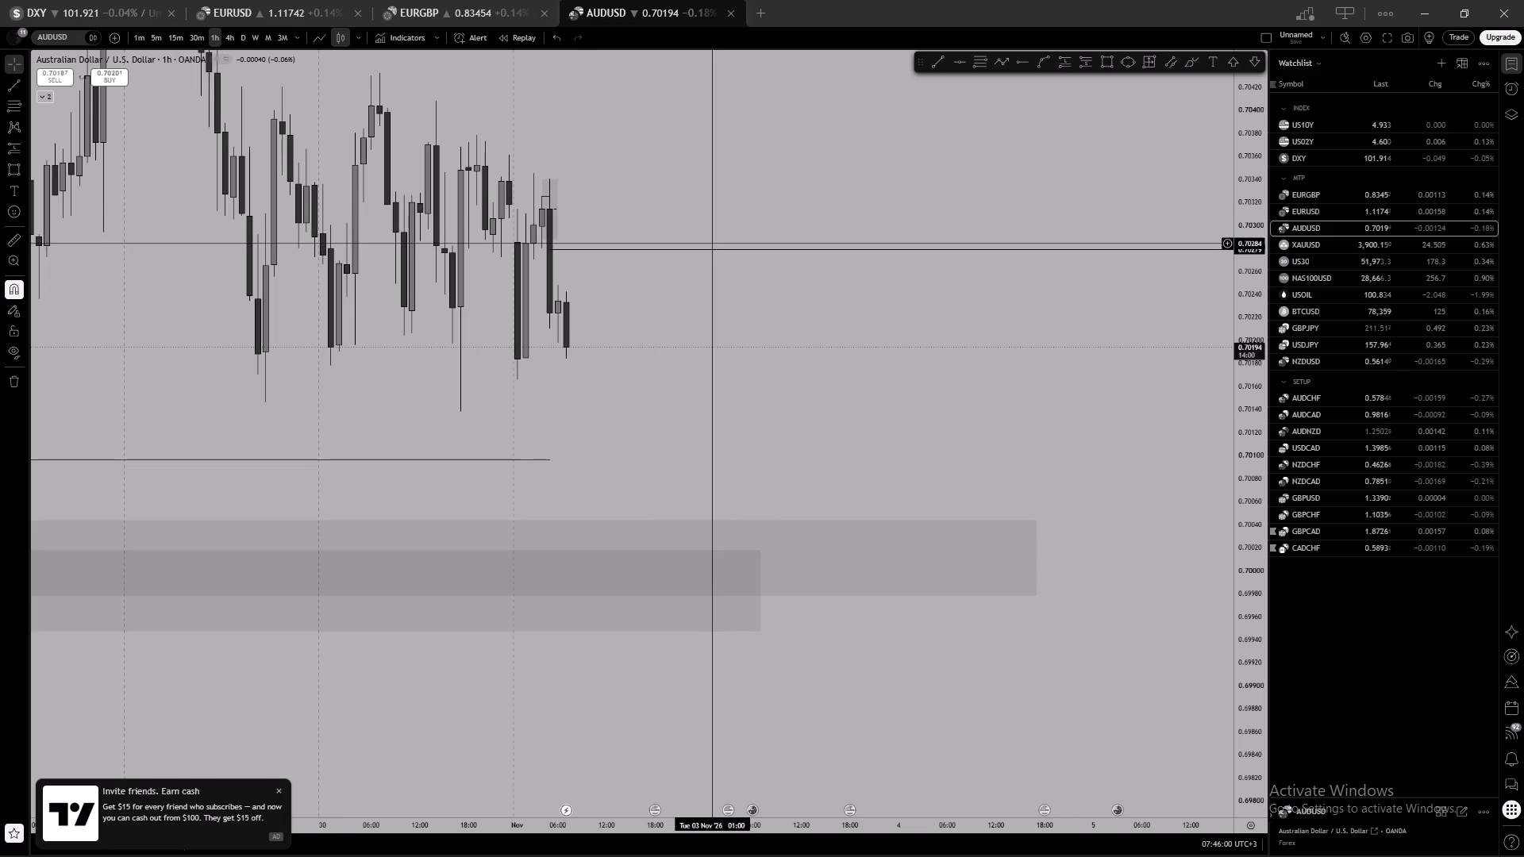
{"action": "scroll", "coordinate": [729, 213], "scroll_direction": "down", "scroll_amount": 2}
{"action": "left_click_drag", "start_coordinate": [854, 198], "coordinate": [853, 206]}
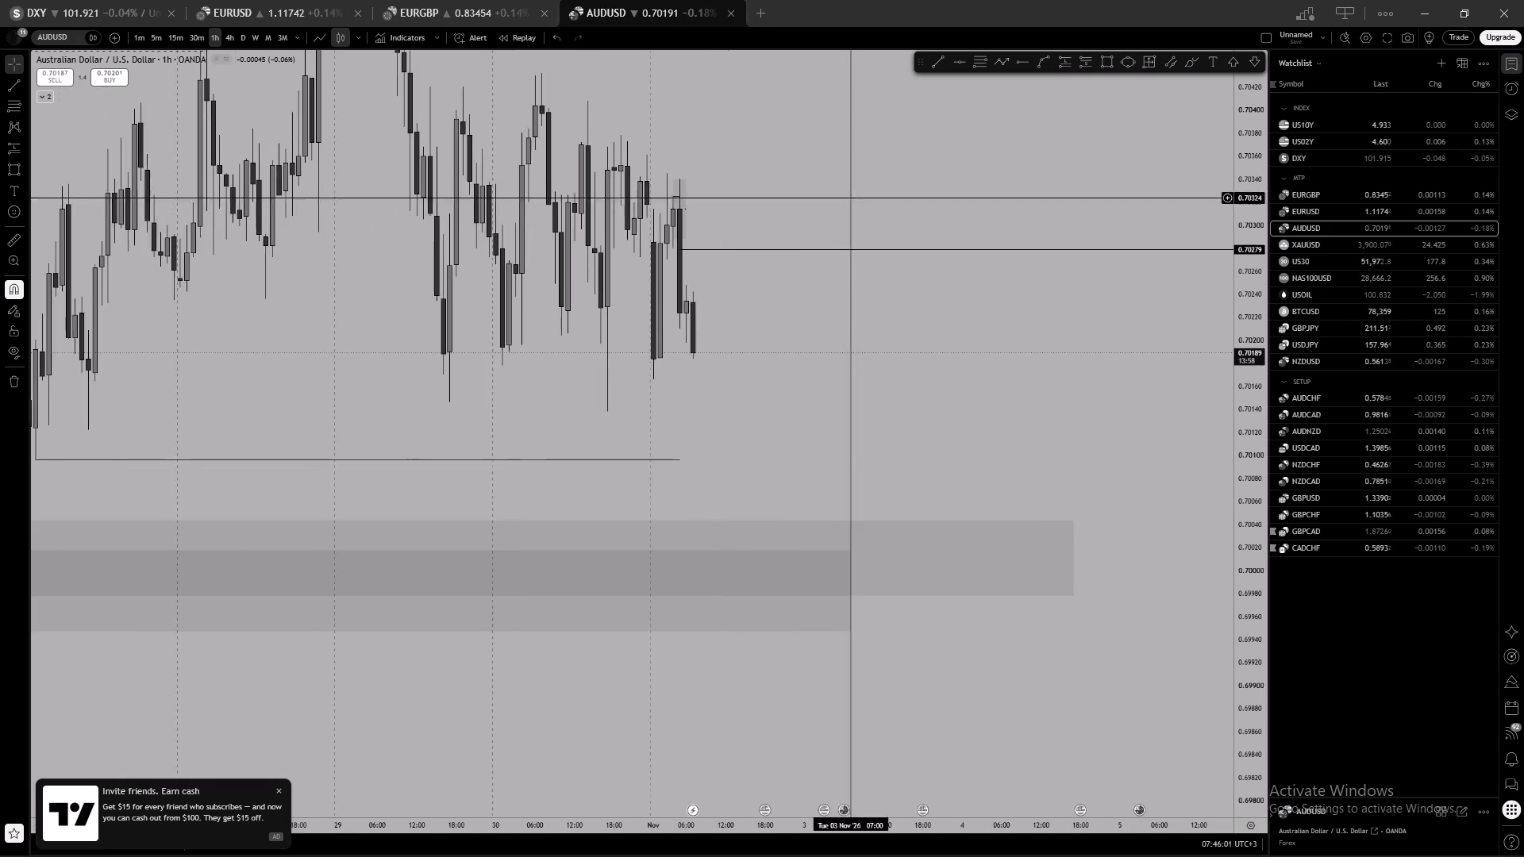
{"action": "left_click_drag", "start_coordinate": [853, 206], "coordinate": [772, 236]}
Switch AUDUSD to the 30-minute chart and hide the watchlist.
{"action": "left_click", "coordinate": [202, 43]}
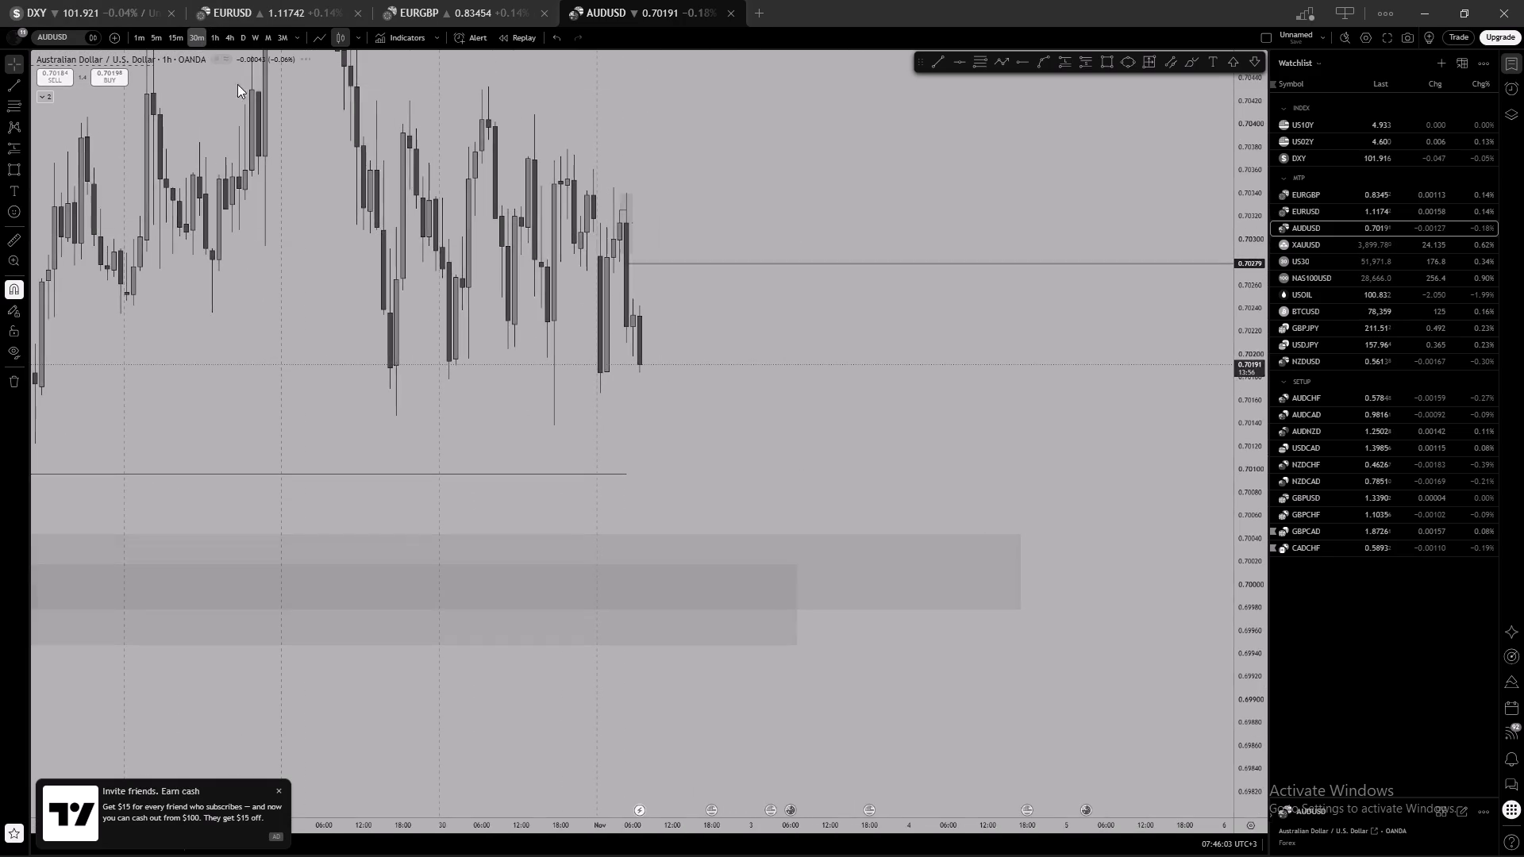
{"action": "scroll", "coordinate": [729, 168], "scroll_direction": "down", "scroll_amount": 8}
{"action": "scroll", "coordinate": [856, 200], "scroll_direction": "down", "scroll_amount": 1}
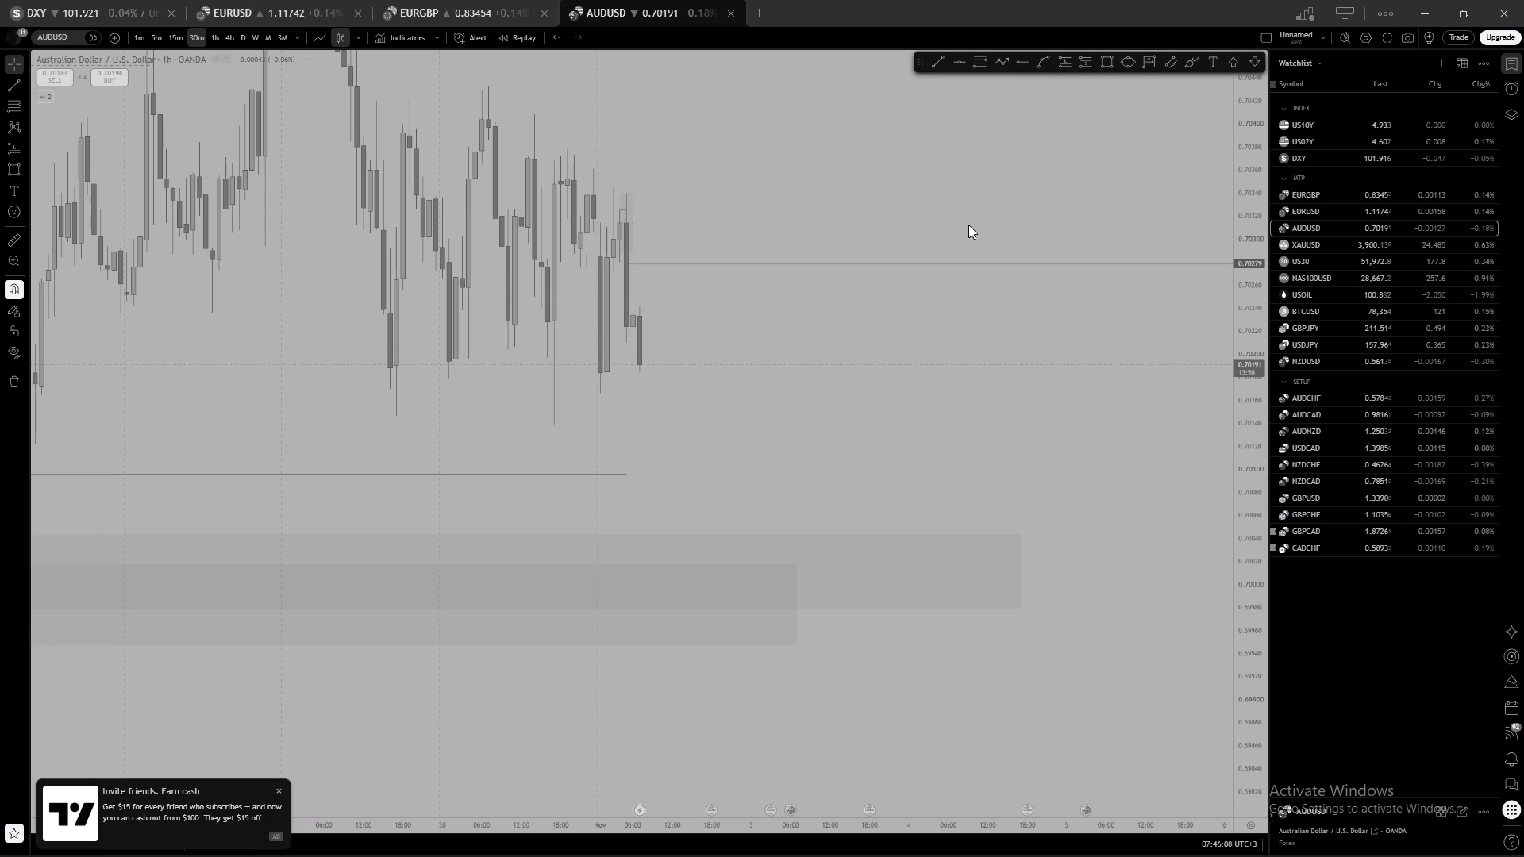
{"action": "left_click", "coordinate": [1506, 64]}
Draw a trend line from the 0.70248 high to the 0.70242 high of the 07:00 candle on 2 November.
{"action": "scroll", "coordinate": [1223, 254], "scroll_direction": "up", "scroll_amount": 9}
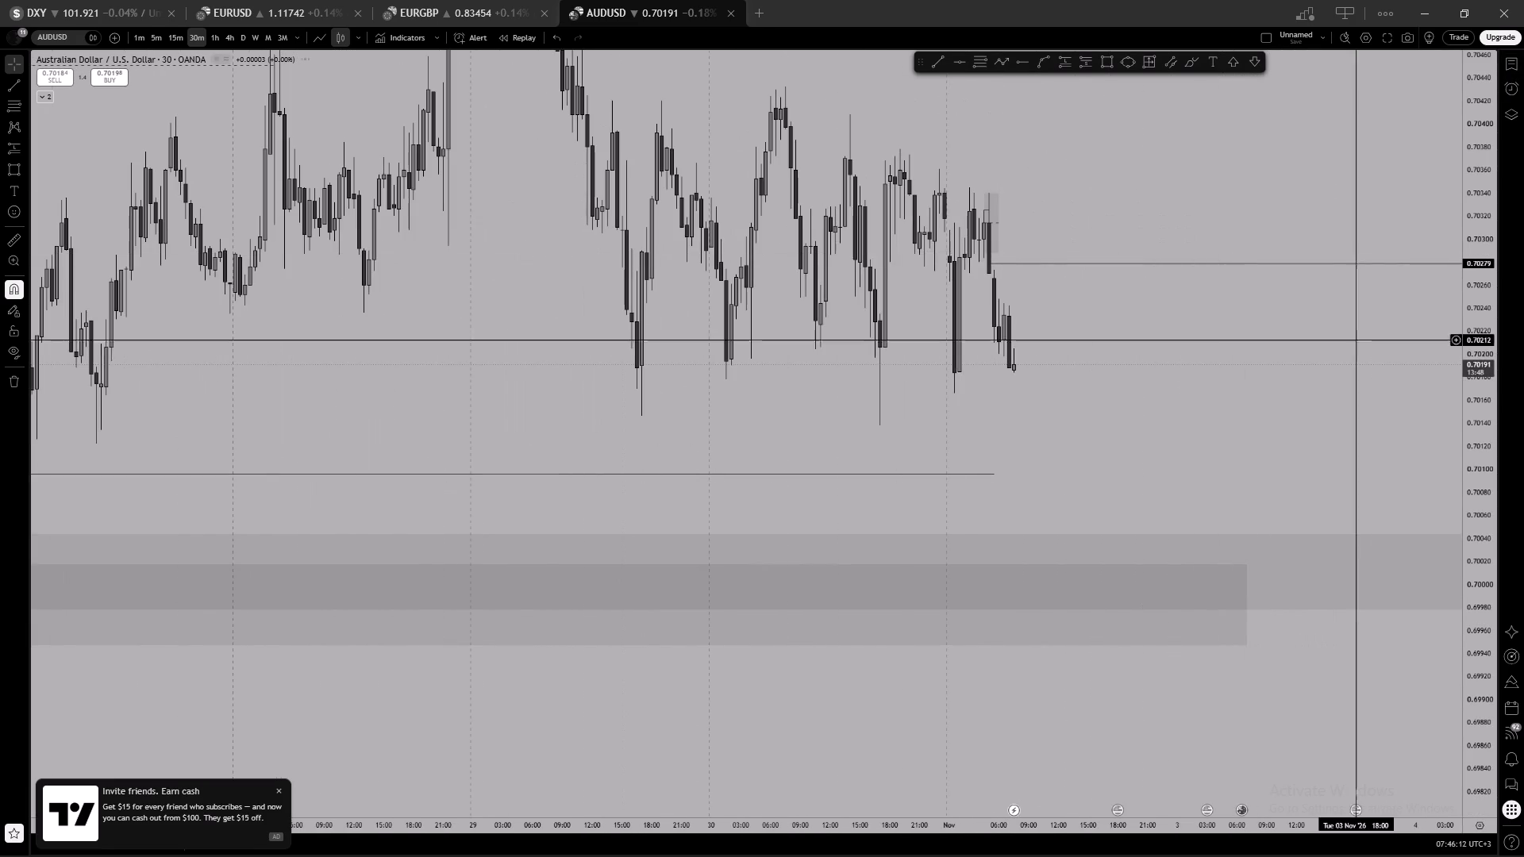
{"action": "scroll", "coordinate": [1481, 406], "scroll_direction": "up", "scroll_amount": 12}
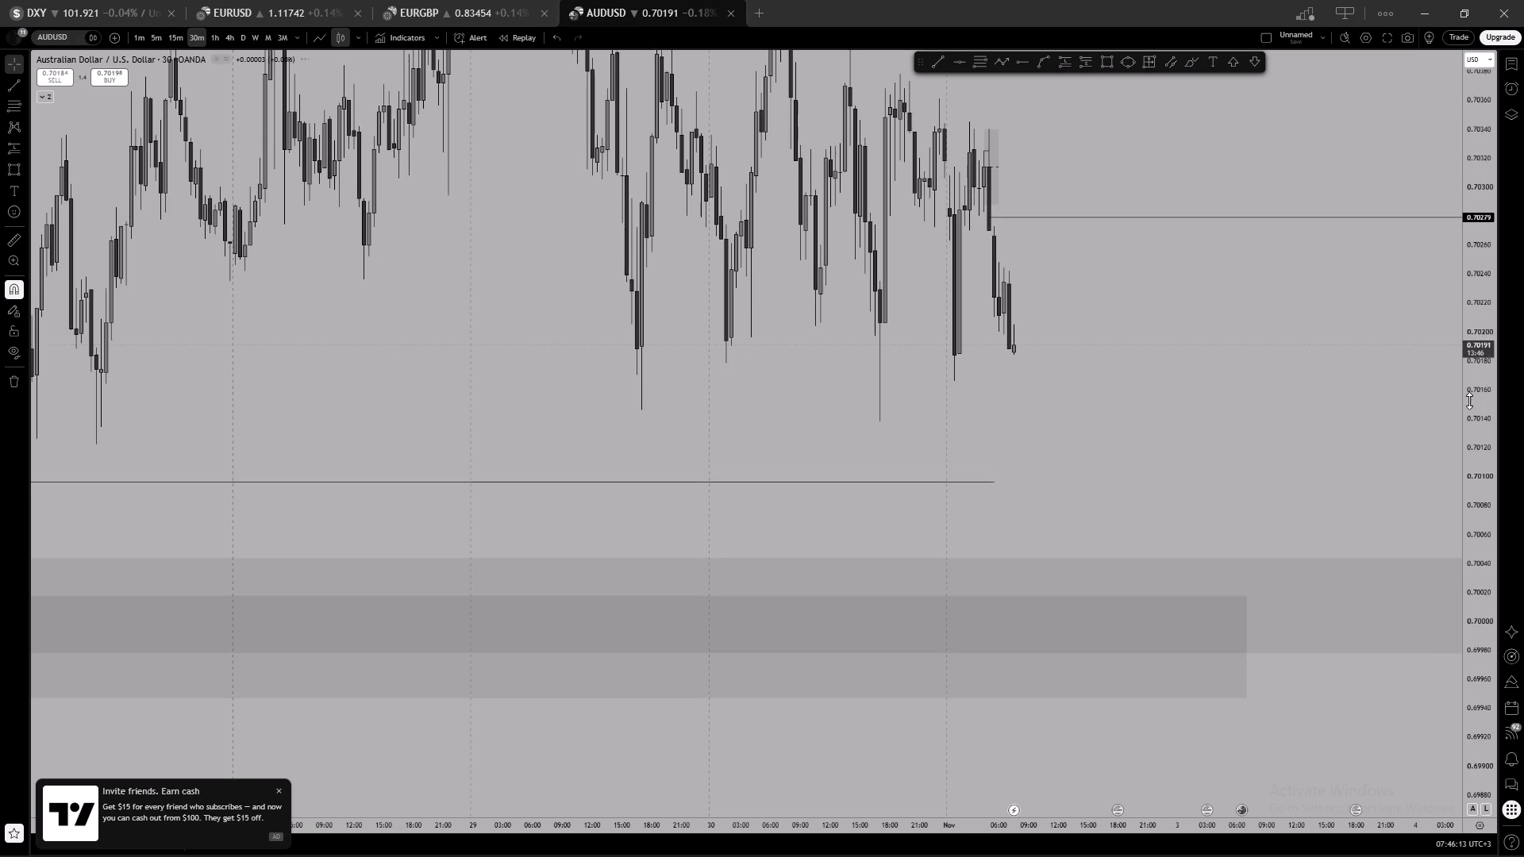
{"action": "scroll", "coordinate": [950, 311], "scroll_direction": "up", "scroll_amount": 3}
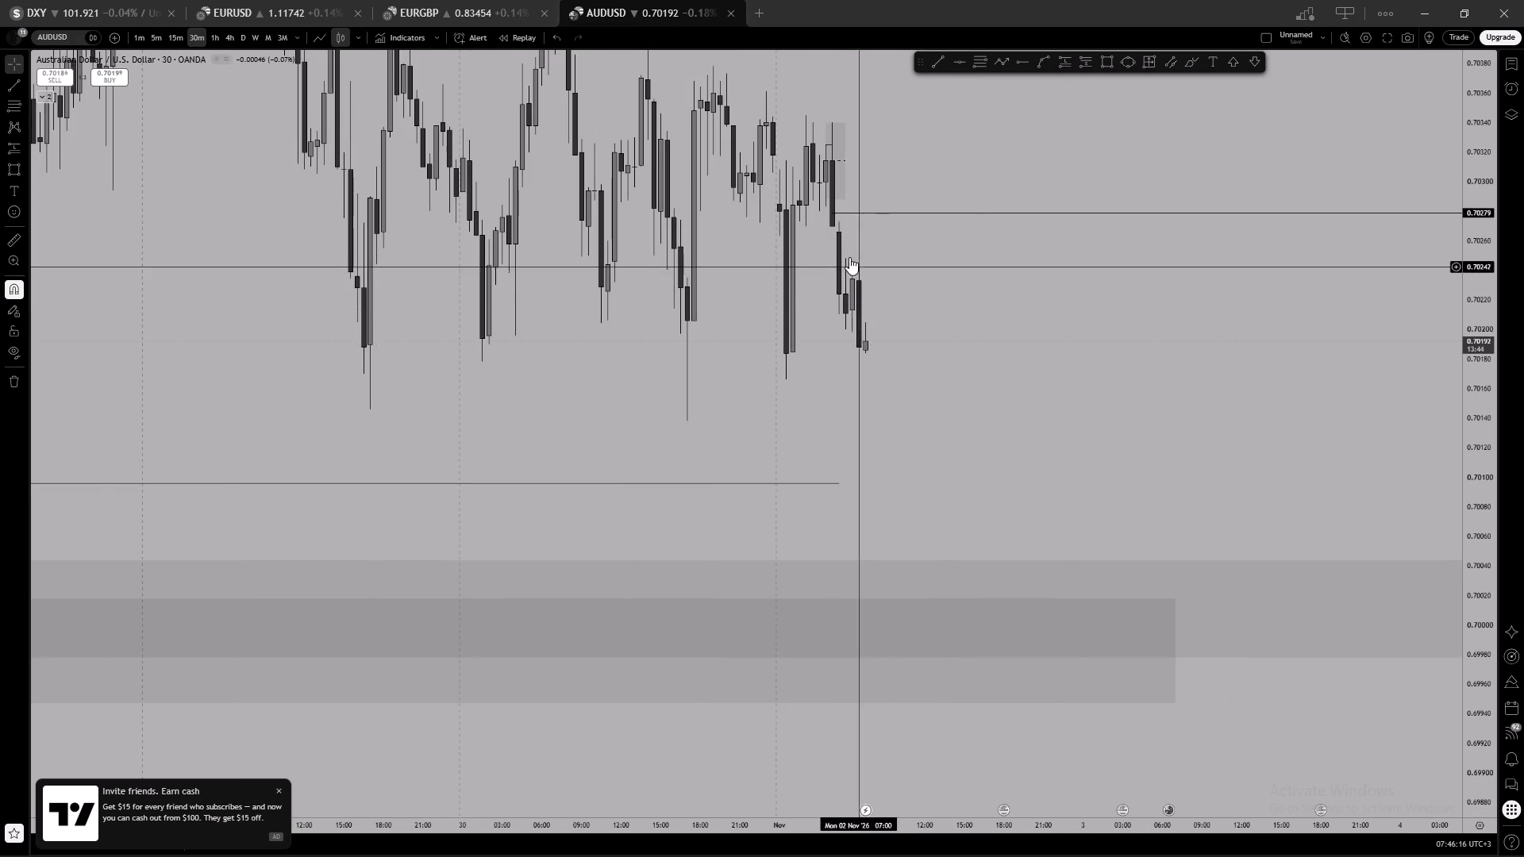
{"action": "left_click", "coordinate": [942, 63]}
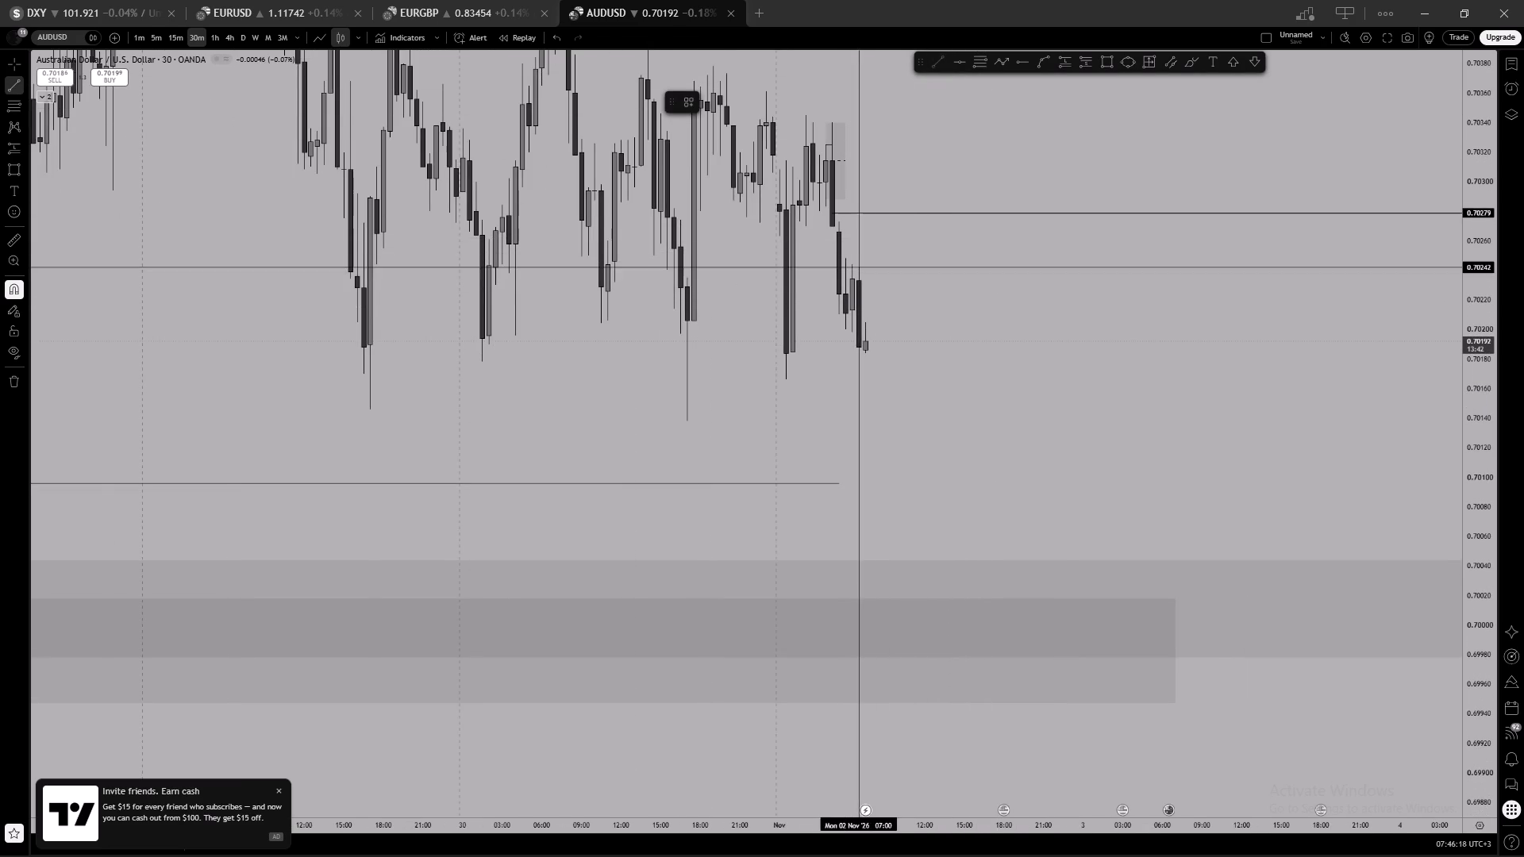
{"action": "left_click", "coordinate": [844, 250]}
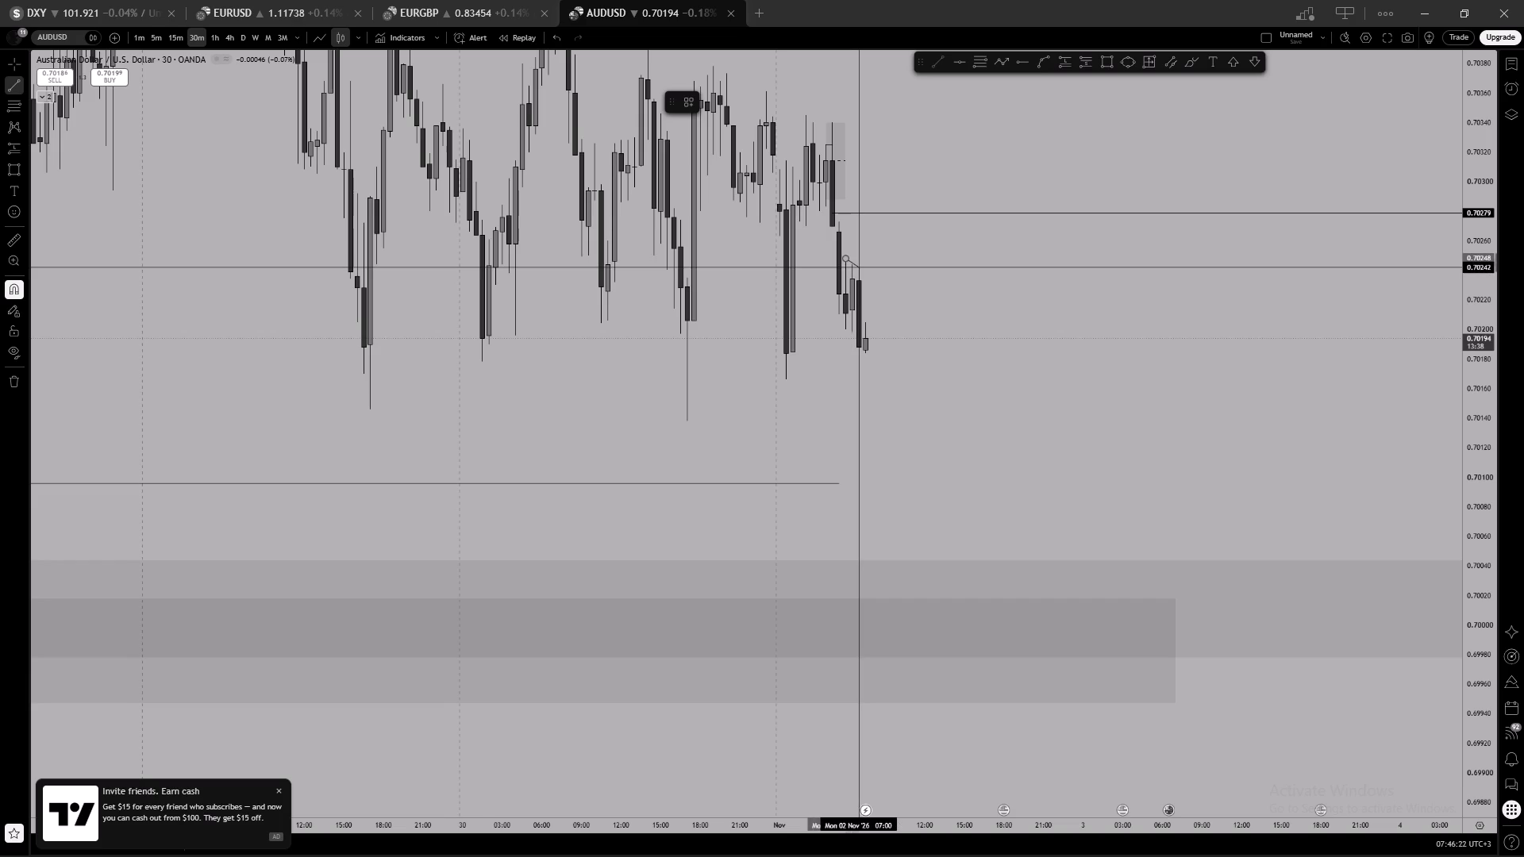
{"action": "left_click", "coordinate": [860, 266]}
{"action": "left_click", "coordinate": [911, 250]}
{"action": "left_click", "coordinate": [862, 265]}
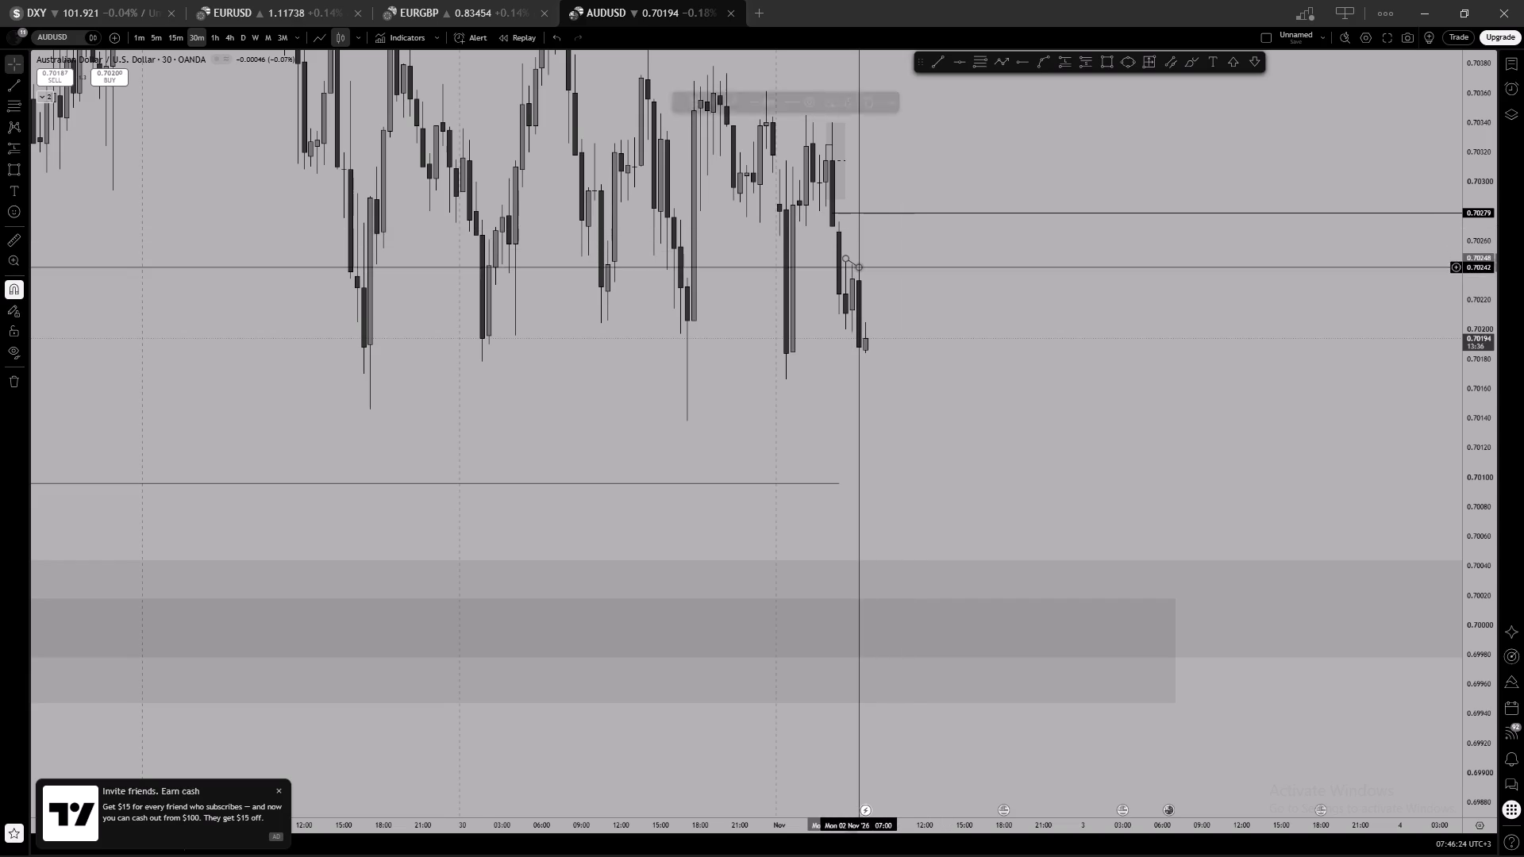
{"action": "left_click", "coordinate": [855, 105]}
{"action": "scroll", "coordinate": [929, 210], "scroll_direction": "up", "scroll_amount": 2}
{"action": "left_click", "coordinate": [929, 332]}
{"action": "left_click", "coordinate": [955, 332]}
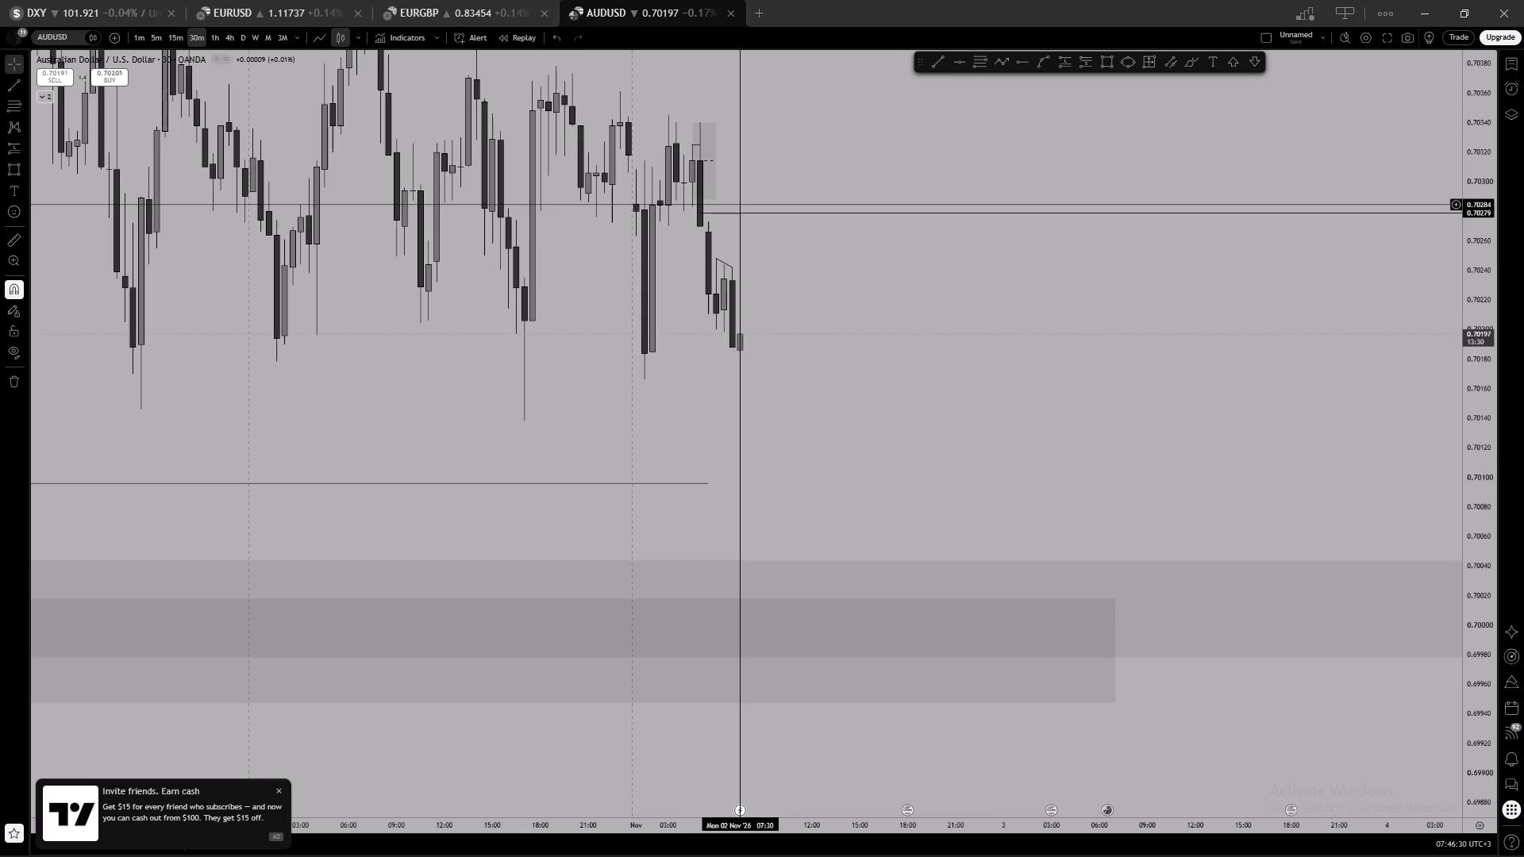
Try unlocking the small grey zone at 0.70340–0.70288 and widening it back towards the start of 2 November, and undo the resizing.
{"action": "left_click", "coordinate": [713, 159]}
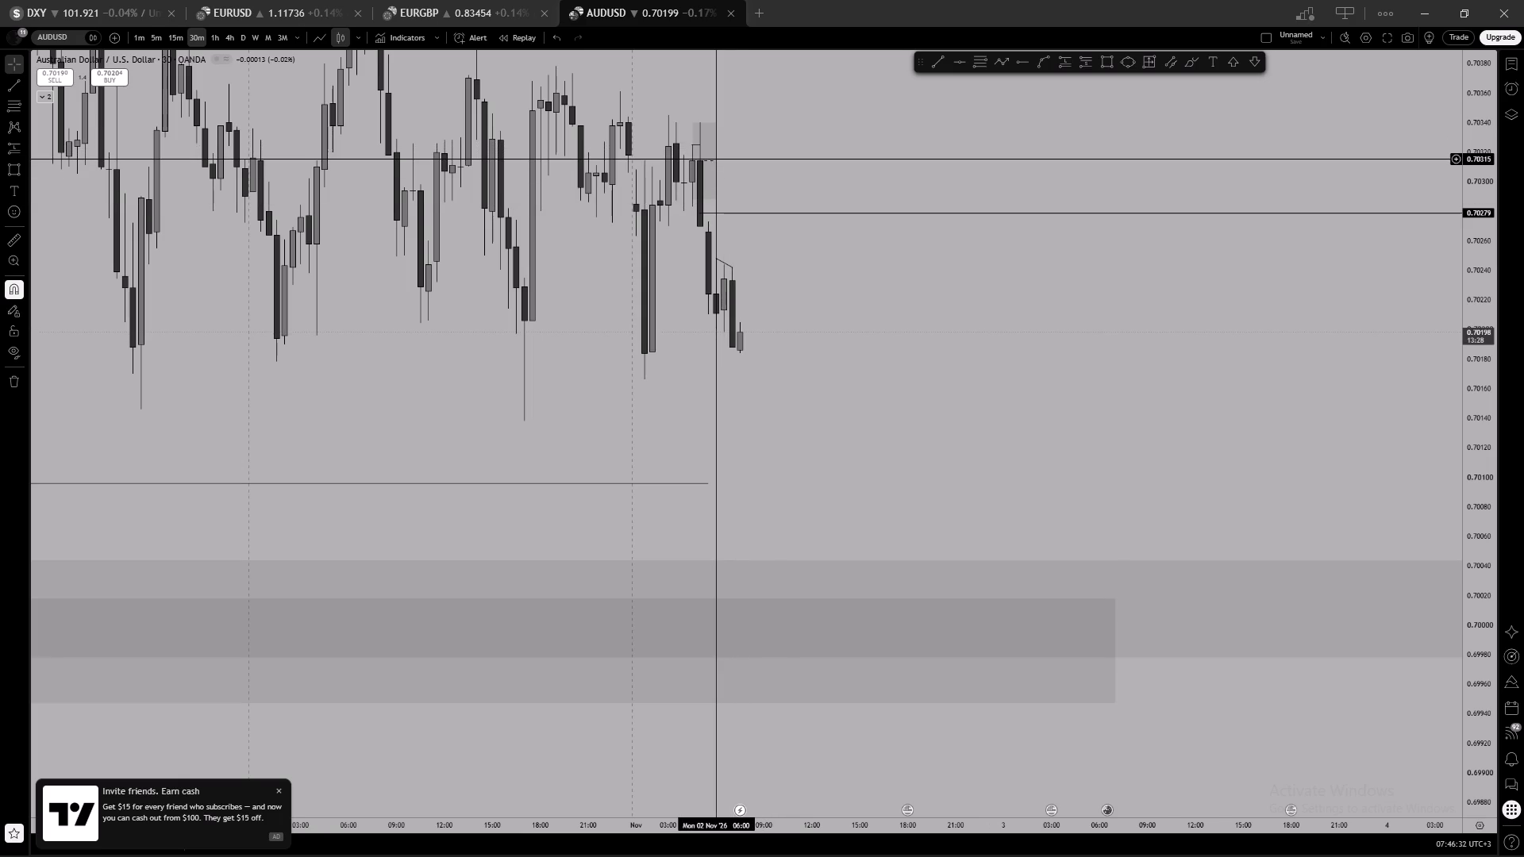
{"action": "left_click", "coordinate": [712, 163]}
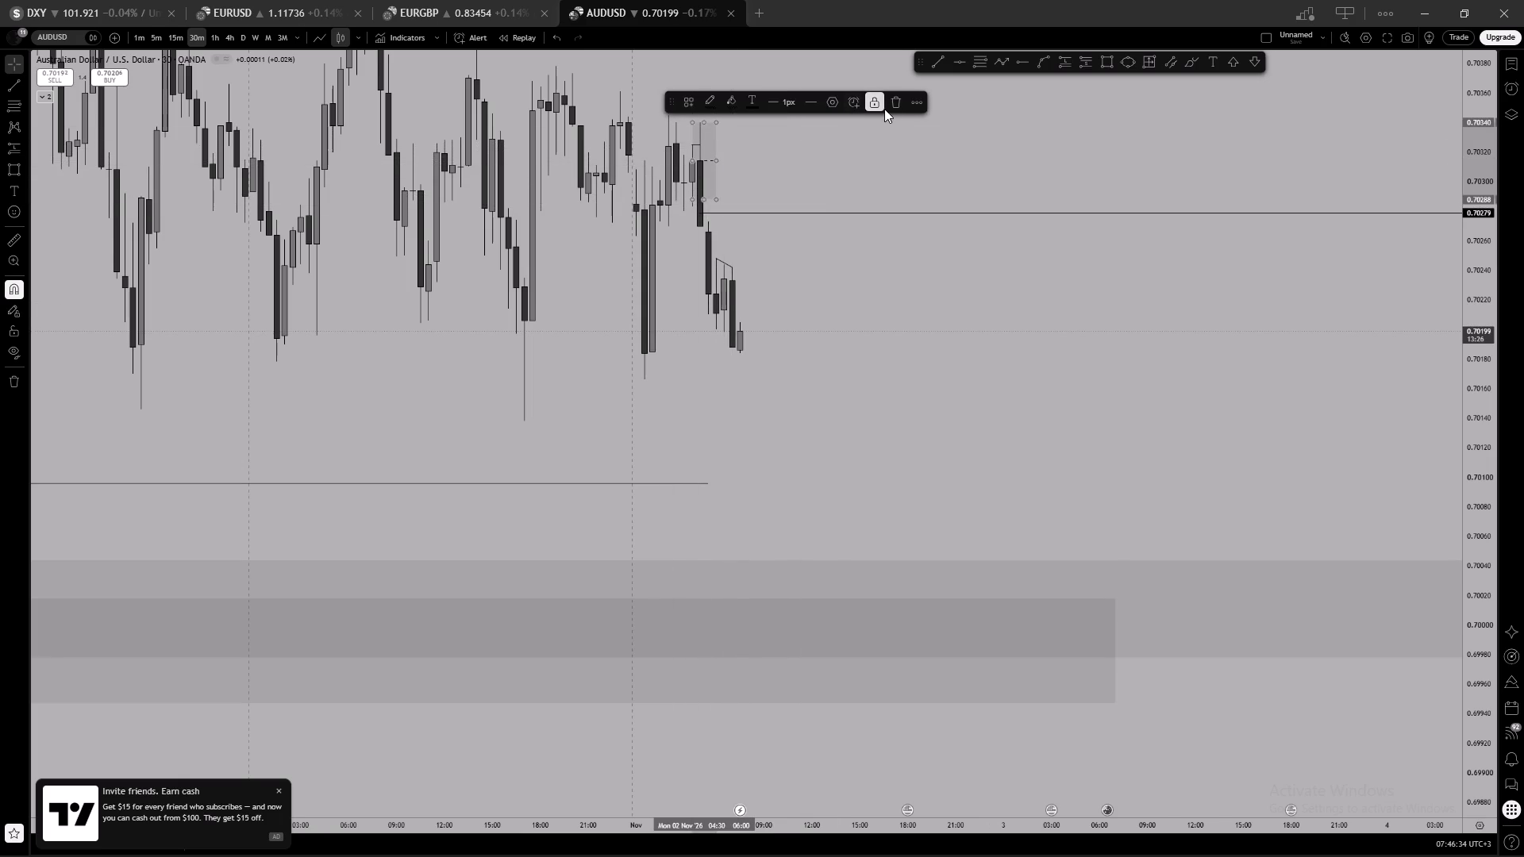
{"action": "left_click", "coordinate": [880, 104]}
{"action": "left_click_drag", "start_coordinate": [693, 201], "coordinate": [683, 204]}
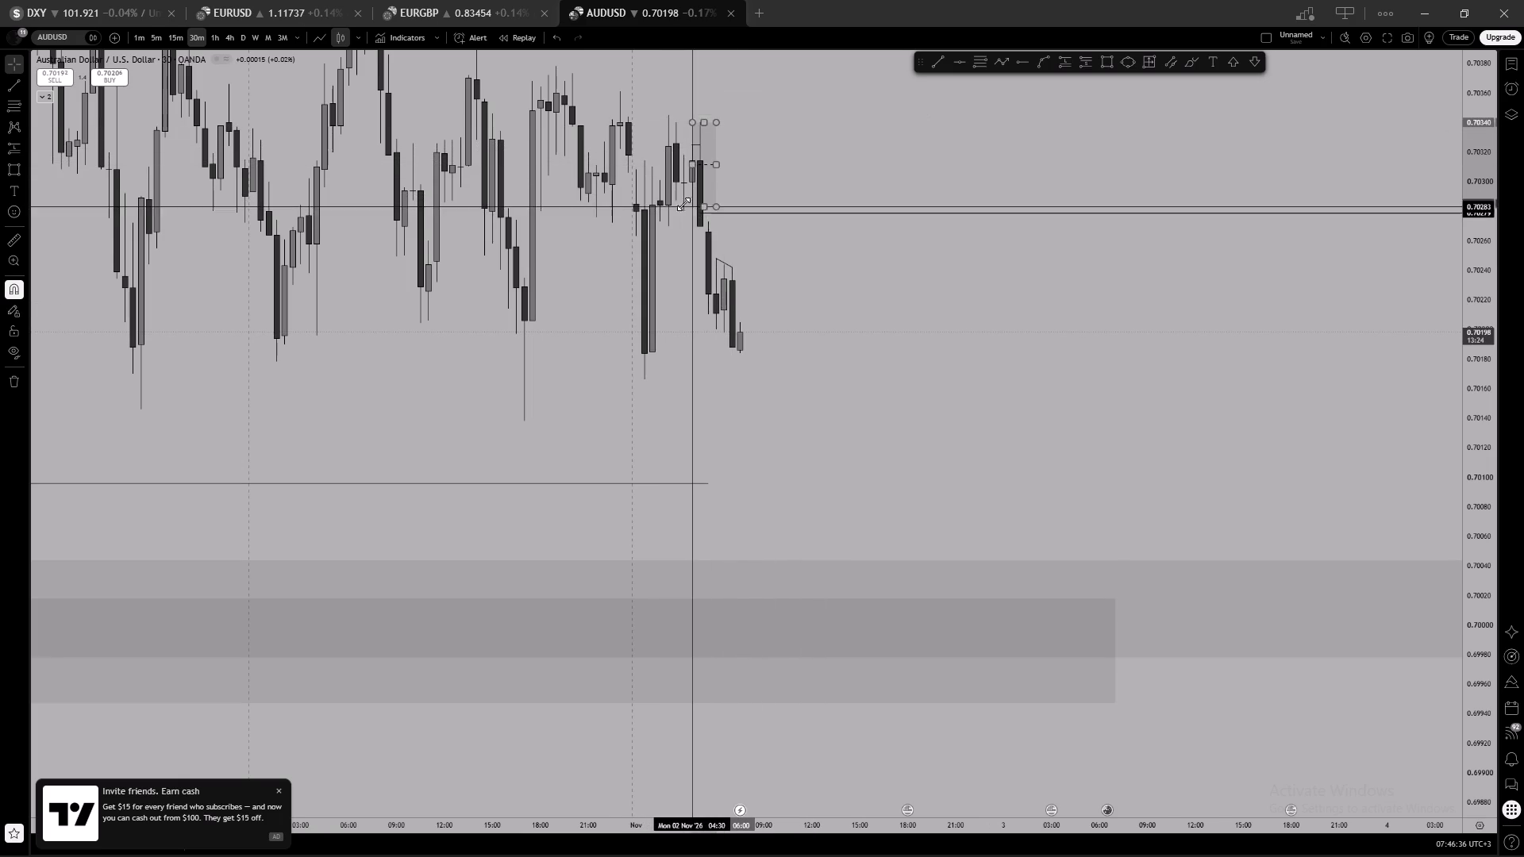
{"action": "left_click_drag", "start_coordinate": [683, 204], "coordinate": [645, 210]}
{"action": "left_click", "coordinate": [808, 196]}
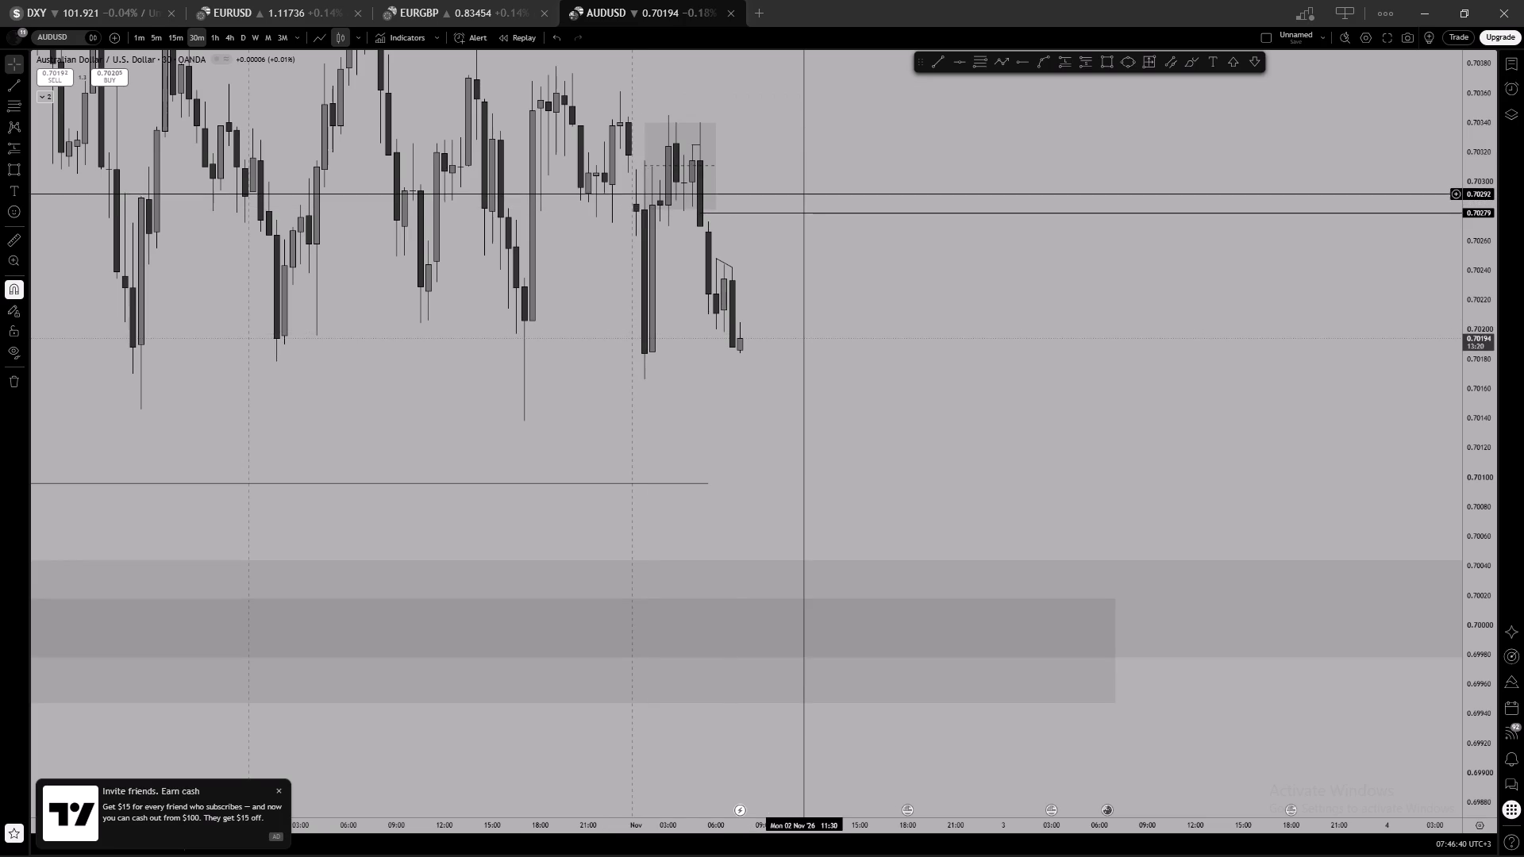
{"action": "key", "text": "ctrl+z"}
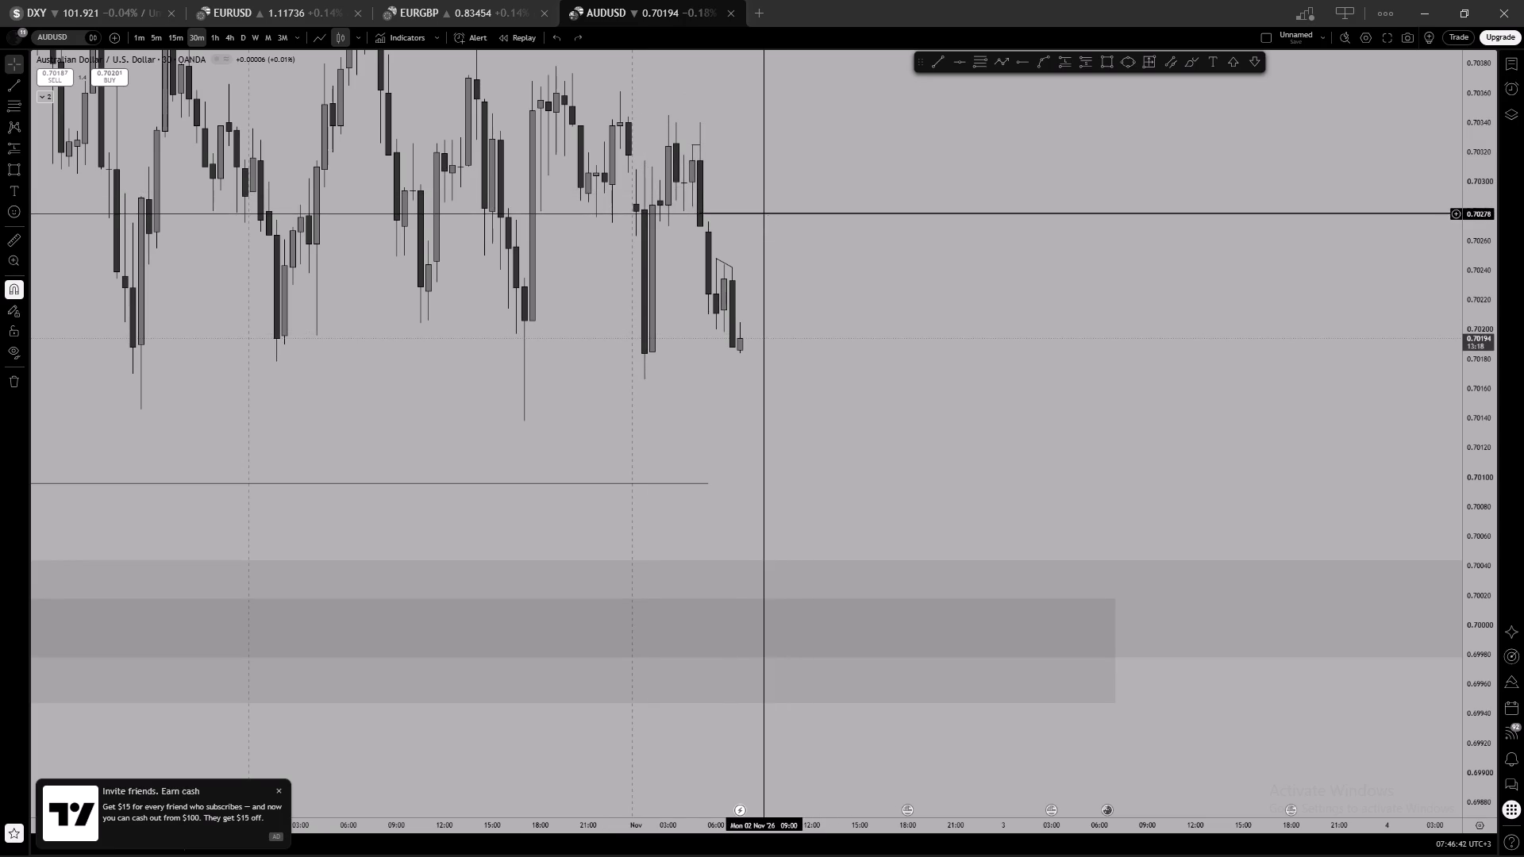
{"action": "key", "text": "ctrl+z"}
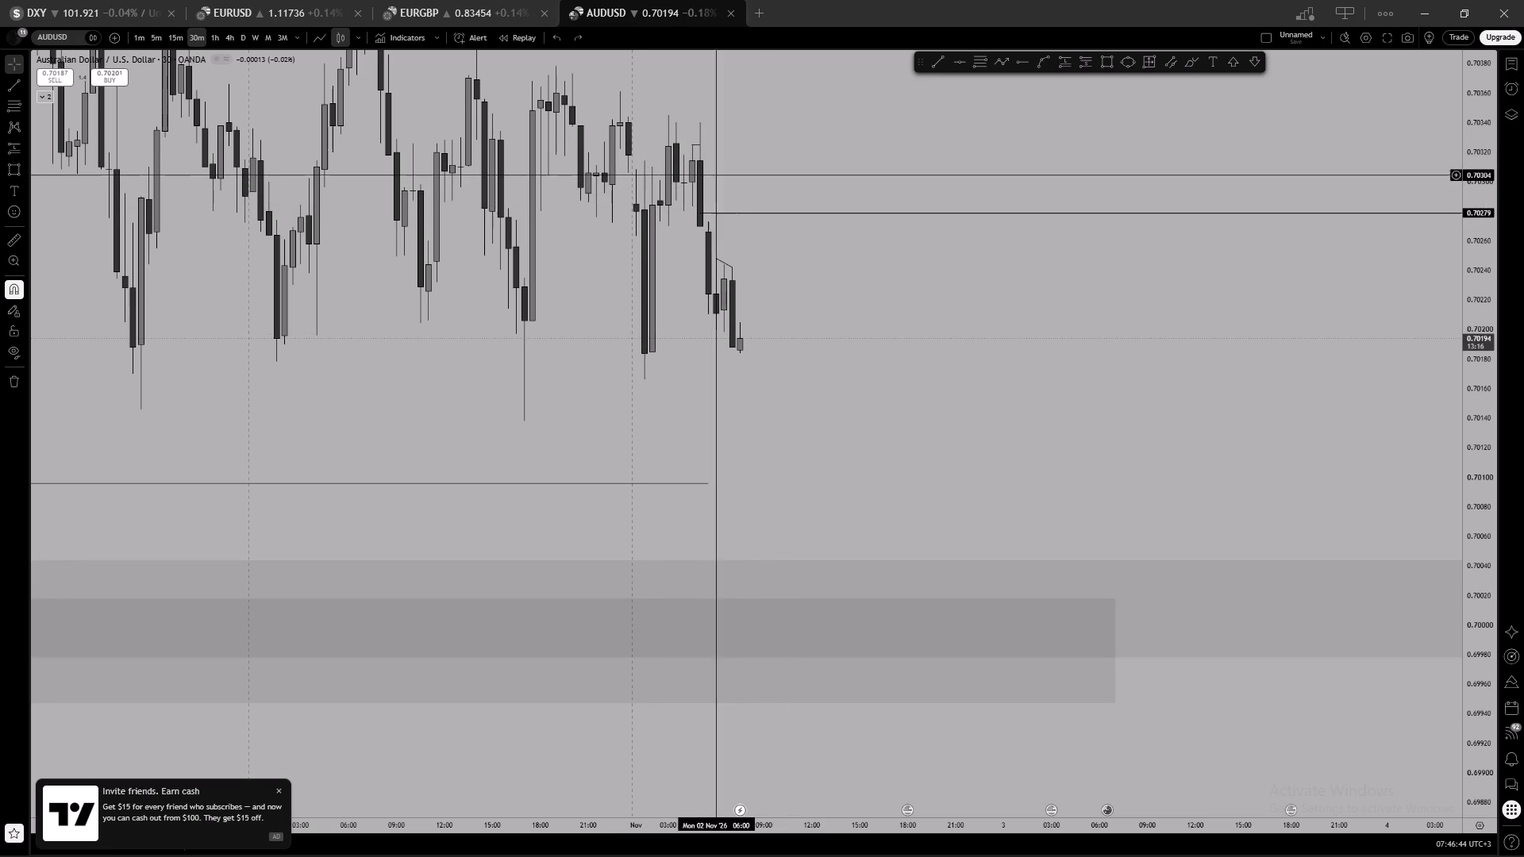
Unlock the 0.70340–0.70288 grey zone, extend its later edge to 12:00 on 2 November, and lock it again.
{"action": "left_click", "coordinate": [709, 175]}
{"action": "left_click", "coordinate": [715, 163]}
{"action": "left_click", "coordinate": [769, 159]}
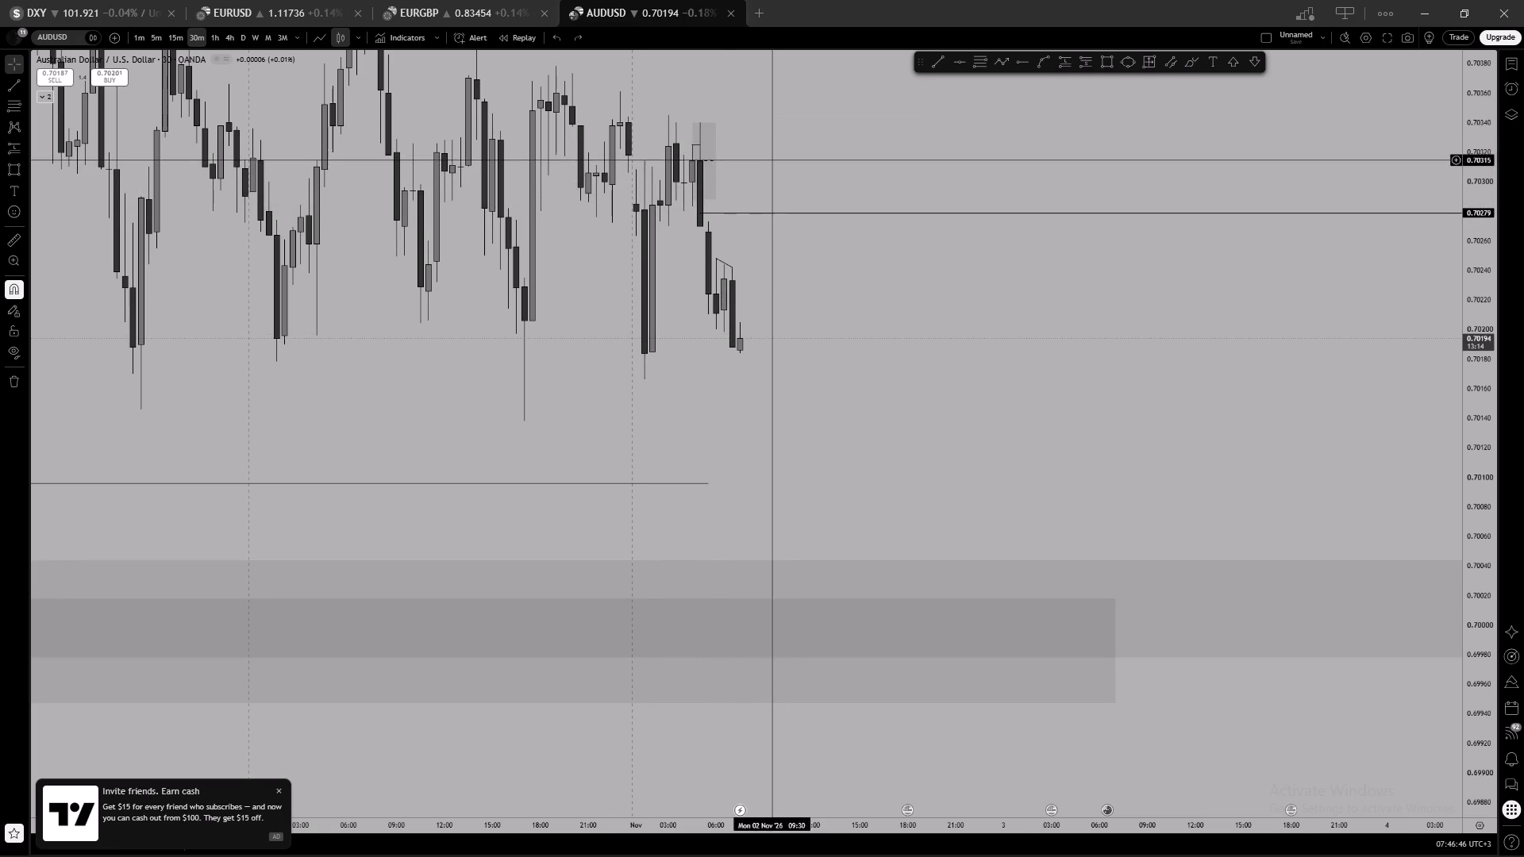
{"action": "scroll", "coordinate": [771, 162], "scroll_direction": "up", "scroll_amount": 2}
{"action": "left_click_drag", "start_coordinate": [771, 162], "coordinate": [1029, 170]}
{"action": "left_click", "coordinate": [782, 201]}
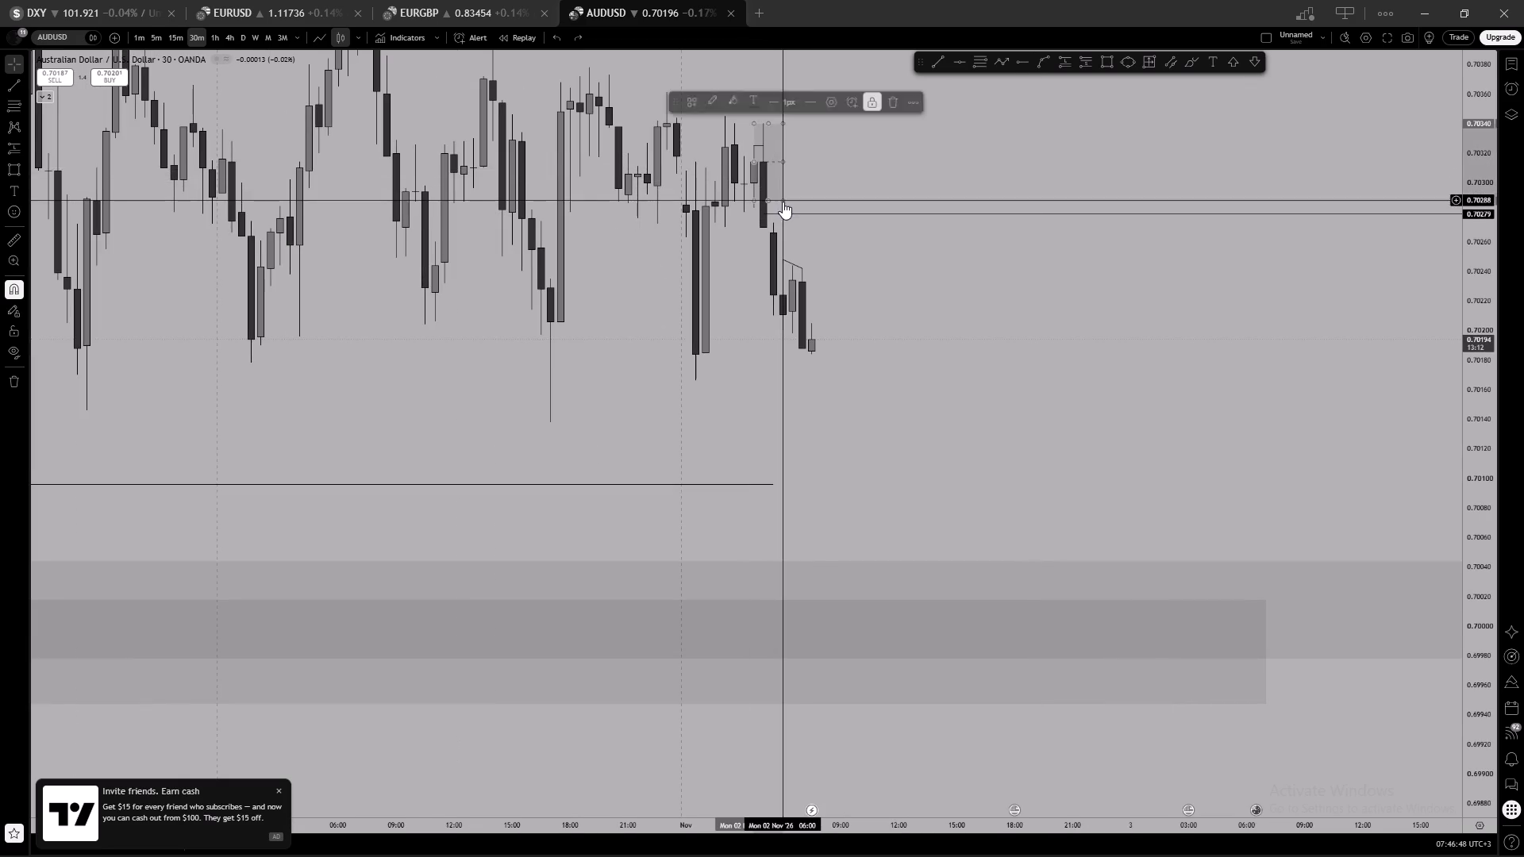
{"action": "left_click", "coordinate": [897, 166]}
{"action": "left_click", "coordinate": [899, 175]}
{"action": "left_click", "coordinate": [779, 162]}
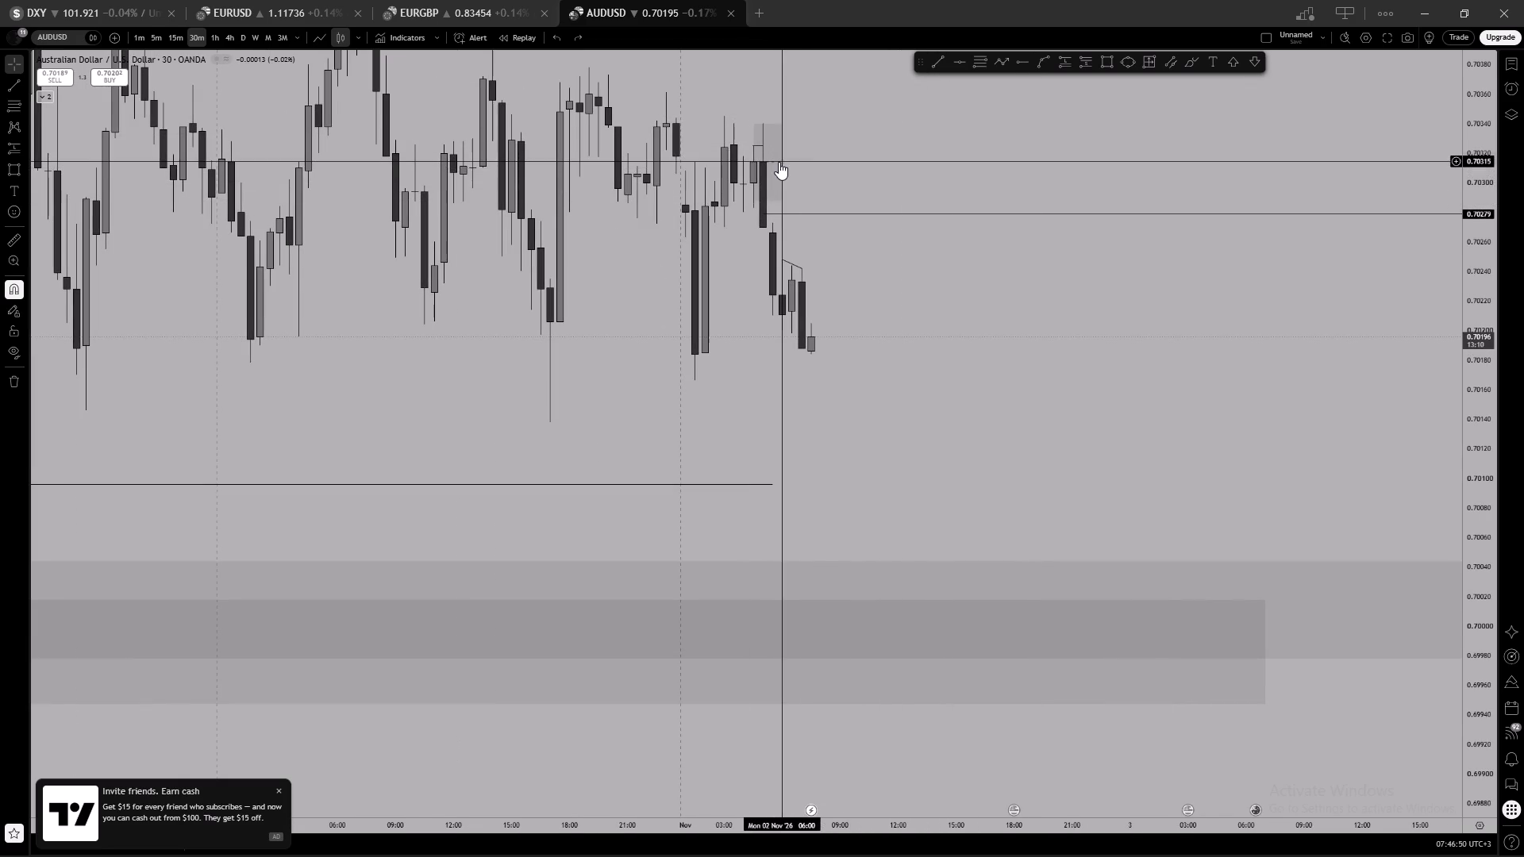
{"action": "left_click", "coordinate": [874, 106]}
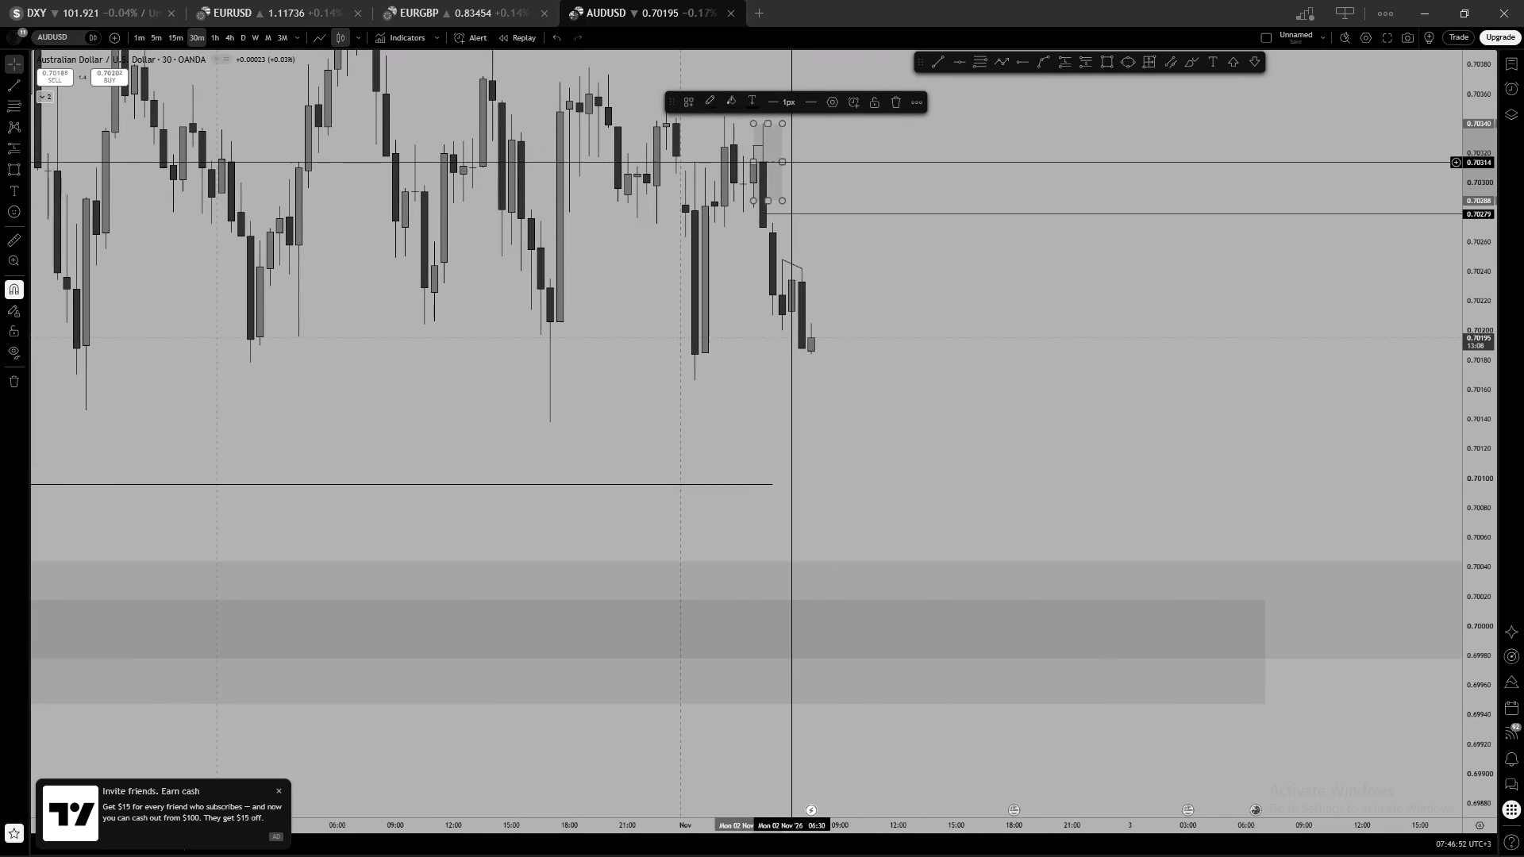
{"action": "left_click_drag", "start_coordinate": [787, 163], "coordinate": [899, 168]}
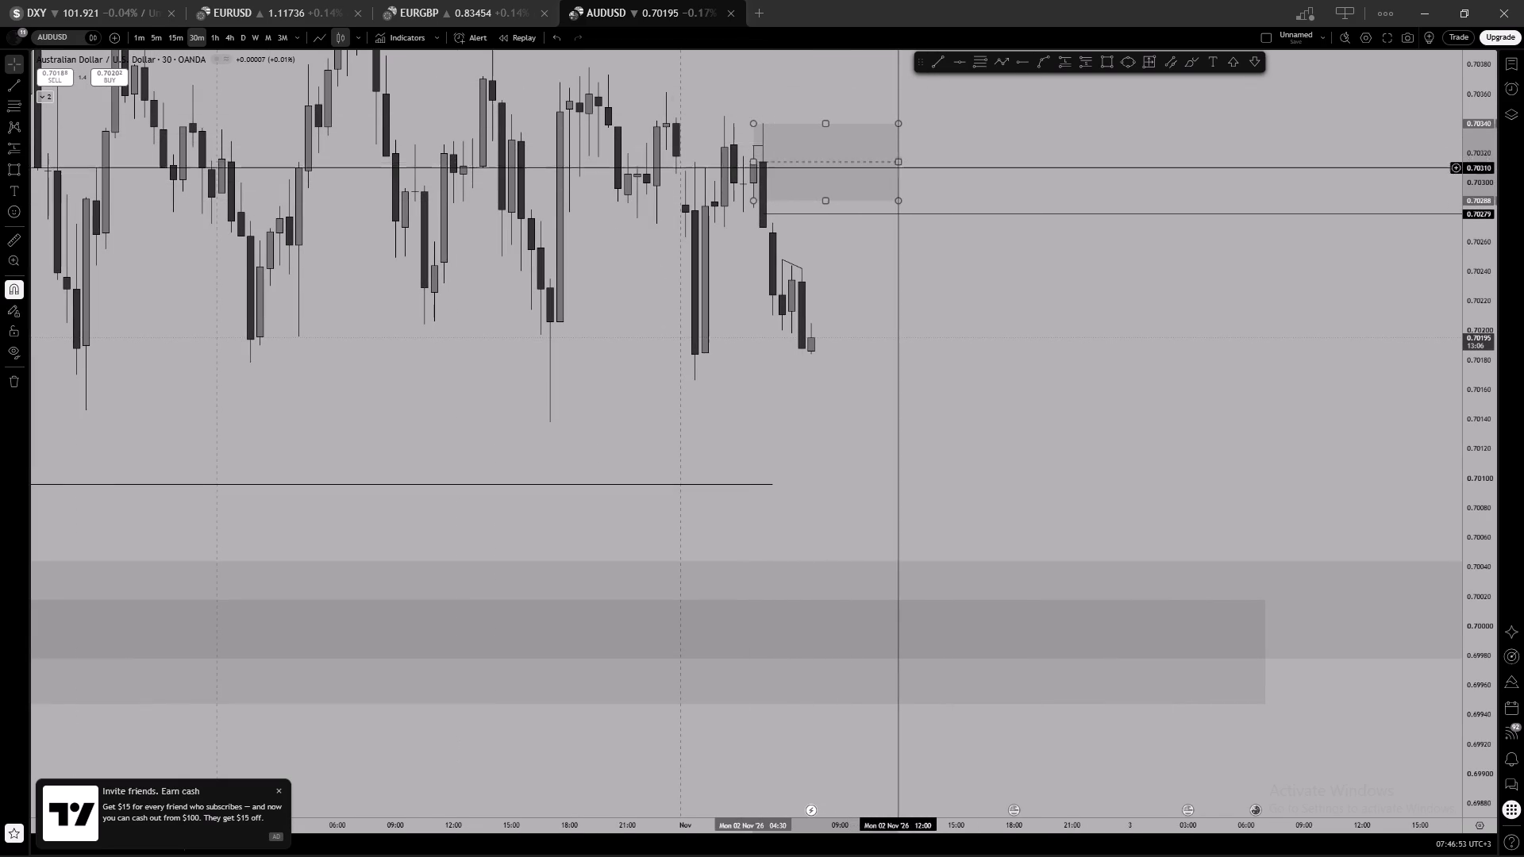
{"action": "left_click", "coordinate": [871, 98]}
{"action": "left_click", "coordinate": [990, 188]}
Draw a horizontal trend line at the 0.70166 low from 01:30 to 12:00 on 2 November and lock it.
{"action": "scroll", "coordinate": [1029, 169], "scroll_direction": "down", "scroll_amount": 4}
{"action": "left_click_drag", "start_coordinate": [1158, 164], "coordinate": [1043, 190]}
{"action": "left_click", "coordinate": [980, 169]}
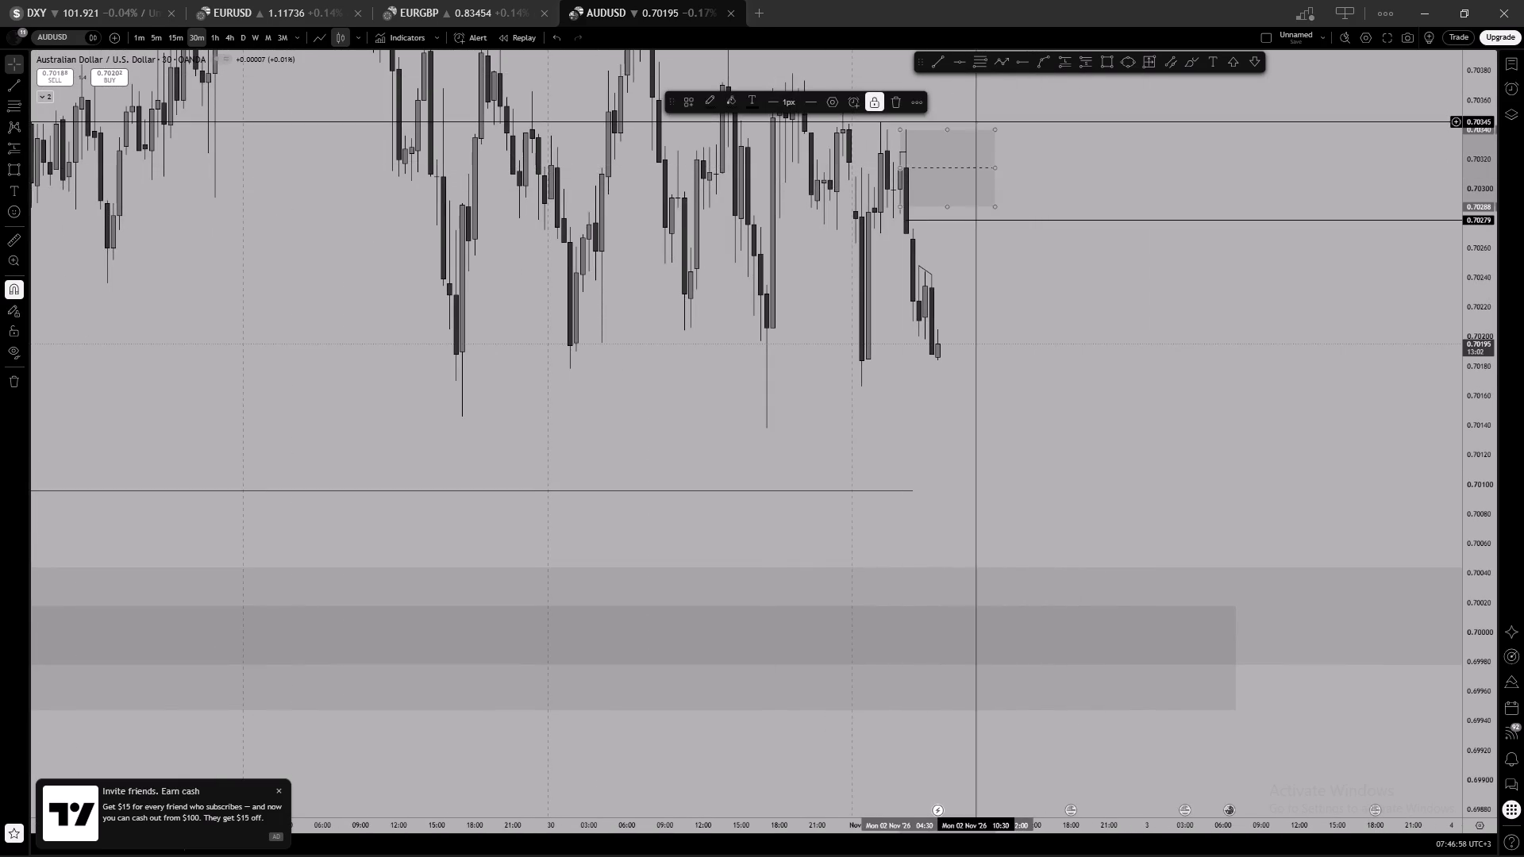
{"action": "left_click", "coordinate": [983, 118]}
{"action": "left_click_drag", "start_coordinate": [999, 118], "coordinate": [893, 133]}
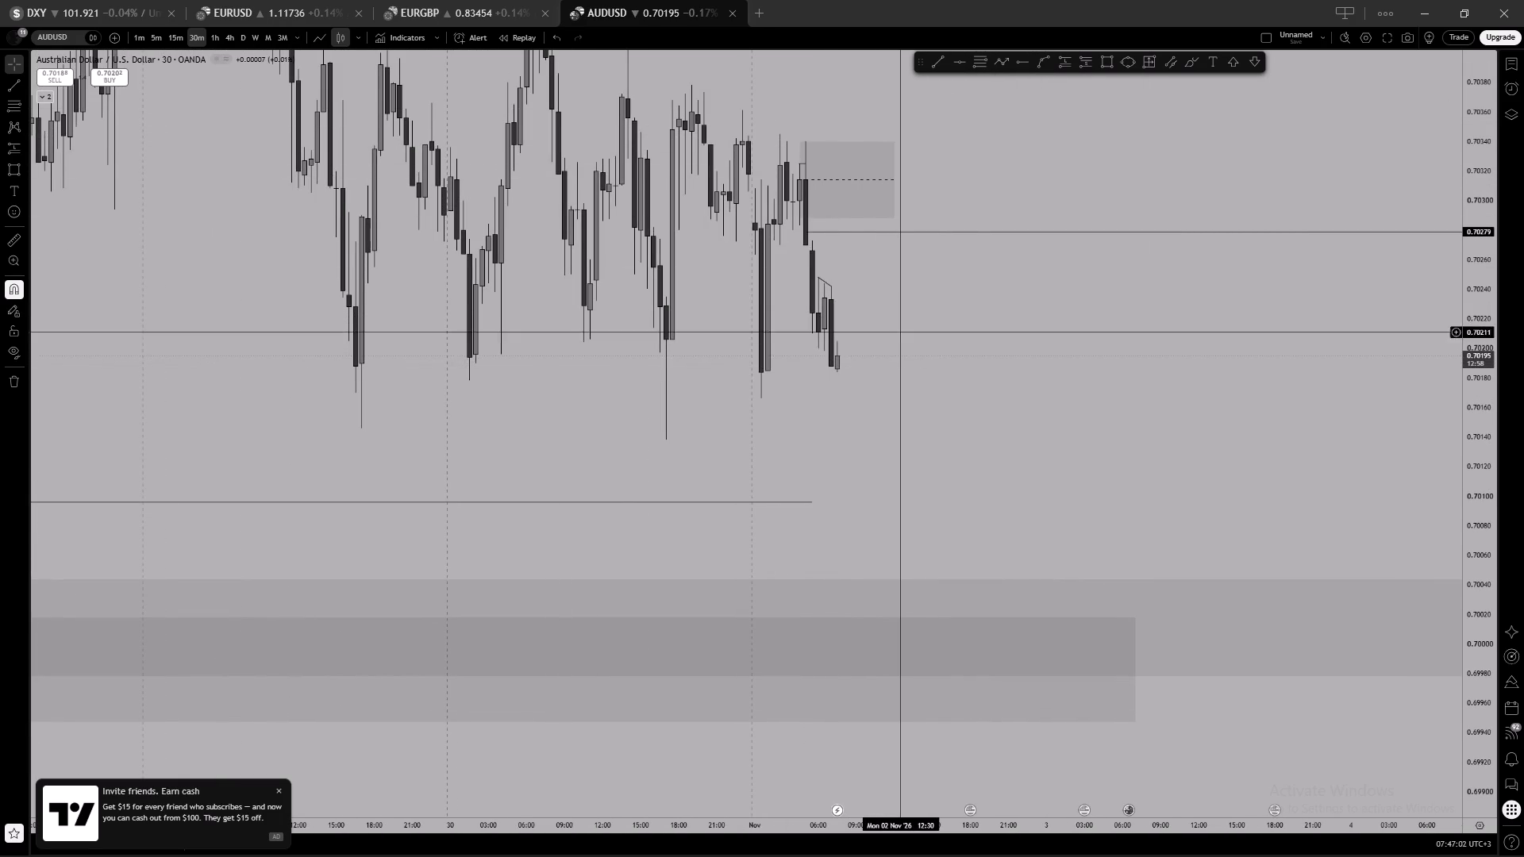
{"action": "scroll", "coordinate": [984, 120], "scroll_direction": "down", "scroll_amount": 3}
{"action": "left_click_drag", "start_coordinate": [1088, 156], "coordinate": [954, 193]}
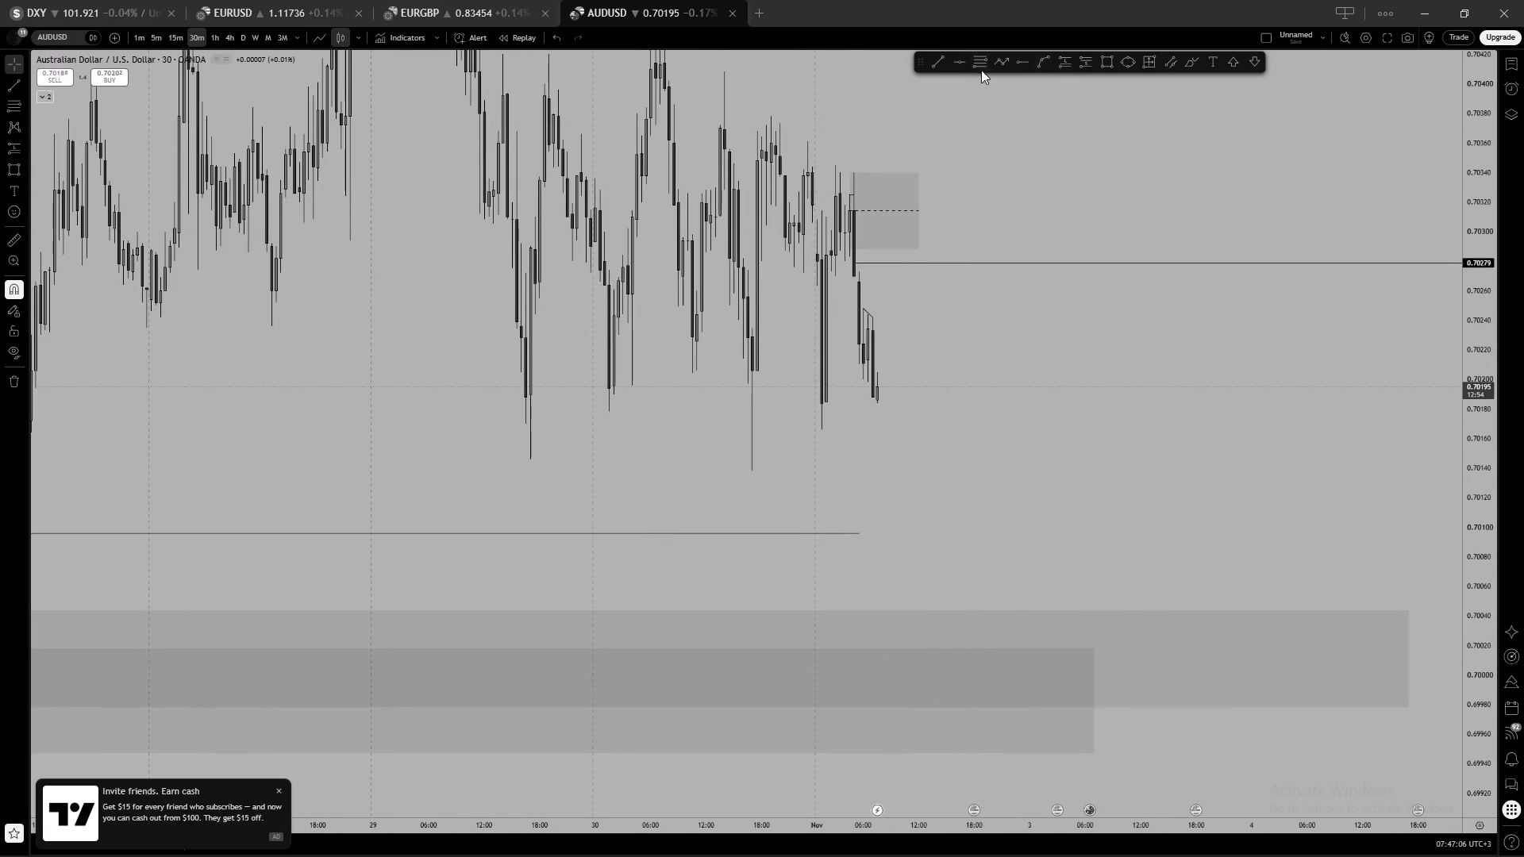
{"action": "left_click", "coordinate": [936, 64]}
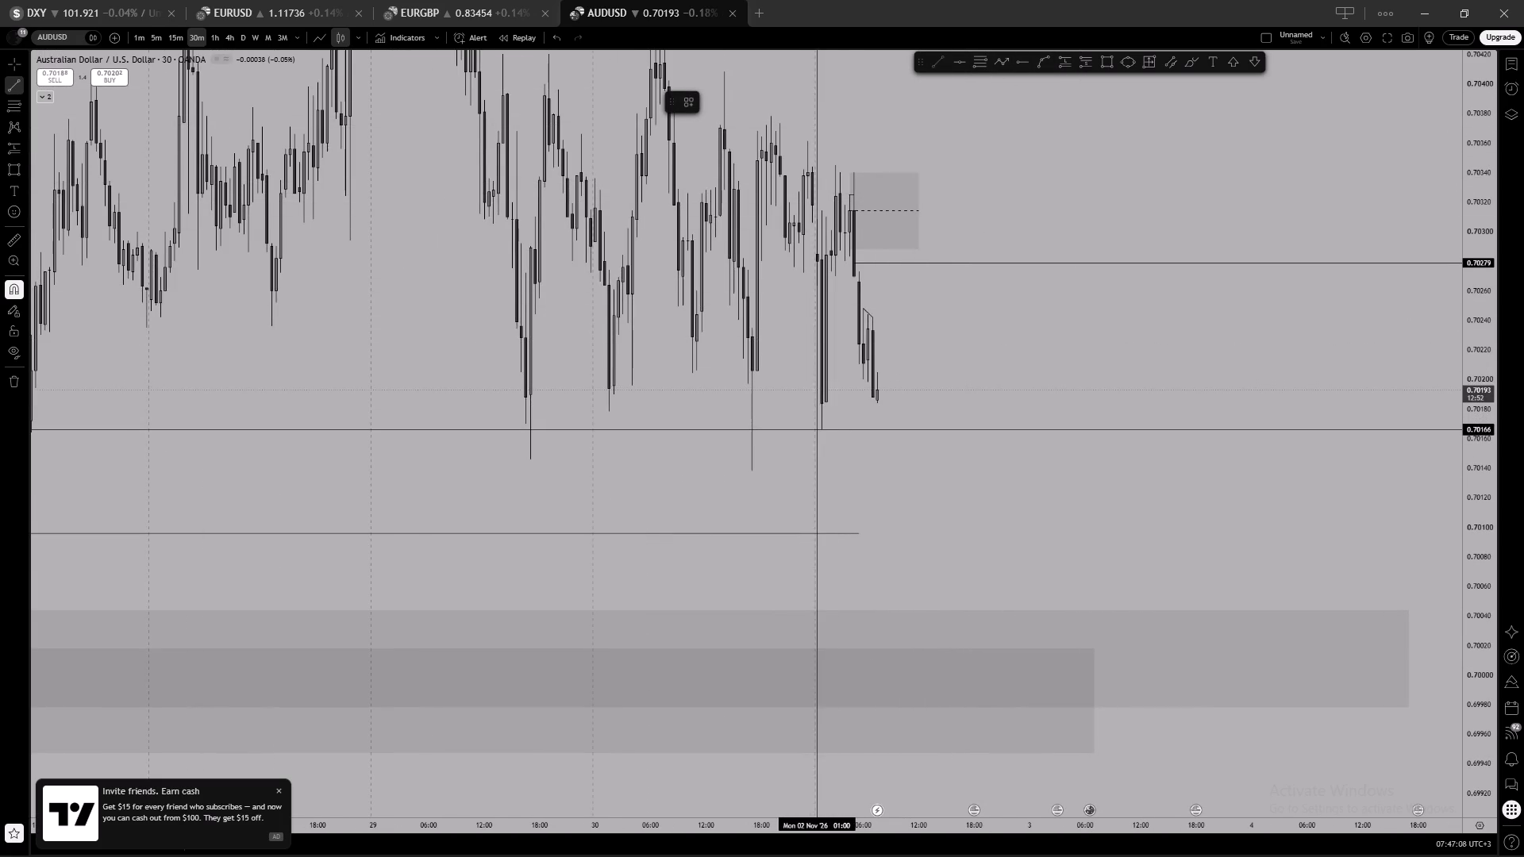
{"action": "left_click", "coordinate": [824, 429]}
{"action": "left_click", "coordinate": [945, 398], "text": "shift"}
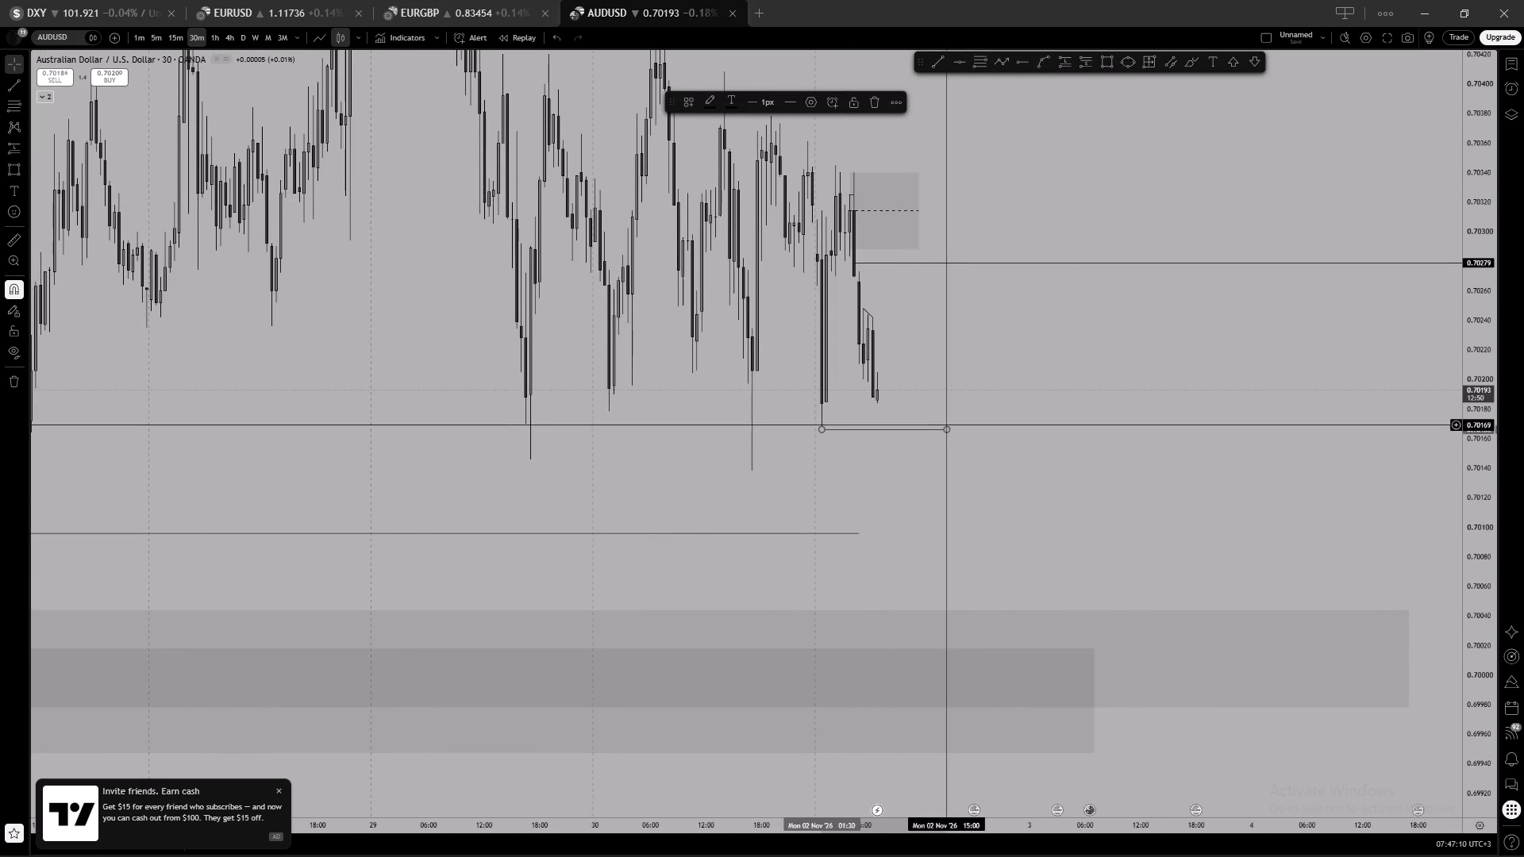
{"action": "left_click_drag", "start_coordinate": [945, 429], "coordinate": [914, 417]}
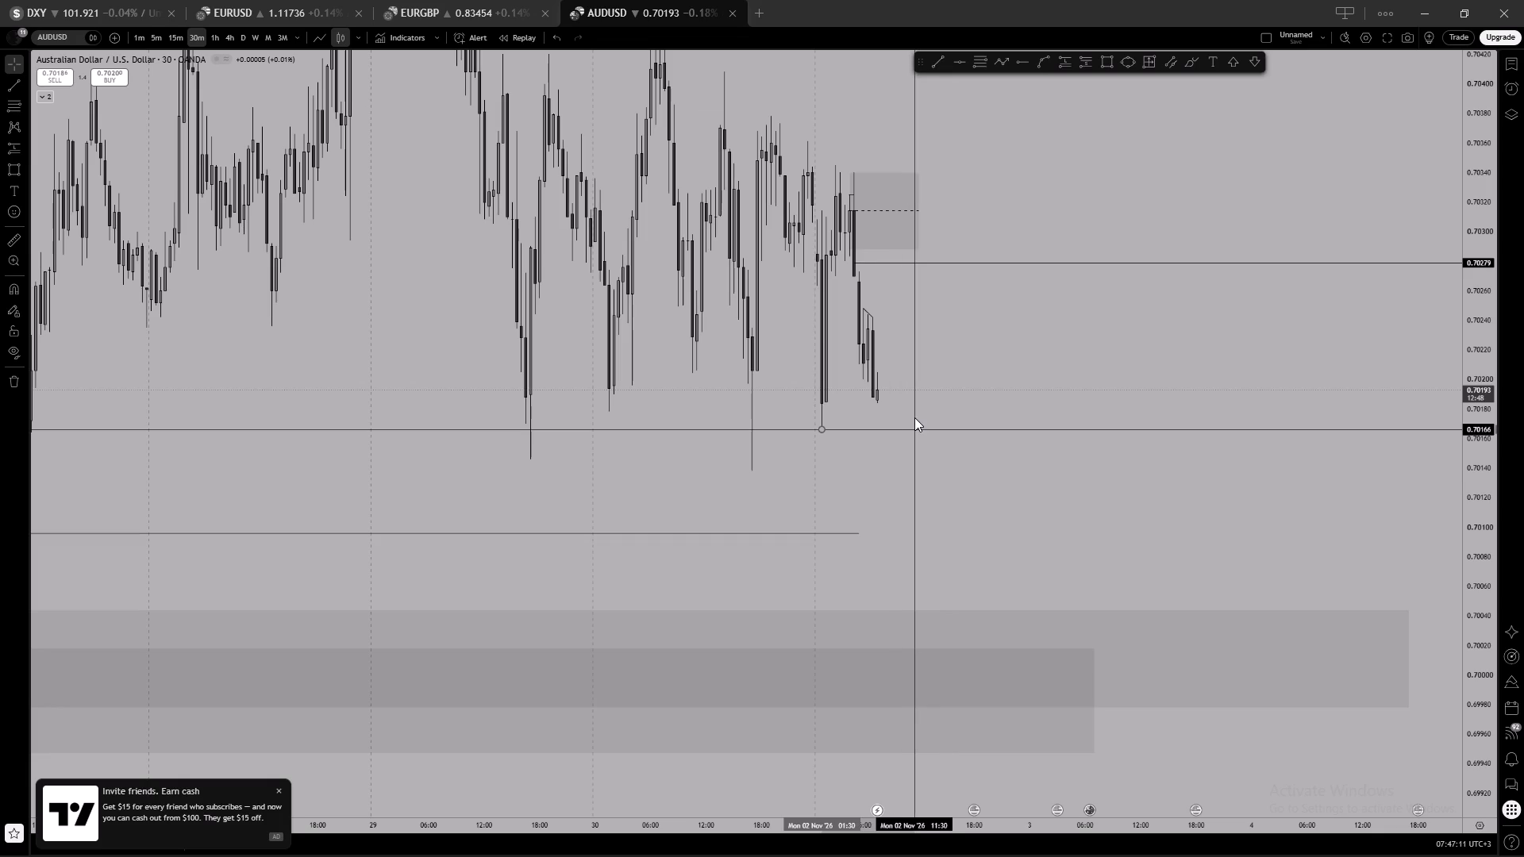
{"action": "left_click_drag", "start_coordinate": [914, 417], "coordinate": [917, 417]}
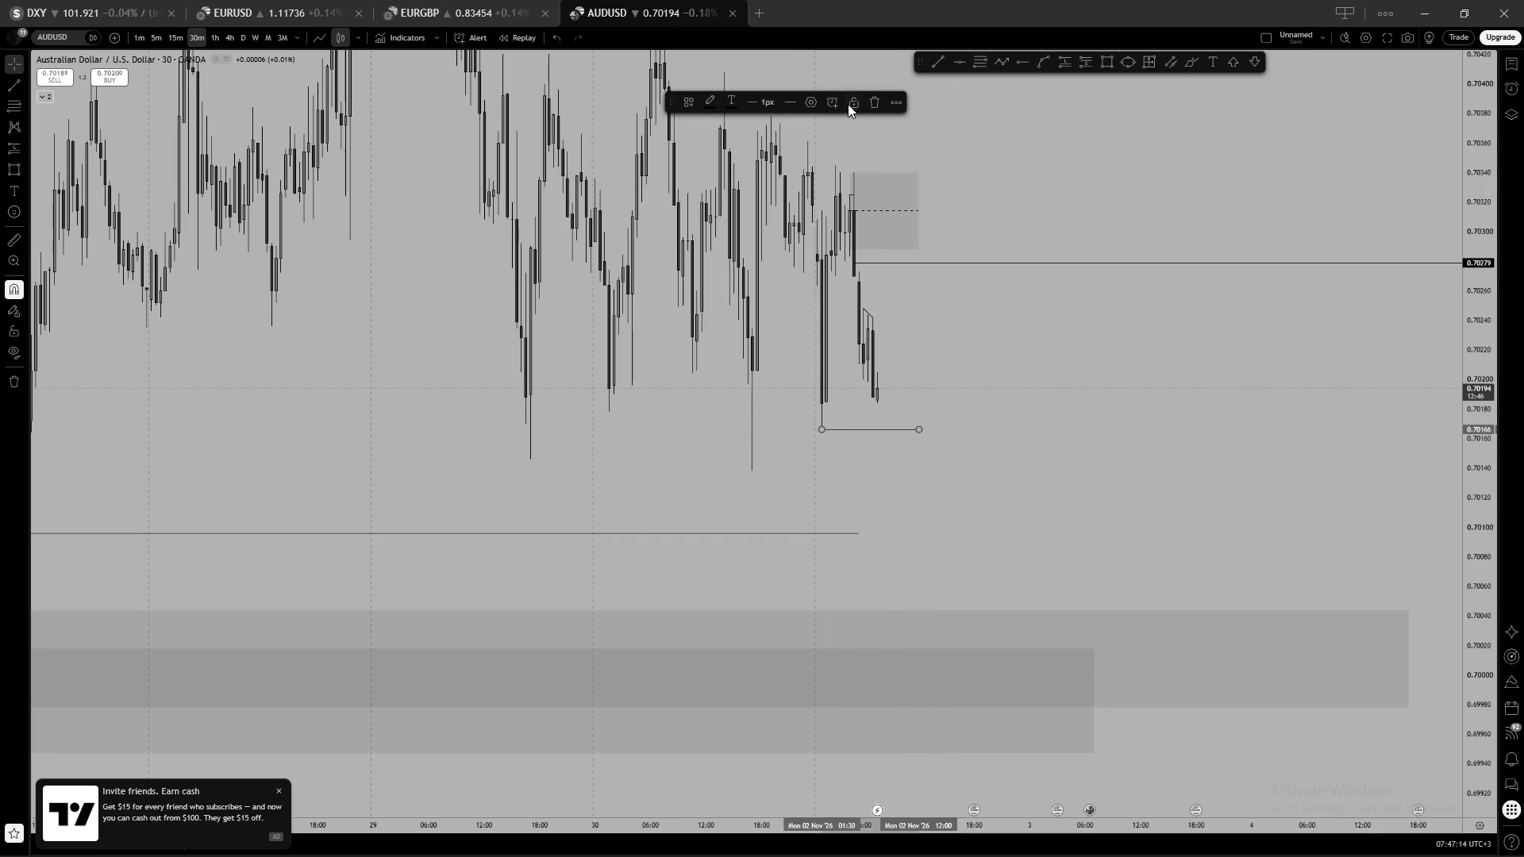
{"action": "left_click", "coordinate": [849, 103], "text": "shift"}
Apply the saved trend line template with a centred X label to the new 0.70166 line.
{"action": "left_click", "coordinate": [809, 107]}
{"action": "left_click", "coordinate": [698, 586]}
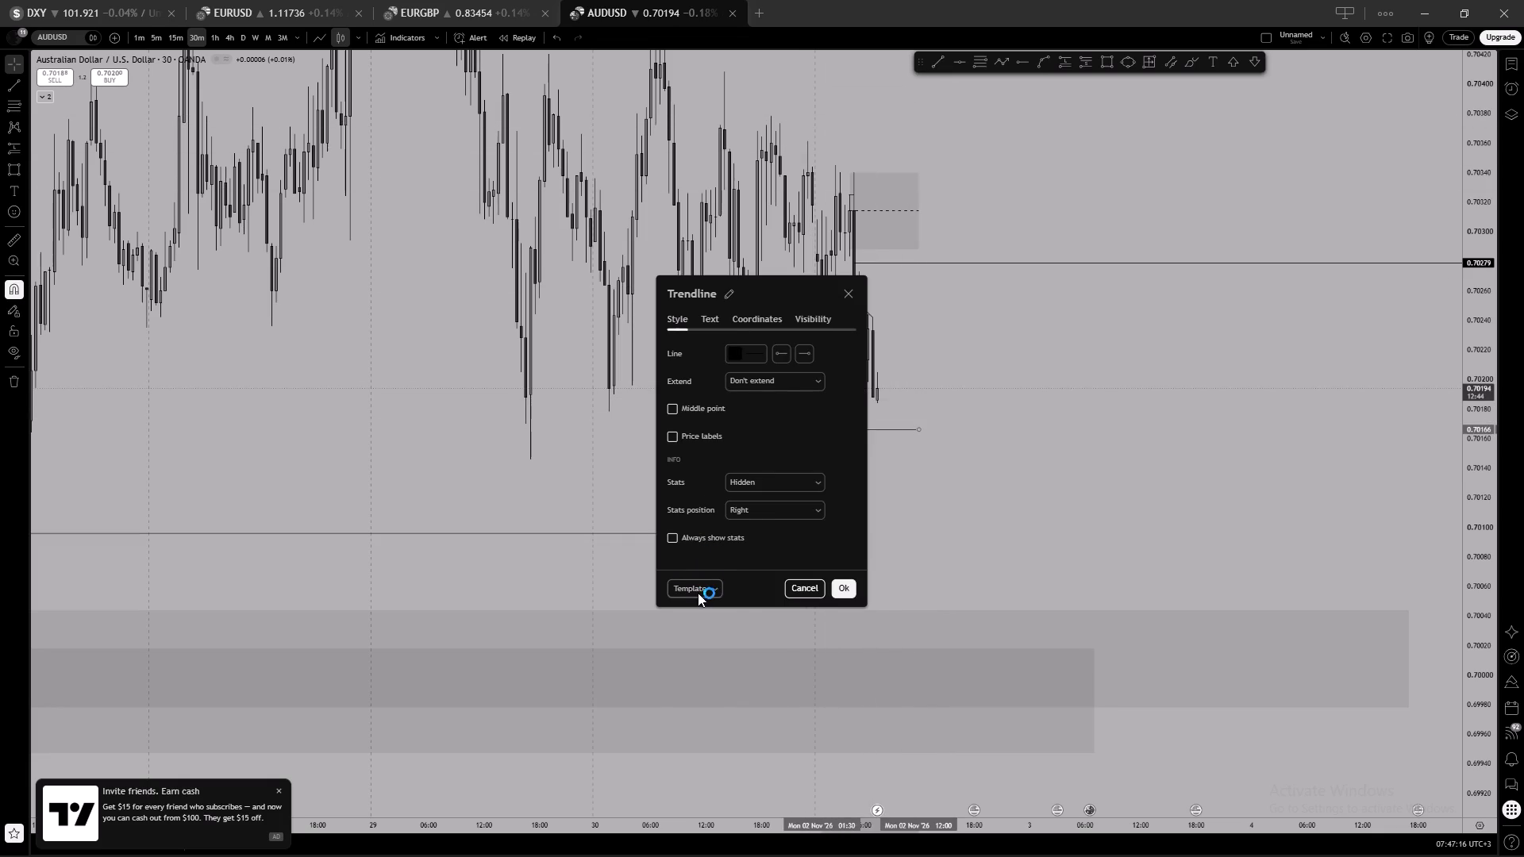
{"action": "left_click", "coordinate": [686, 700]}
{"action": "left_click", "coordinate": [847, 596]}
{"action": "left_click", "coordinate": [880, 485]}
{"action": "scroll", "coordinate": [944, 408], "scroll_direction": "up", "scroll_amount": 3}
{"action": "left_click_drag", "start_coordinate": [927, 412], "coordinate": [943, 426]}
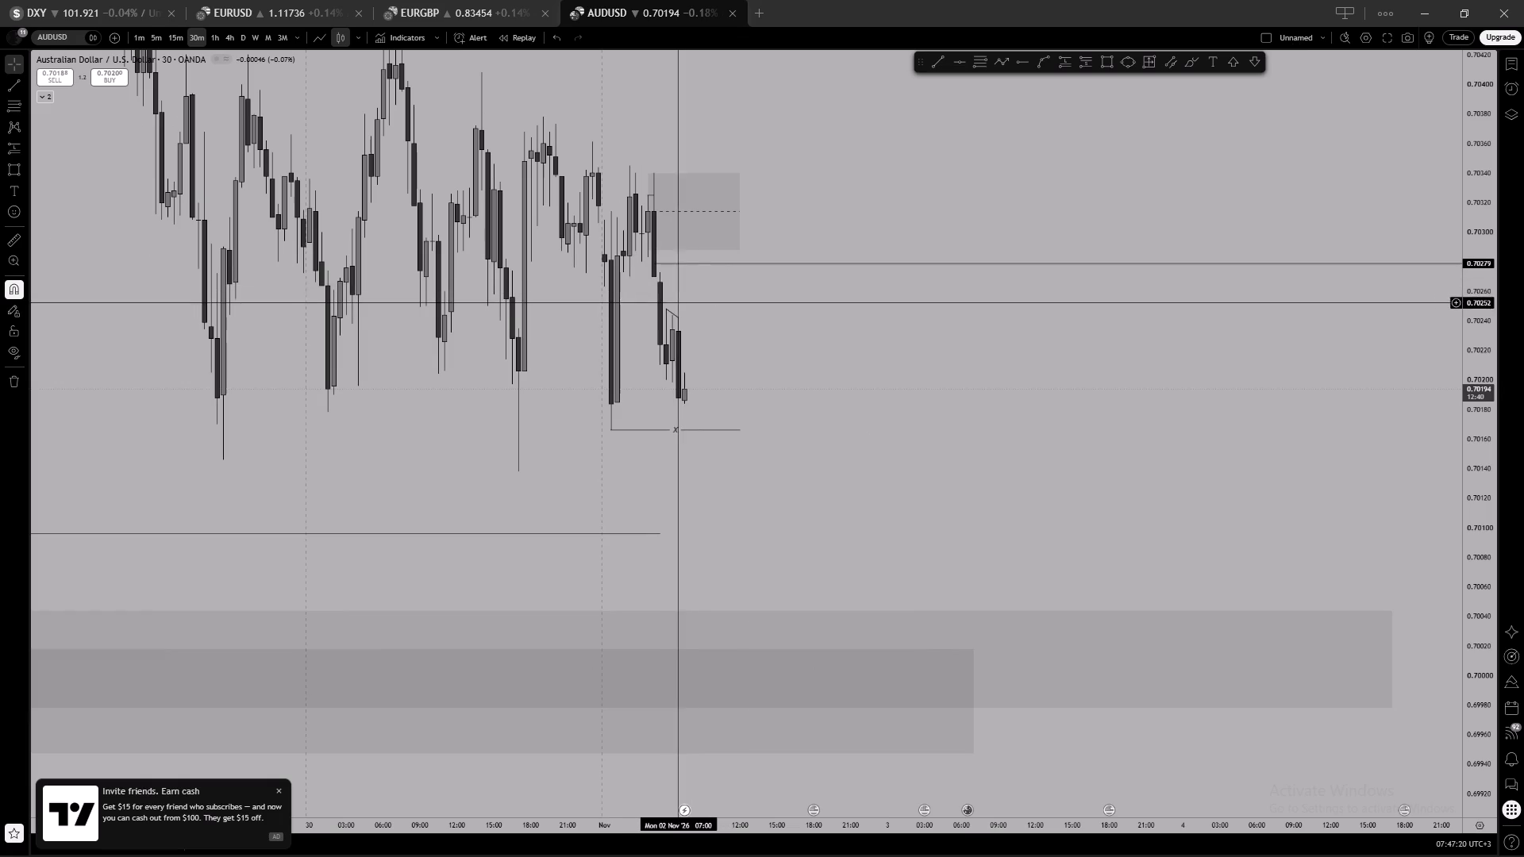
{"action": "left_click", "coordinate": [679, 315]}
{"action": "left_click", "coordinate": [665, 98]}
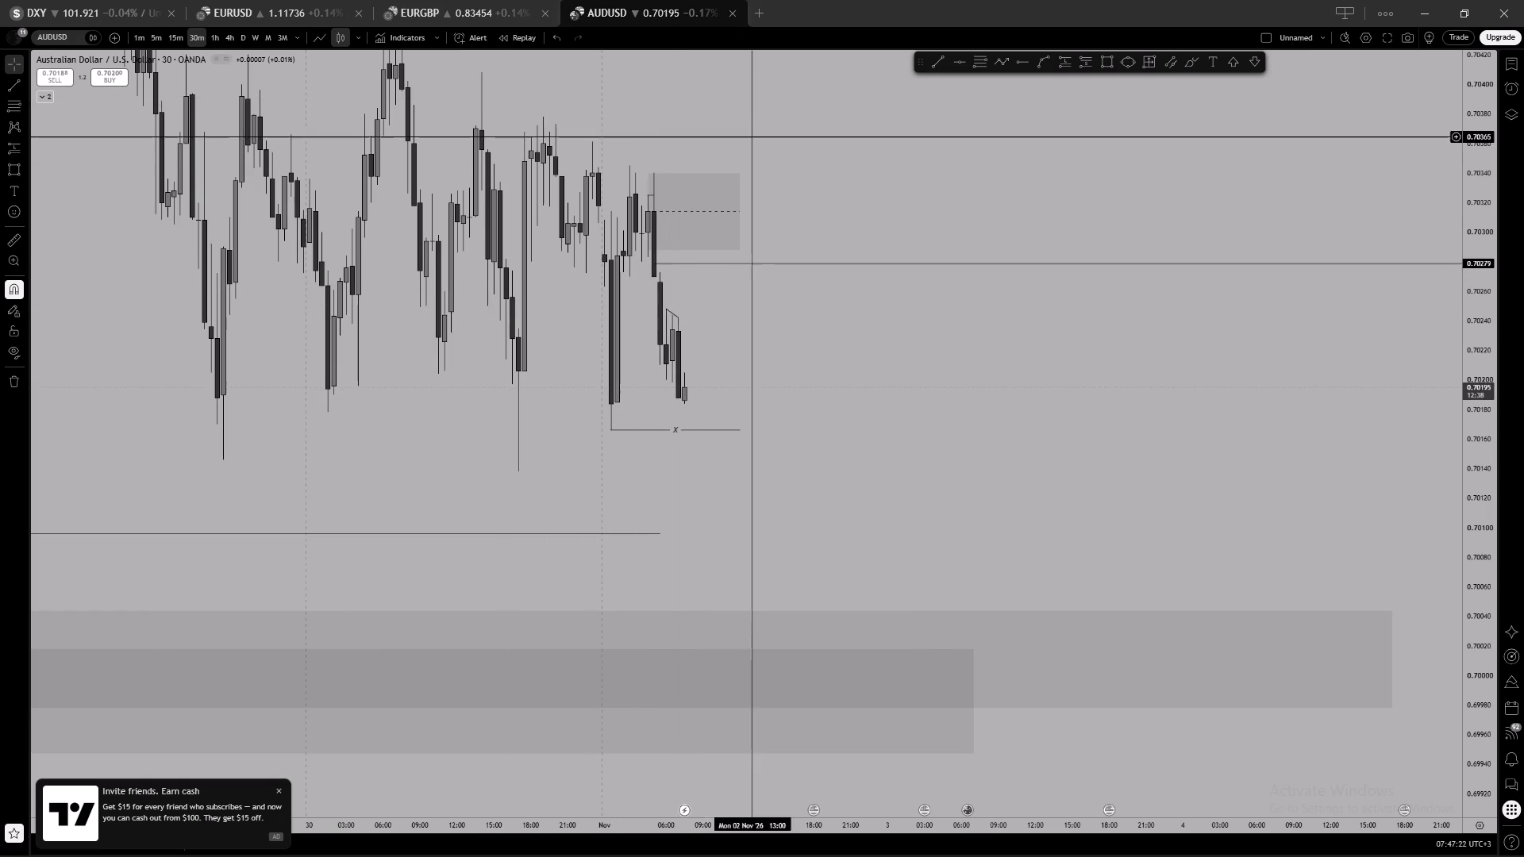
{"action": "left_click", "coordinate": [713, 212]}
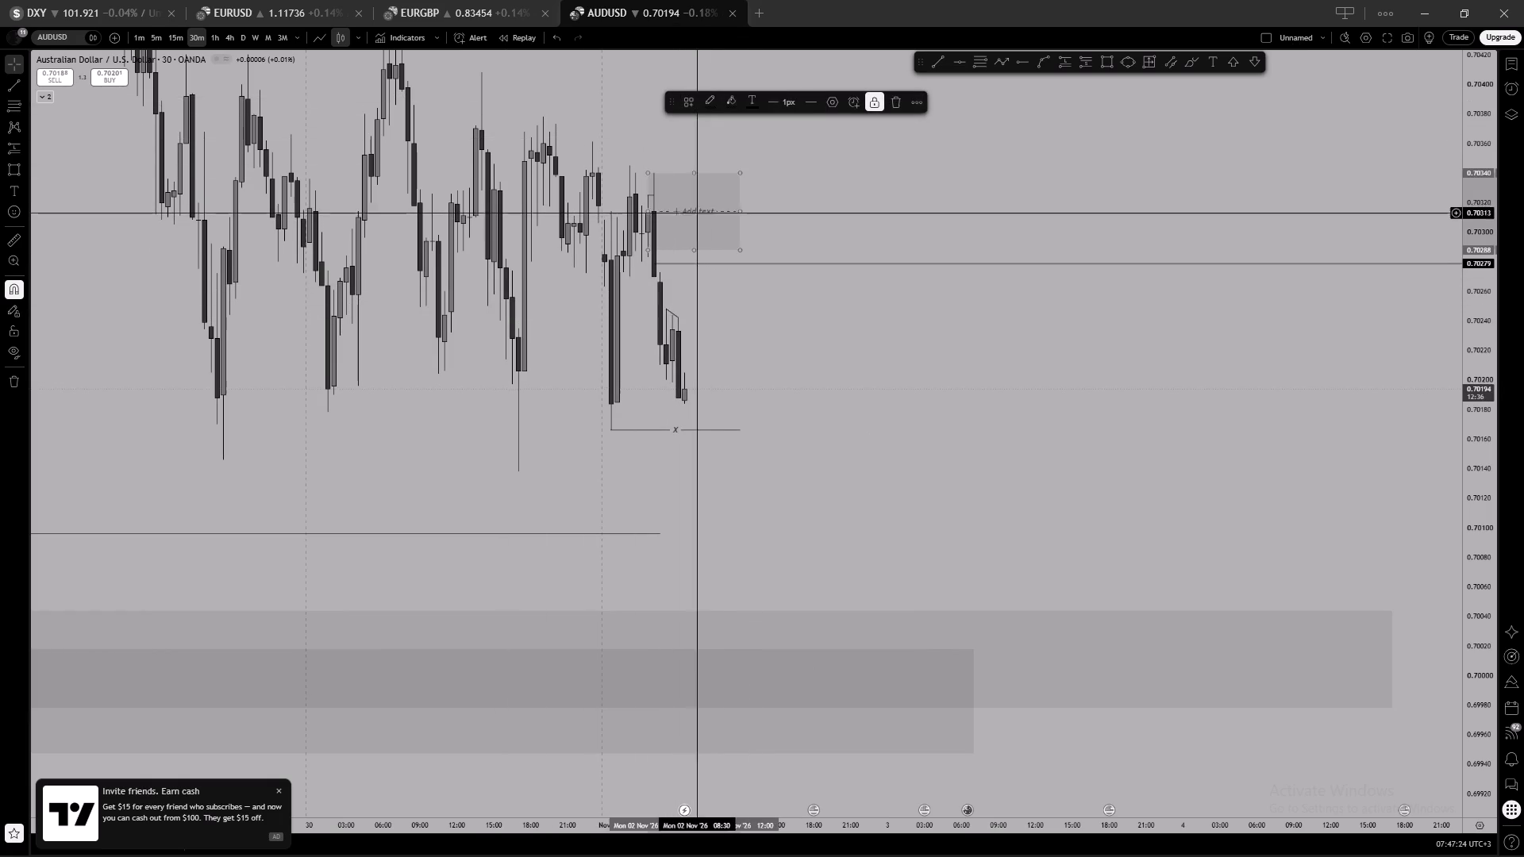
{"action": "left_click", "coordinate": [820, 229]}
Compare AUDUSD's price action around the extended grey zone and the X line on the 15-minute, 30-minute, 1-hour and 4-hour charts.
{"action": "left_click", "coordinate": [176, 36]}
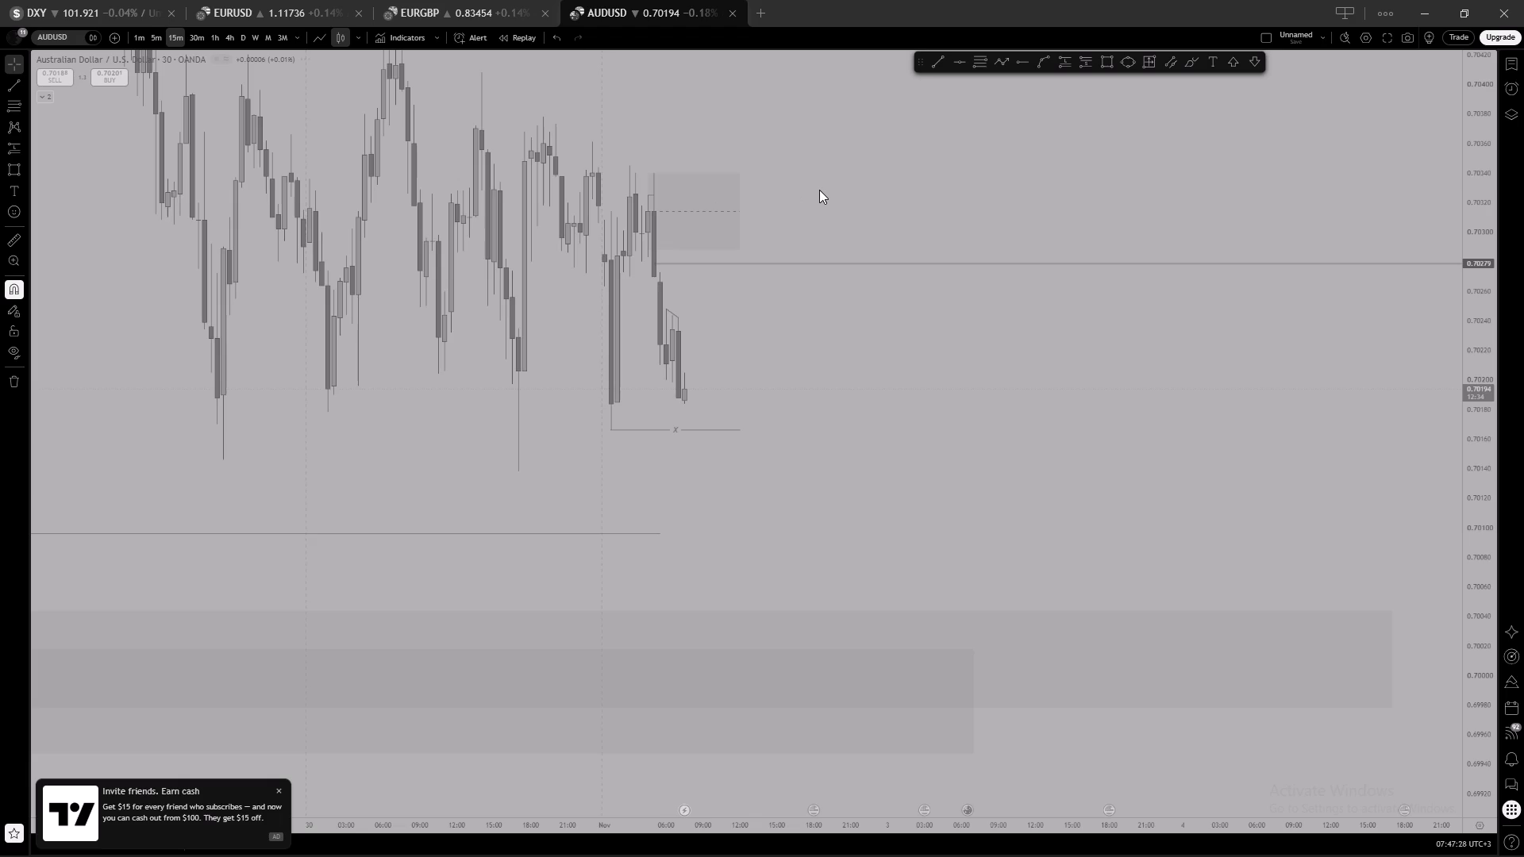
{"action": "scroll", "coordinate": [857, 185], "scroll_direction": "down", "scroll_amount": 3}
{"action": "left_click", "coordinate": [1040, 182]}
{"action": "left_click_drag", "start_coordinate": [1060, 194], "coordinate": [937, 201]}
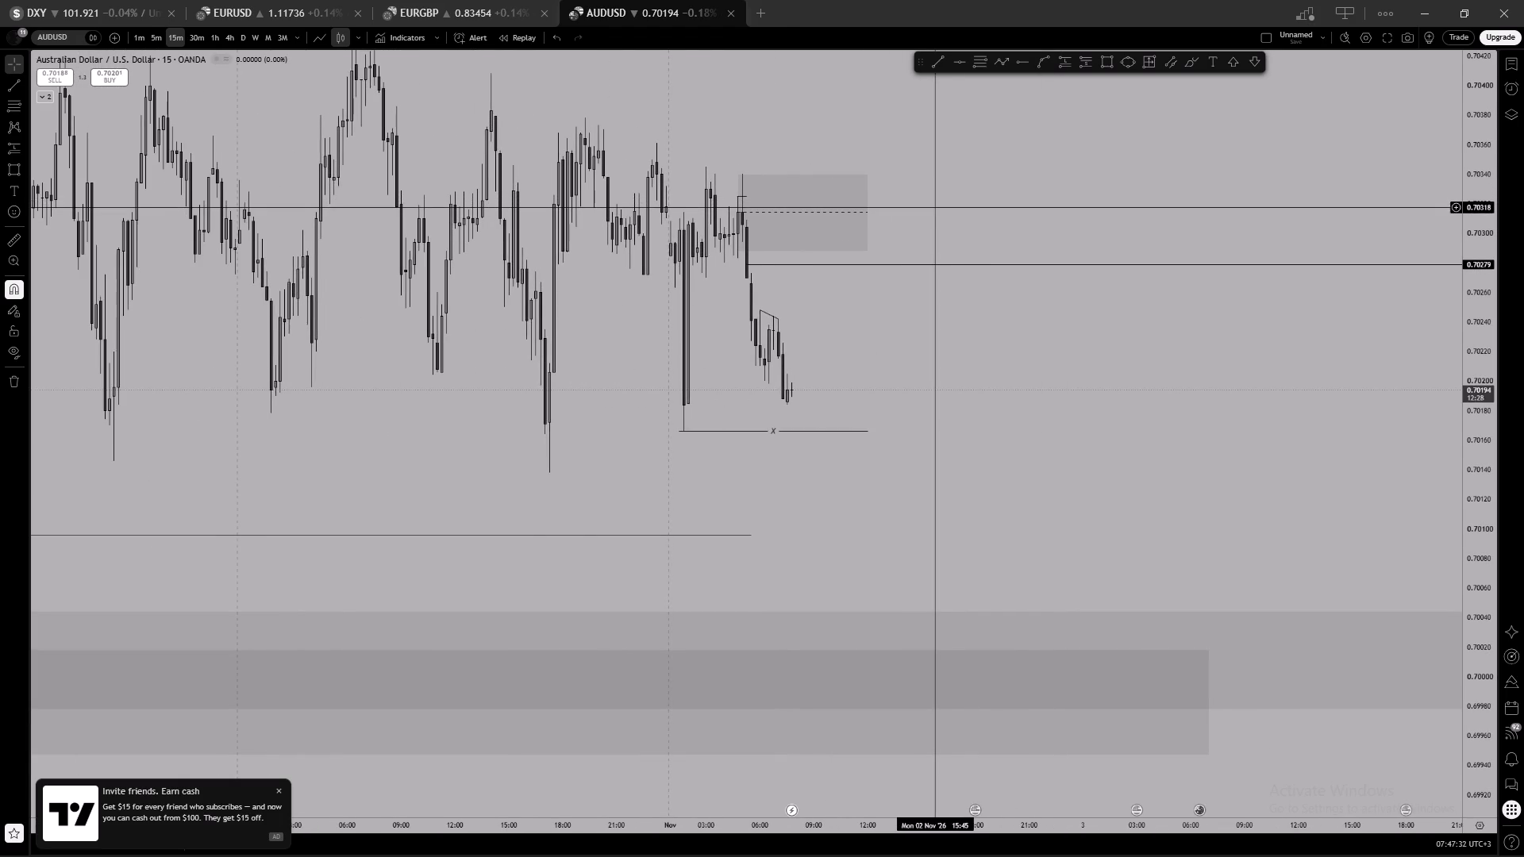
{"action": "left_click", "coordinate": [208, 34]}
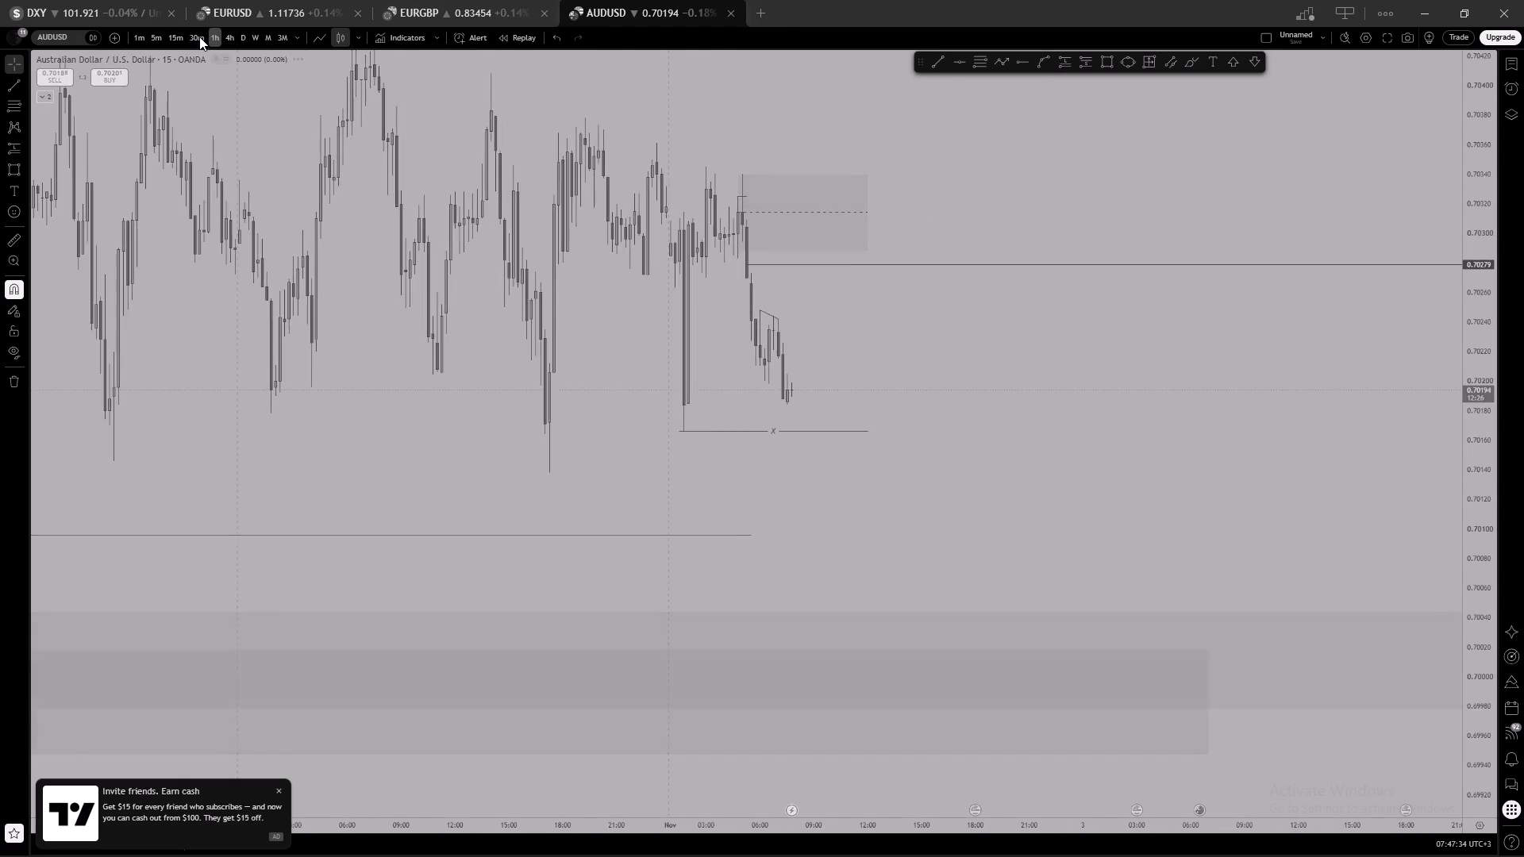
{"action": "scroll", "coordinate": [848, 286], "scroll_direction": "up", "scroll_amount": 8}
{"action": "scroll", "coordinate": [637, 267], "scroll_direction": "down", "scroll_amount": 2}
{"action": "left_click_drag", "start_coordinate": [568, 191], "coordinate": [972, 206]}
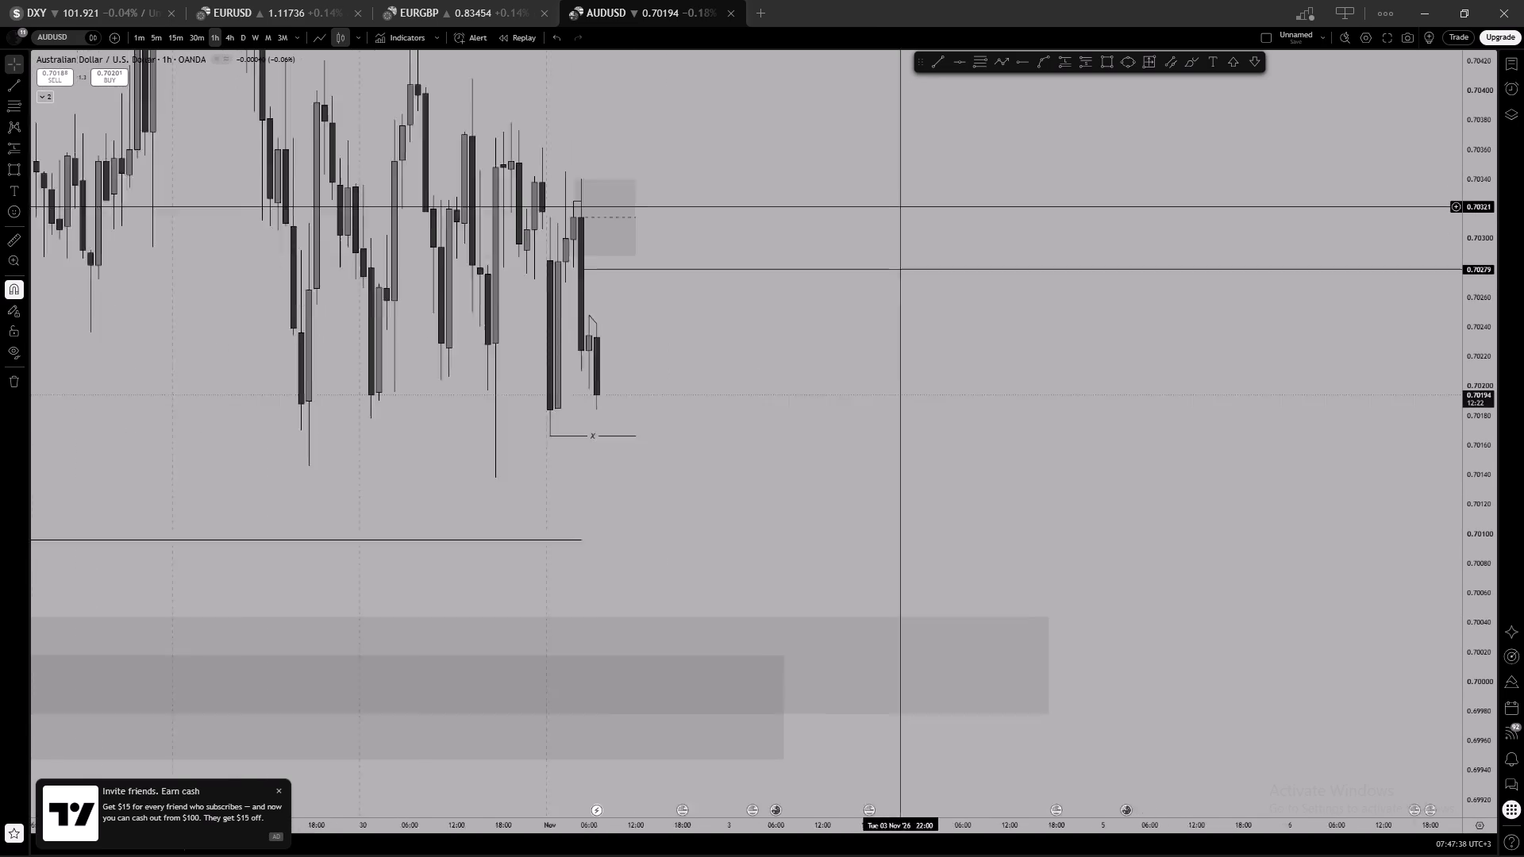
{"action": "left_click_drag", "start_coordinate": [825, 244], "coordinate": [848, 244]}
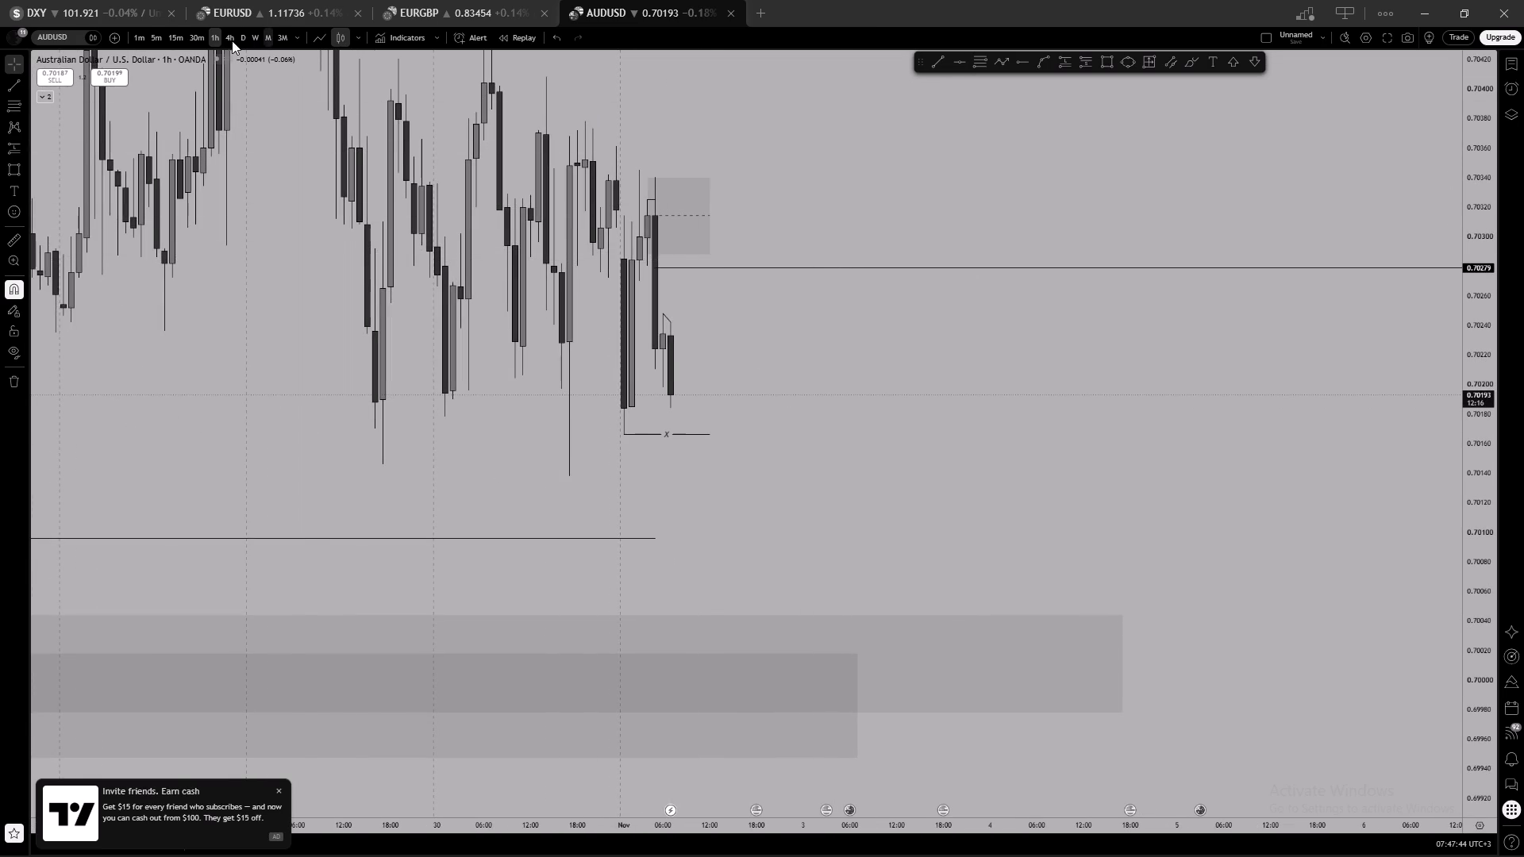
{"action": "left_click", "coordinate": [193, 42]}
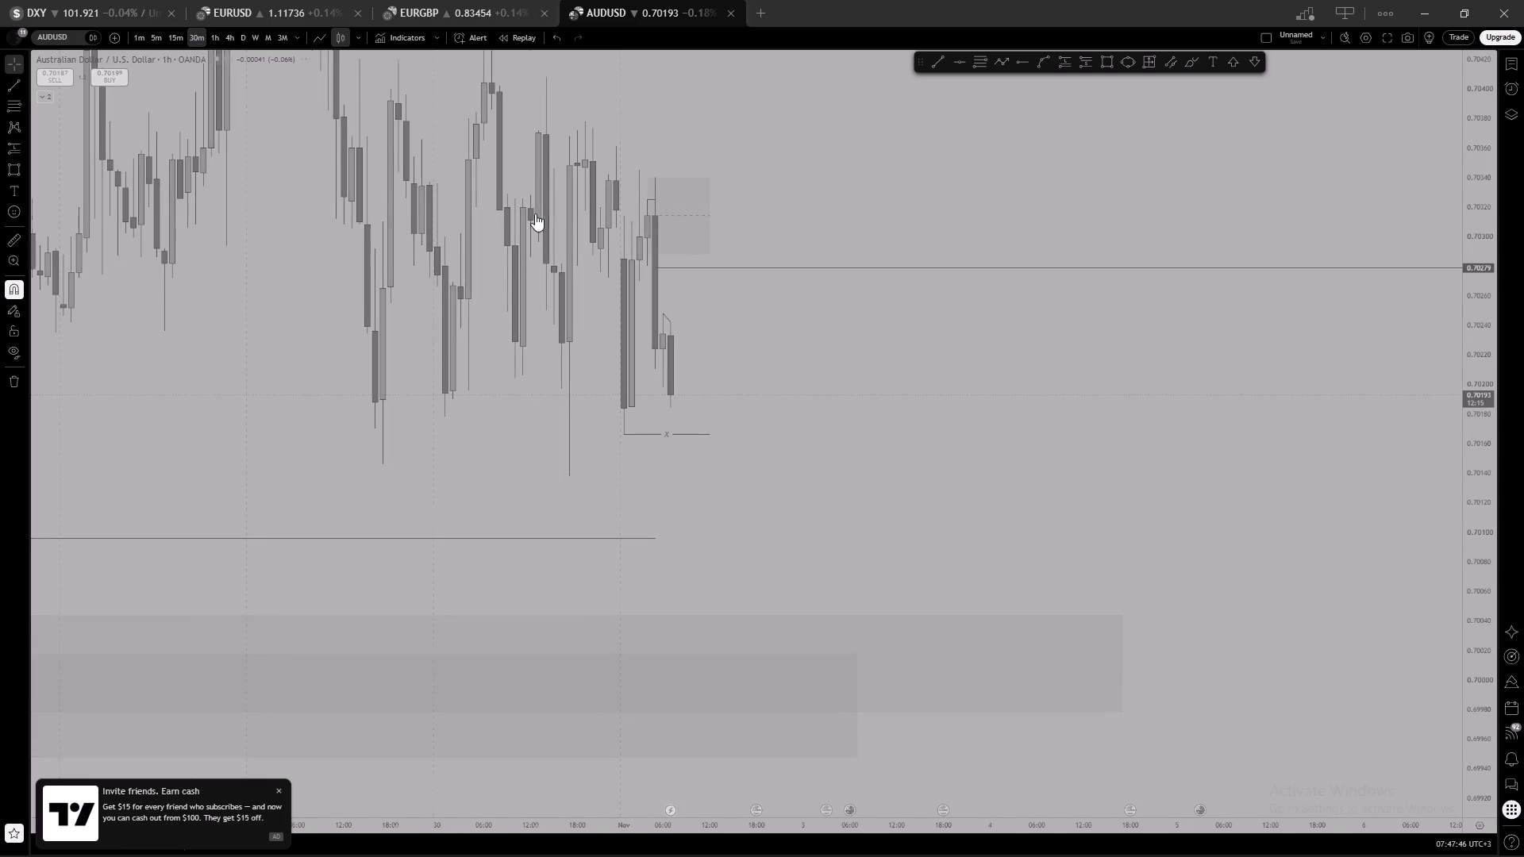
{"action": "left_click", "coordinate": [229, 36]}
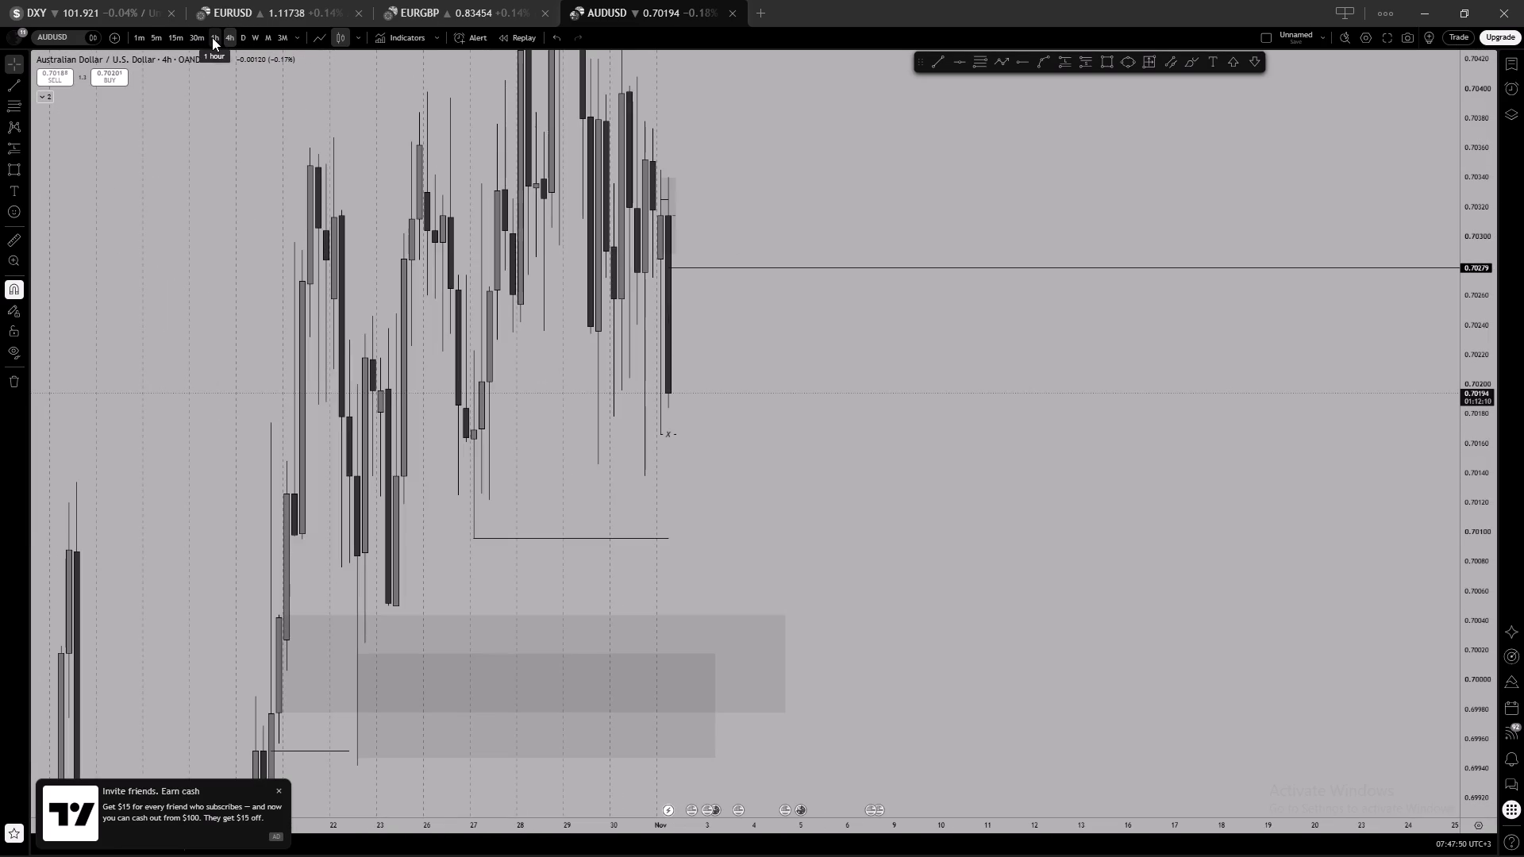
{"action": "left_click", "coordinate": [212, 37]}
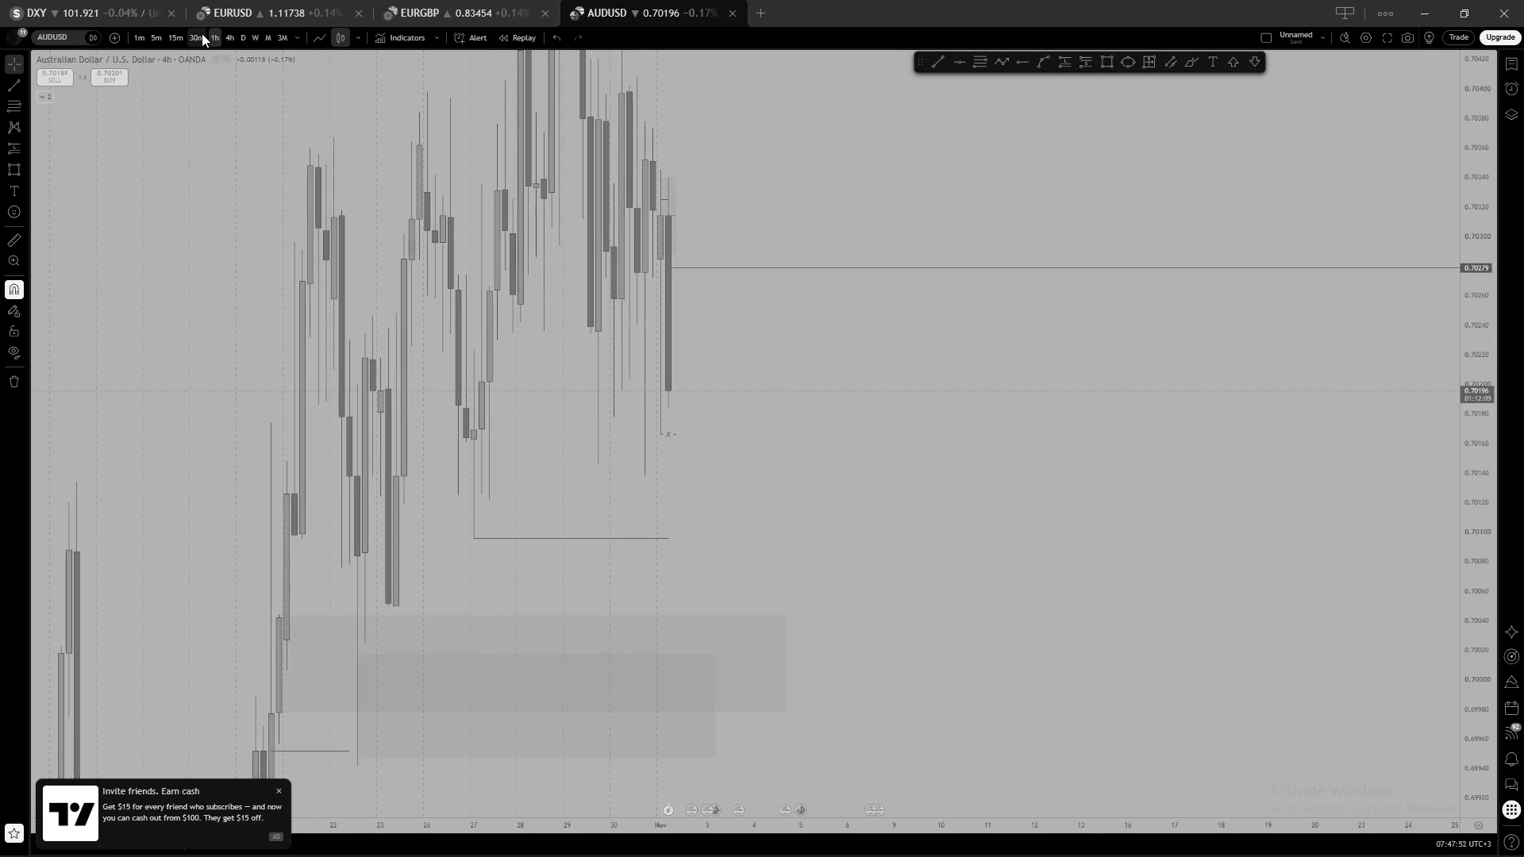
Place a short position on the 30-minute AUDUSD chart with its entry at 0.70278, starting at 12:30 on 2 November.
{"action": "left_click", "coordinate": [197, 36]}
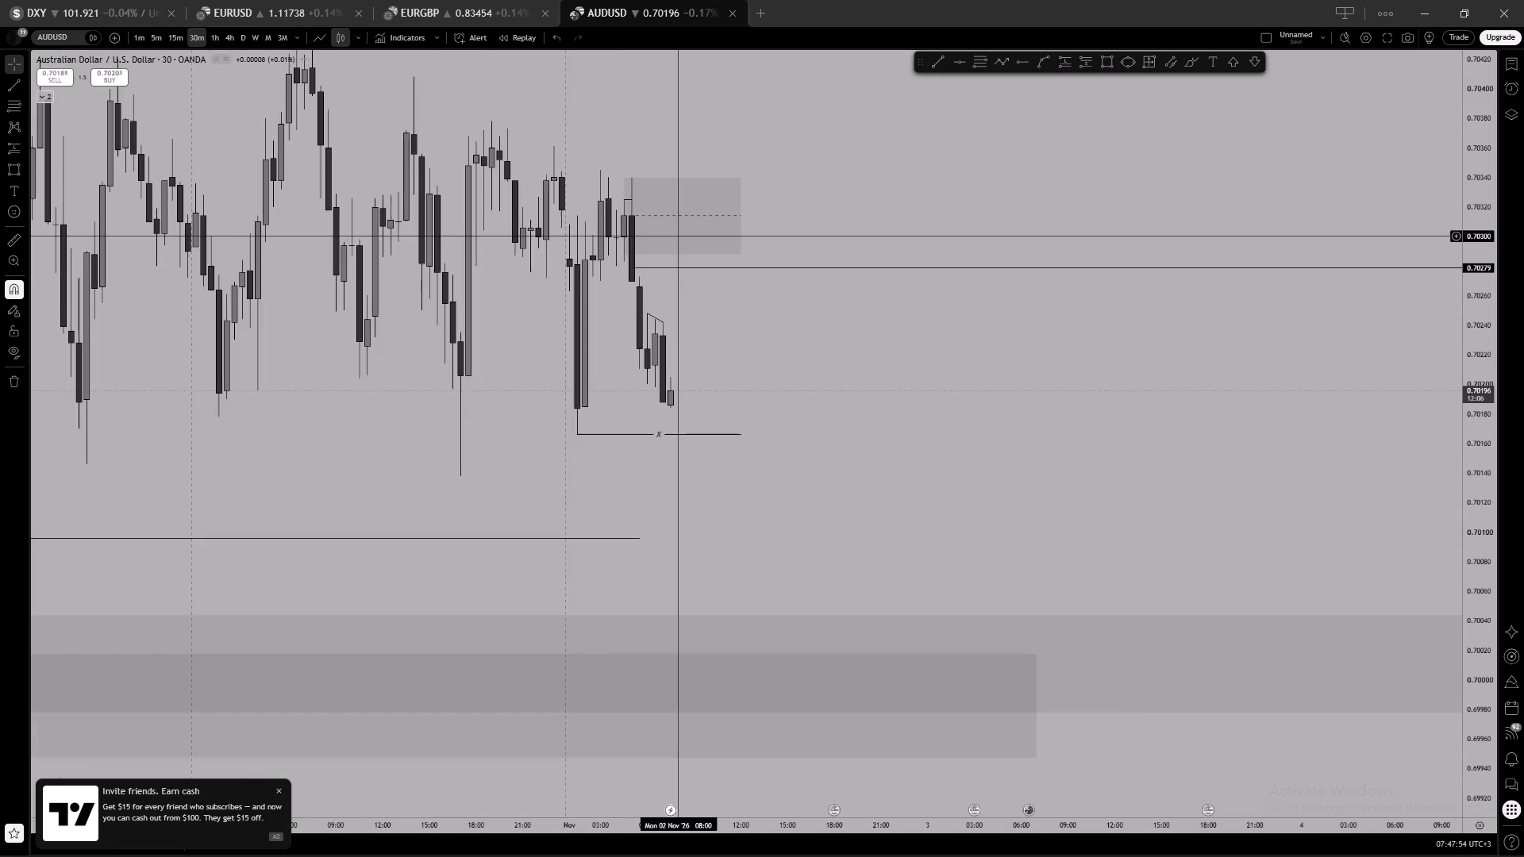
{"action": "scroll", "coordinate": [684, 236], "scroll_direction": "down", "scroll_amount": 3}
{"action": "scroll", "coordinate": [968, 219], "scroll_direction": "up", "scroll_amount": 2}
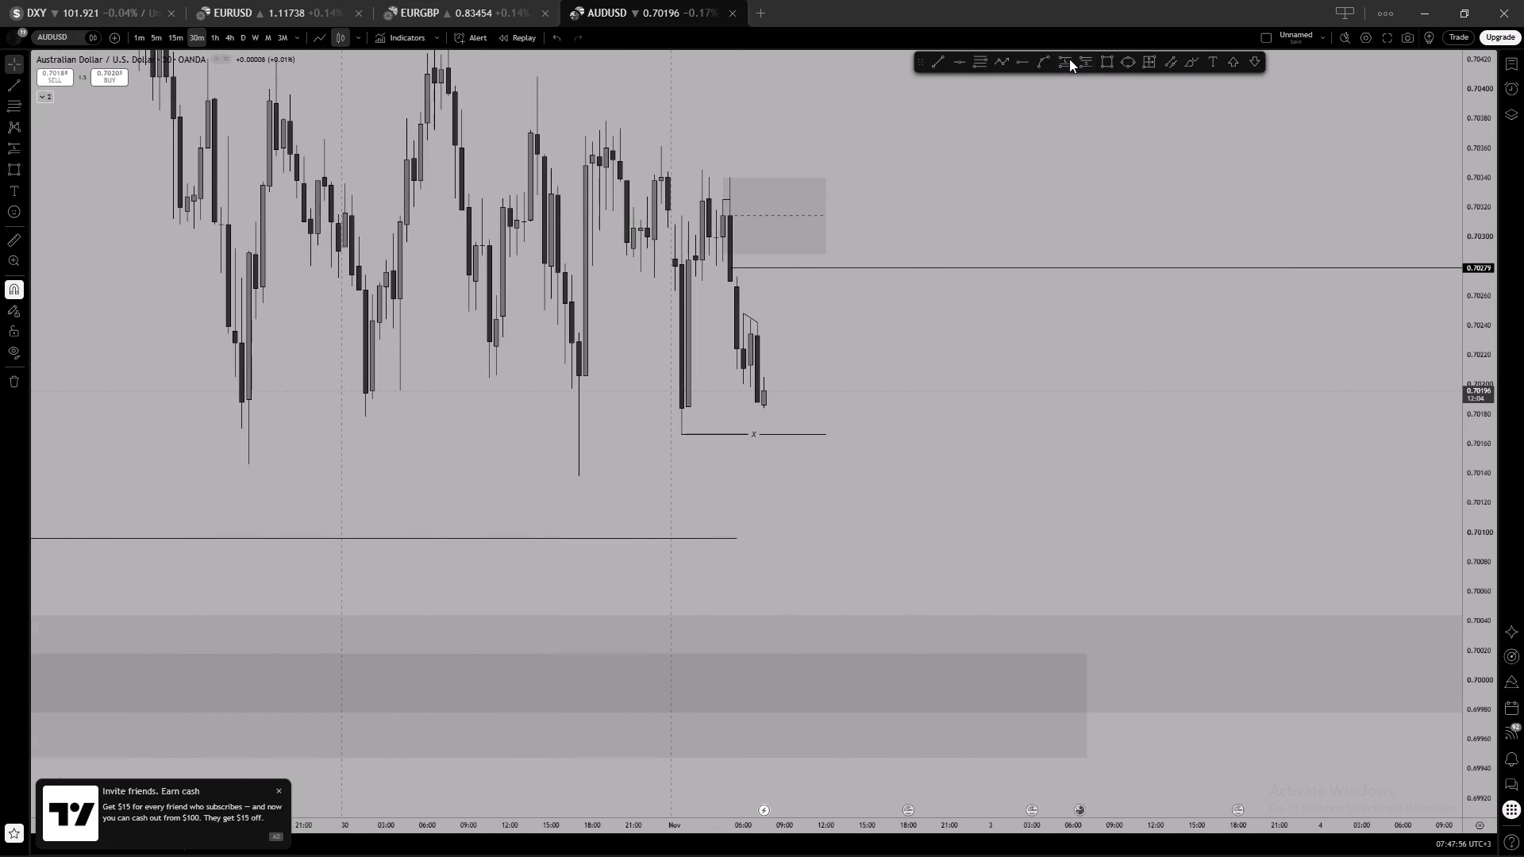
{"action": "left_click", "coordinate": [1080, 63]}
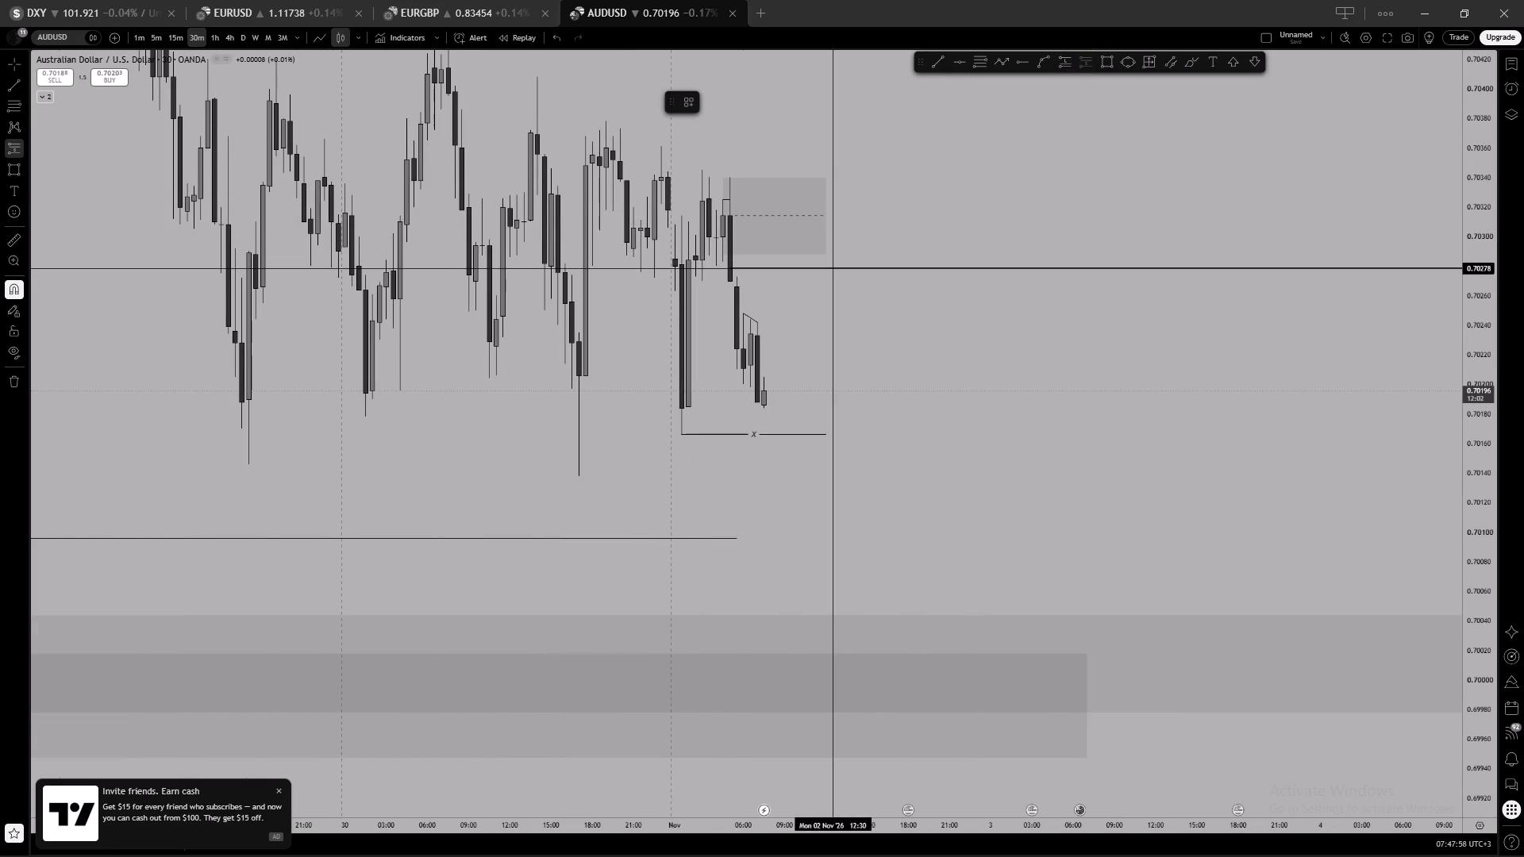
{"action": "left_click", "coordinate": [832, 269]}
{"action": "left_click", "coordinate": [799, 138]}
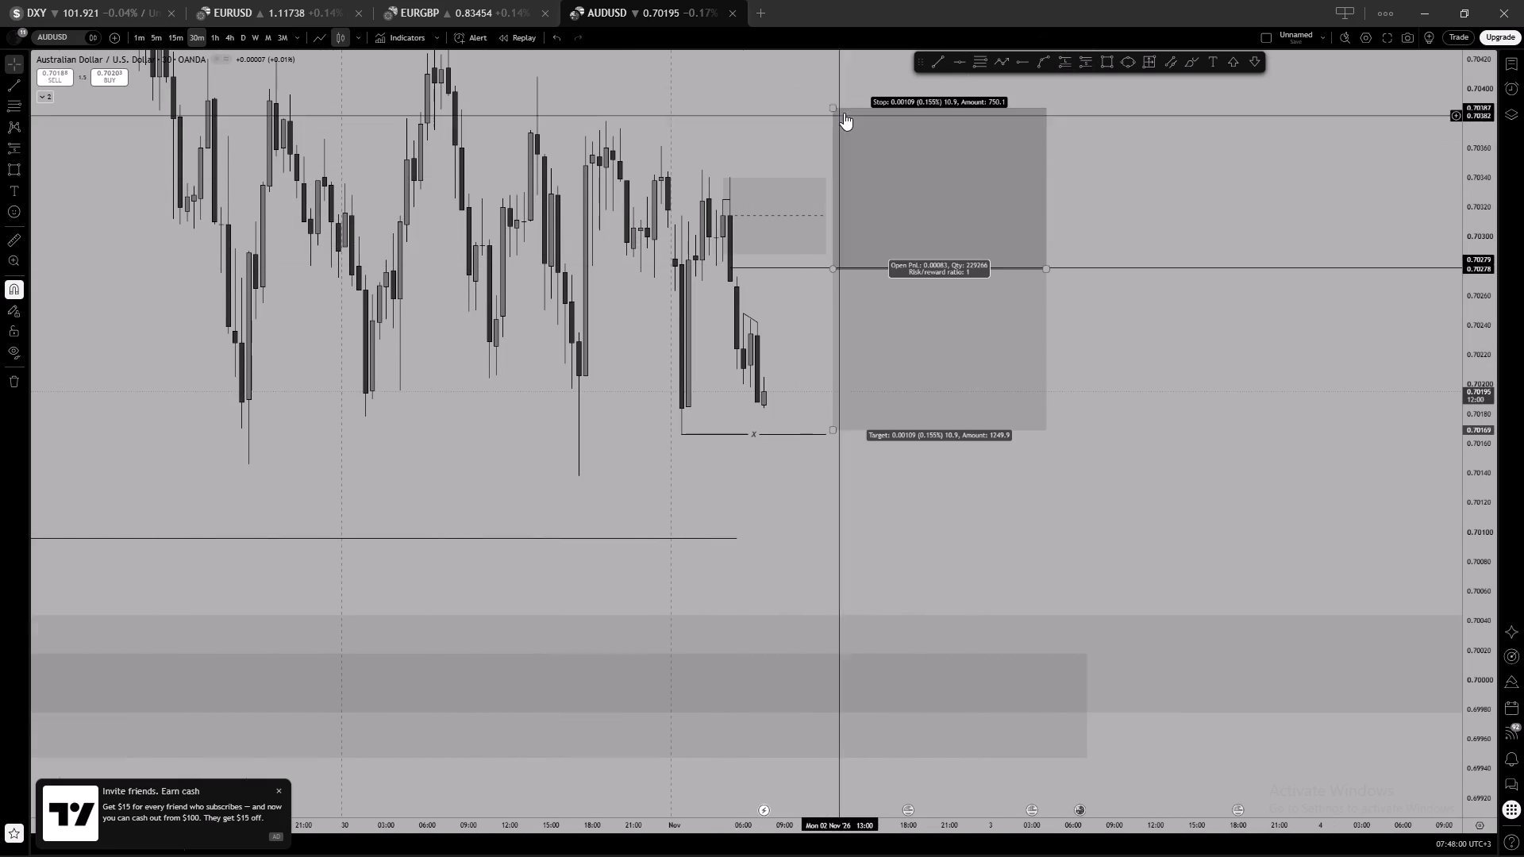
Set the short position's stop to 0.70343 and target to 0.70096, and narrow its width to about 18:30 on 2 November.
{"action": "left_click_drag", "start_coordinate": [833, 109], "coordinate": [830, 173]}
{"action": "left_click", "coordinate": [829, 149]}
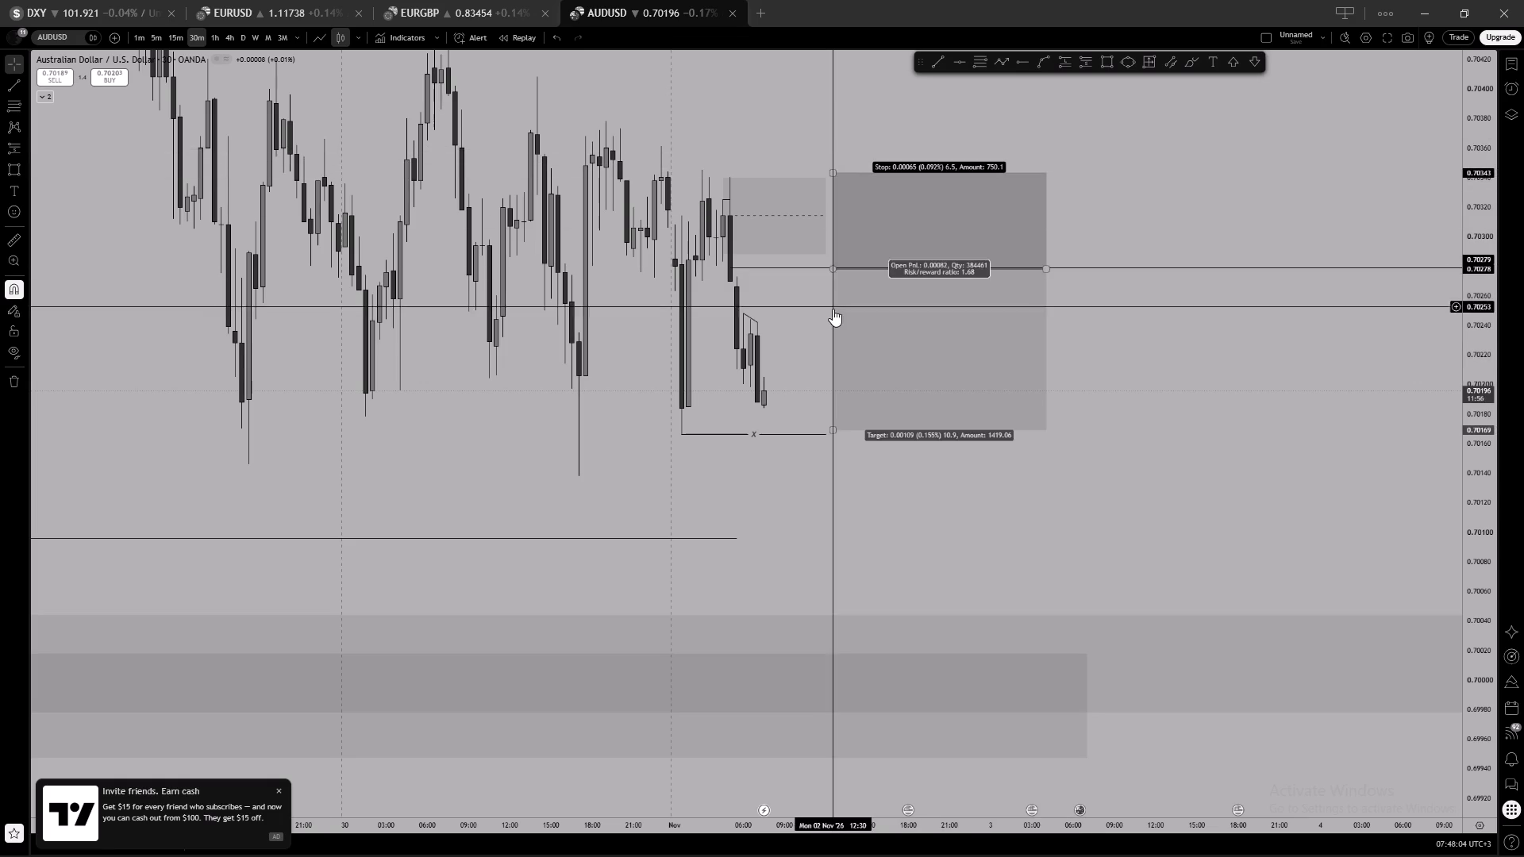
{"action": "left_click_drag", "start_coordinate": [835, 429], "coordinate": [819, 505]}
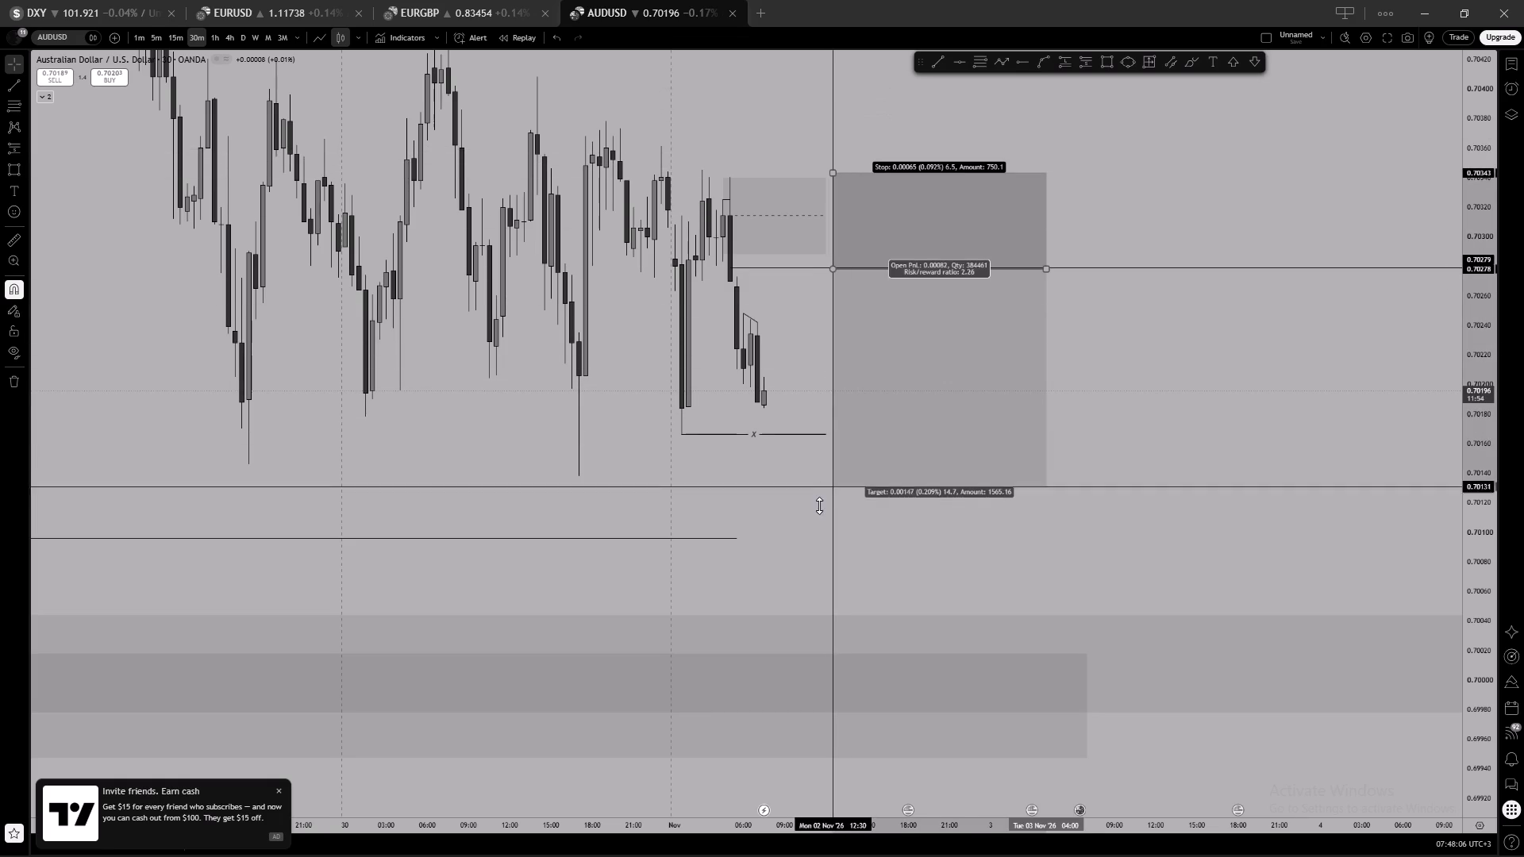
{"action": "left_click_drag", "start_coordinate": [819, 505], "coordinate": [818, 538]}
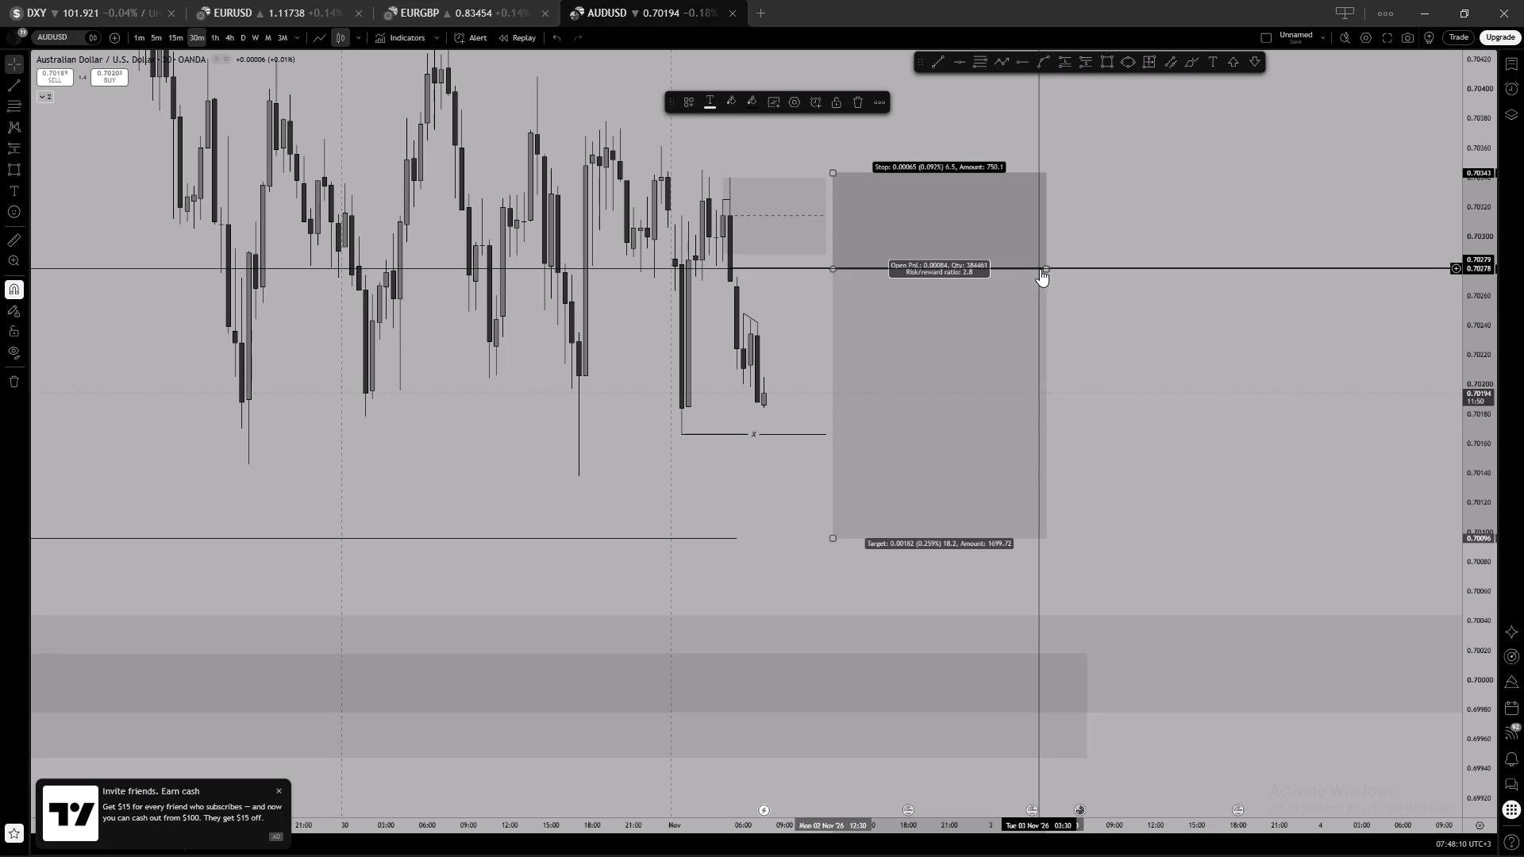
{"action": "left_click_drag", "start_coordinate": [1045, 267], "coordinate": [913, 266]}
{"action": "left_click", "coordinate": [962, 225]}
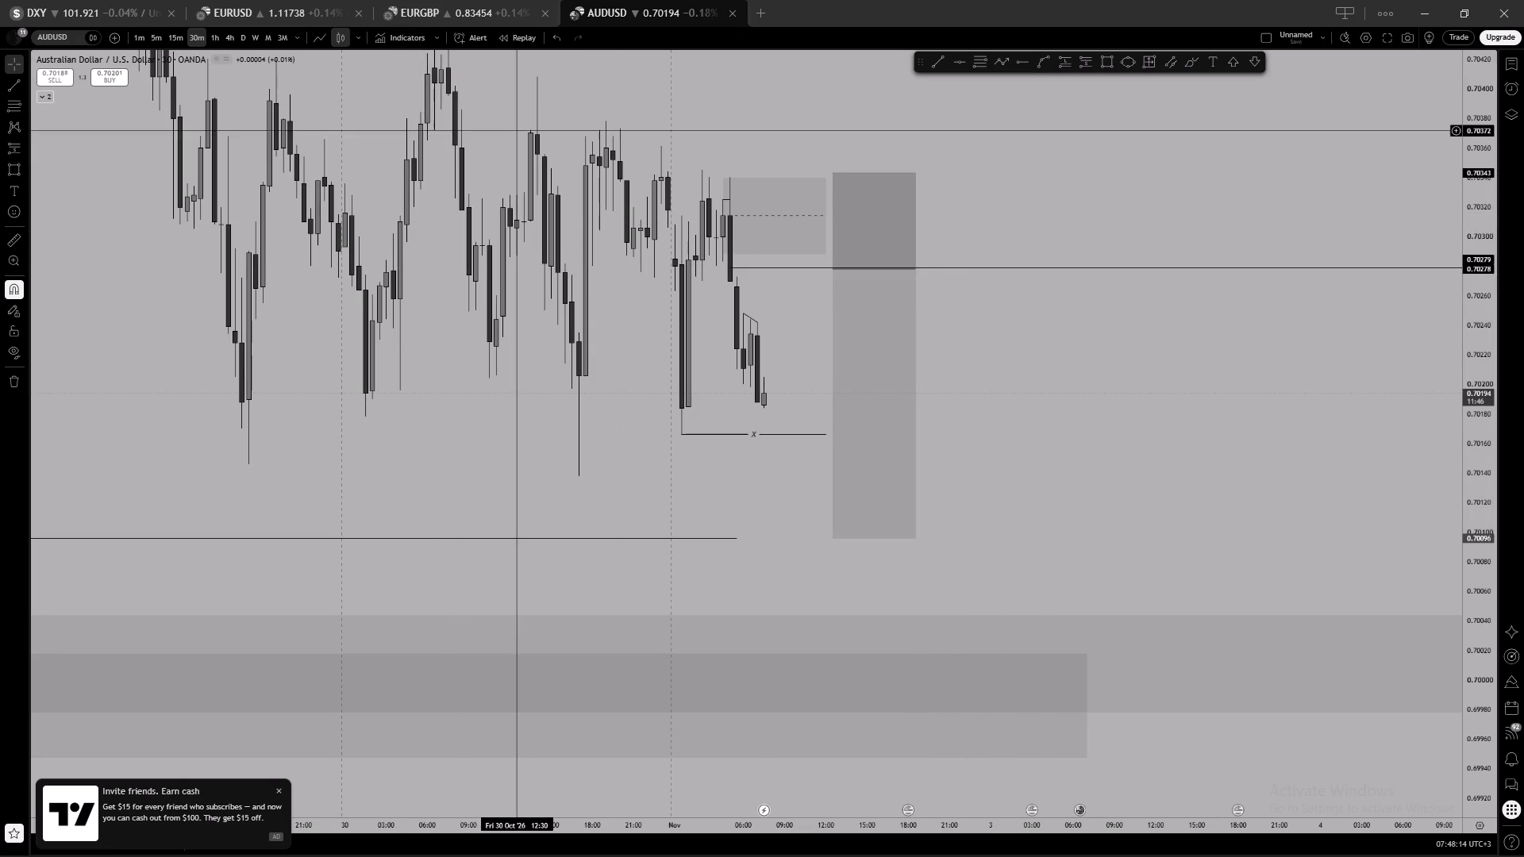
On the 15-minute chart, move the short position's entry to 0.70288 at the grey zone's lower edge, starting at about 11:30.
{"action": "left_click", "coordinate": [165, 38]}
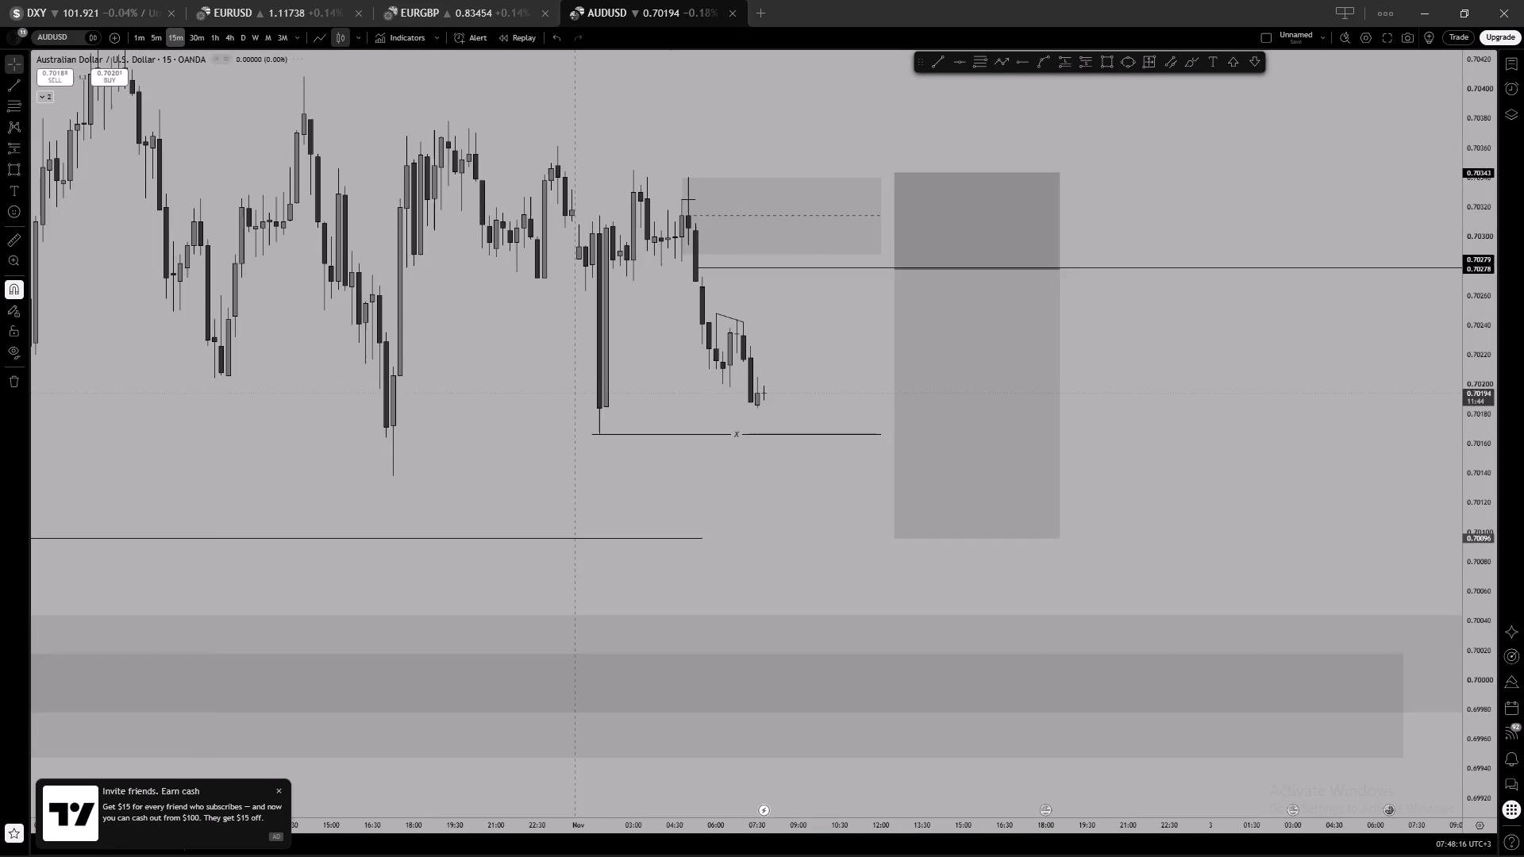
{"action": "scroll", "coordinate": [813, 176], "scroll_direction": "down", "scroll_amount": 5}
{"action": "left_click_drag", "start_coordinate": [988, 164], "coordinate": [849, 161]}
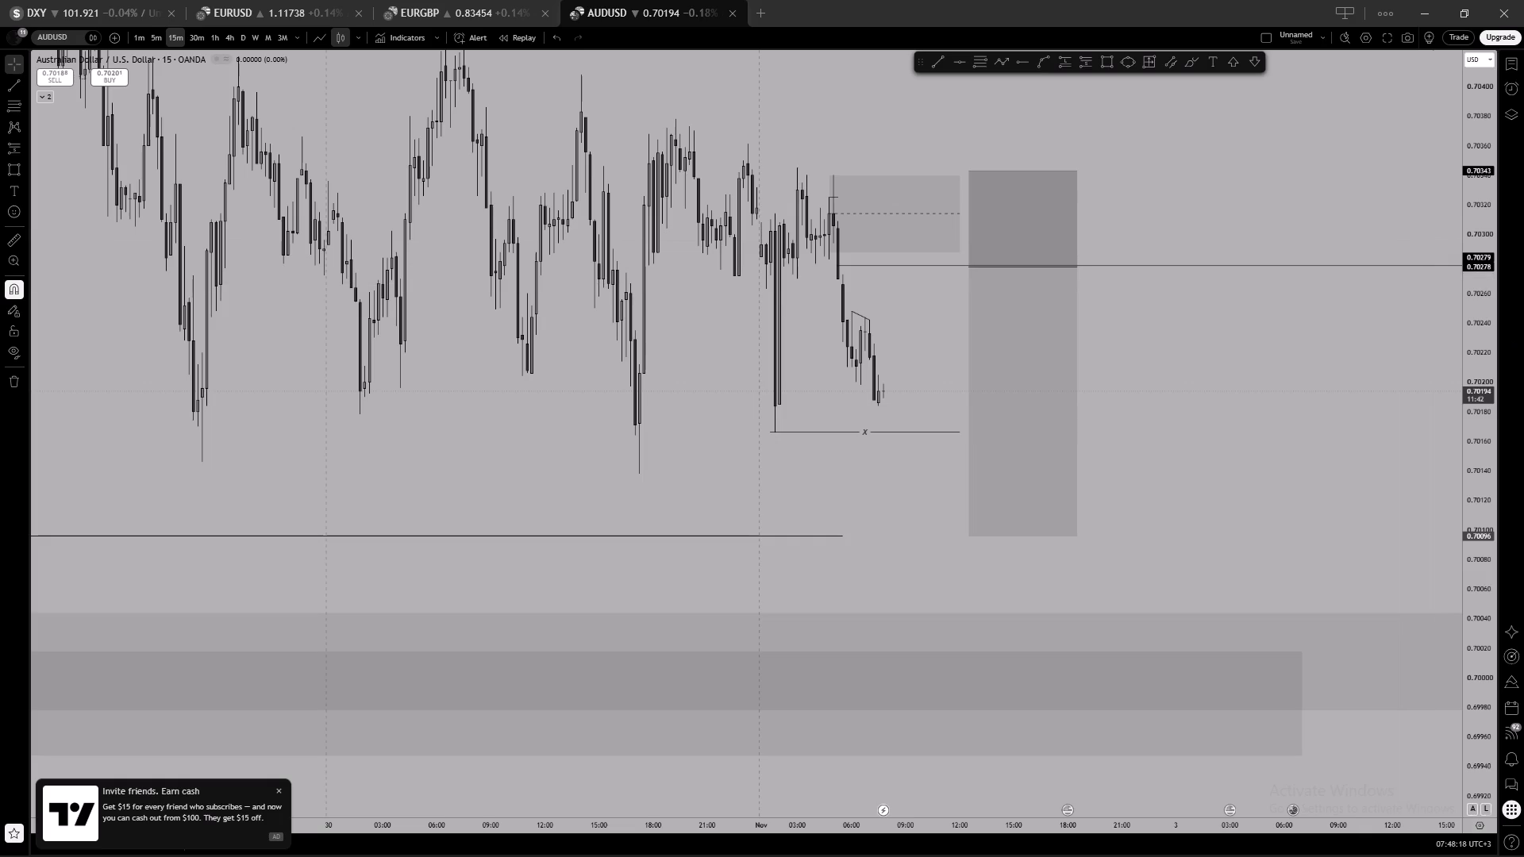
{"action": "scroll", "coordinate": [1486, 442], "scroll_direction": "up", "scroll_amount": 7}
{"action": "scroll", "coordinate": [1186, 216], "scroll_direction": "up", "scroll_amount": 3}
{"action": "left_click", "coordinate": [1066, 137]}
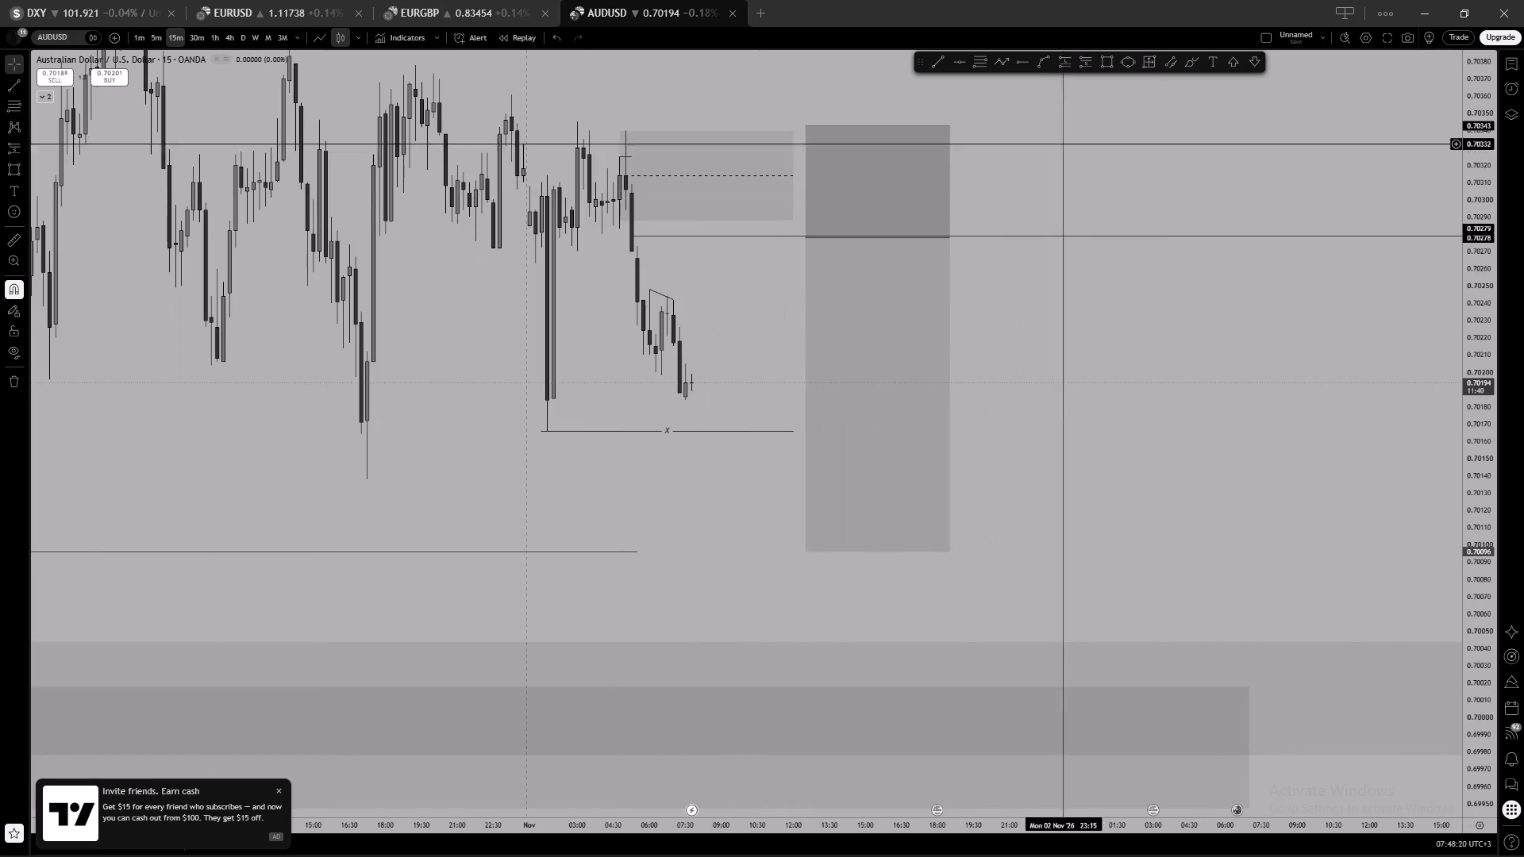
{"action": "left_click_drag", "start_coordinate": [806, 241], "coordinate": [785, 222]}
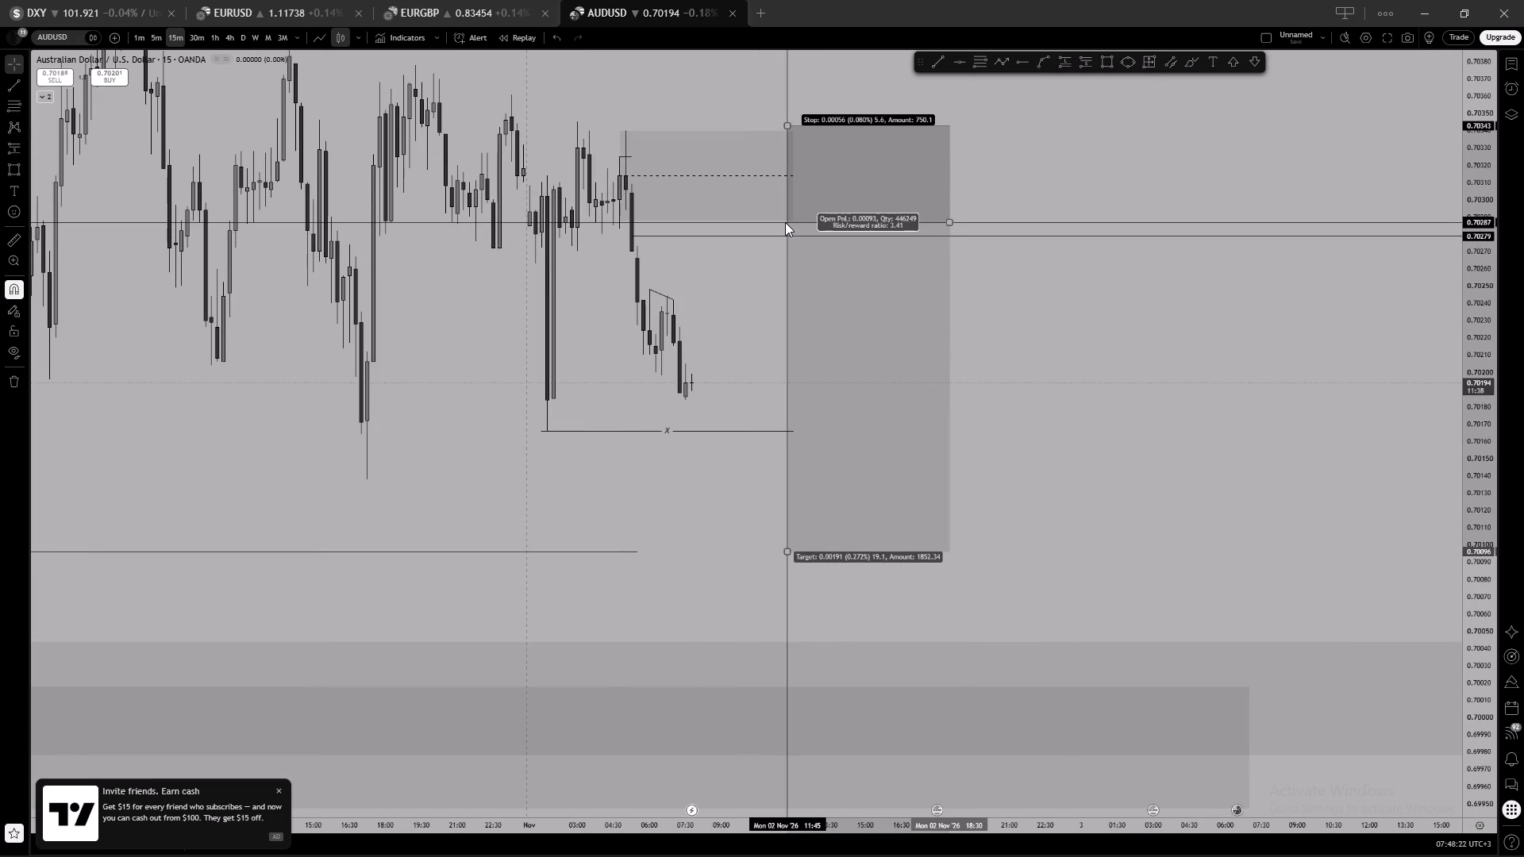
{"action": "left_click_drag", "start_coordinate": [785, 222], "coordinate": [782, 221]}
{"action": "double_click", "coordinate": [1035, 152]}
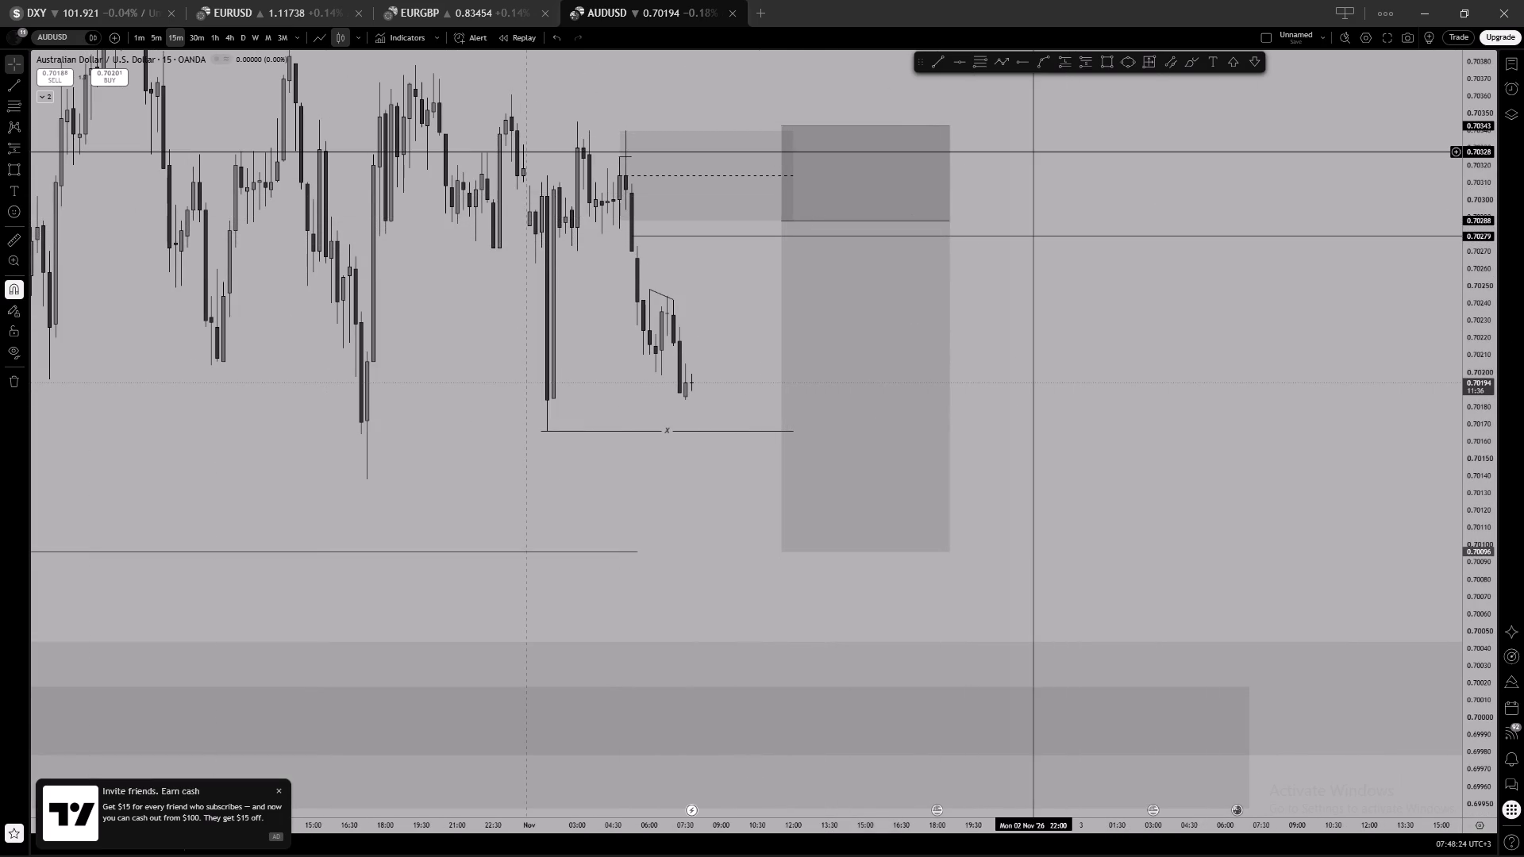
{"action": "left_click", "coordinate": [916, 192]}
{"action": "left_click_drag", "start_coordinate": [1026, 166], "coordinate": [1017, 166]}
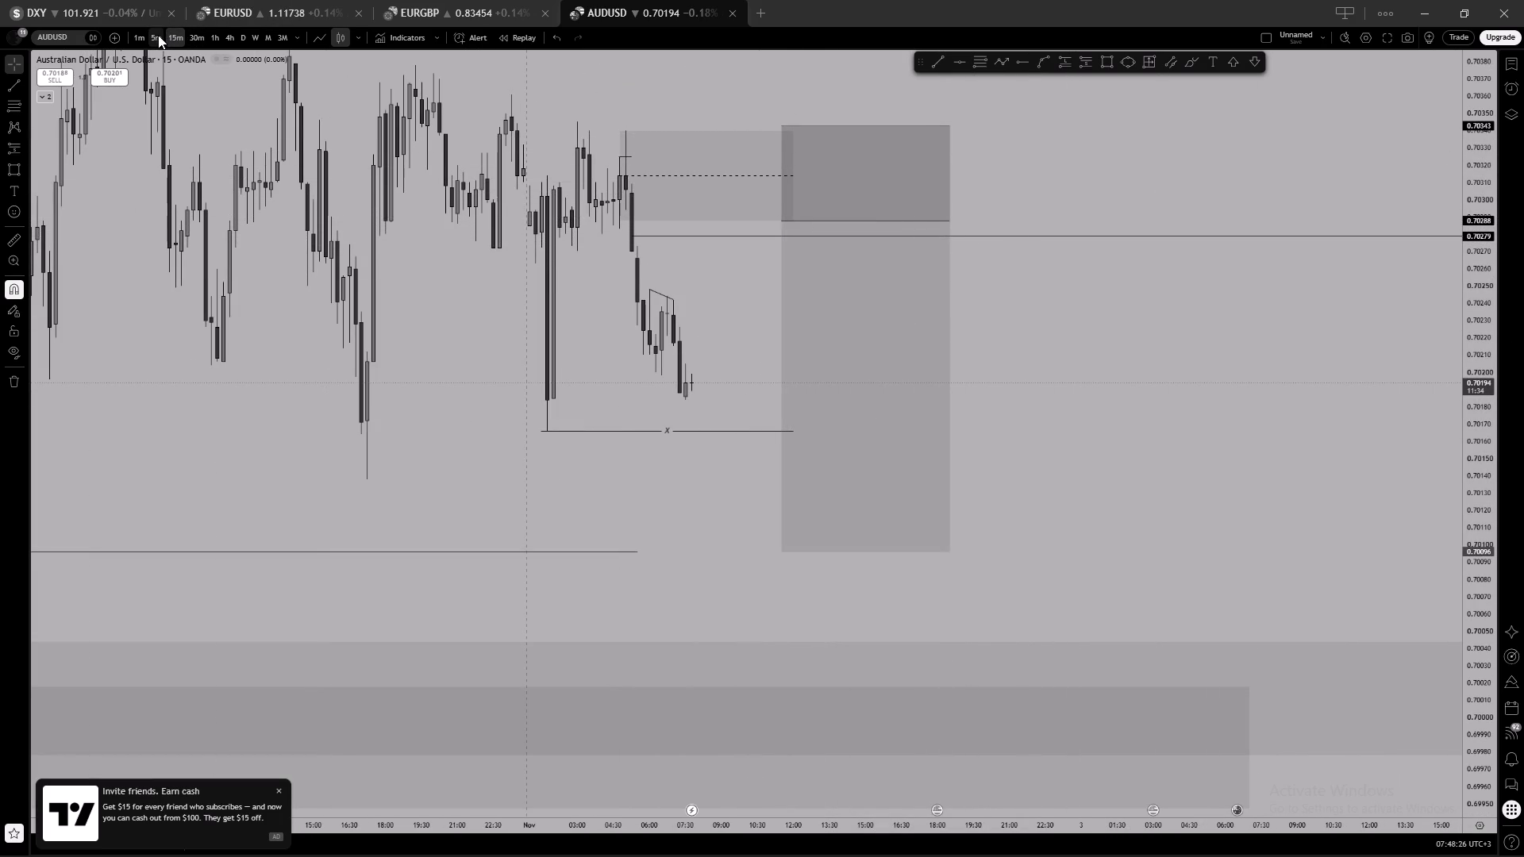
On the 5-minute chart, shorten the short position so that it ends at about 13:10 on 2 November.
{"action": "left_click", "coordinate": [158, 35]}
{"action": "scroll", "coordinate": [752, 209], "scroll_direction": "down", "scroll_amount": 4}
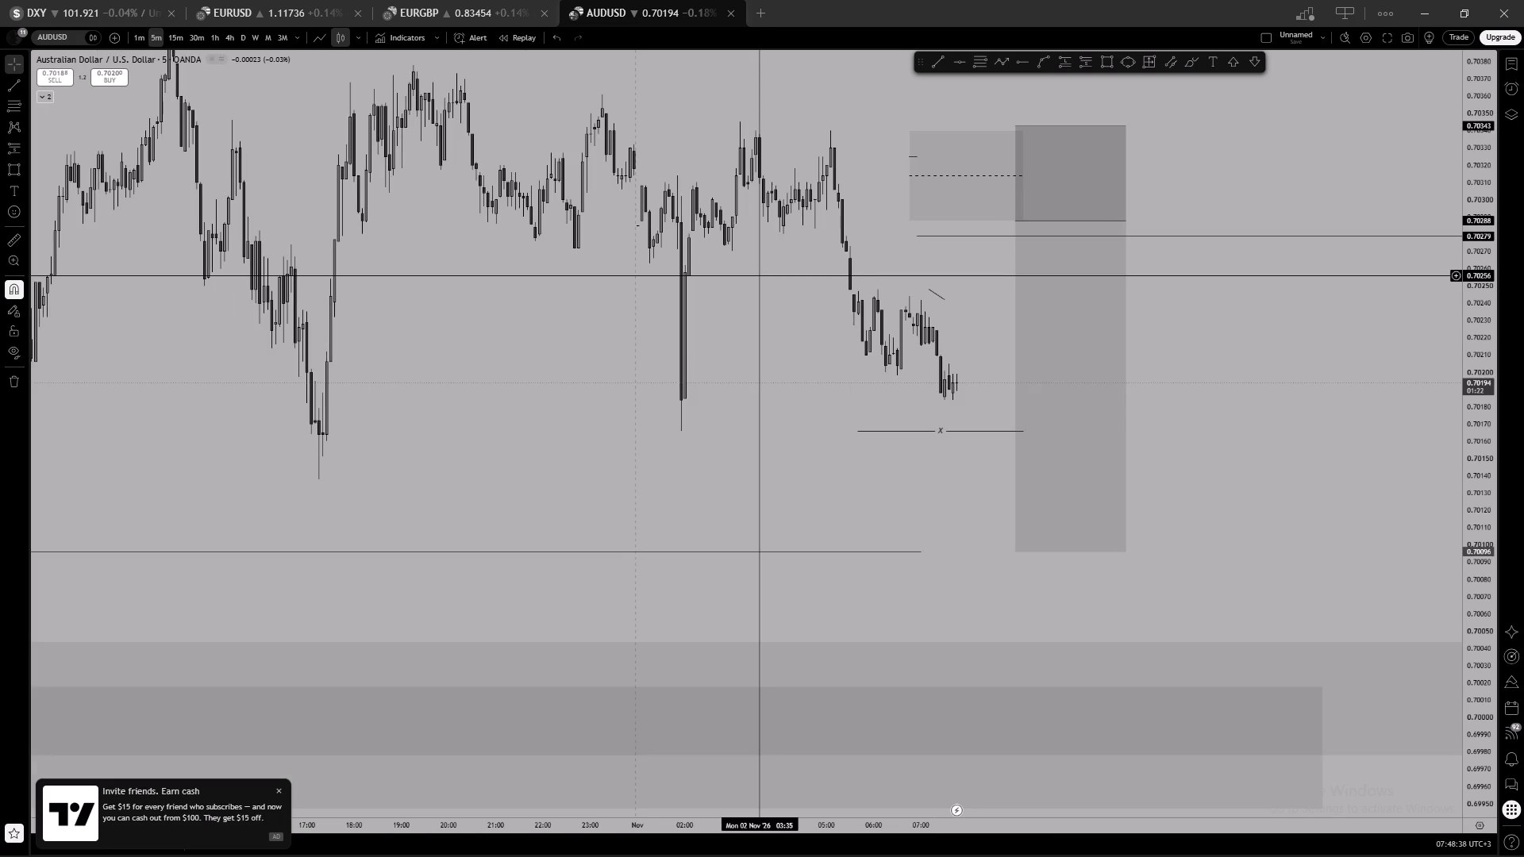
{"action": "scroll", "coordinate": [1224, 484], "scroll_direction": "up", "scroll_amount": 5}
{"action": "scroll", "coordinate": [810, 374], "scroll_direction": "down", "scroll_amount": 2}
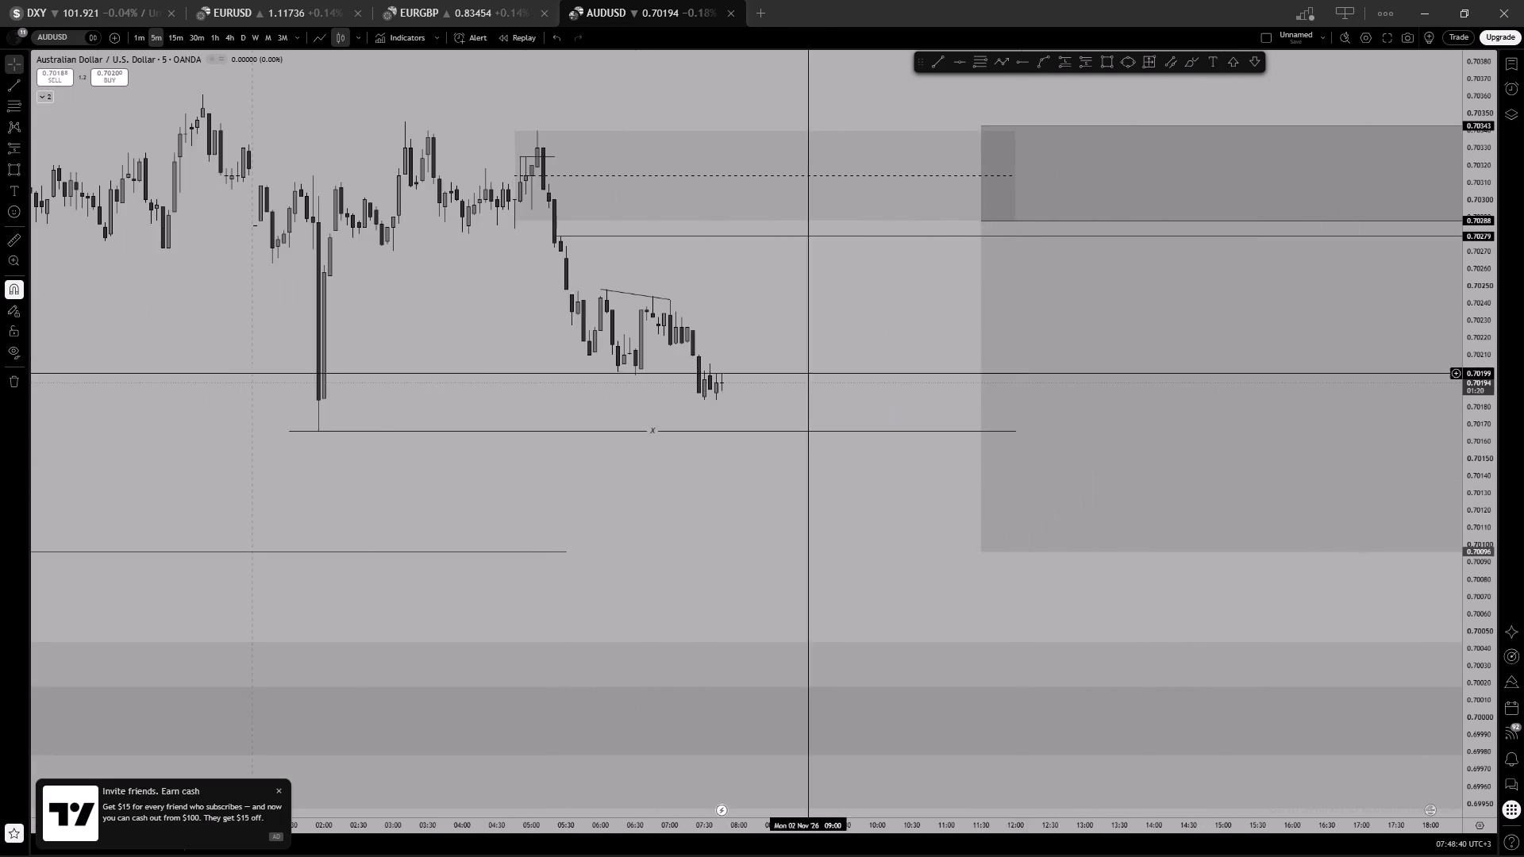
{"action": "scroll", "coordinate": [810, 374], "scroll_direction": "down", "scroll_amount": 2}
{"action": "scroll", "coordinate": [941, 328], "scroll_direction": "down", "scroll_amount": 2}
{"action": "left_click_drag", "start_coordinate": [1113, 311], "coordinate": [749, 342]}
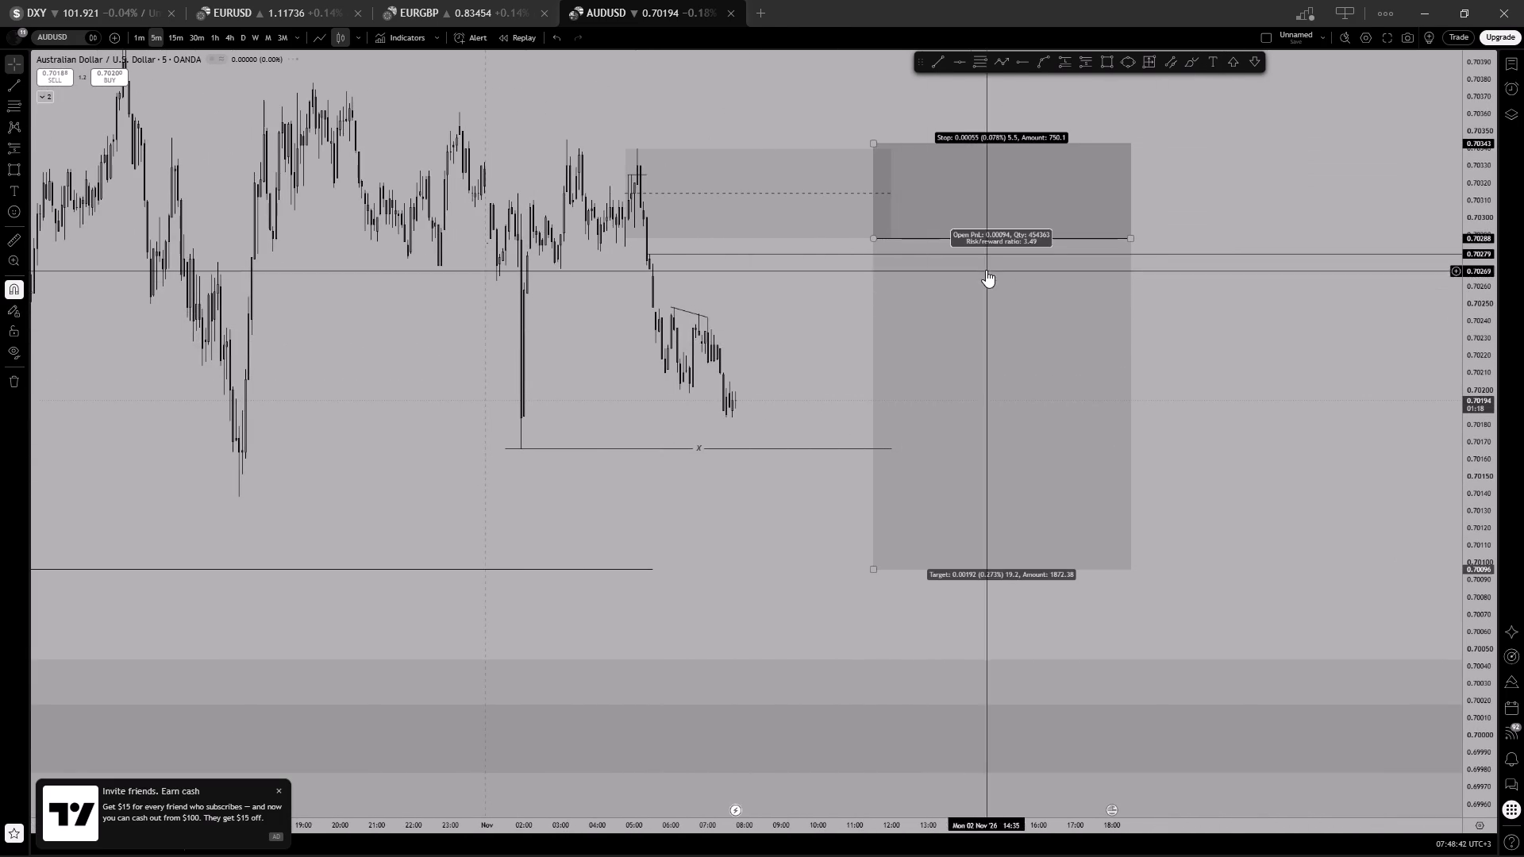
{"action": "left_click_drag", "start_coordinate": [1128, 236], "coordinate": [1026, 236]}
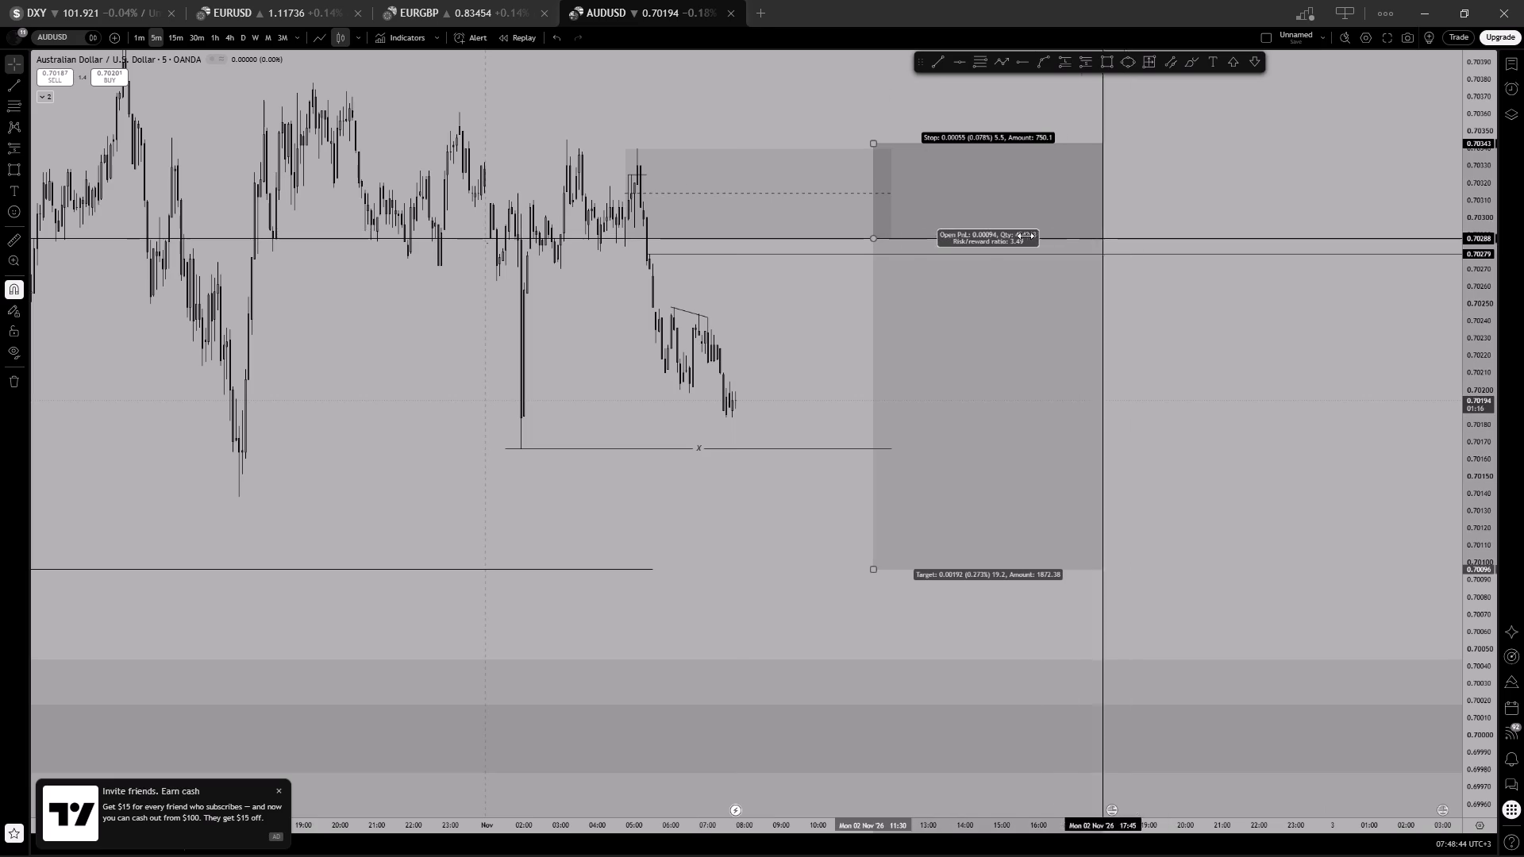
{"action": "left_click_drag", "start_coordinate": [1026, 236], "coordinate": [934, 236]}
{"action": "left_click", "coordinate": [1095, 304]}
{"action": "left_click_drag", "start_coordinate": [1111, 316], "coordinate": [1137, 338]}
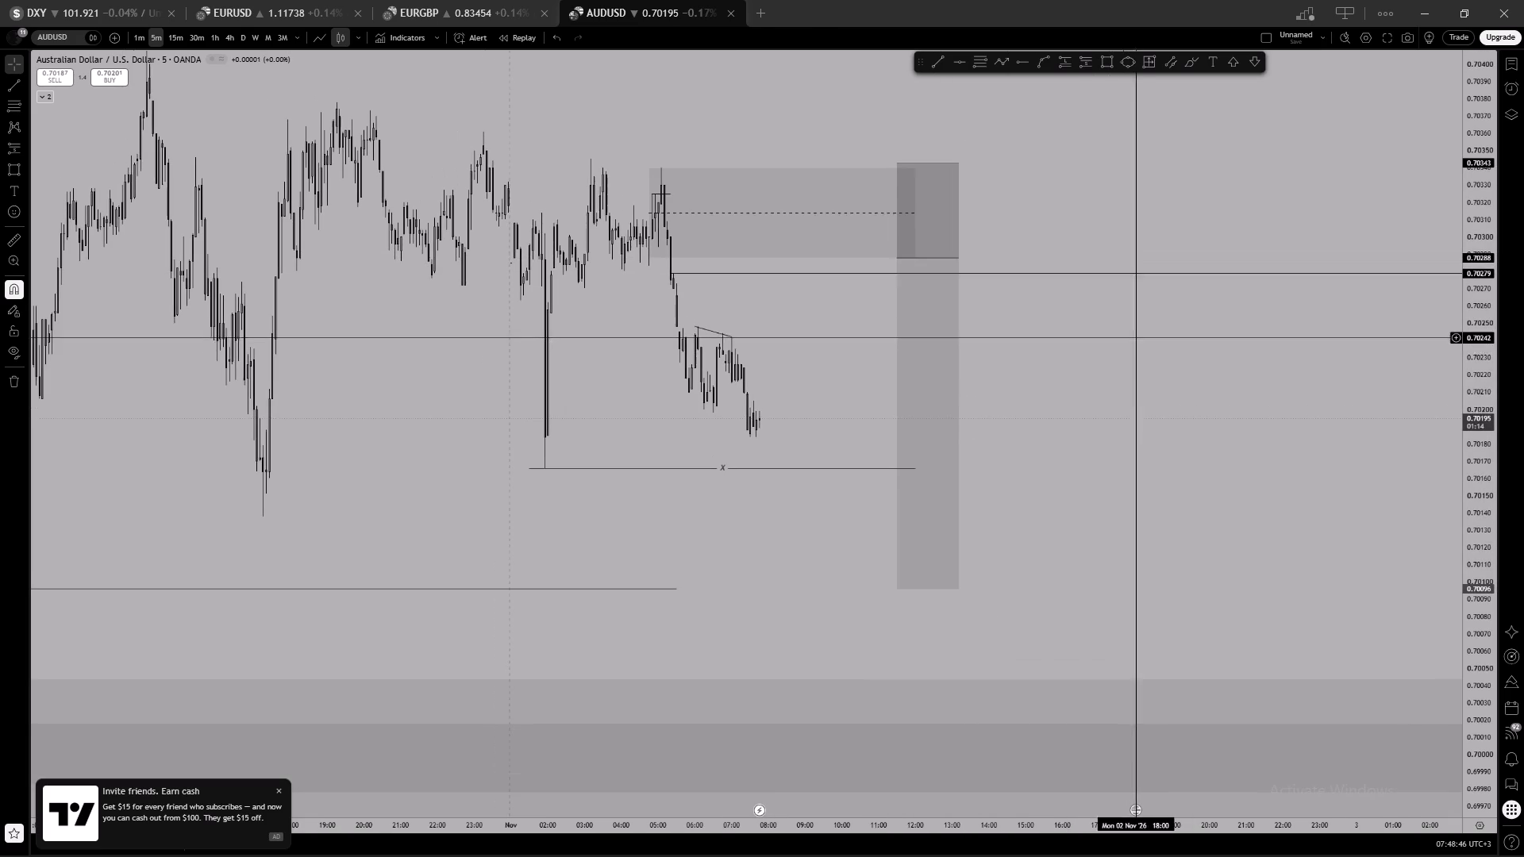
Unlock the horizontal line at 0.70096, extend its later end to about 13:15 on 2 November, and lock it again.
{"action": "left_click", "coordinate": [659, 590]}
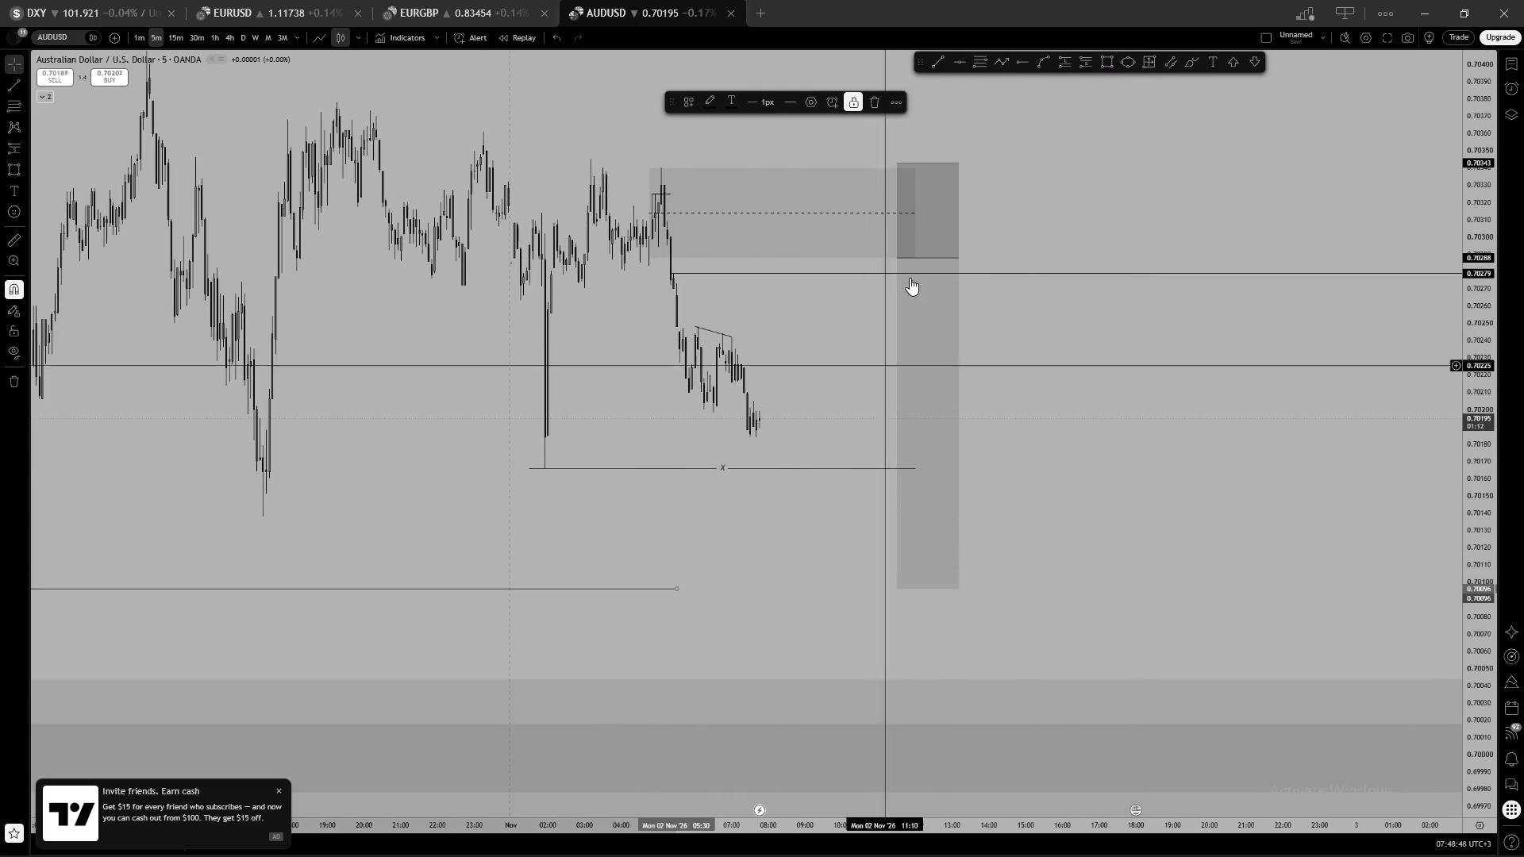
{"action": "left_click", "coordinate": [849, 105]}
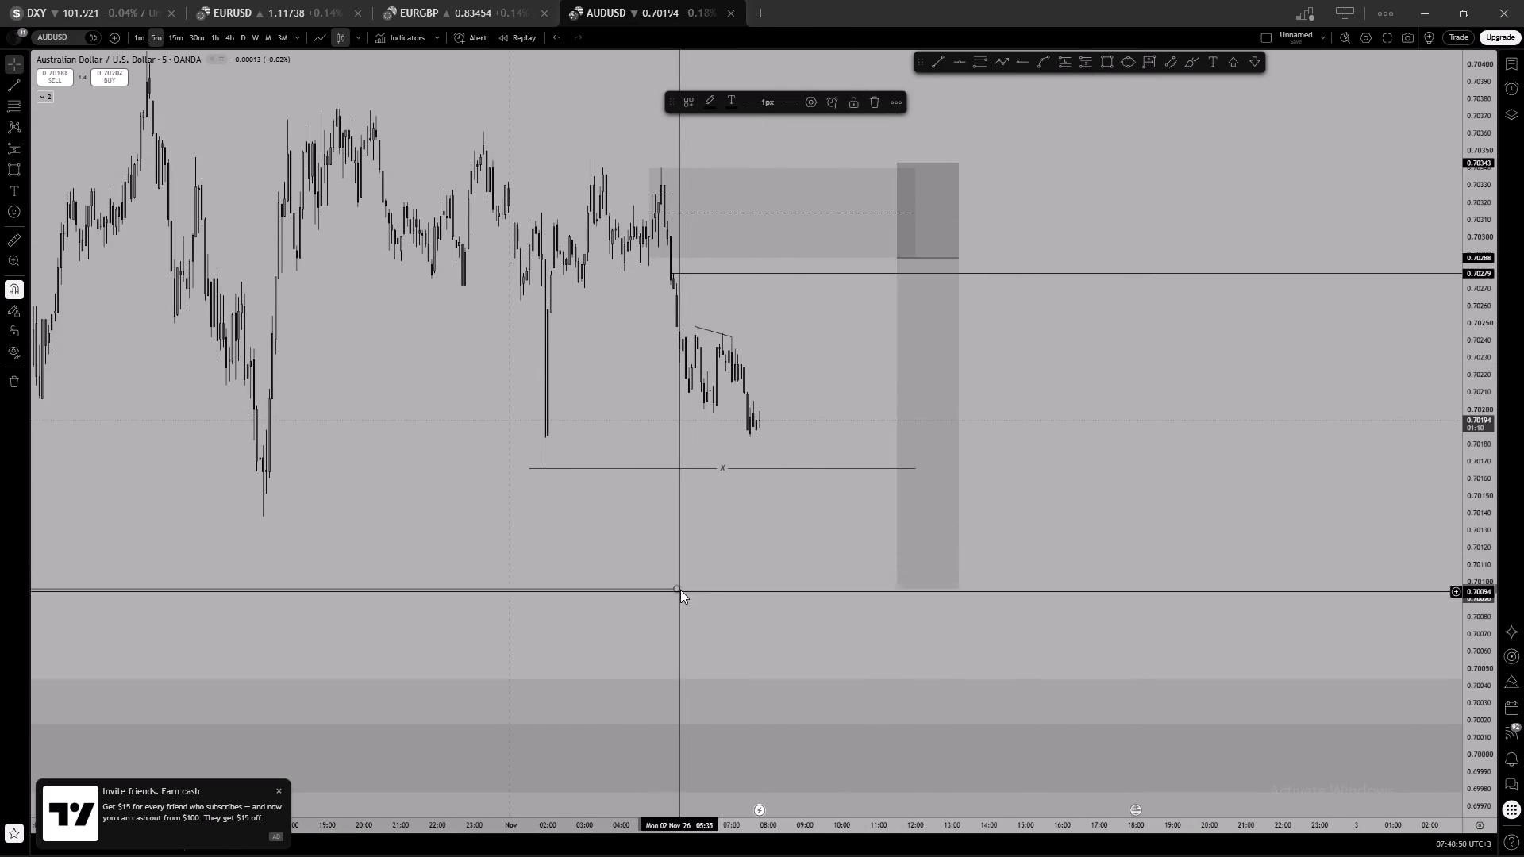
{"action": "left_click_drag", "start_coordinate": [680, 590], "coordinate": [962, 586]}
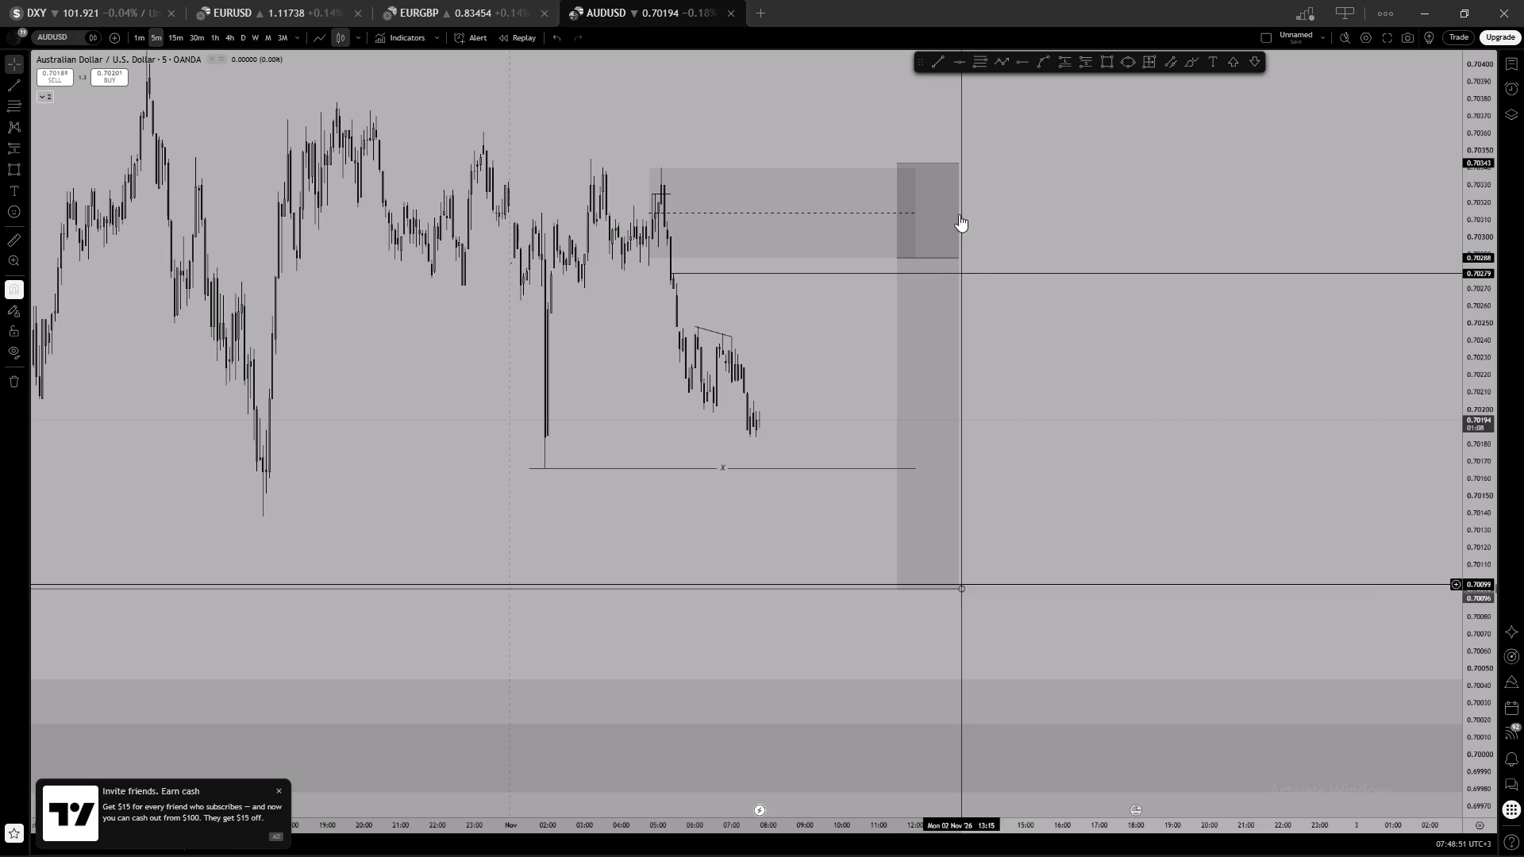
{"action": "left_click", "coordinate": [856, 102], "text": "shift"}
{"action": "left_click", "coordinate": [1013, 136]}
Lock the short position drawing in place.
{"action": "scroll", "coordinate": [1045, 145], "scroll_direction": "up", "scroll_amount": 2}
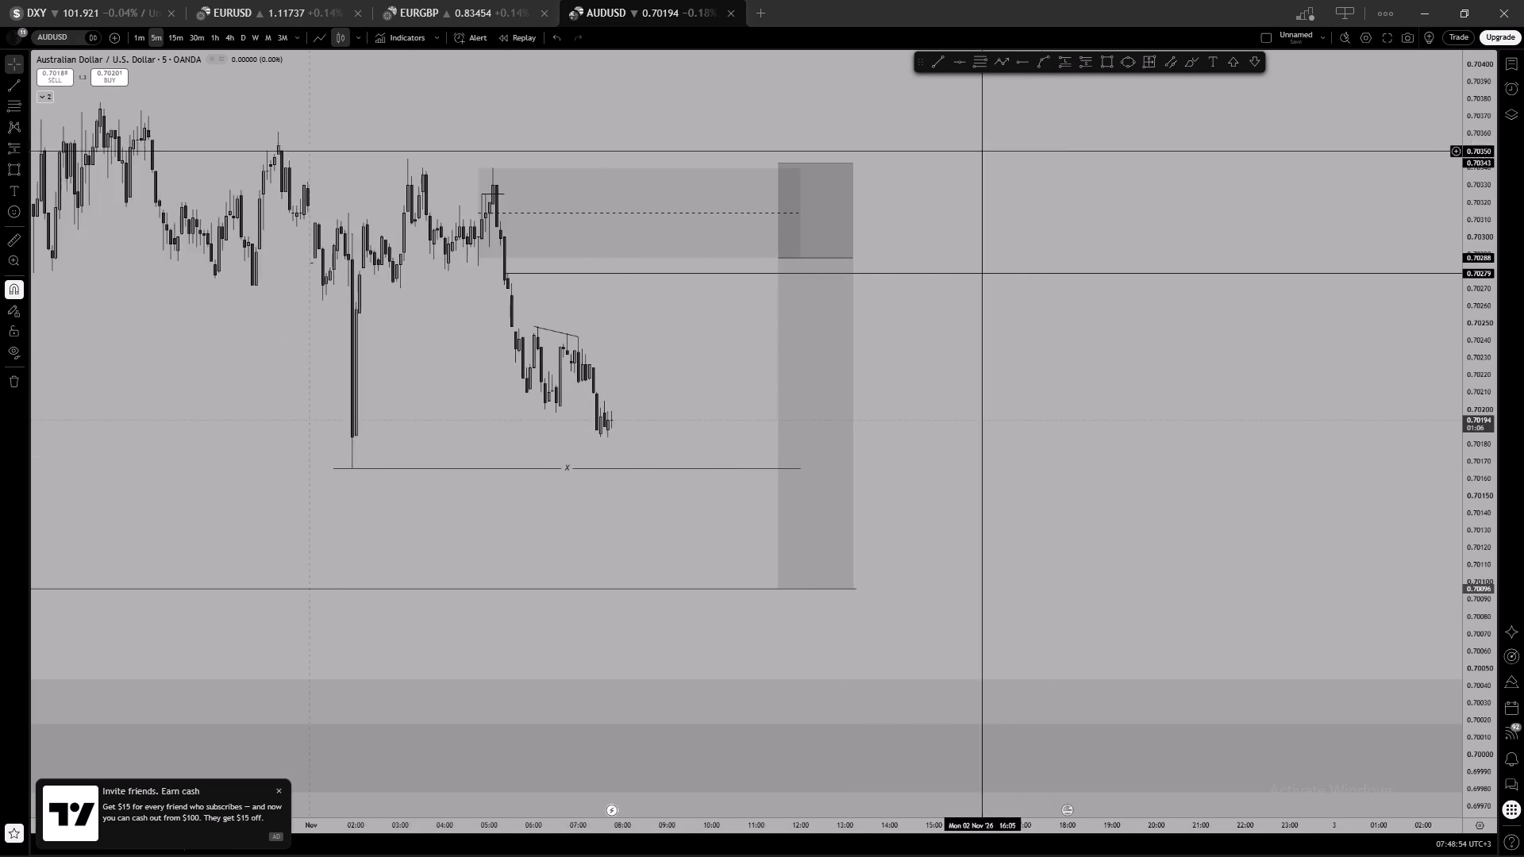
{"action": "left_click_drag", "start_coordinate": [929, 156], "coordinate": [1149, 163]}
{"action": "left_click", "coordinate": [776, 214]}
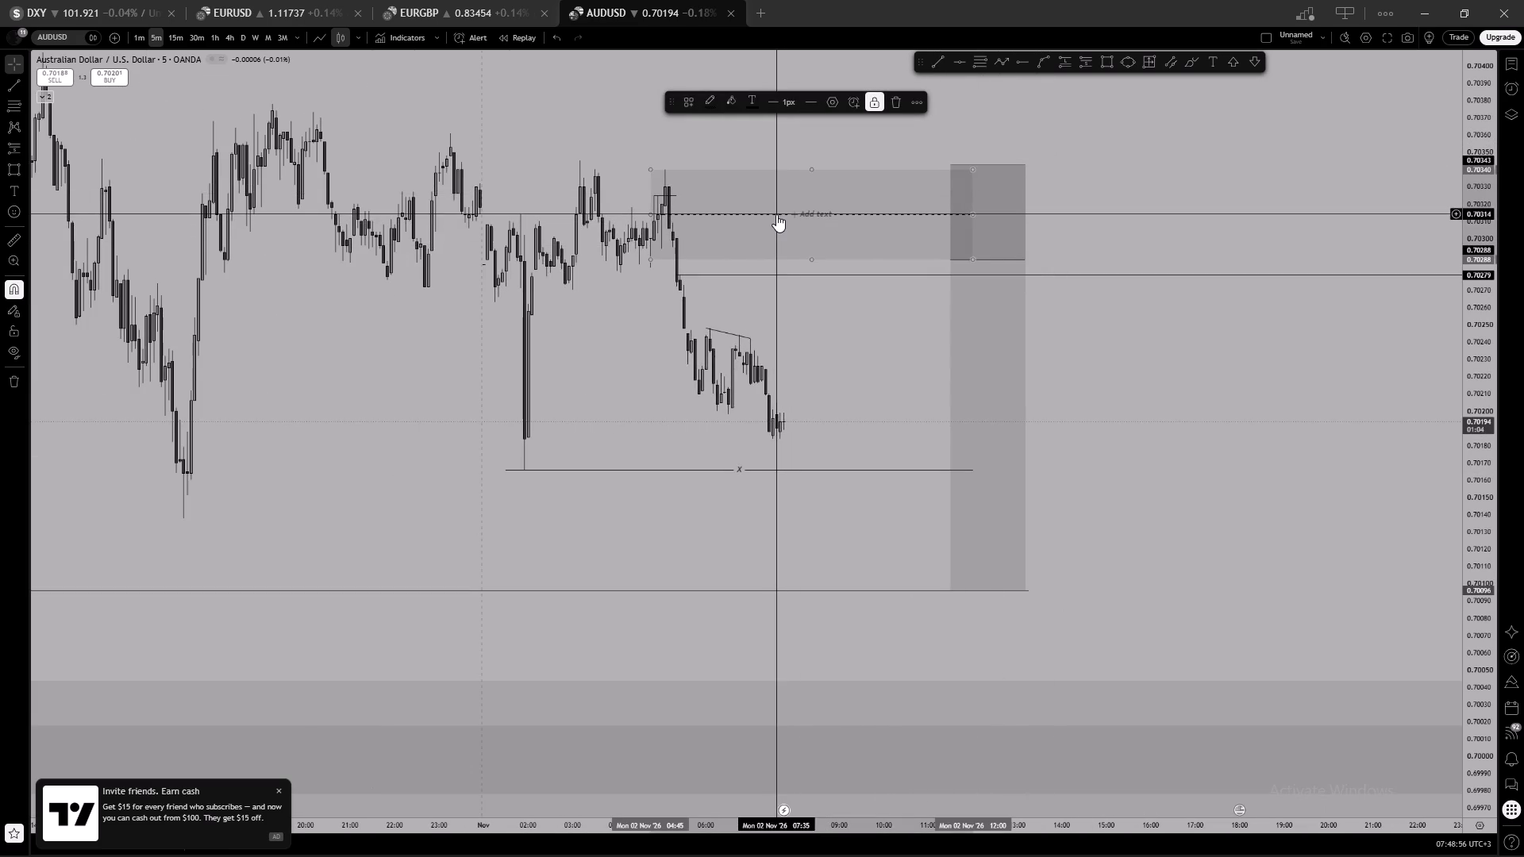
{"action": "left_click", "coordinate": [989, 174]}
{"action": "left_click", "coordinate": [952, 164]}
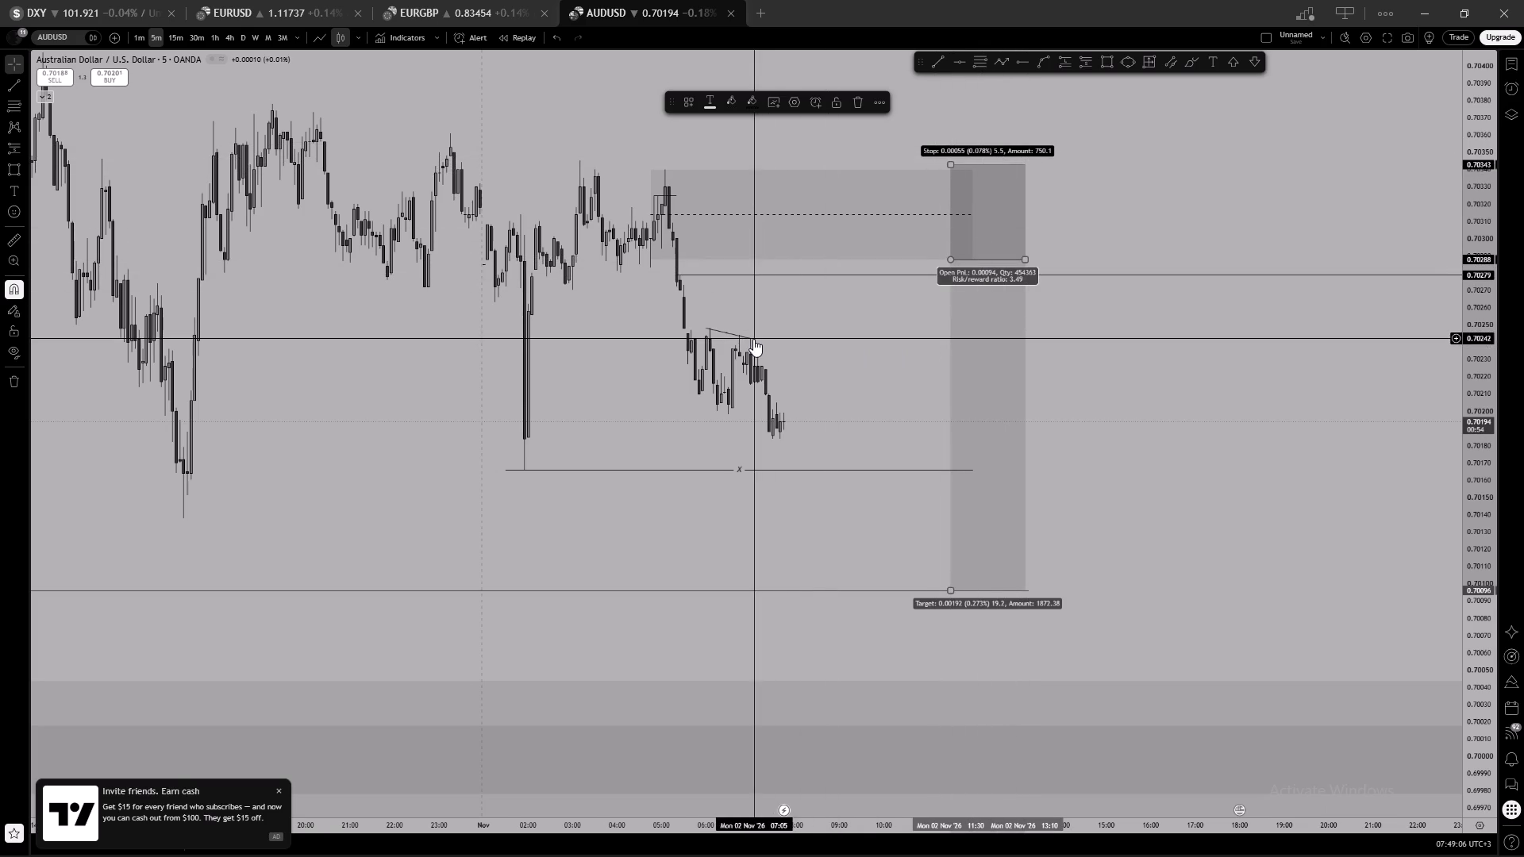
{"action": "left_click", "coordinate": [841, 100]}
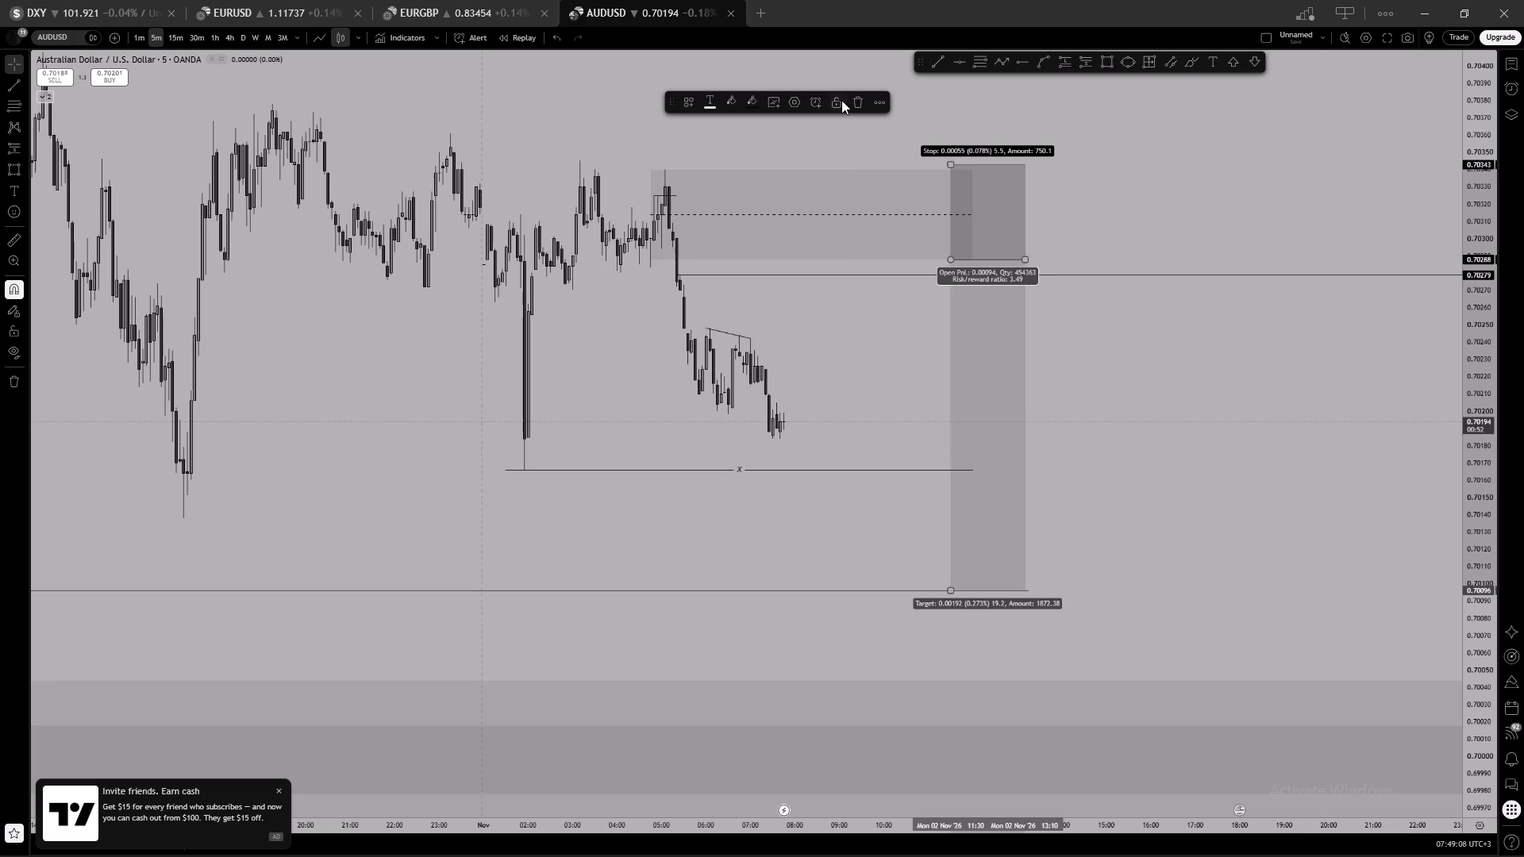
Set the 0.70166 X line's coordinates to bar 229 for its start and bar 354 for its end.
{"action": "left_click", "coordinate": [616, 468]}
{"action": "left_click", "coordinate": [615, 471]}
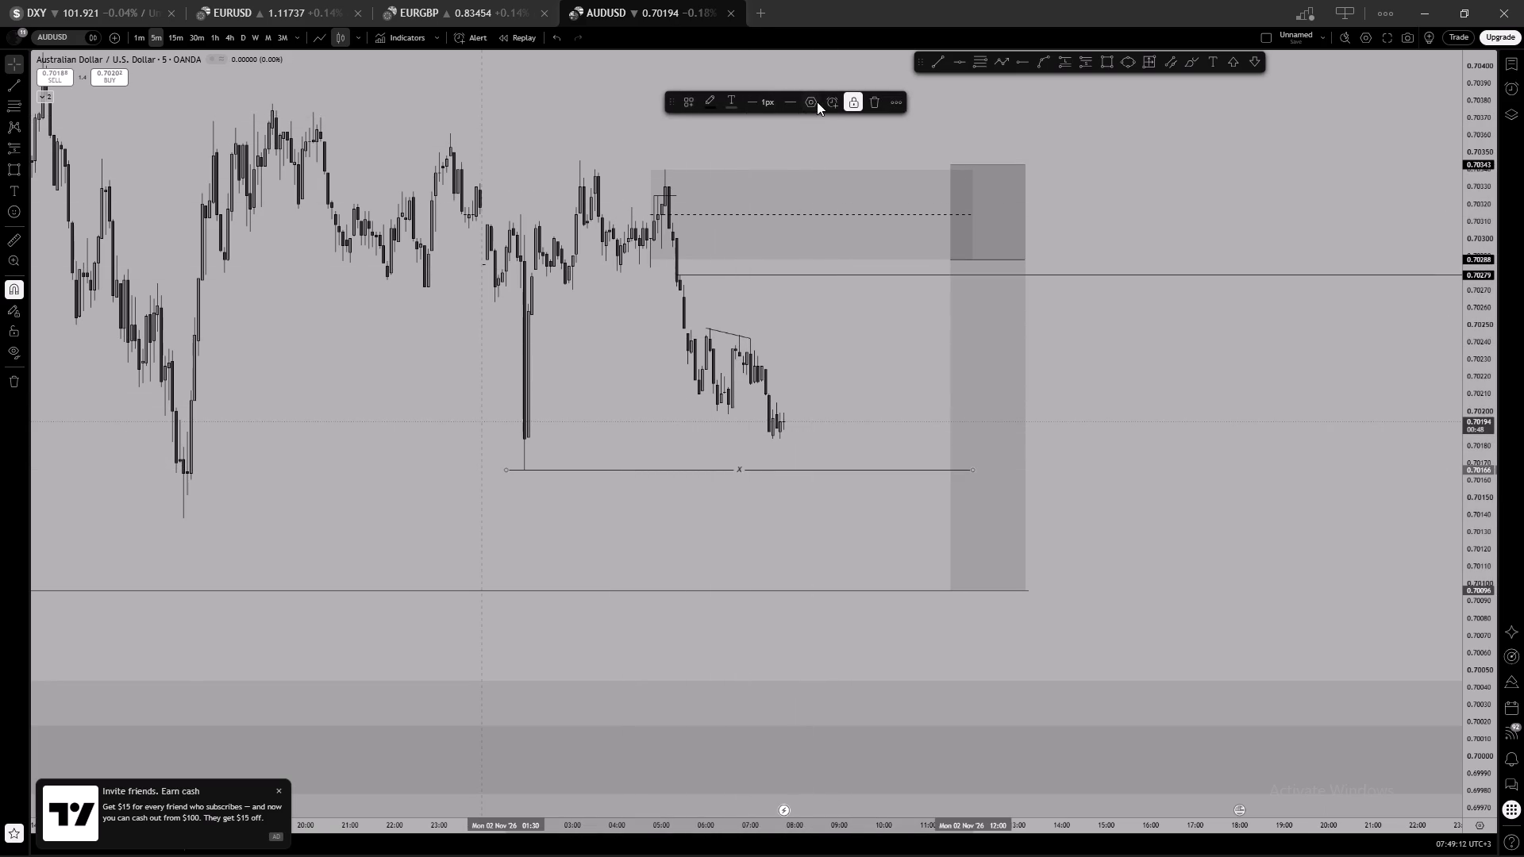
{"action": "left_click", "coordinate": [817, 102]}
{"action": "left_click", "coordinate": [714, 318]}
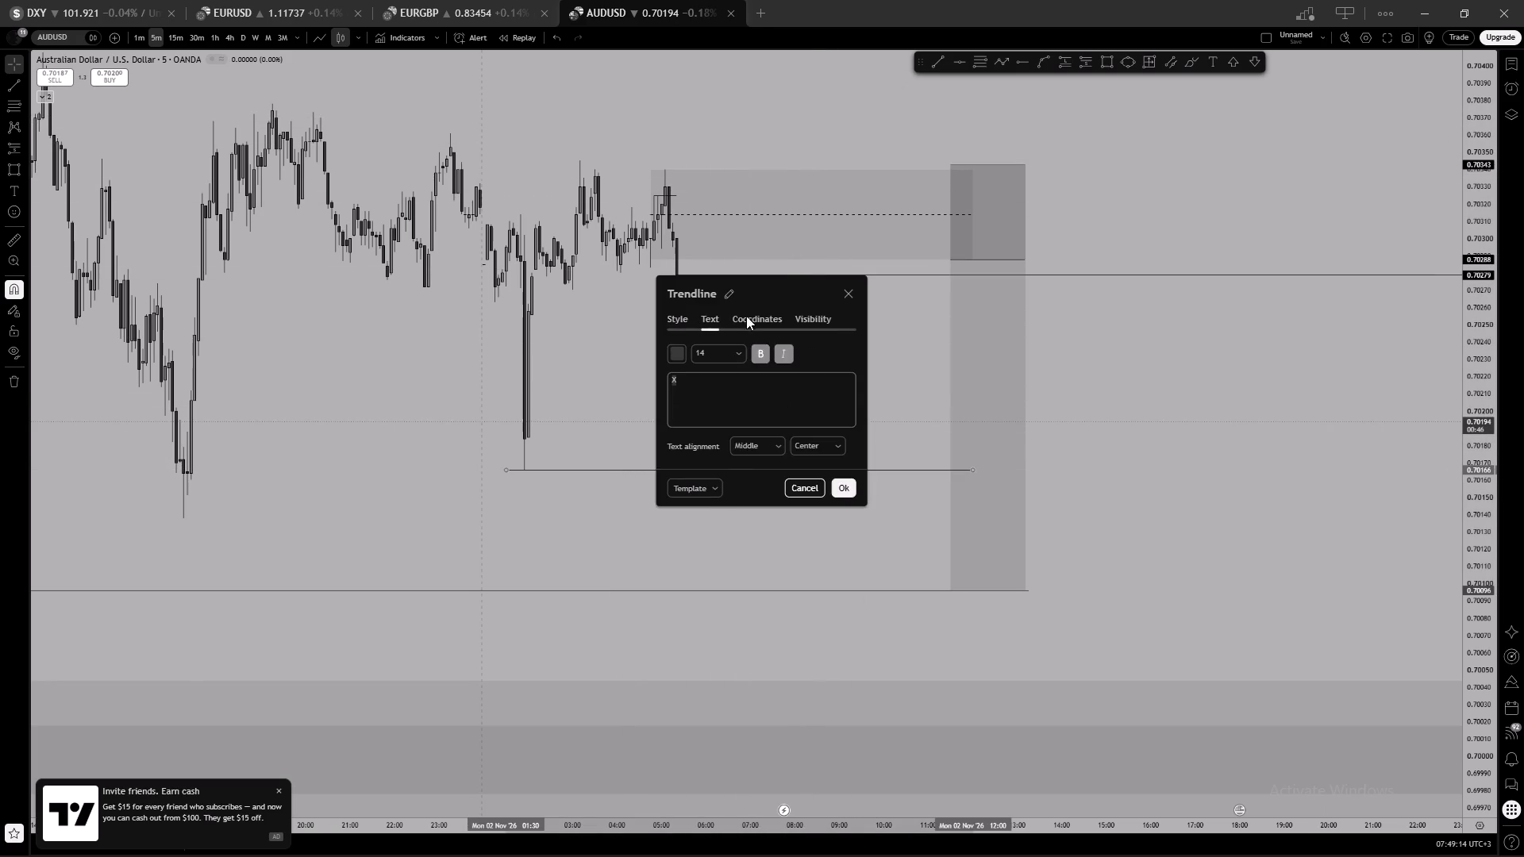
{"action": "left_click", "coordinate": [749, 315]}
{"action": "double_click", "coordinate": [837, 379]}
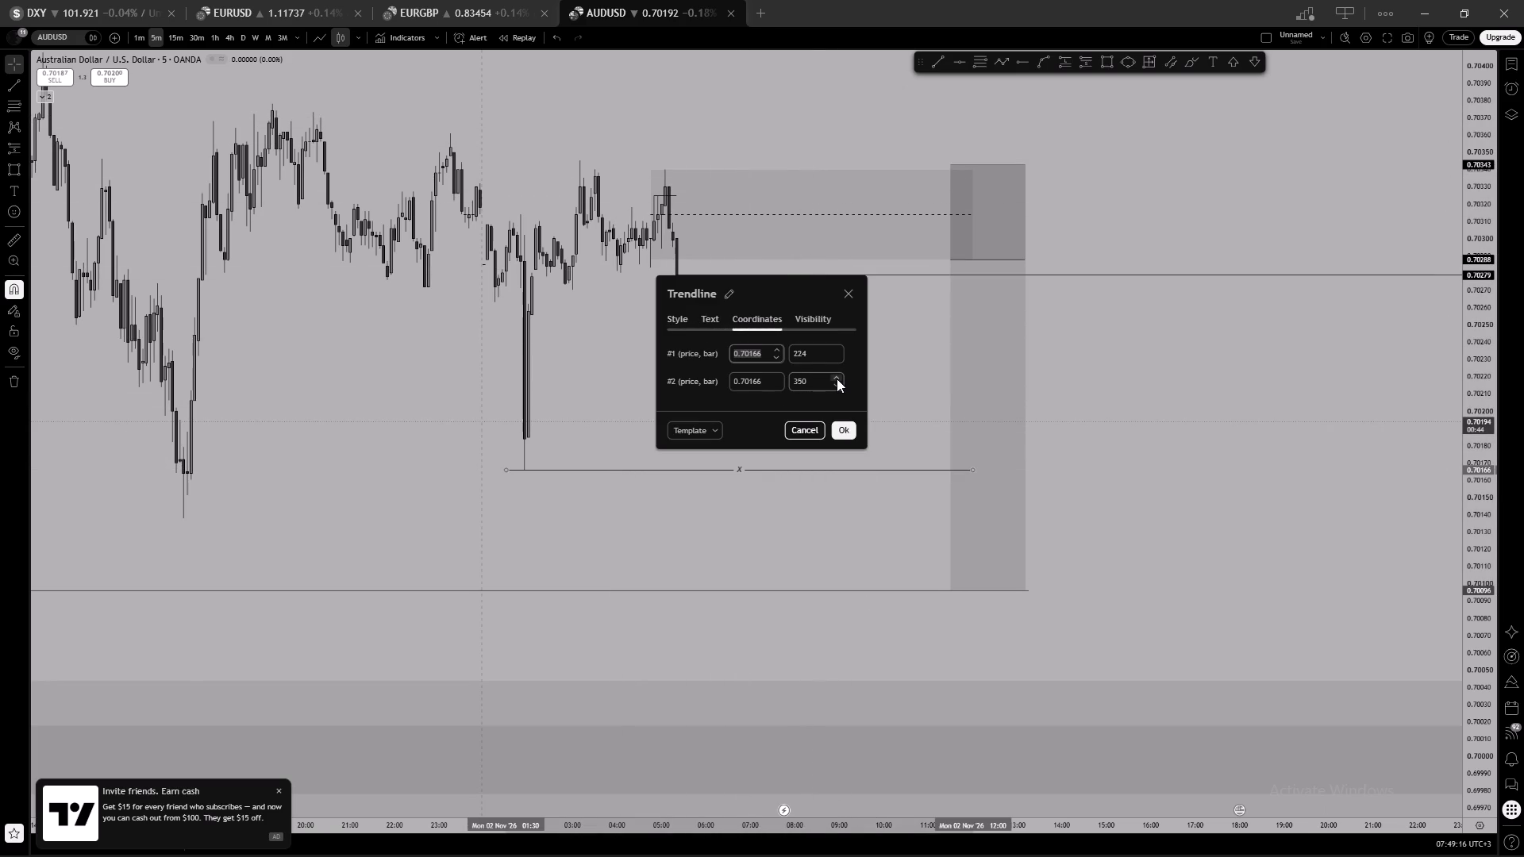
{"action": "double_click", "coordinate": [837, 379]}
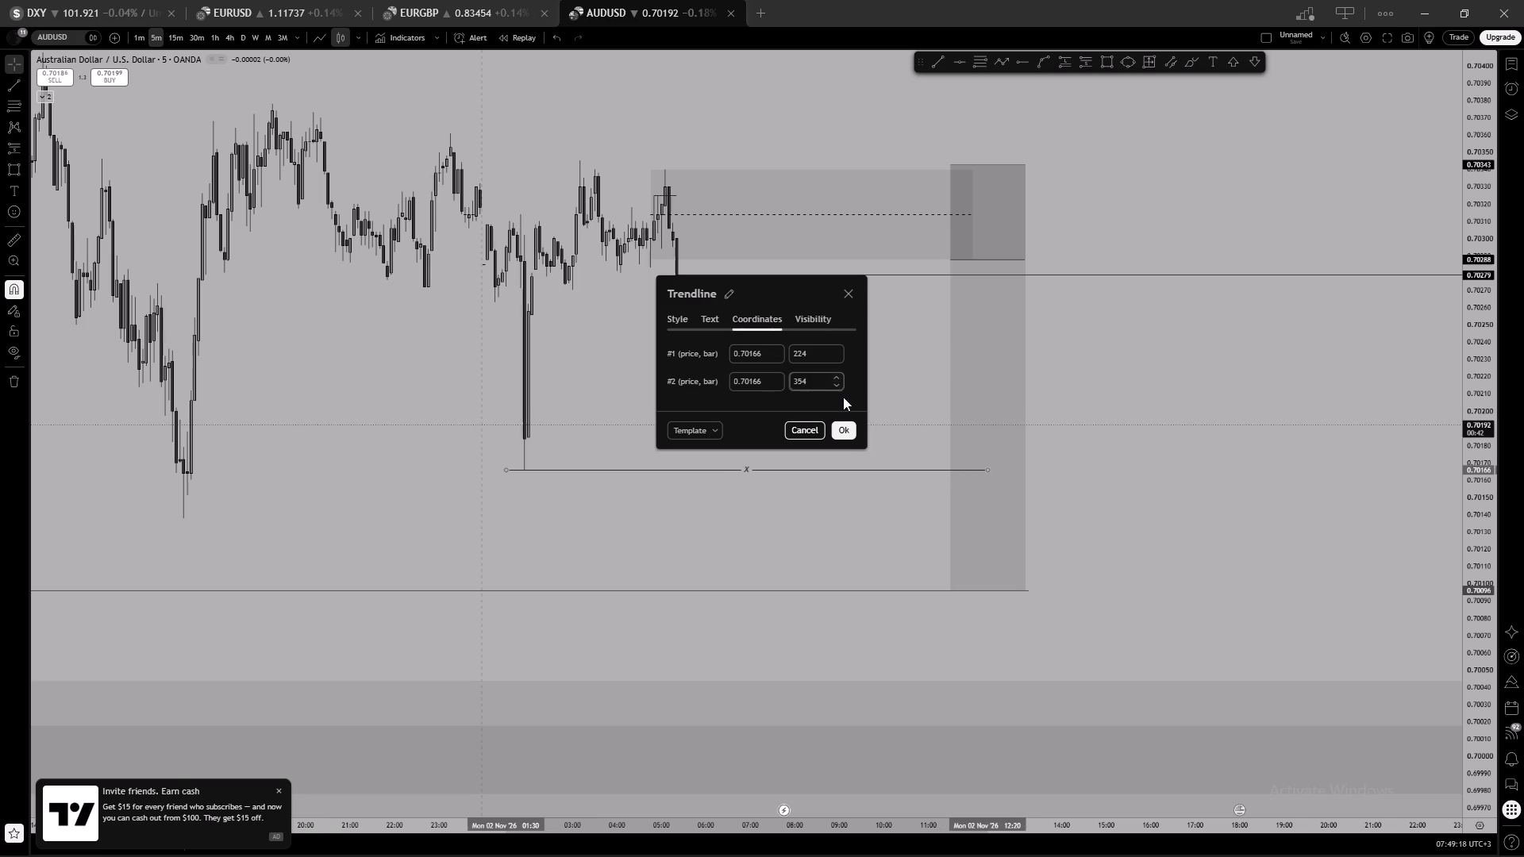
{"action": "triple_click", "coordinate": [837, 384]}
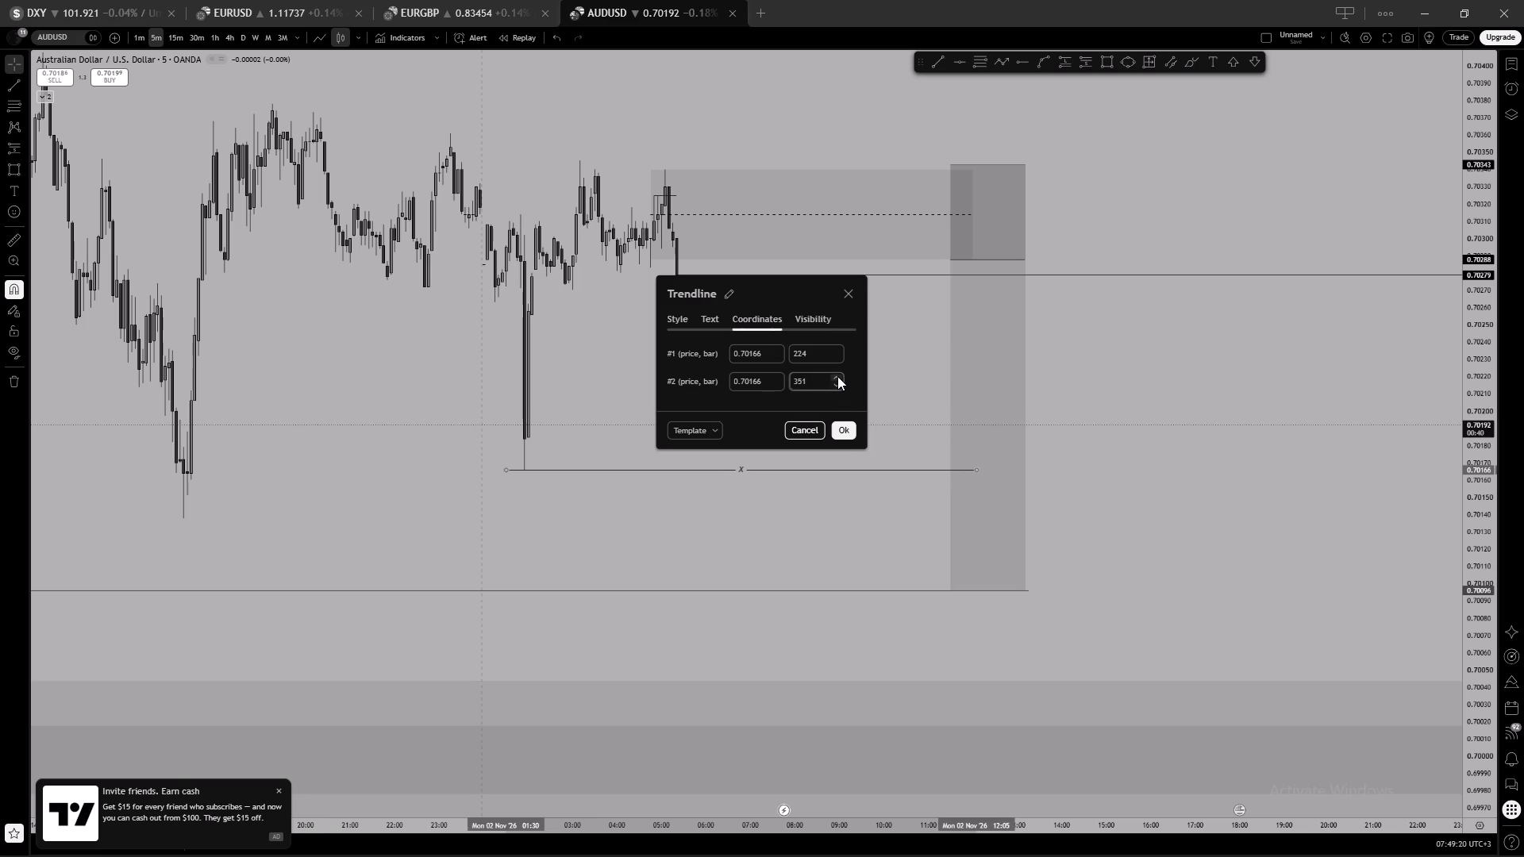
{"action": "triple_click", "coordinate": [837, 376]}
{"action": "double_click", "coordinate": [836, 348]}
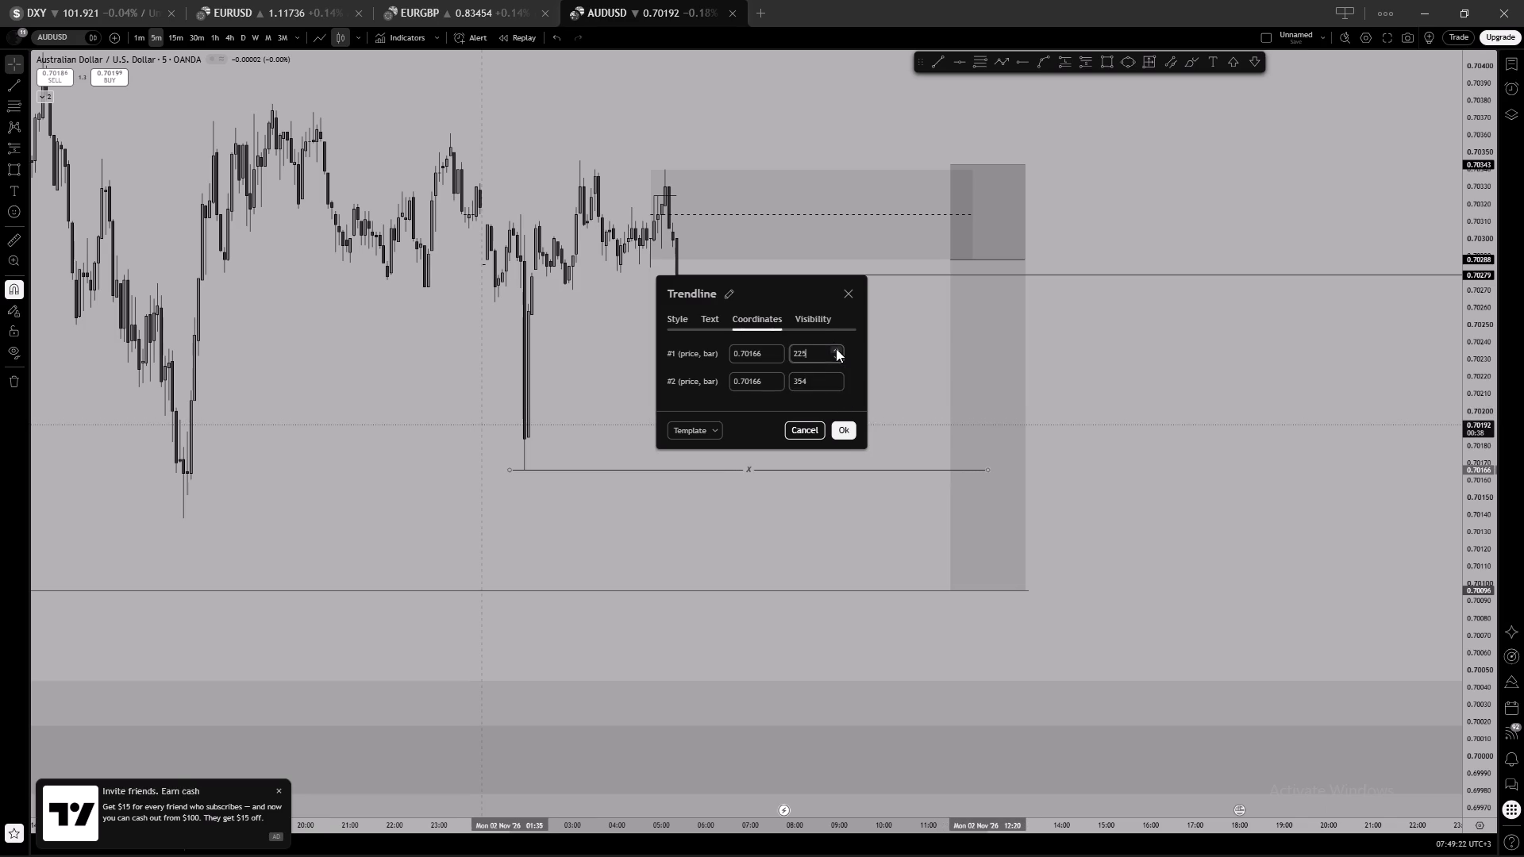
{"action": "double_click", "coordinate": [836, 348]}
{"action": "left_click", "coordinate": [837, 349]}
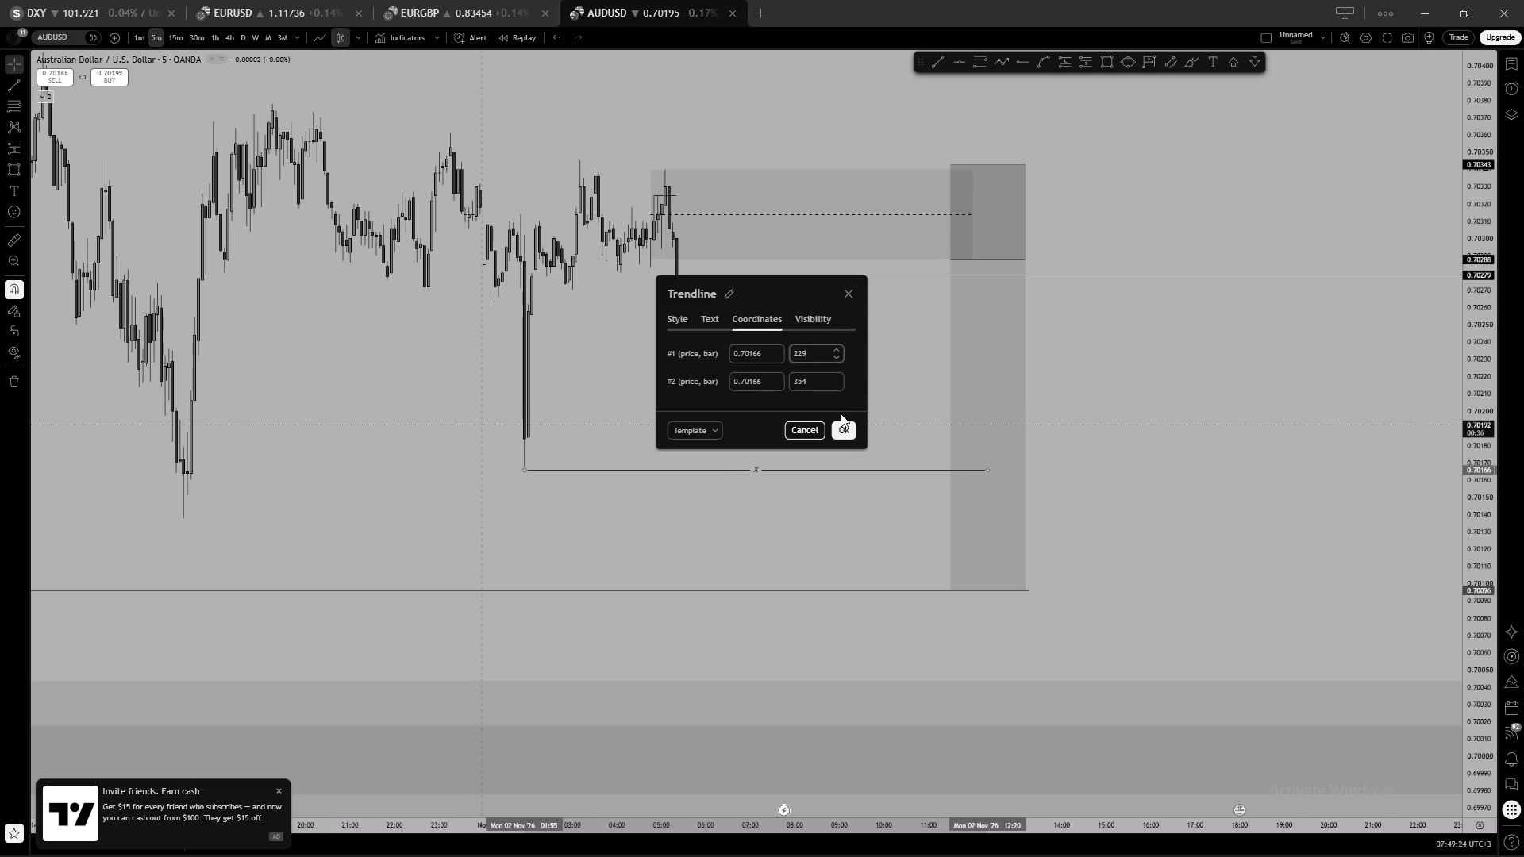
{"action": "left_click", "coordinate": [841, 428]}
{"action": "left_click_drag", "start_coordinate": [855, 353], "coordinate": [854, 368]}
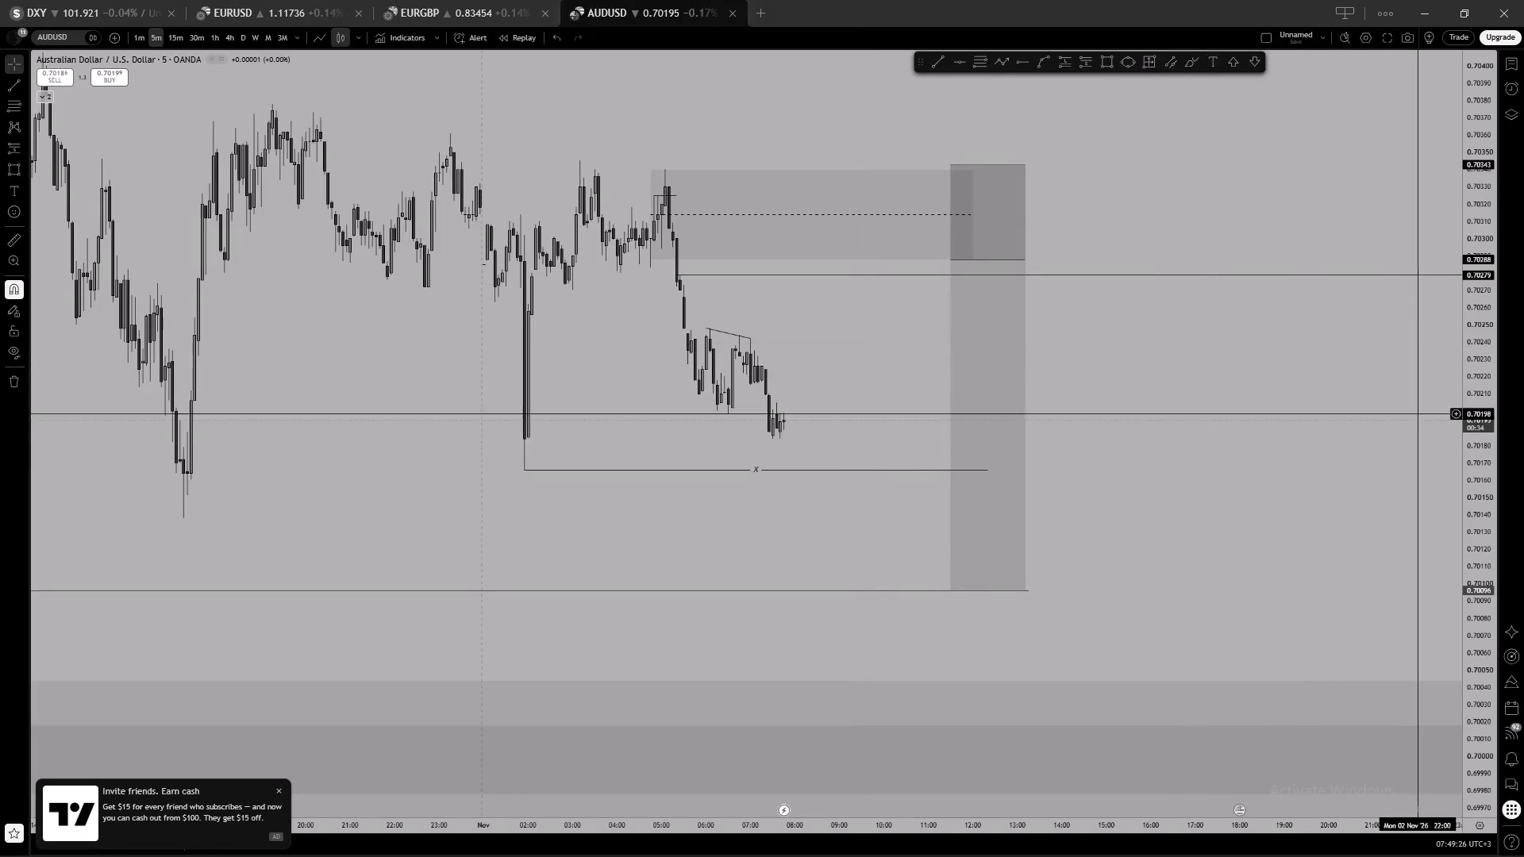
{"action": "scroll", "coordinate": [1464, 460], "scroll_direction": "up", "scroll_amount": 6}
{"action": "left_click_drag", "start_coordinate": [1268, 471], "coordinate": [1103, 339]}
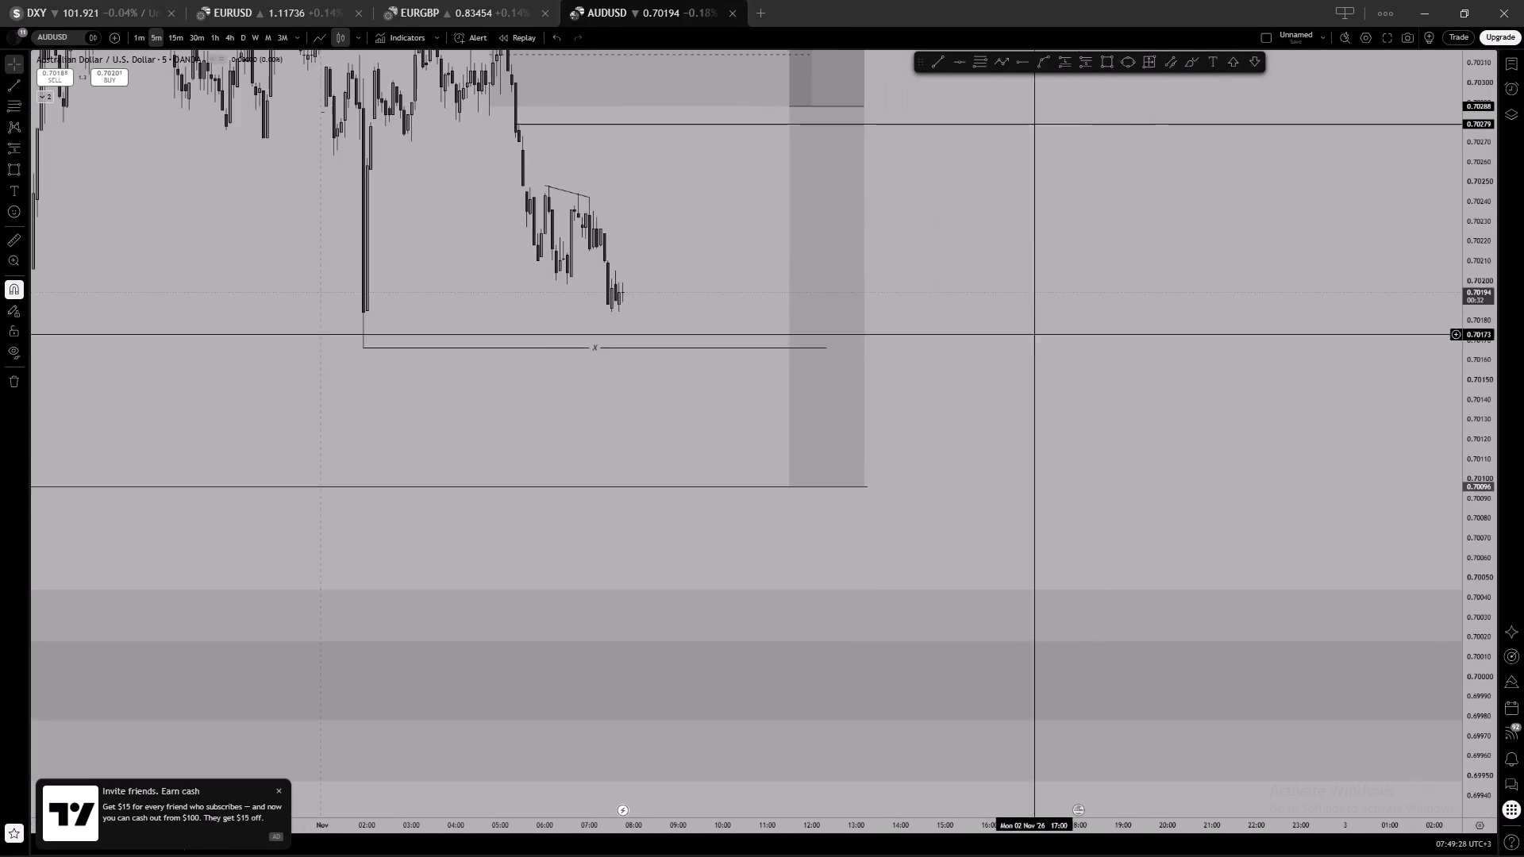
Examine AUDUSD price action on the 1-minute chart around the shaded supply zone, the sloping trend line and the X line.
{"action": "left_click_drag", "start_coordinate": [1011, 317], "coordinate": [1038, 448]}
{"action": "left_click", "coordinate": [820, 194]}
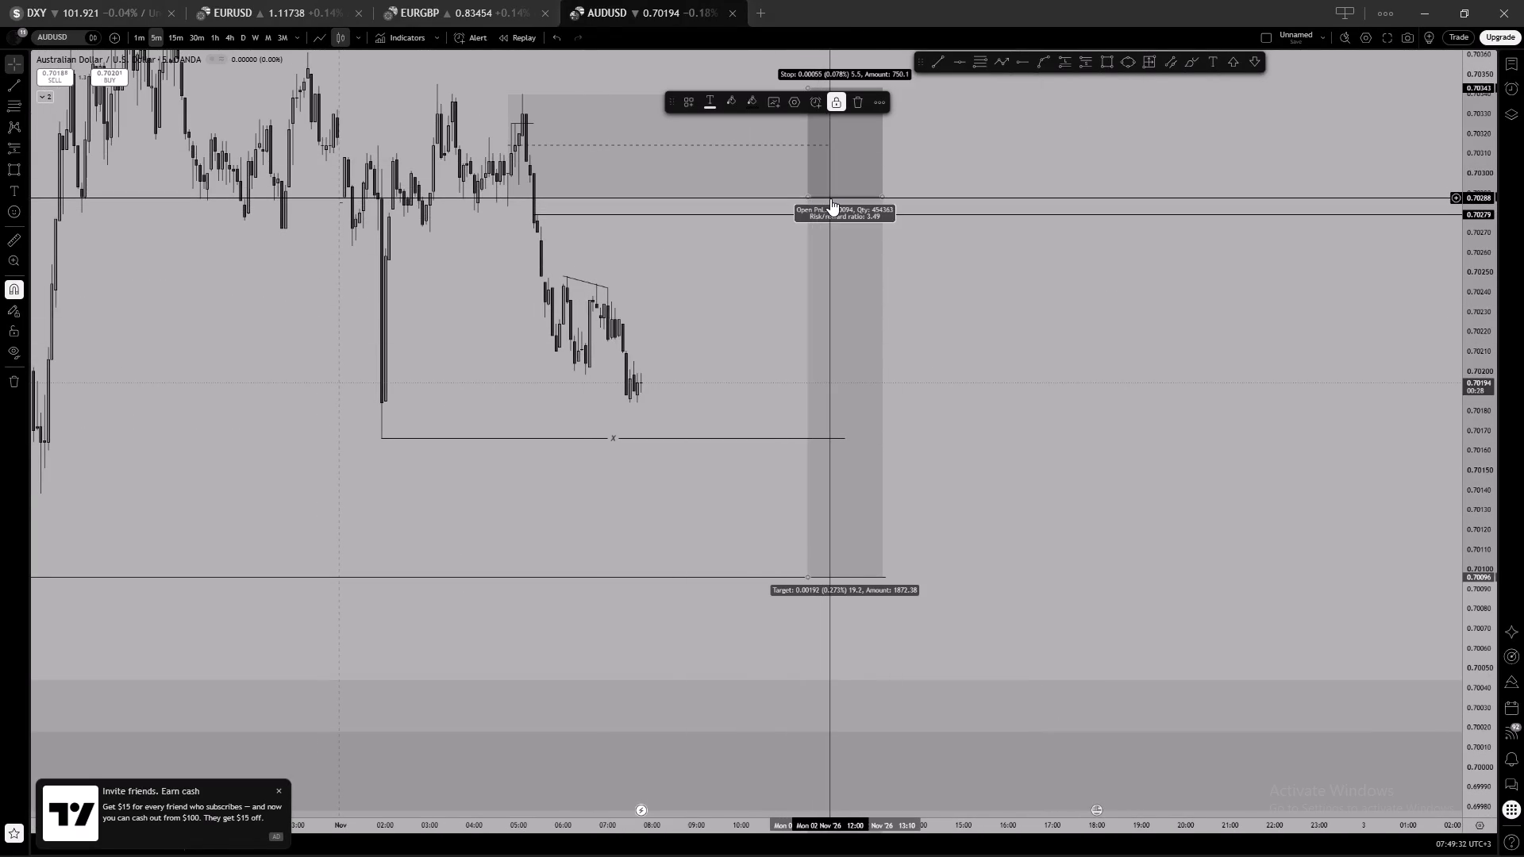
{"action": "left_click", "coordinate": [958, 184]}
{"action": "left_click", "coordinate": [140, 37]}
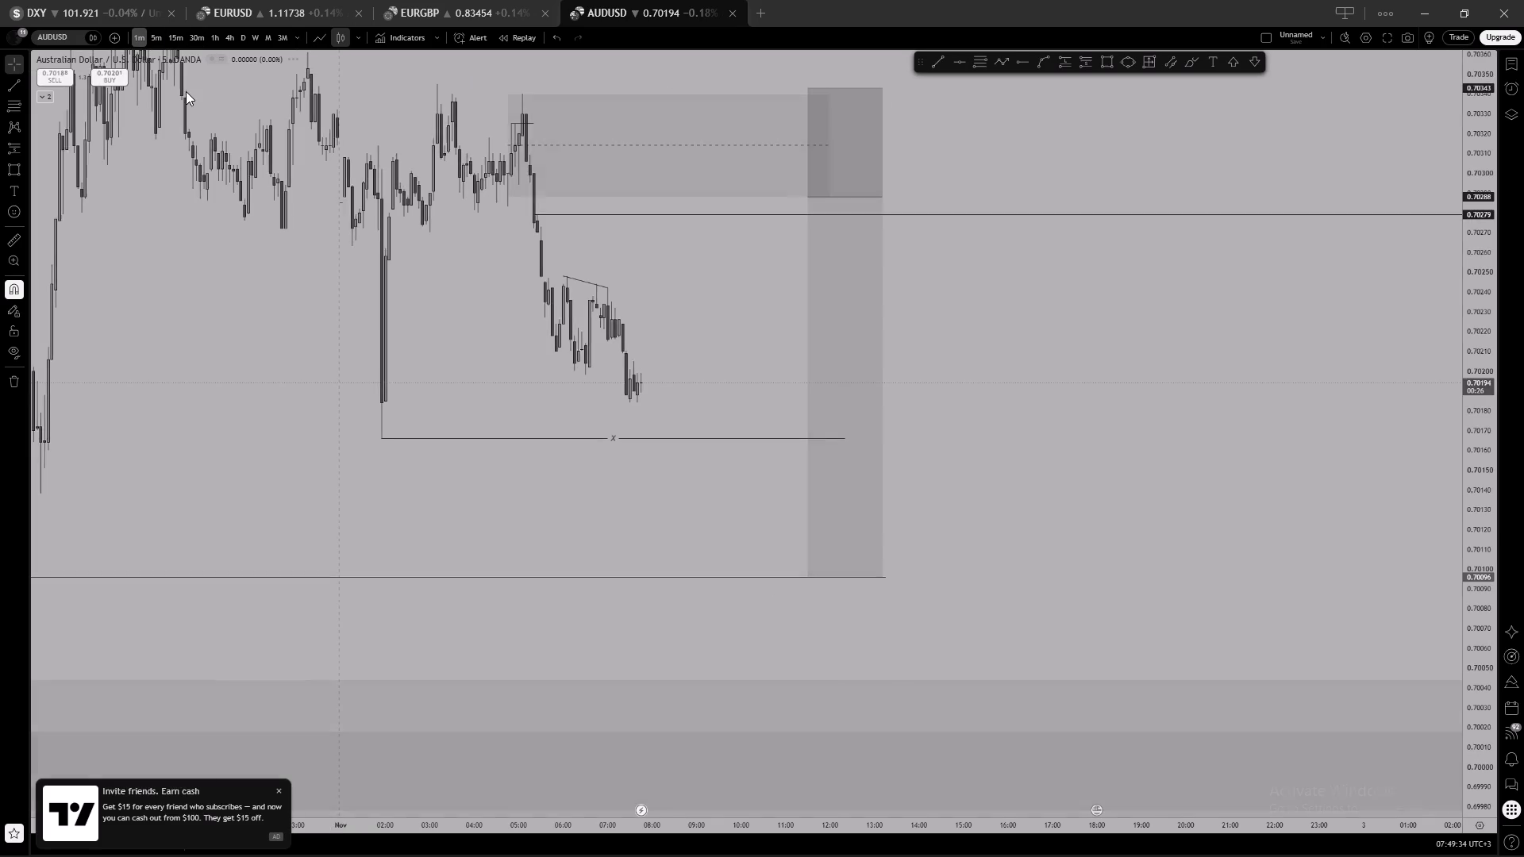
{"action": "scroll", "coordinate": [658, 321], "scroll_direction": "down", "scroll_amount": 6}
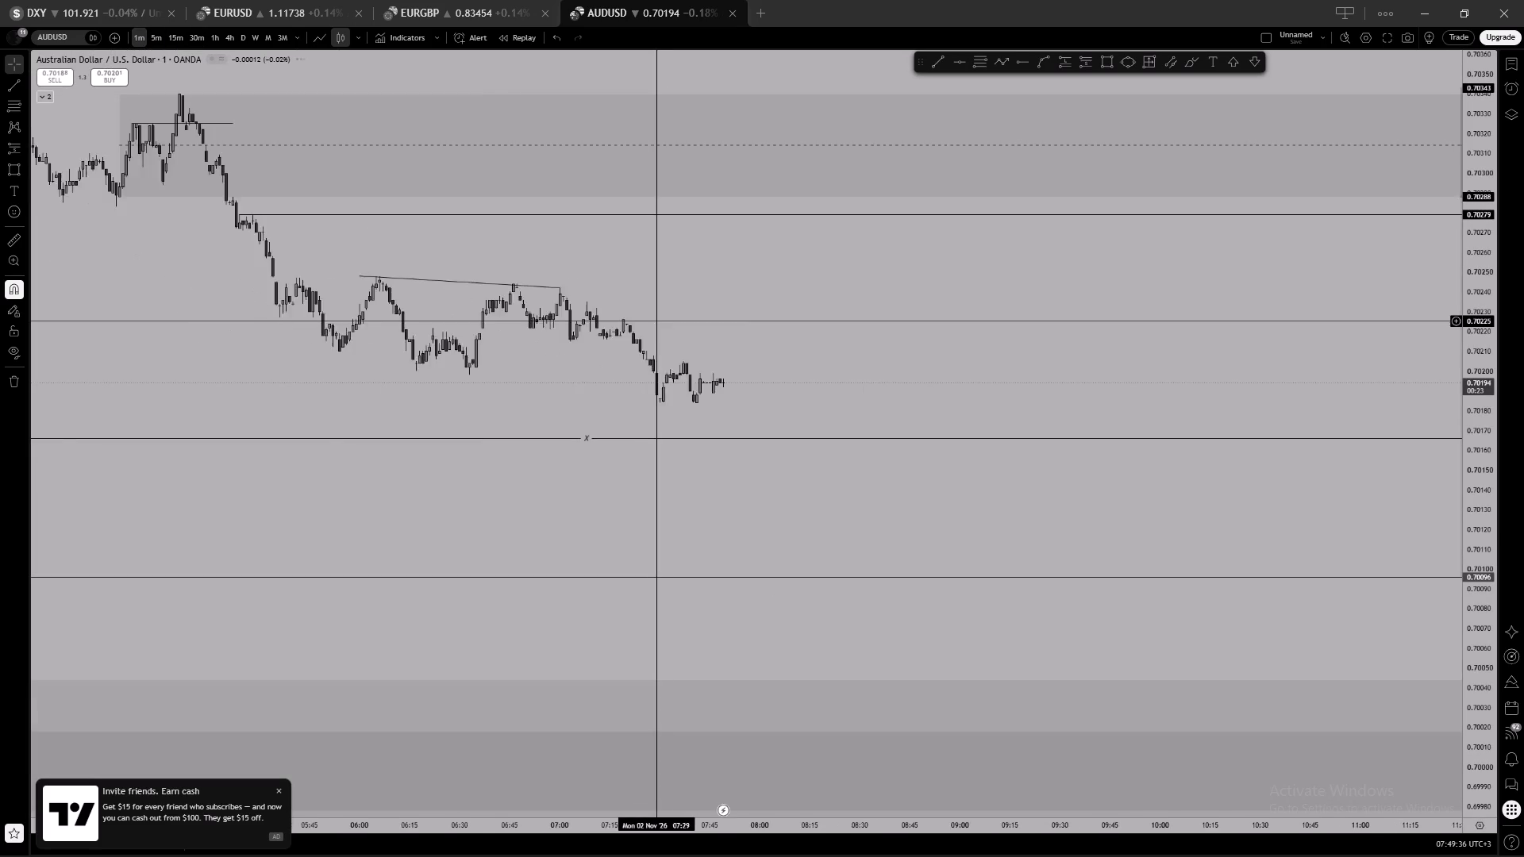
{"action": "scroll", "coordinate": [658, 321], "scroll_direction": "down", "scroll_amount": 10}
{"action": "left_click_drag", "start_coordinate": [952, 270], "coordinate": [952, 444]}
{"action": "scroll", "coordinate": [1493, 520], "scroll_direction": "up", "scroll_amount": 3}
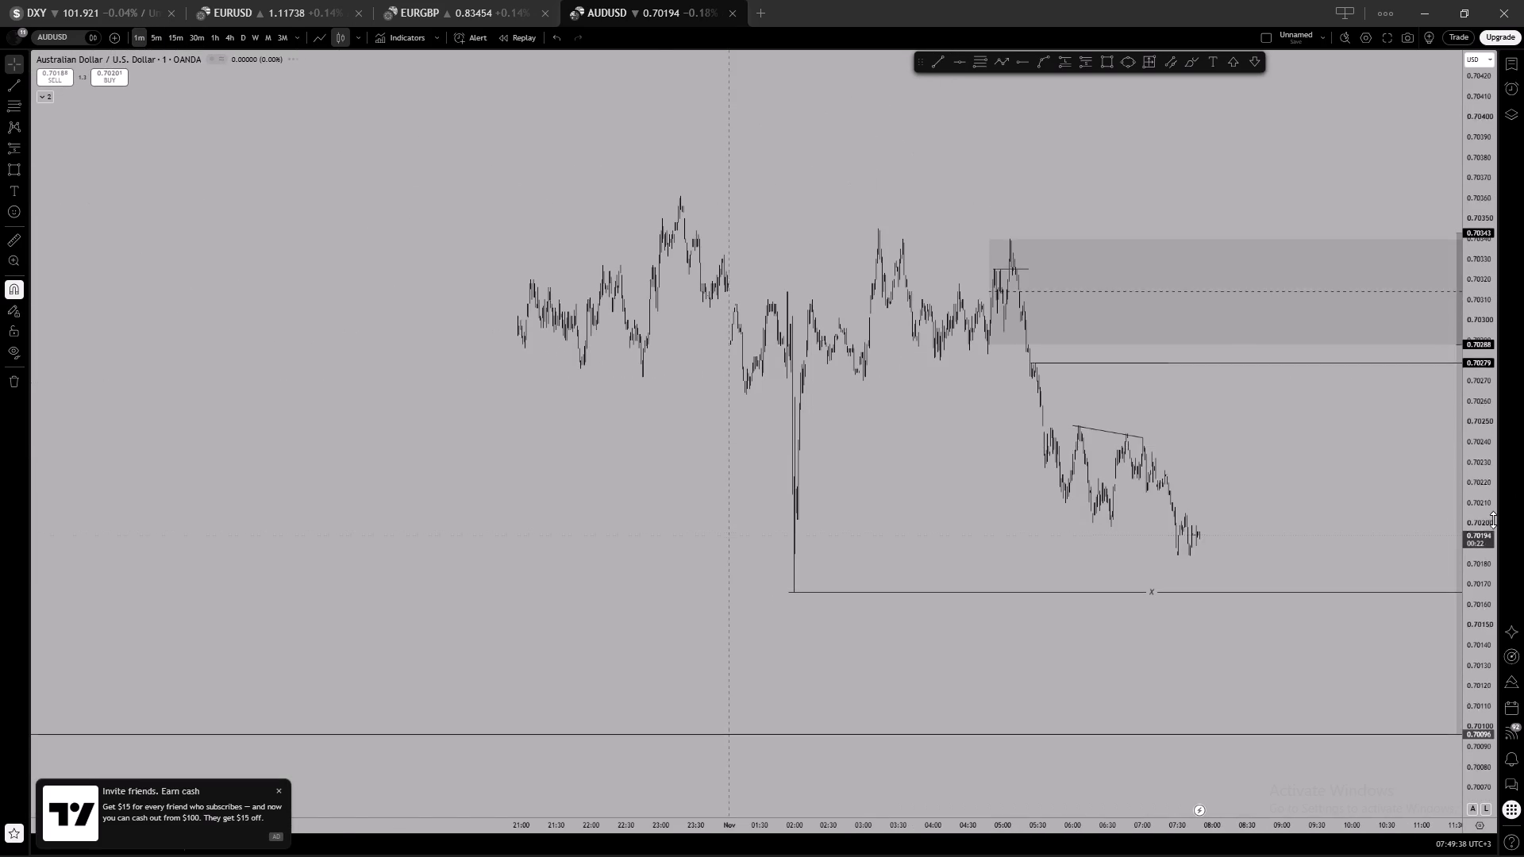
{"action": "scroll", "coordinate": [1493, 520], "scroll_direction": "up", "scroll_amount": 19}
{"action": "scroll", "coordinate": [1286, 435], "scroll_direction": "up", "scroll_amount": 5}
{"action": "scroll", "coordinate": [1103, 395], "scroll_direction": "up", "scroll_amount": 2}
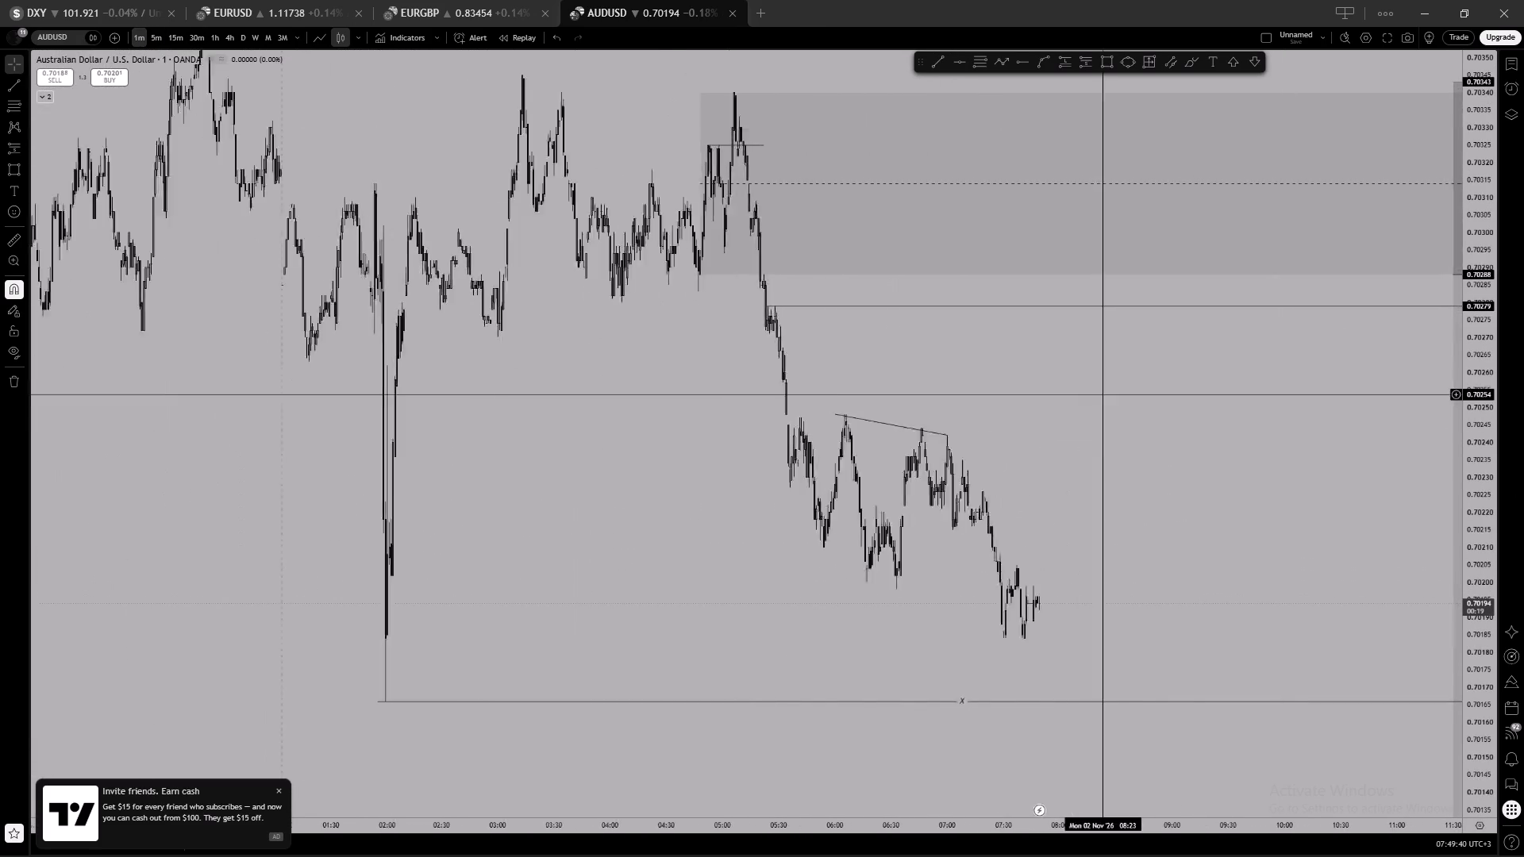
{"action": "scroll", "coordinate": [1103, 395], "scroll_direction": "up", "scroll_amount": 3}
{"action": "left_click_drag", "start_coordinate": [475, 442], "coordinate": [1523, 348]}
{"action": "scroll", "coordinate": [1199, 361], "scroll_direction": "up", "scroll_amount": 2}
{"action": "left_click_drag", "start_coordinate": [1041, 551], "coordinate": [853, 500]}
{"action": "scroll", "coordinate": [1041, 551], "scroll_direction": "up", "scroll_amount": 1}
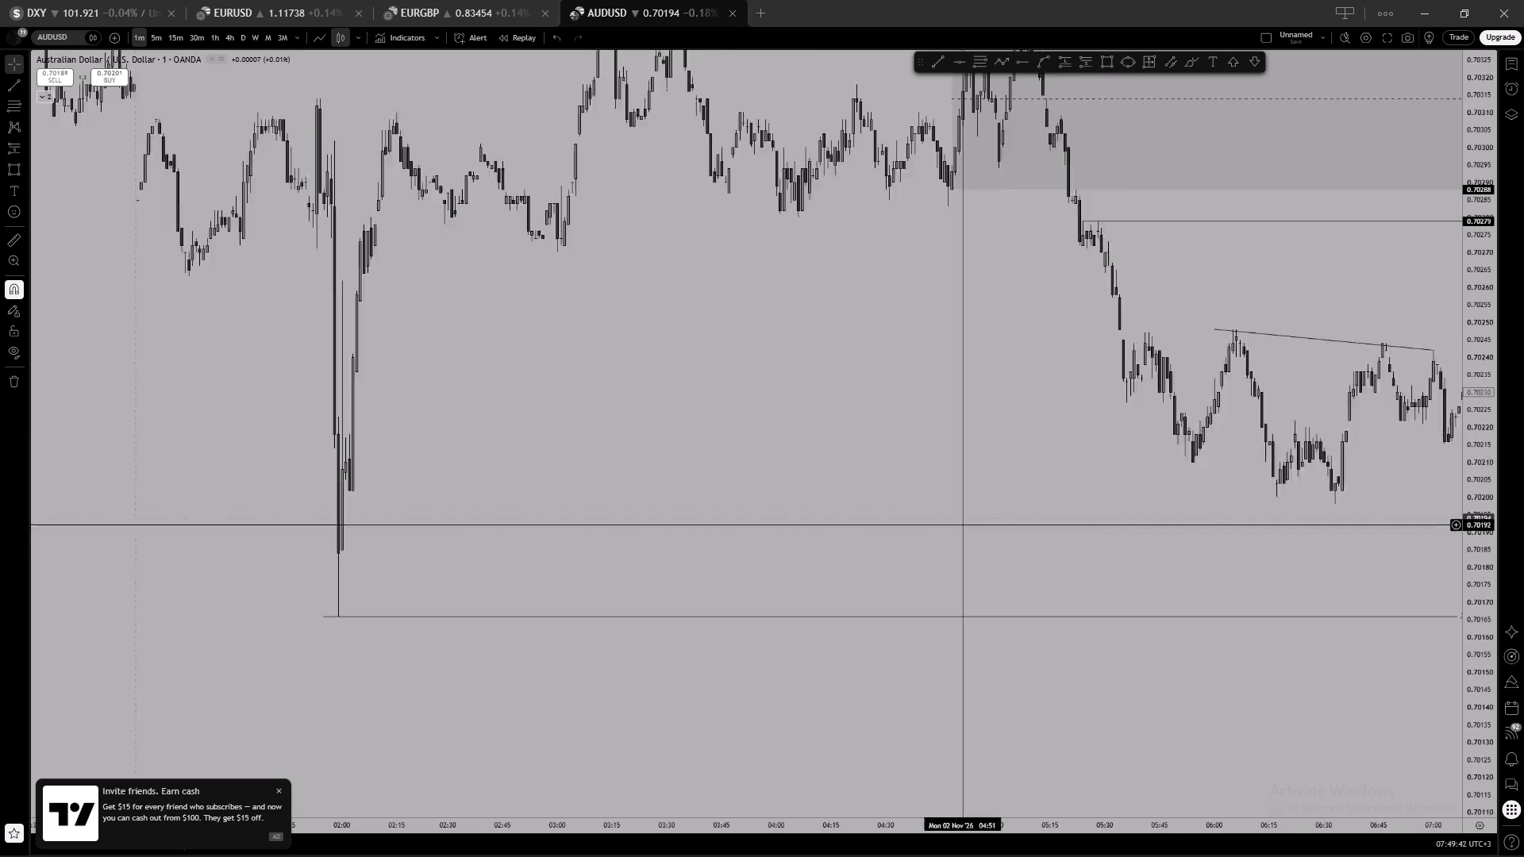
{"action": "left_click_drag", "start_coordinate": [853, 500], "coordinate": [818, 489]}
{"action": "scroll", "coordinate": [1018, 499], "scroll_direction": "down", "scroll_amount": 3}
{"action": "left_click_drag", "start_coordinate": [1087, 505], "coordinate": [910, 491]}
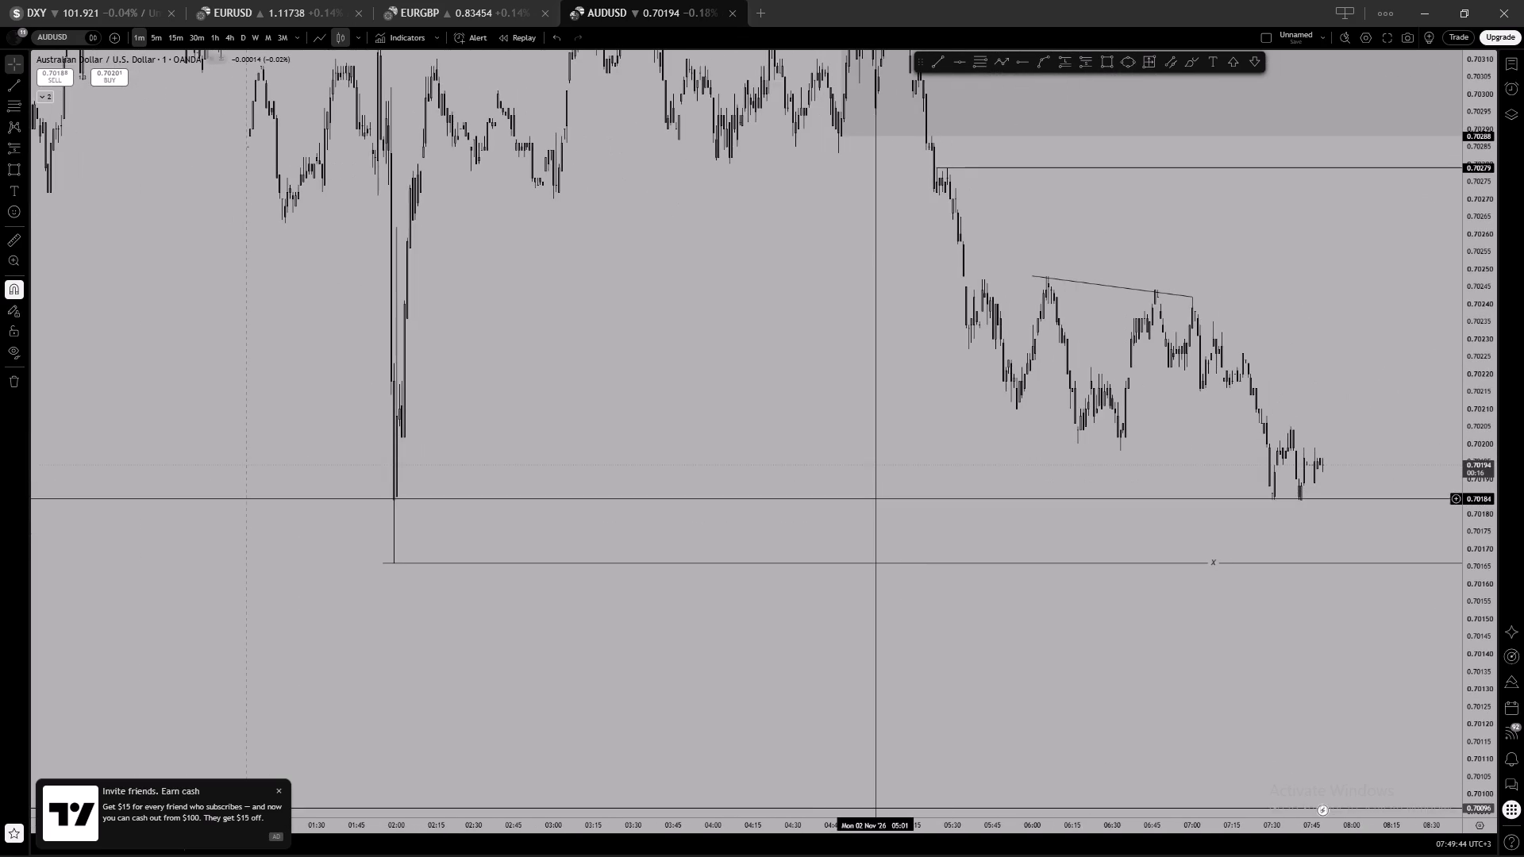
{"action": "scroll", "coordinate": [882, 497], "scroll_direction": "up", "scroll_amount": 6}
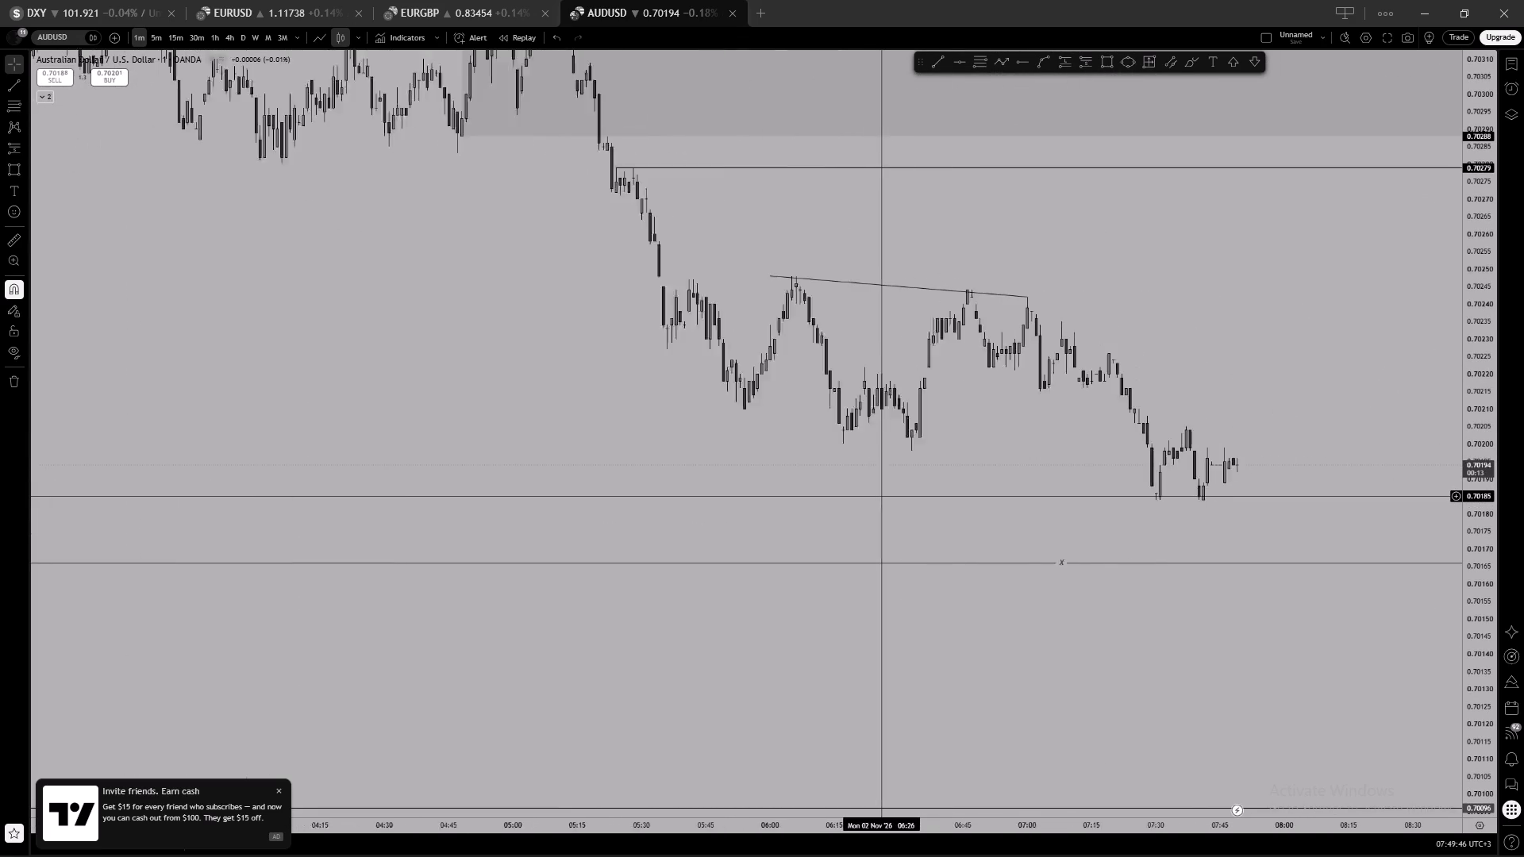
{"action": "scroll", "coordinate": [883, 496], "scroll_direction": "up", "scroll_amount": 1}
{"action": "scroll", "coordinate": [1183, 482], "scroll_direction": "down", "scroll_amount": 5}
{"action": "left_click_drag", "start_coordinate": [1211, 279], "coordinate": [1270, 528]}
{"action": "scroll", "coordinate": [914, 286], "scroll_direction": "up", "scroll_amount": 2}
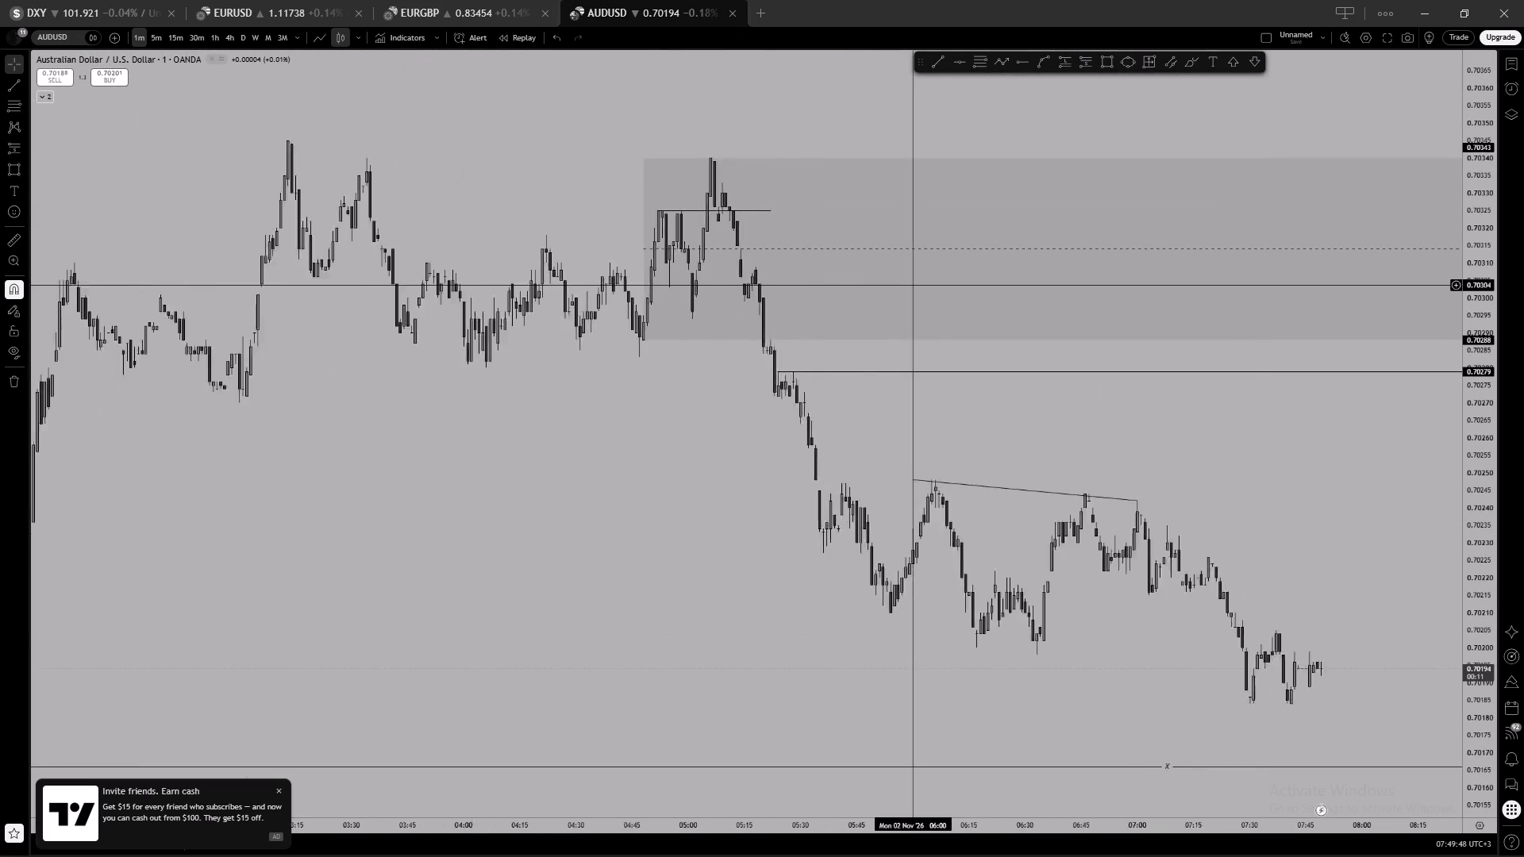
Draw a horizontal ray at 0.70288 starting at 04:48 on 2 November, along the shaded zone's lower edge, and lock it.
{"action": "left_click", "coordinate": [1023, 59]}
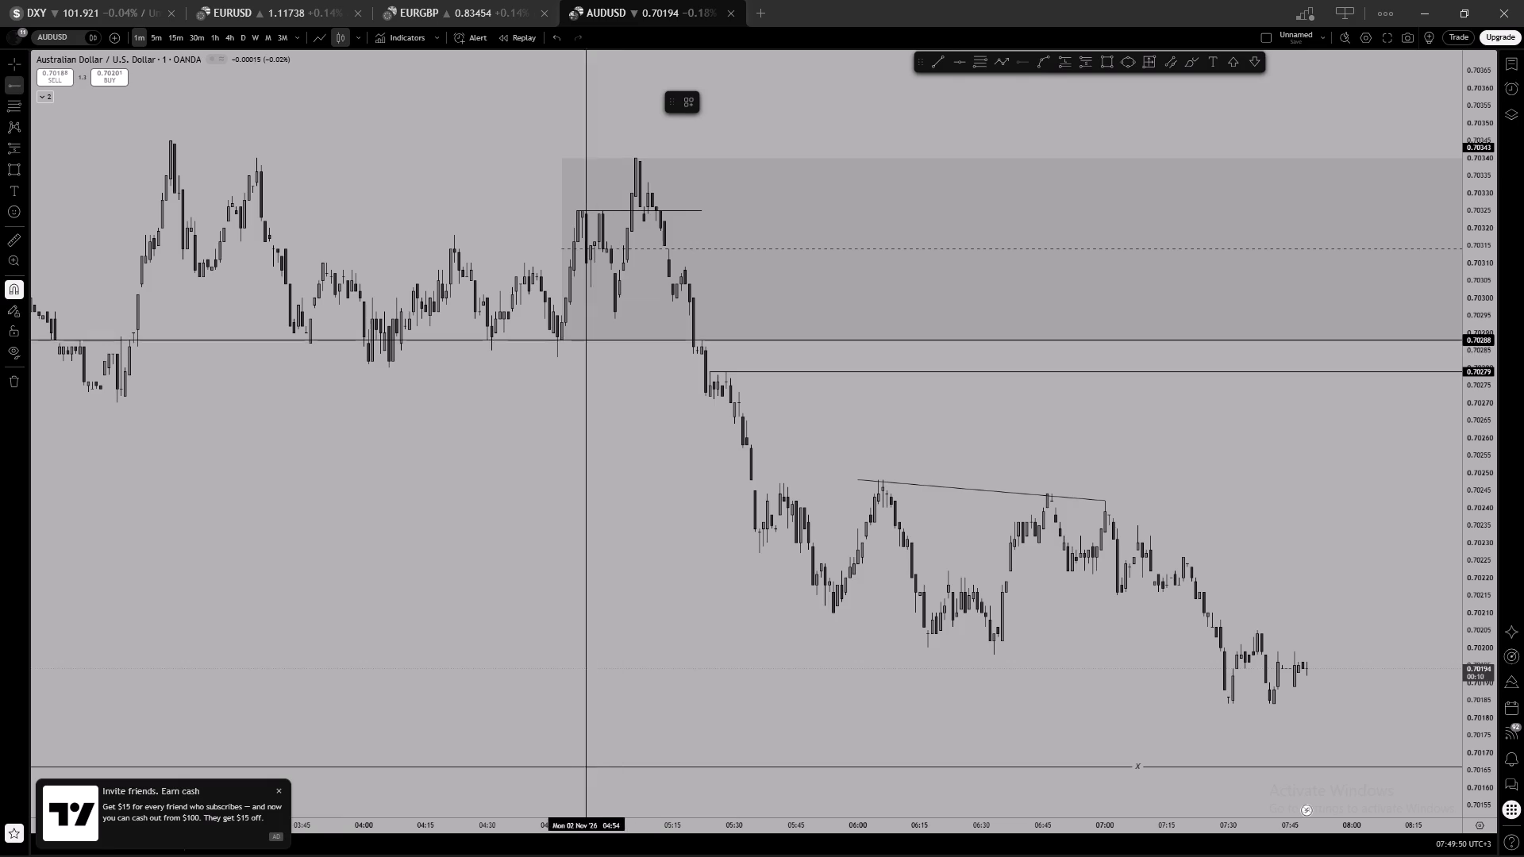
{"action": "left_click", "coordinate": [564, 344]}
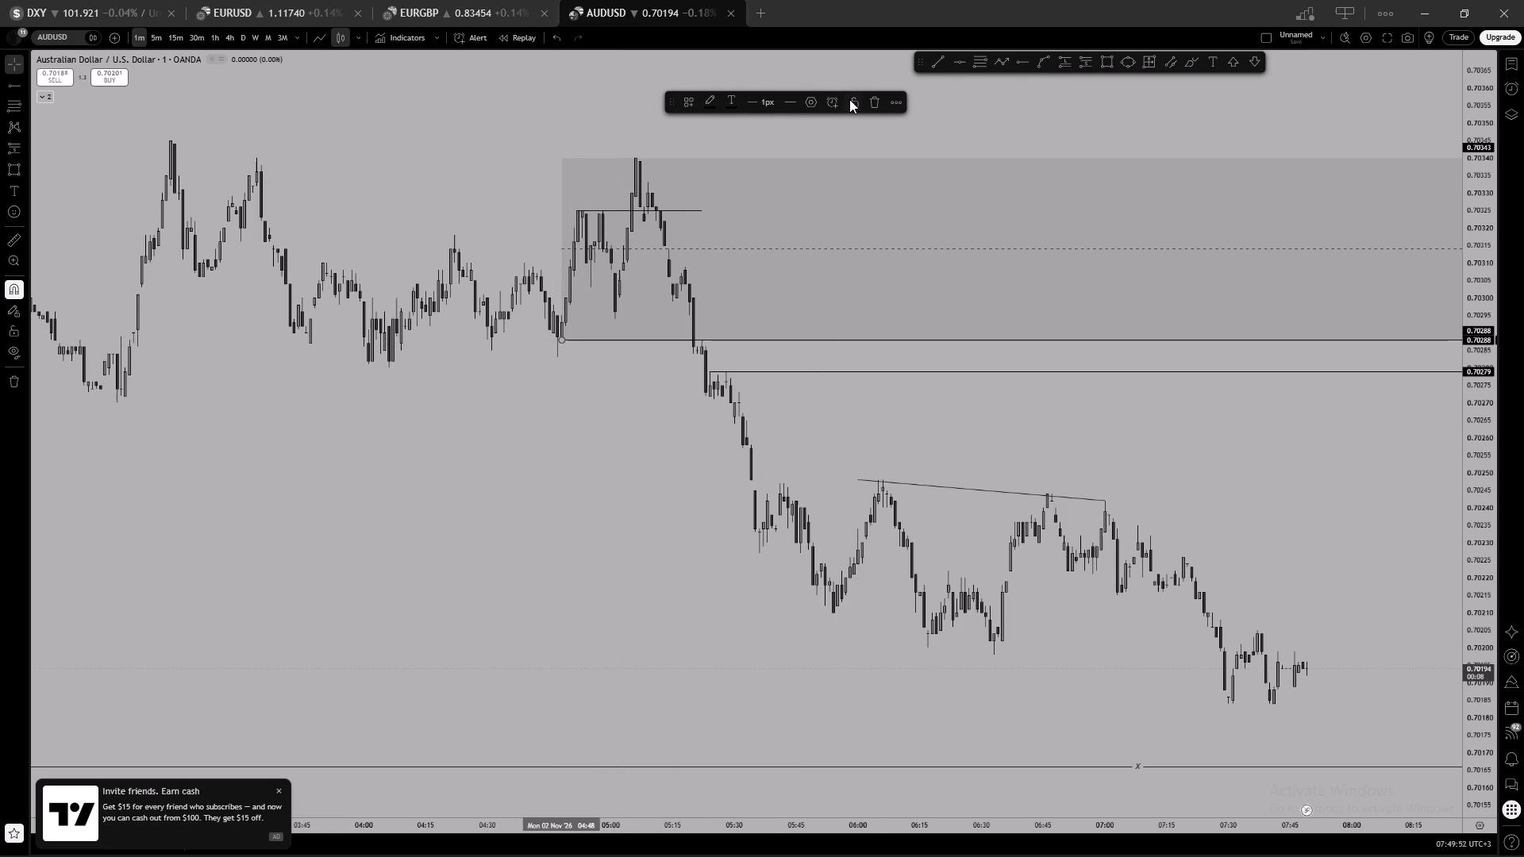
{"action": "left_click", "coordinate": [849, 98]}
{"action": "left_click", "coordinate": [949, 94]}
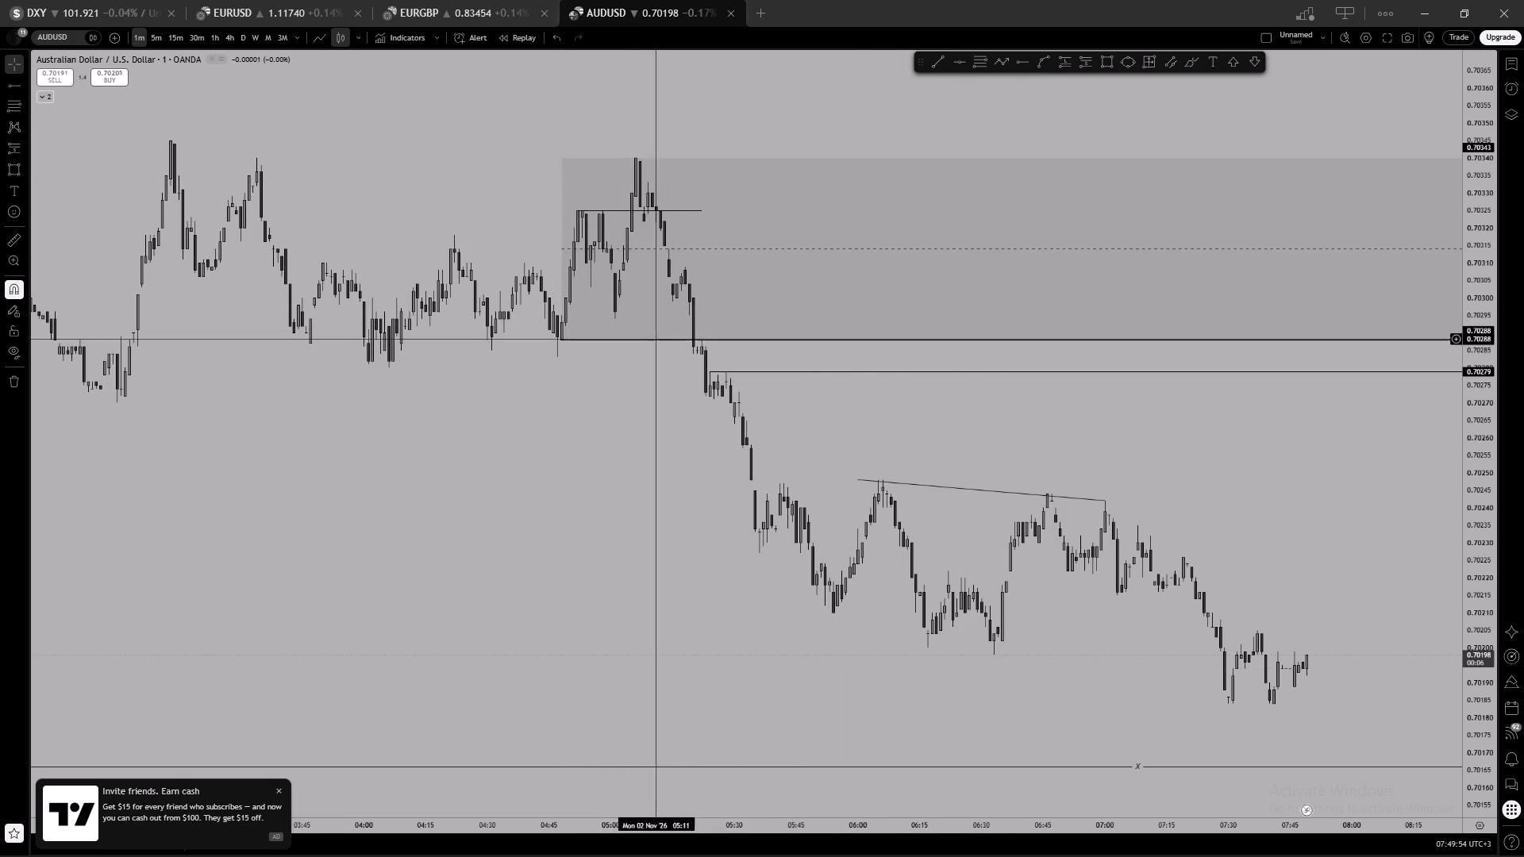
On the 5-minute chart, brush a projected path from about 0.70198 at 08:00 up to about 0.70295, falling in waves to about 0.70093 near 14:20.
{"action": "left_click", "coordinate": [152, 37]}
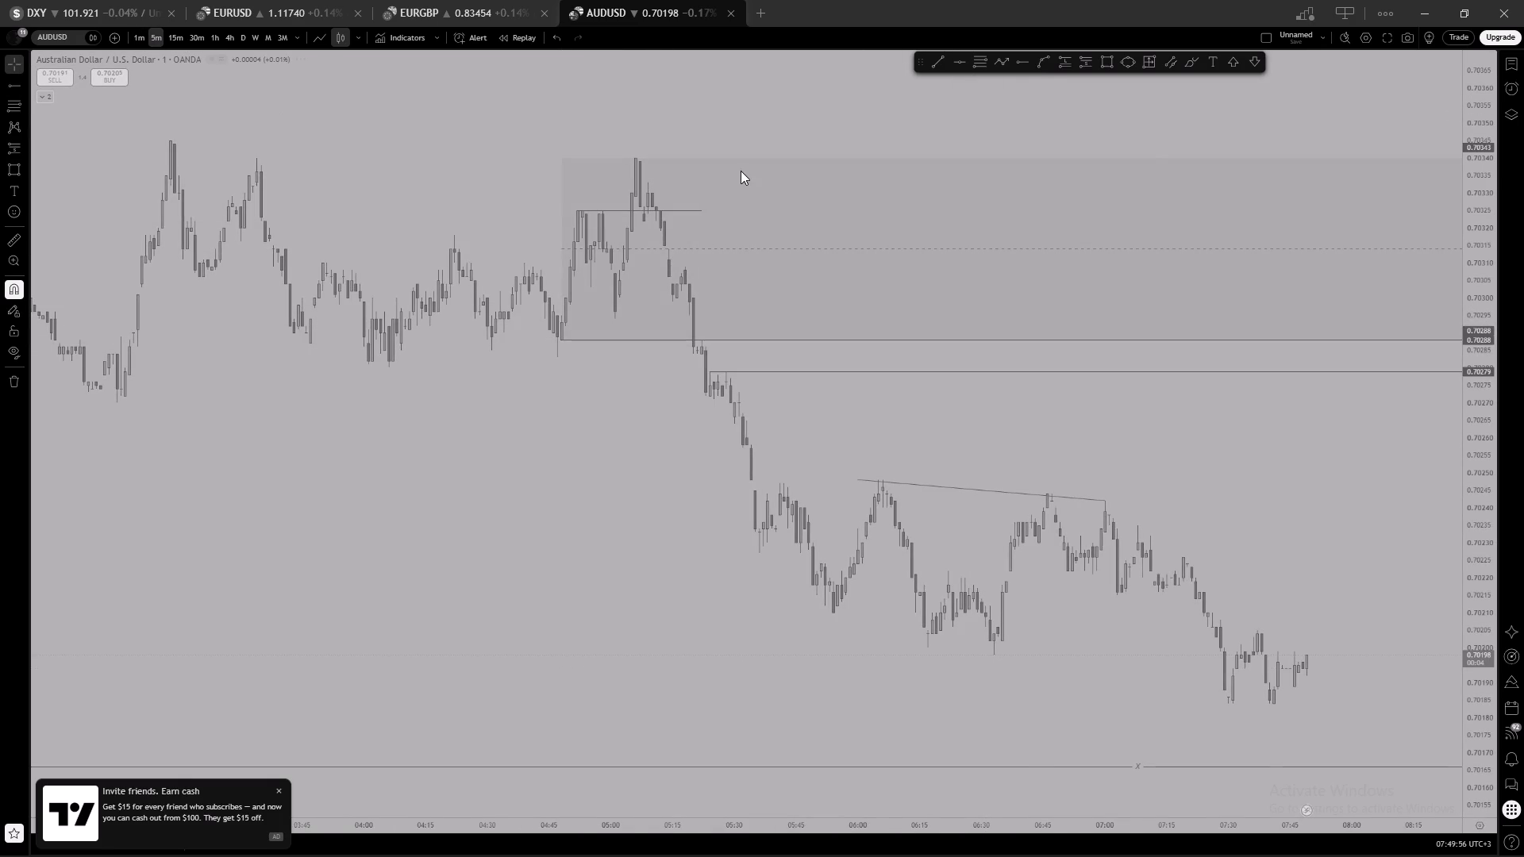
{"action": "left_click_drag", "start_coordinate": [972, 455], "coordinate": [398, 346]}
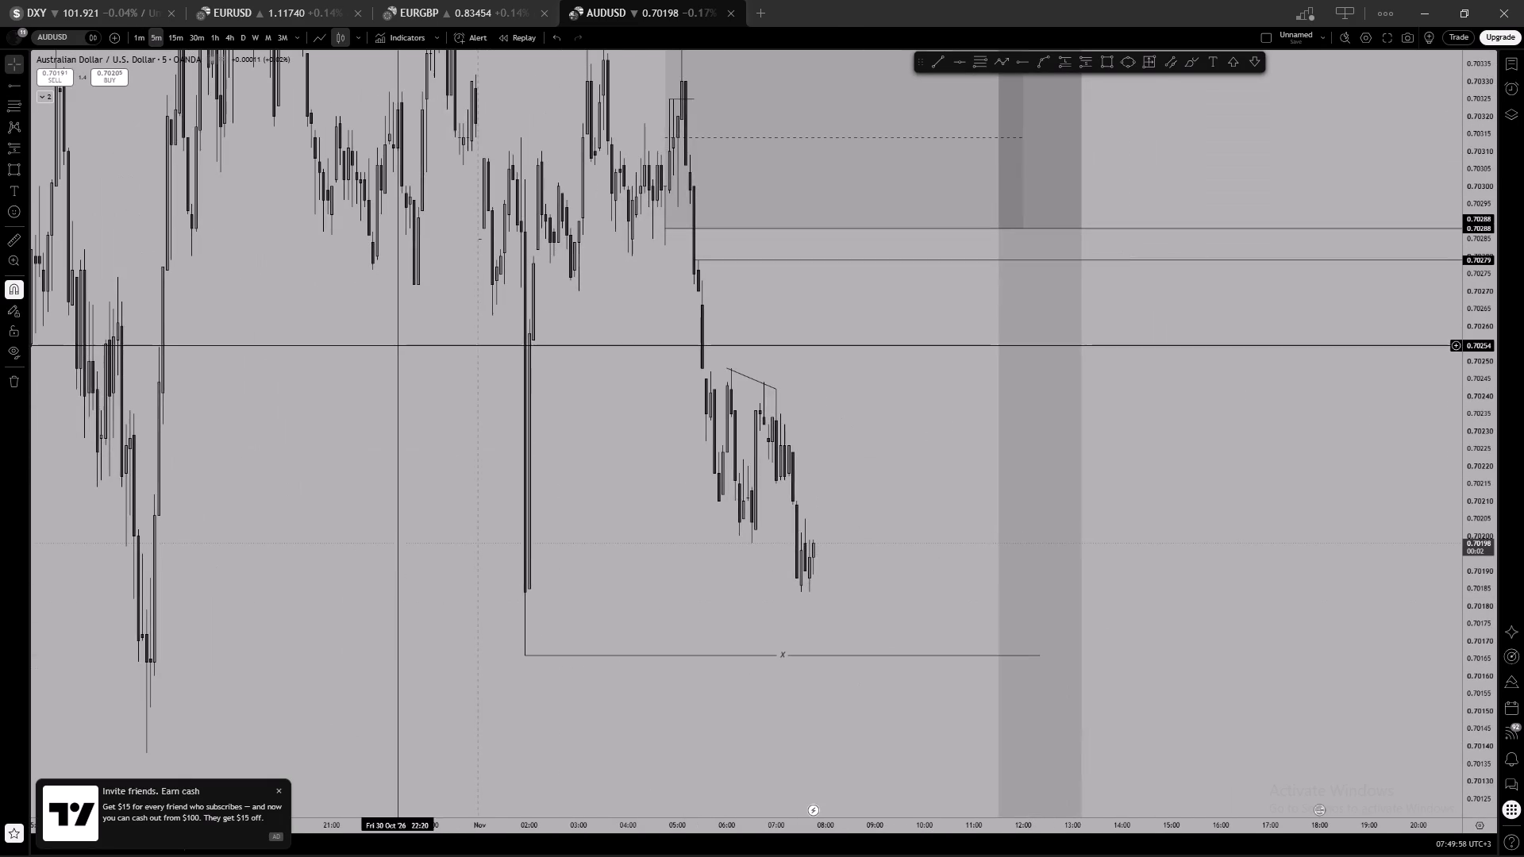
{"action": "scroll", "coordinate": [1478, 390], "scroll_direction": "down", "scroll_amount": 7}
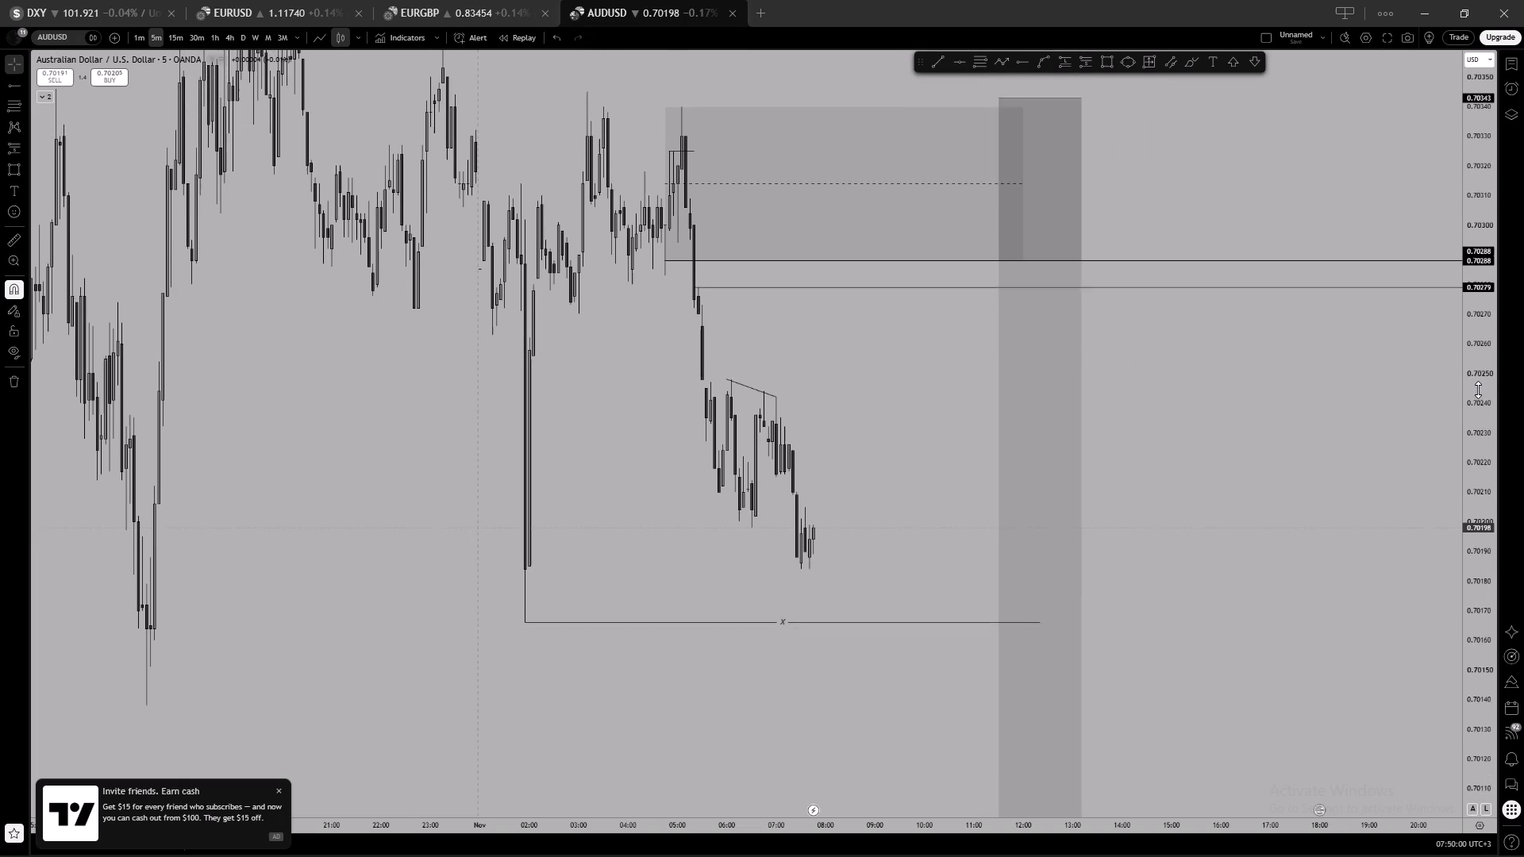
{"action": "scroll", "coordinate": [1478, 390], "scroll_direction": "down", "scroll_amount": 8}
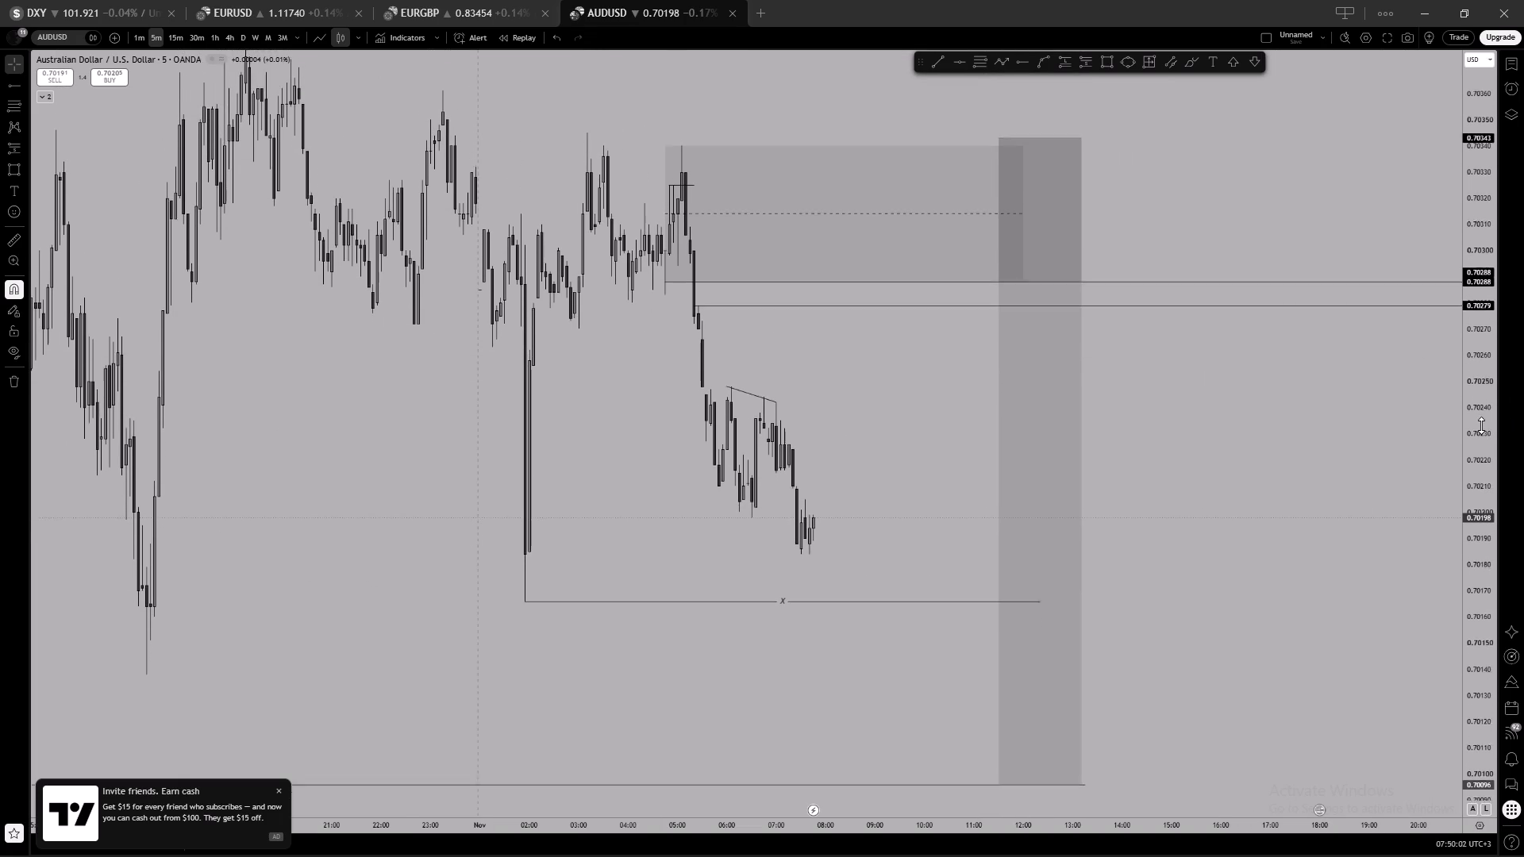
{"action": "scroll", "coordinate": [1481, 425], "scroll_direction": "down", "scroll_amount": 2}
{"action": "left_click_drag", "start_coordinate": [1146, 438], "coordinate": [1159, 394]}
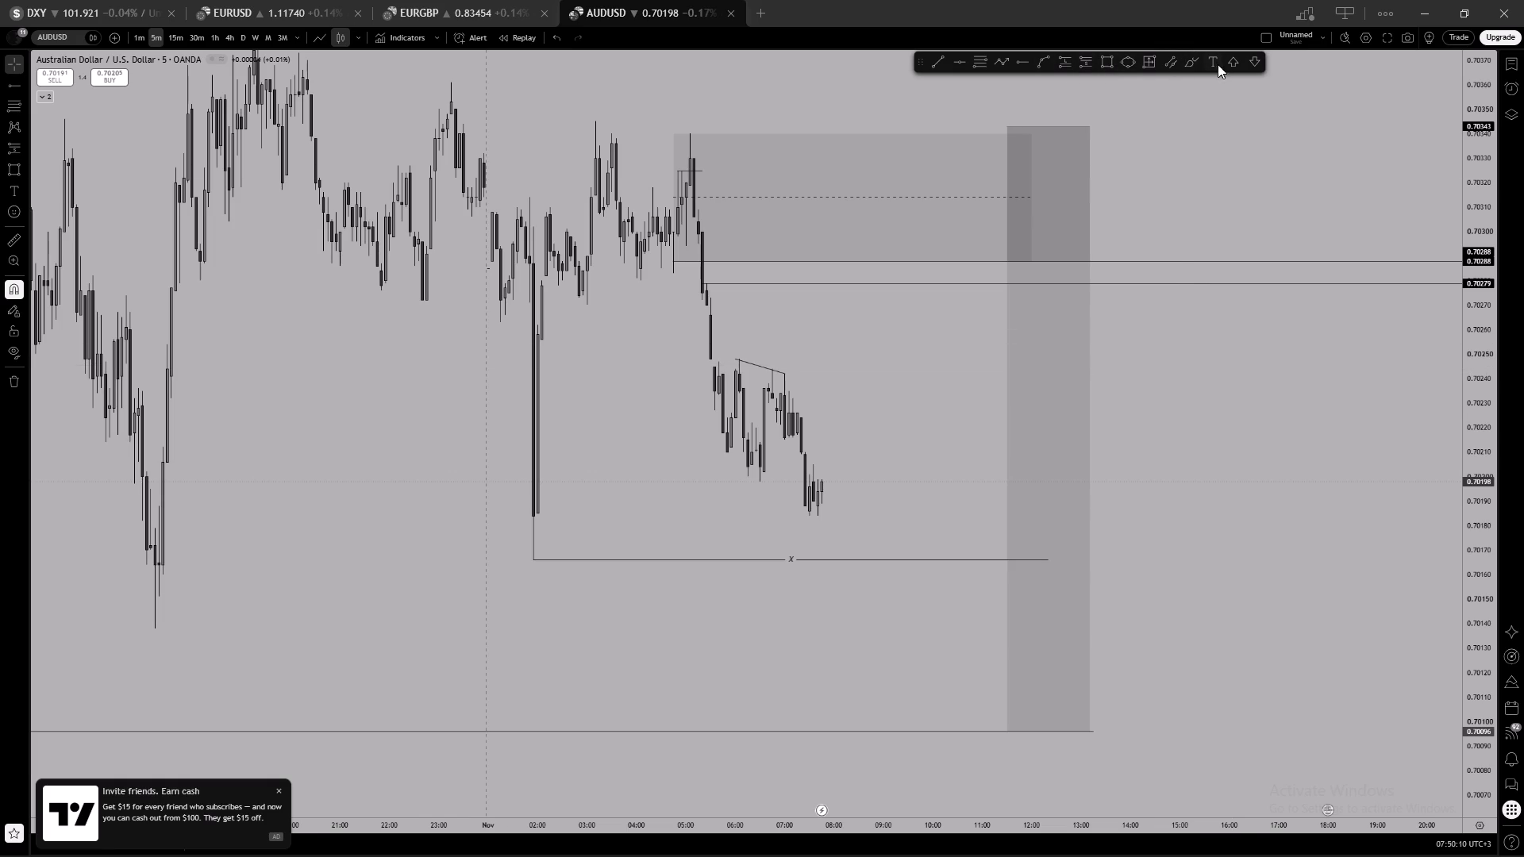
{"action": "left_click", "coordinate": [1187, 63]}
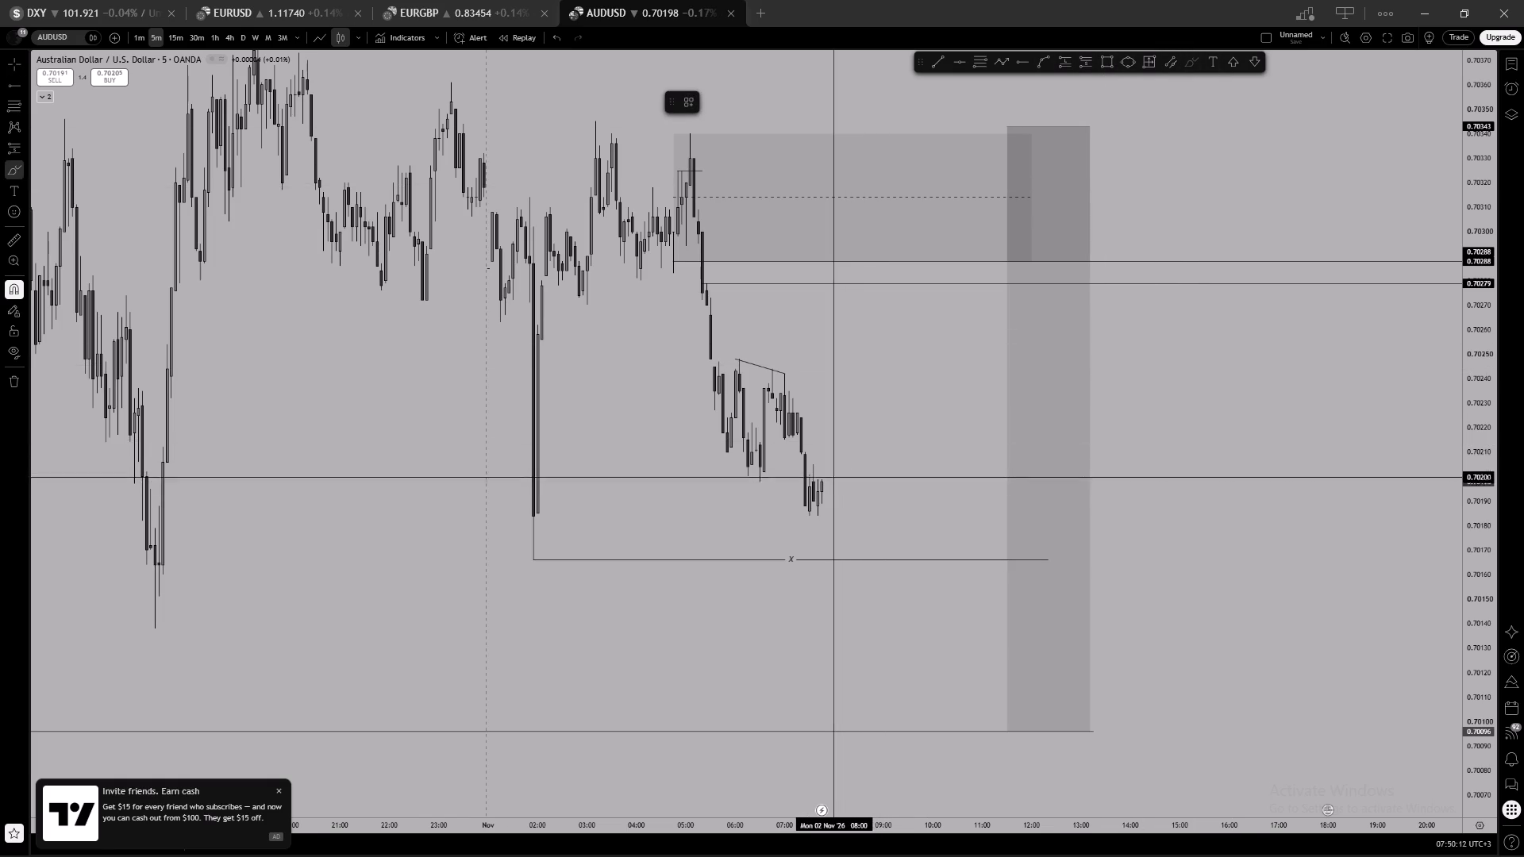
{"action": "left_click_drag", "start_coordinate": [837, 485], "coordinate": [902, 252]}
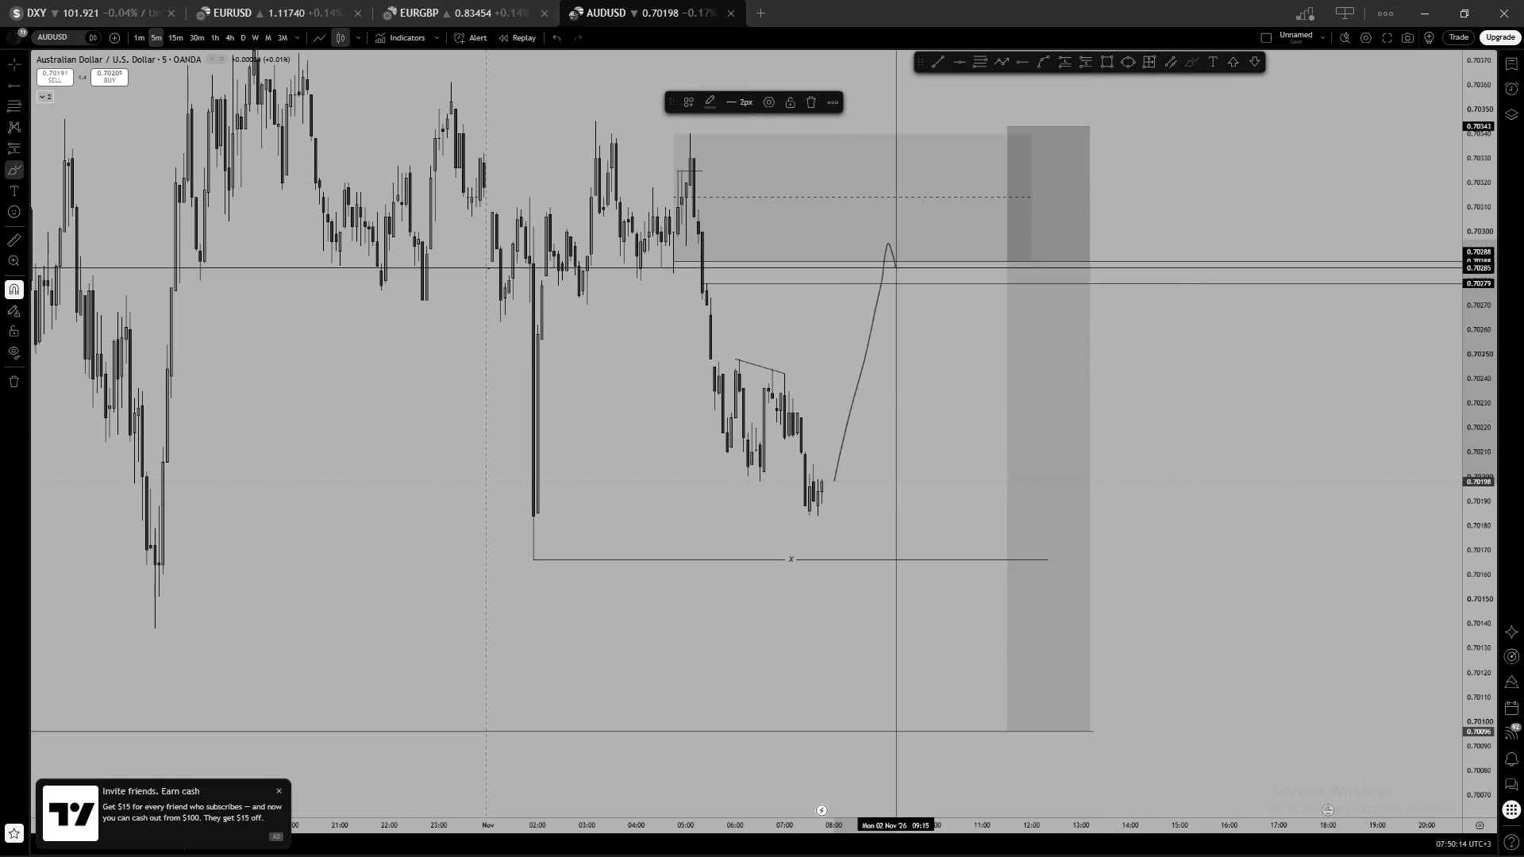
{"action": "left_click_drag", "start_coordinate": [902, 252], "coordinate": [1014, 362]}
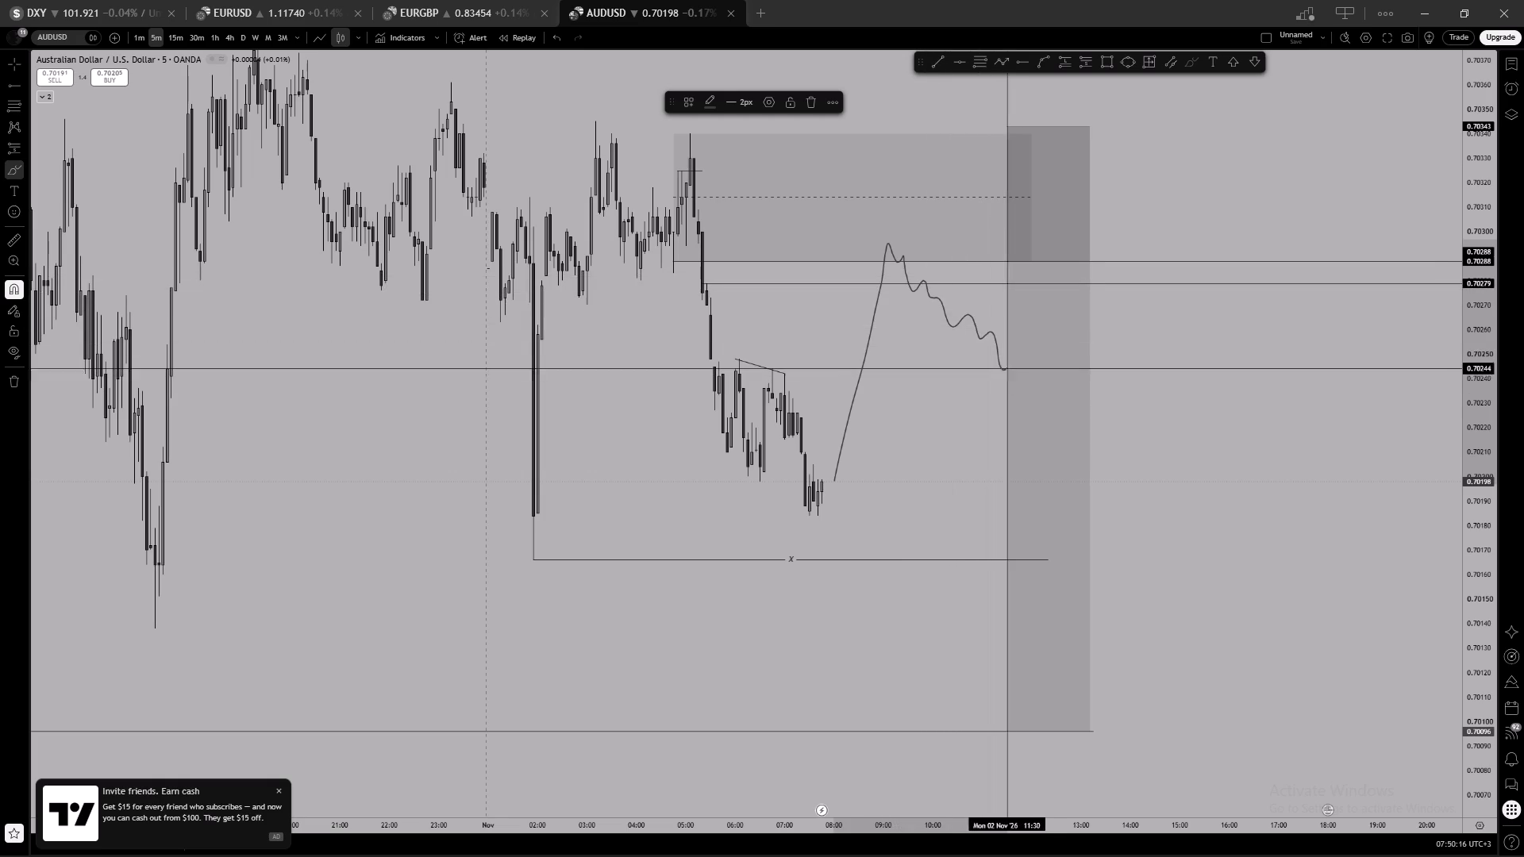
{"action": "left_click_drag", "start_coordinate": [1014, 362], "coordinate": [1149, 740]}
{"action": "right_click", "coordinate": [1149, 740]}
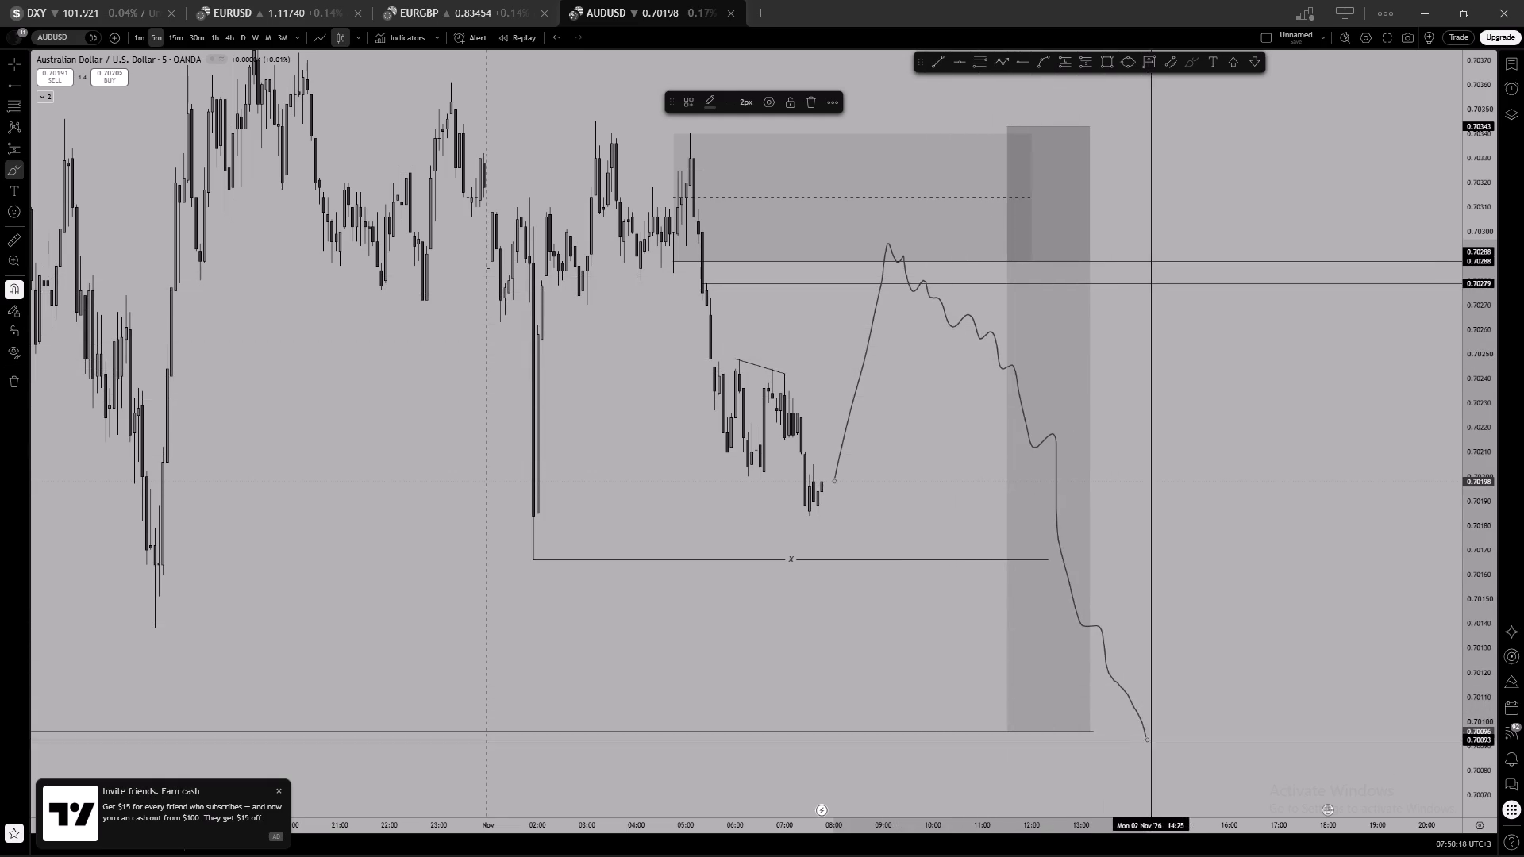
{"action": "right_click", "coordinate": [1158, 381]}
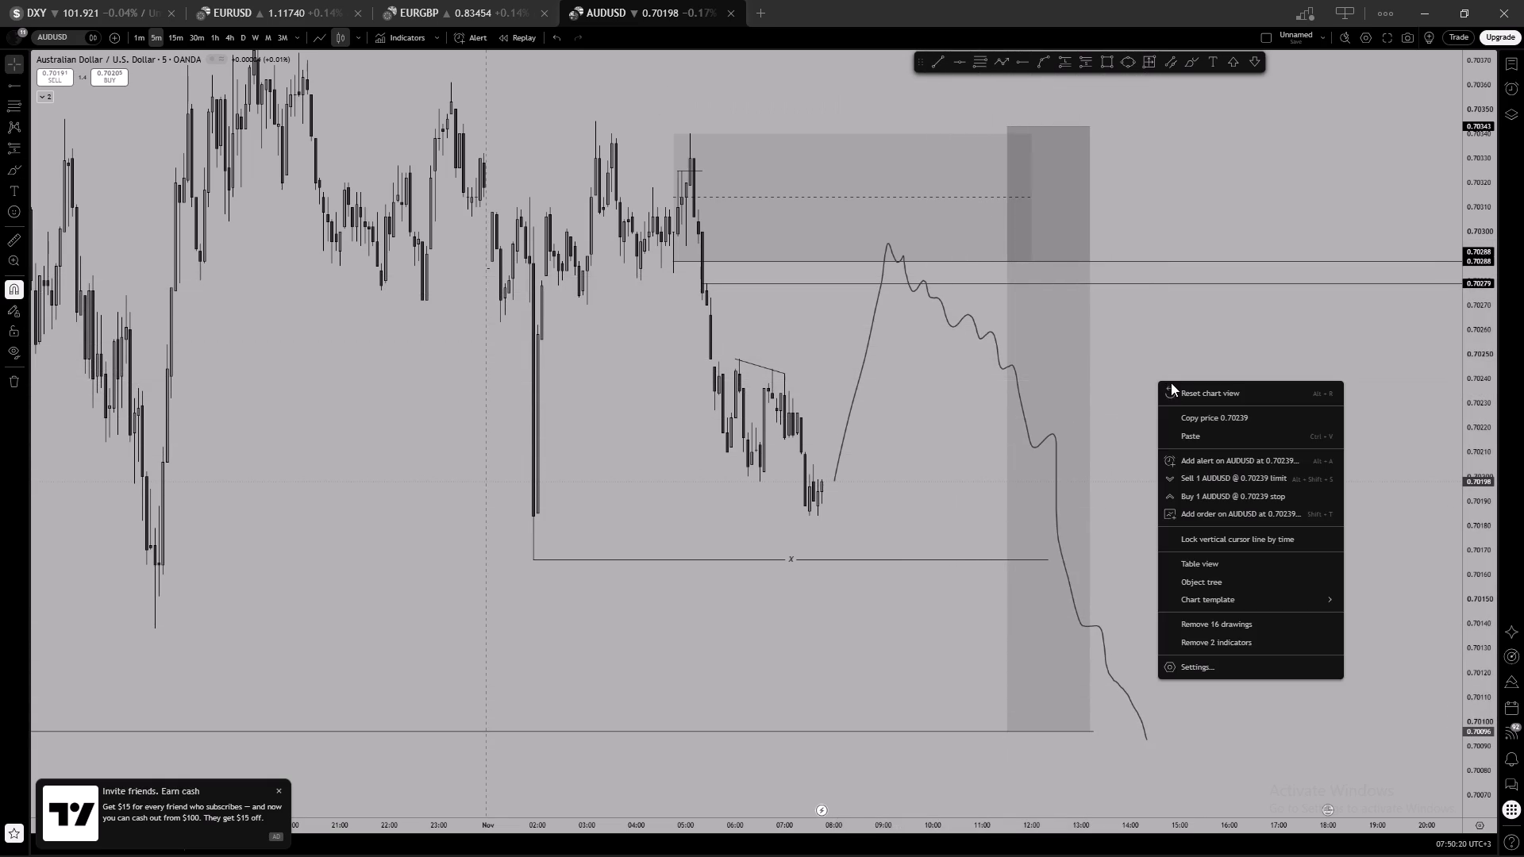
{"action": "left_click", "coordinate": [1172, 383]}
{"action": "left_click", "coordinate": [1171, 355]}
{"action": "left_click_drag", "start_coordinate": [1159, 335], "coordinate": [1181, 351]}
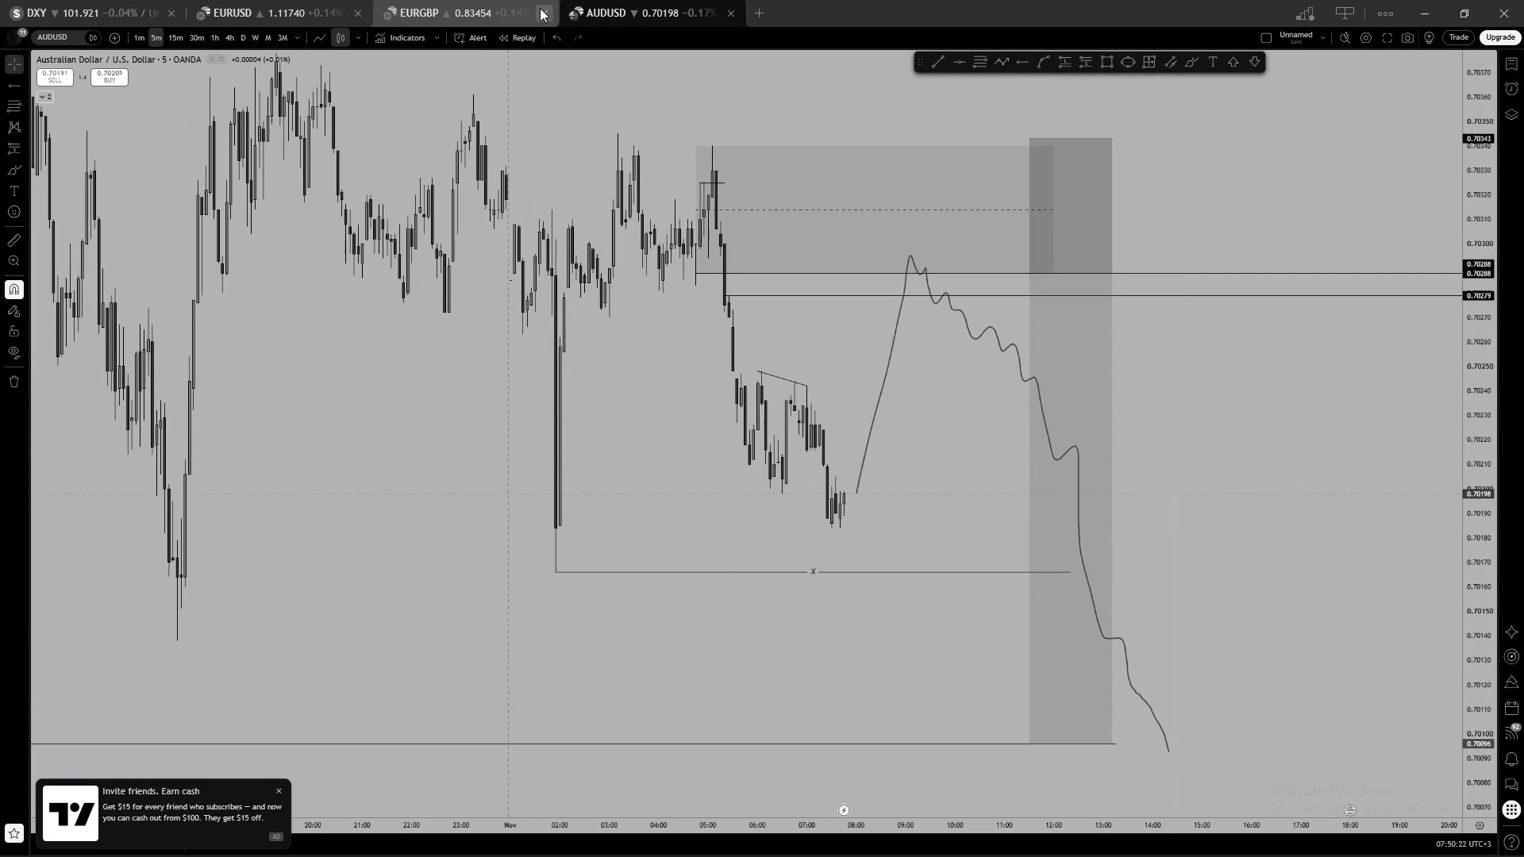
Close the EURGBP chart tab and open a new blank tab.
{"action": "left_click", "coordinate": [540, 8]}
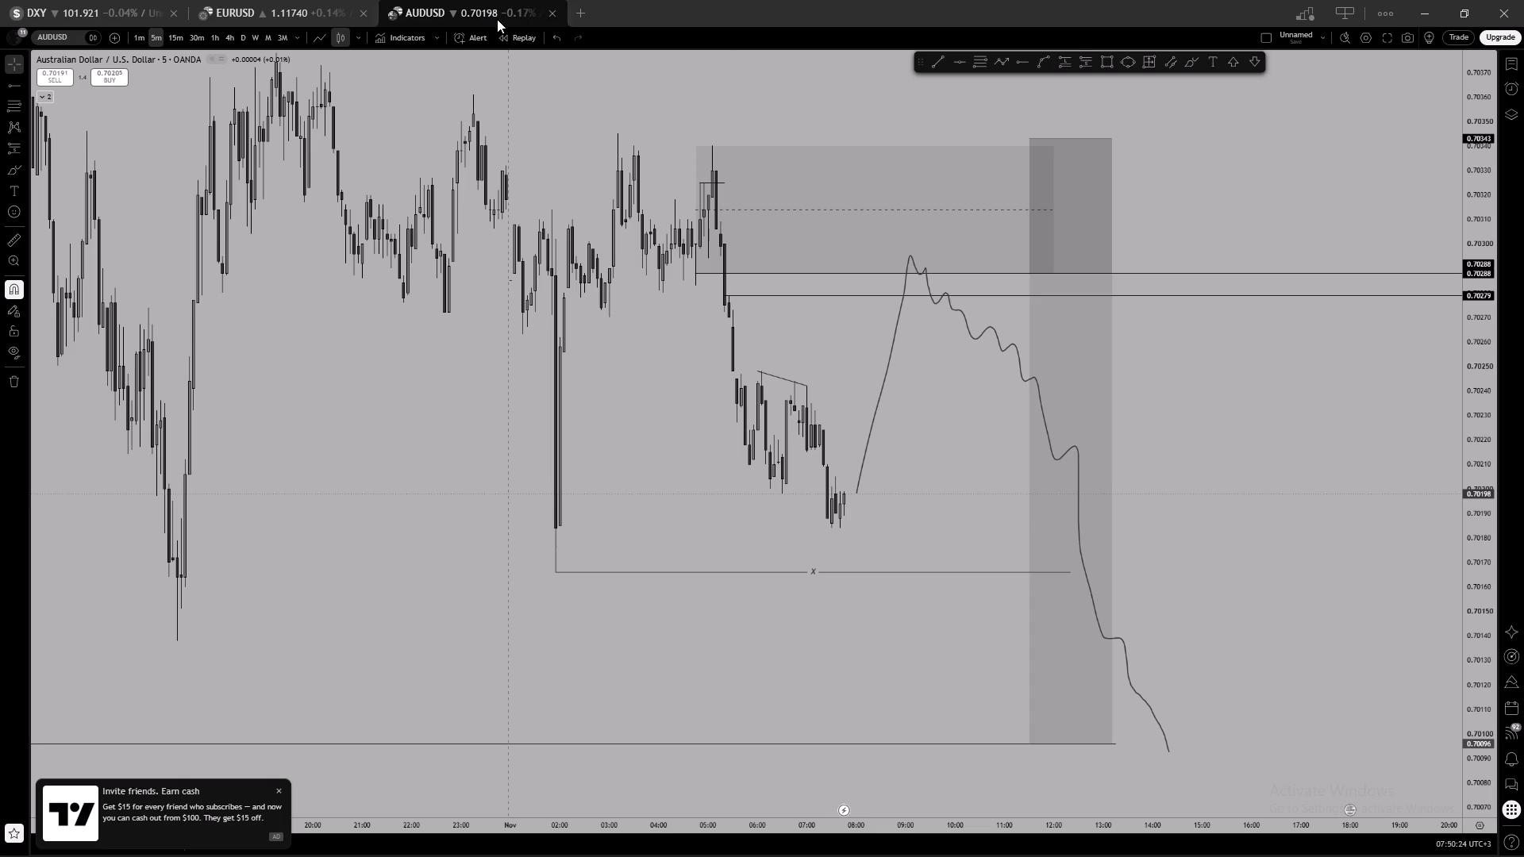
{"action": "left_click", "coordinate": [579, 18]}
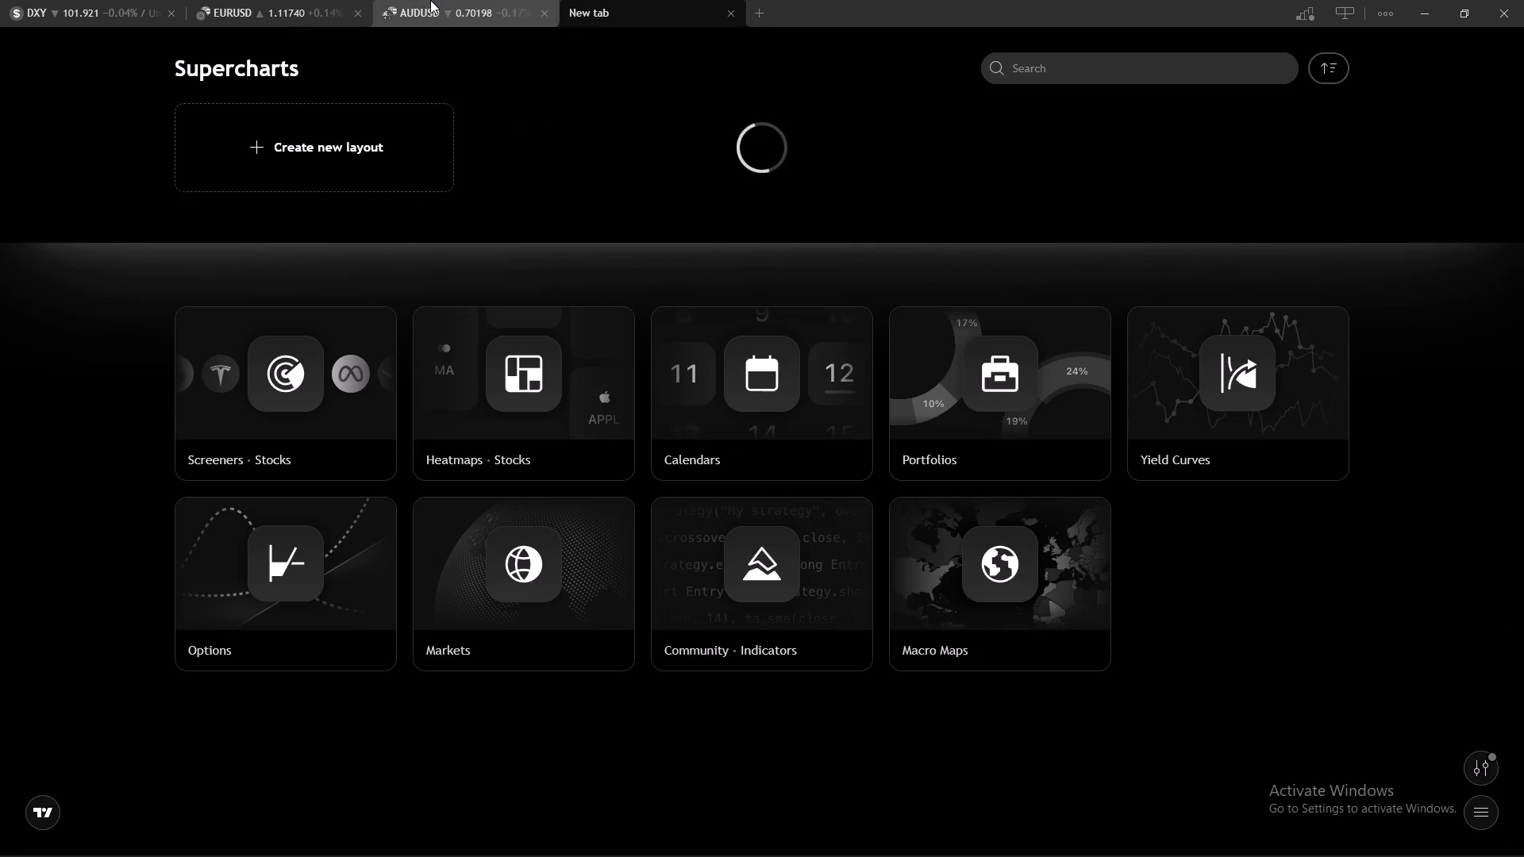
Return to the AUDUSD 5-minute chart and examine the brushed path against the short position and earlier price action.
{"action": "left_click", "coordinate": [468, 12]}
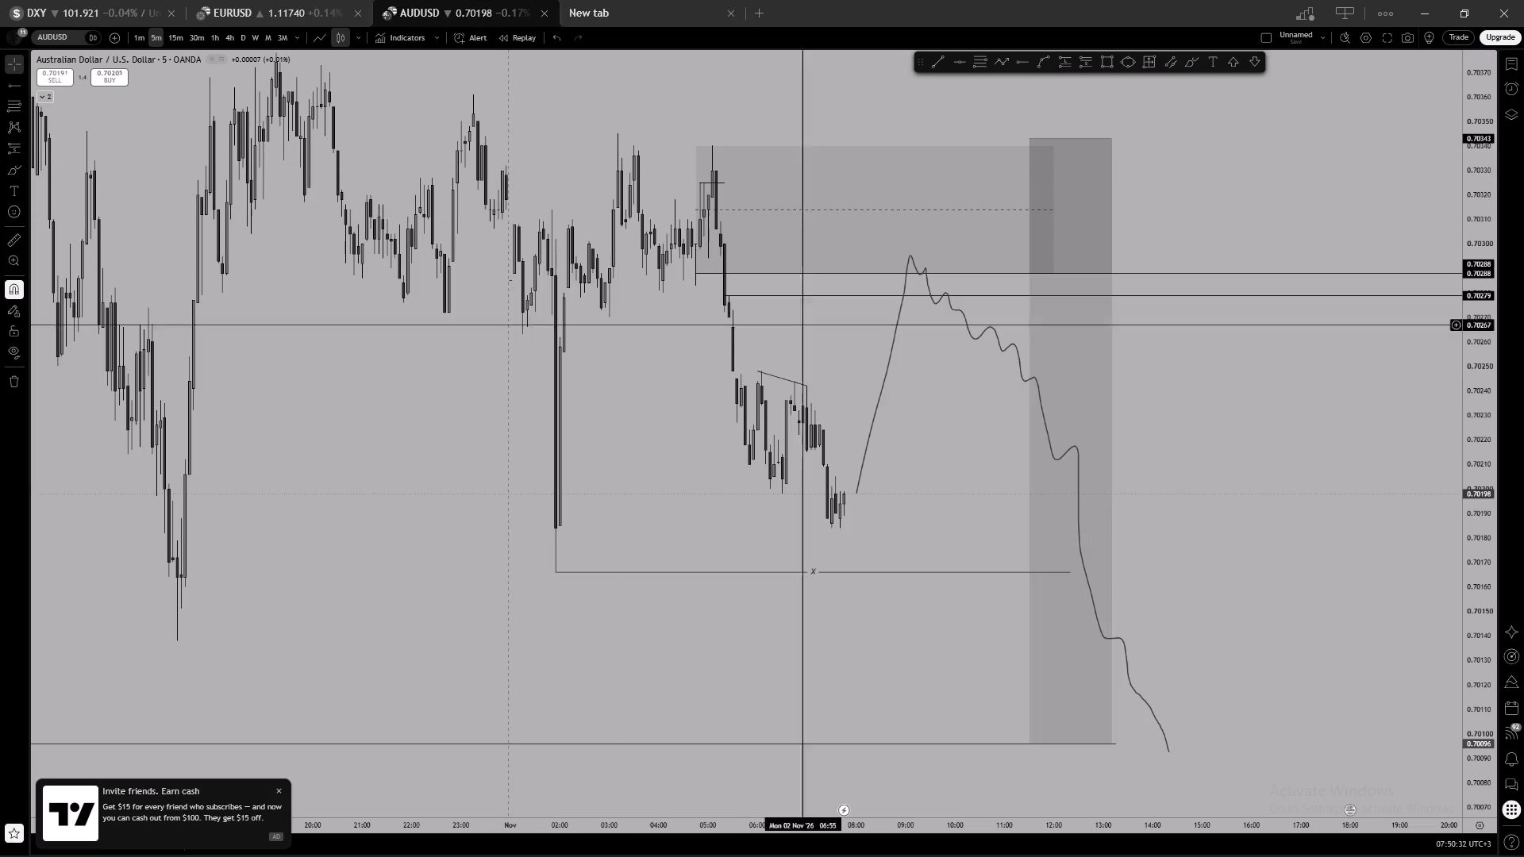
{"action": "left_click_drag", "start_coordinate": [1326, 485], "coordinate": [1216, 492]}
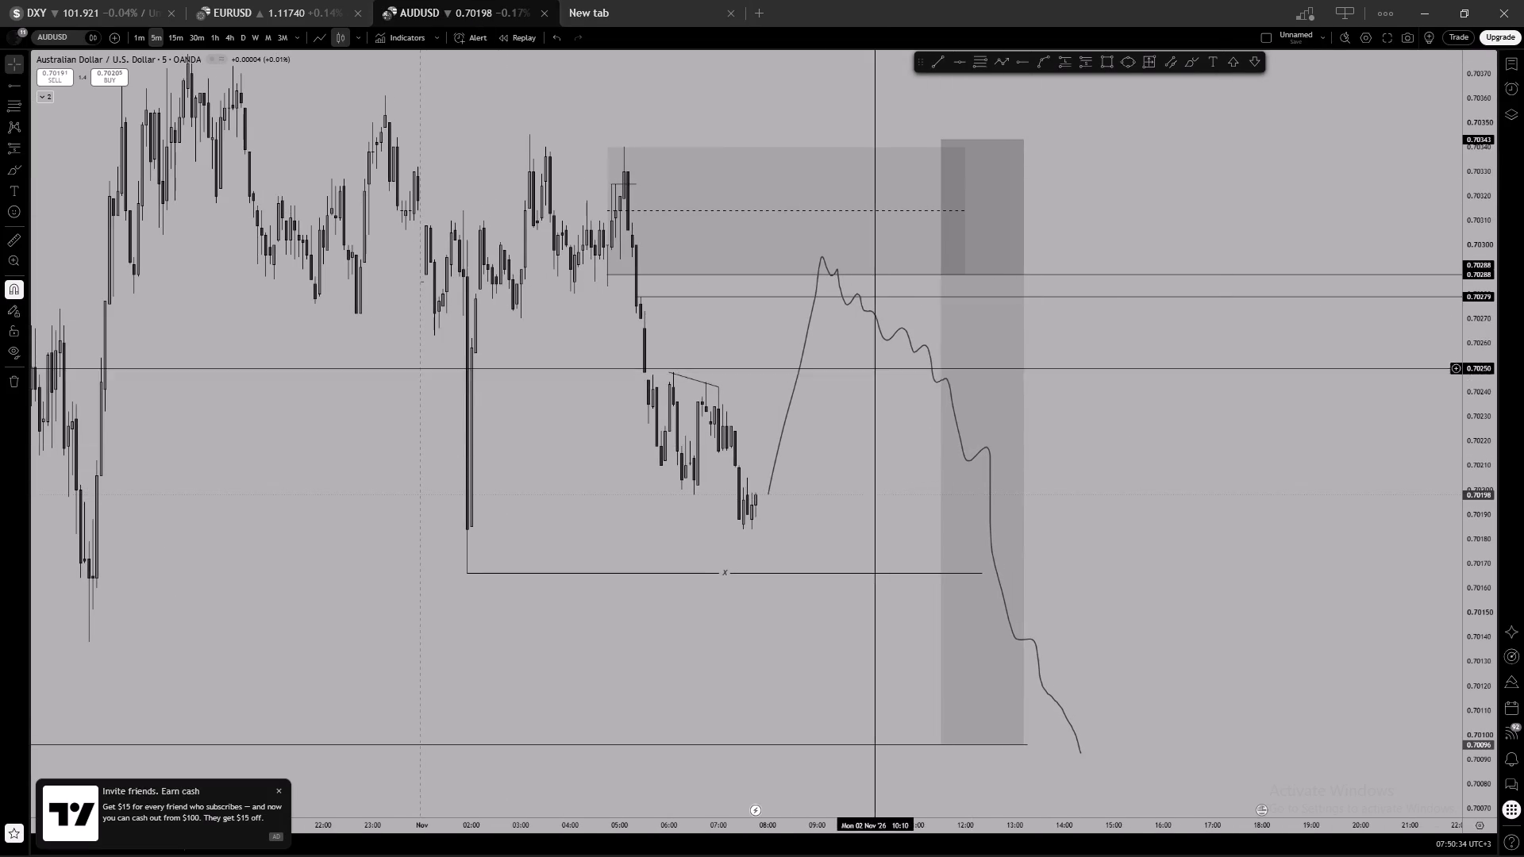
{"action": "left_click_drag", "start_coordinate": [1210, 497], "coordinate": [1208, 486]}
{"action": "scroll", "coordinate": [1474, 502], "scroll_direction": "down", "scroll_amount": 5}
{"action": "scroll", "coordinate": [1287, 475], "scroll_direction": "down", "scroll_amount": 2}
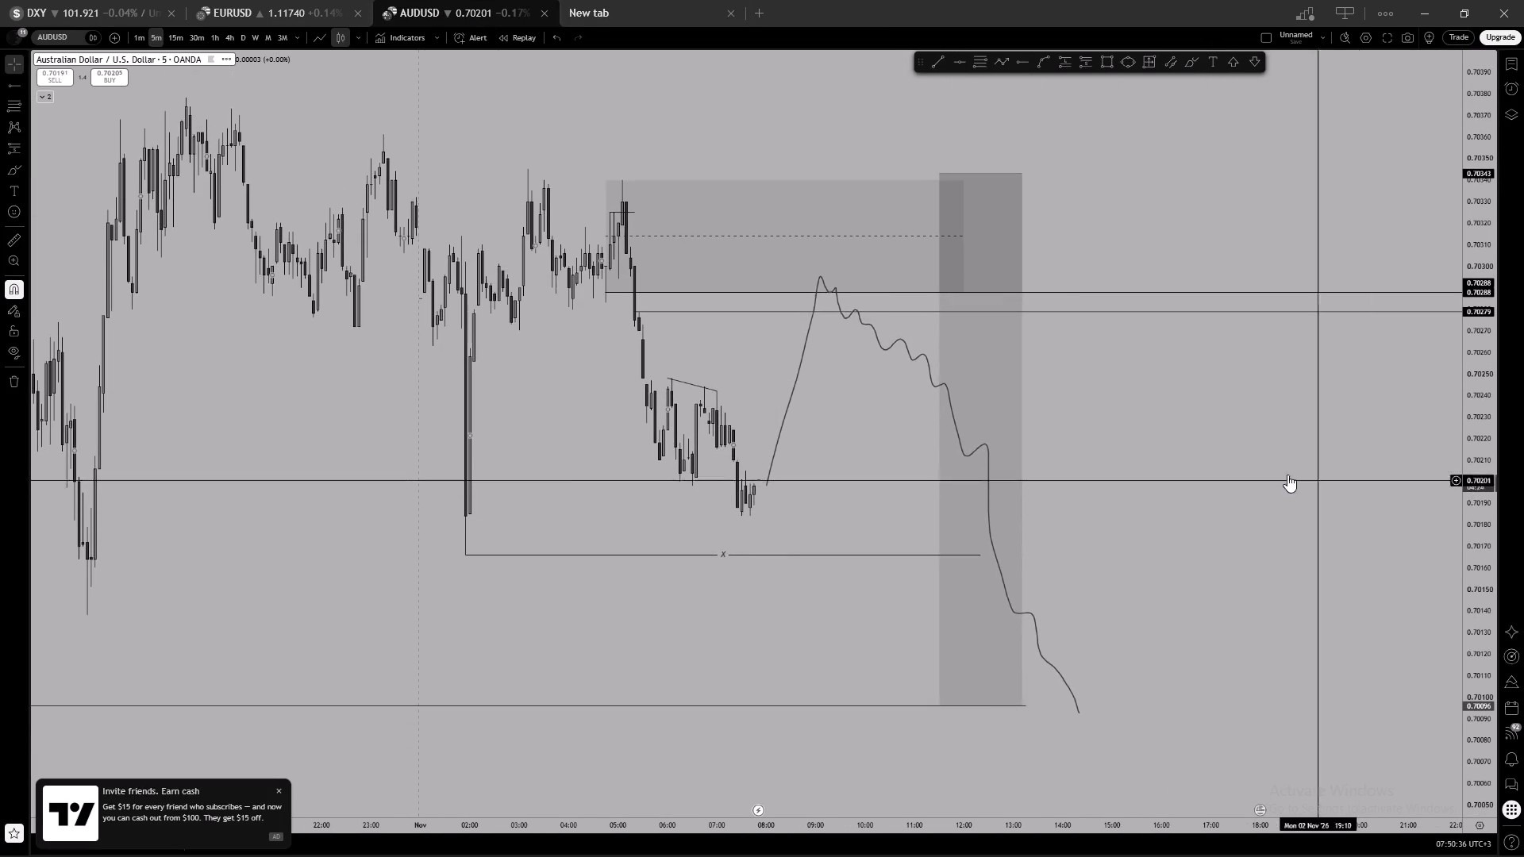
{"action": "scroll", "coordinate": [1287, 475], "scroll_direction": "down", "scroll_amount": 2}
{"action": "left_click_drag", "start_coordinate": [1334, 503], "coordinate": [1212, 487]}
{"action": "scroll", "coordinate": [1478, 539], "scroll_direction": "down", "scroll_amount": 6}
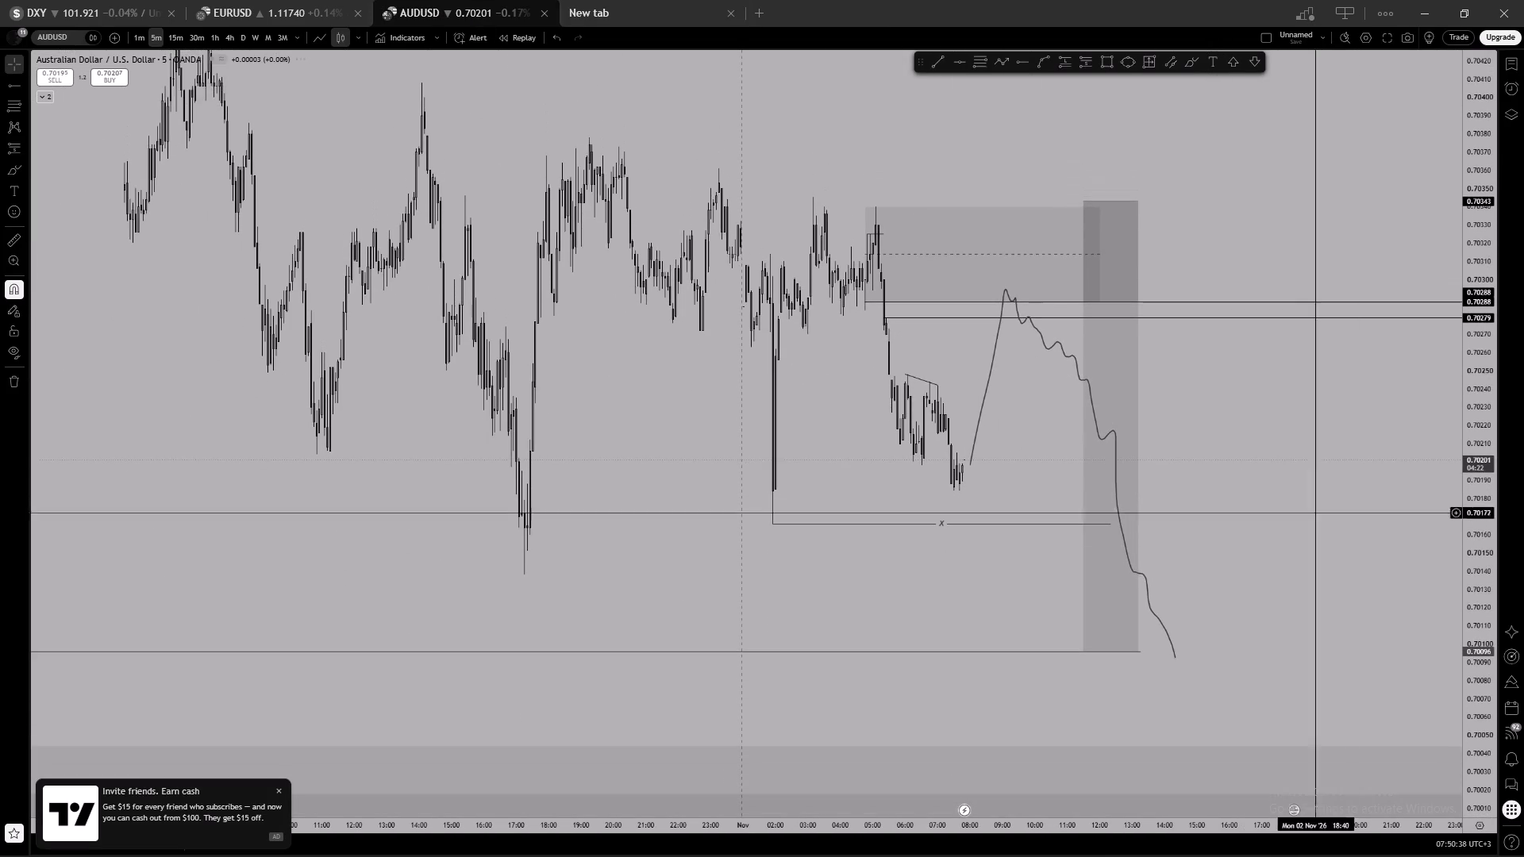
{"action": "left_click_drag", "start_coordinate": [1328, 486], "coordinate": [1216, 478]}
{"action": "left_click_drag", "start_coordinate": [1214, 475], "coordinate": [1216, 562]}
{"action": "left_click", "coordinate": [1199, 549]}
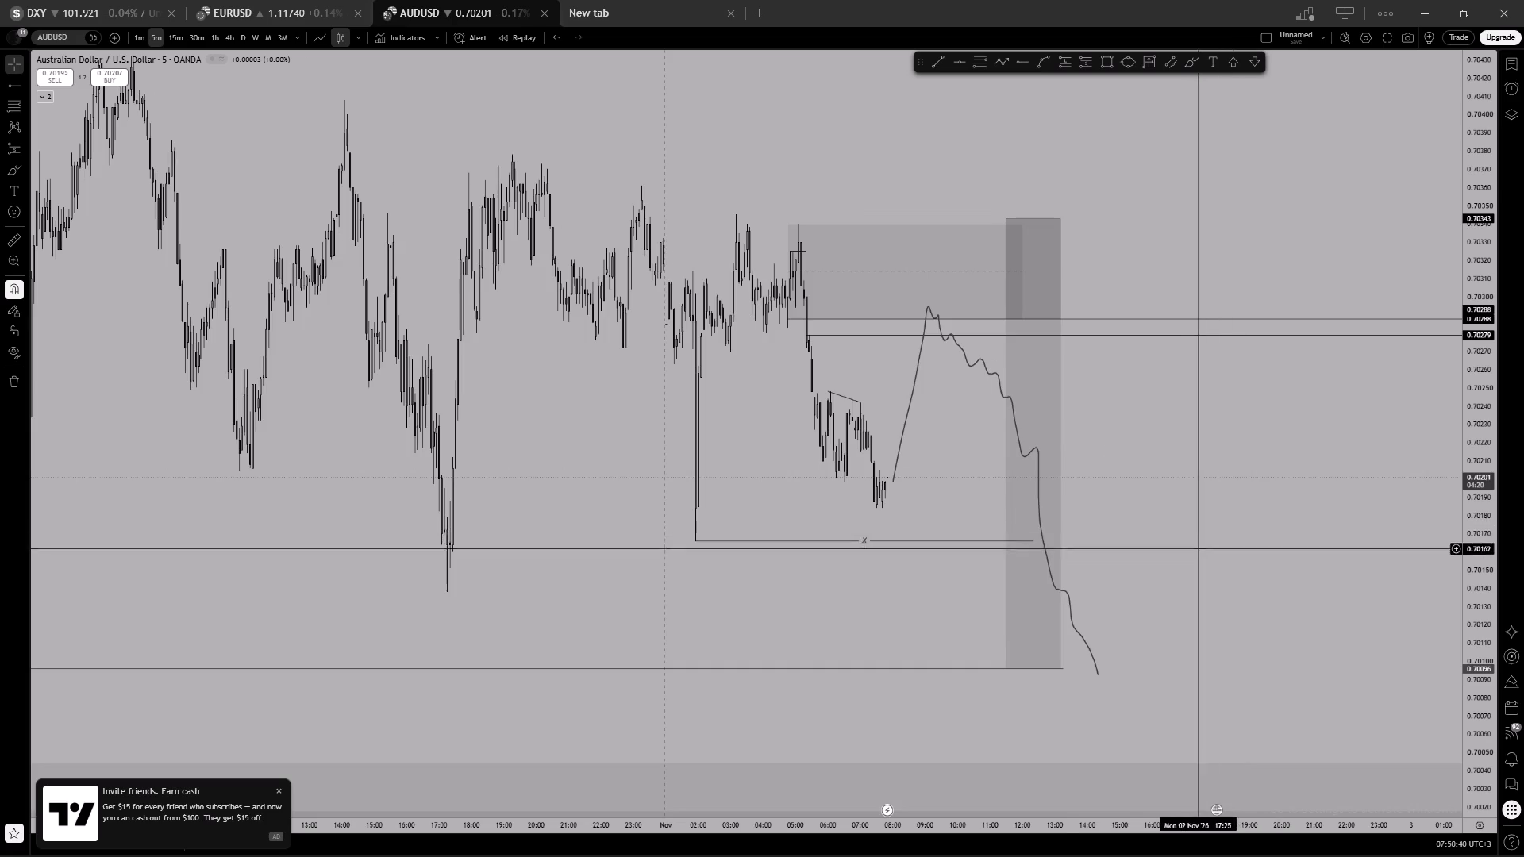
{"action": "scroll", "coordinate": [1177, 538], "scroll_direction": "up", "scroll_amount": 2}
{"action": "left_click_drag", "start_coordinate": [1182, 542], "coordinate": [1189, 554]}
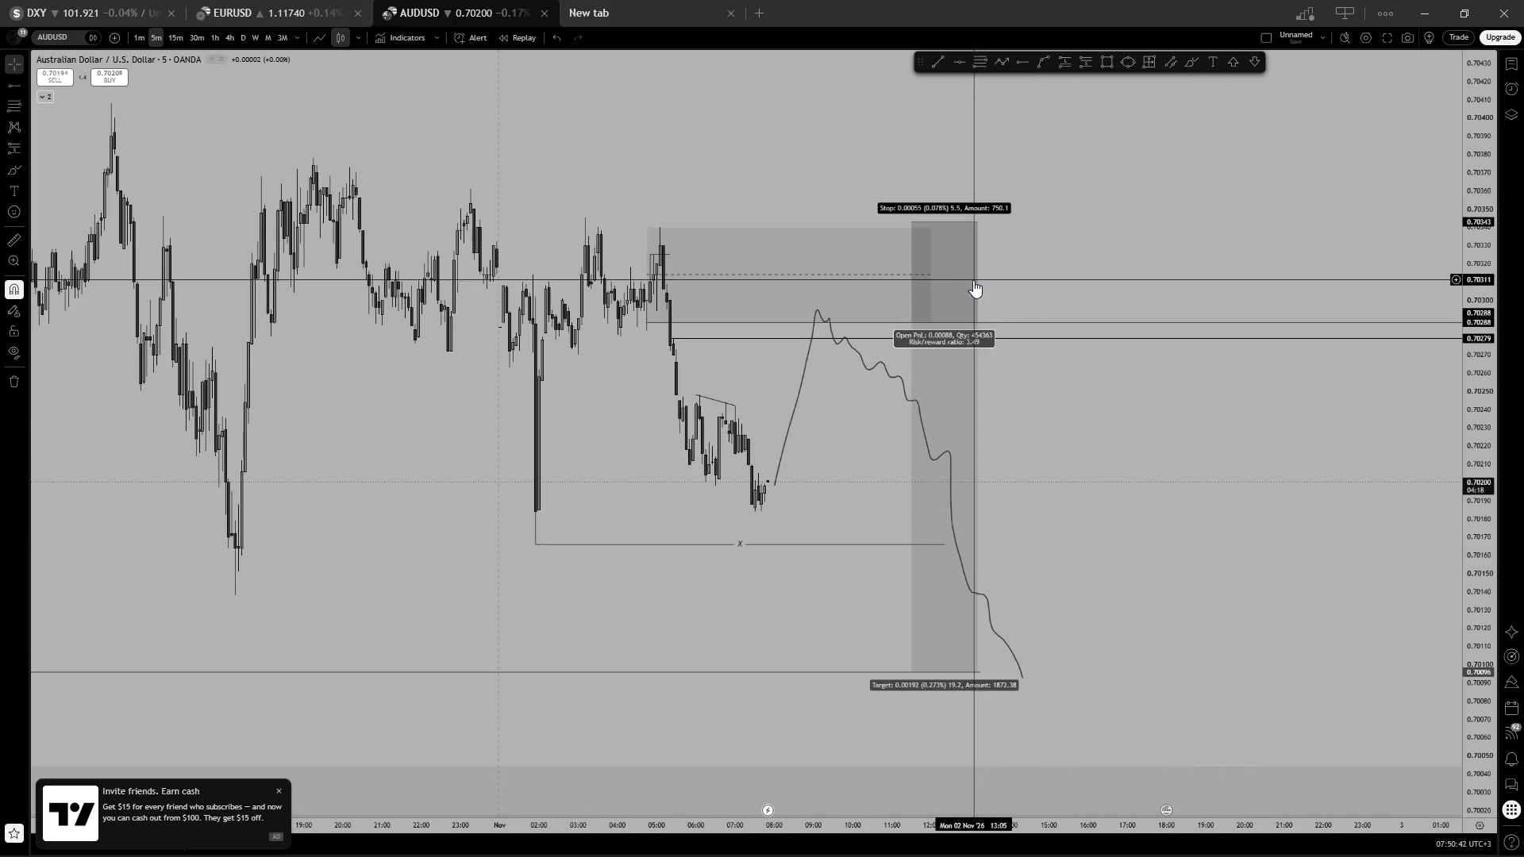
Open an AUDUSD chart layout in the blank new tab.
{"action": "left_click", "coordinate": [588, 15]}
{"action": "left_click", "coordinate": [556, 153]}
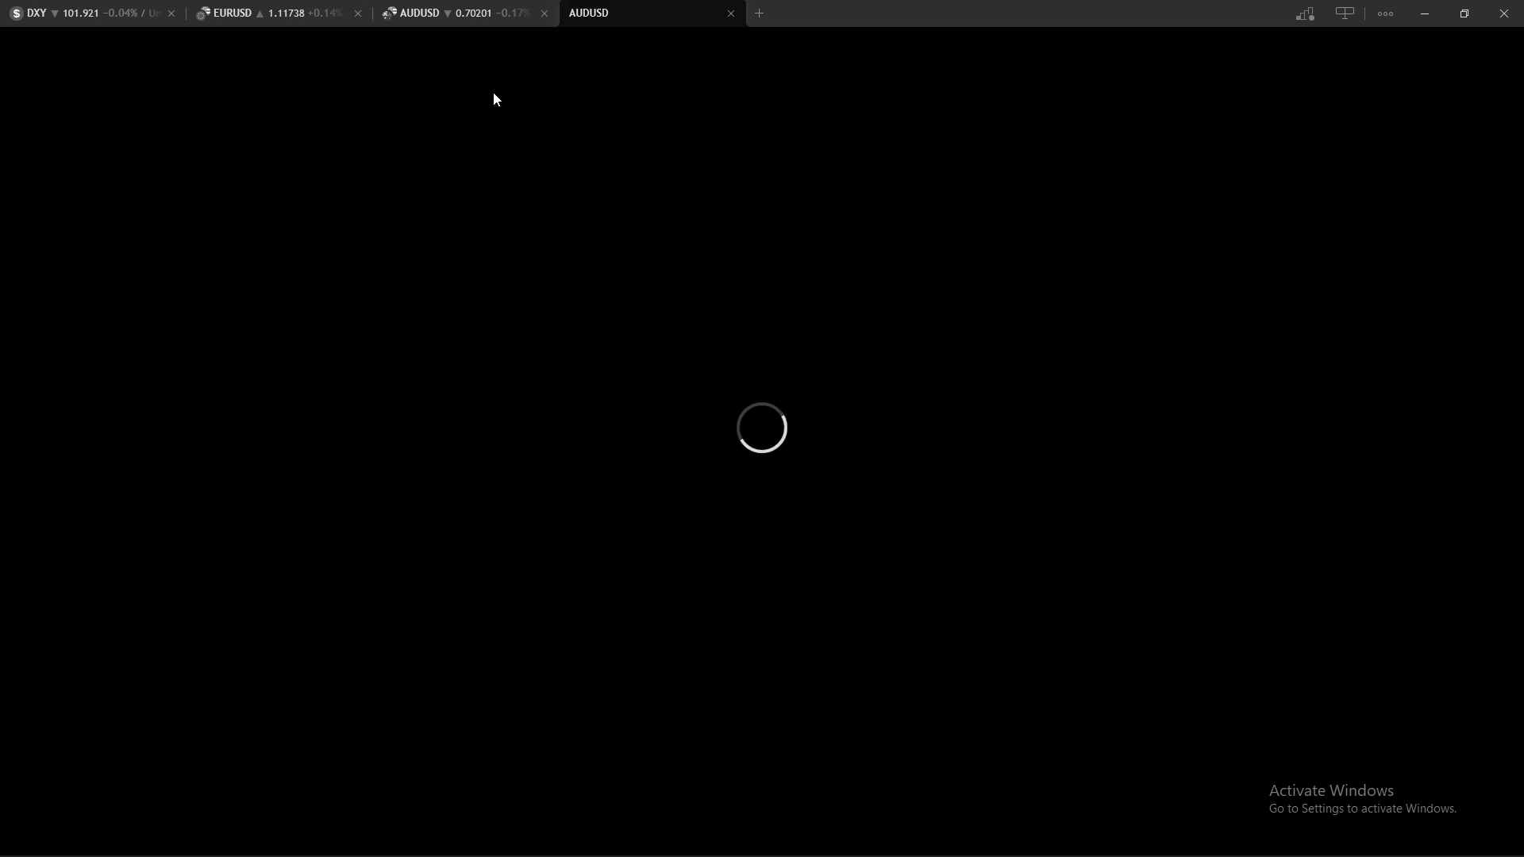
Review the marked-up EURUSD and DXY 4-hour charts.
{"action": "left_click", "coordinate": [291, 6]}
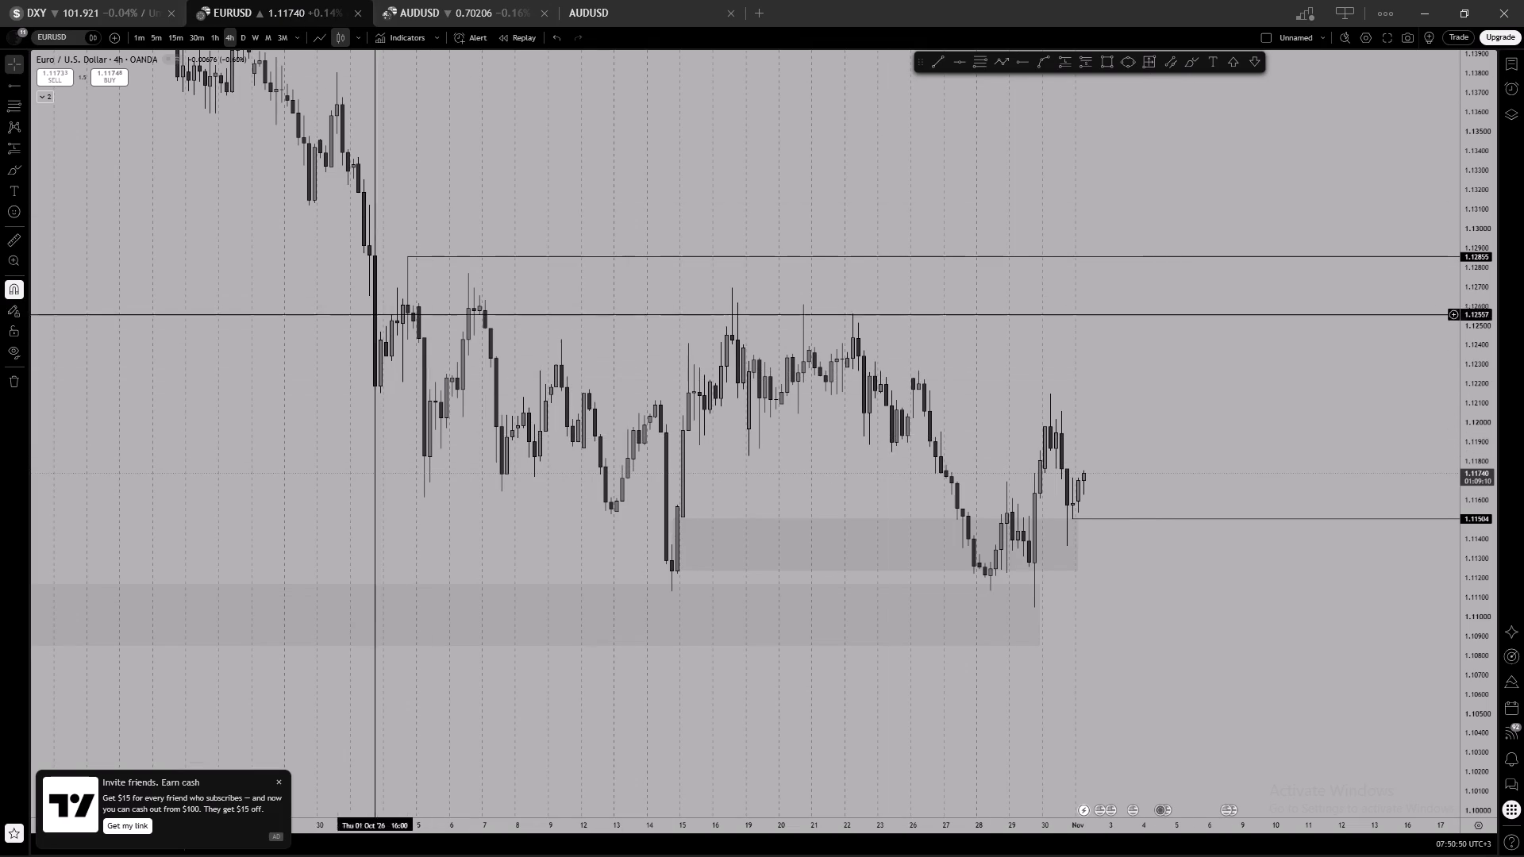
{"action": "left_click", "coordinate": [128, 3]}
{"action": "left_click", "coordinate": [652, 589]}
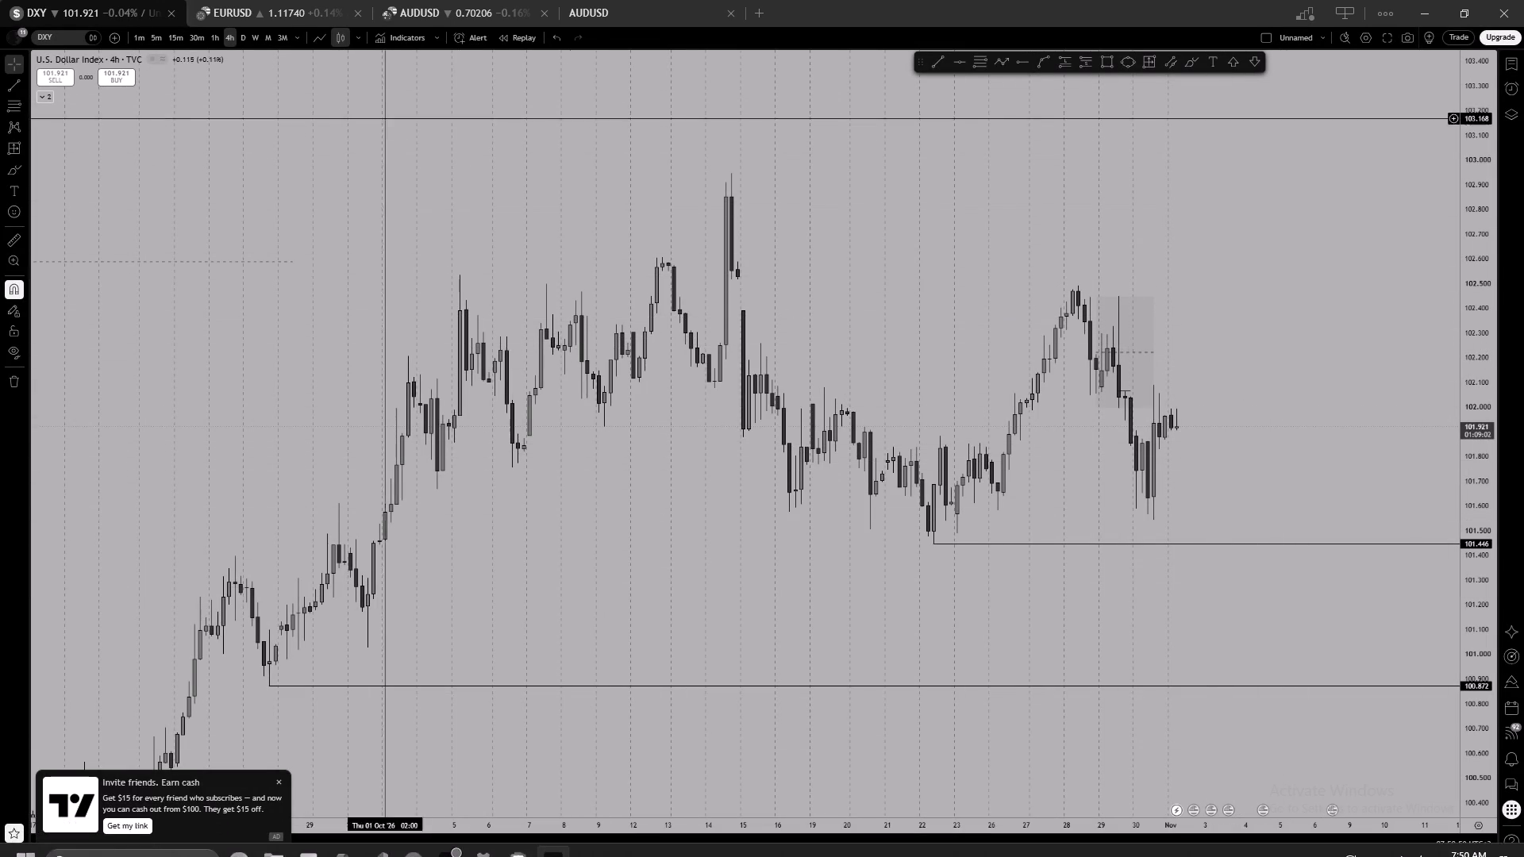
{"action": "left_click", "coordinate": [276, 12]}
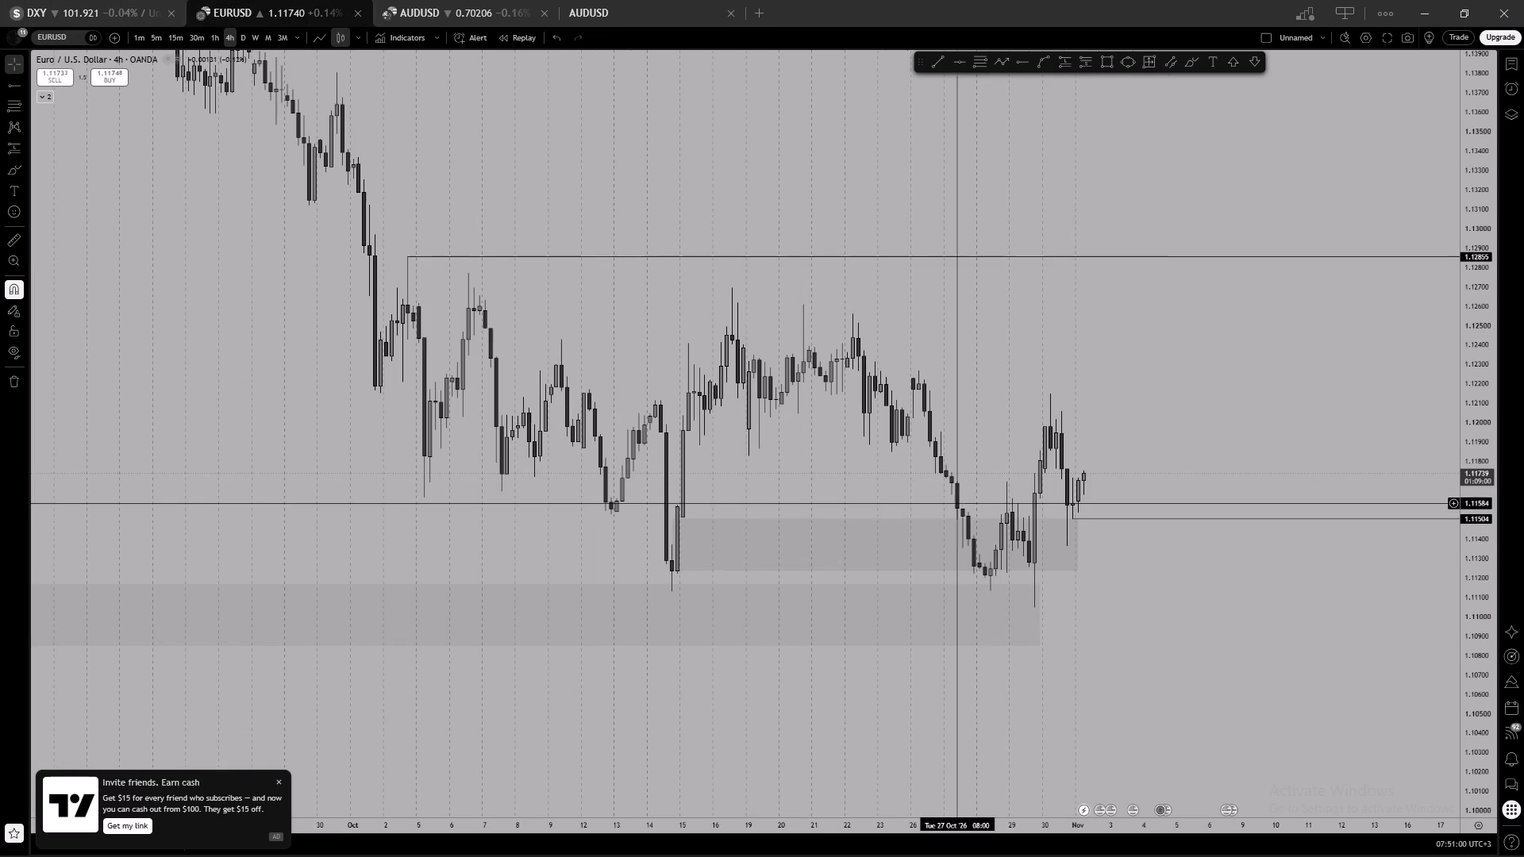
Review the AUDUSD 5-minute chart with its short position and projected path.
{"action": "left_click", "coordinate": [964, 504]}
{"action": "left_click", "coordinate": [446, 14]}
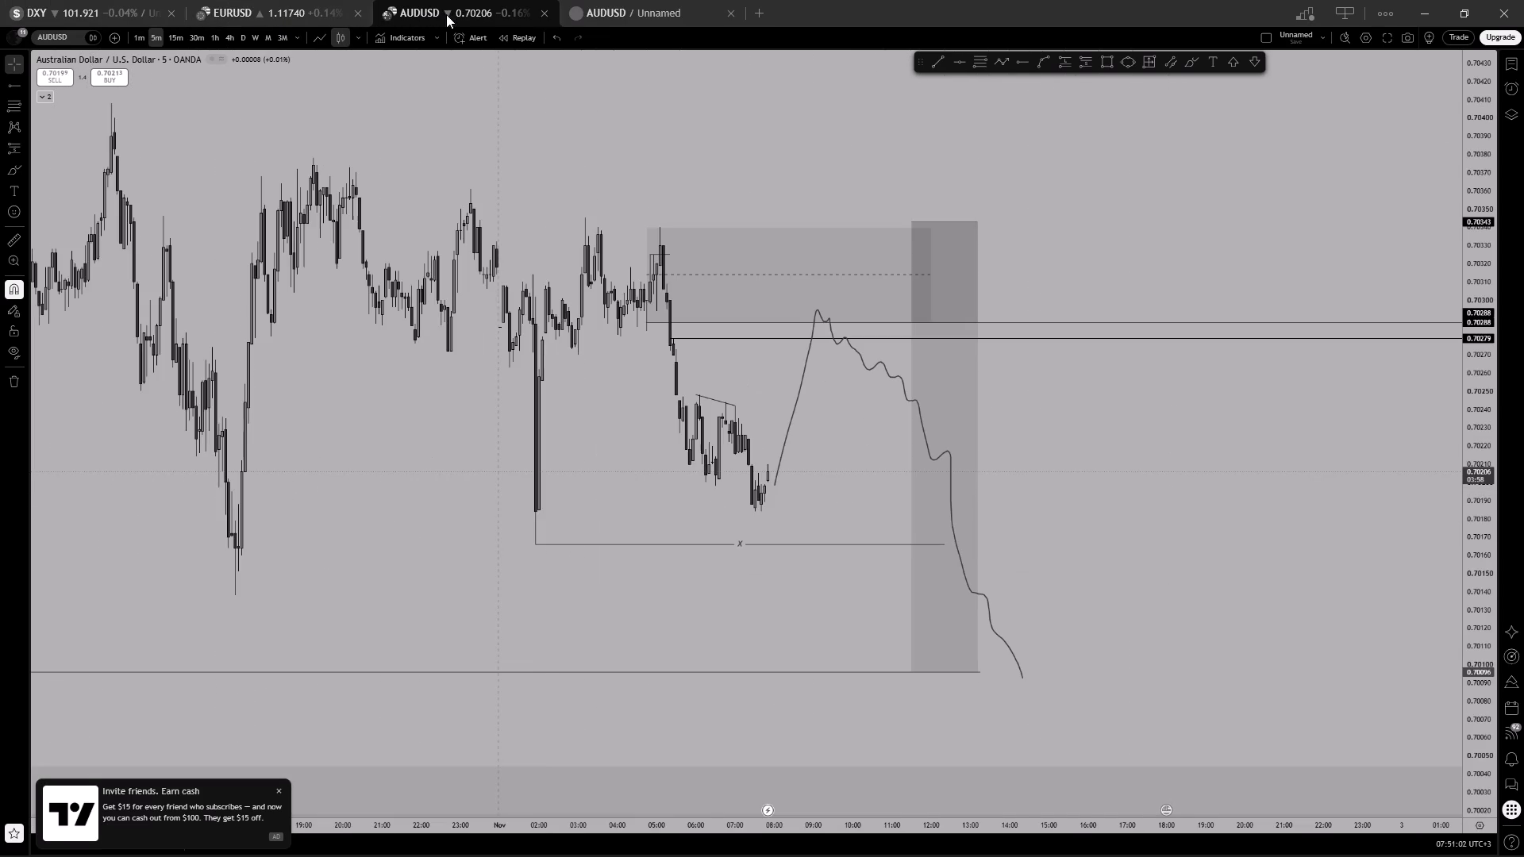
{"action": "left_click", "coordinate": [753, 193]}
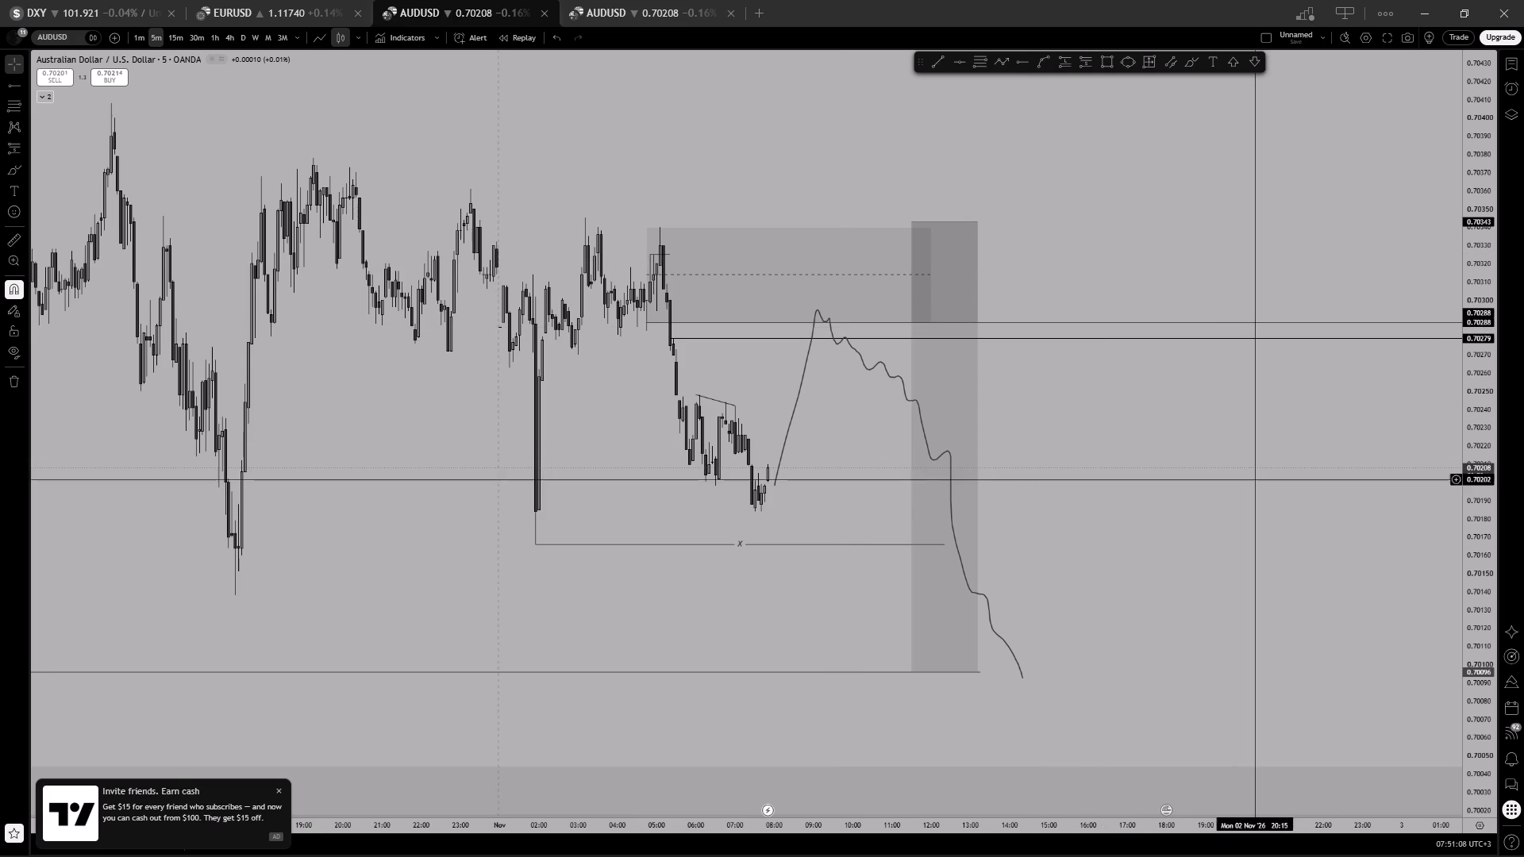
{"action": "left_click", "coordinate": [610, 16]}
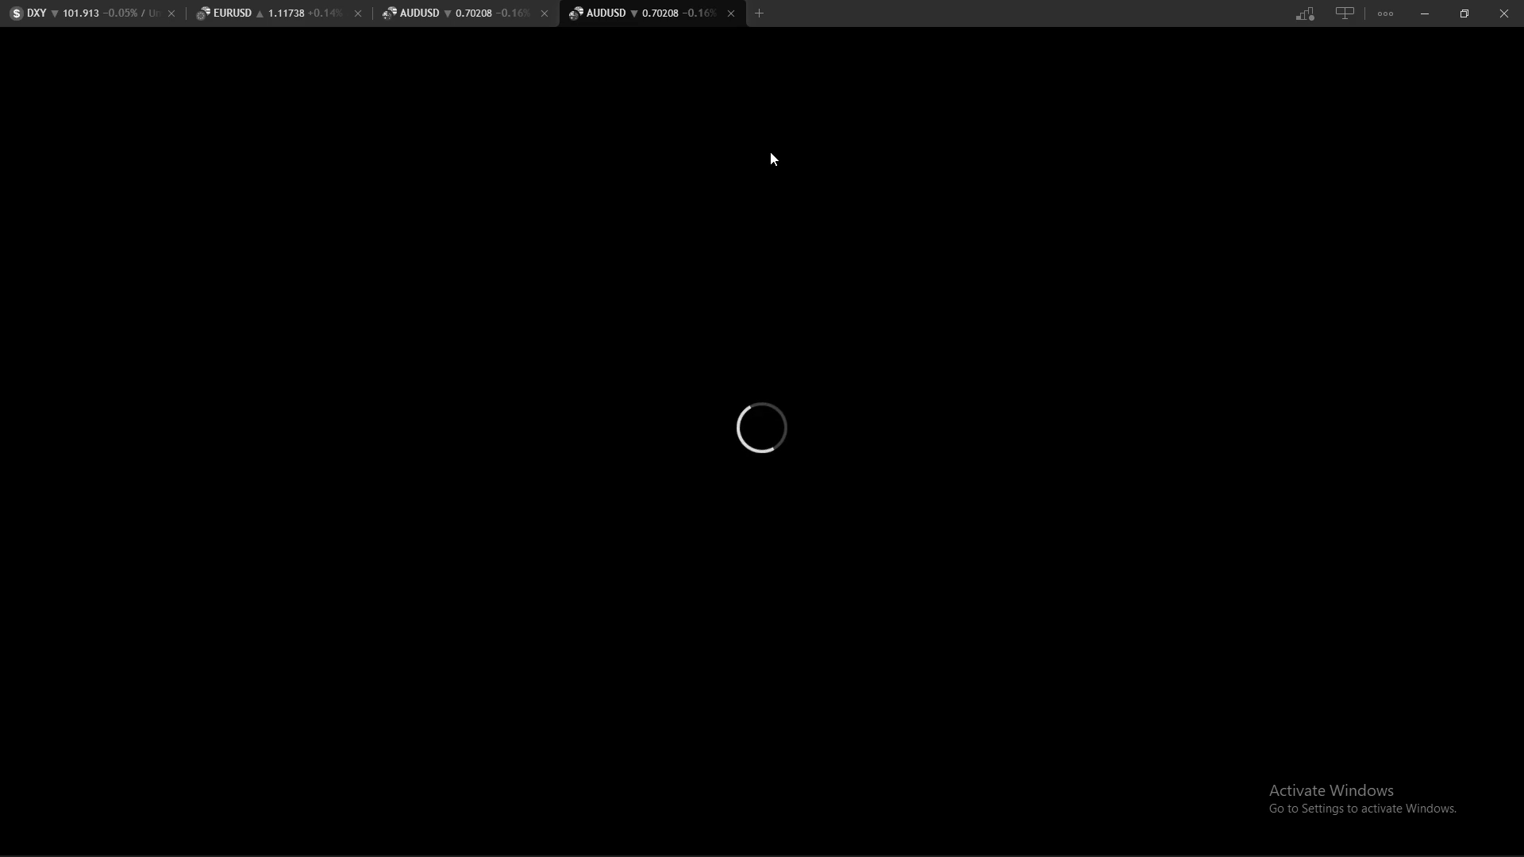
{"action": "left_click", "coordinate": [467, 10]}
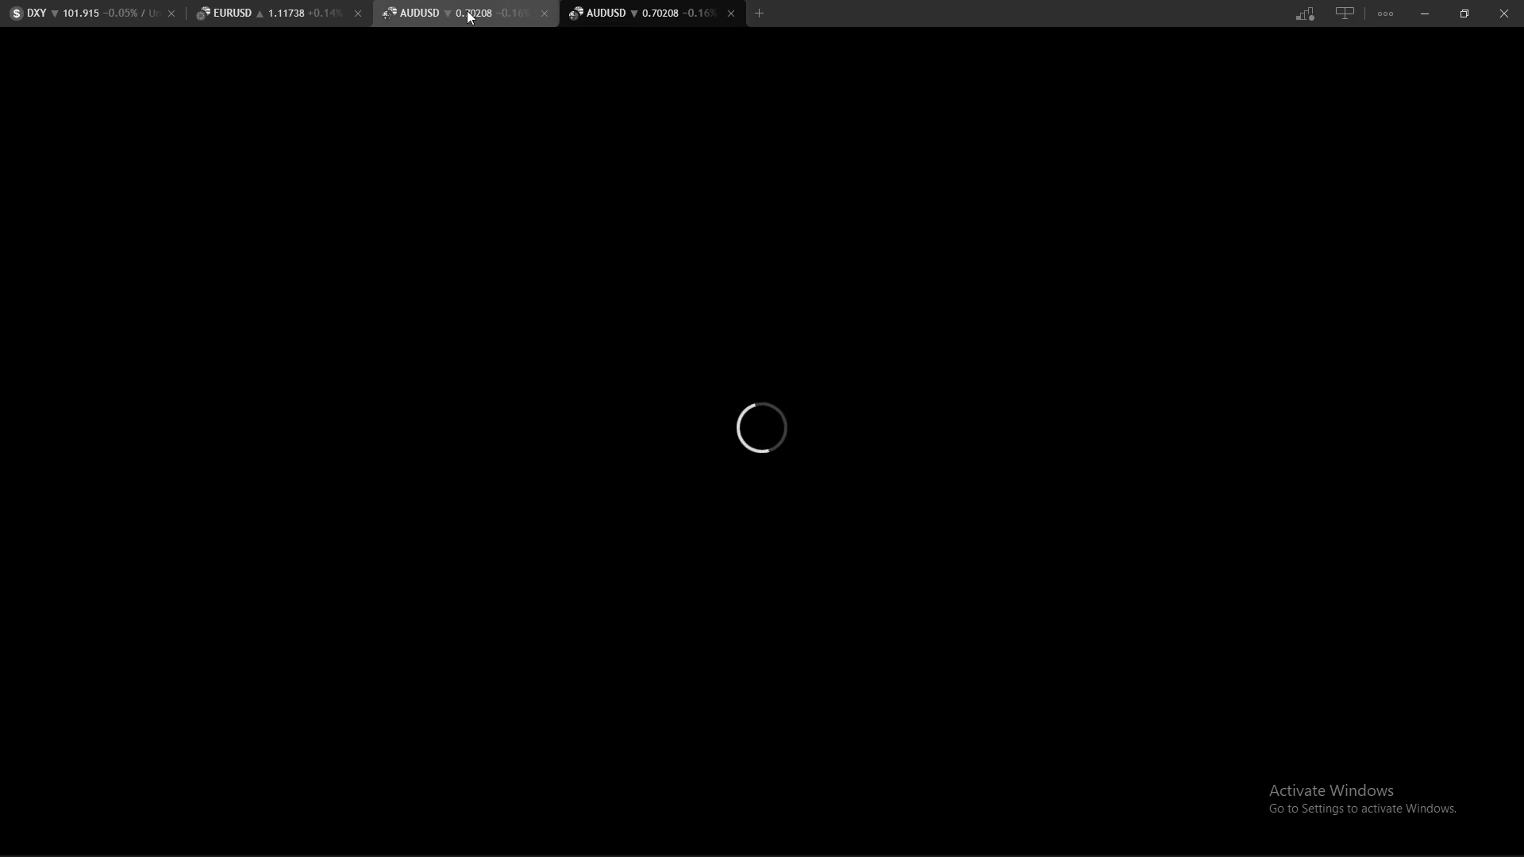
{"action": "left_click", "coordinate": [879, 135]}
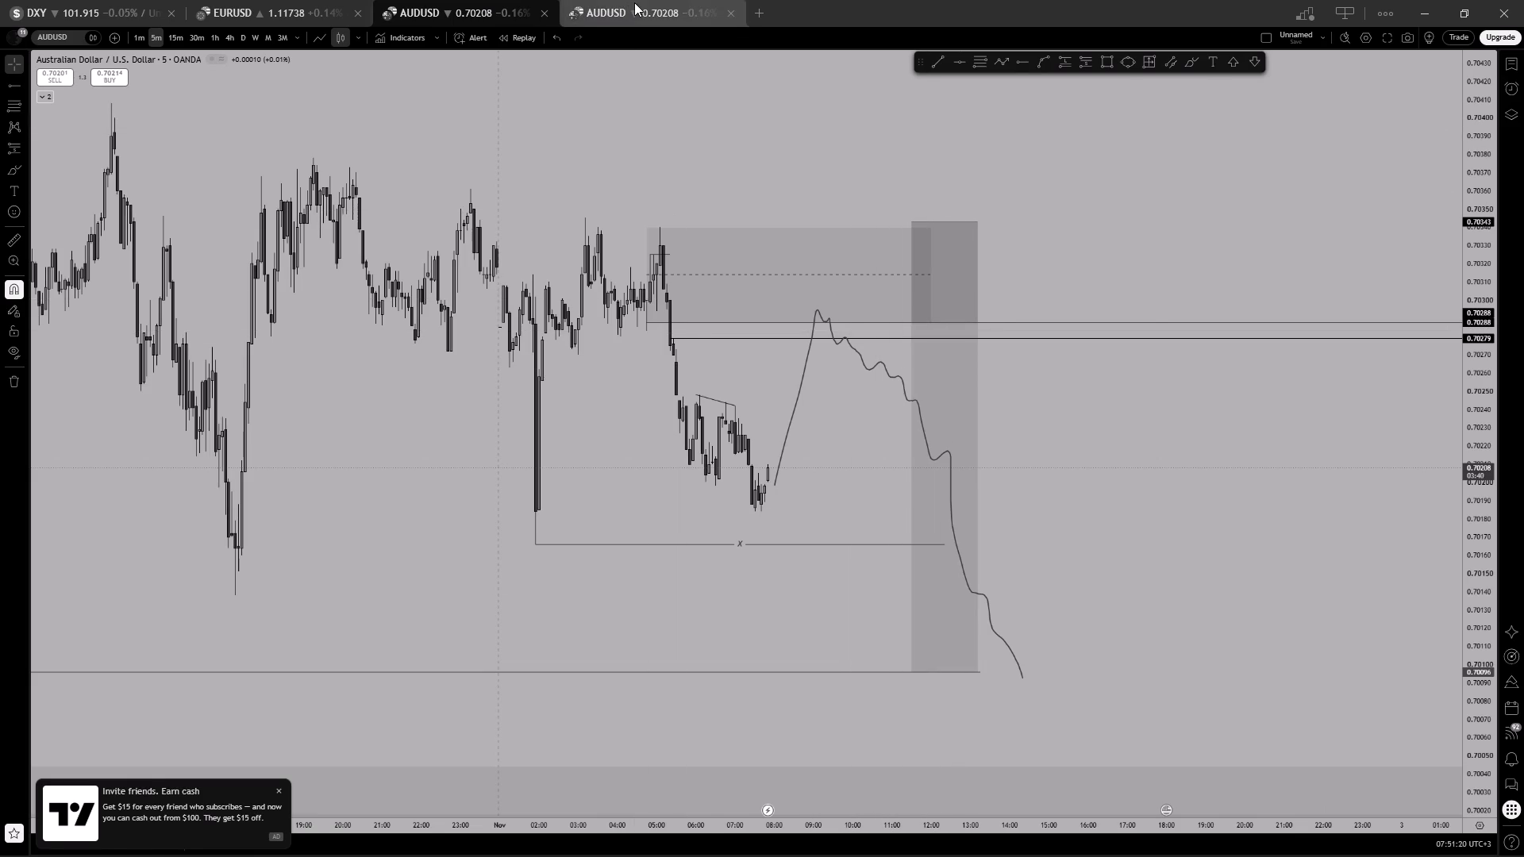
In the second AUDUSD tab, change the chart symbol to EURGBP from the watchlist.
{"action": "left_click", "coordinate": [634, 2]}
{"action": "left_click_drag", "start_coordinate": [1063, 337], "coordinate": [674, 298]}
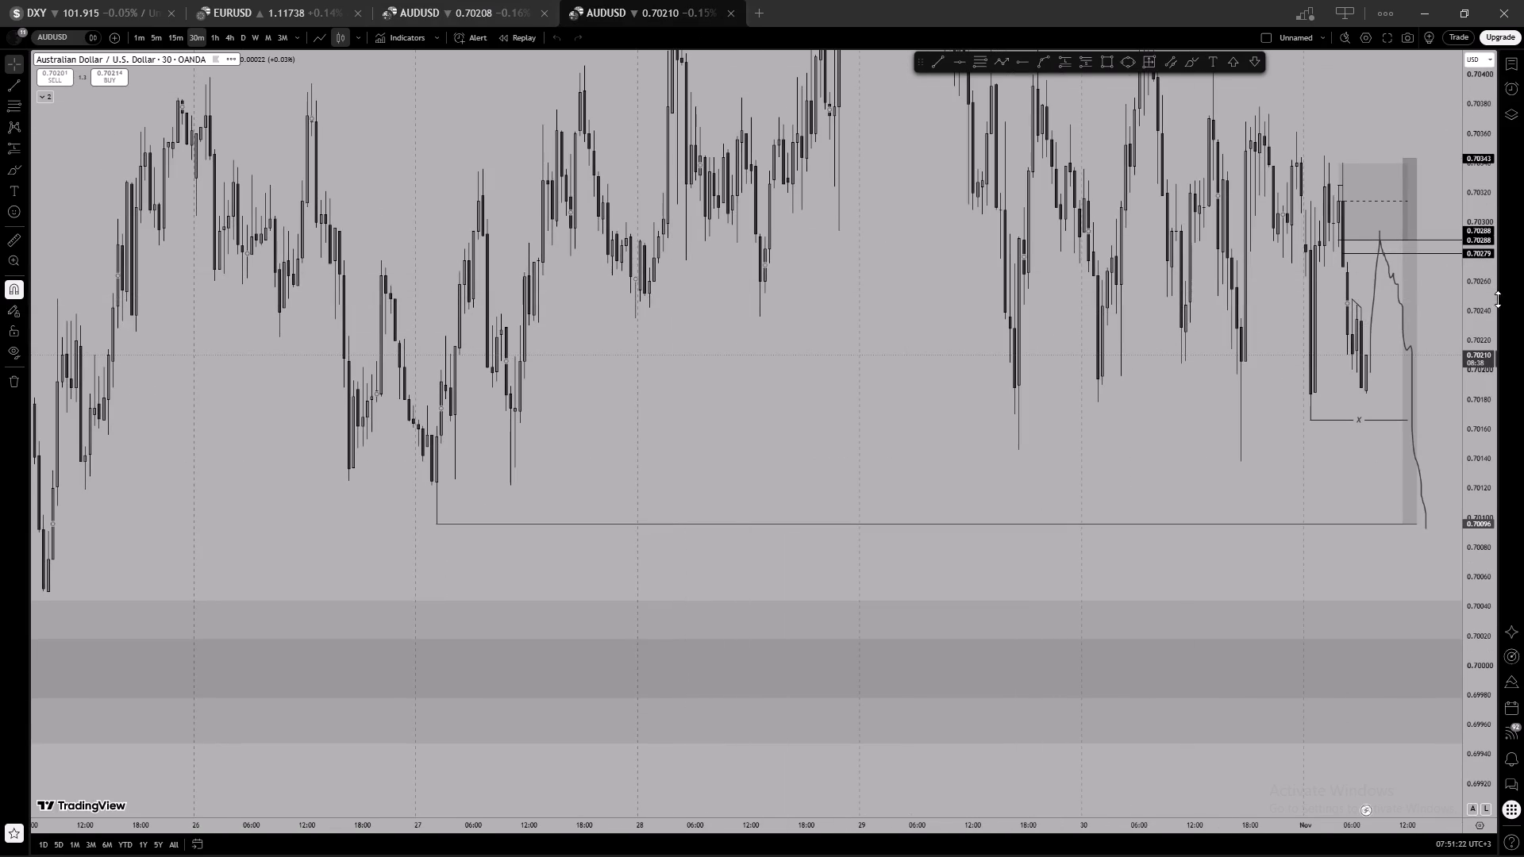
{"action": "left_click", "coordinate": [1518, 69]}
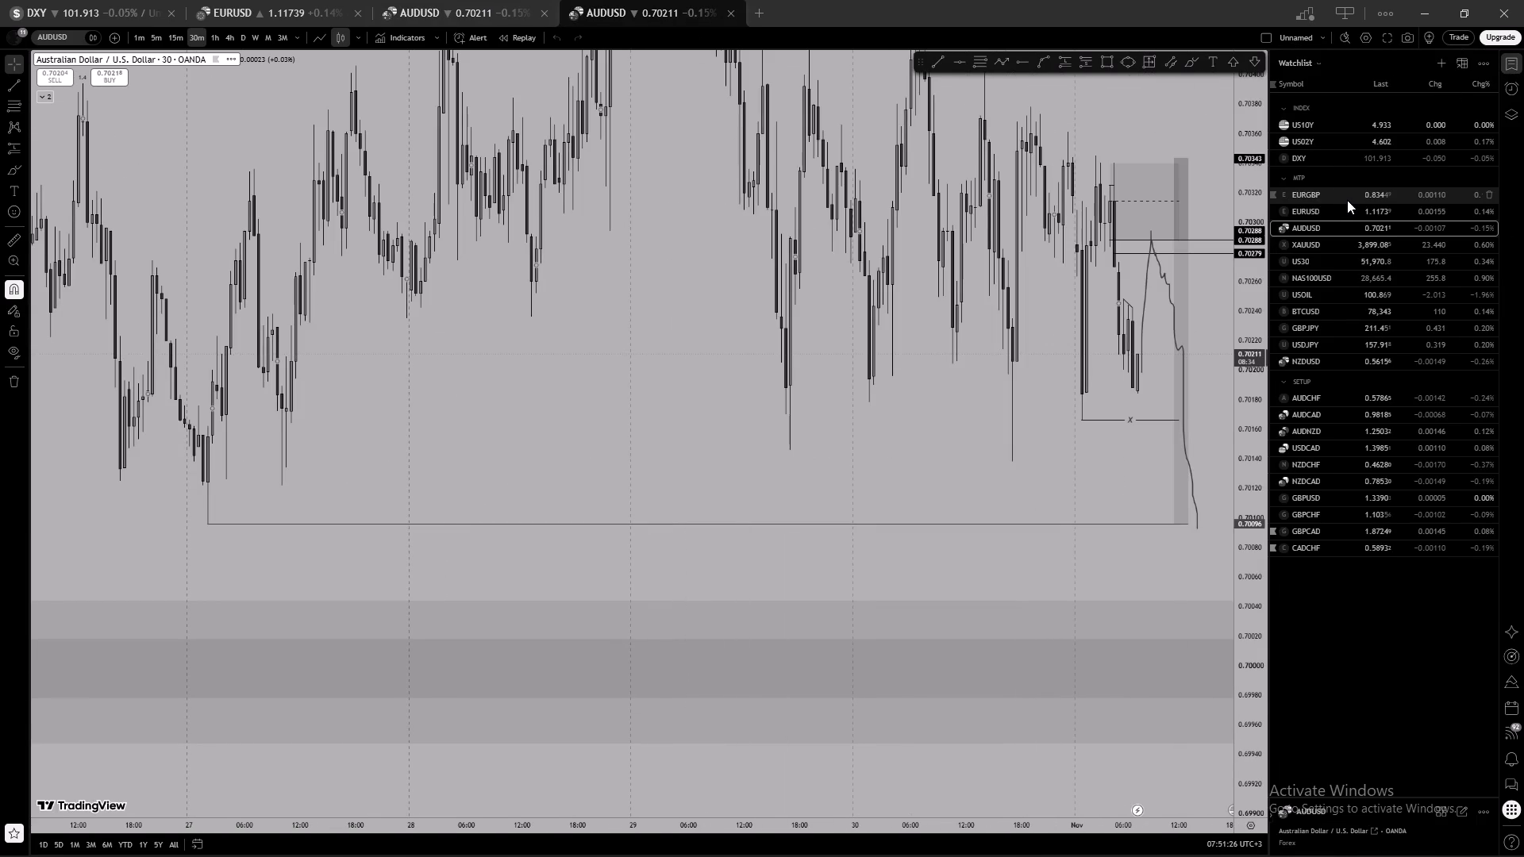
{"action": "left_click", "coordinate": [1347, 200]}
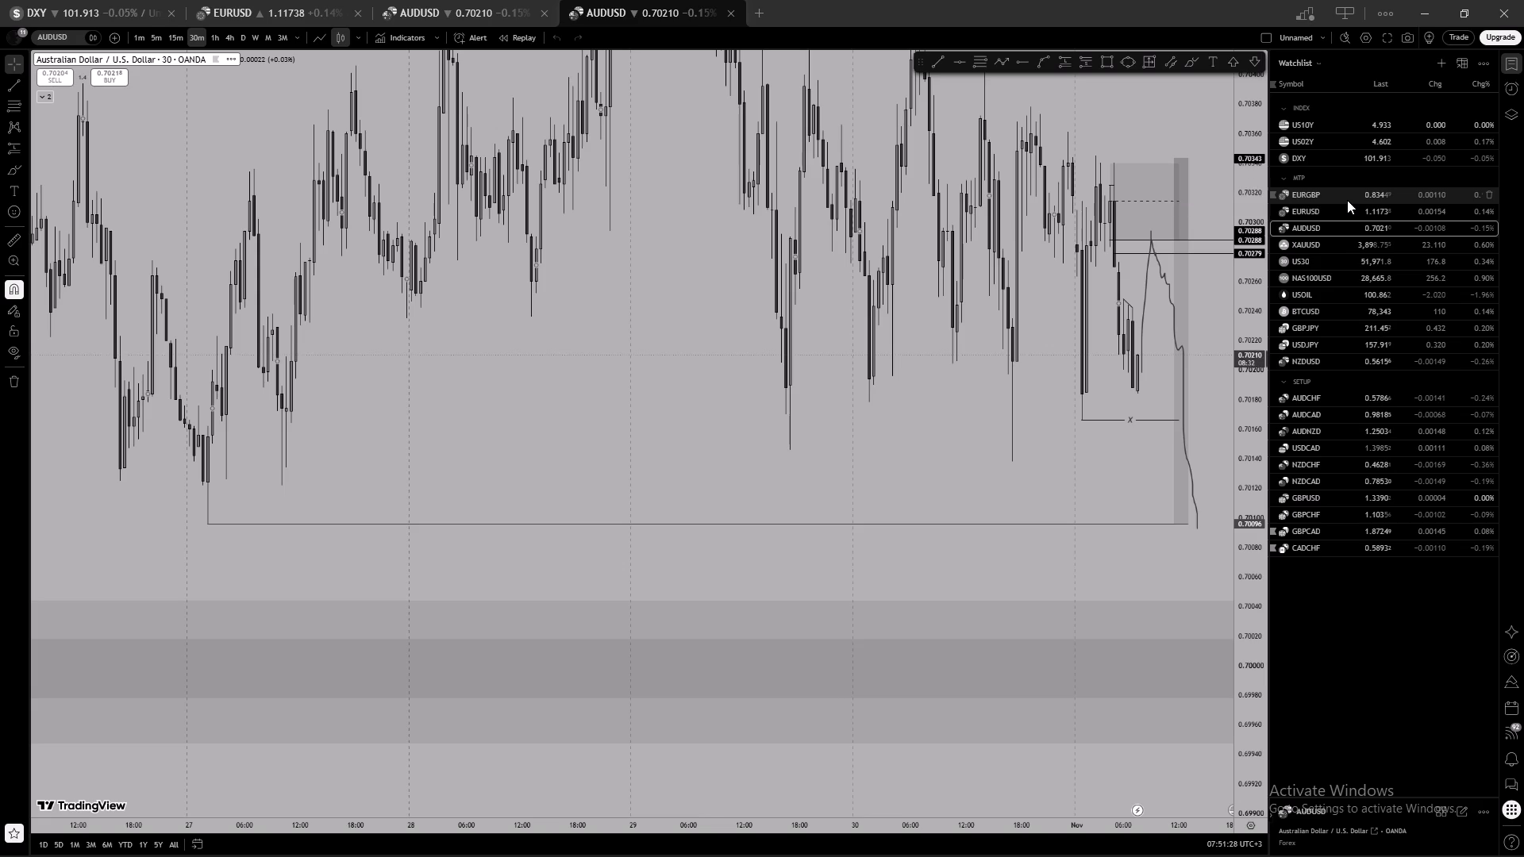
{"action": "left_click", "coordinate": [1513, 60]}
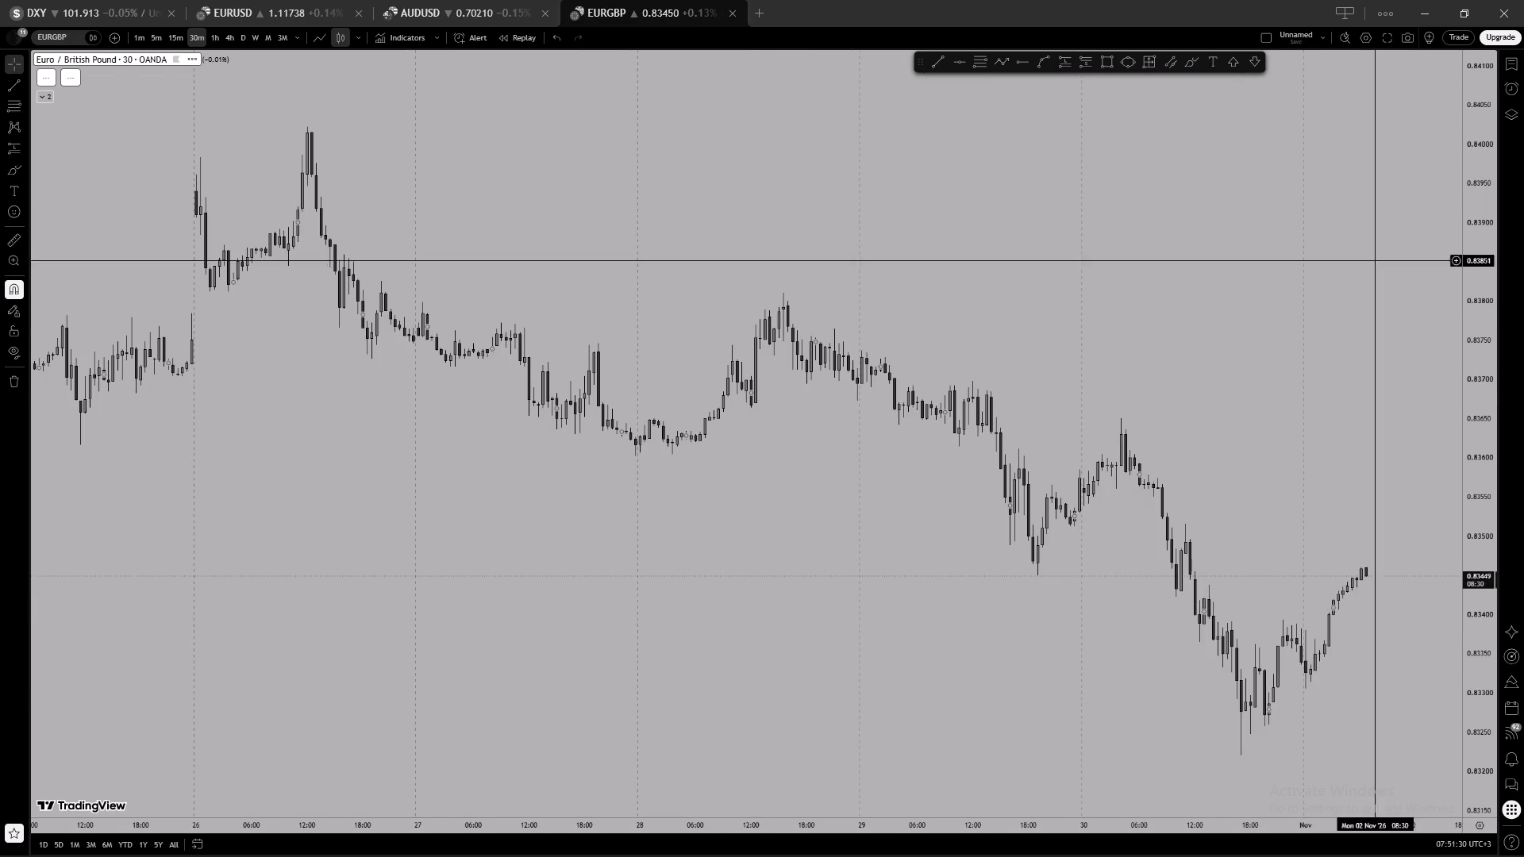
Examine recent EURGBP 30-minute price action around the marked levels and the long position.
{"action": "left_click_drag", "start_coordinate": [1361, 352], "coordinate": [918, 243]}
{"action": "scroll", "coordinate": [1101, 291], "scroll_direction": "down", "scroll_amount": 4}
{"action": "left_click_drag", "start_coordinate": [1195, 366], "coordinate": [829, 298]}
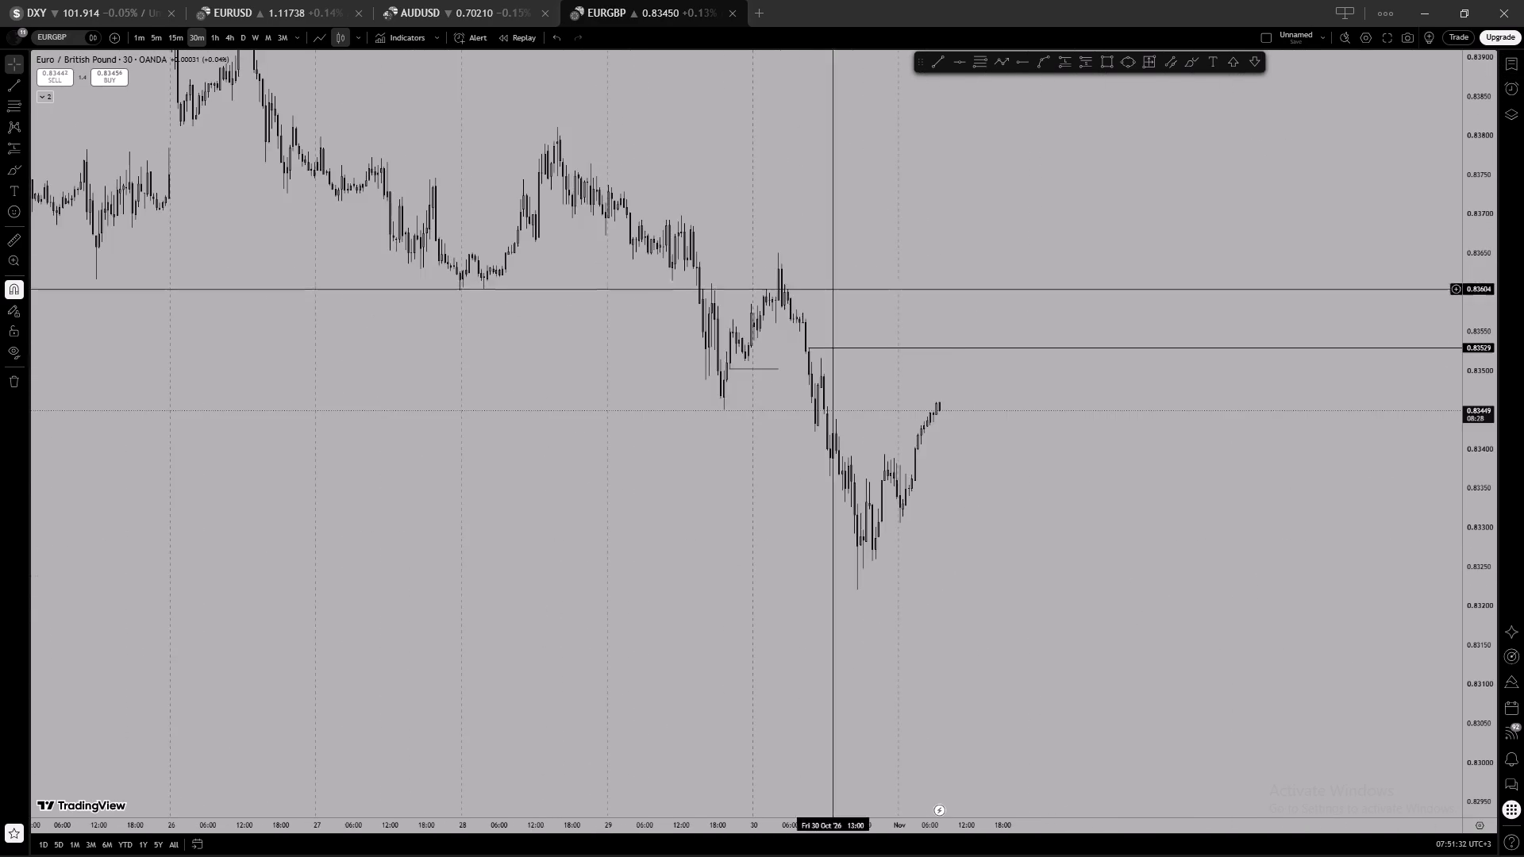
{"action": "scroll", "coordinate": [1060, 329], "scroll_direction": "up", "scroll_amount": 2}
{"action": "scroll", "coordinate": [1491, 576], "scroll_direction": "up", "scroll_amount": 7}
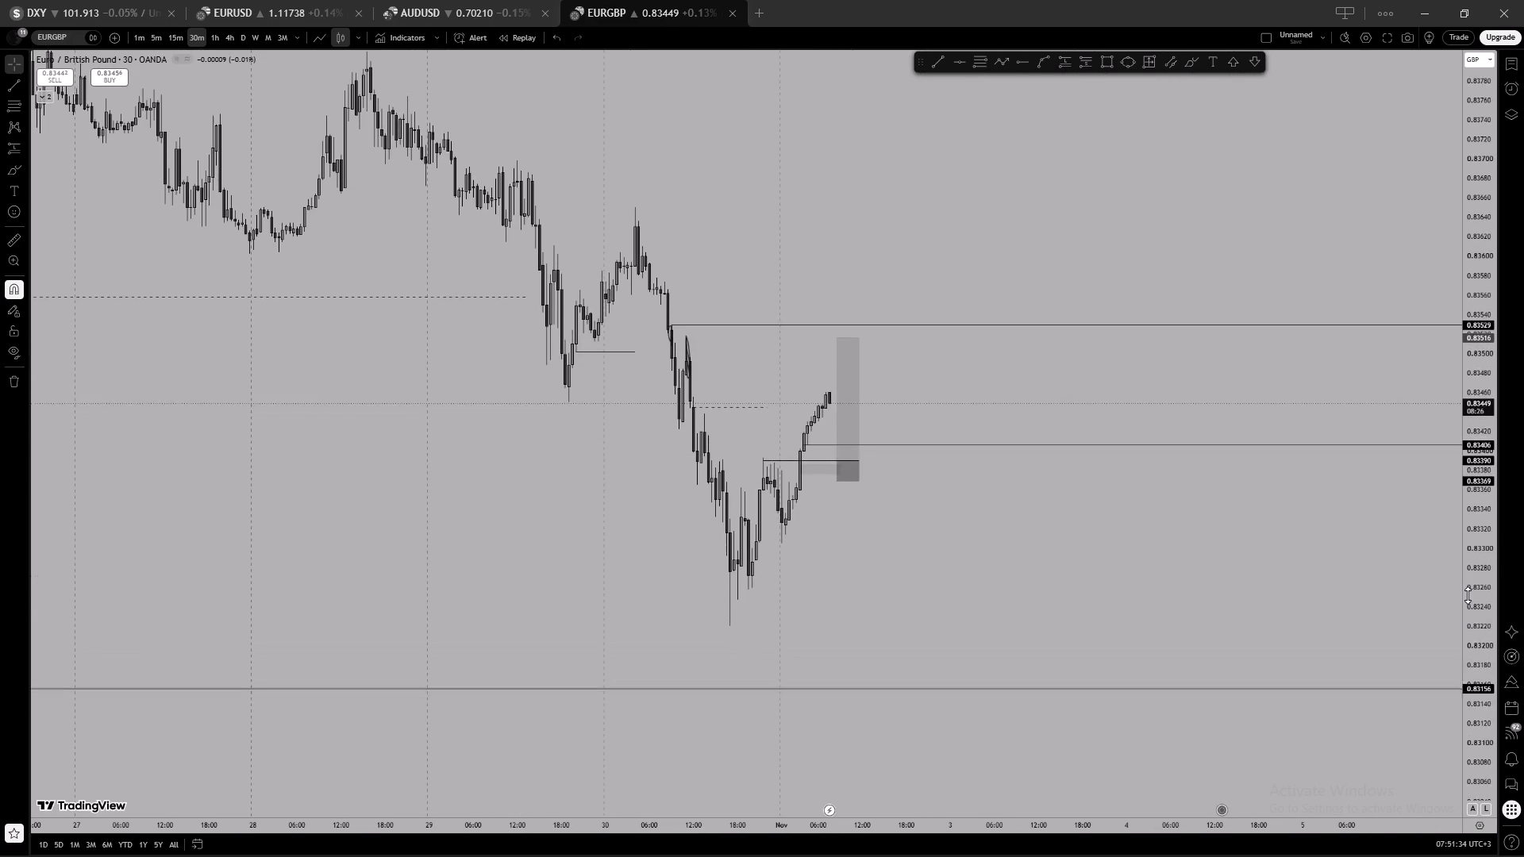
{"action": "scroll", "coordinate": [1468, 595], "scroll_direction": "up", "scroll_amount": 11}
{"action": "scroll", "coordinate": [612, 381], "scroll_direction": "up", "scroll_amount": 3}
{"action": "left_click", "coordinate": [753, 375]}
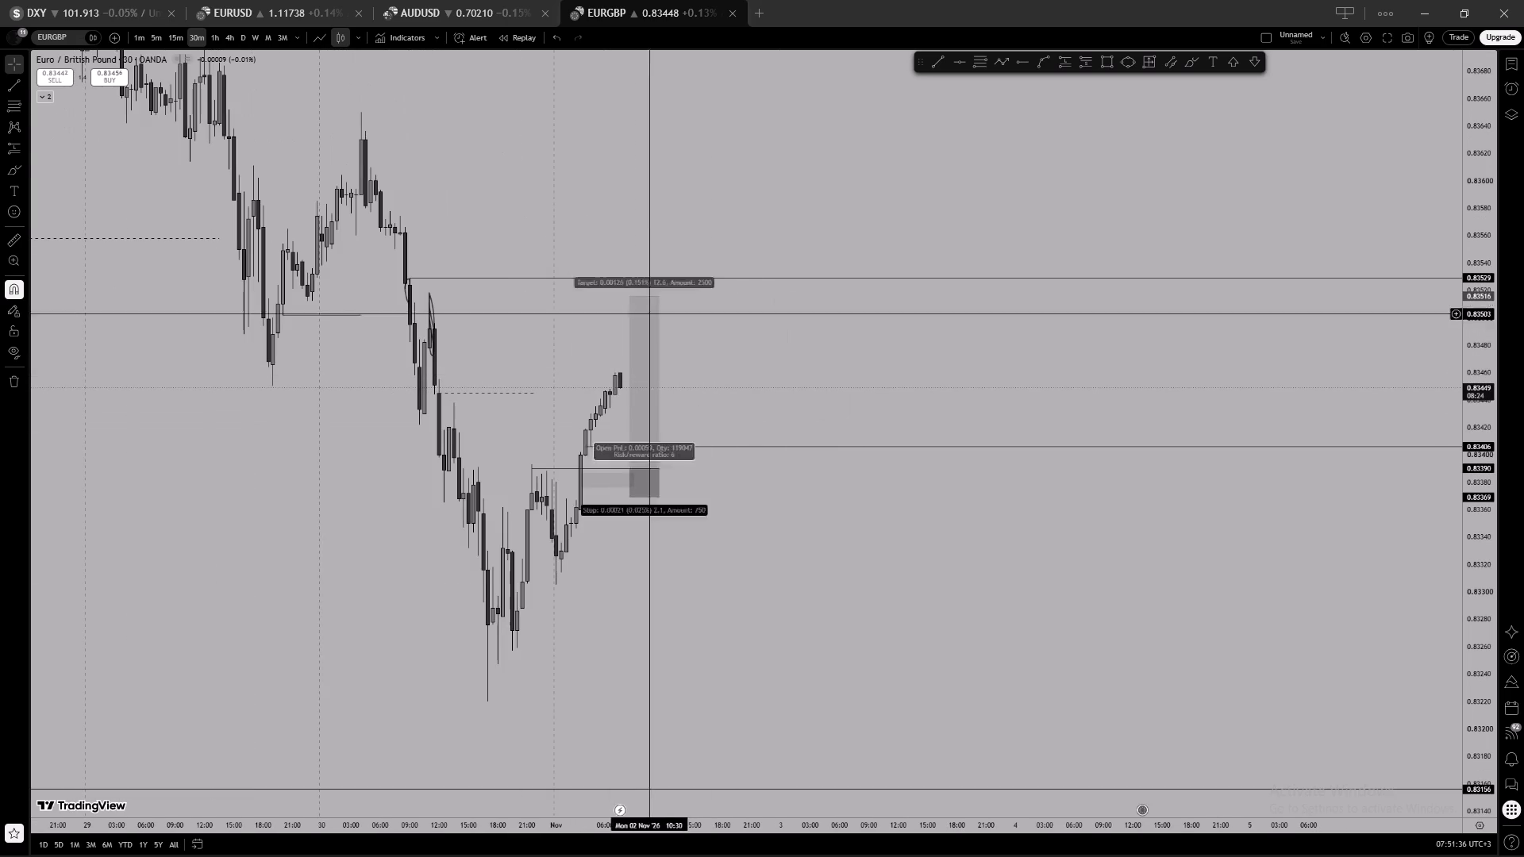
Switch the EURGBP chart to the 5-minute interval.
{"action": "left_click", "coordinate": [160, 37]}
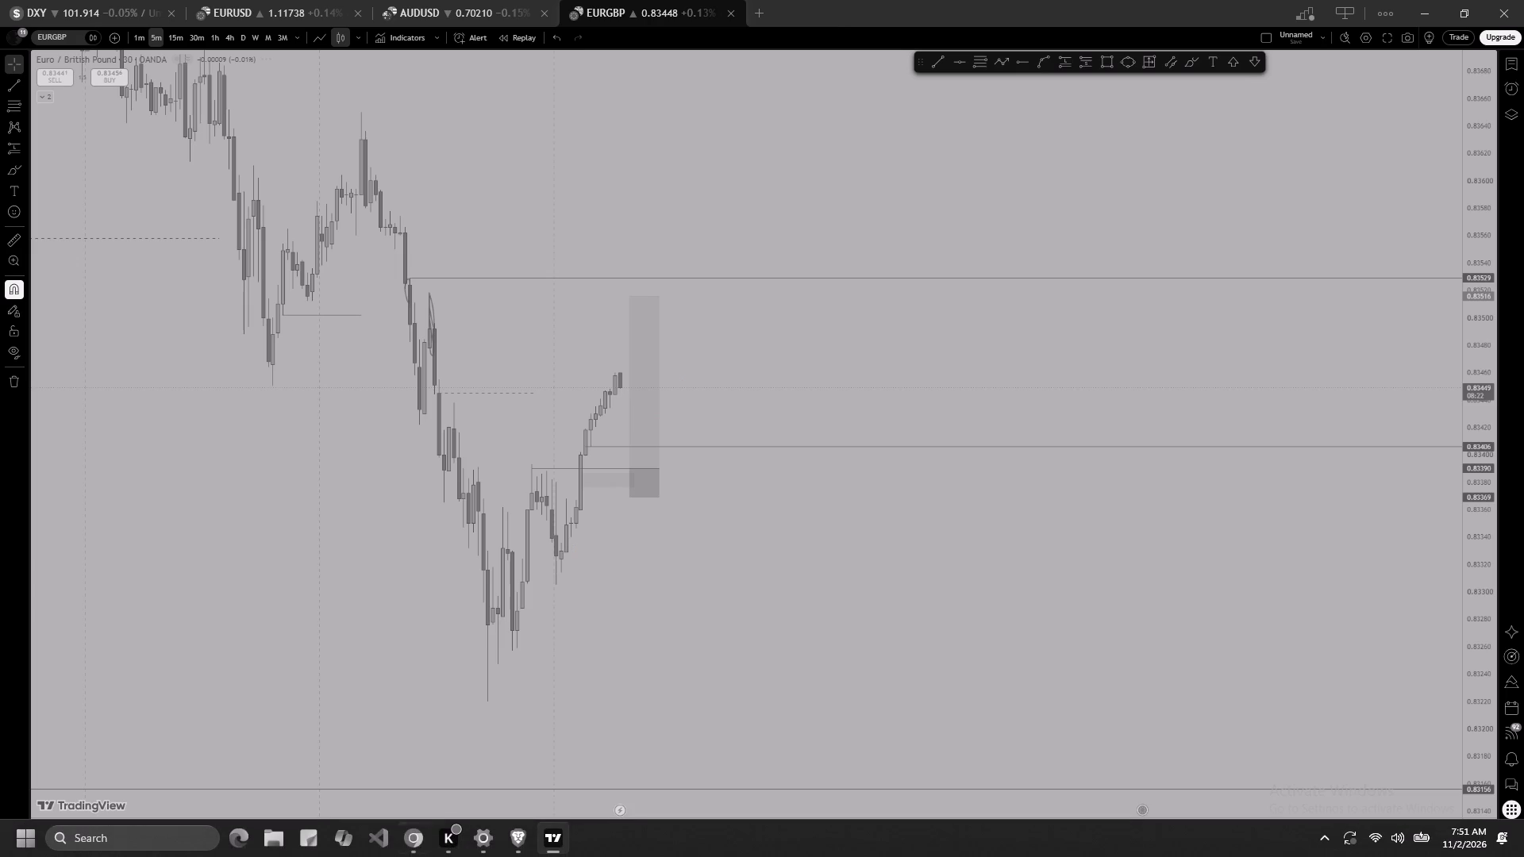
Switch to Chrome, start "Central Cee x Dave - Heaven on Earth" from the YouTube mix, and return to the EURGBP chart.
{"action": "left_click", "coordinate": [418, 838]}
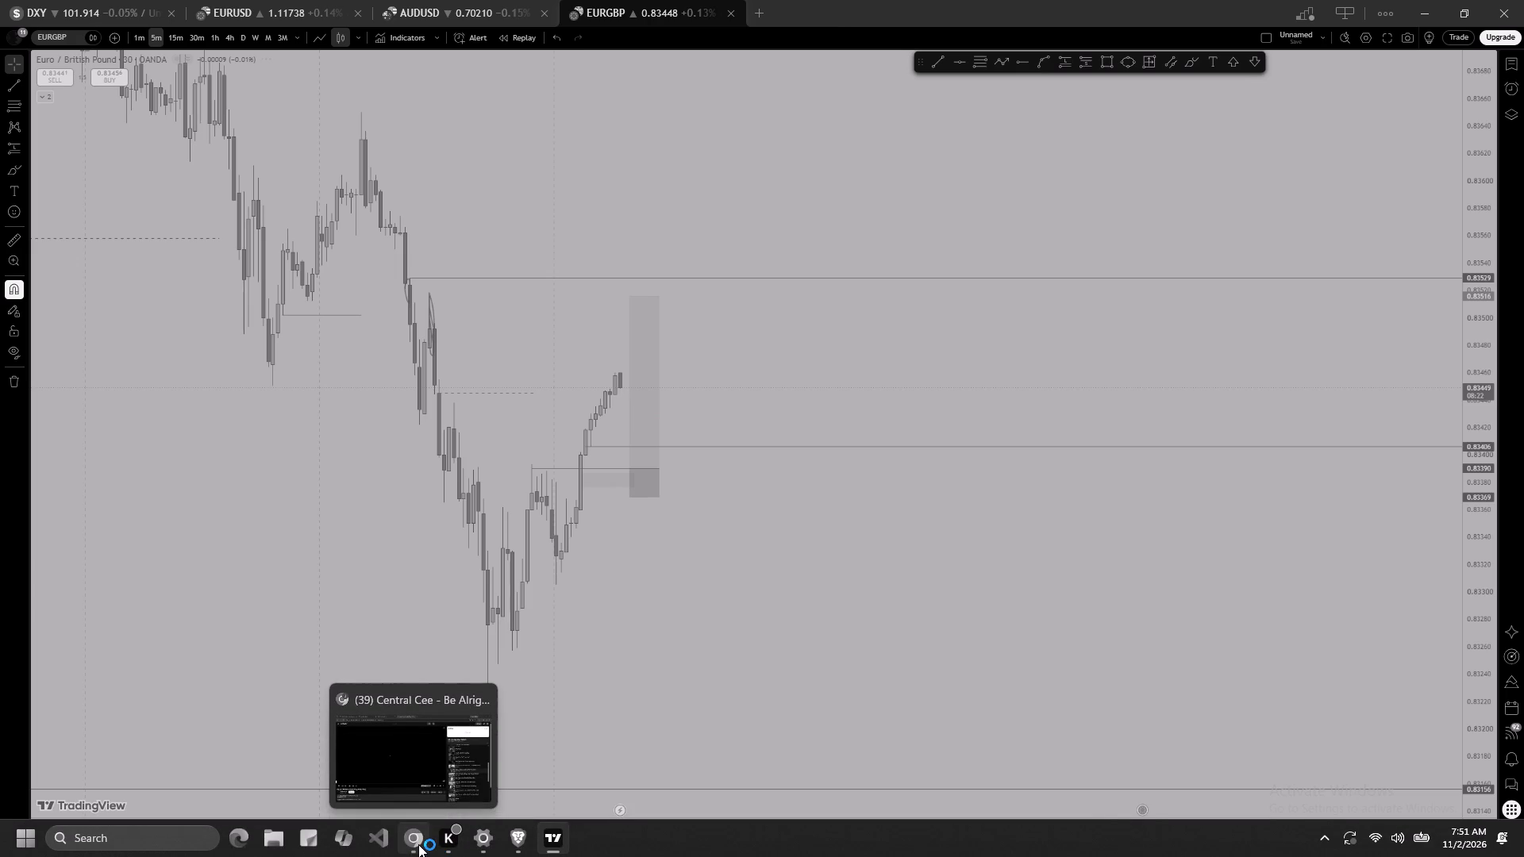
{"action": "scroll", "coordinate": [1250, 570], "scroll_direction": "down", "scroll_amount": 3}
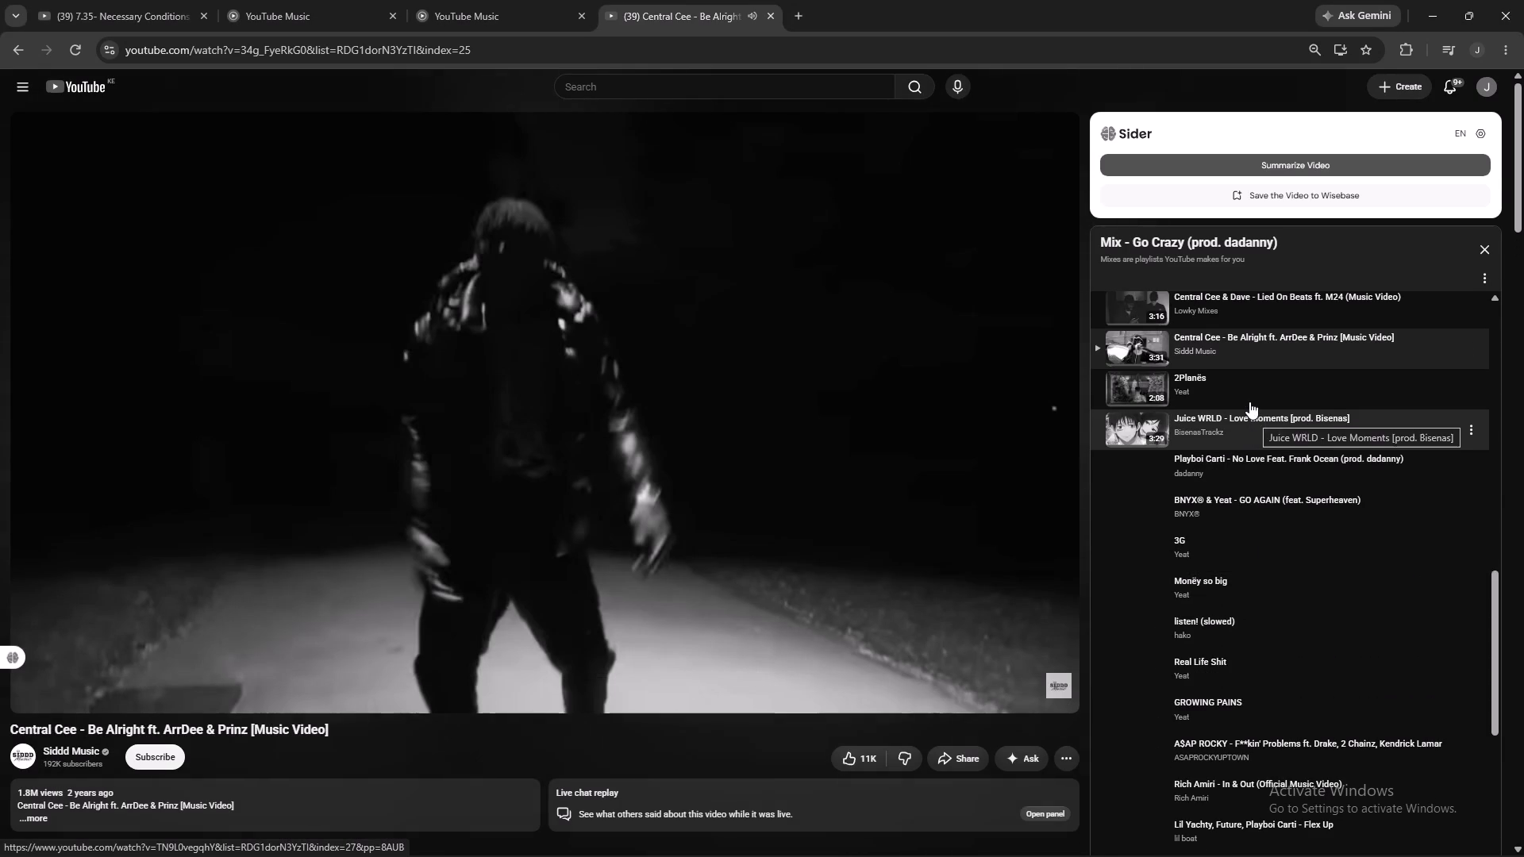
{"action": "scroll", "coordinate": [1254, 501], "scroll_direction": "down", "scroll_amount": 1}
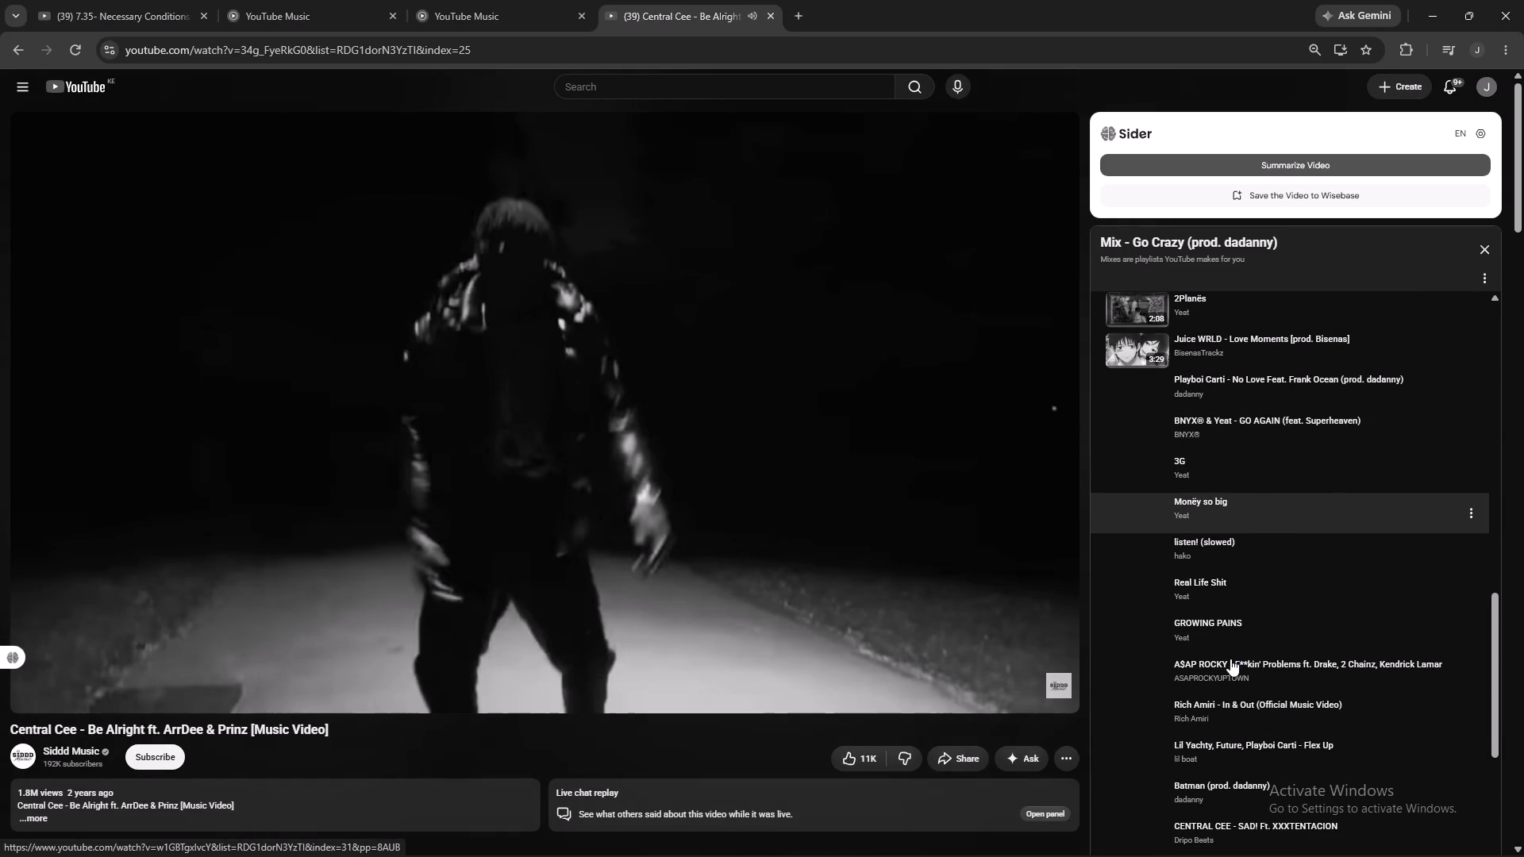
{"action": "scroll", "coordinate": [1227, 682], "scroll_direction": "down", "scroll_amount": 4}
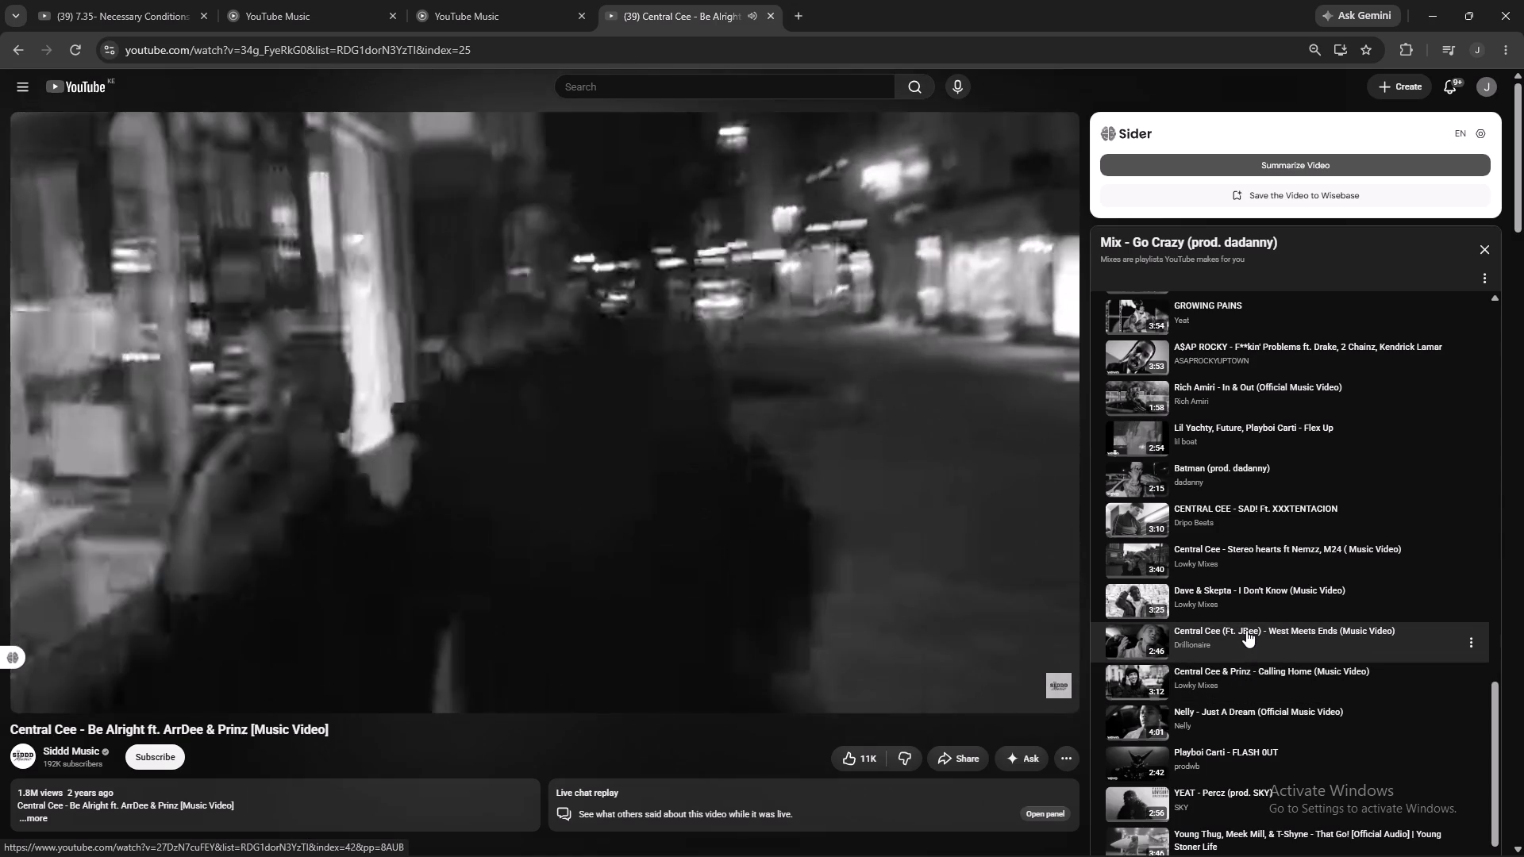
{"action": "scroll", "coordinate": [1246, 636], "scroll_direction": "down", "scroll_amount": 3}
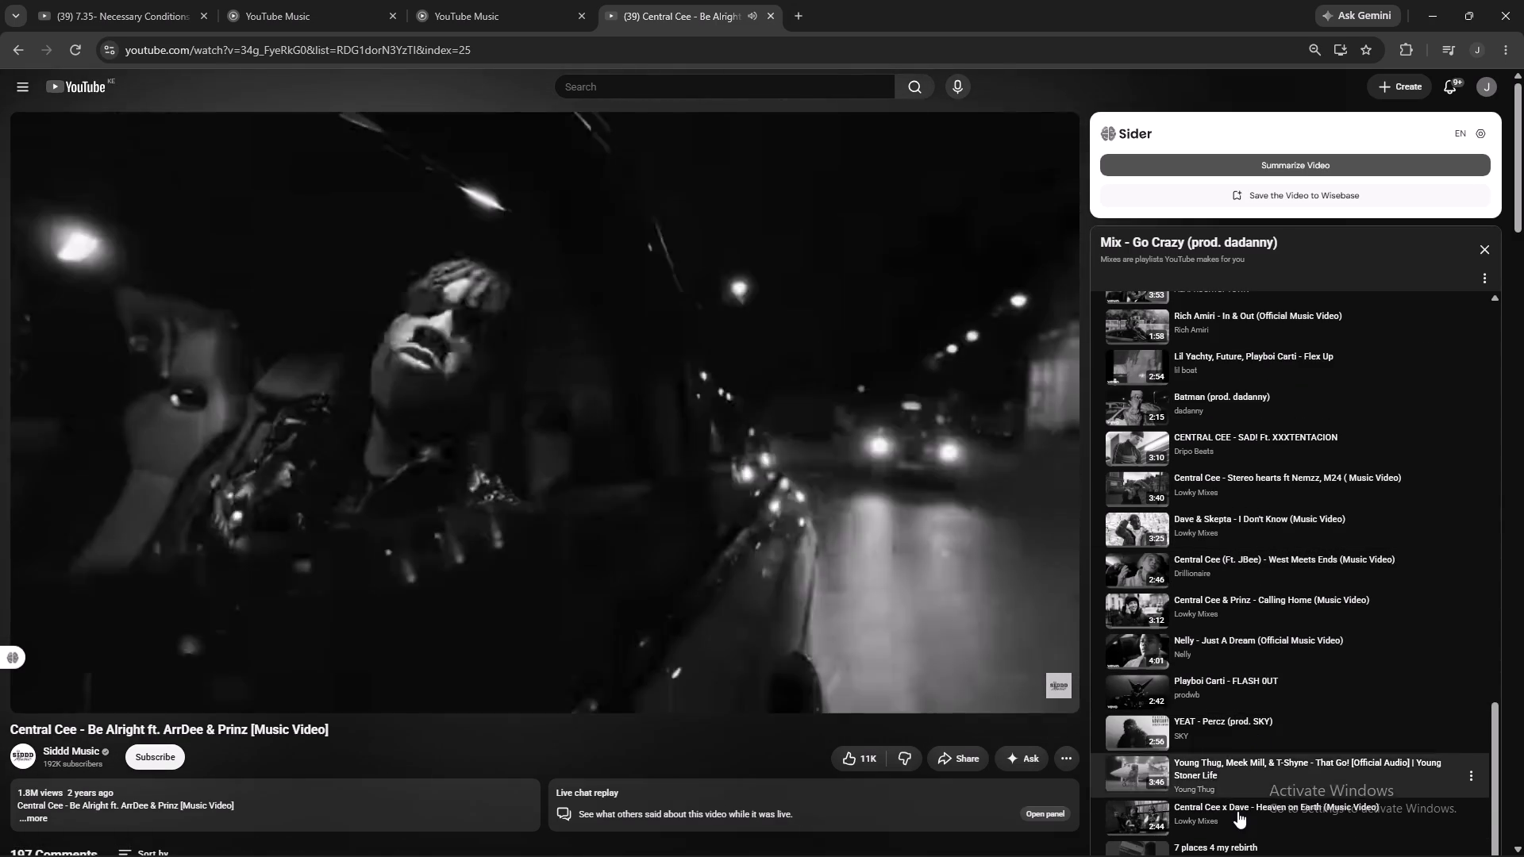
{"action": "left_click", "coordinate": [1237, 811]}
{"action": "left_click", "coordinate": [1424, 20]}
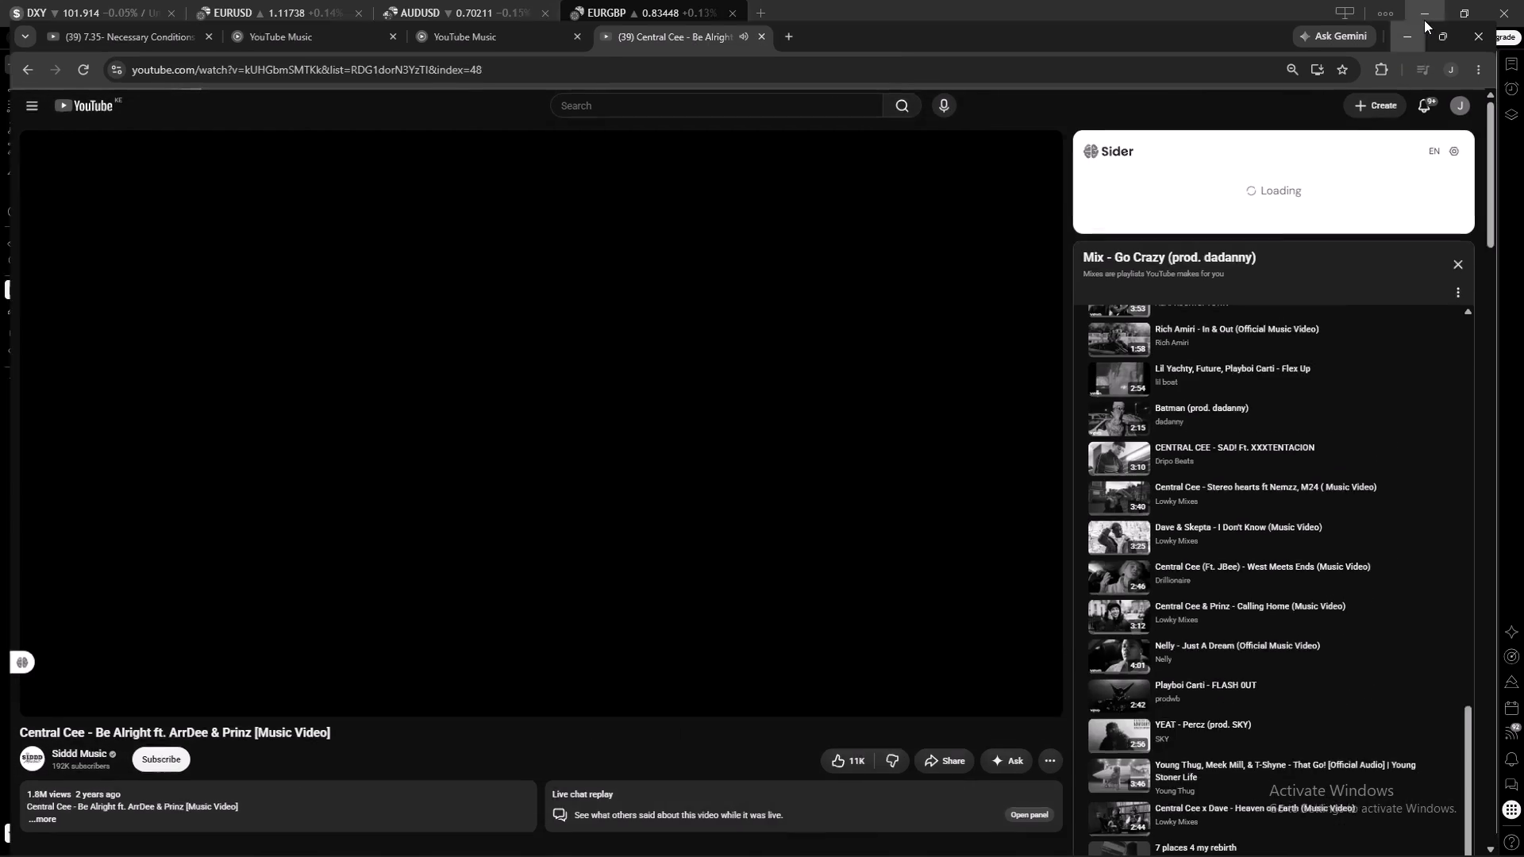
Brush a projected EURGBP path from the current price down to about 0.83385, sideways, and up to about 0.83540 through the long position.
{"action": "scroll", "coordinate": [893, 392], "scroll_direction": "down", "scroll_amount": 10}
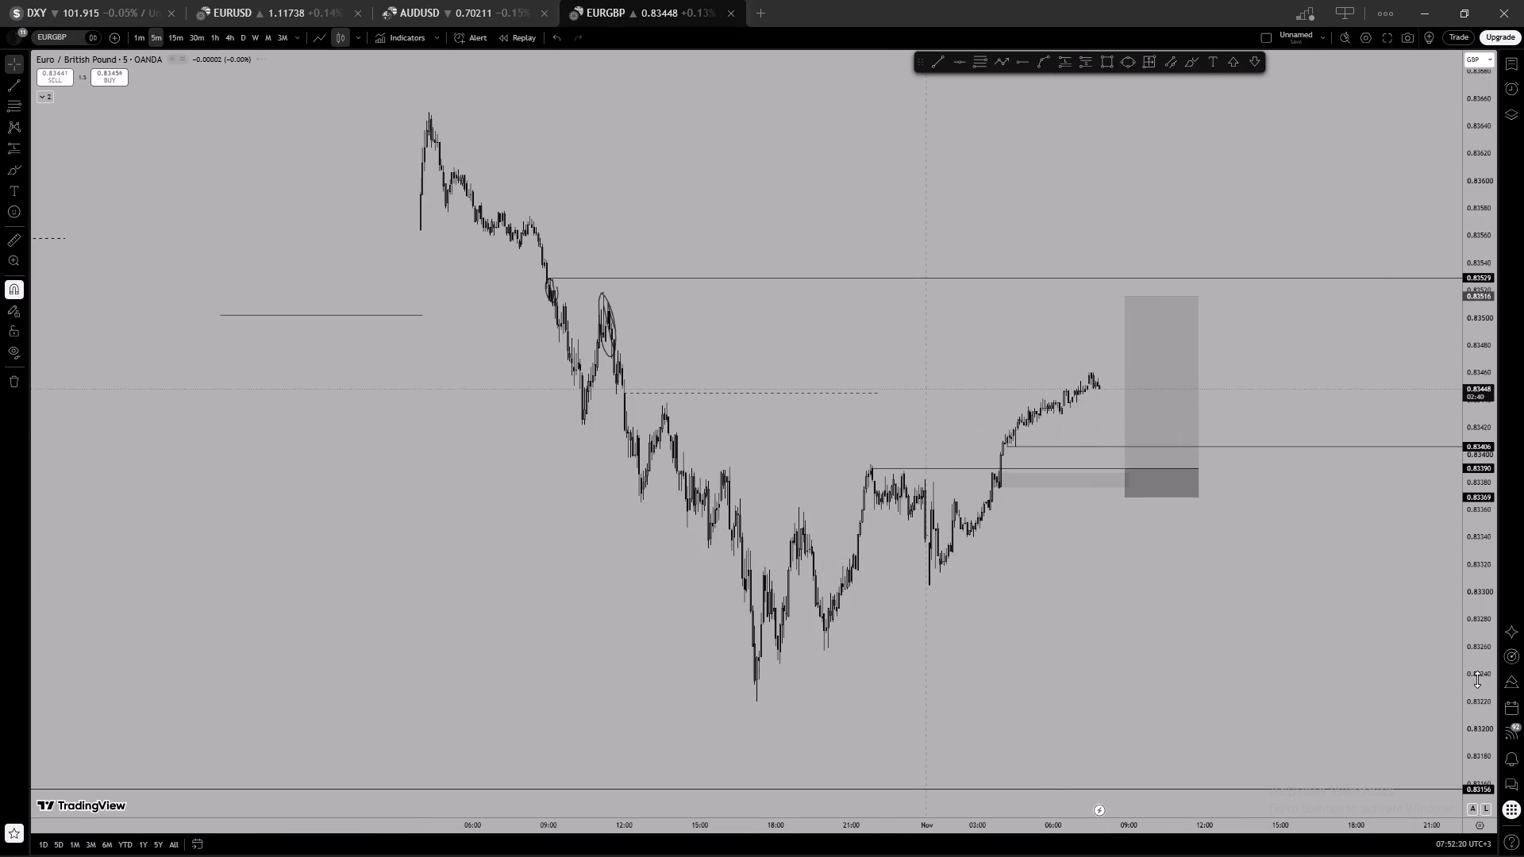
{"action": "scroll", "coordinate": [1476, 682], "scroll_direction": "up", "scroll_amount": 10}
{"action": "left_click_drag", "start_coordinate": [1309, 345], "coordinate": [1270, 314]}
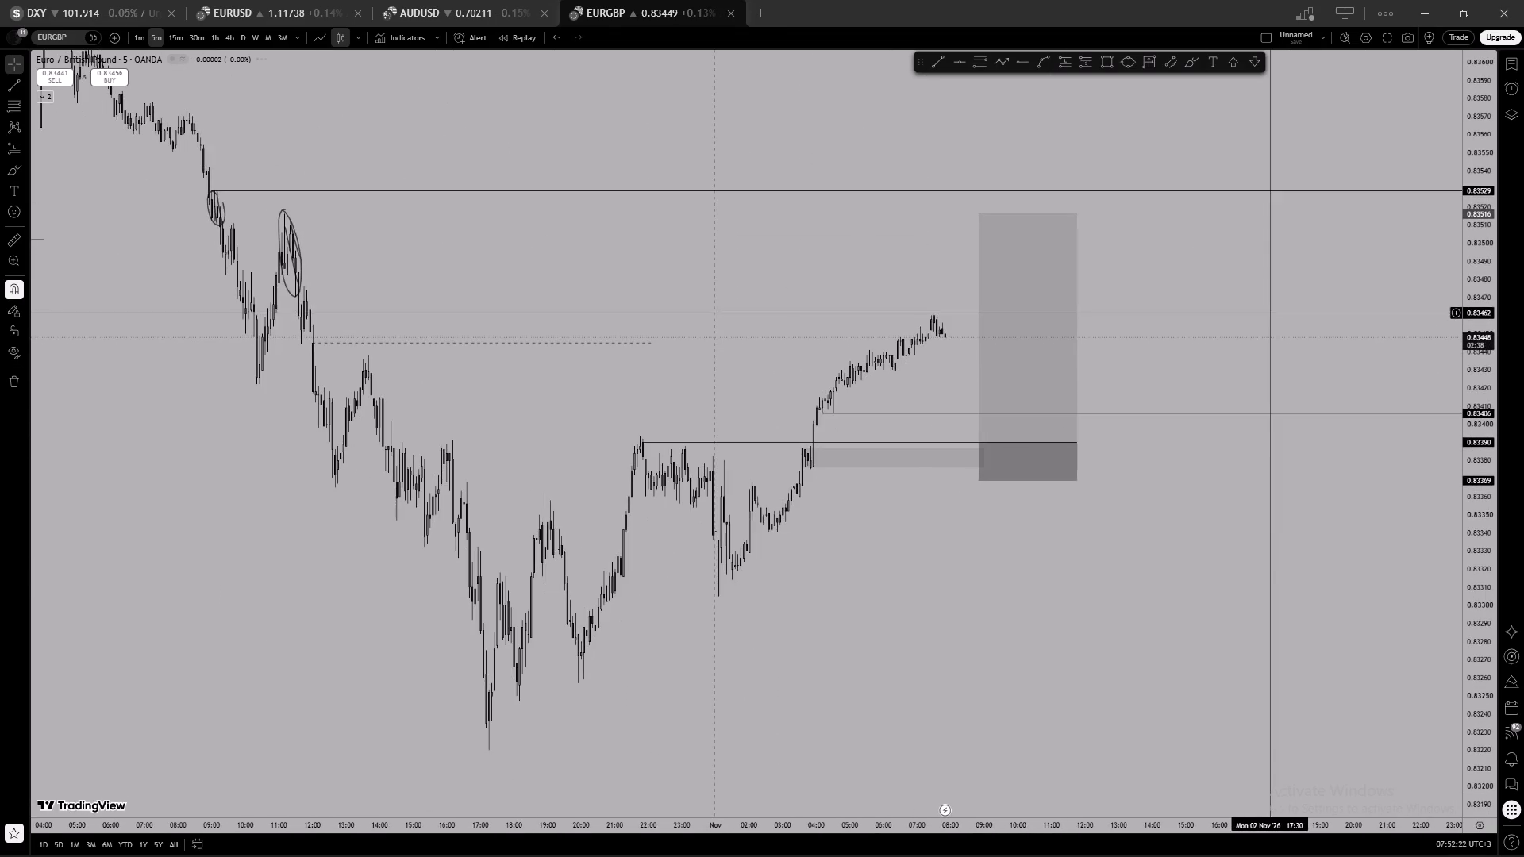
{"action": "left_click_drag", "start_coordinate": [1165, 361], "coordinate": [1177, 317]}
{"action": "scroll", "coordinate": [1179, 309], "scroll_direction": "up", "scroll_amount": 2}
{"action": "left_click_drag", "start_coordinate": [1114, 329], "coordinate": [1177, 357]}
{"action": "left_click_drag", "start_coordinate": [1177, 357], "coordinate": [1250, 342]}
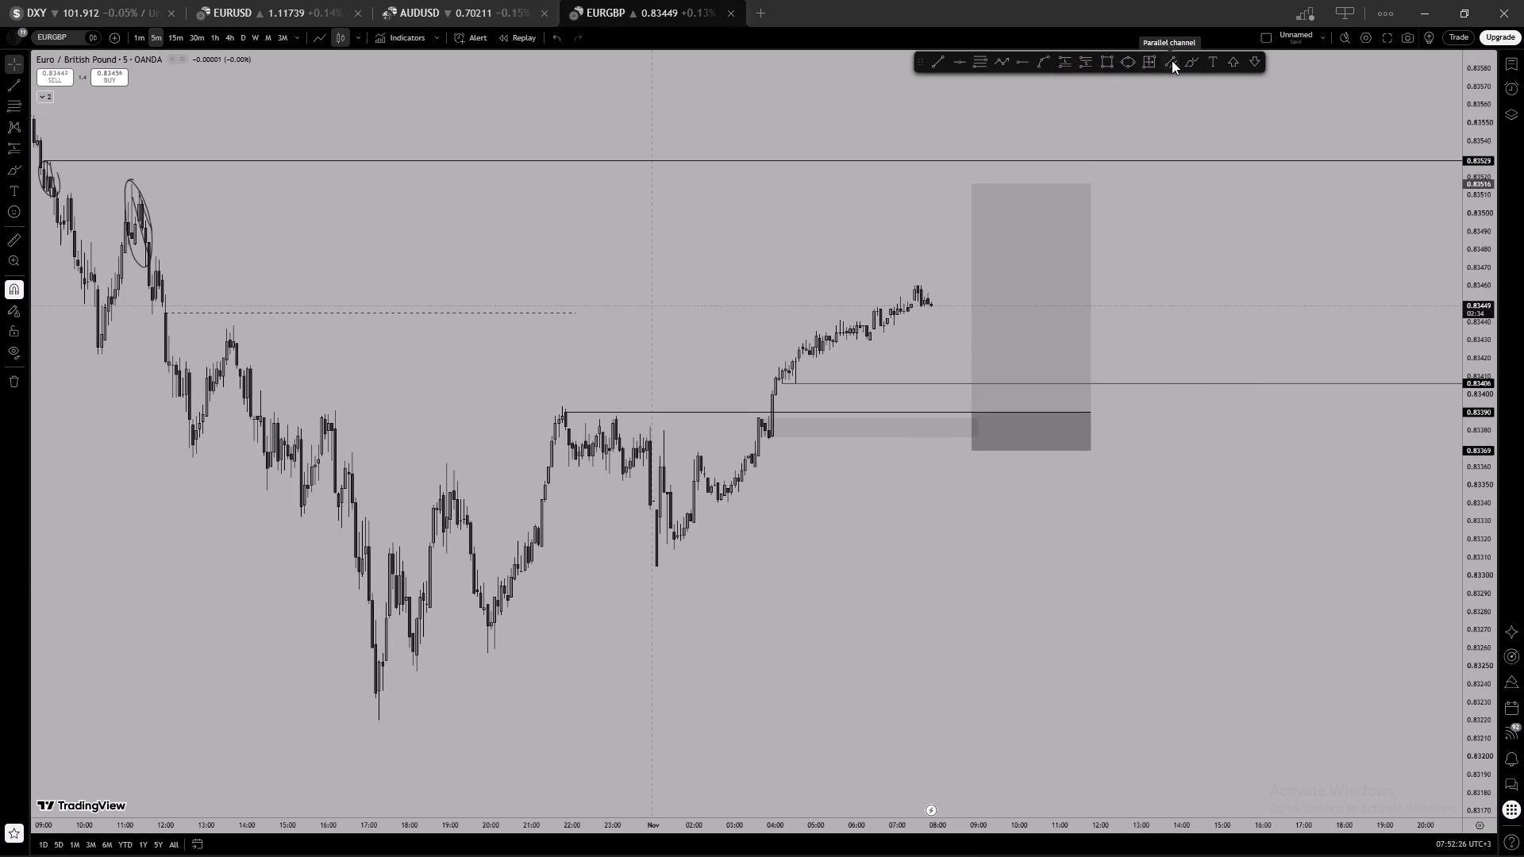
{"action": "left_click", "coordinate": [1190, 63]}
{"action": "left_click_drag", "start_coordinate": [937, 306], "coordinate": [952, 376]}
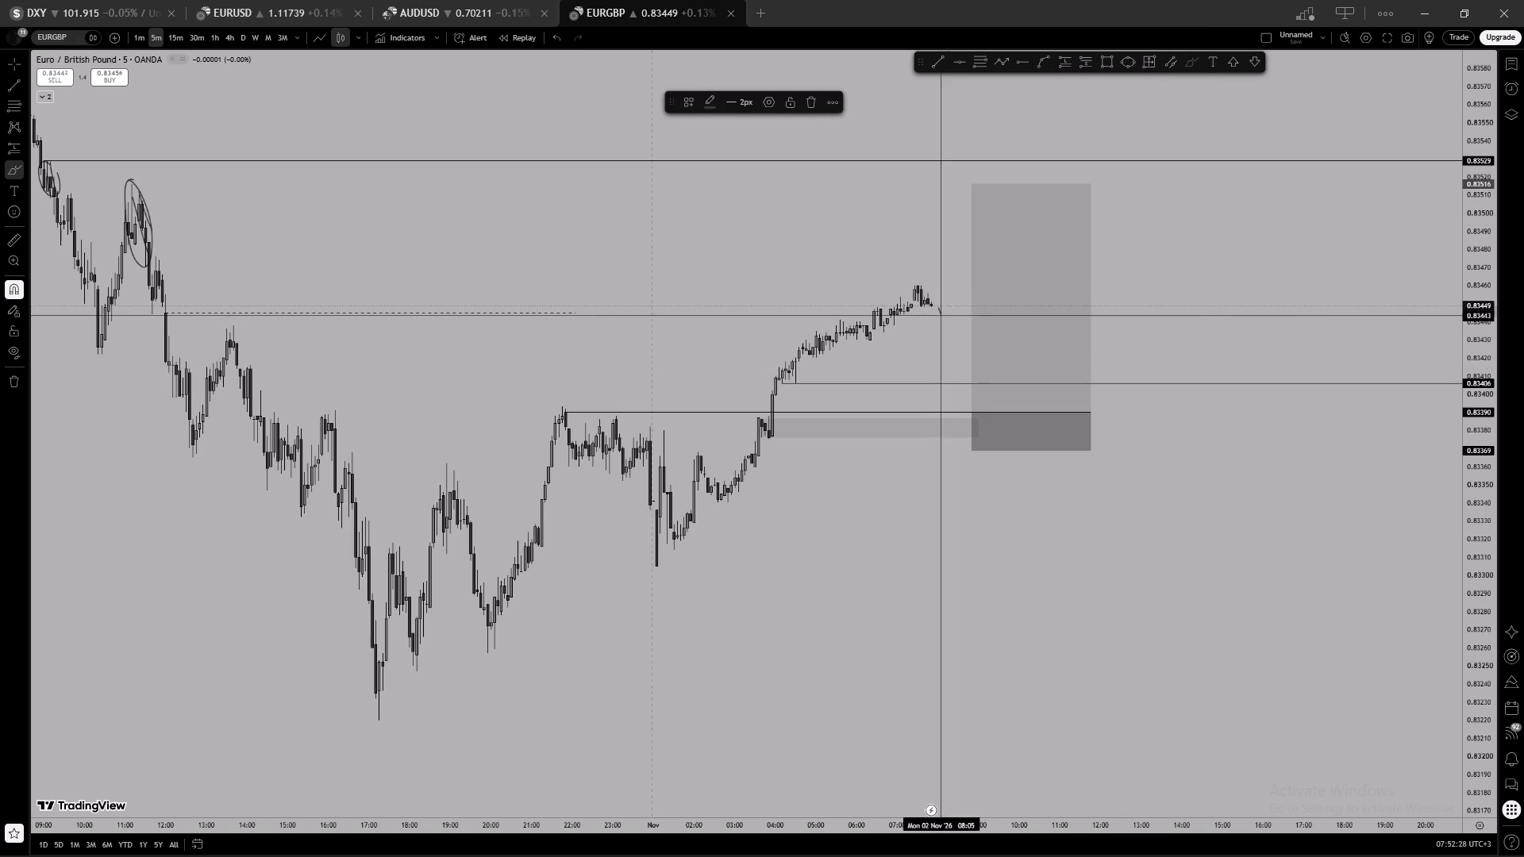
{"action": "left_click_drag", "start_coordinate": [952, 376], "coordinate": [1000, 375]}
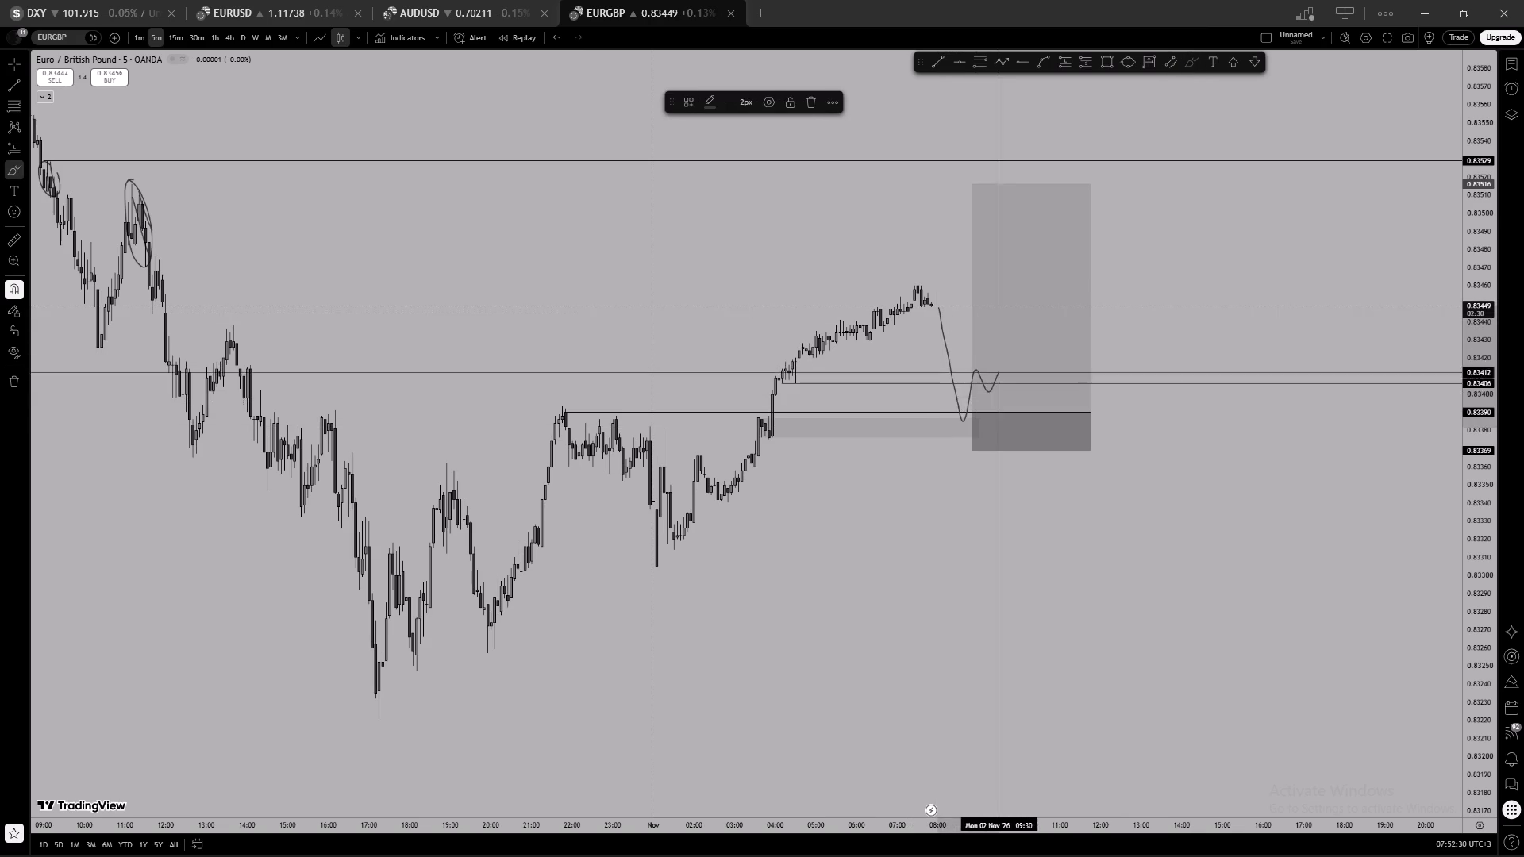
{"action": "left_click_drag", "start_coordinate": [1000, 375], "coordinate": [1095, 144]}
{"action": "right_click", "coordinate": [1186, 258]}
{"action": "left_click", "coordinate": [1181, 303]}
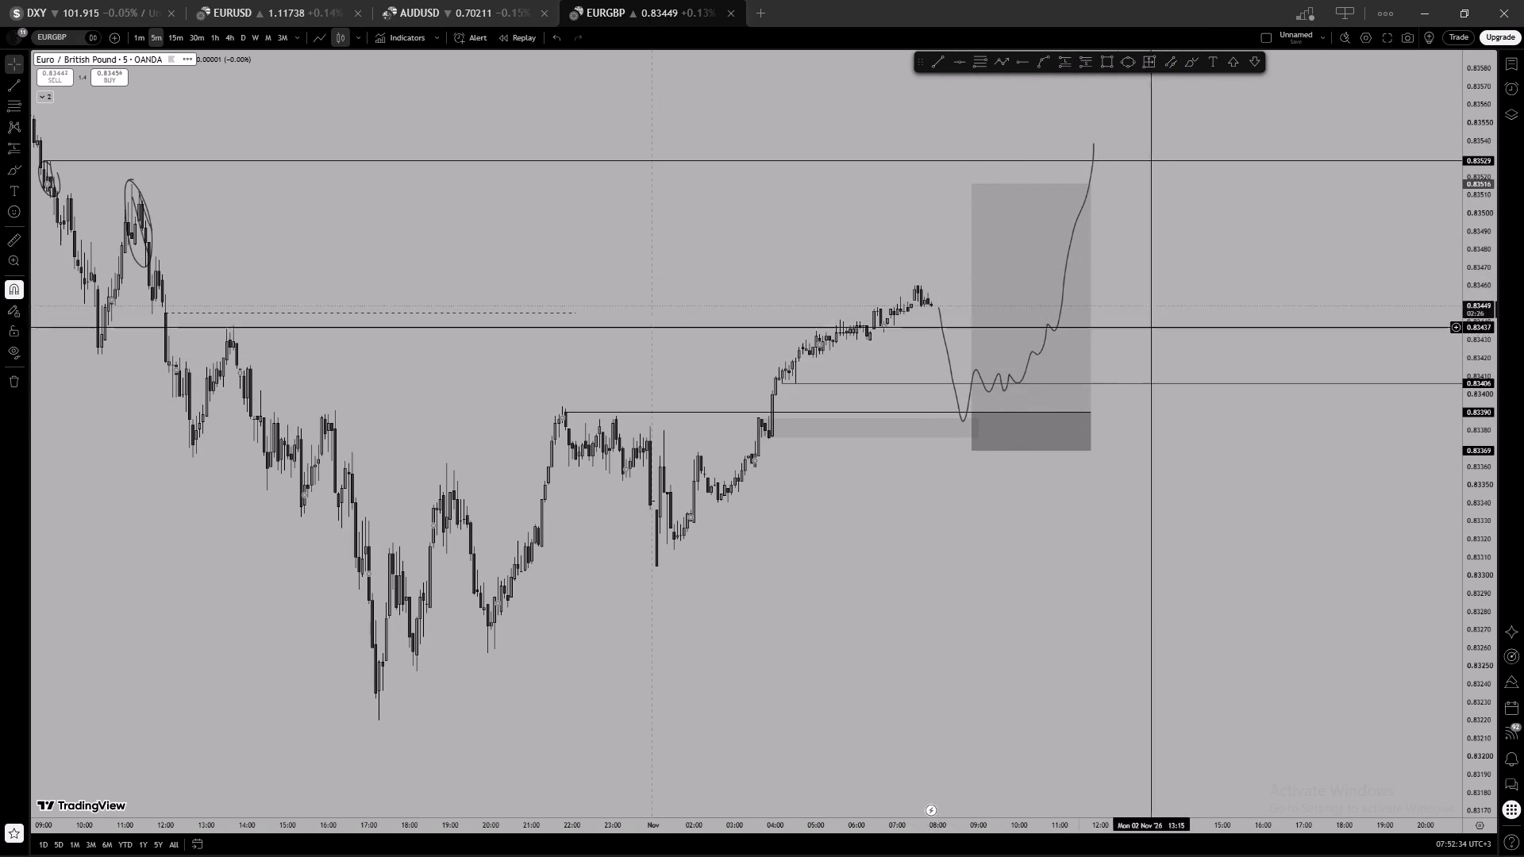
Review the brushed EURGBP path against its long position and compare it with the AUDUSD short setup.
{"action": "scroll", "coordinate": [1195, 311], "scroll_direction": "down", "scroll_amount": 1}
{"action": "left_click_drag", "start_coordinate": [1232, 301], "coordinate": [1214, 322]}
{"action": "scroll", "coordinate": [1211, 321], "scroll_direction": "up", "scroll_amount": 1}
{"action": "left_click_drag", "start_coordinate": [1211, 321], "coordinate": [1294, 324]}
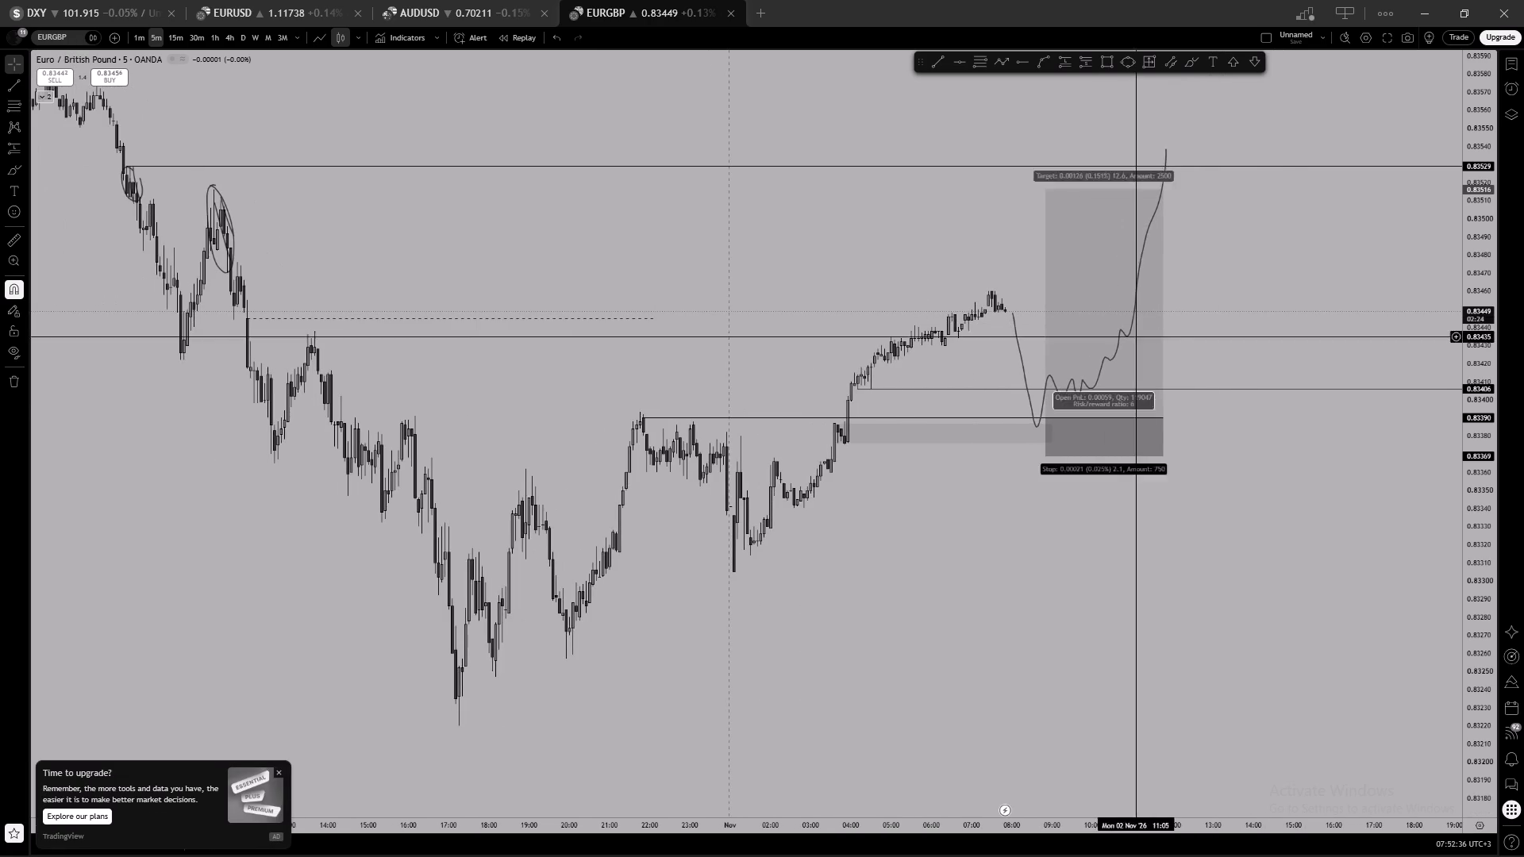
{"action": "left_click", "coordinate": [482, 13]}
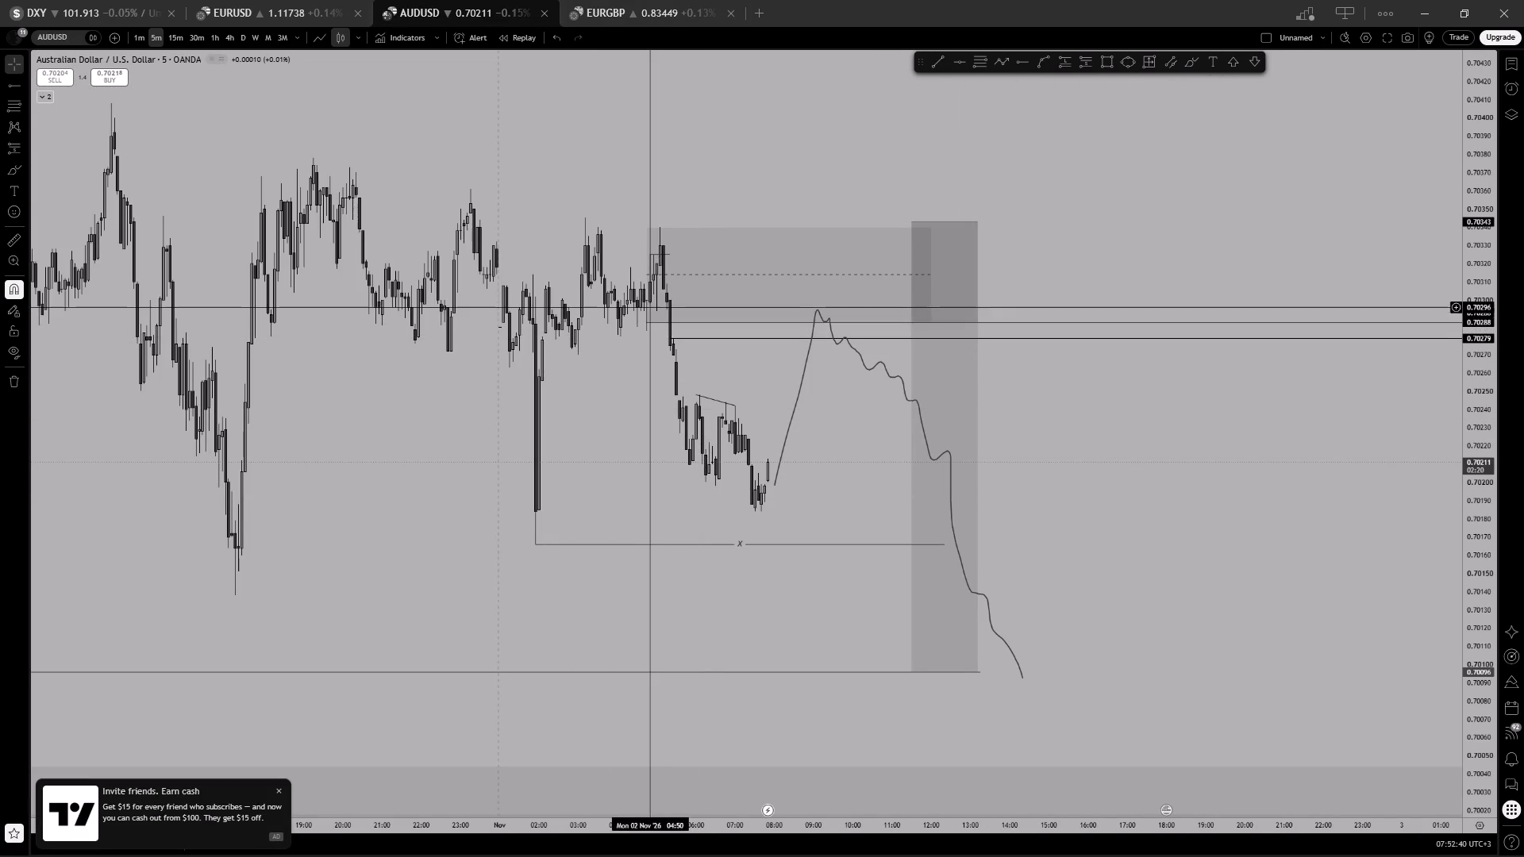
{"action": "left_click", "coordinate": [705, 598]}
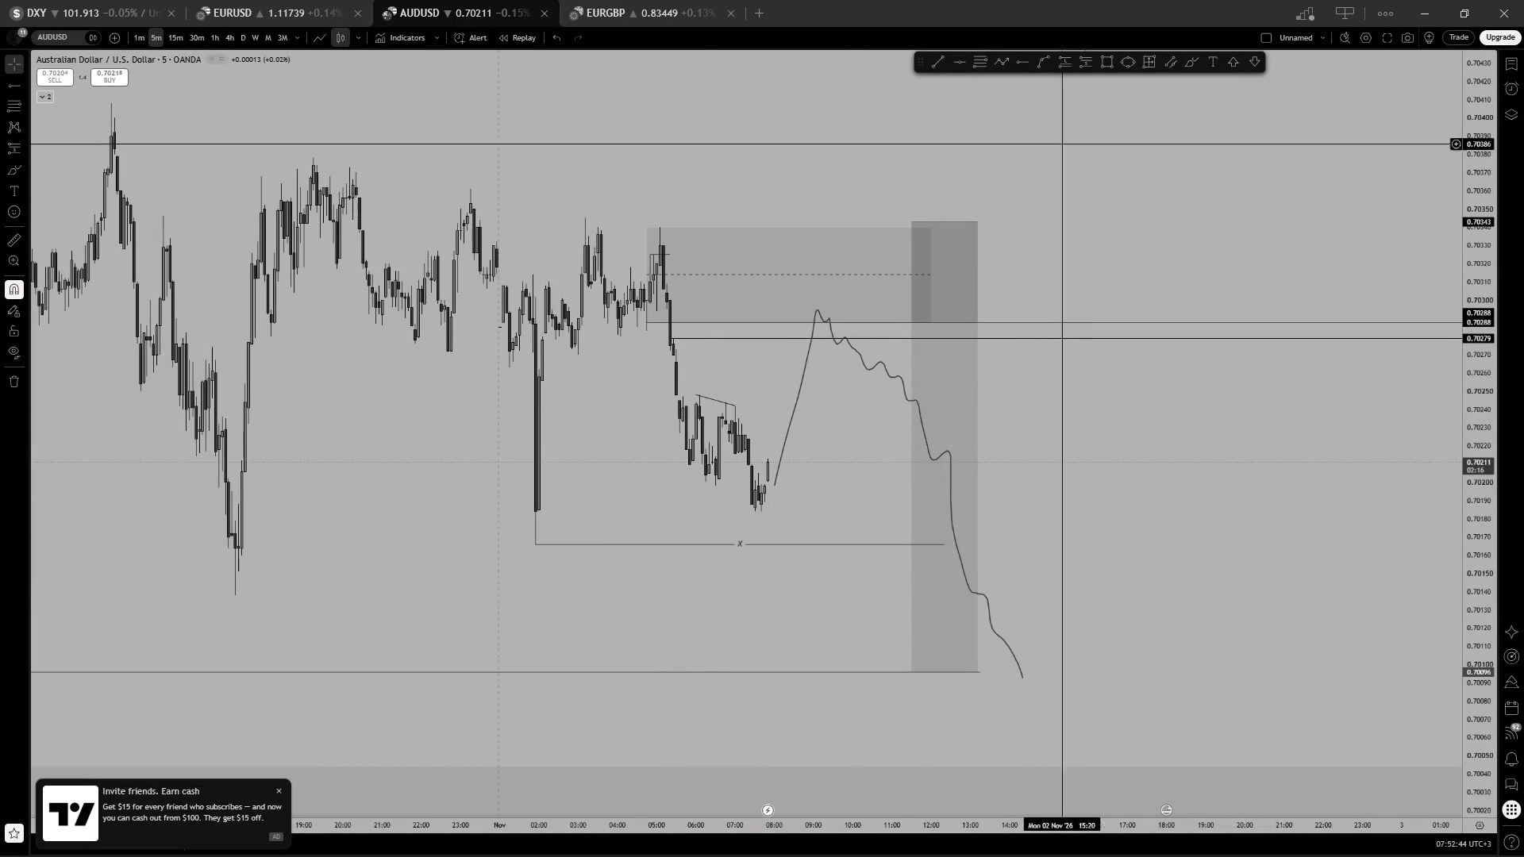
{"action": "left_click", "coordinate": [648, 12]}
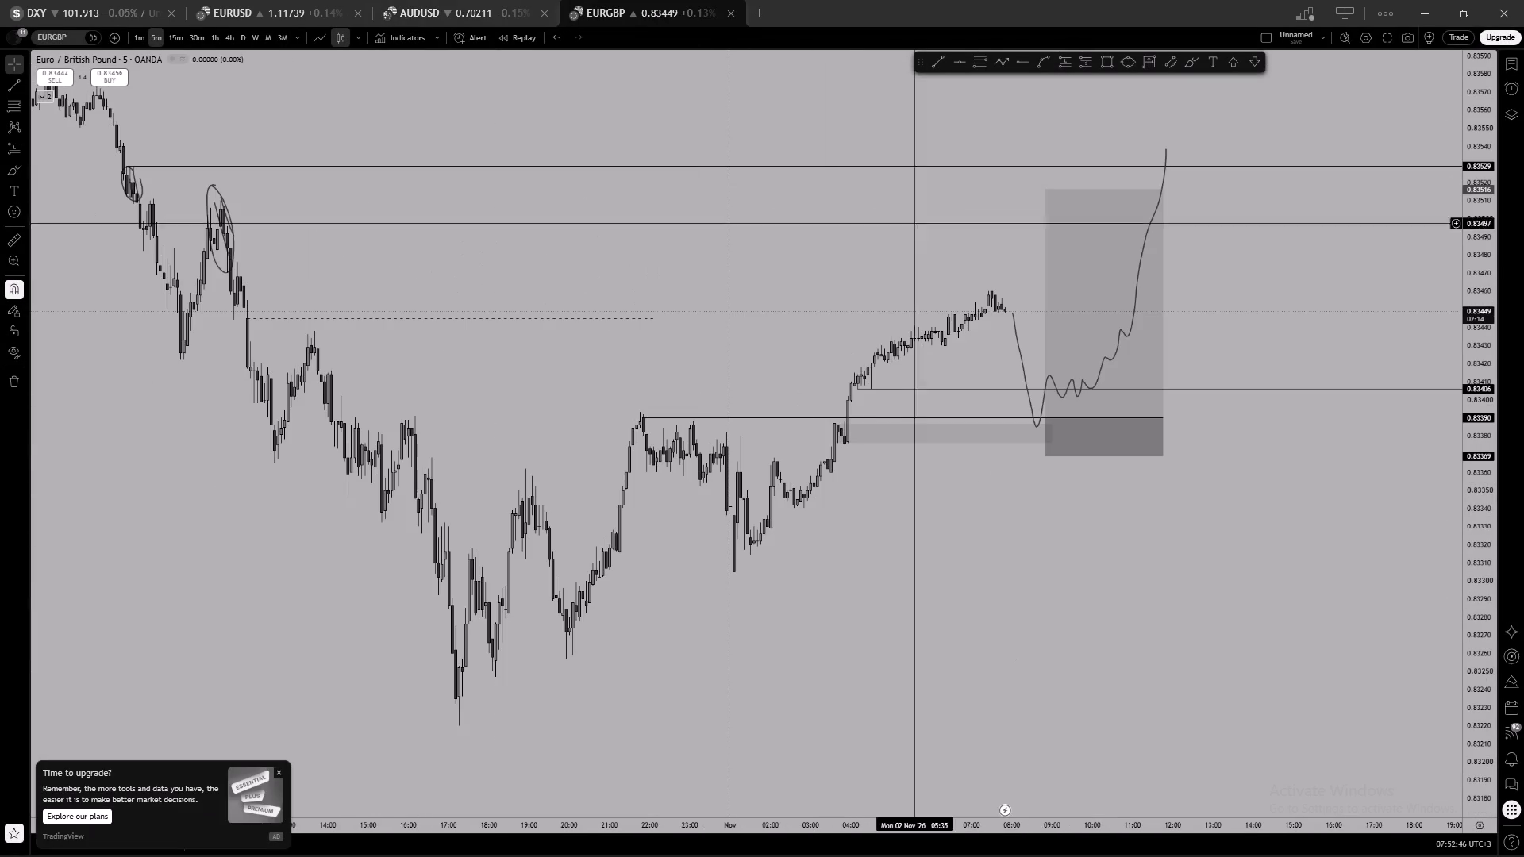
{"action": "left_click", "coordinate": [972, 284]}
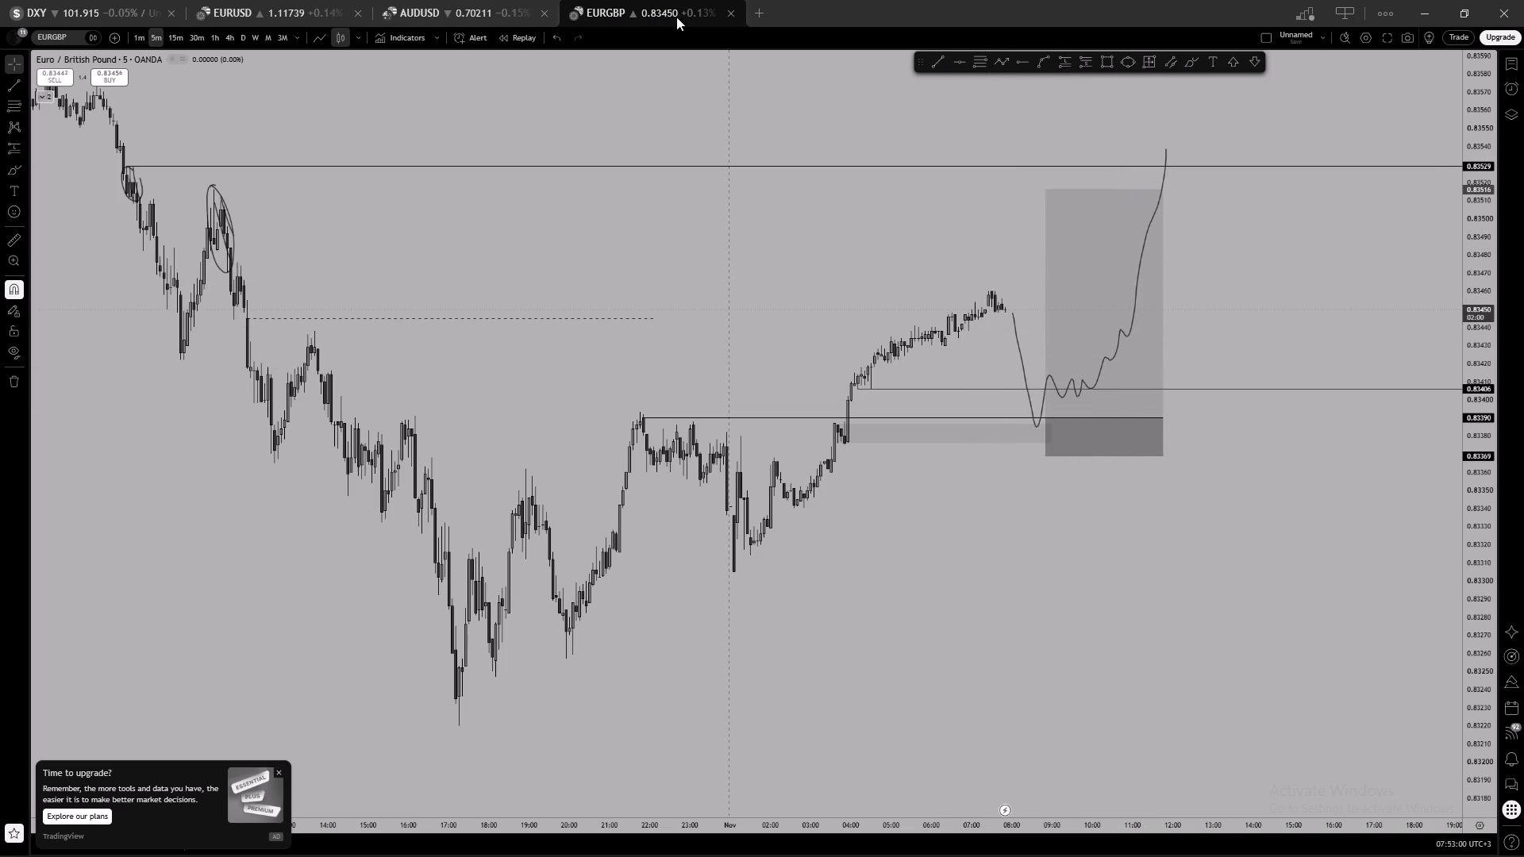
Open a new blank tab alongside the EURGBP chart, glancing back at the EURUSD chart.
{"action": "left_click", "coordinate": [755, 11]}
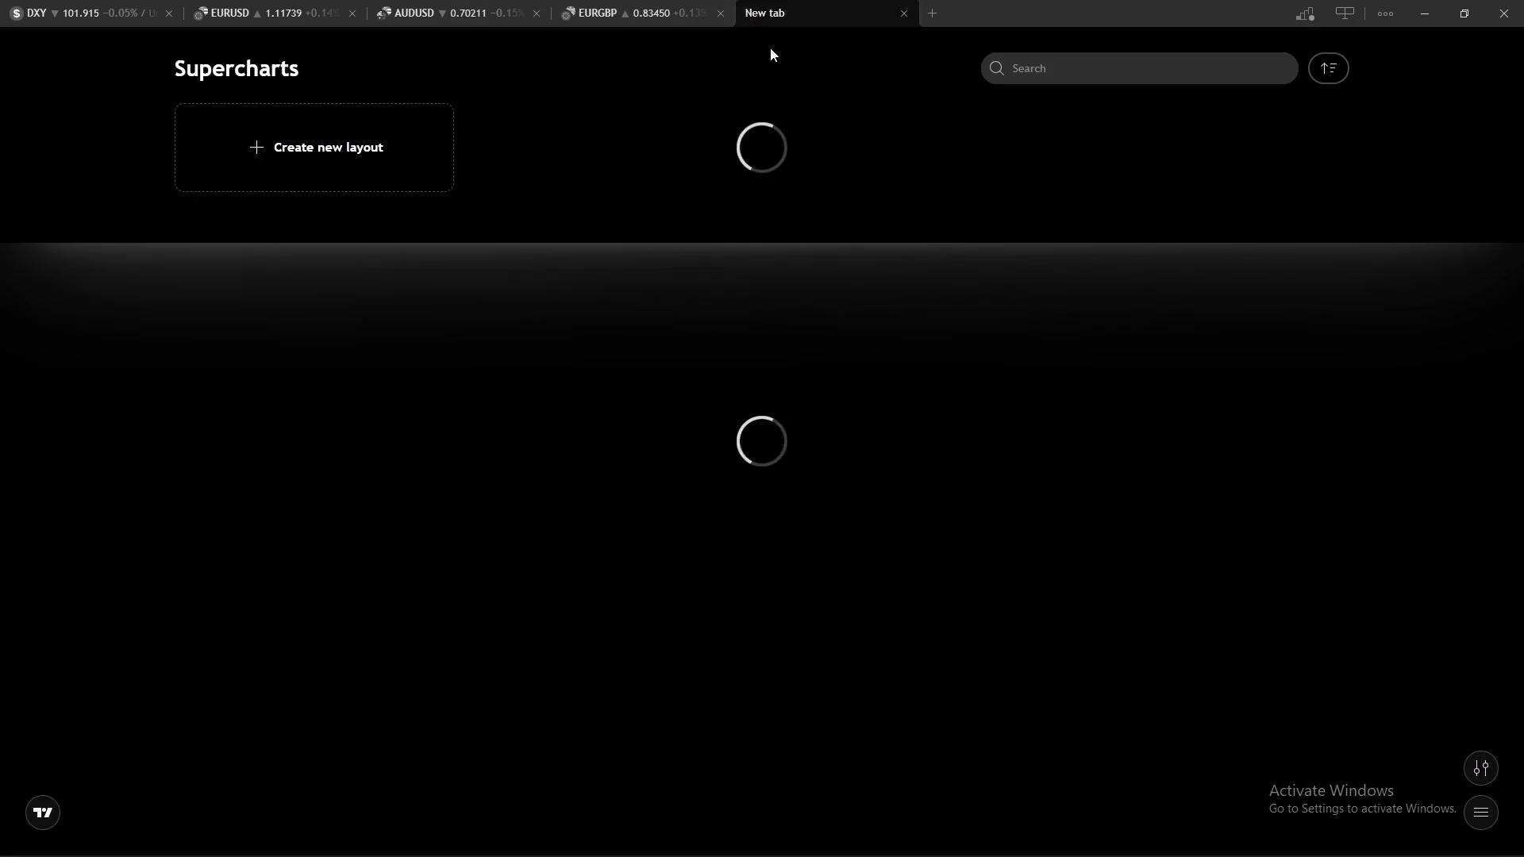
{"action": "left_click", "coordinate": [298, 7]}
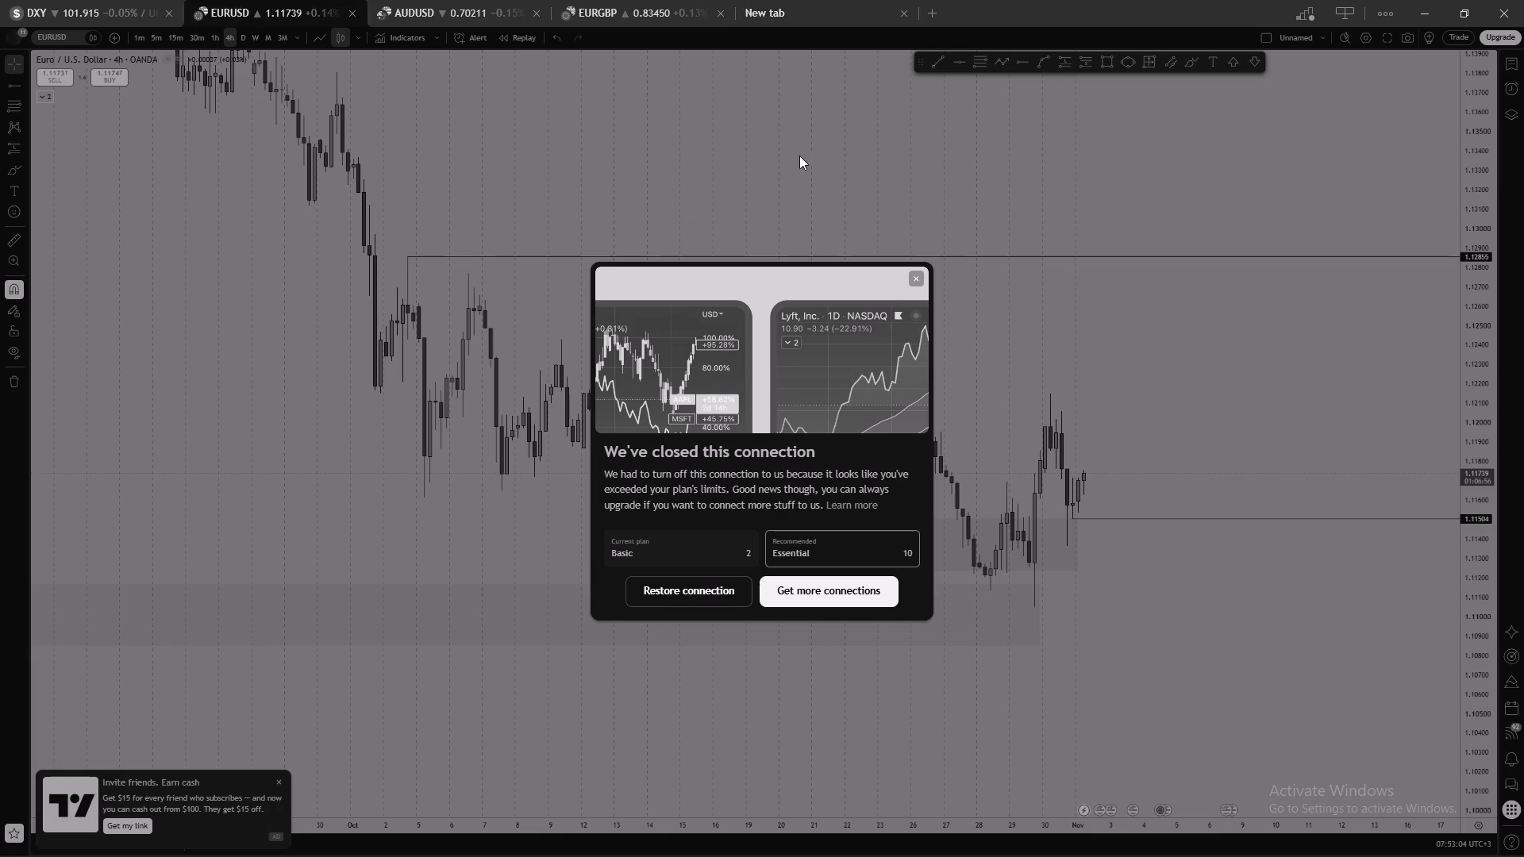
{"action": "left_click", "coordinate": [806, 6]}
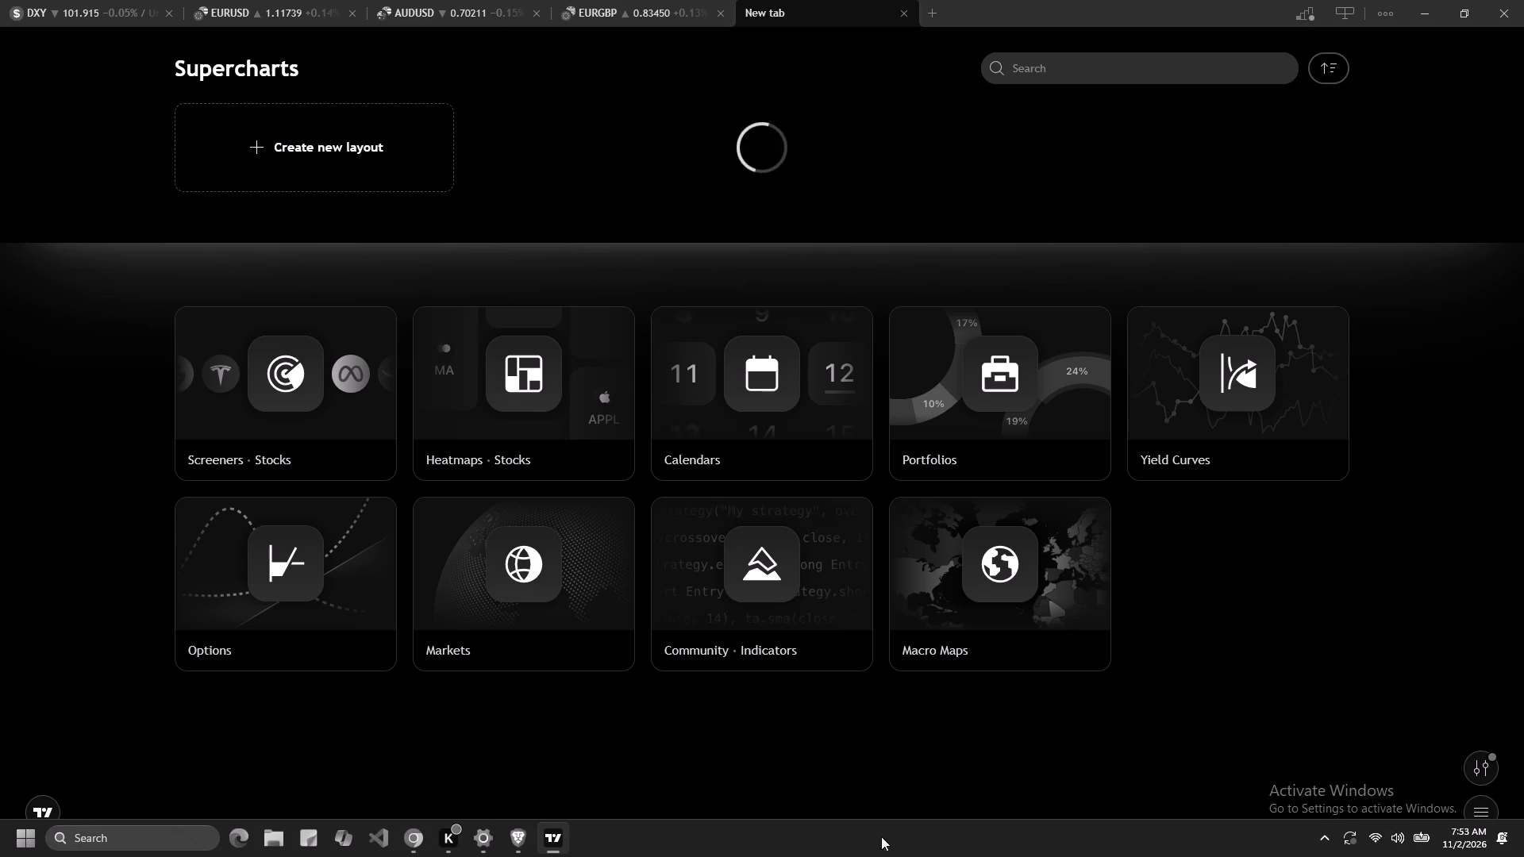
Switch to Chrome and choose "NEFFEX - Careless" at the end of the YouTube mix.
{"action": "left_click", "coordinate": [406, 832]}
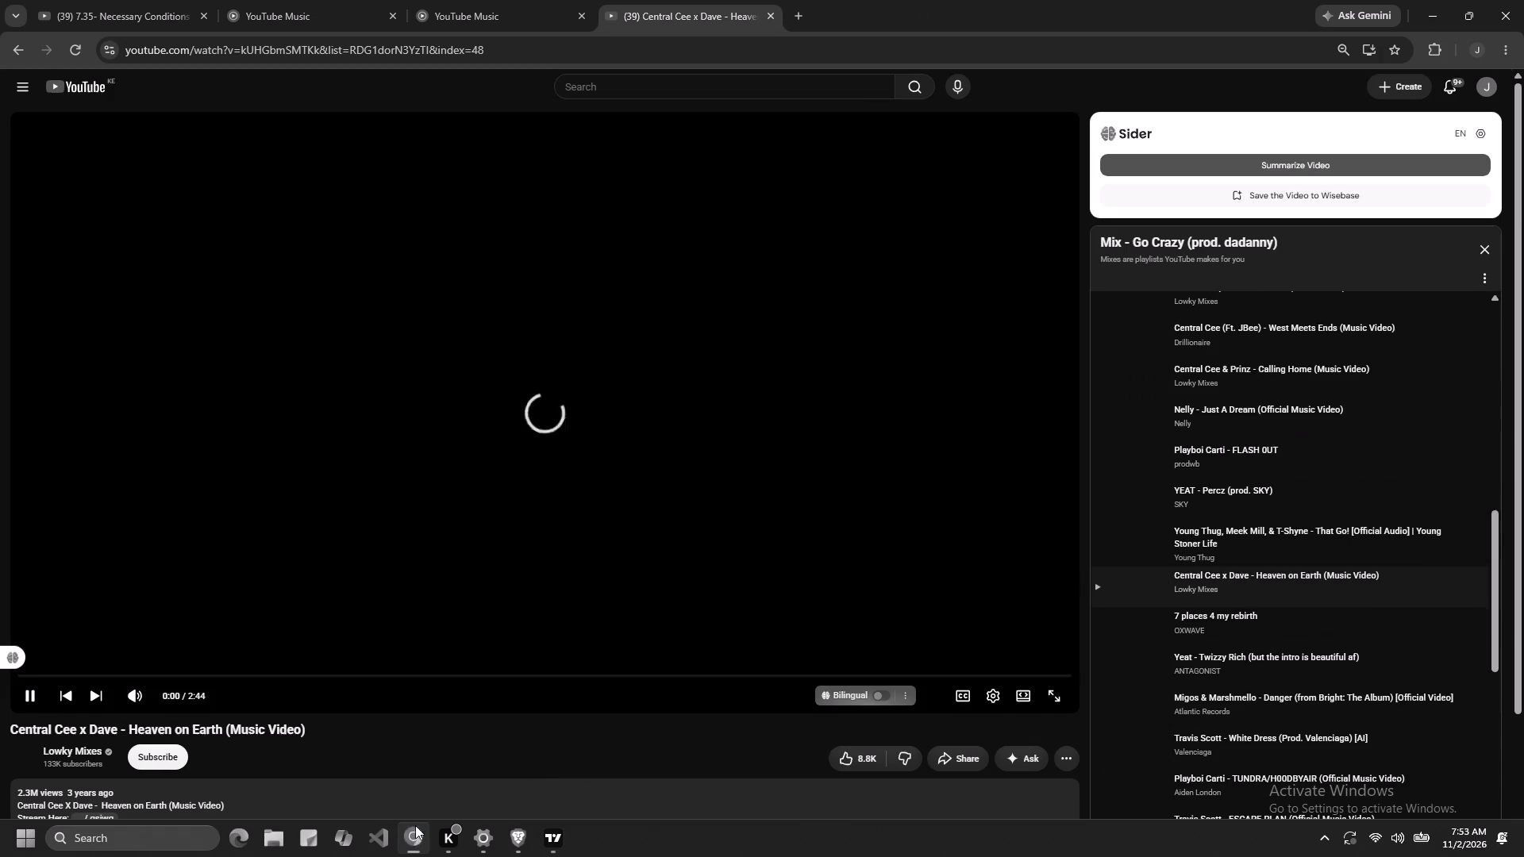
{"action": "scroll", "coordinate": [1328, 663], "scroll_direction": "down", "scroll_amount": 3}
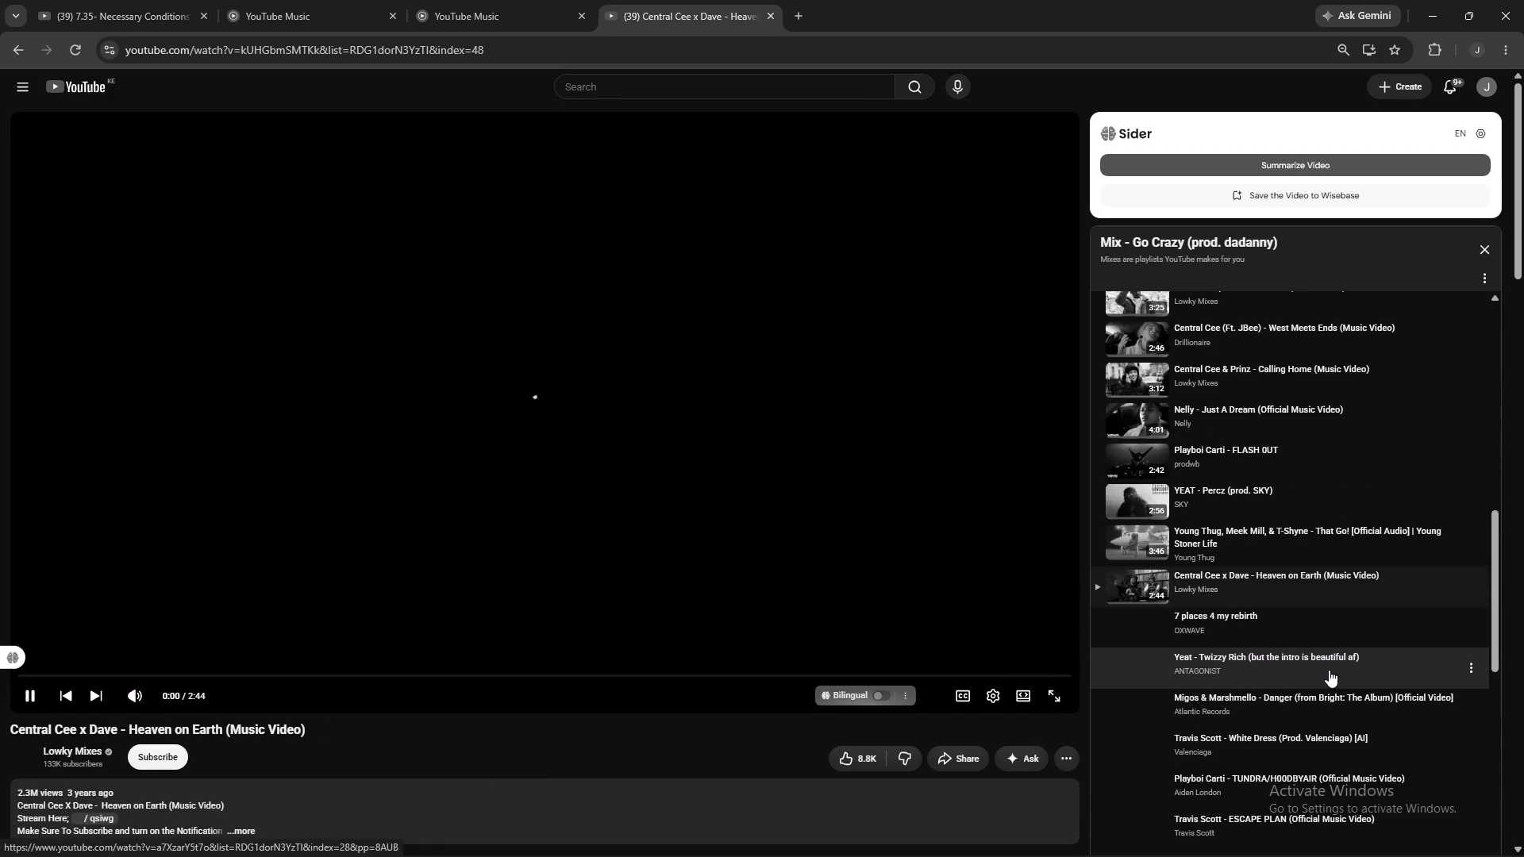
{"action": "scroll", "coordinate": [1223, 817], "scroll_direction": "down", "scroll_amount": 4}
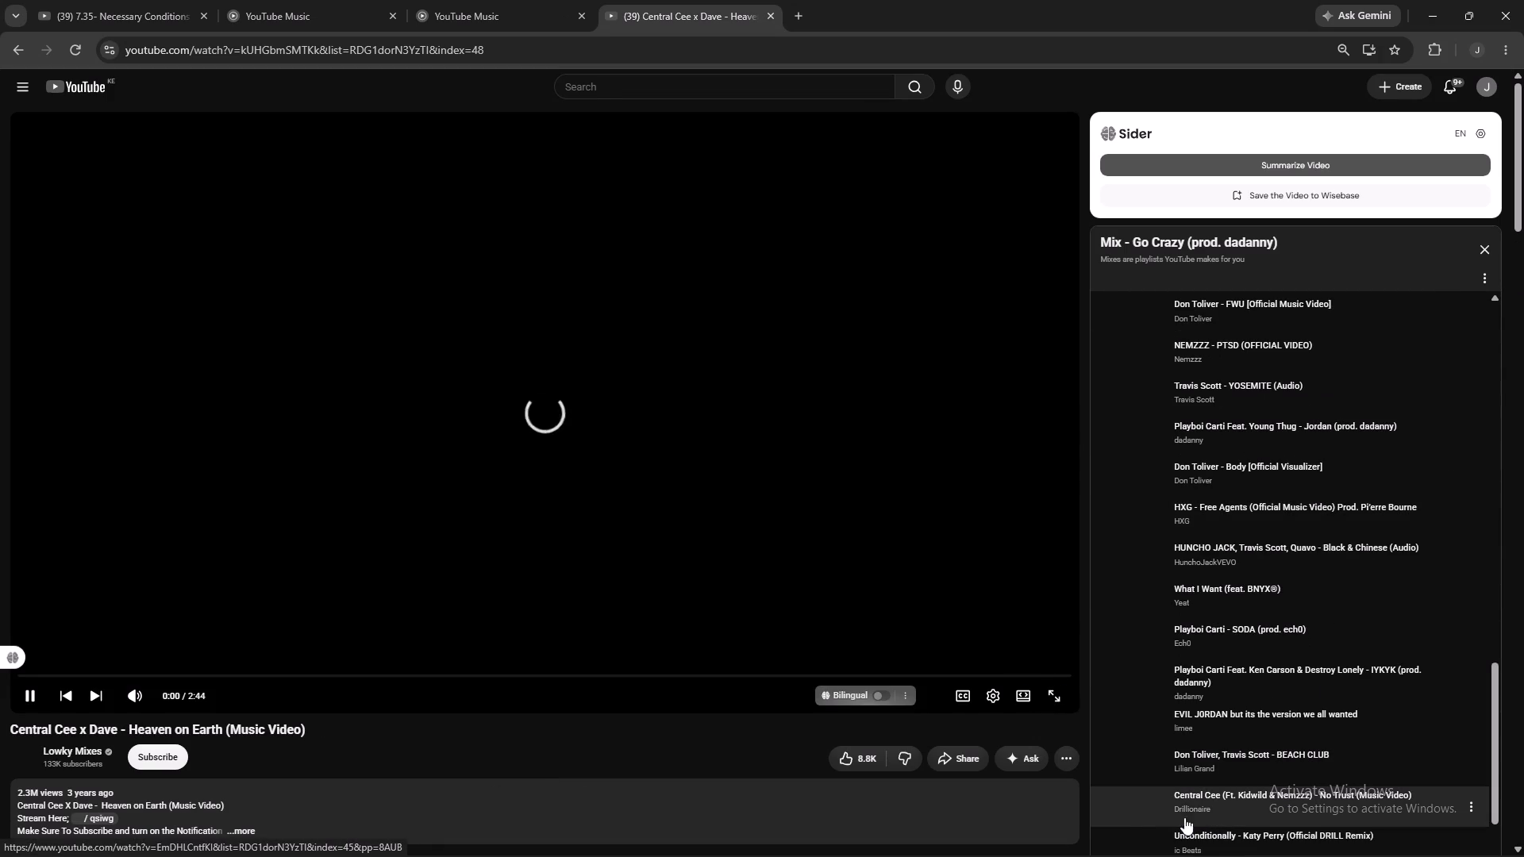
{"action": "scroll", "coordinate": [1255, 784], "scroll_direction": "down", "scroll_amount": 4}
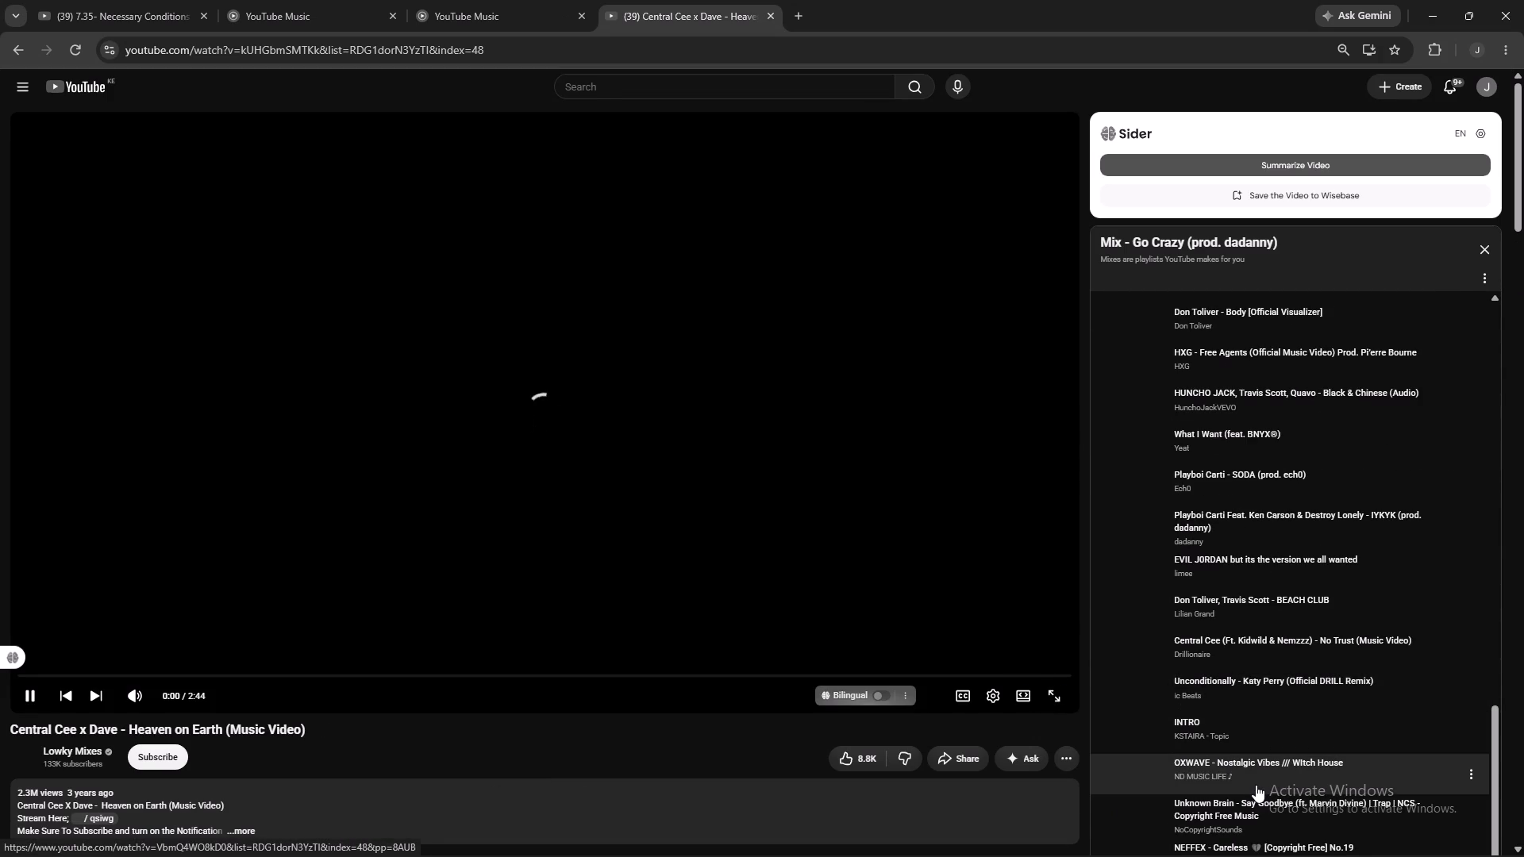
{"action": "scroll", "coordinate": [1256, 785], "scroll_direction": "down", "scroll_amount": 7}
{"action": "scroll", "coordinate": [1122, 834], "scroll_direction": "down", "scroll_amount": 3}
{"action": "scroll", "coordinate": [892, 809], "scroll_direction": "down", "scroll_amount": 4}
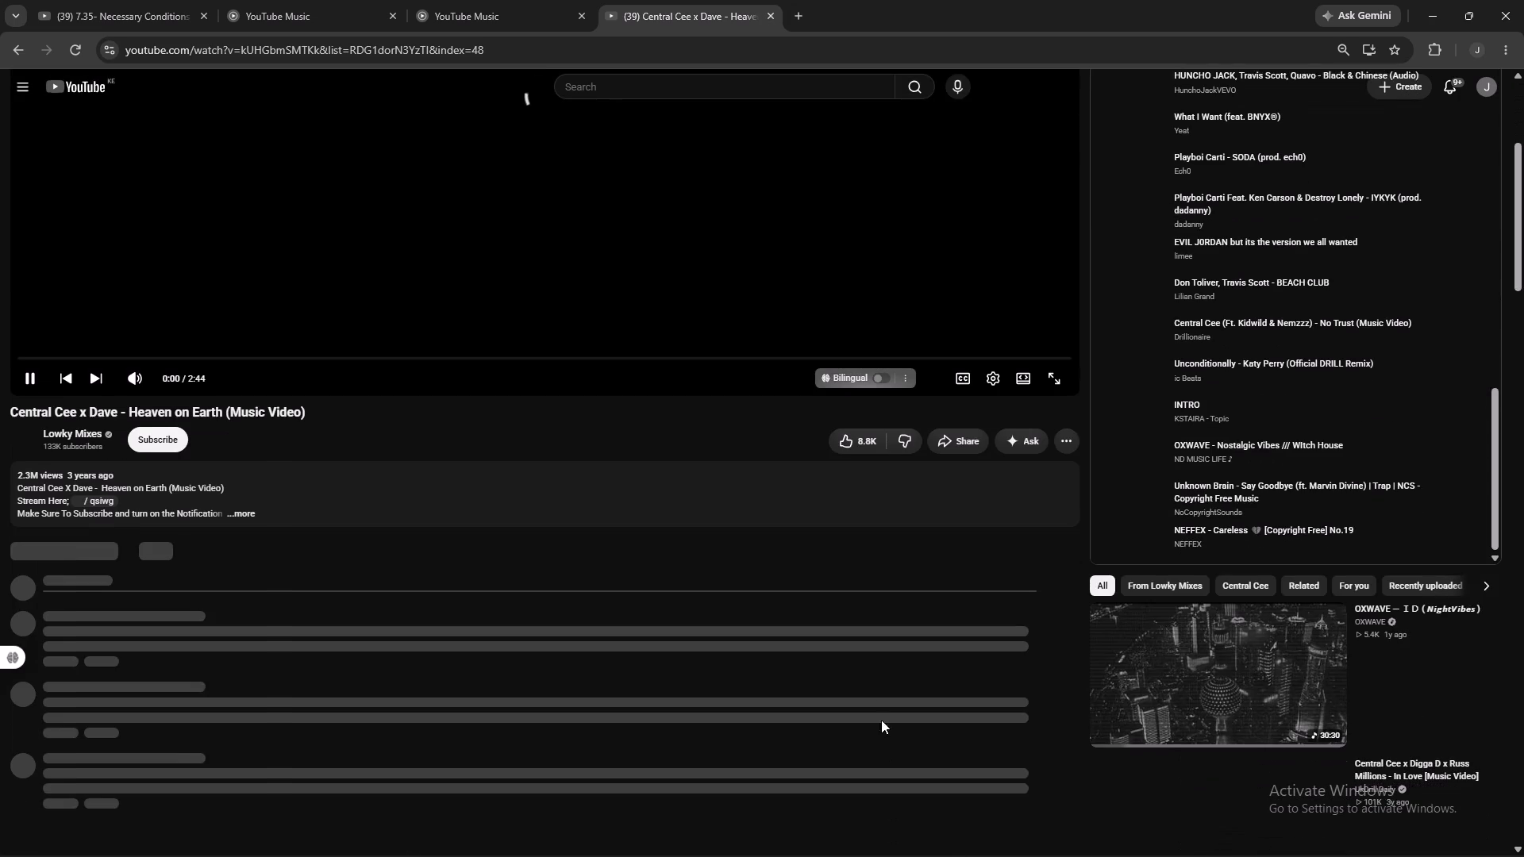
{"action": "left_click", "coordinate": [1275, 544]}
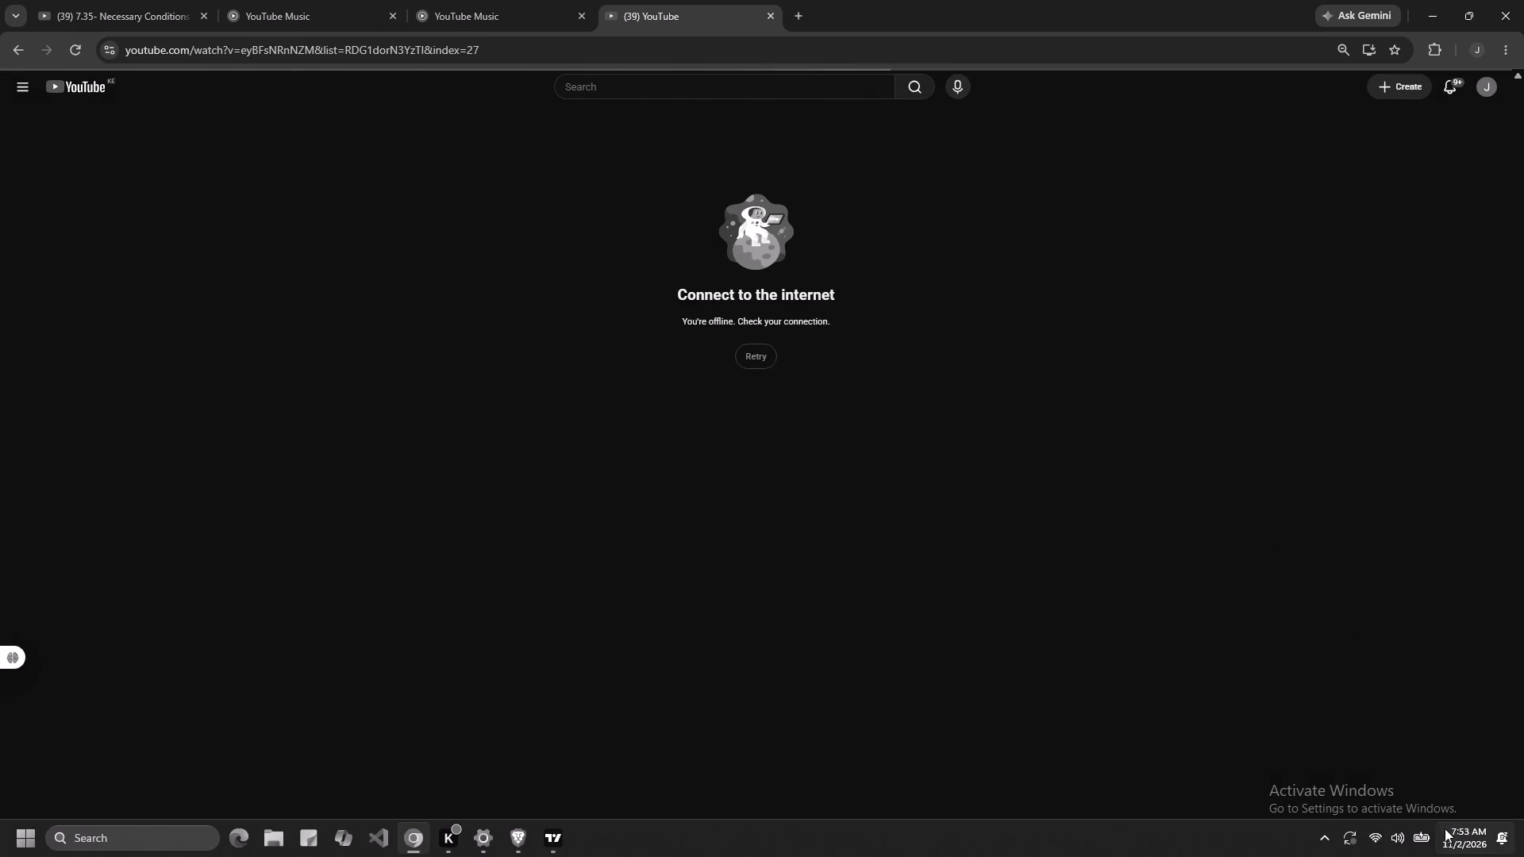
Restart the laptop's WiFi and reconnect to the "insta" network to bring the YouTube page back online.
{"action": "left_click", "coordinate": [1417, 828]}
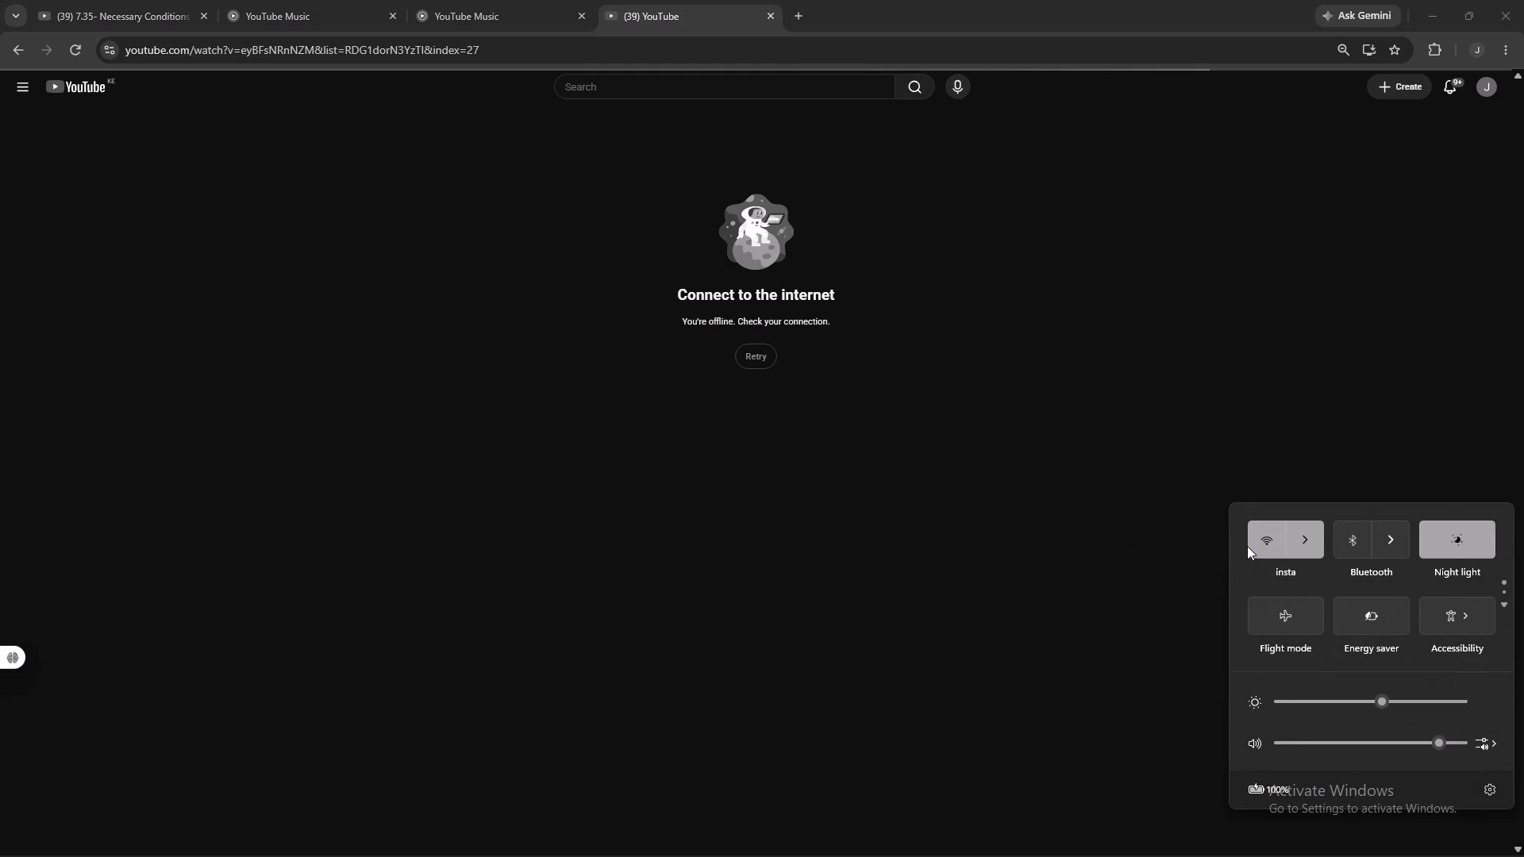
{"action": "left_click", "coordinate": [1267, 547]}
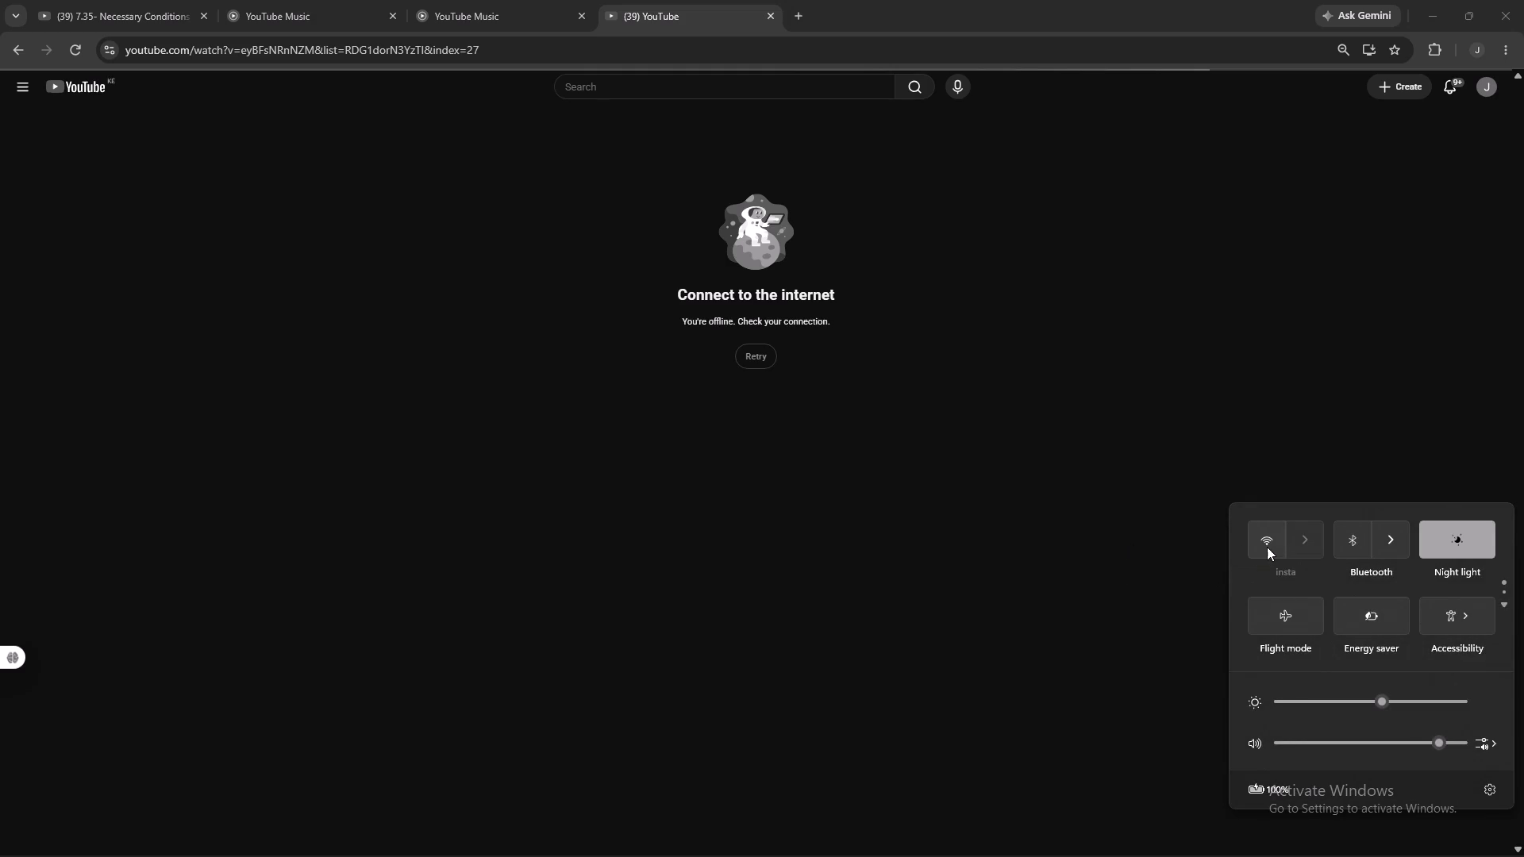
{"action": "left_click", "coordinate": [1268, 546]}
{"action": "left_click", "coordinate": [1271, 545]}
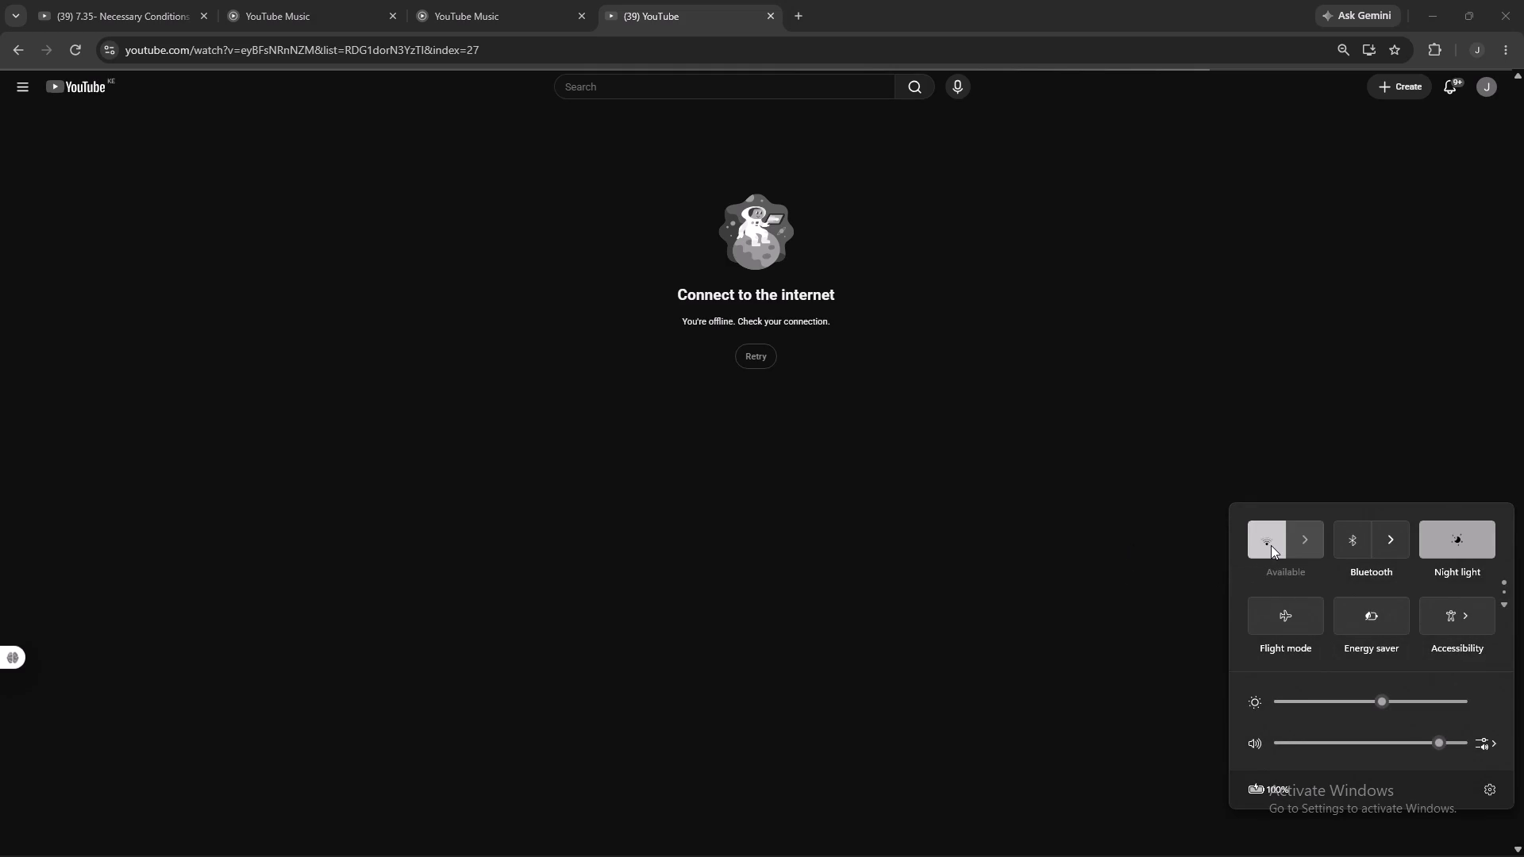
{"action": "left_click", "coordinate": [1298, 549]}
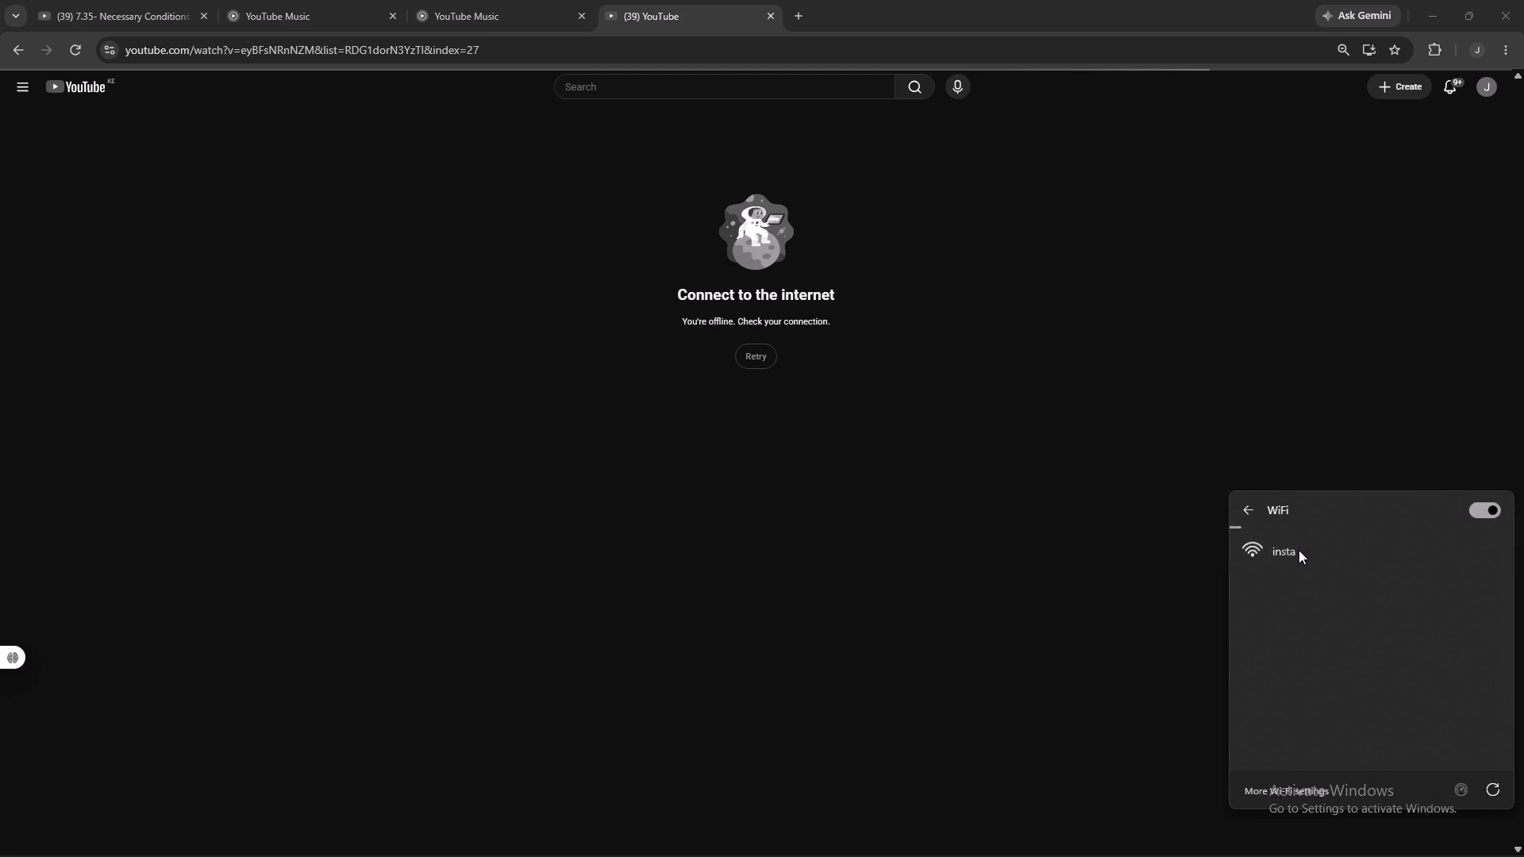
{"action": "left_click", "coordinate": [1312, 554]}
{"action": "left_click", "coordinate": [1347, 646]}
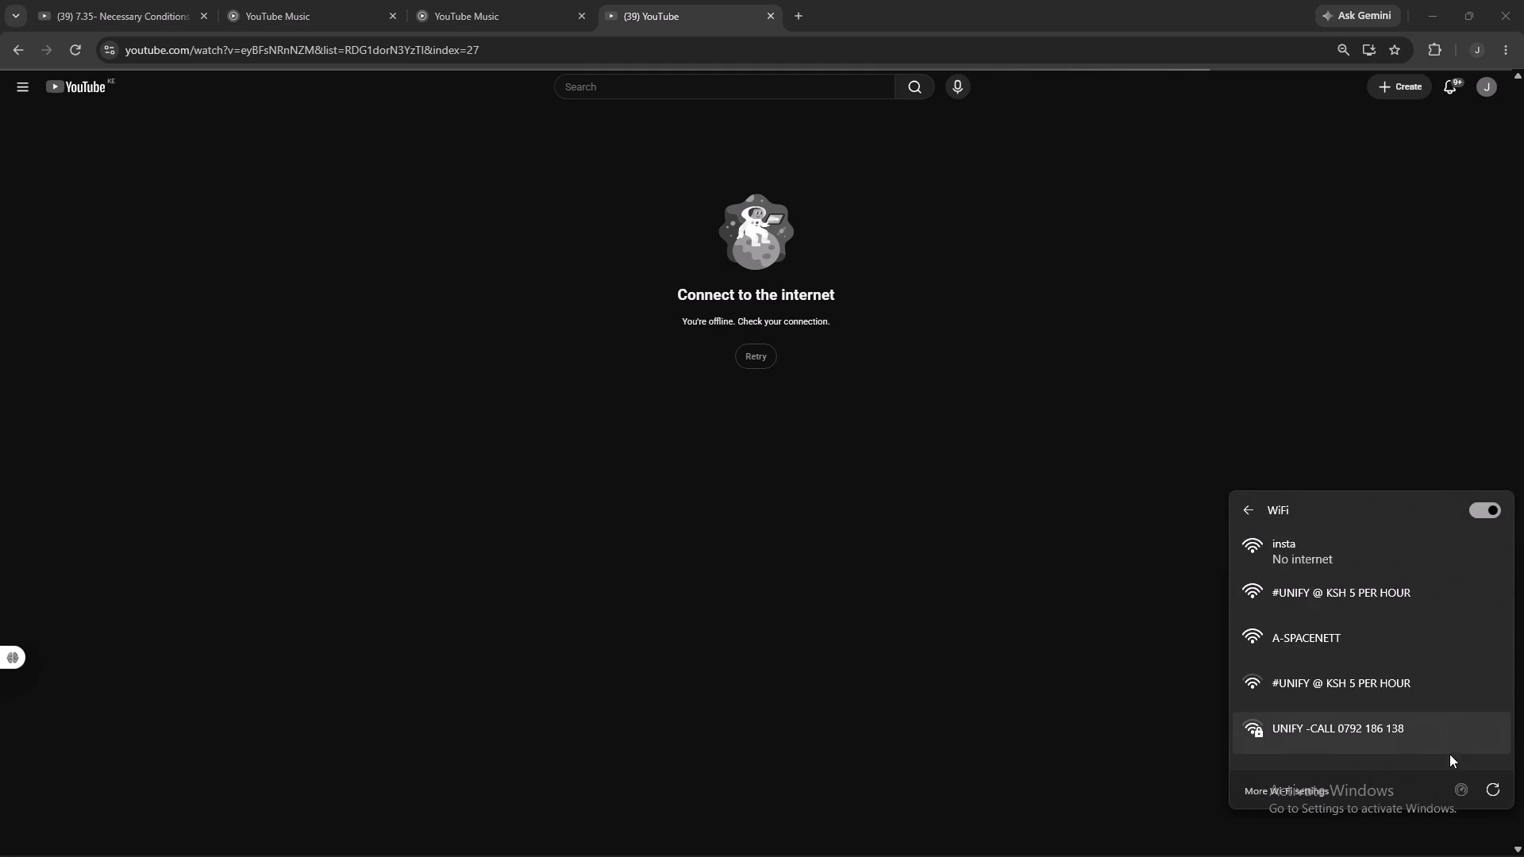
{"action": "left_click", "coordinate": [1330, 537]}
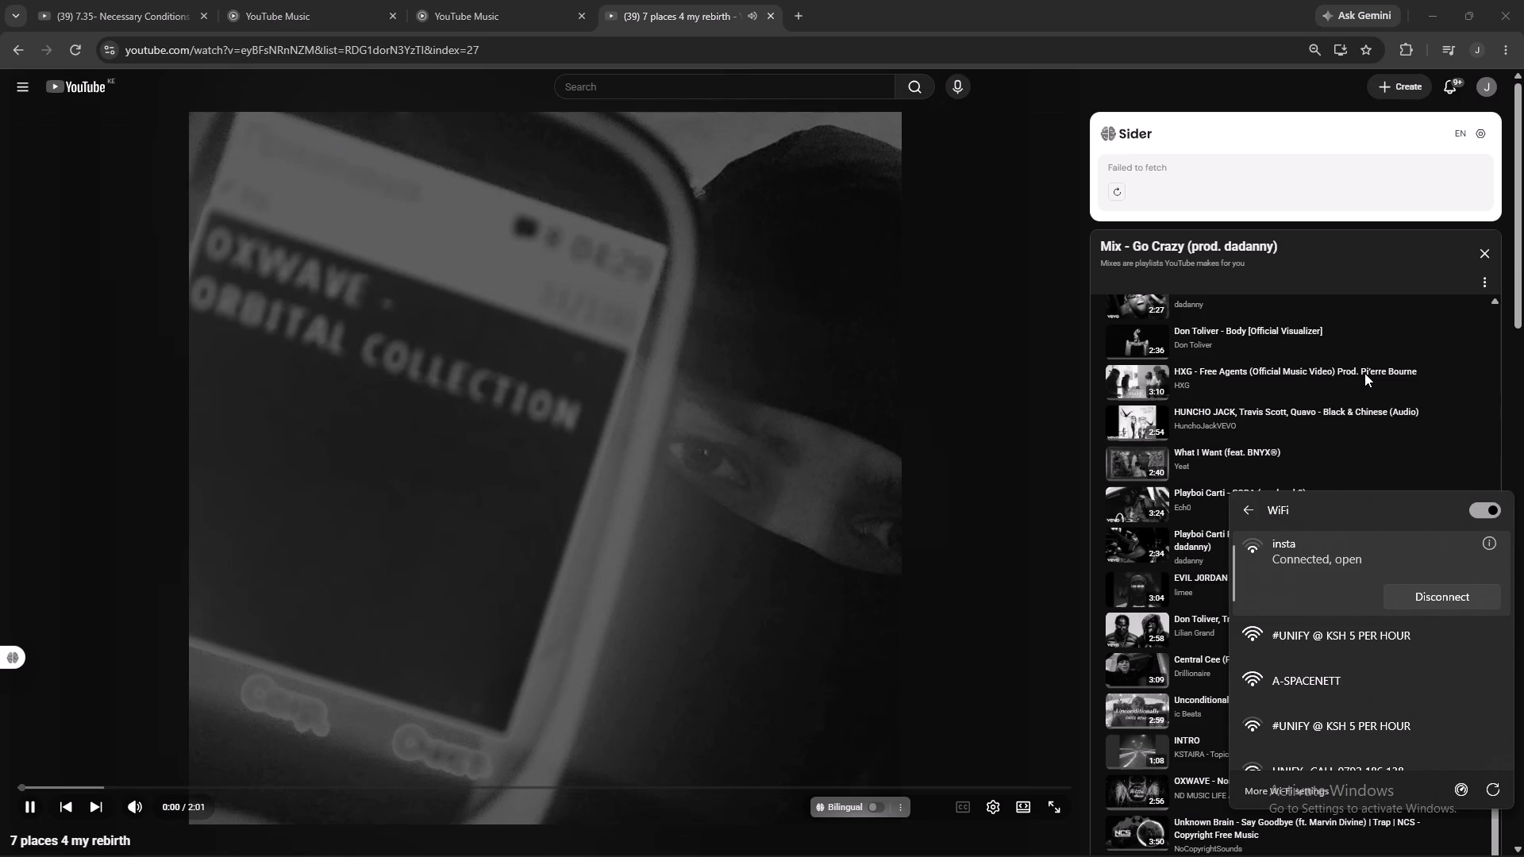
{"action": "left_click", "coordinate": [1245, 91]}
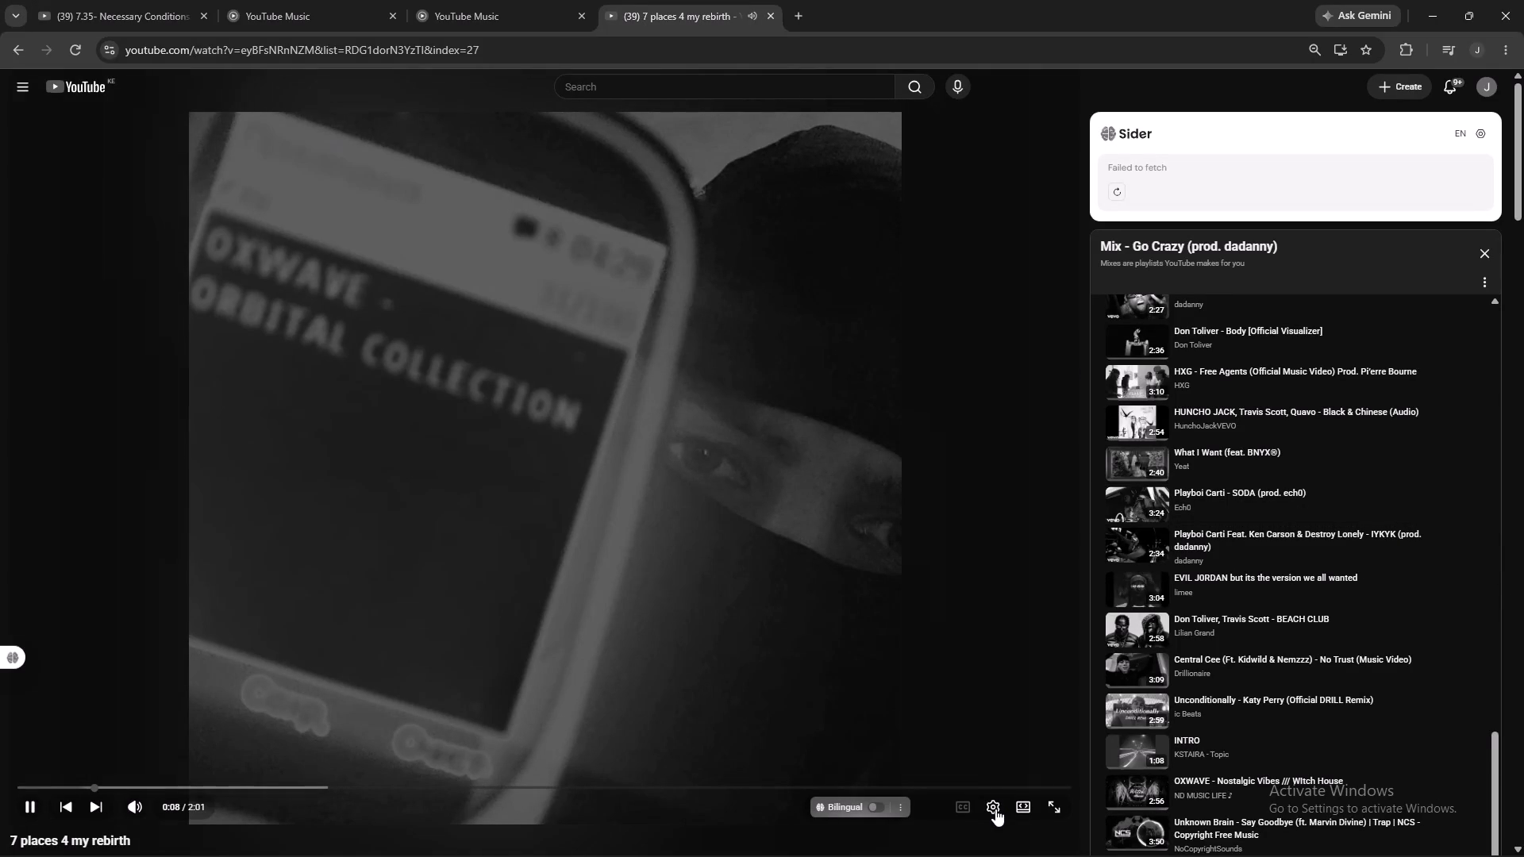
Set the playback quality of the "7 places 4 my rebirth" video to 144p.
{"action": "left_click", "coordinate": [995, 809]}
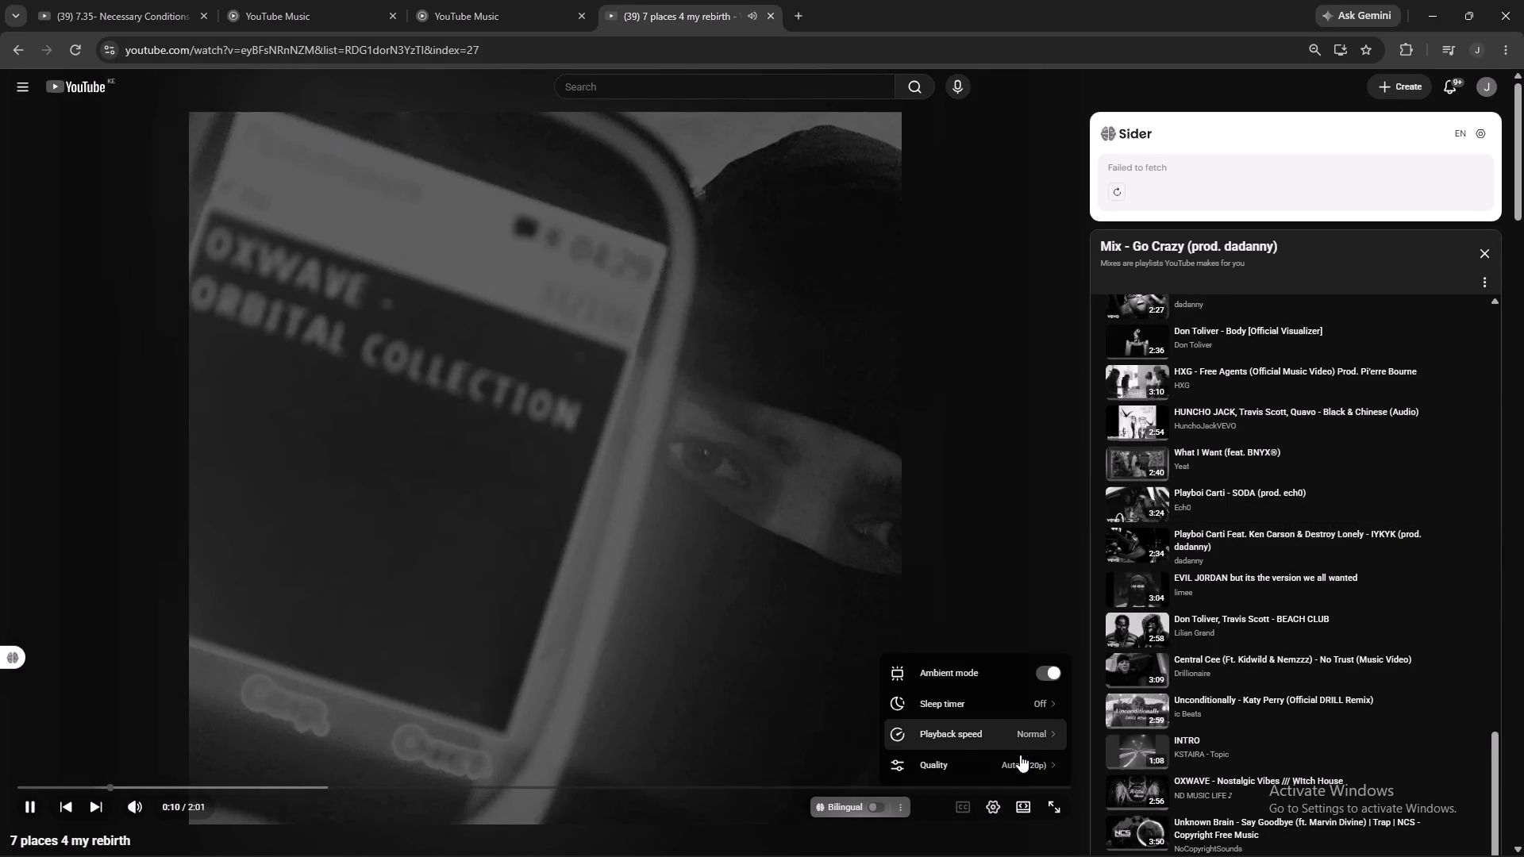
{"action": "left_click", "coordinate": [1020, 760]}
{"action": "left_click", "coordinate": [951, 741]}
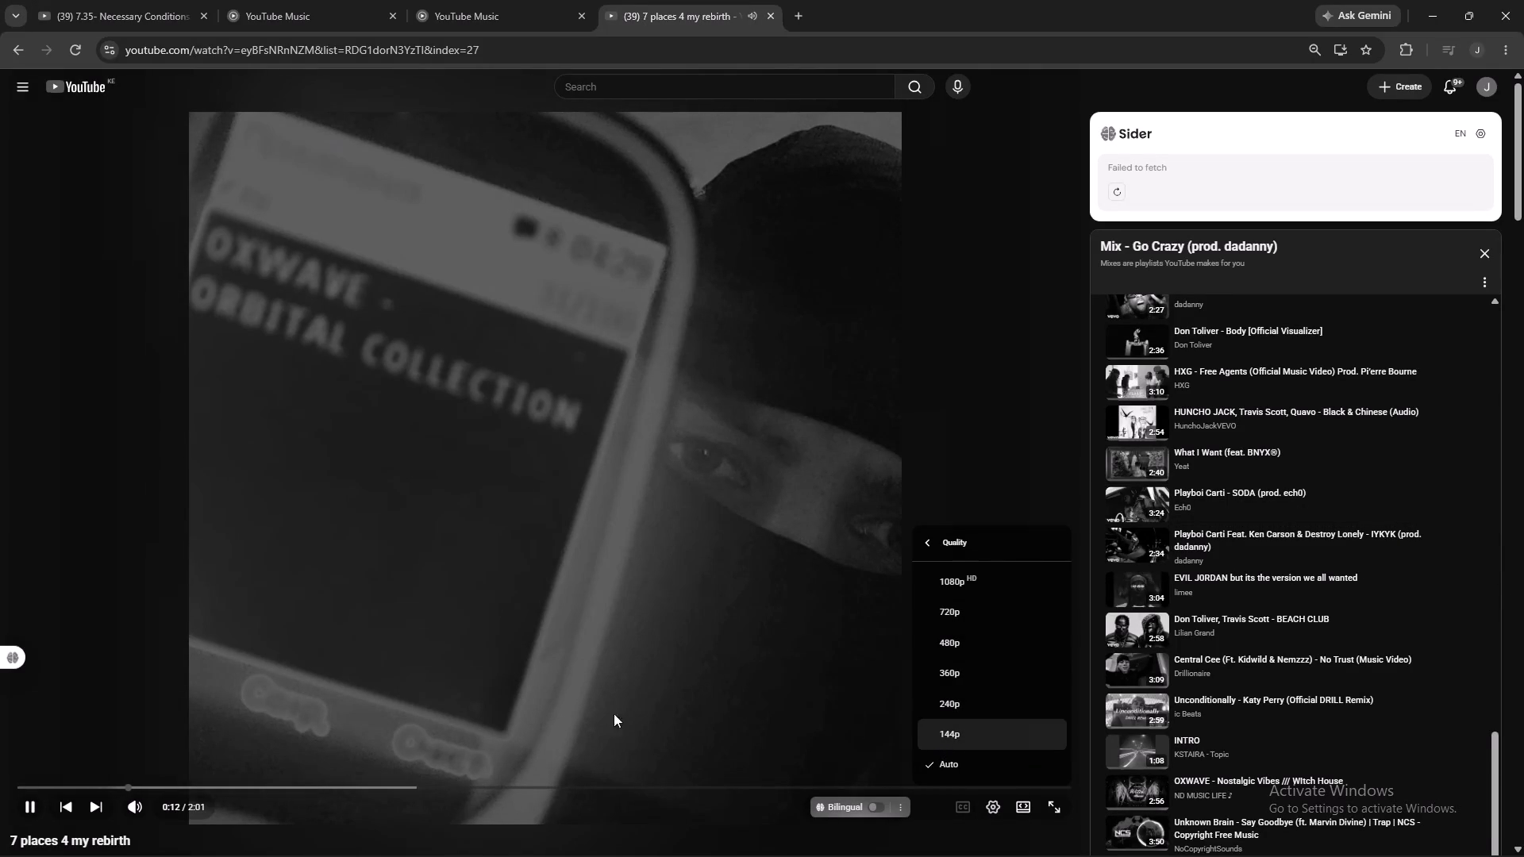
Switch to TradingView and open the saved "Unnamed" chart layout in the new tab.
{"action": "left_click", "coordinate": [552, 841]}
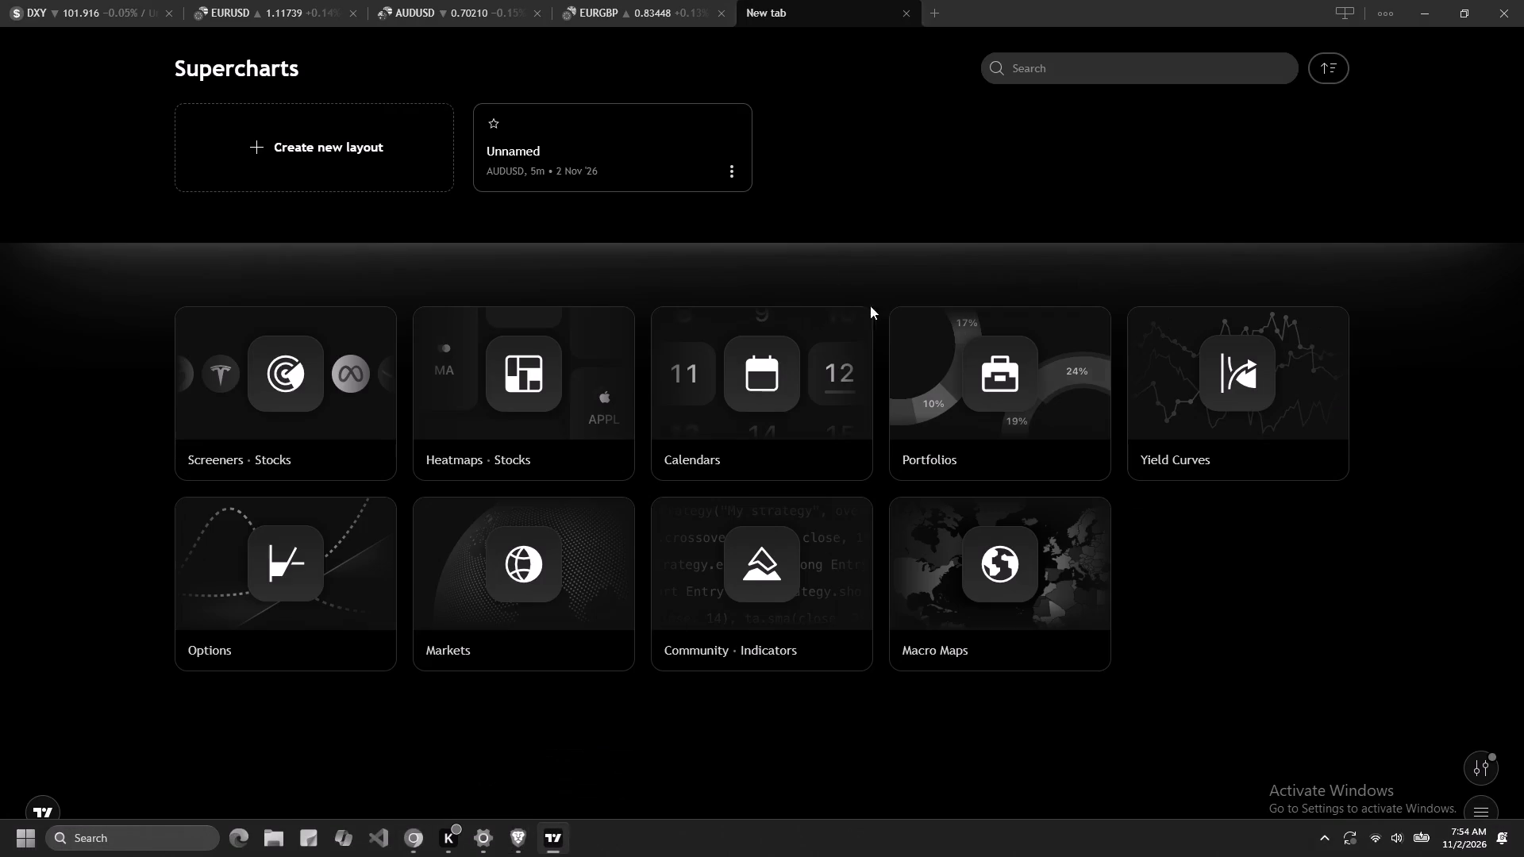
{"action": "left_click", "coordinate": [561, 166]}
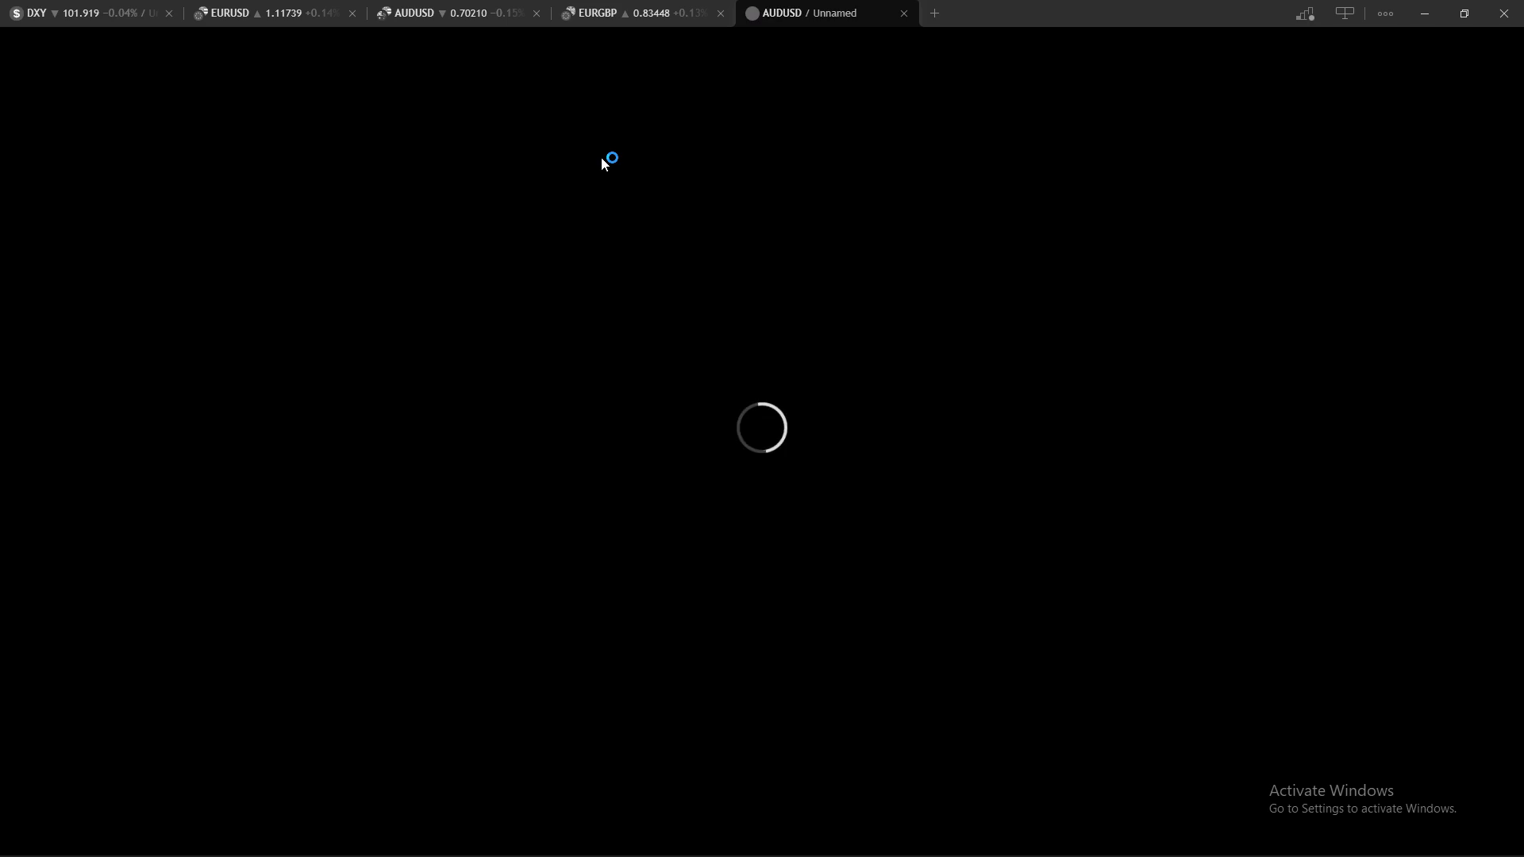
Return to the EURGBP chart and brush a second path after the long position, drifting from about 0.83450 to 0.83414 and dropping to about 0.83200.
{"action": "left_click", "coordinate": [657, 9]}
{"action": "left_click", "coordinate": [883, 263]}
{"action": "left_click_drag", "start_coordinate": [883, 259], "coordinate": [897, 300]}
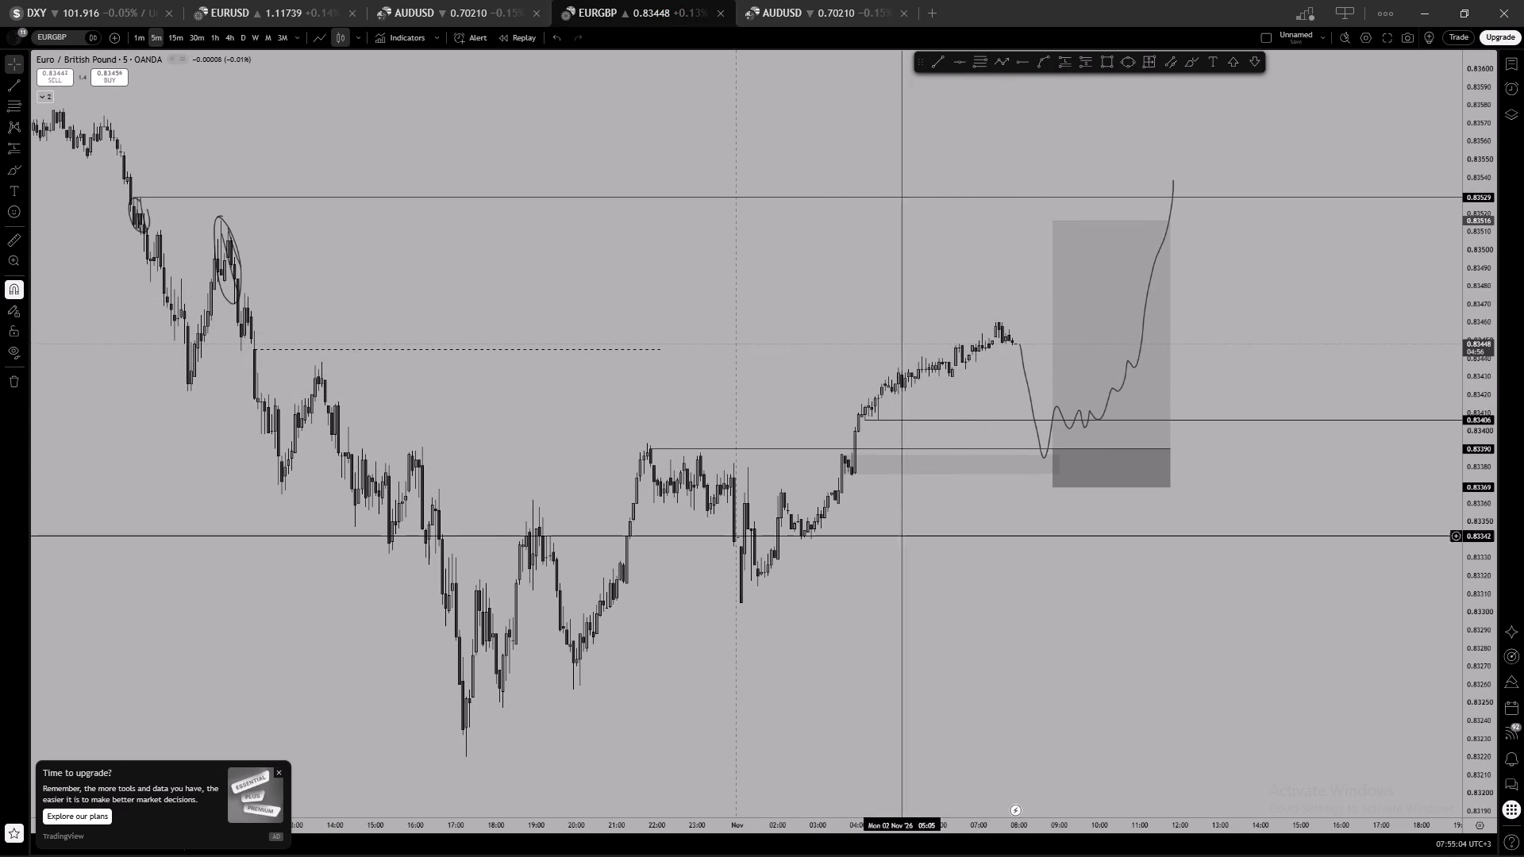
{"action": "left_click_drag", "start_coordinate": [864, 601], "coordinate": [914, 546]}
{"action": "left_click_drag", "start_coordinate": [895, 569], "coordinate": [787, 615]}
{"action": "left_click_drag", "start_coordinate": [799, 617], "coordinate": [826, 613]}
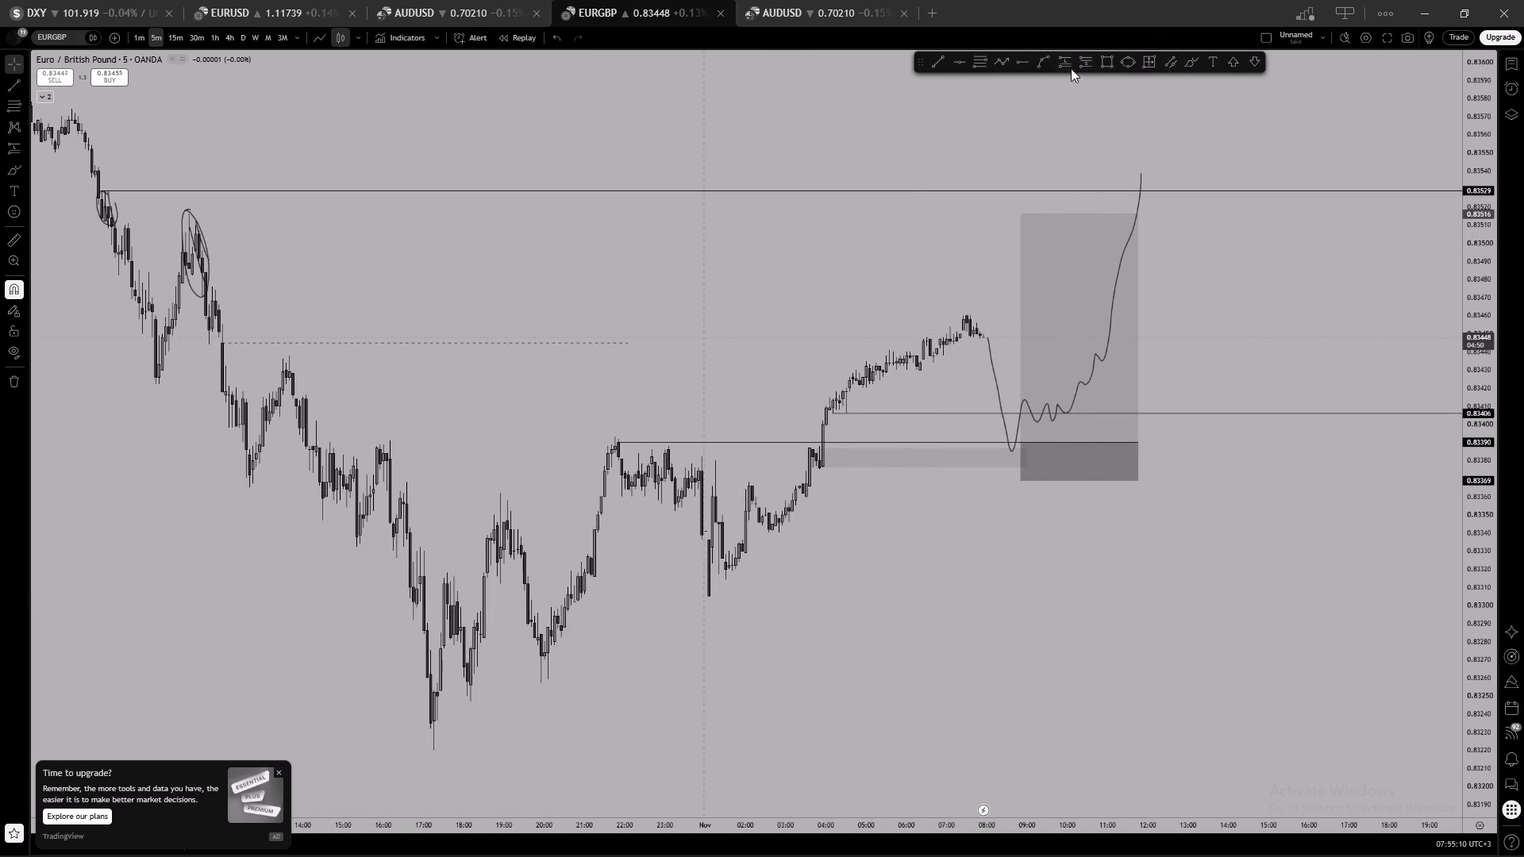
{"action": "left_click", "coordinate": [1195, 63]}
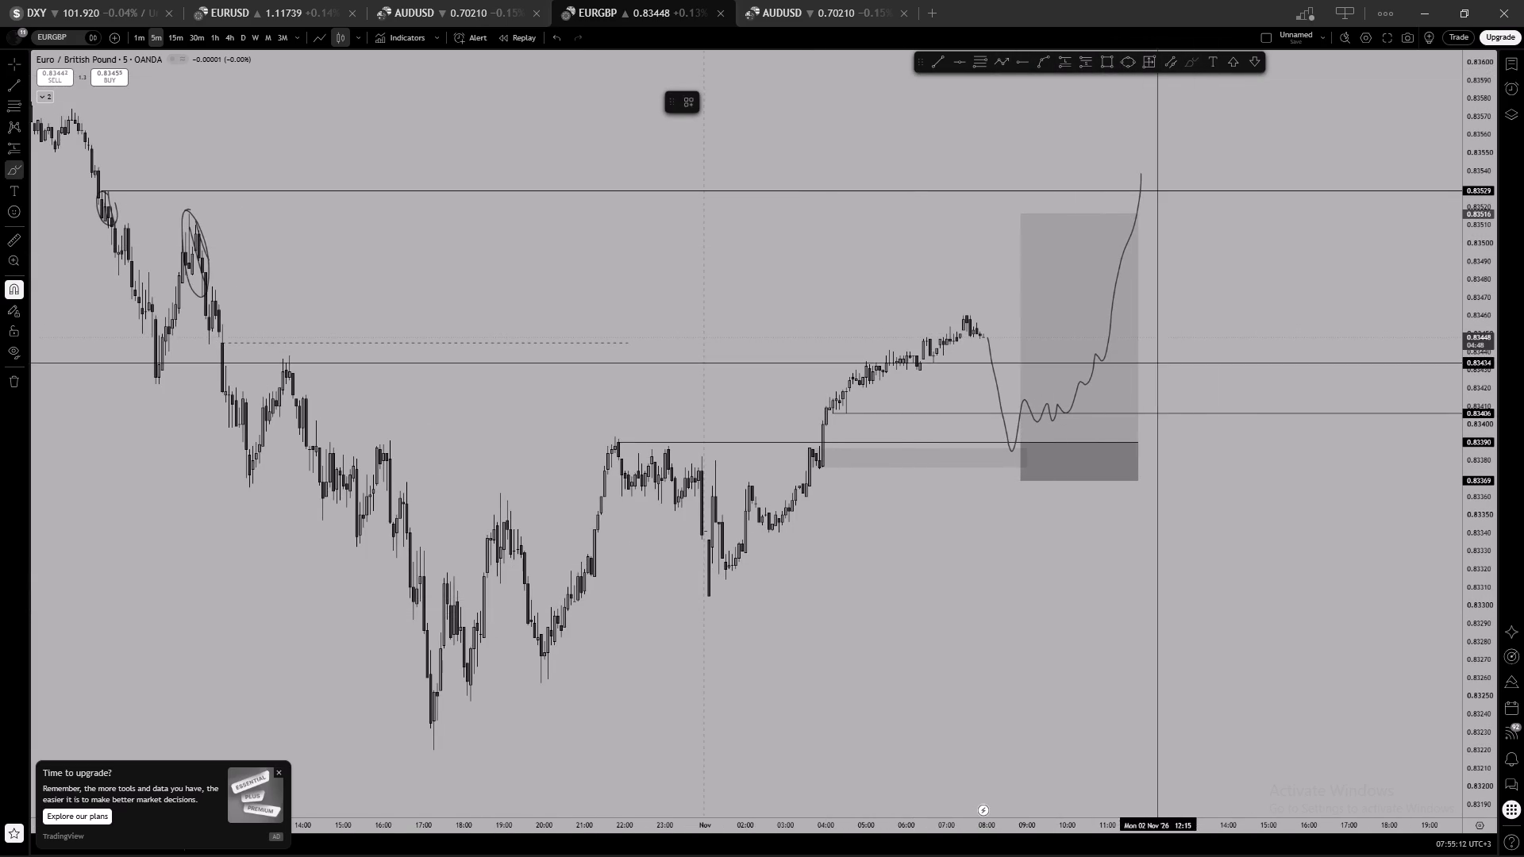
{"action": "left_click_drag", "start_coordinate": [1169, 328], "coordinate": [1323, 377]}
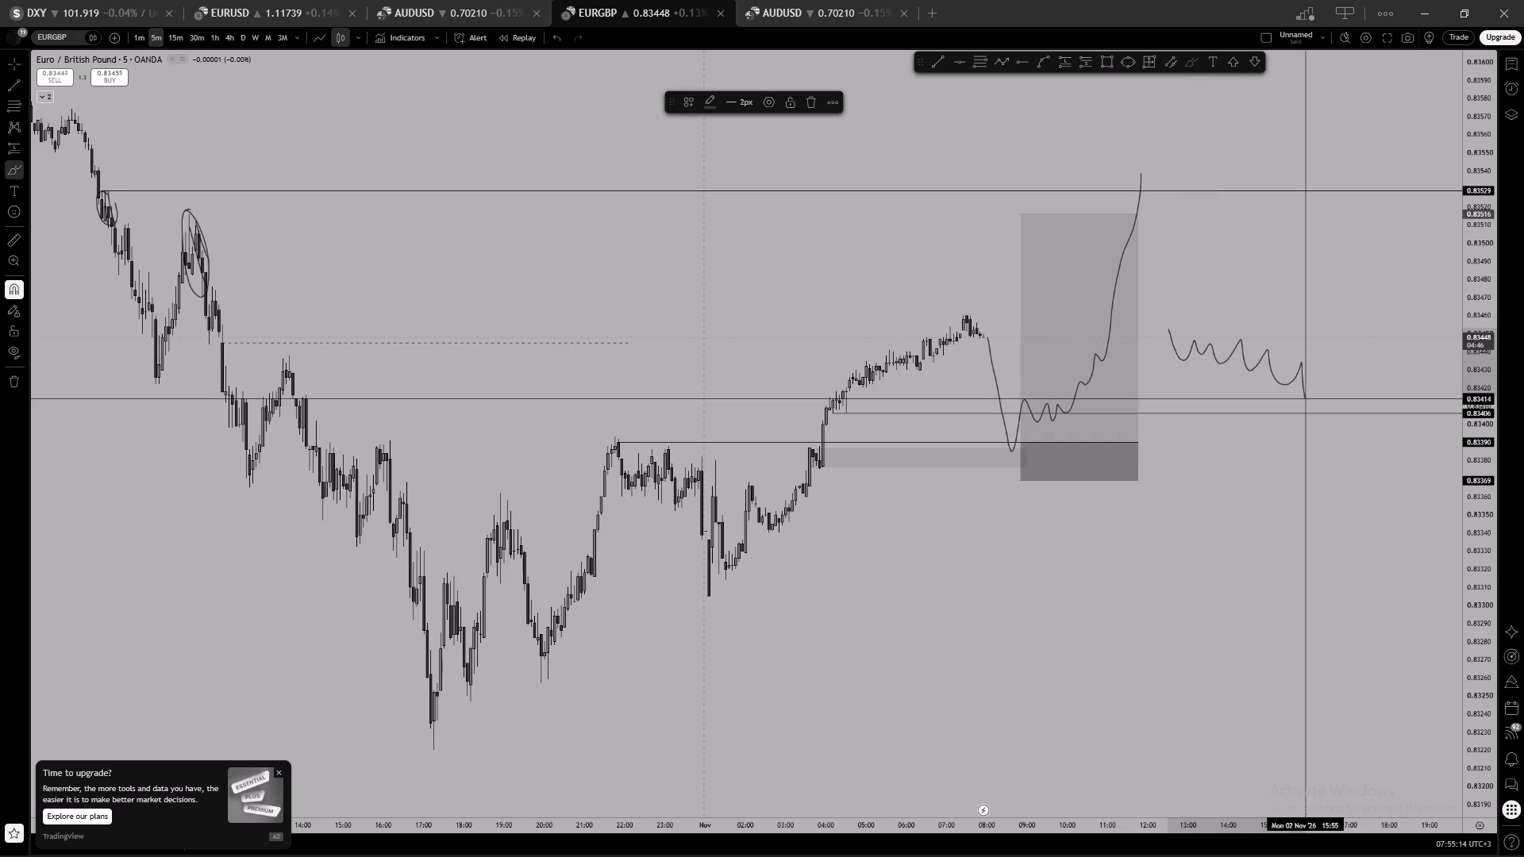
{"action": "left_click_drag", "start_coordinate": [1323, 377], "coordinate": [1372, 788]}
{"action": "right_click", "coordinate": [1364, 685]}
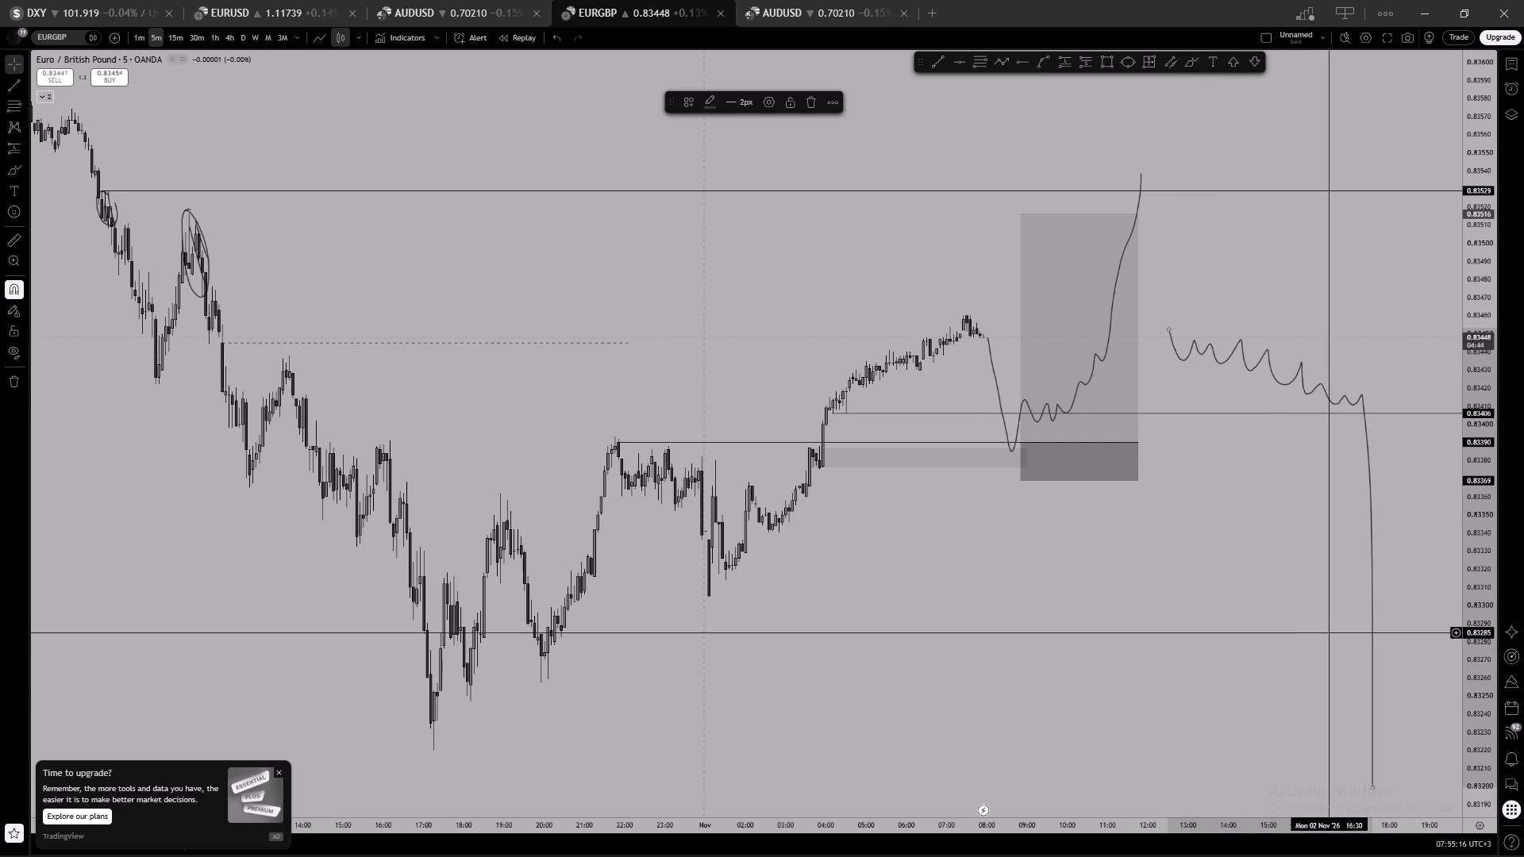
Select the second brushed EURGBP path, the one dropping sharply after the long position, and lock it.
{"action": "left_click_drag", "start_coordinate": [1277, 616], "coordinate": [1198, 581]}
{"action": "scroll", "coordinate": [1176, 560], "scroll_direction": "down", "scroll_amount": 1}
{"action": "left_click", "coordinate": [1178, 562]}
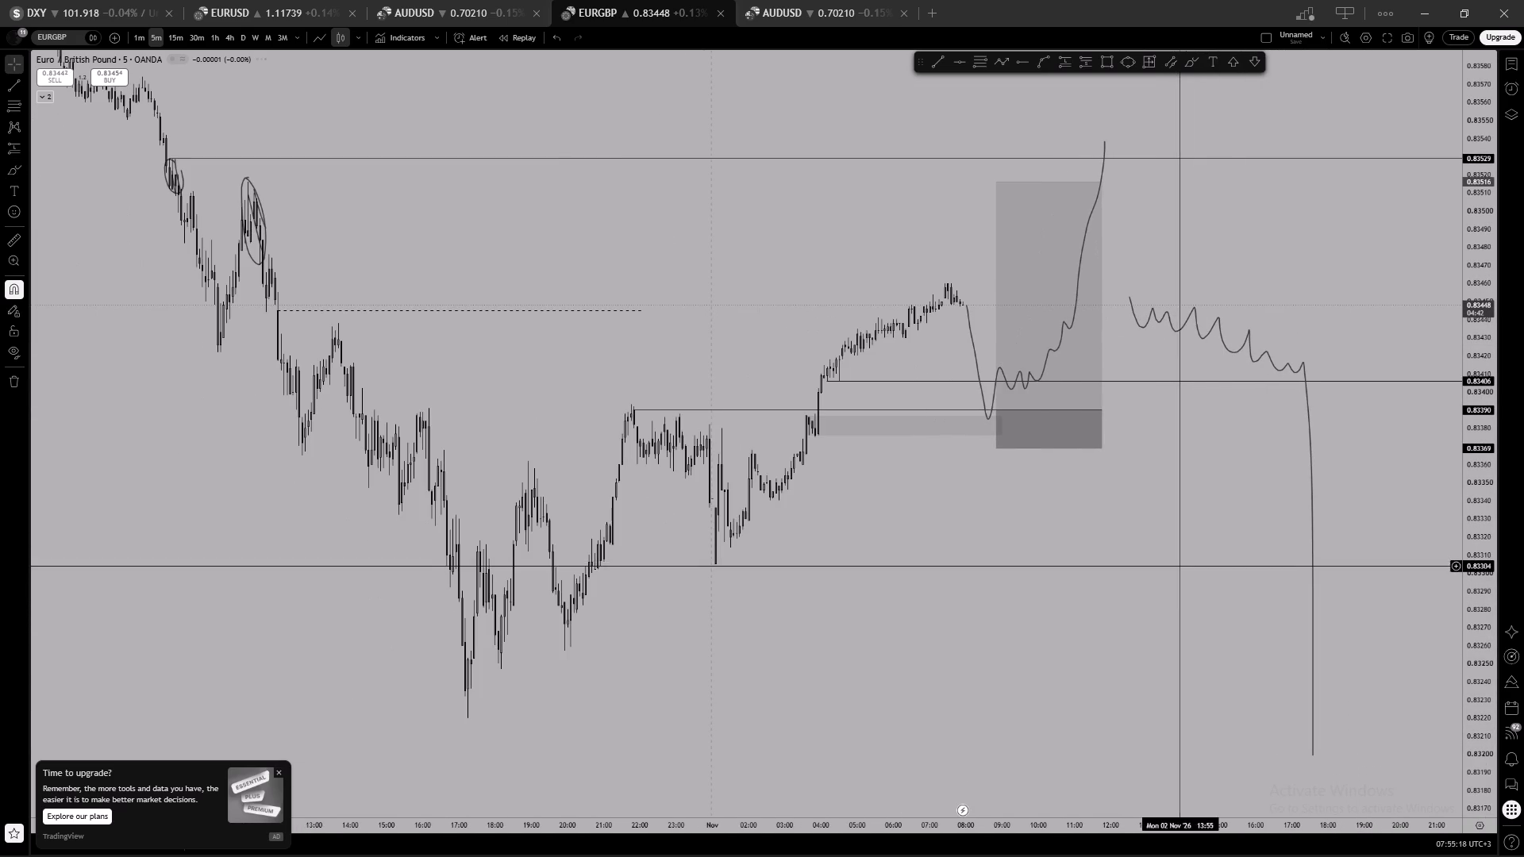
{"action": "scroll", "coordinate": [1483, 596], "scroll_direction": "down", "scroll_amount": 2}
{"action": "left_click_drag", "start_coordinate": [1253, 594], "coordinate": [1257, 612]}
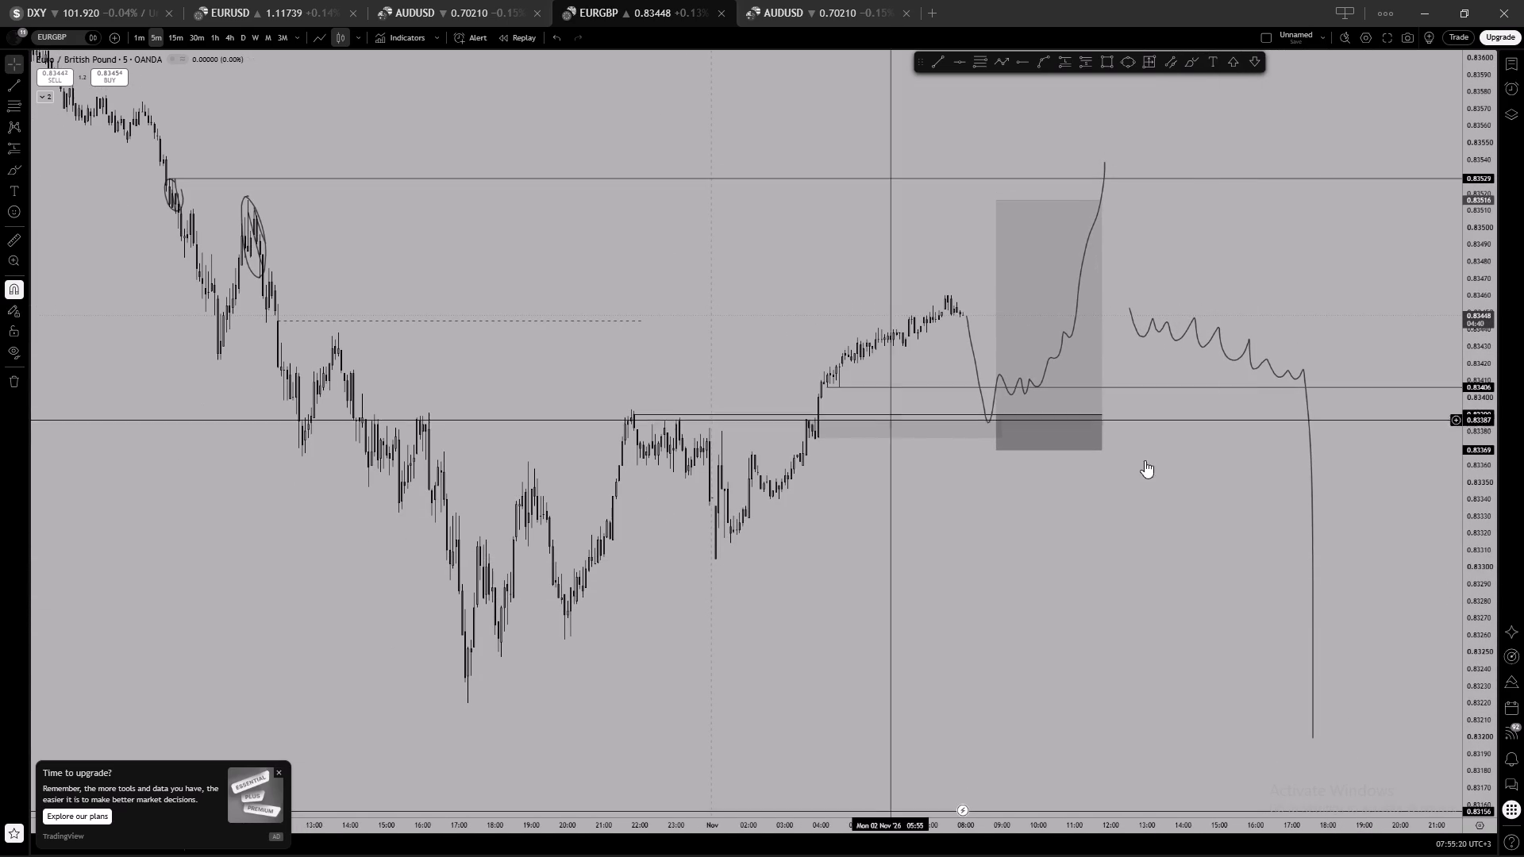
{"action": "left_click", "coordinate": [1253, 362]}
{"action": "left_click", "coordinate": [1250, 364]}
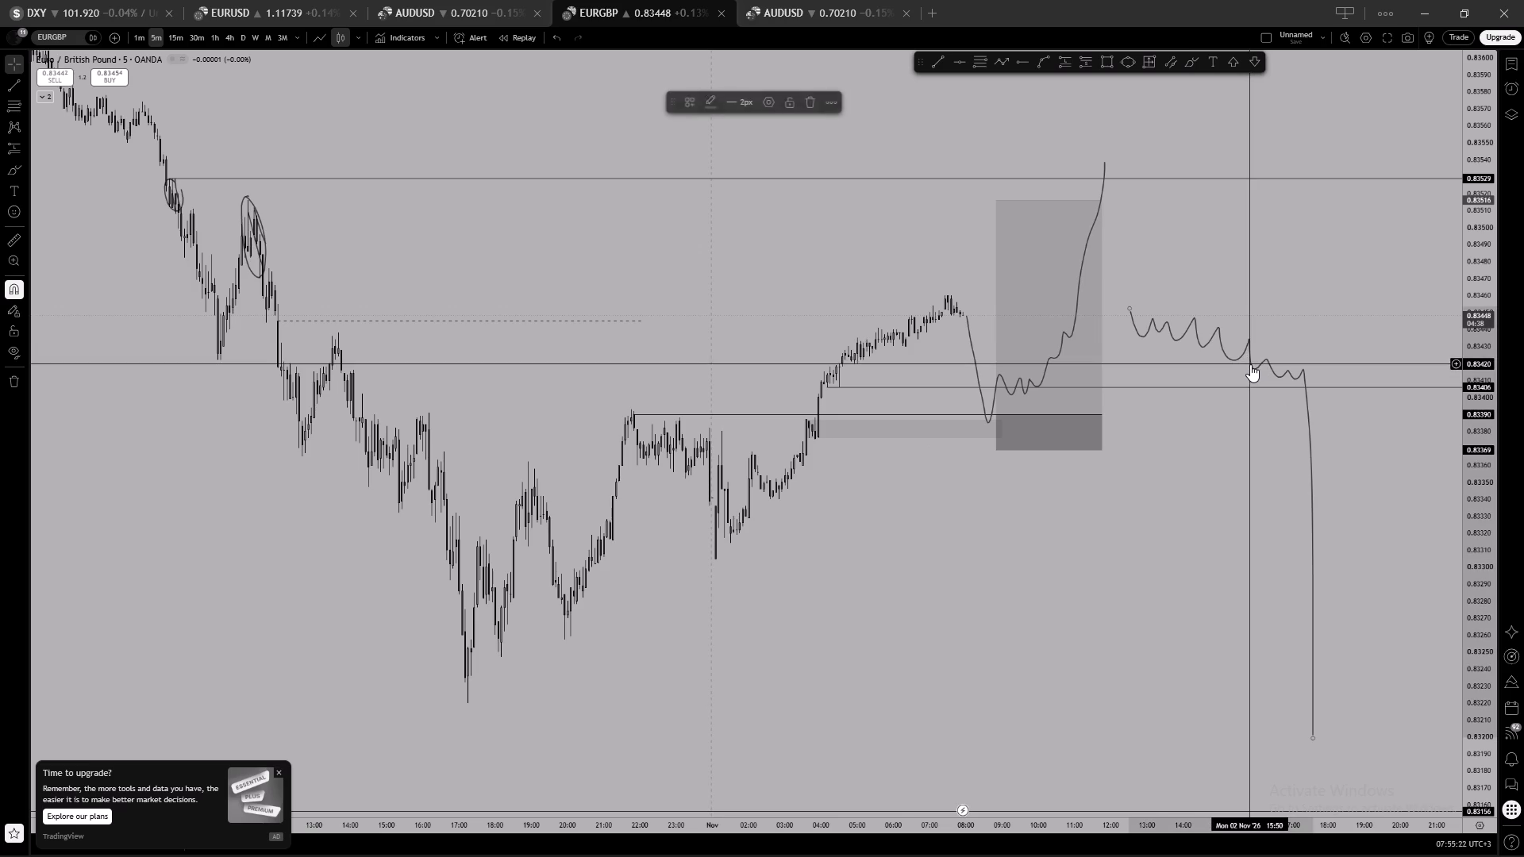
{"action": "left_click", "coordinate": [785, 106]}
{"action": "left_click", "coordinate": [891, 78]}
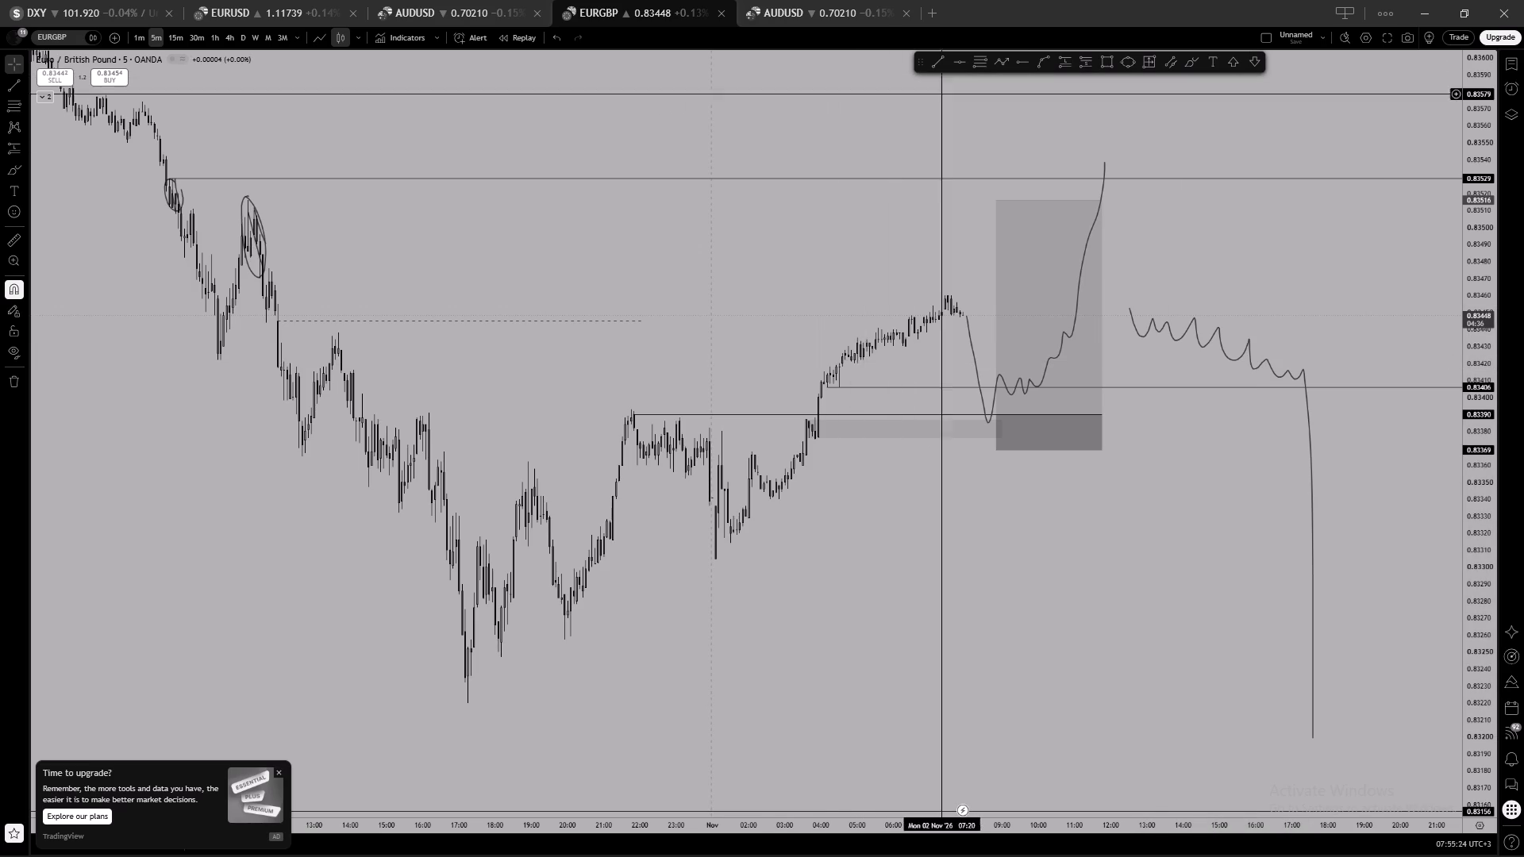
Compare the AUDUSD short setup with the EURGBP long position and its two brushed paths.
{"action": "left_click_drag", "start_coordinate": [947, 98], "coordinate": [976, 114]}
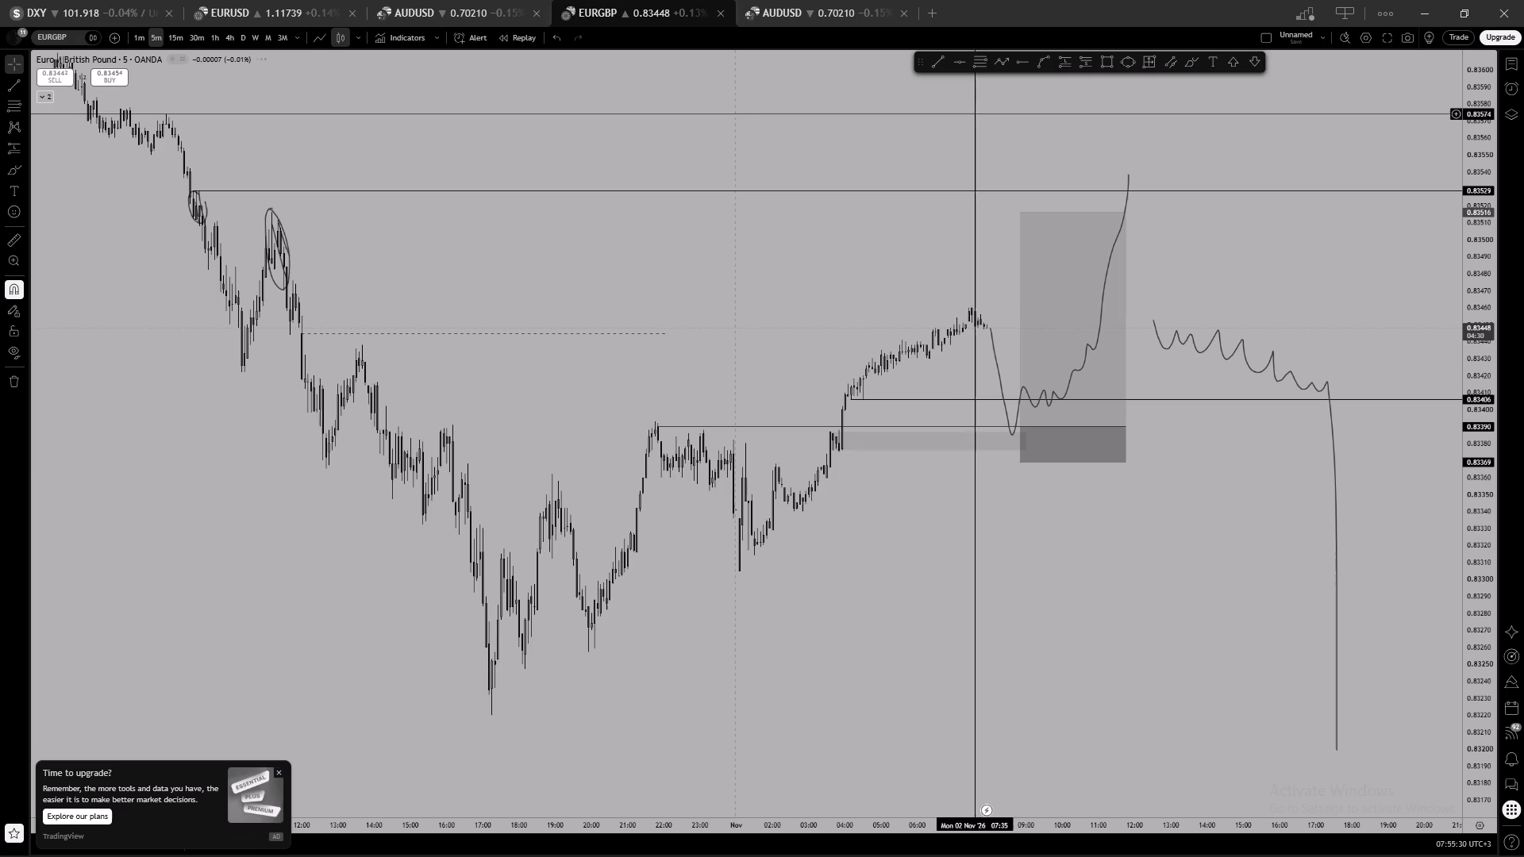
{"action": "left_click", "coordinate": [828, 4]}
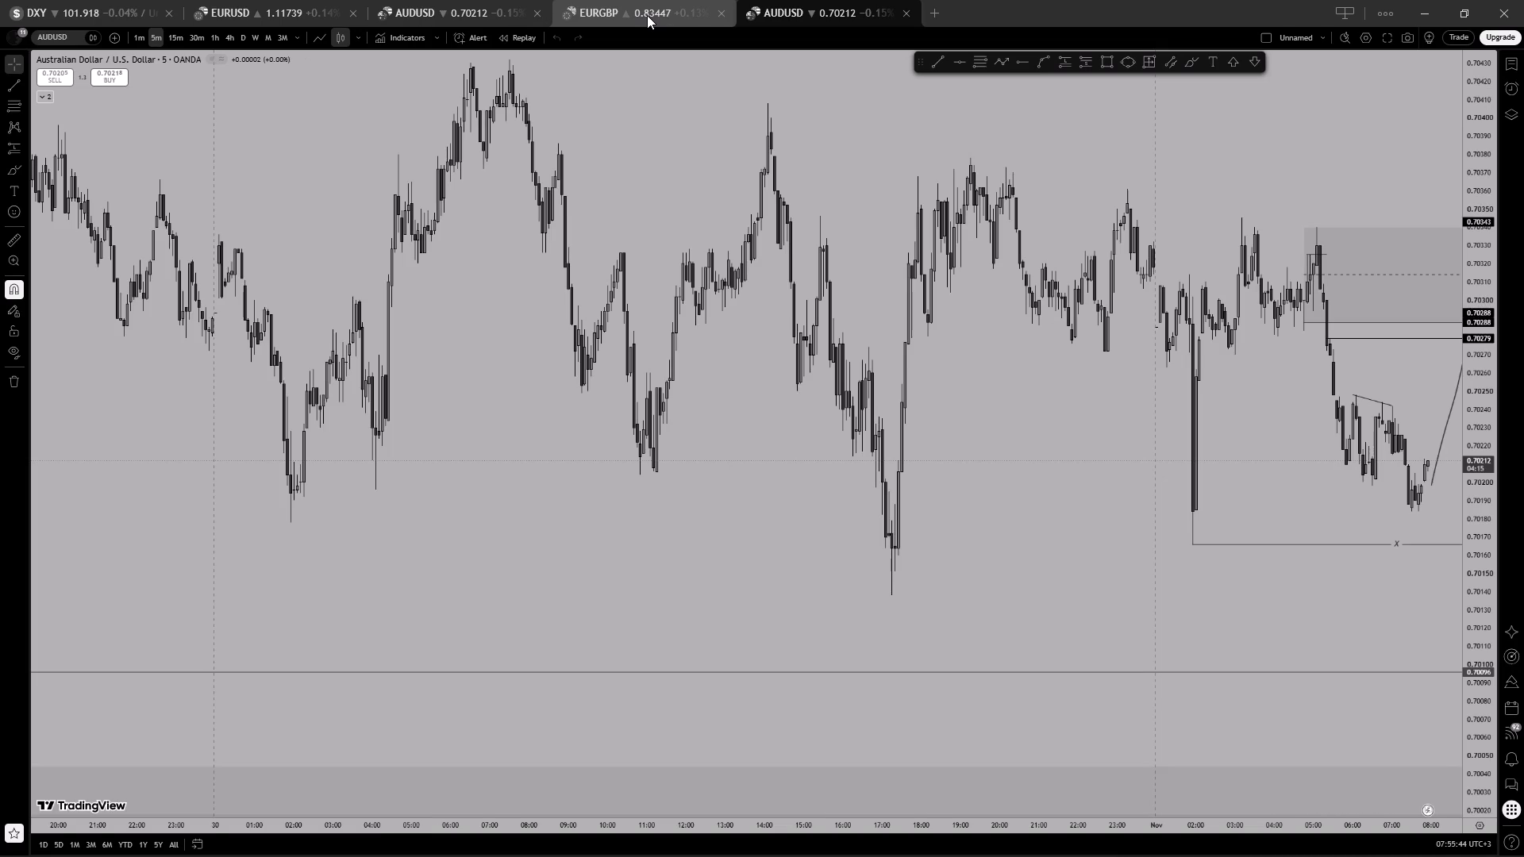
{"action": "scroll", "coordinate": [1130, 373], "scroll_direction": "down", "scroll_amount": 2}
{"action": "left_click_drag", "start_coordinate": [1147, 390], "coordinate": [676, 401]}
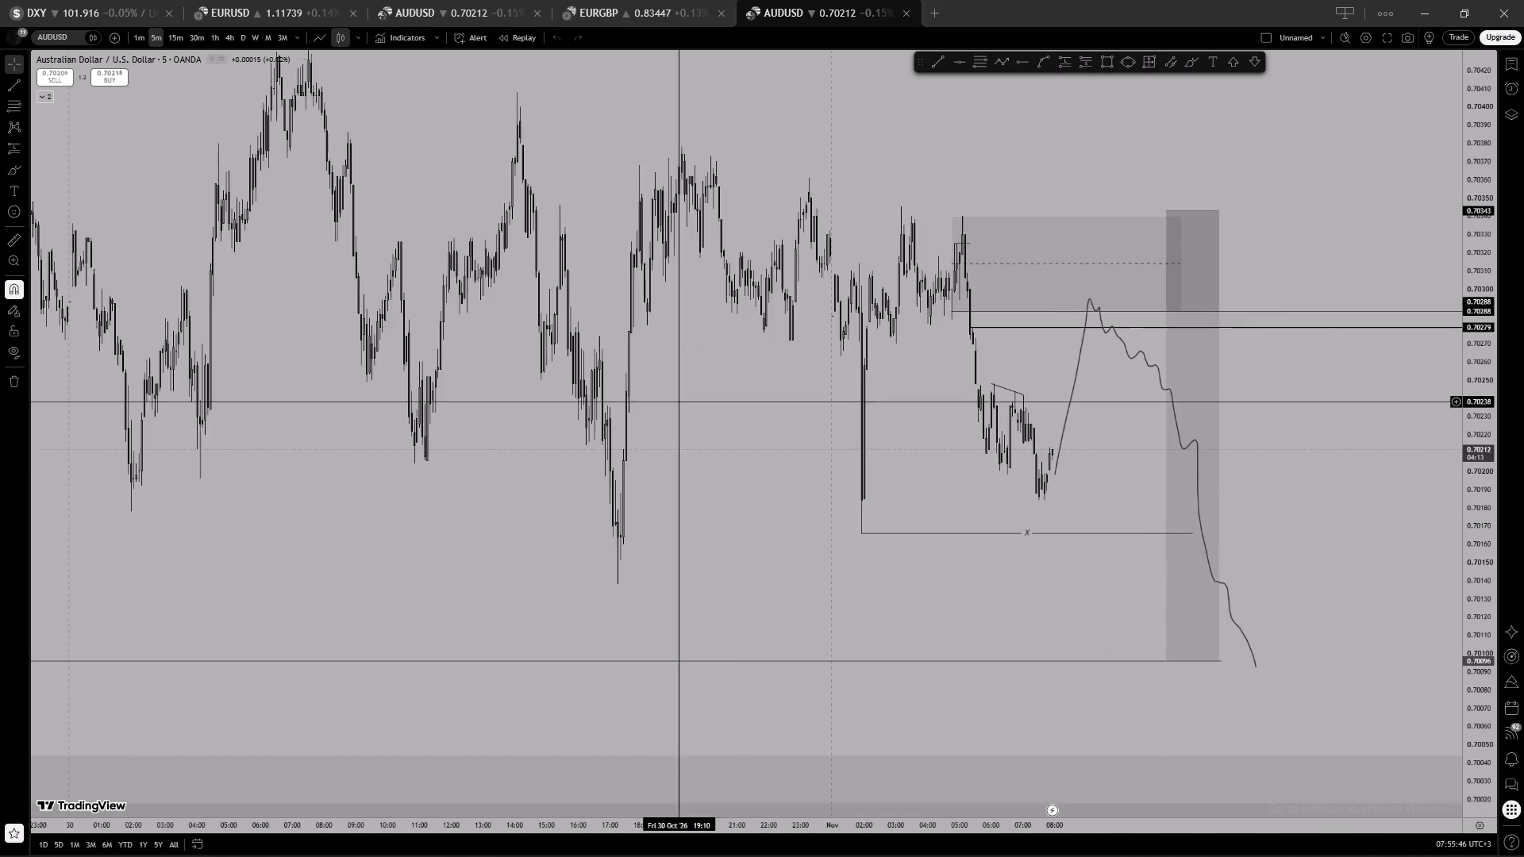
{"action": "scroll", "coordinate": [1314, 277], "scroll_direction": "up", "scroll_amount": 2}
{"action": "left_click", "coordinate": [1370, 233]}
{"action": "scroll", "coordinate": [1249, 186], "scroll_direction": "up", "scroll_amount": 2}
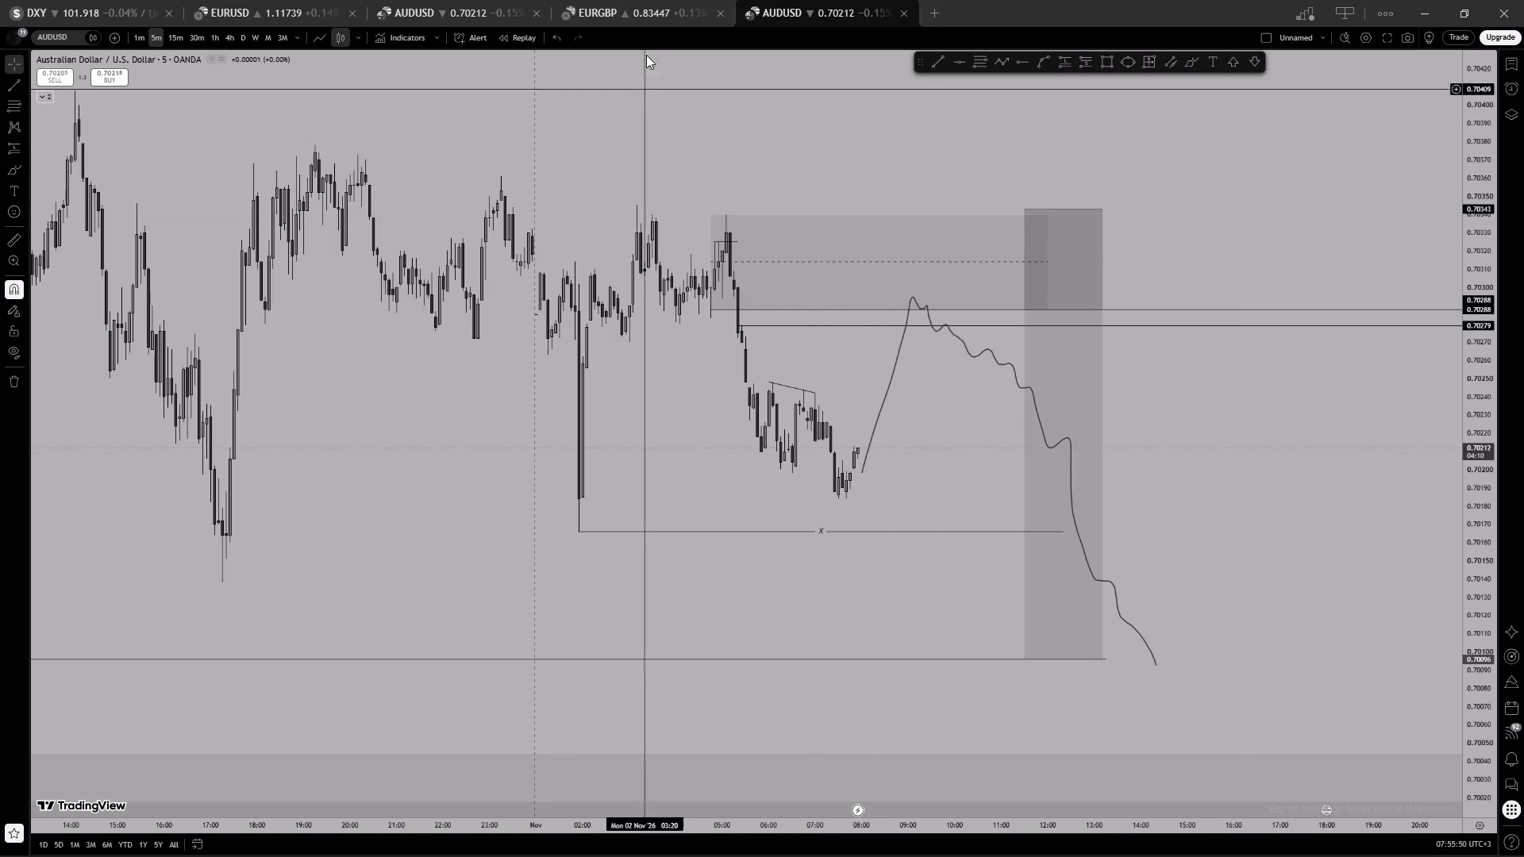
{"action": "left_click", "coordinate": [658, 20]}
{"action": "scroll", "coordinate": [1314, 305], "scroll_direction": "up", "scroll_amount": 1}
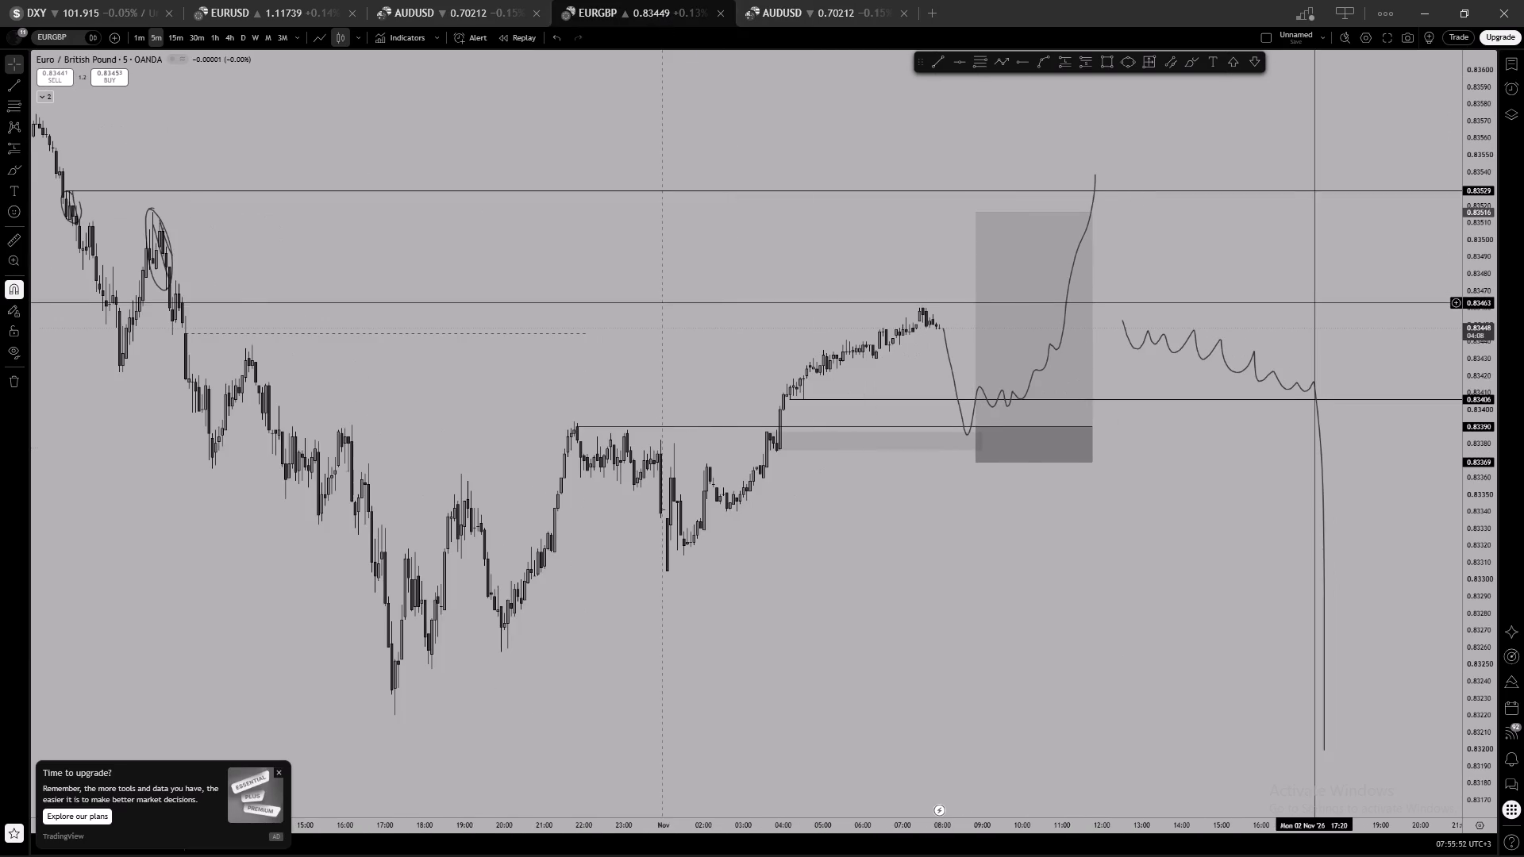
{"action": "left_click", "coordinate": [1314, 303]}
{"action": "left_click_drag", "start_coordinate": [1314, 307], "coordinate": [1305, 314]}
{"action": "left_click", "coordinate": [1307, 304]}
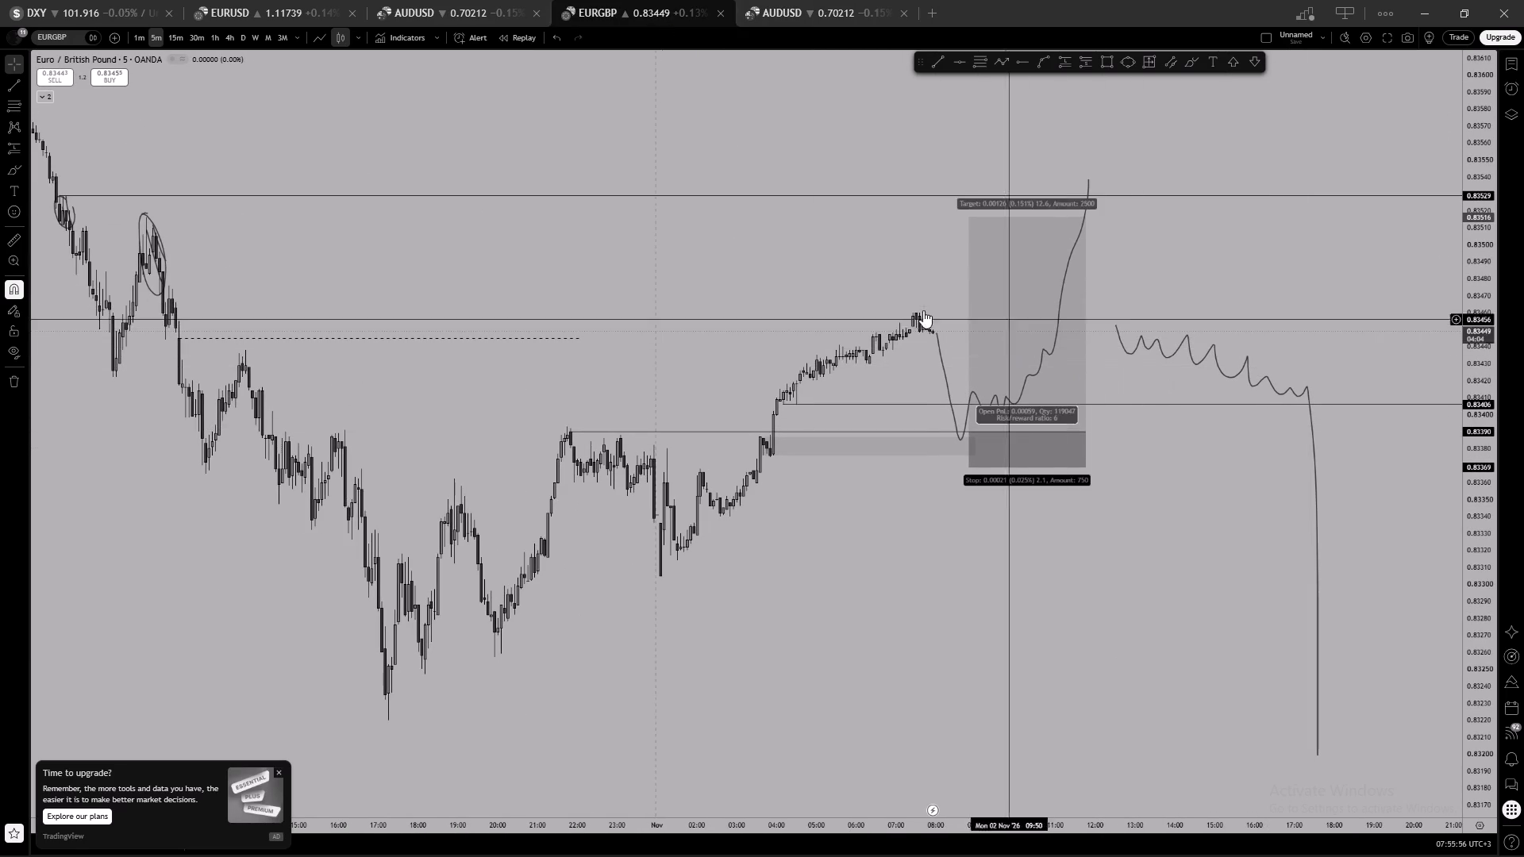
{"action": "left_click", "coordinate": [1253, 325]}
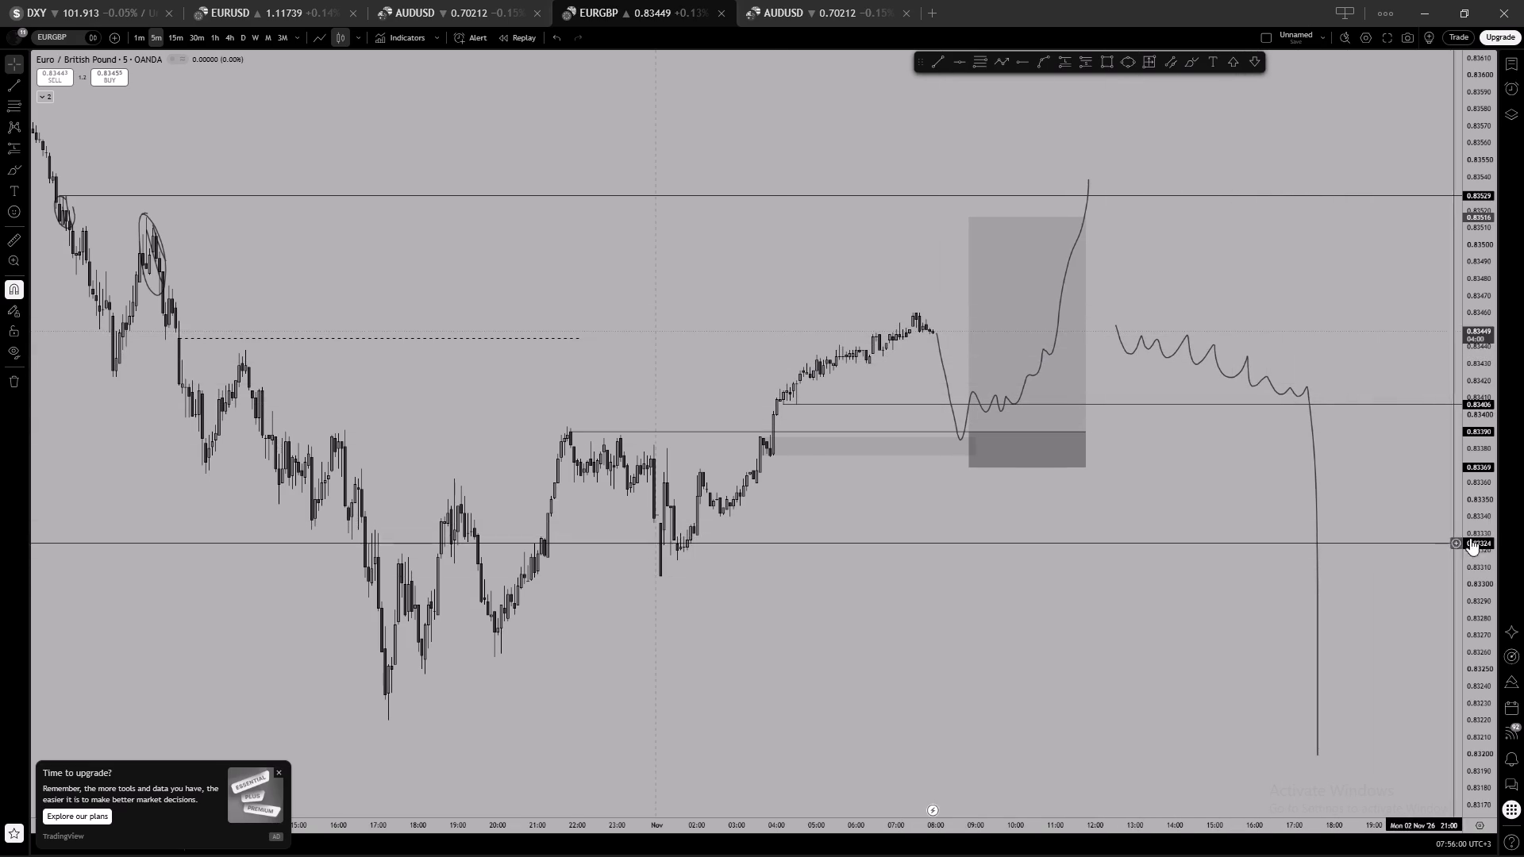
{"action": "scroll", "coordinate": [1497, 532], "scroll_direction": "down", "scroll_amount": 6}
{"action": "left_click_drag", "start_coordinate": [1239, 529], "coordinate": [1264, 530]}
Switch to the first AUDUSD chart and restore its closed connection.
{"action": "left_click", "coordinate": [456, 11]}
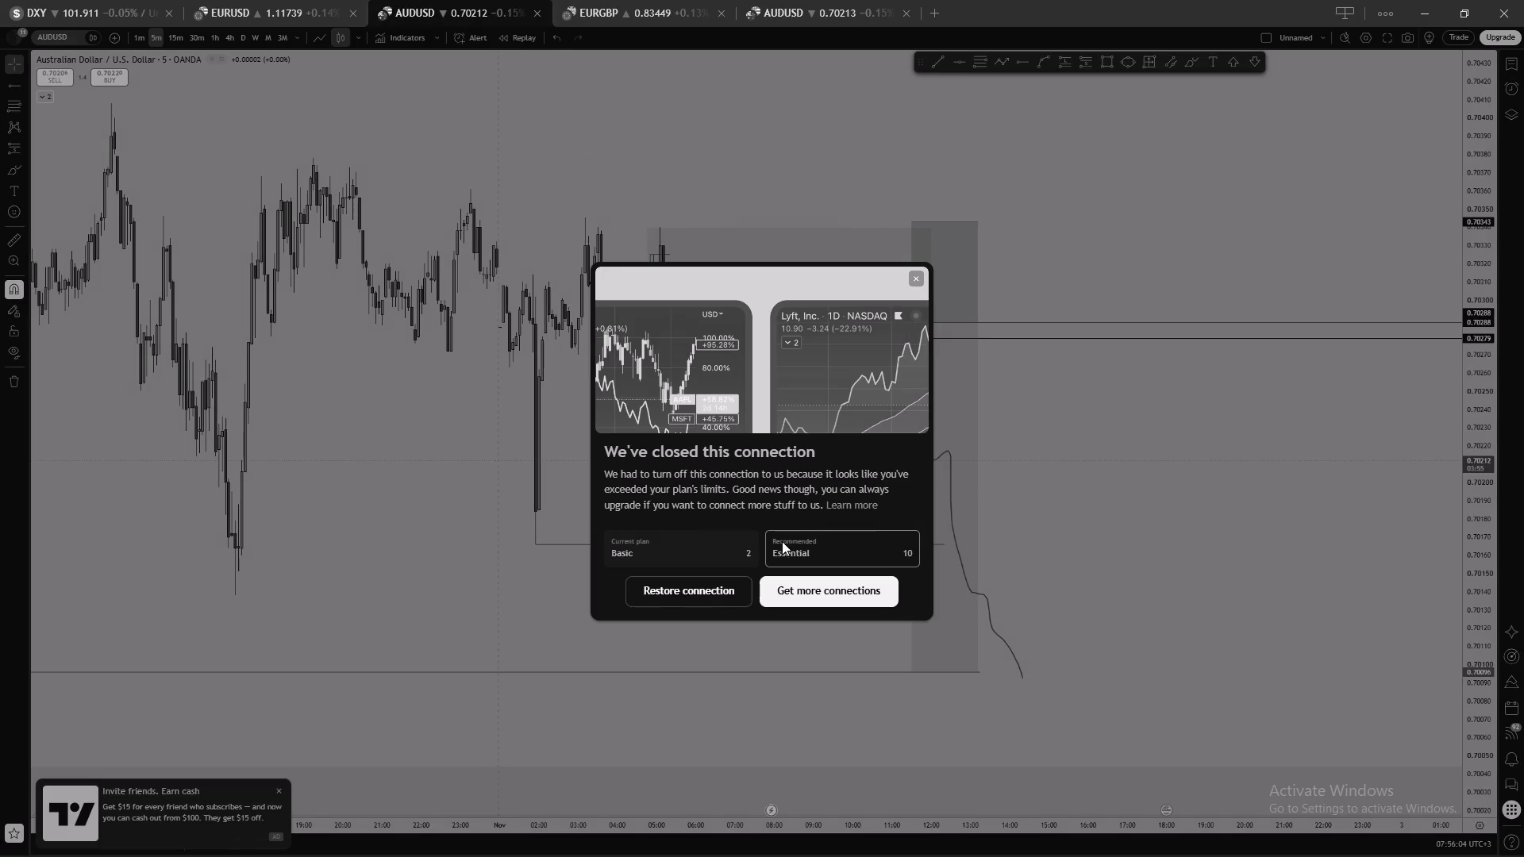
{"action": "left_click", "coordinate": [713, 585]}
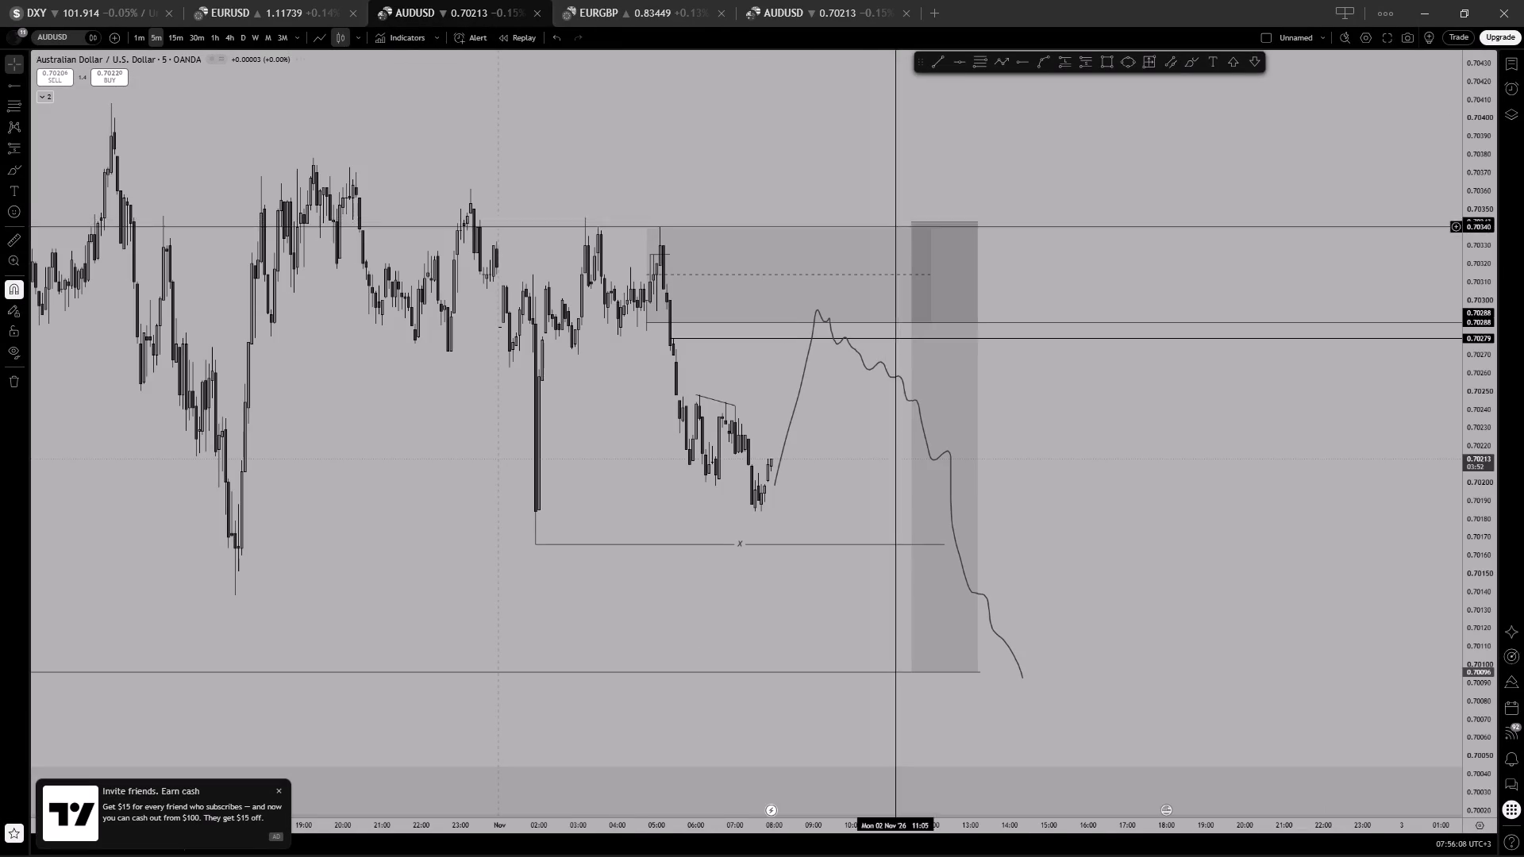
Show the watchlist beside the second AUDUSD chart and load XAUUSD in its place.
{"action": "left_click", "coordinate": [818, 19]}
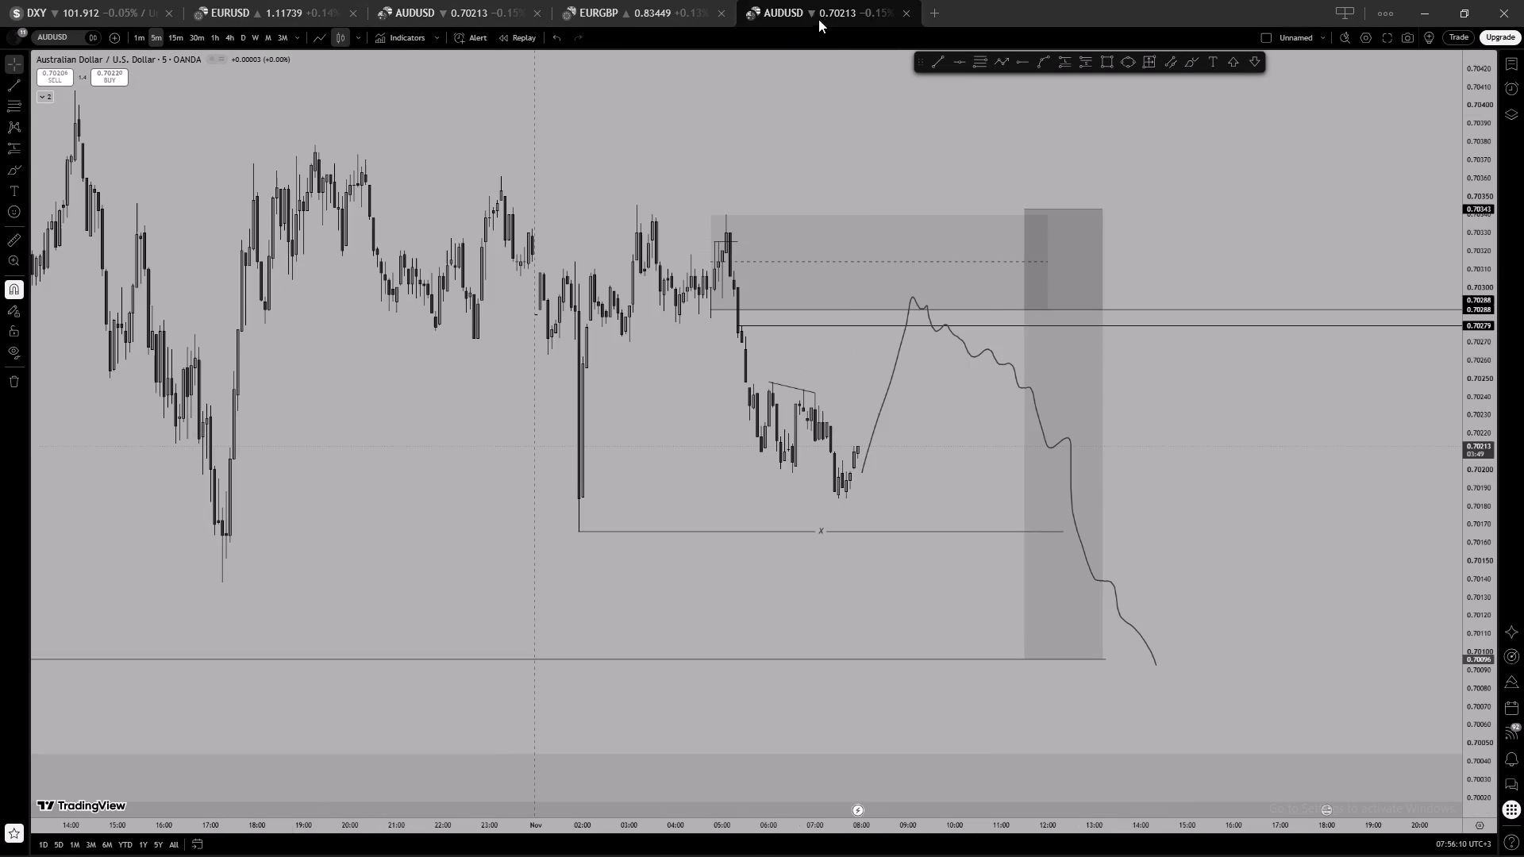
{"action": "left_click", "coordinate": [1516, 64]}
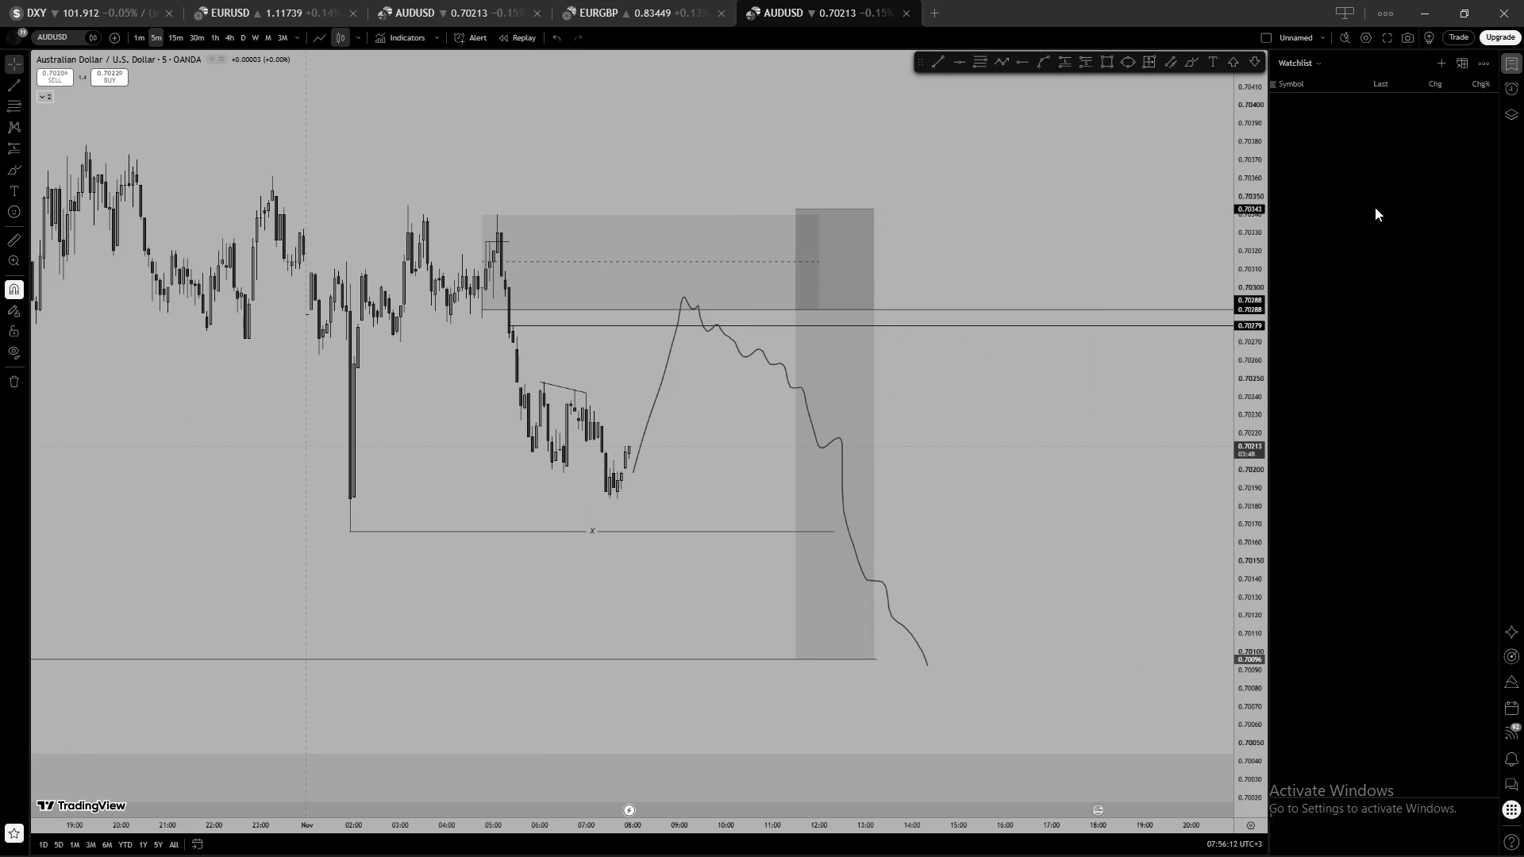
{"action": "left_click", "coordinate": [1360, 244]}
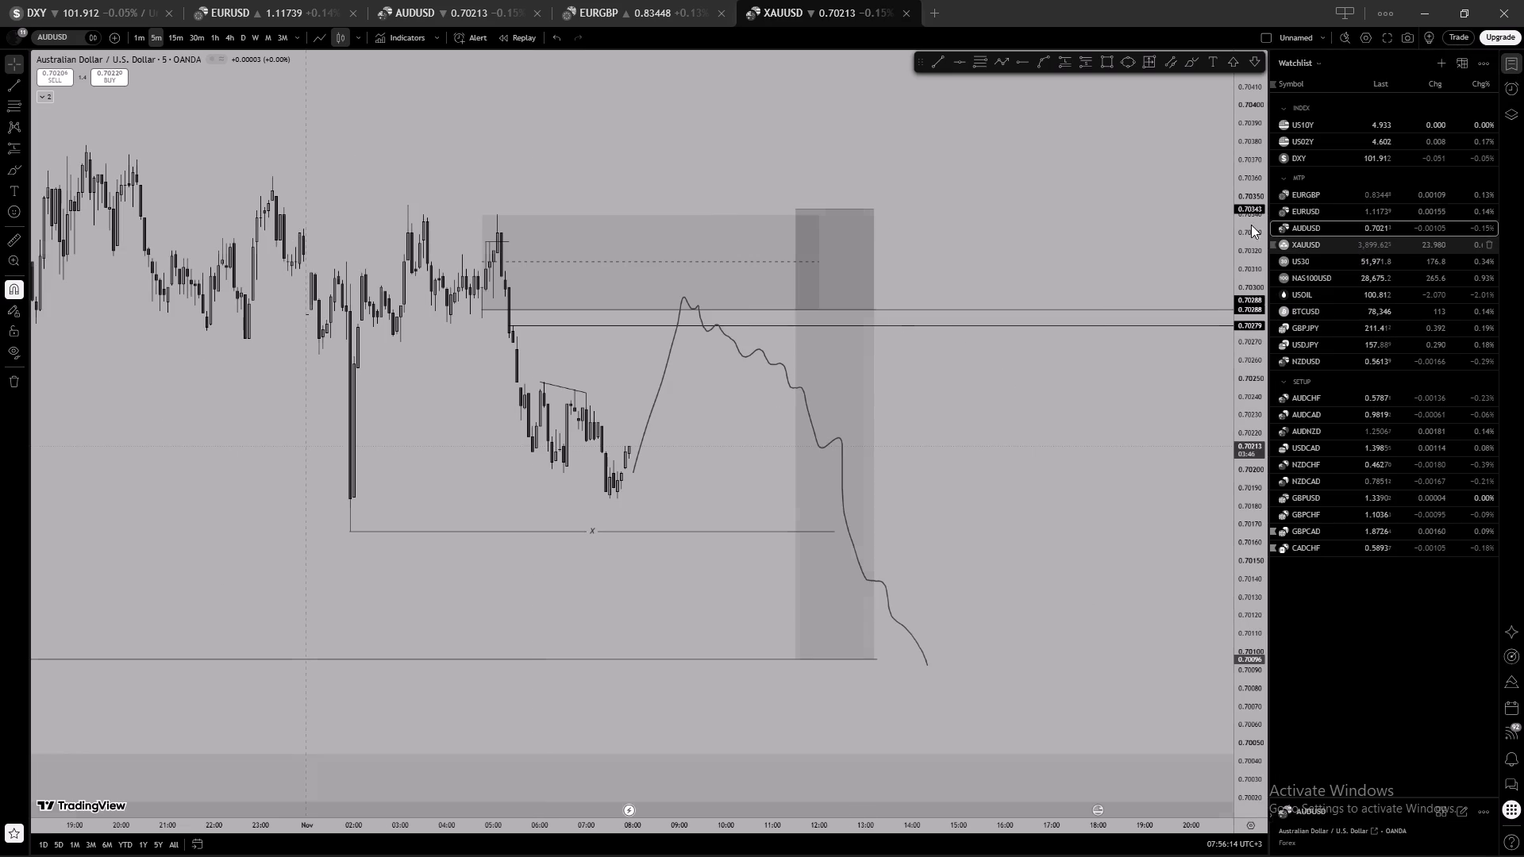
Examine XAUUSD price action on the 5-minute chart, from the previous session's decline through Monday's opening gap to the current price.
{"action": "scroll", "coordinate": [902, 454], "scroll_direction": "down", "scroll_amount": 3}
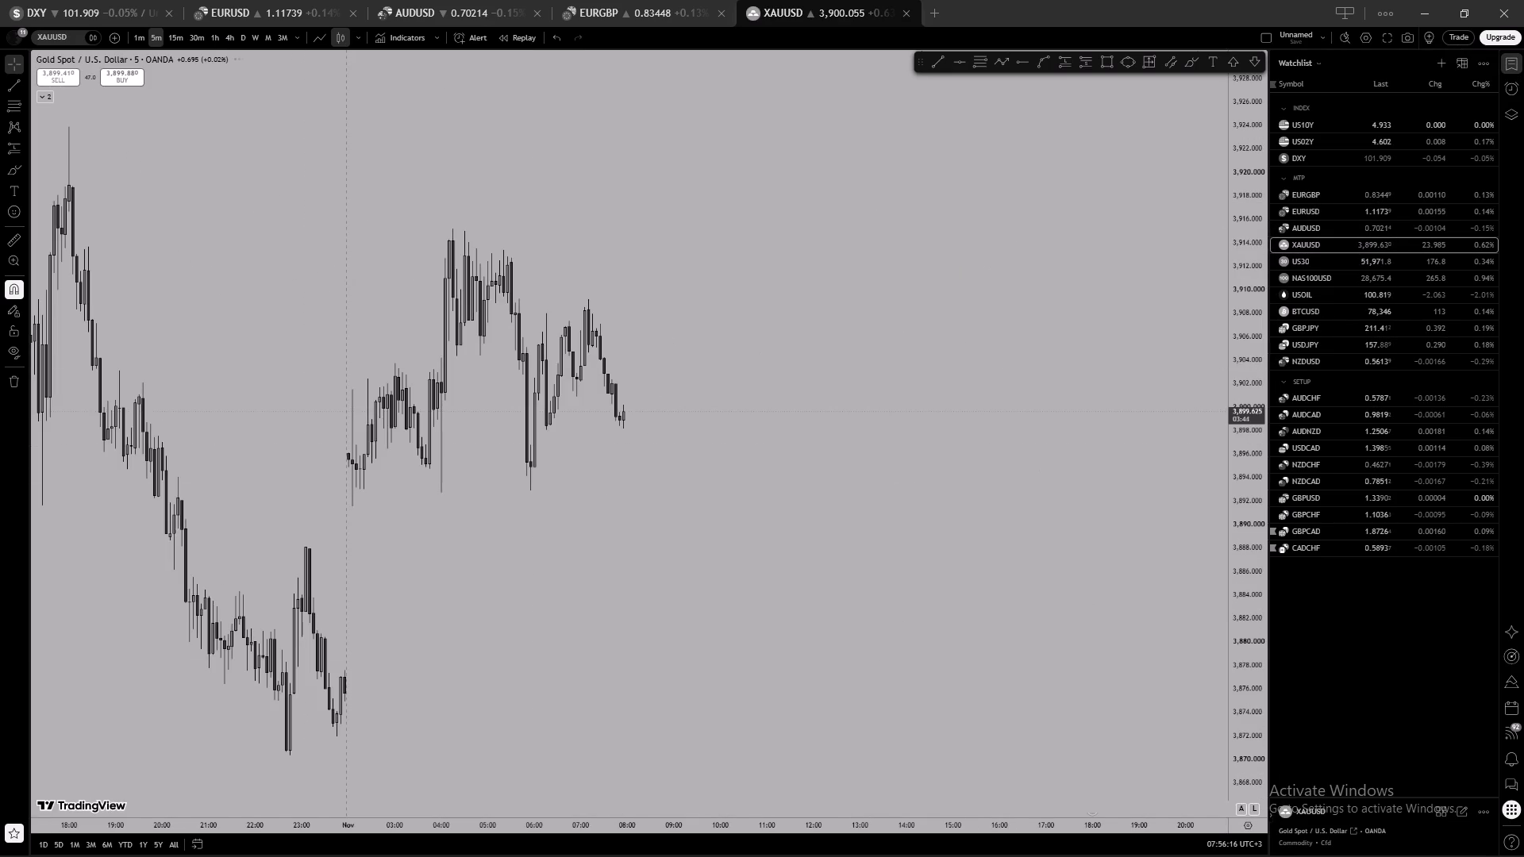
{"action": "scroll", "coordinate": [906, 454], "scroll_direction": "down", "scroll_amount": 1}
{"action": "left_click_drag", "start_coordinate": [811, 323], "coordinate": [814, 324]}
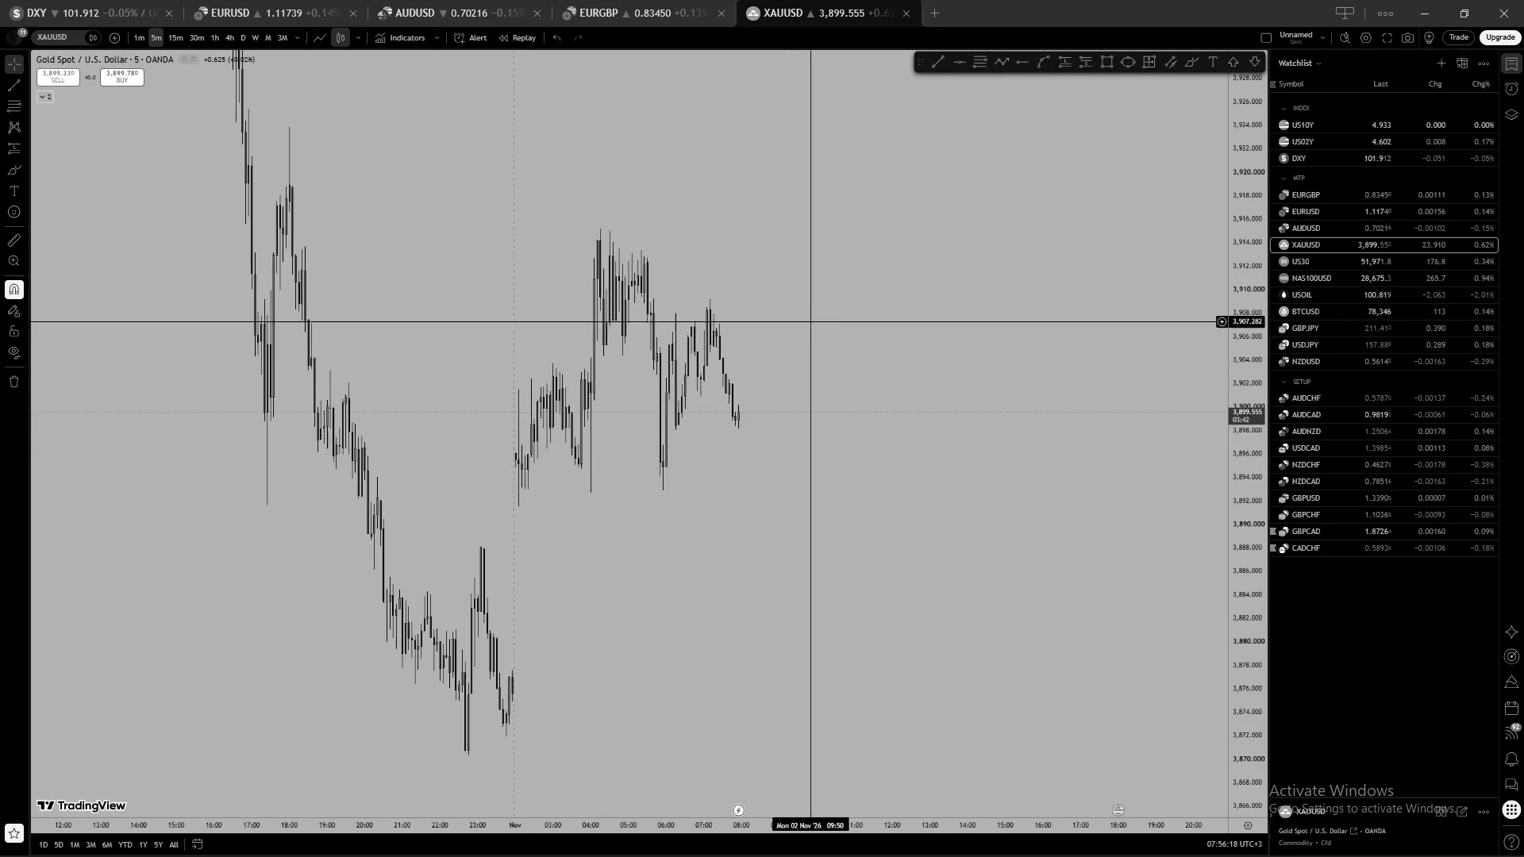
{"action": "left_click_drag", "start_coordinate": [814, 324], "coordinate": [962, 340]}
{"action": "scroll", "coordinate": [879, 317], "scroll_direction": "up", "scroll_amount": 2}
{"action": "left_click_drag", "start_coordinate": [782, 298], "coordinate": [887, 377]}
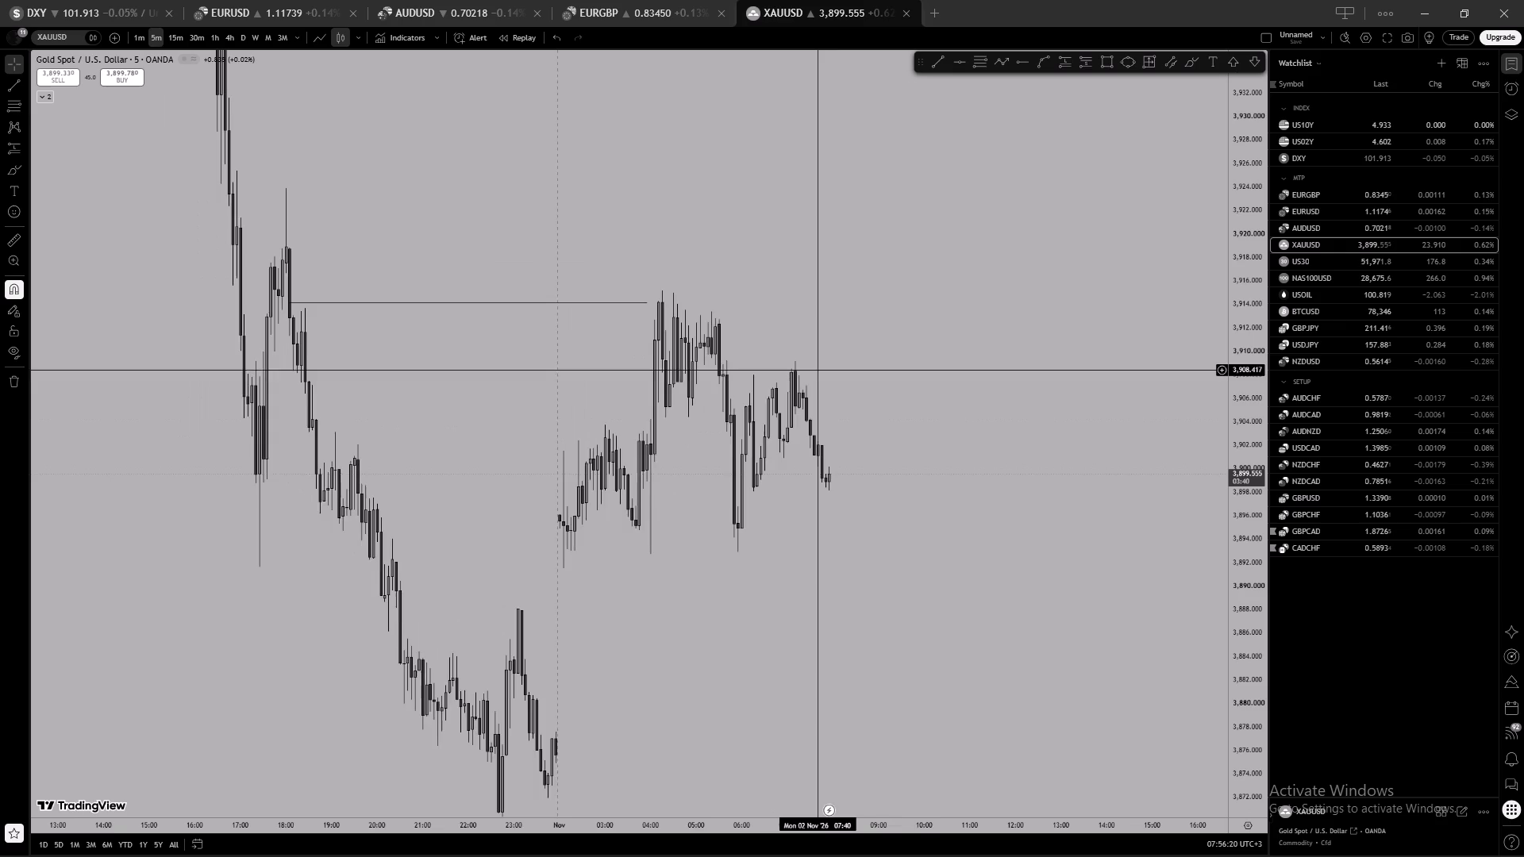
{"action": "scroll", "coordinate": [816, 375], "scroll_direction": "up", "scroll_amount": 2}
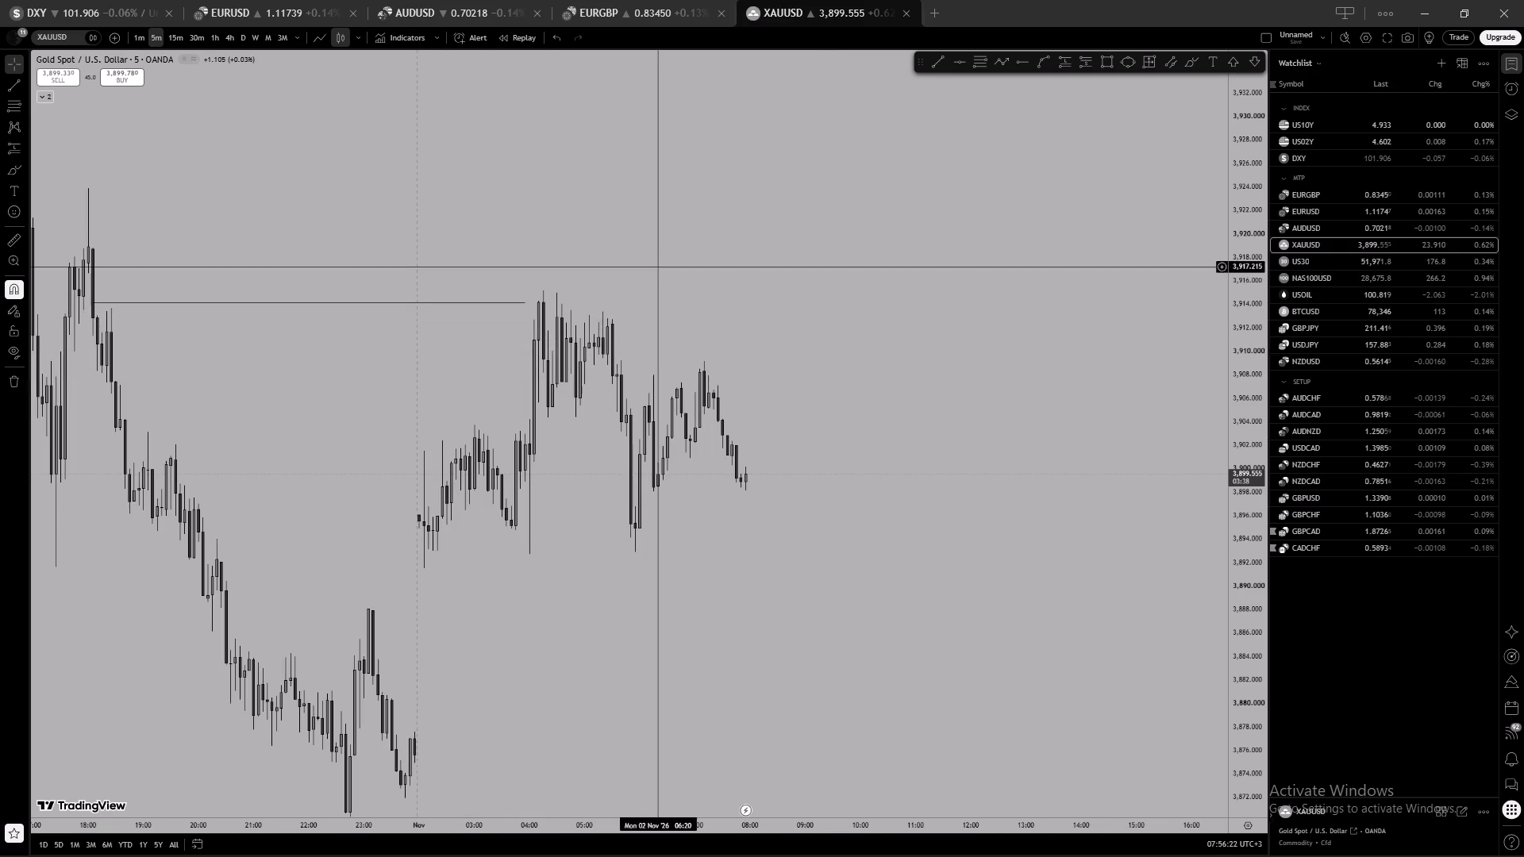
{"action": "scroll", "coordinate": [873, 390], "scroll_direction": "down", "scroll_amount": 5}
{"action": "left_click_drag", "start_coordinate": [1014, 486], "coordinate": [1033, 321]}
{"action": "scroll", "coordinate": [870, 591], "scroll_direction": "up", "scroll_amount": 3}
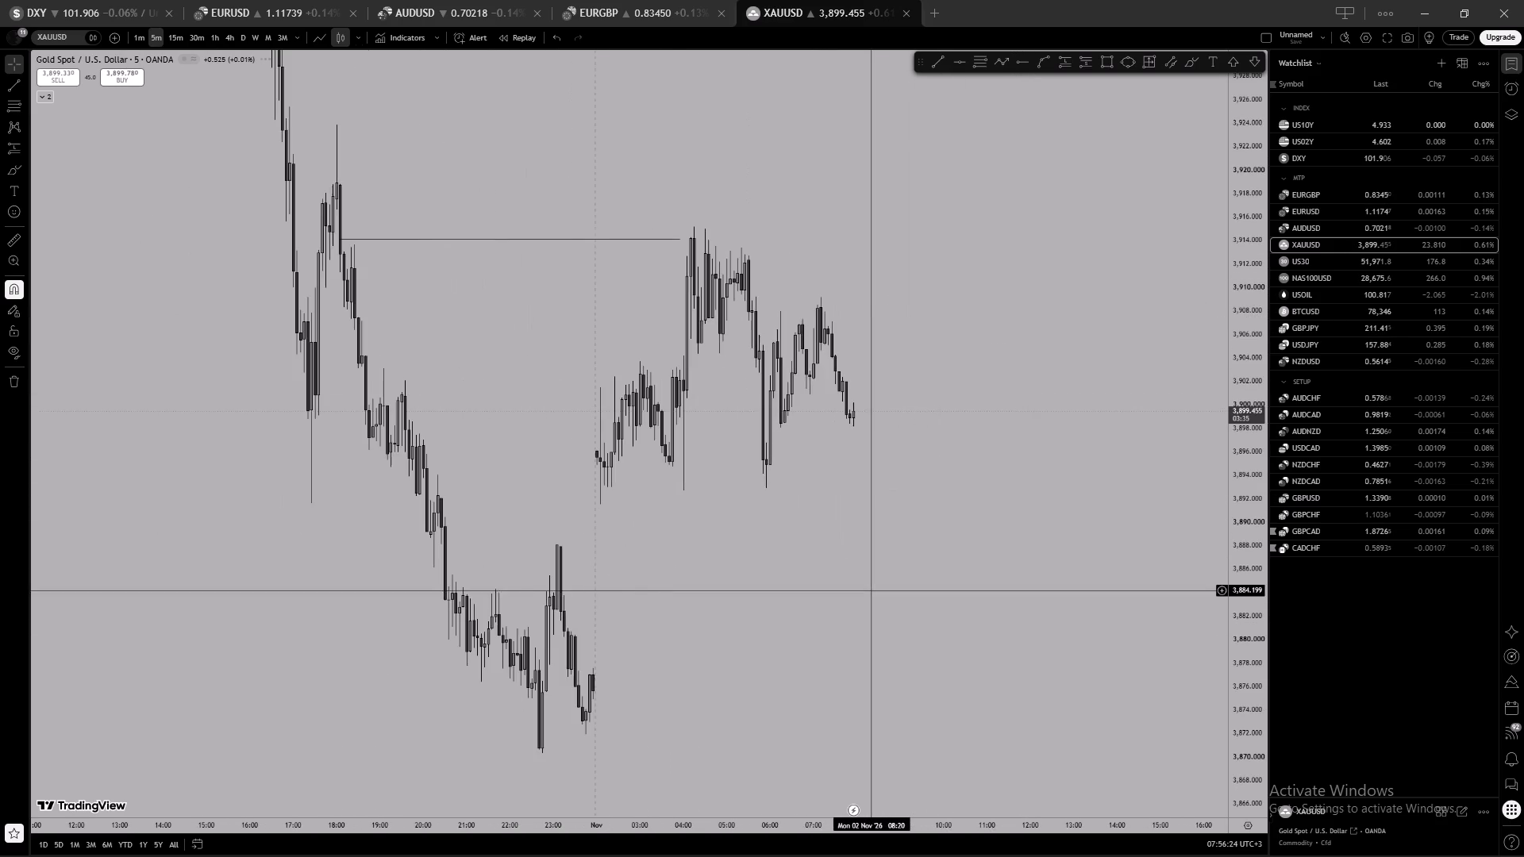
{"action": "left_click", "coordinate": [872, 586]}
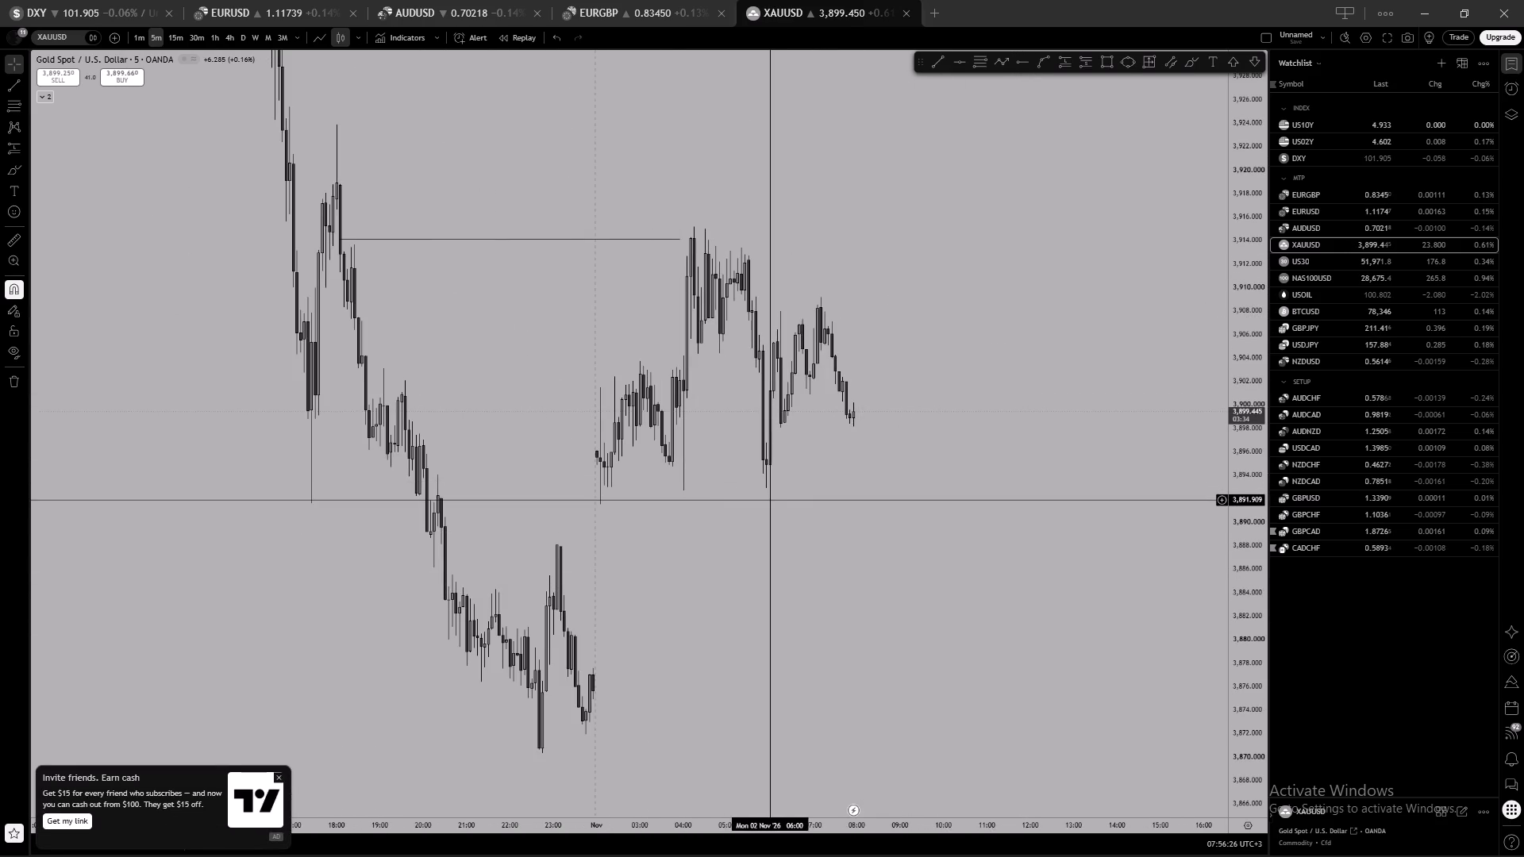
{"action": "scroll", "coordinate": [822, 370], "scroll_direction": "up", "scroll_amount": 2}
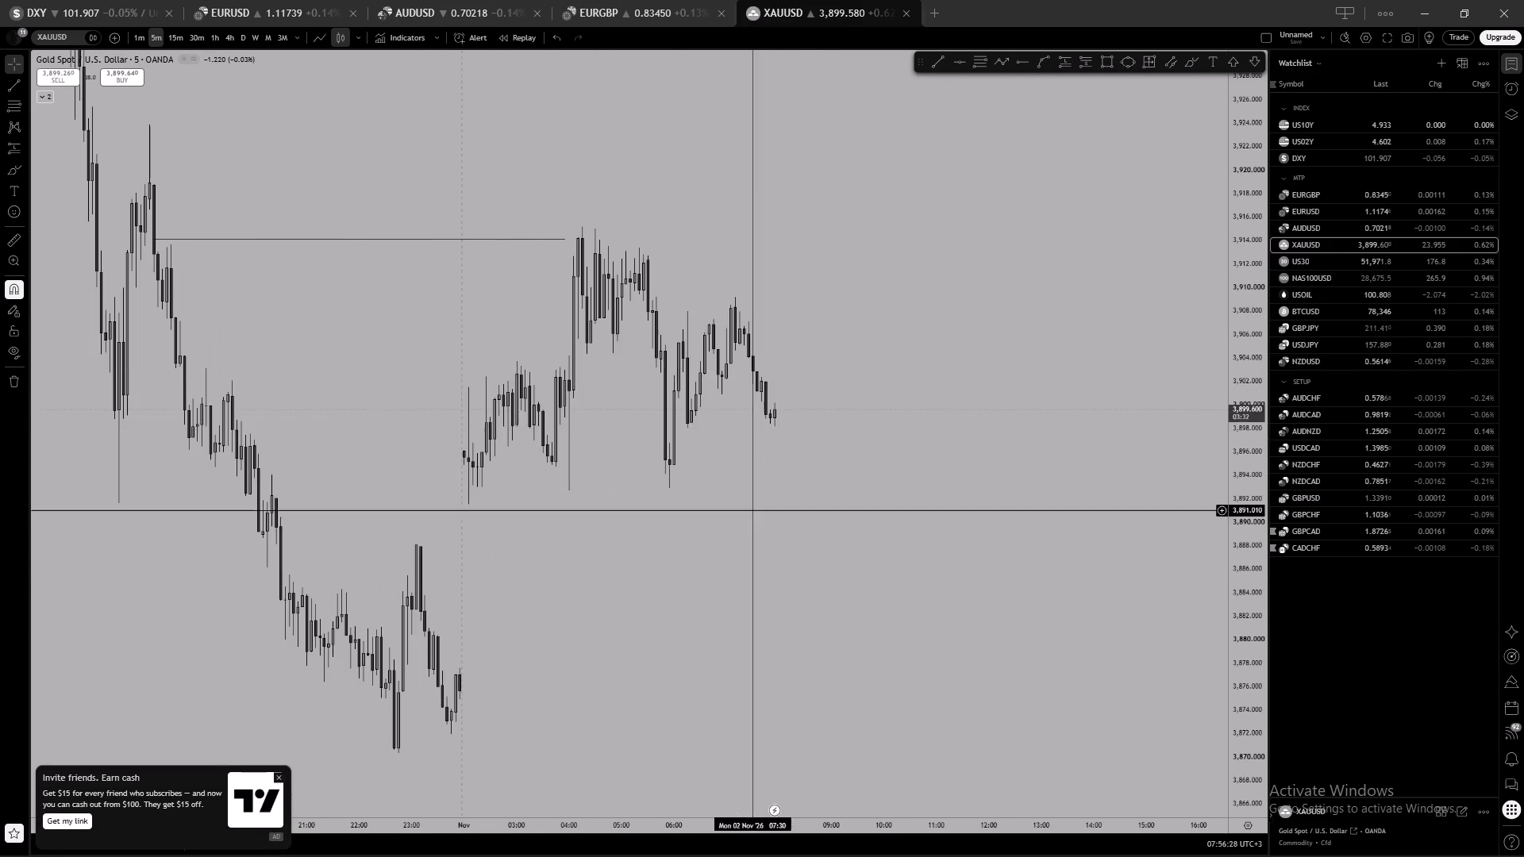
Examine XAUUSD on the 1-hour and 4-hour charts, from the recent sell-off through Monday's rebound, ending on the 1-hour timeframe.
{"action": "left_click", "coordinate": [211, 37]}
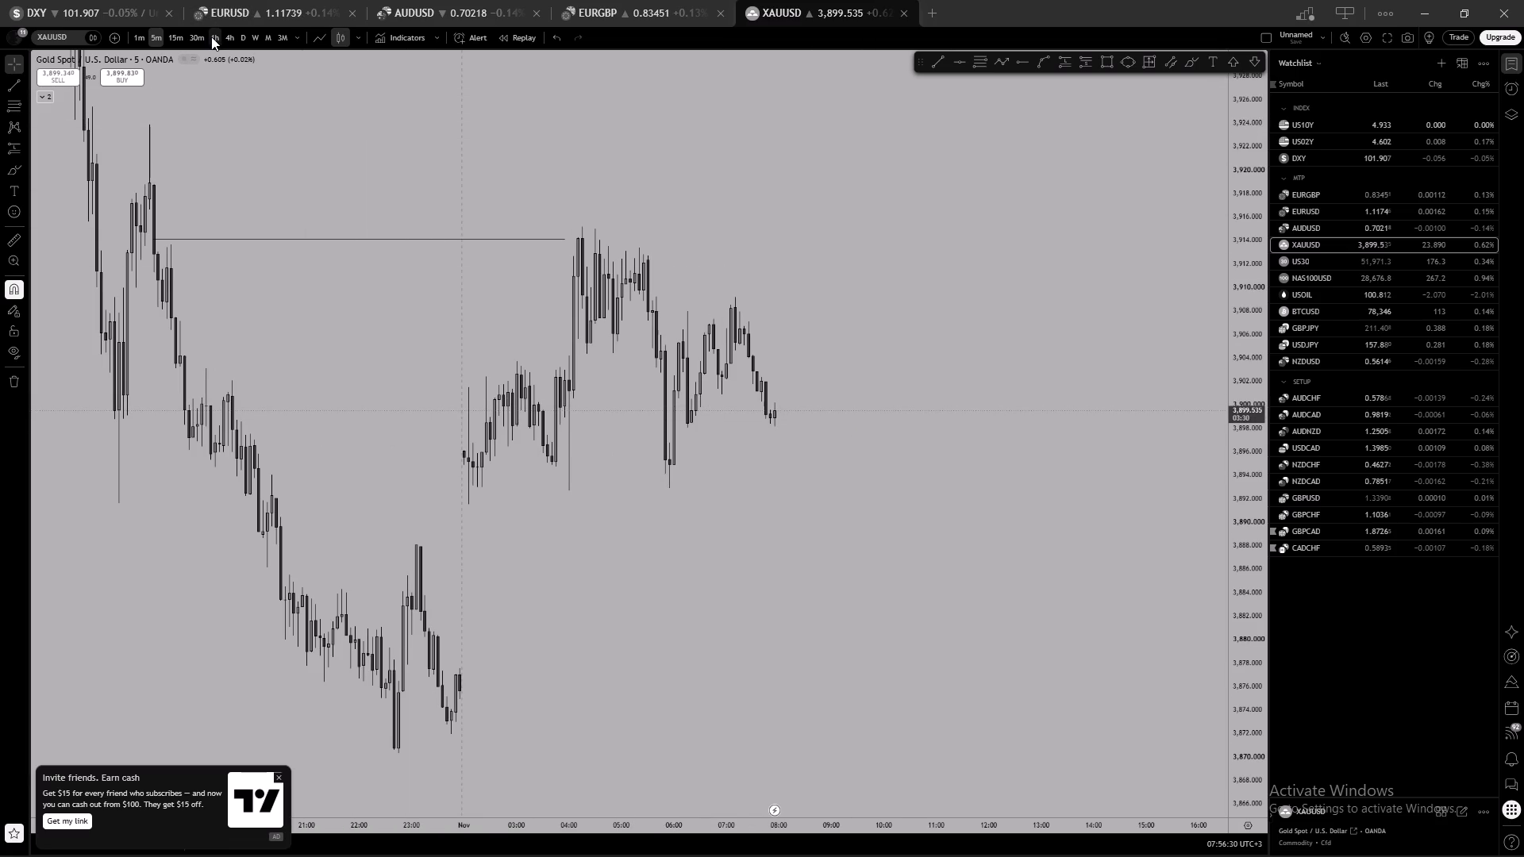
{"action": "scroll", "coordinate": [806, 621], "scroll_direction": "up", "scroll_amount": 4}
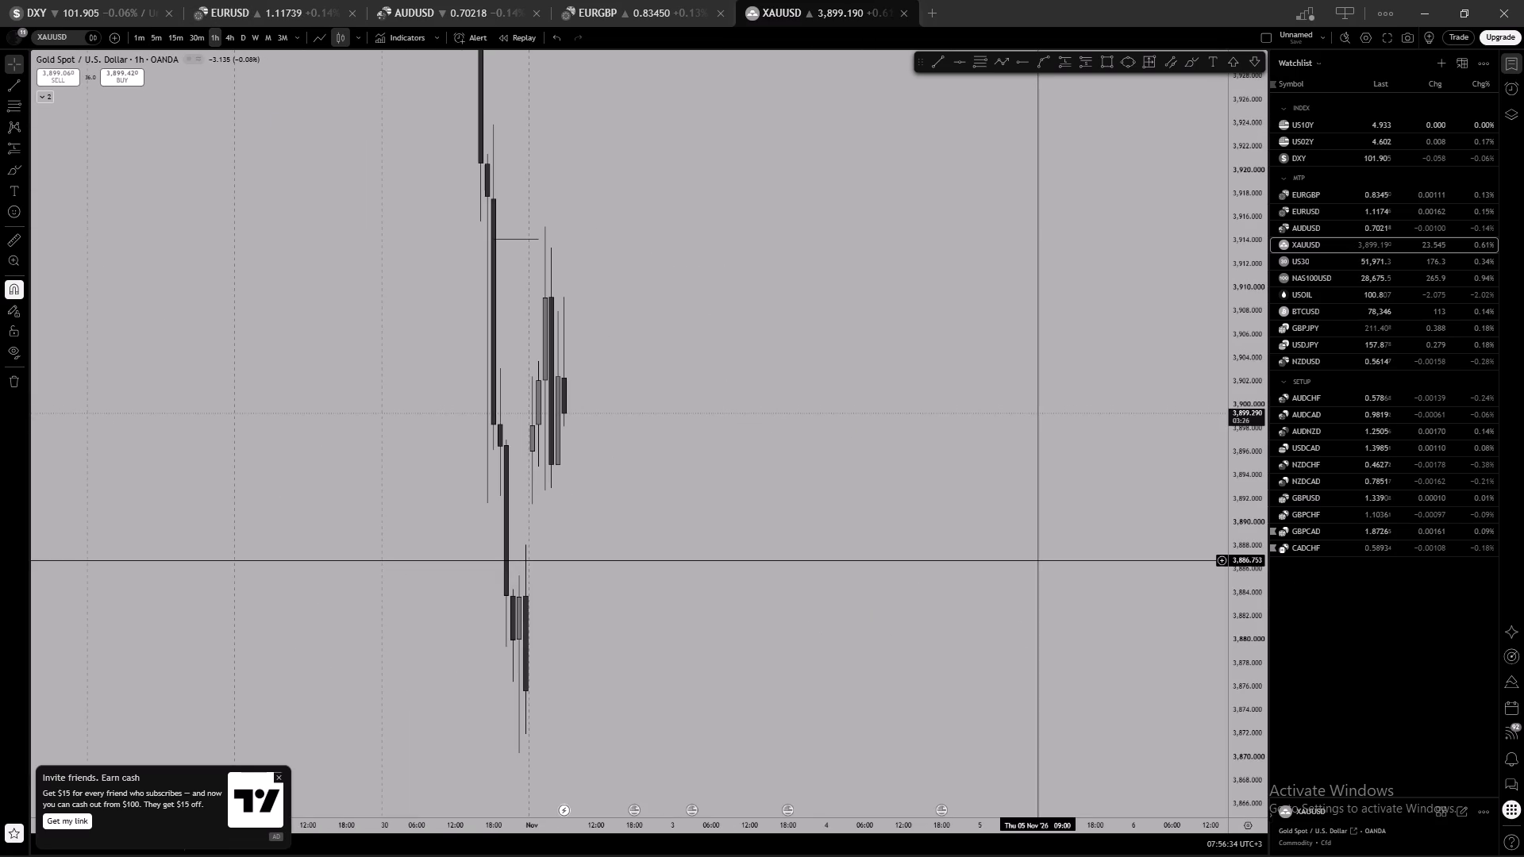
{"action": "scroll", "coordinate": [845, 319], "scroll_direction": "up", "scroll_amount": 6}
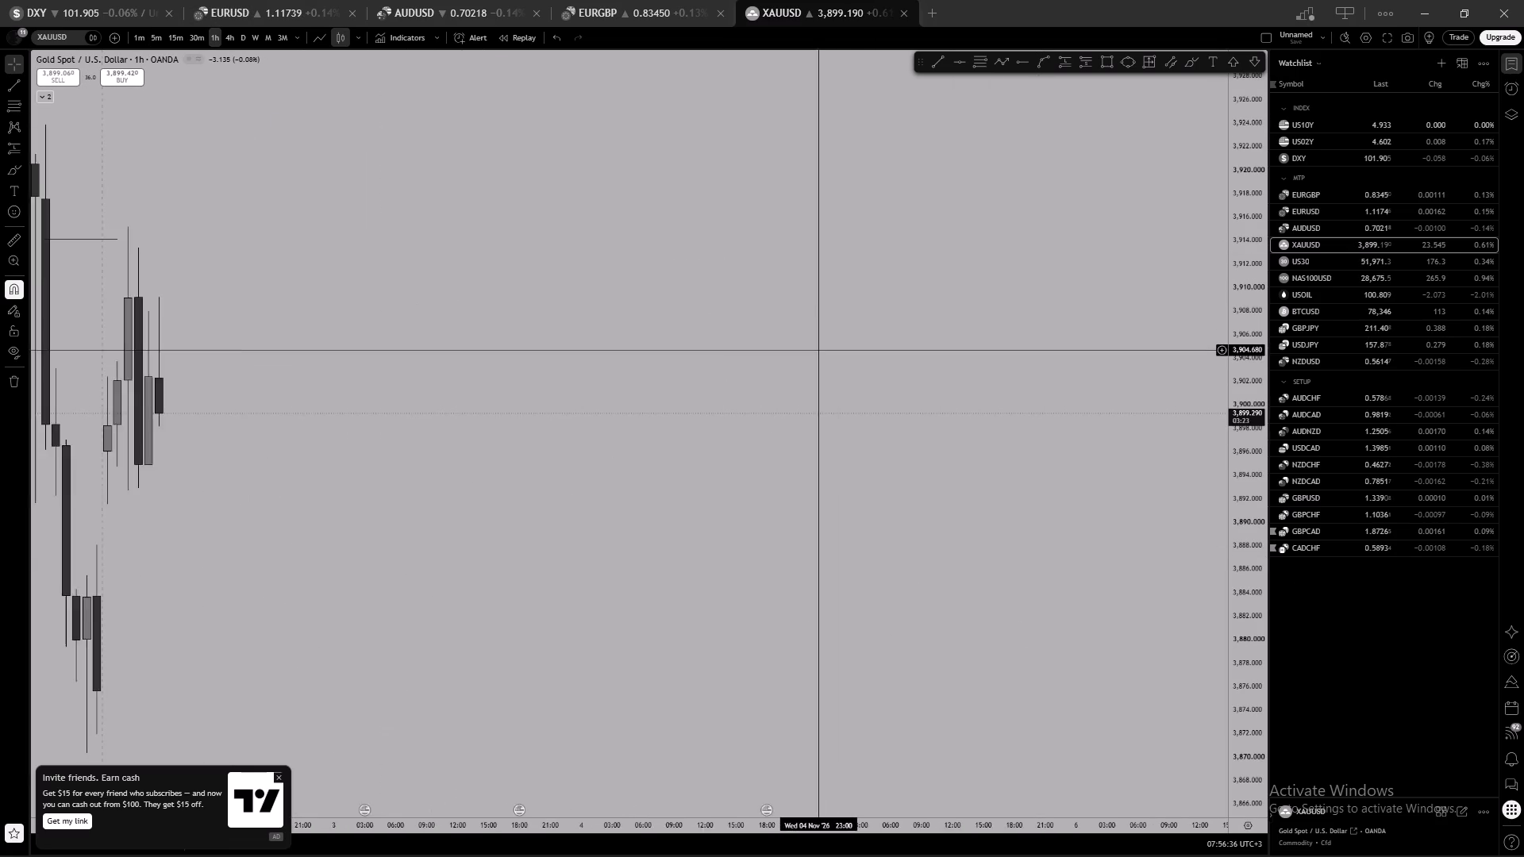
{"action": "left_click_drag", "start_coordinate": [364, 448], "coordinate": [1031, 477]}
{"action": "scroll", "coordinate": [1242, 555], "scroll_direction": "down", "scroll_amount": 19}
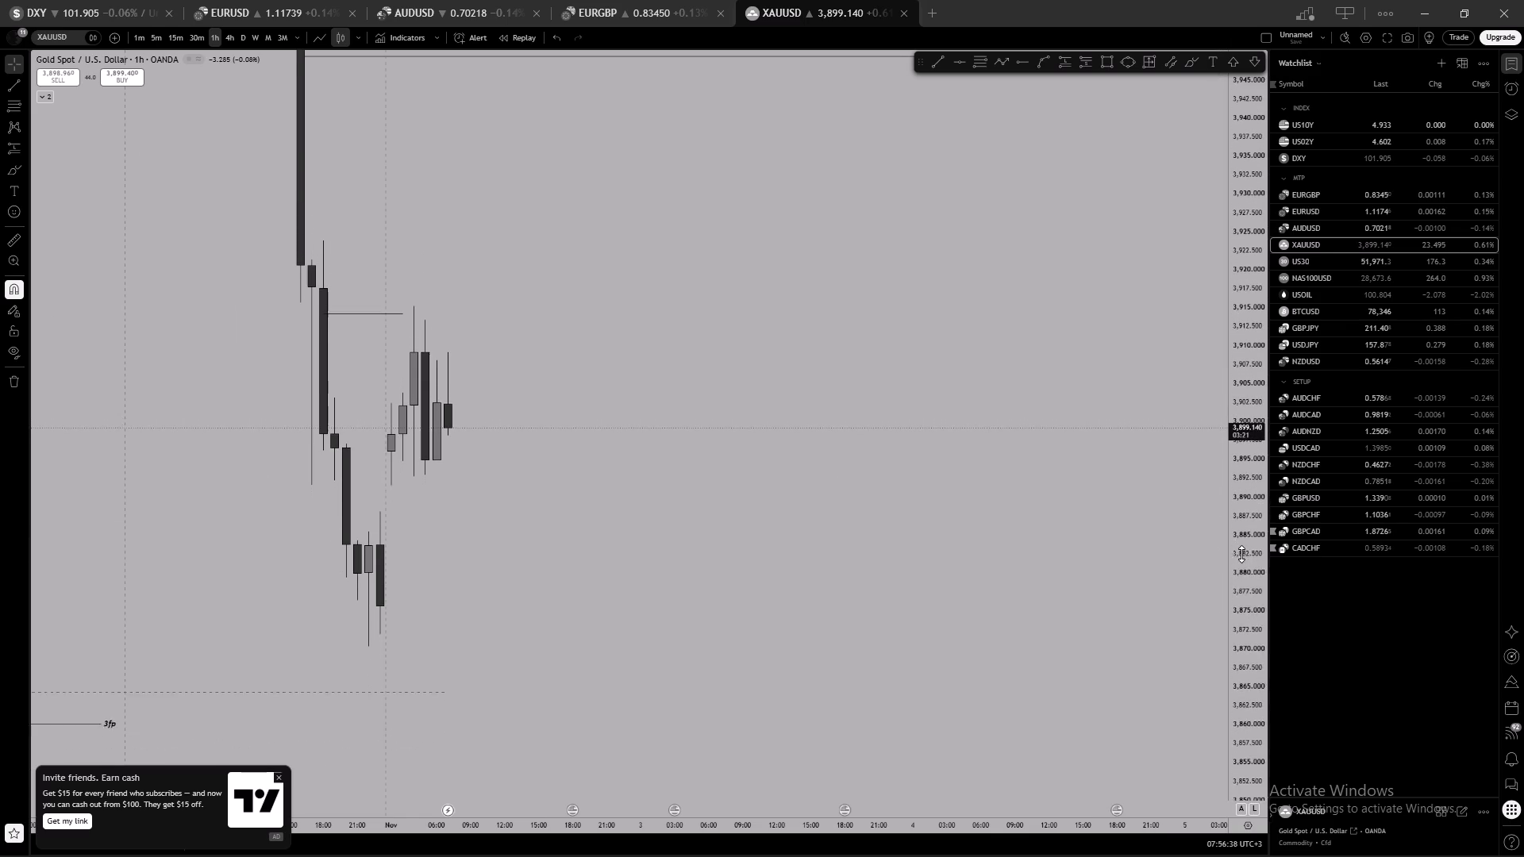
{"action": "left_click", "coordinate": [238, 40]}
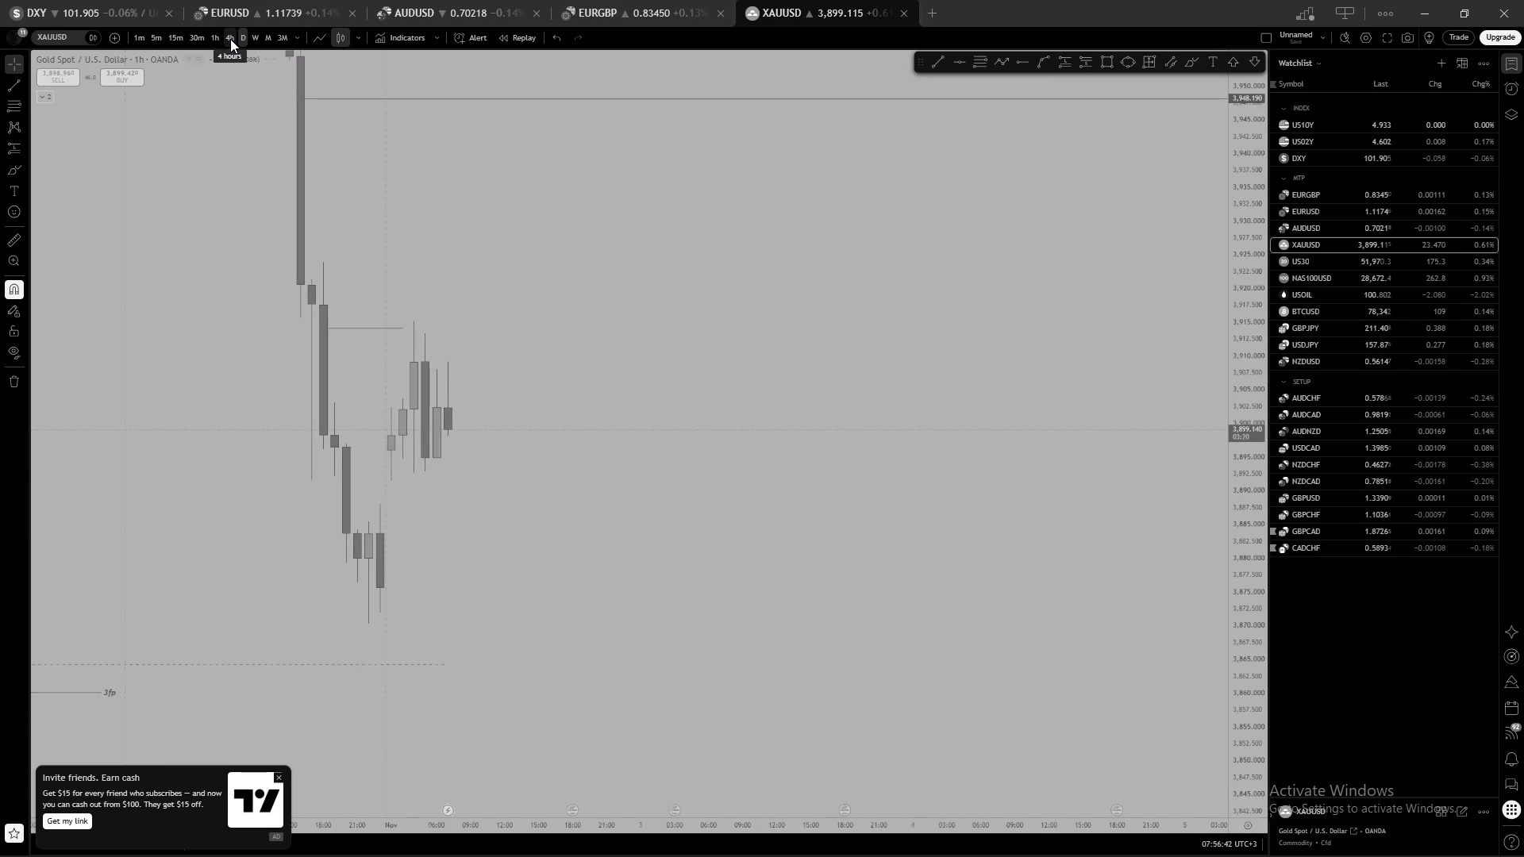
{"action": "left_click", "coordinate": [230, 39]}
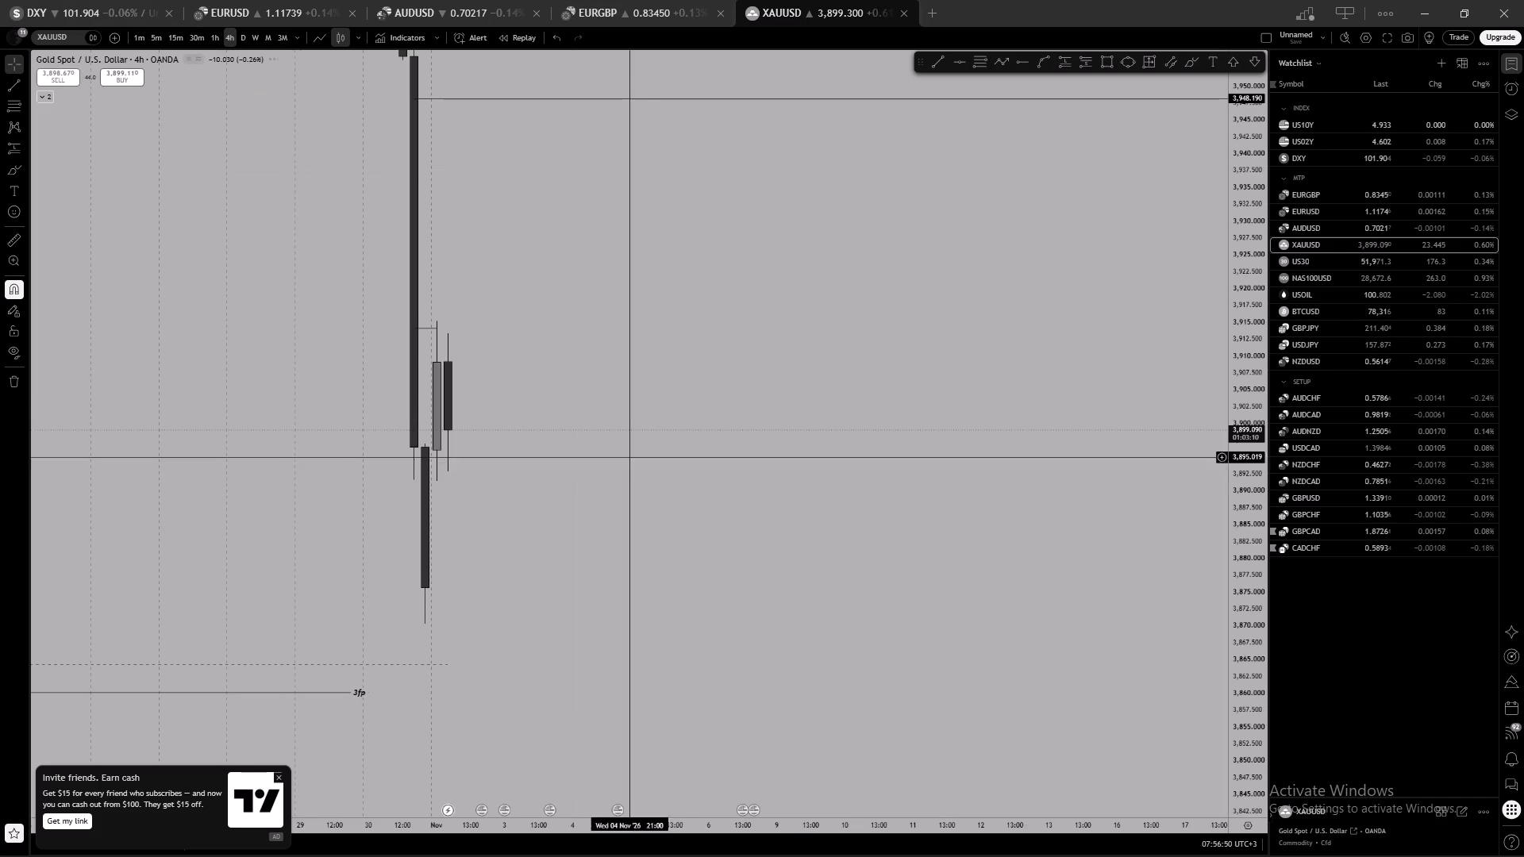
{"action": "left_click", "coordinate": [214, 38]}
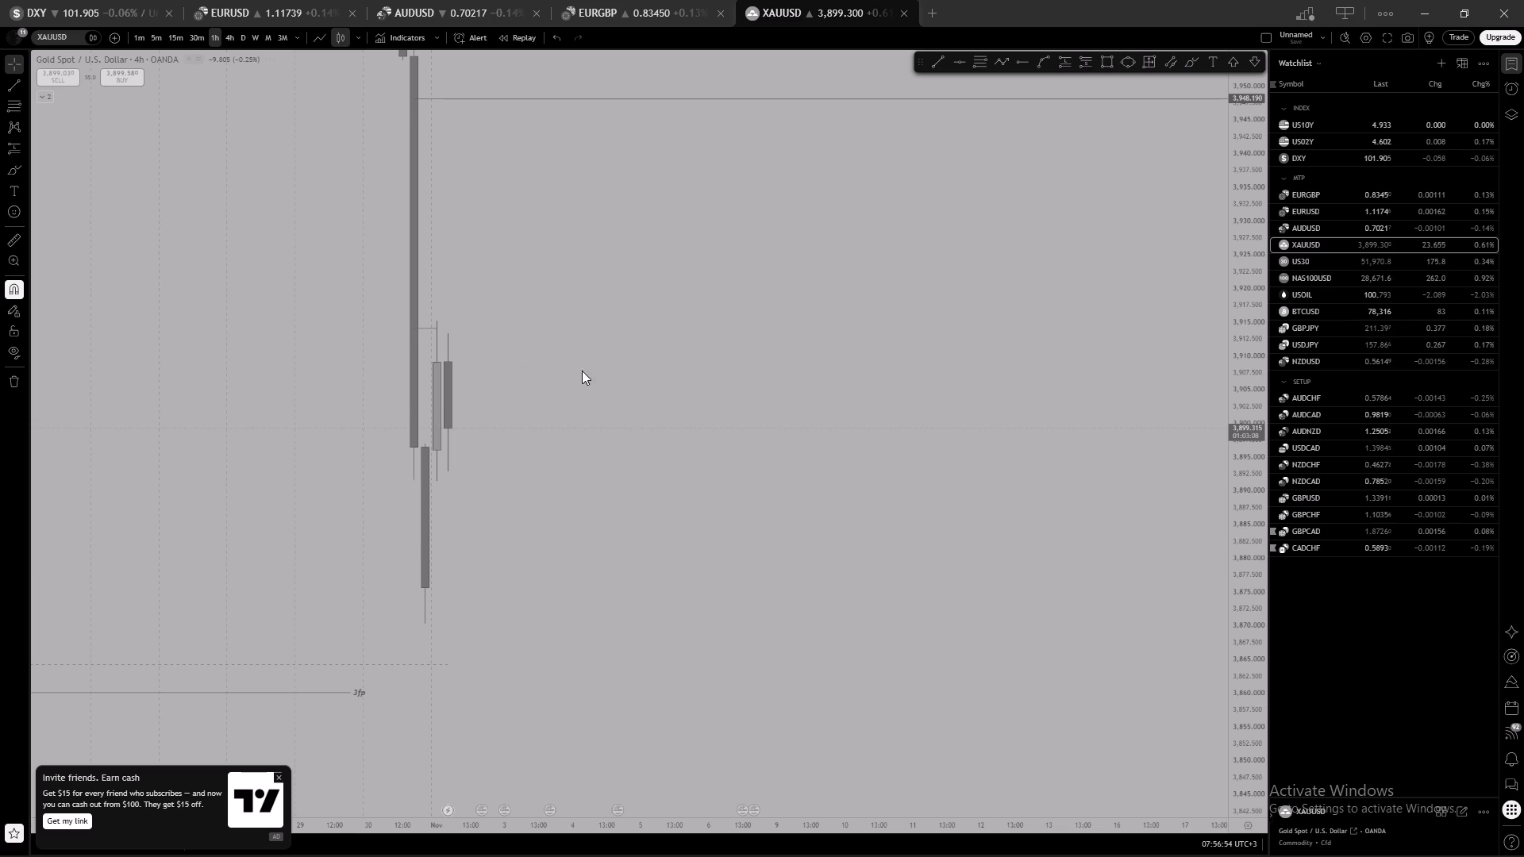
{"action": "scroll", "coordinate": [737, 420], "scroll_direction": "down", "scroll_amount": 2}
{"action": "left_click_drag", "start_coordinate": [835, 421], "coordinate": [765, 436]}
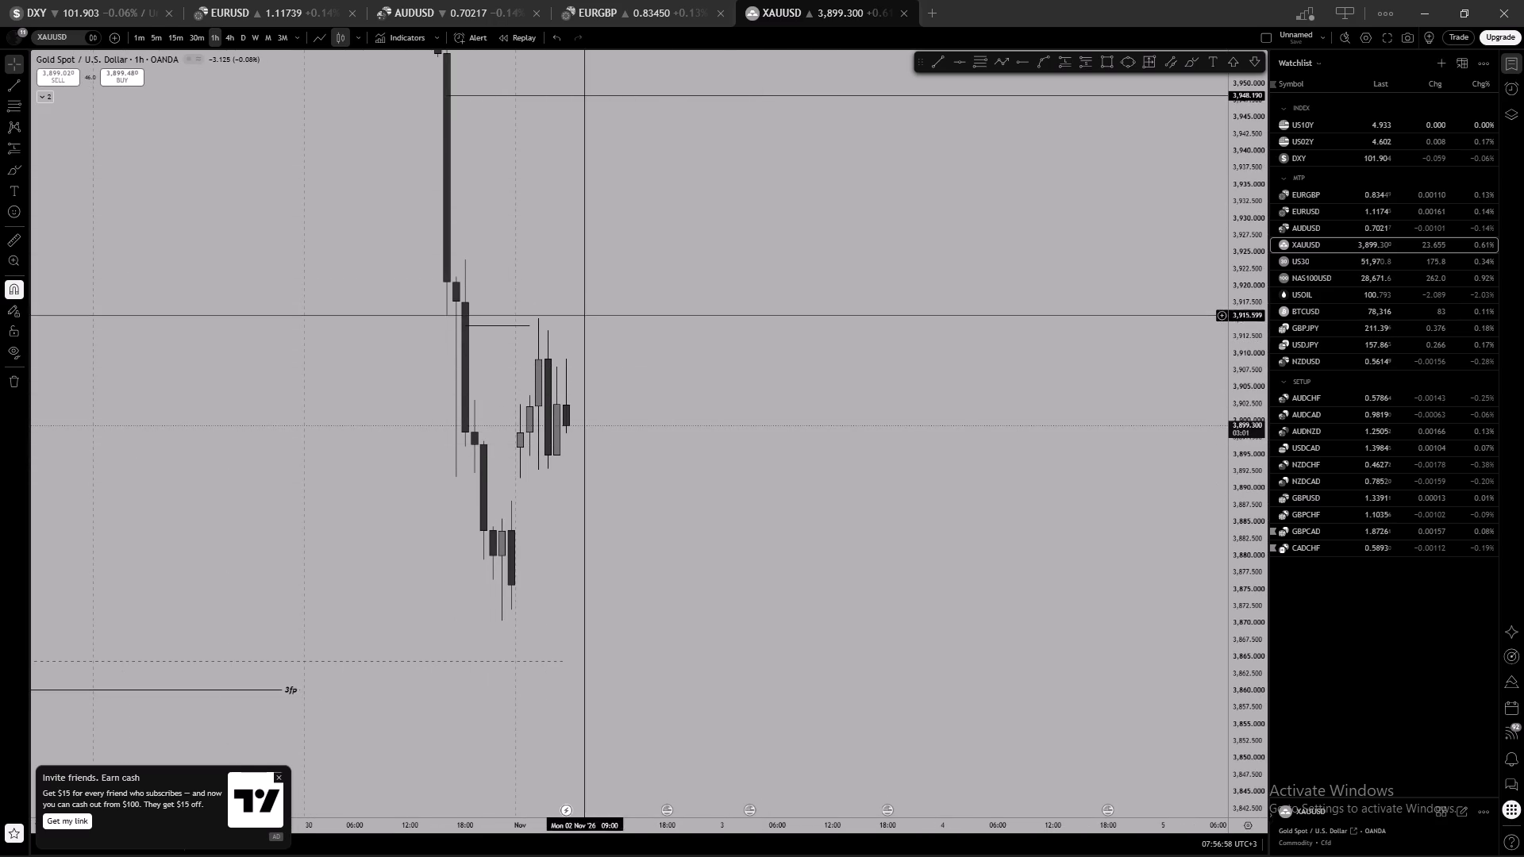
Recheck XAUUSD on the 5-minute chart, covering the marked high and the latest intraday swings.
{"action": "left_click", "coordinate": [154, 40]}
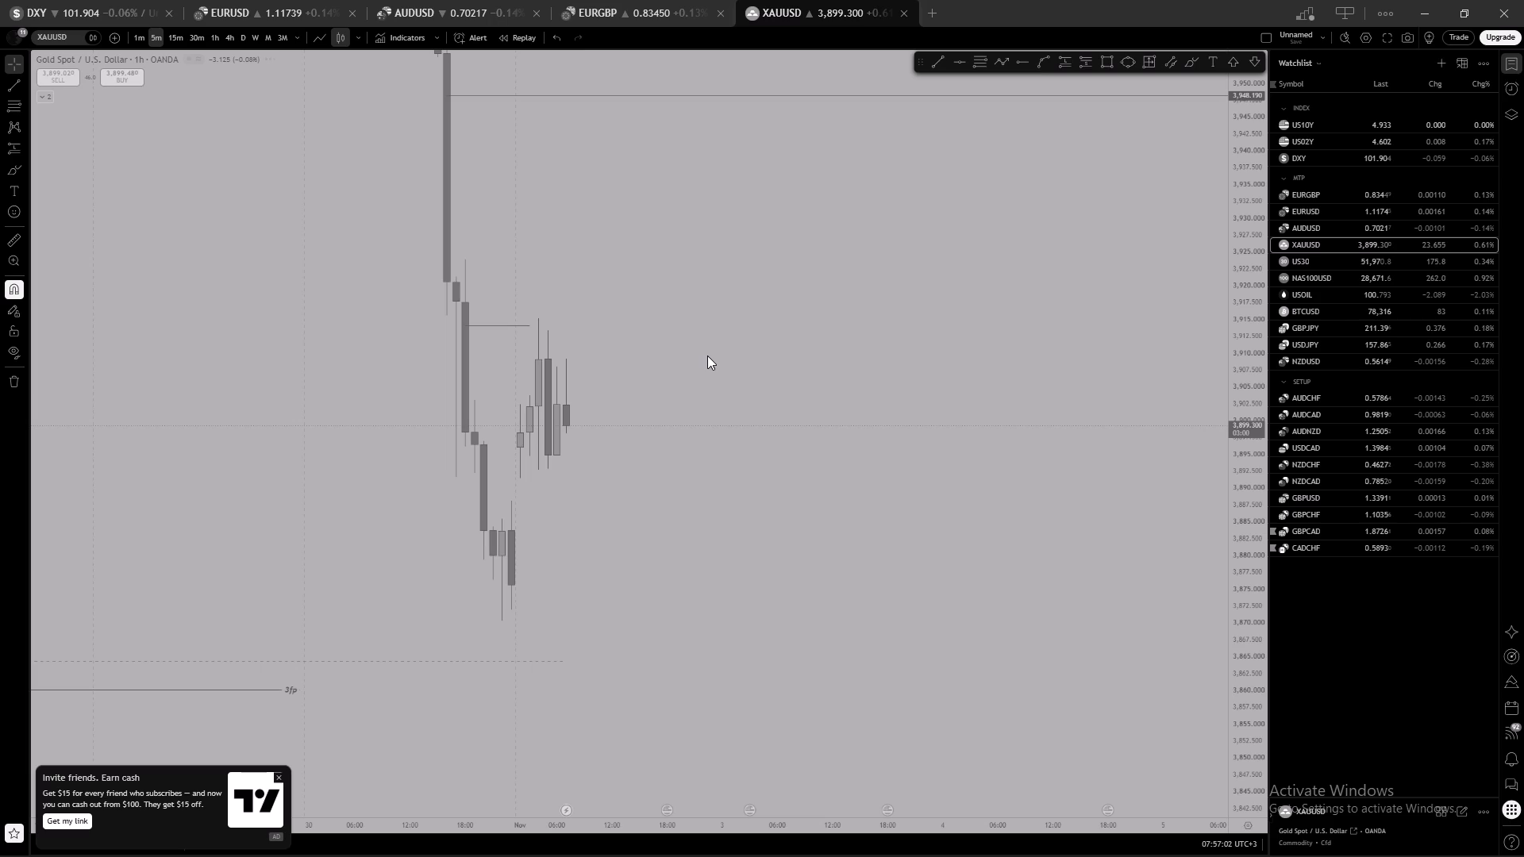
{"action": "scroll", "coordinate": [710, 356], "scroll_direction": "down", "scroll_amount": 12}
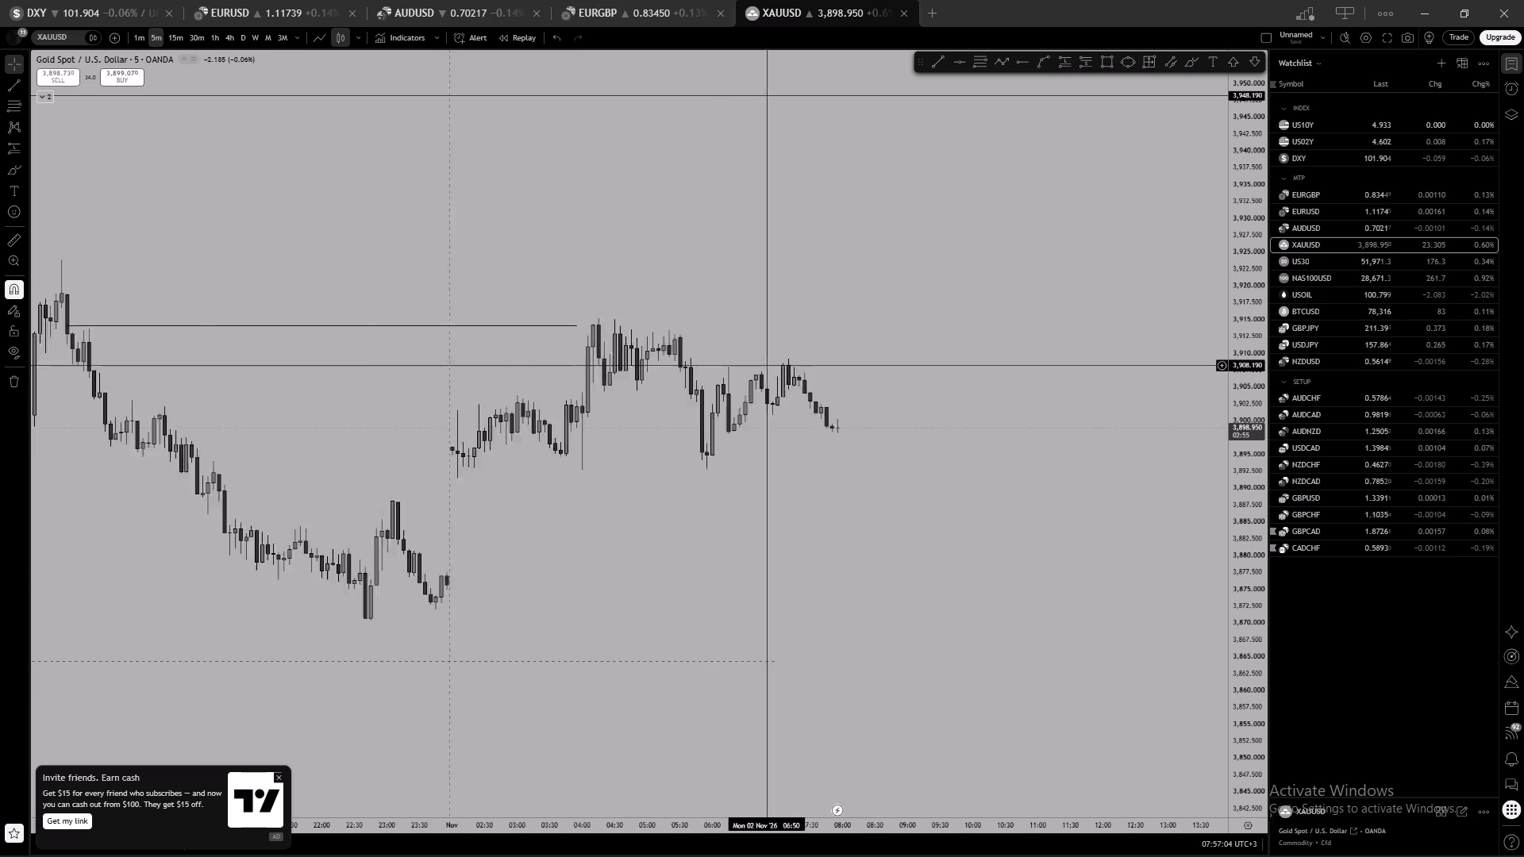
{"action": "scroll", "coordinate": [1041, 461], "scroll_direction": "up", "scroll_amount": 3}
{"action": "left_click_drag", "start_coordinate": [1033, 462], "coordinate": [1032, 483]}
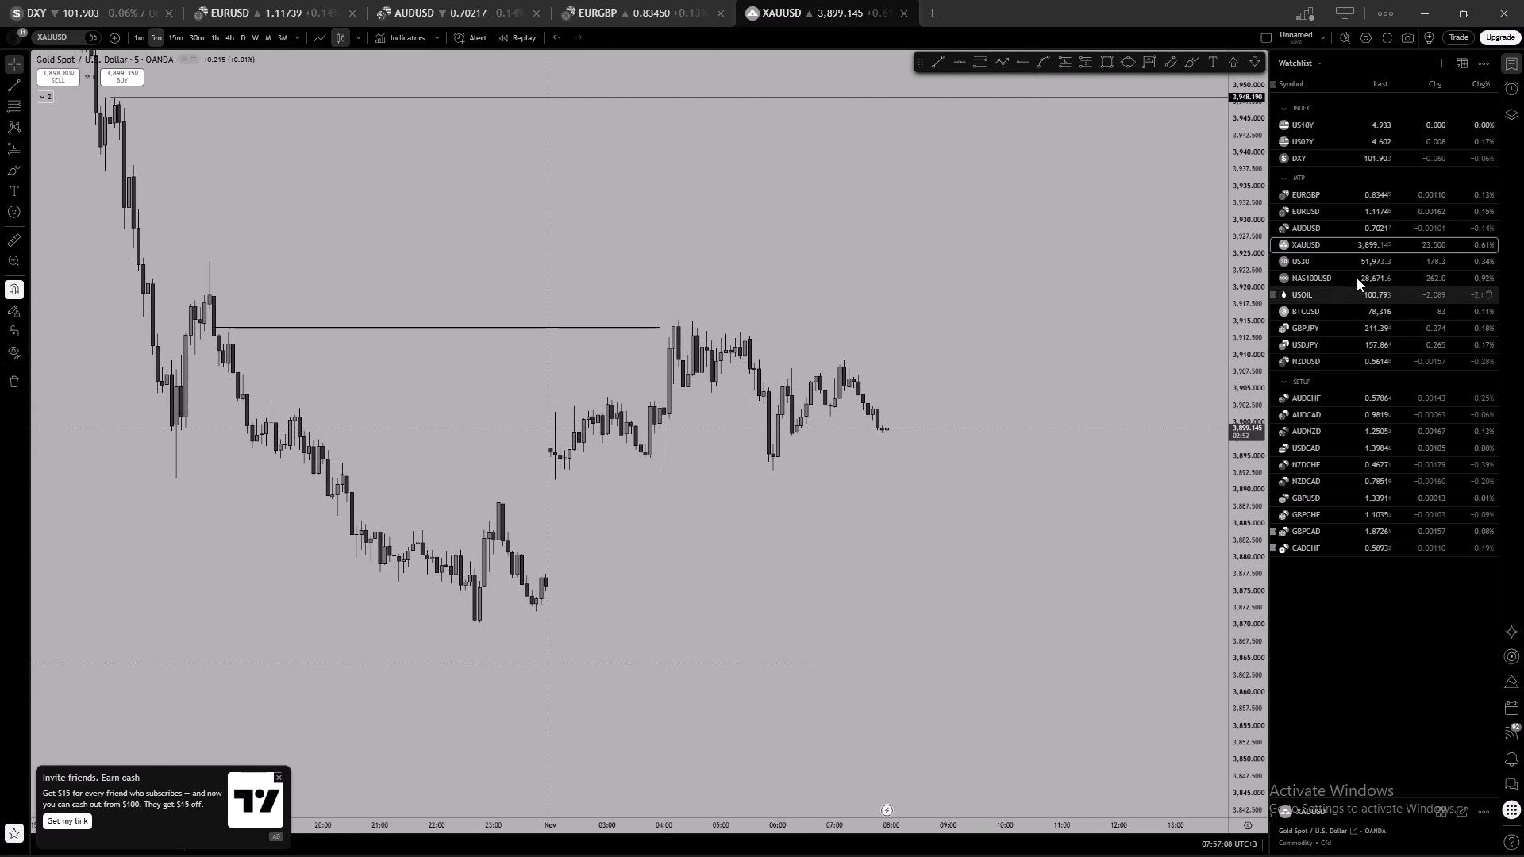
Load US30 from the watchlist and examine its 5-minute price action across the previous session's decline and Monday's opening gap.
{"action": "left_click", "coordinate": [1357, 257]}
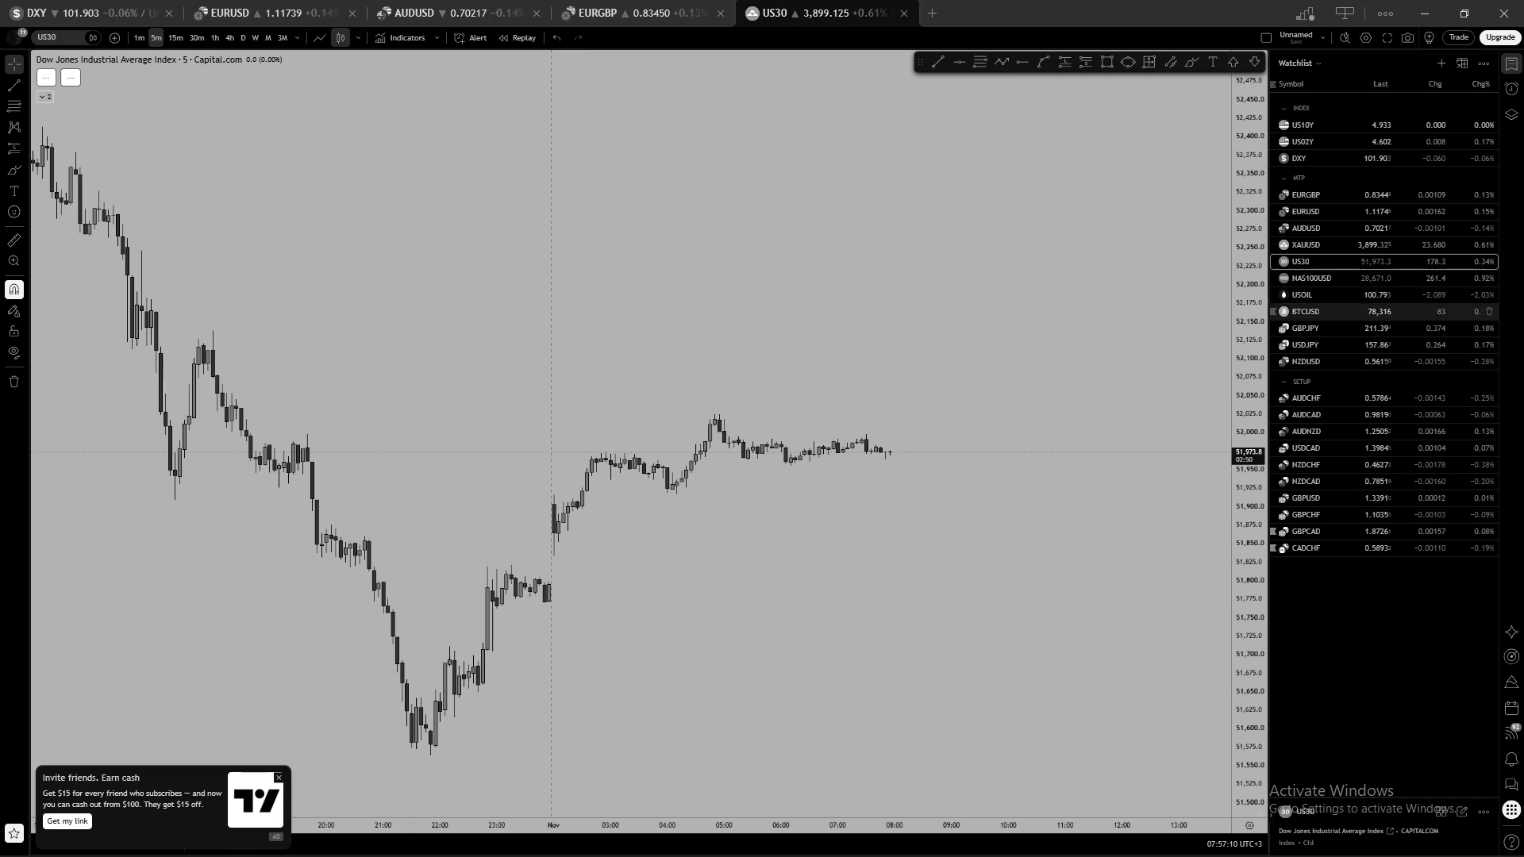
{"action": "scroll", "coordinate": [1009, 387], "scroll_direction": "down", "scroll_amount": 8}
{"action": "left_click_drag", "start_coordinate": [1145, 405], "coordinate": [1001, 410]}
{"action": "scroll", "coordinate": [999, 409], "scroll_direction": "up", "scroll_amount": 2}
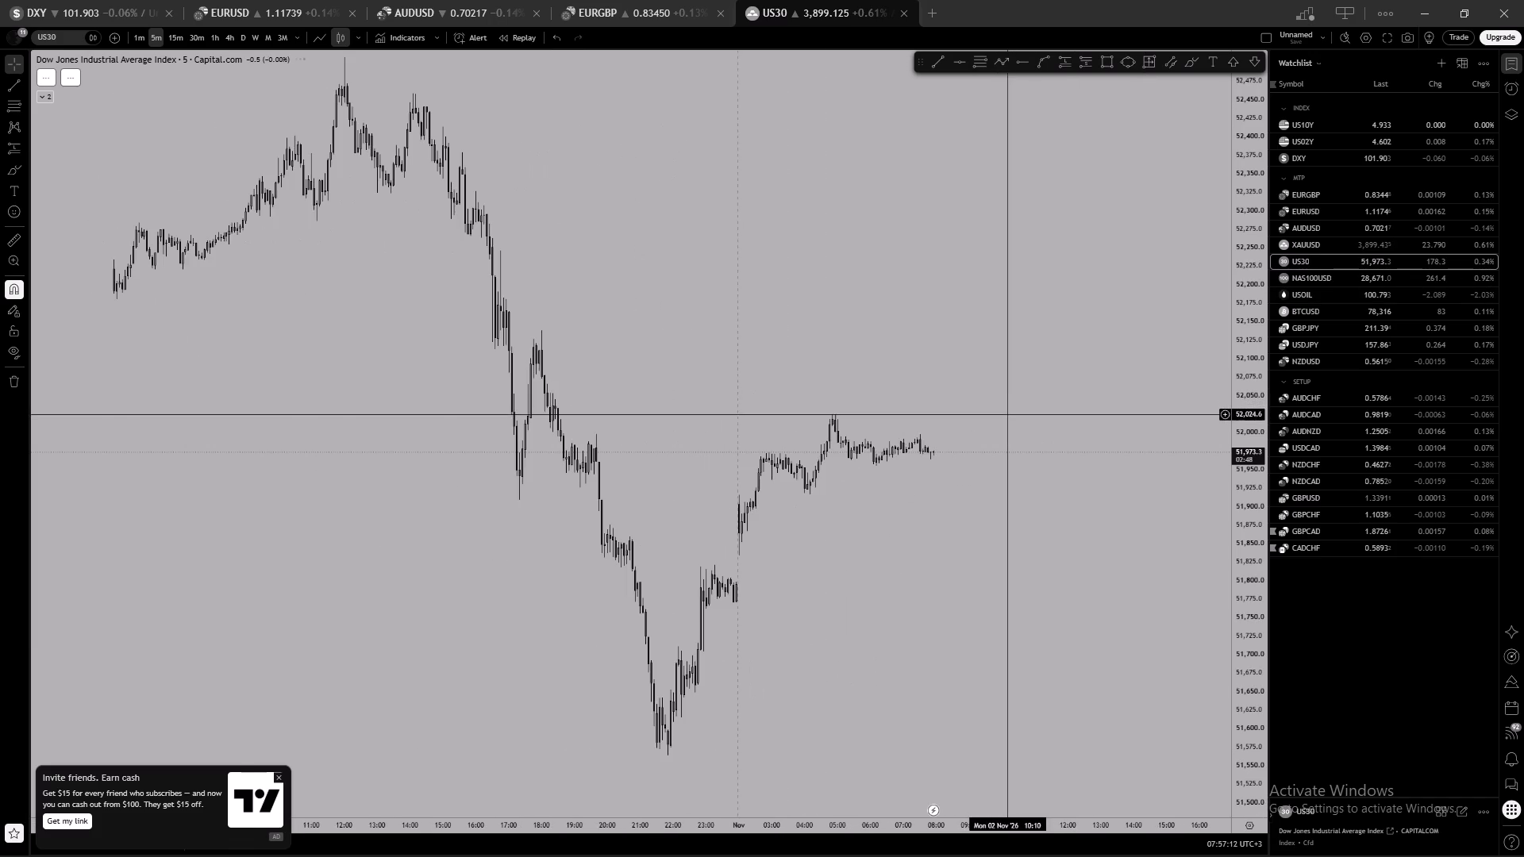
{"action": "scroll", "coordinate": [1039, 390], "scroll_direction": "up", "scroll_amount": 1}
{"action": "left_click", "coordinate": [1038, 394]}
{"action": "scroll", "coordinate": [937, 413], "scroll_direction": "up", "scroll_amount": 1}
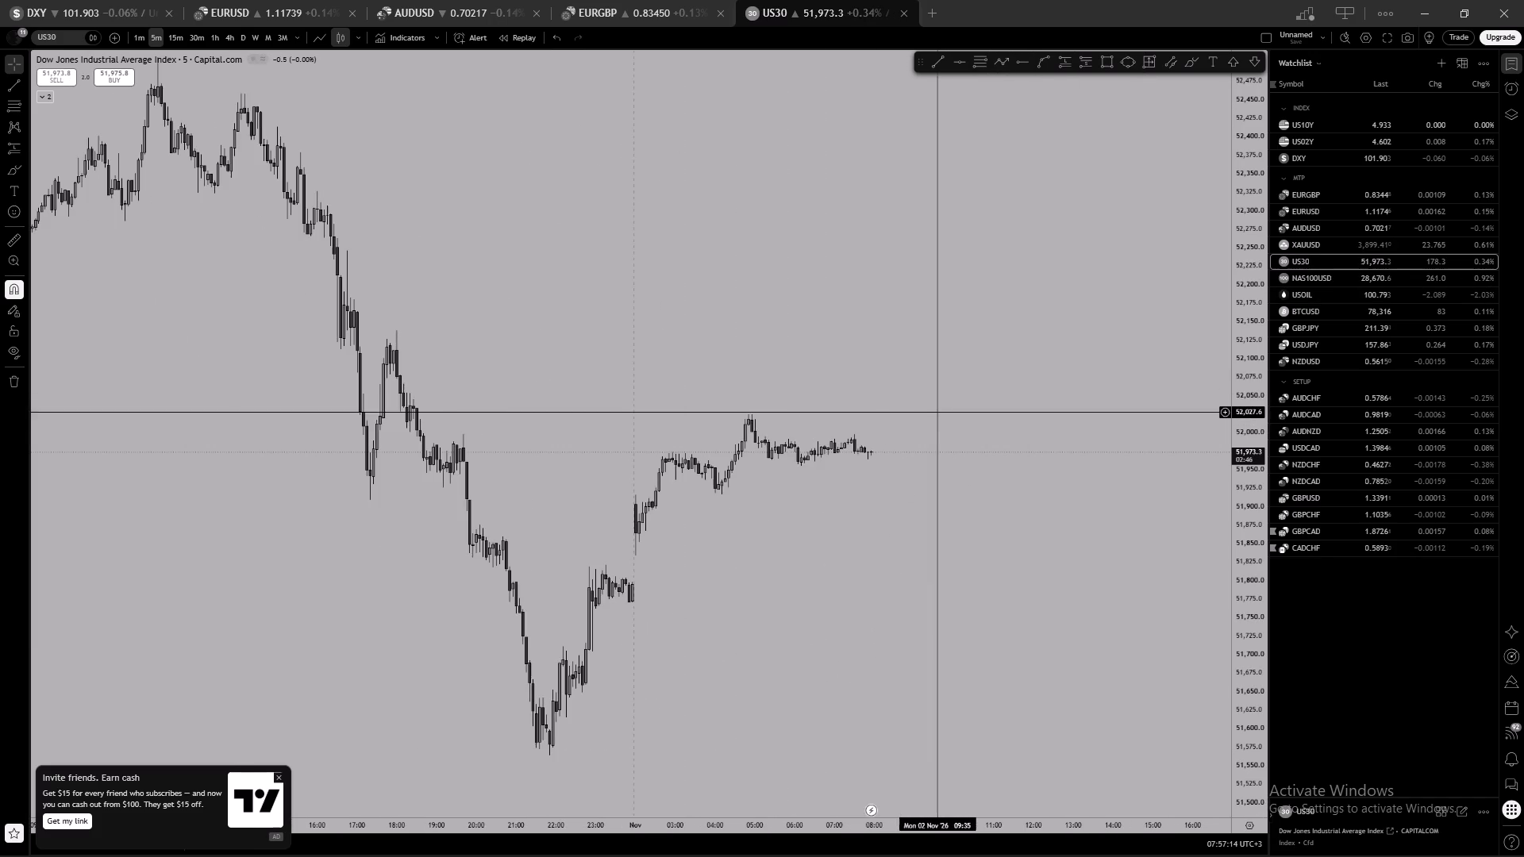
{"action": "left_click_drag", "start_coordinate": [836, 554], "coordinate": [852, 545]}
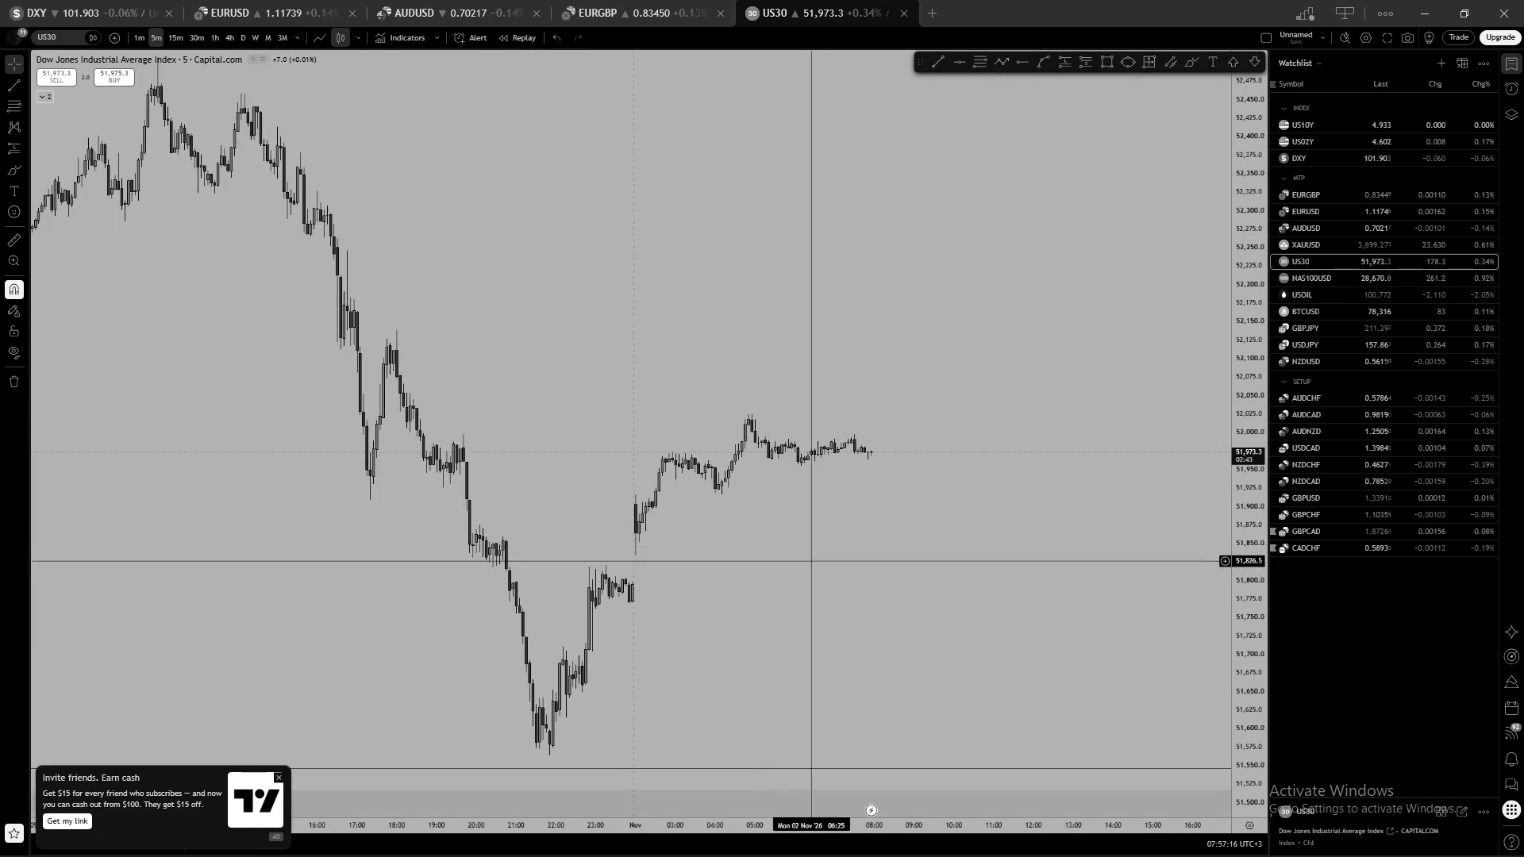
{"action": "left_click_drag", "start_coordinate": [852, 545], "coordinate": [865, 535]}
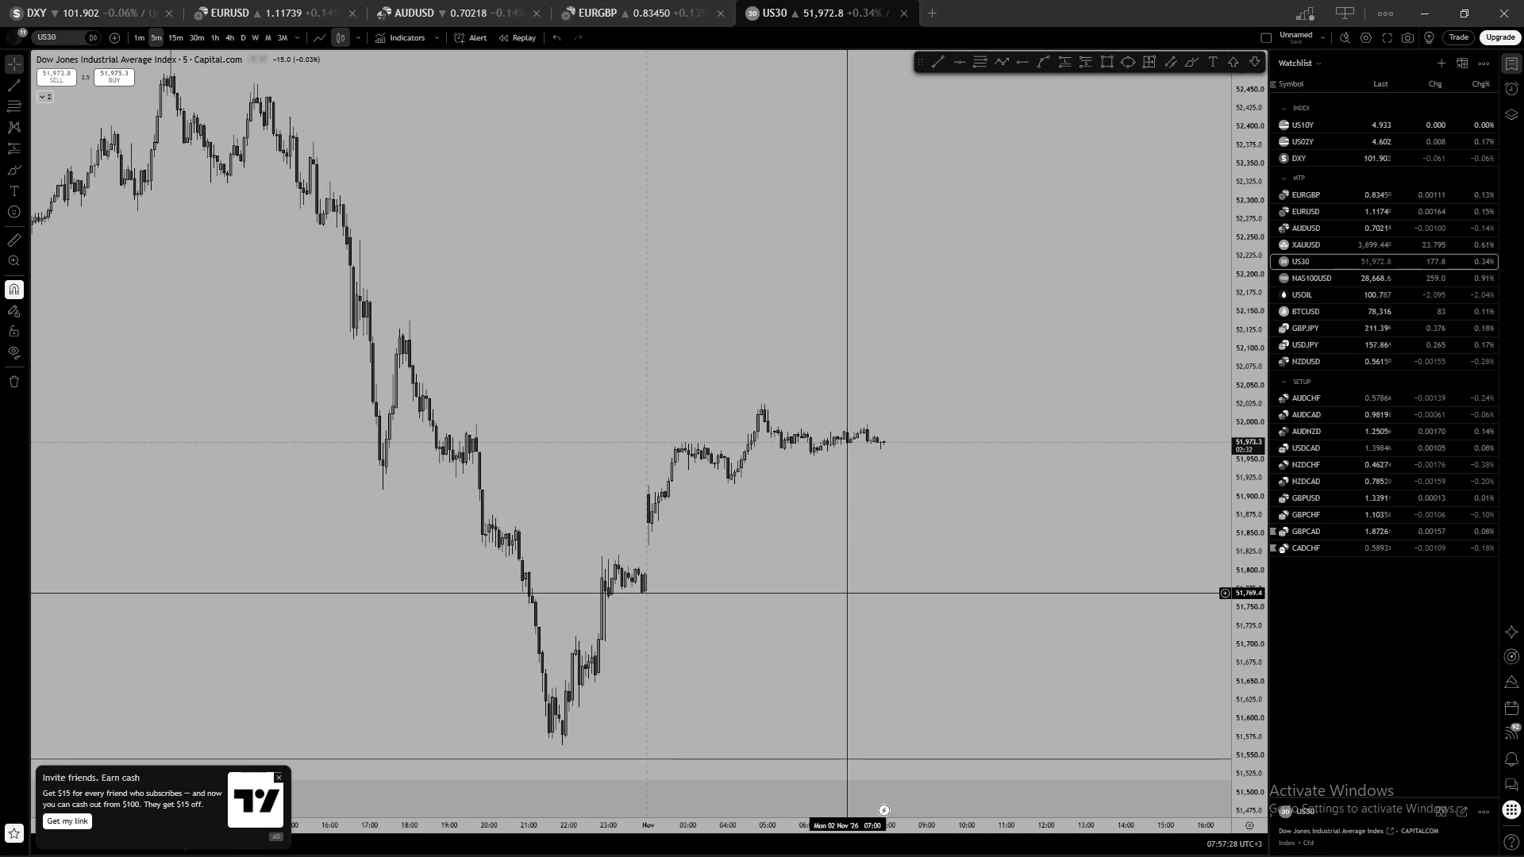
Load NAS100USD and examine its 5-minute and 1-hour charts around the recent low and rebound.
{"action": "left_click", "coordinate": [1314, 277]}
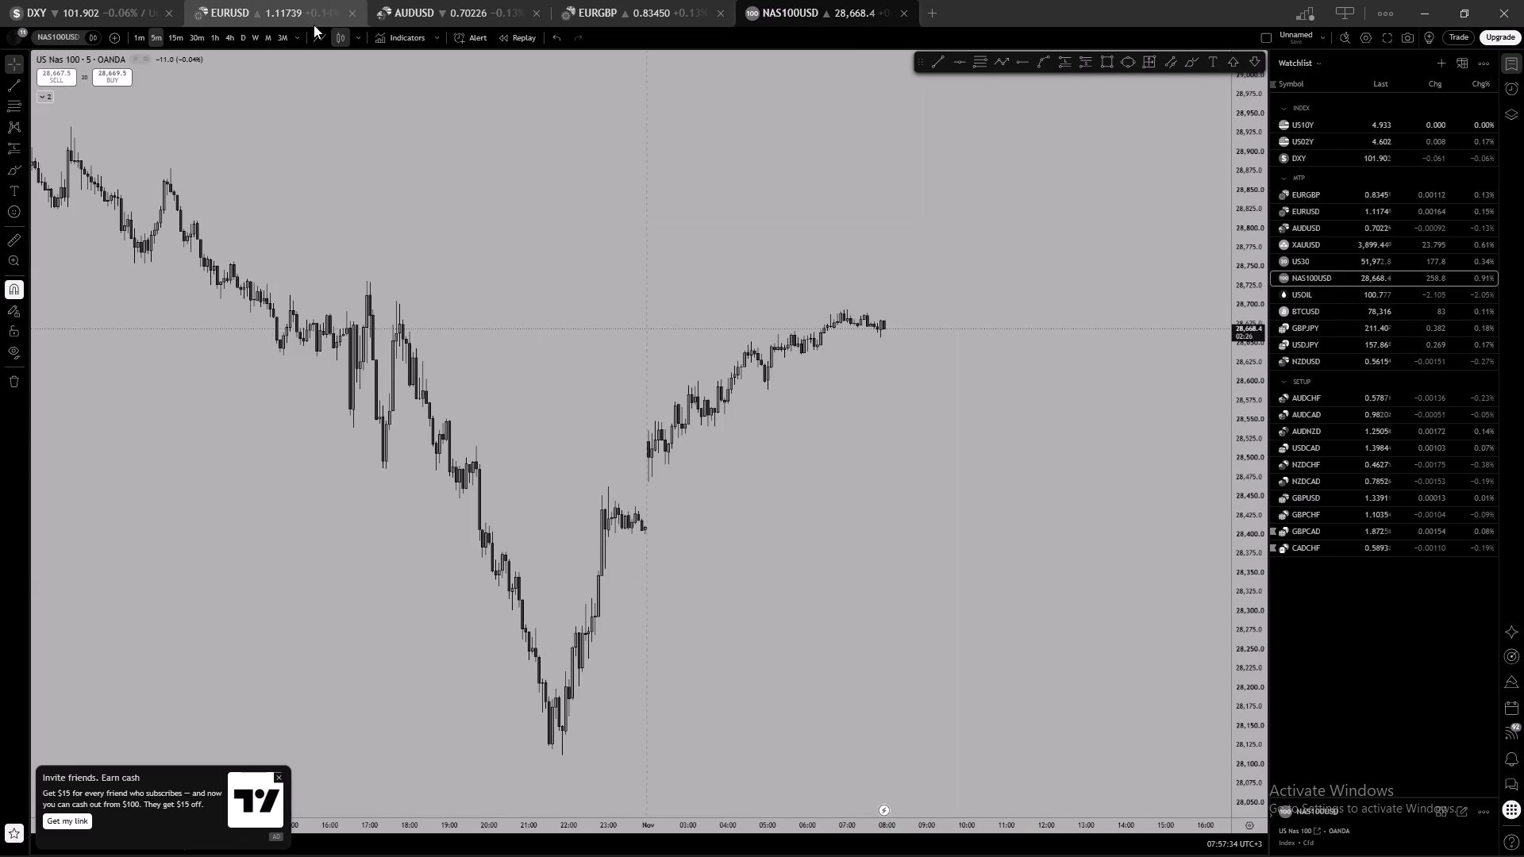
{"action": "left_click", "coordinate": [212, 35]}
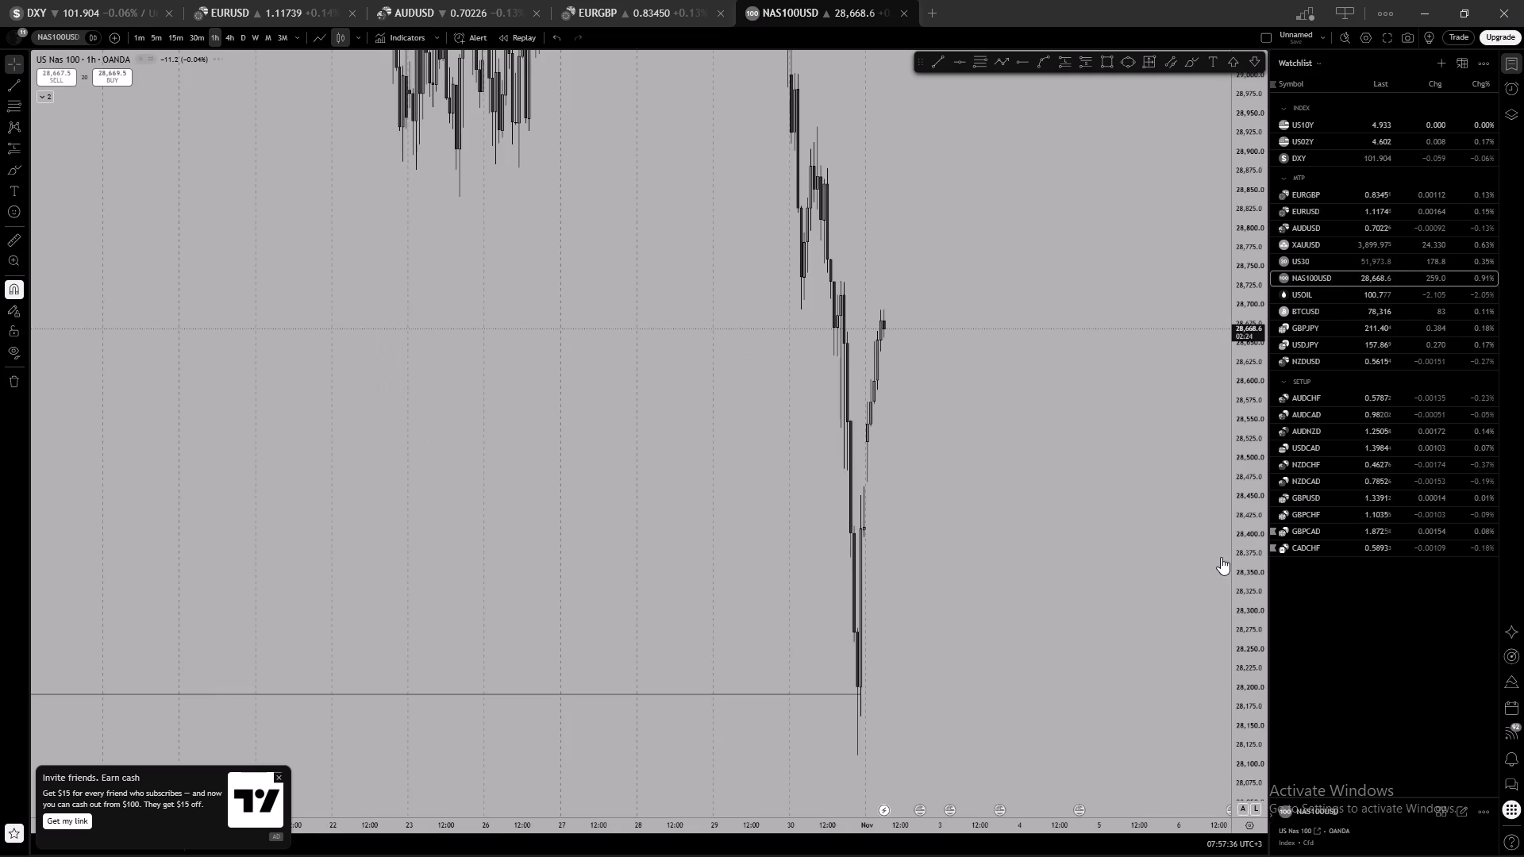
{"action": "scroll", "coordinate": [1221, 557], "scroll_direction": "down", "scroll_amount": 11}
{"action": "scroll", "coordinate": [1253, 540], "scroll_direction": "down", "scroll_amount": 10}
{"action": "scroll", "coordinate": [956, 527], "scroll_direction": "up", "scroll_amount": 2}
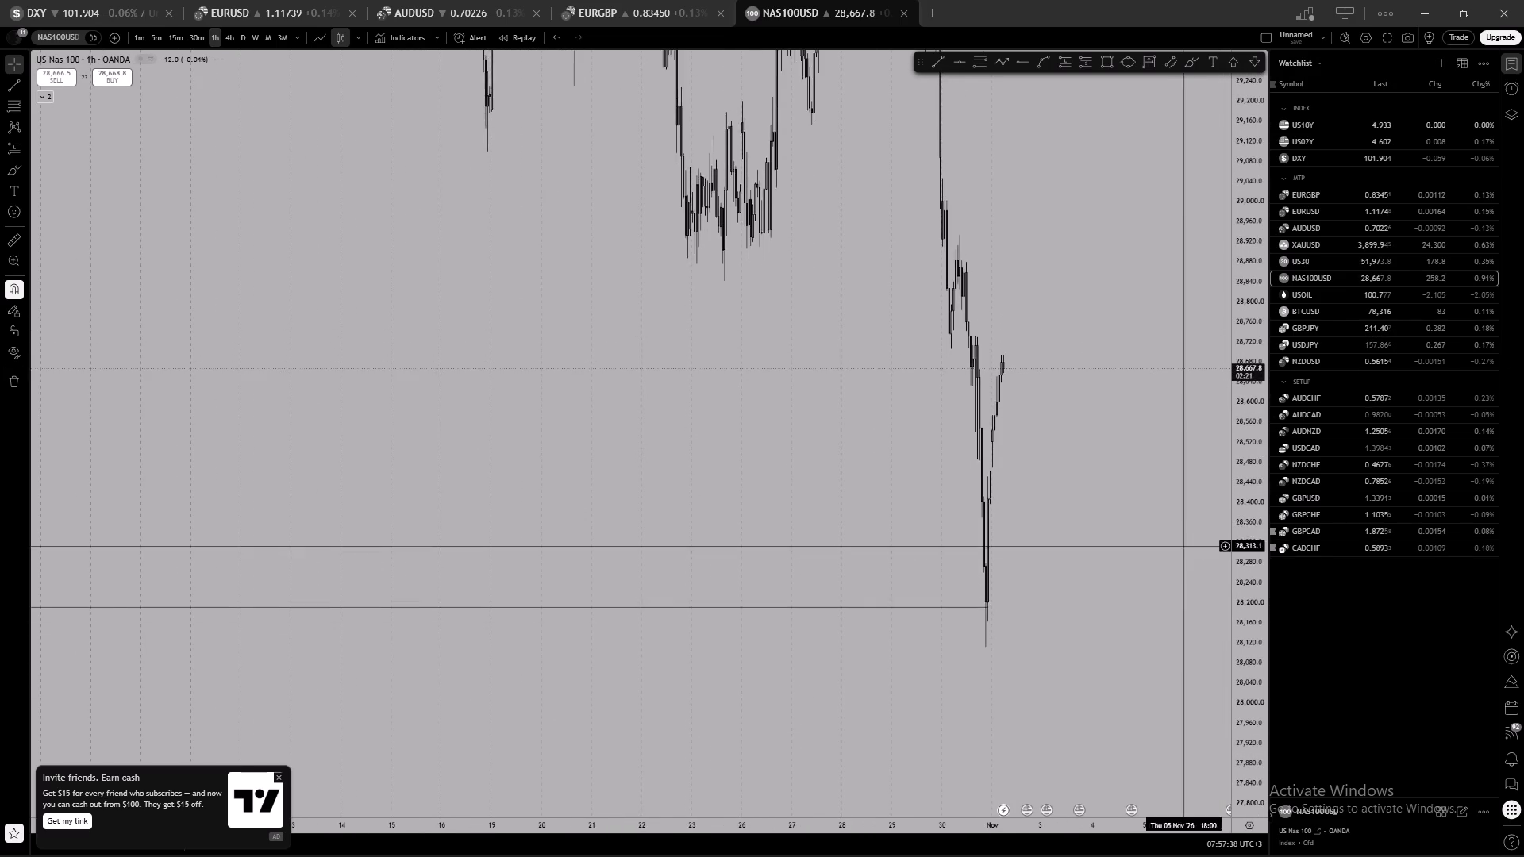
{"action": "scroll", "coordinate": [956, 527], "scroll_direction": "up", "scroll_amount": 8}
{"action": "left_click_drag", "start_coordinate": [949, 528], "coordinate": [968, 530]}
Scan the 1-hour charts of USOIL, BTCUSD and GBPJPY in turn from the watchlist.
{"action": "left_click", "coordinate": [1319, 297]}
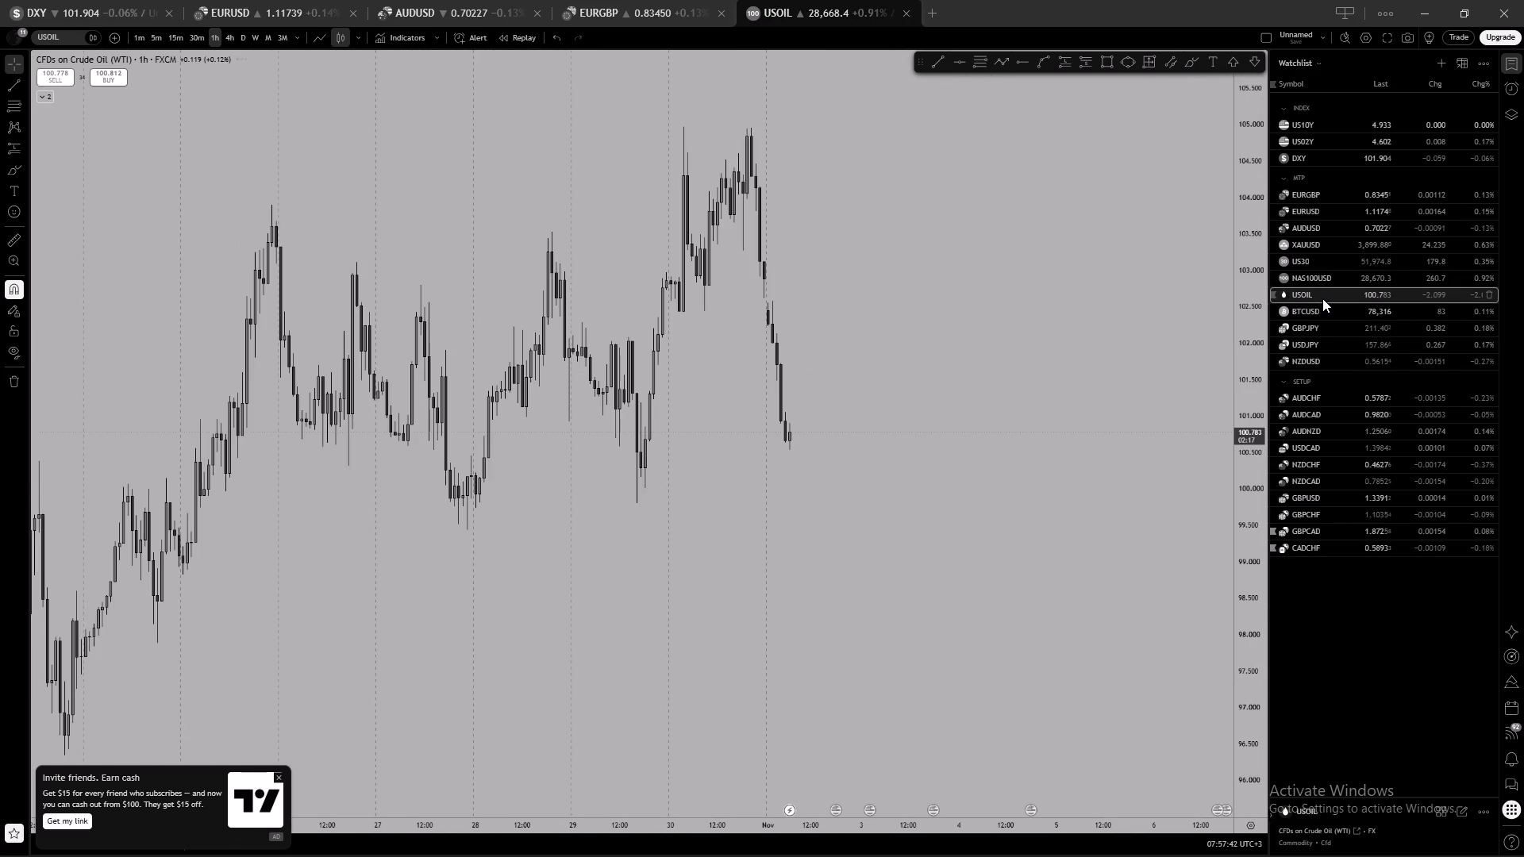
{"action": "scroll", "coordinate": [1035, 460], "scroll_direction": "down", "scroll_amount": 4}
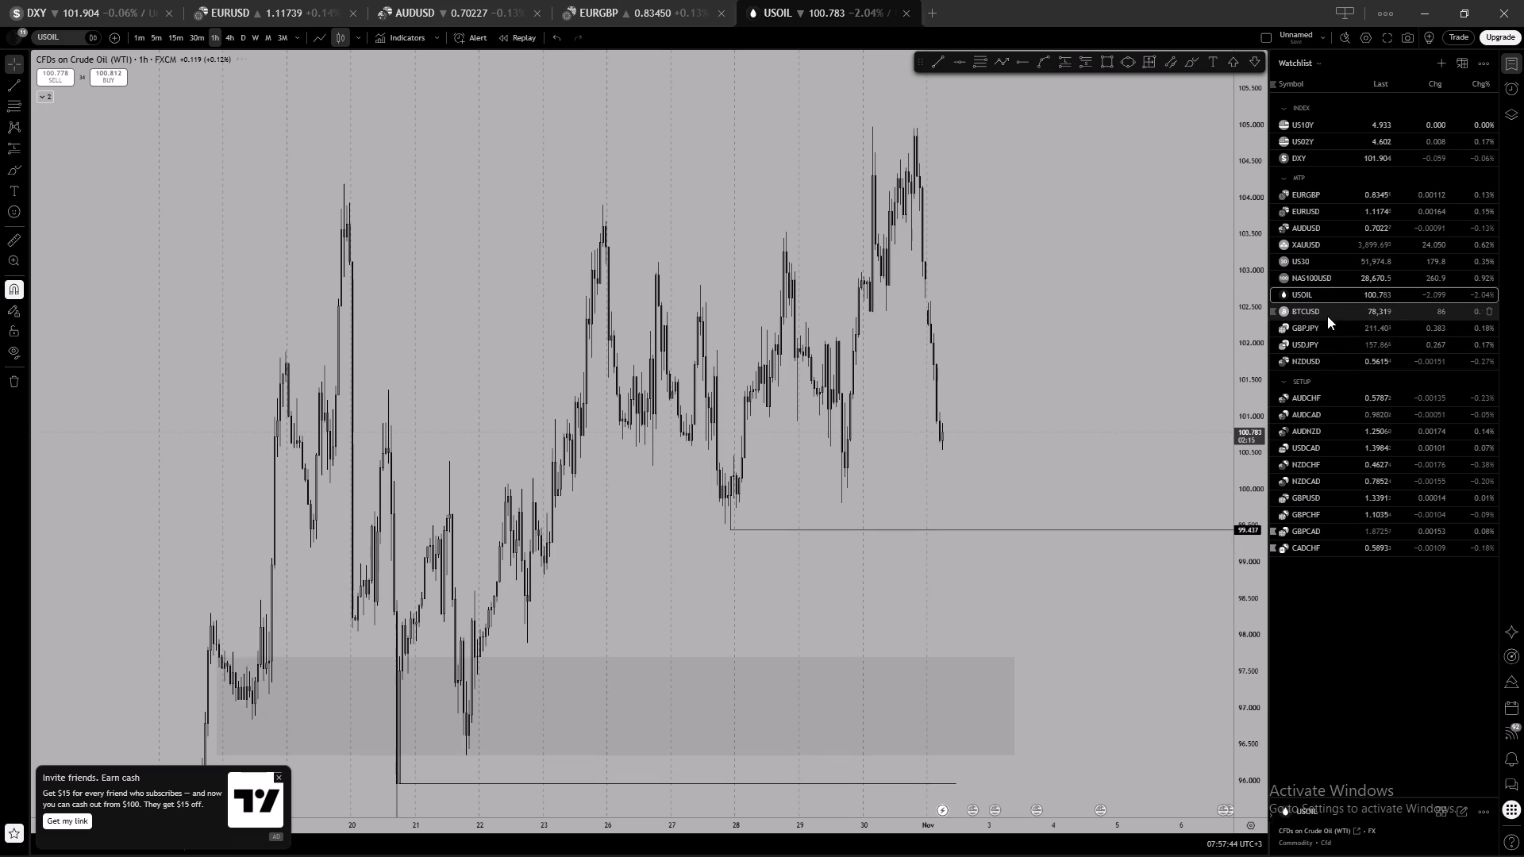
{"action": "left_click", "coordinate": [1329, 313]}
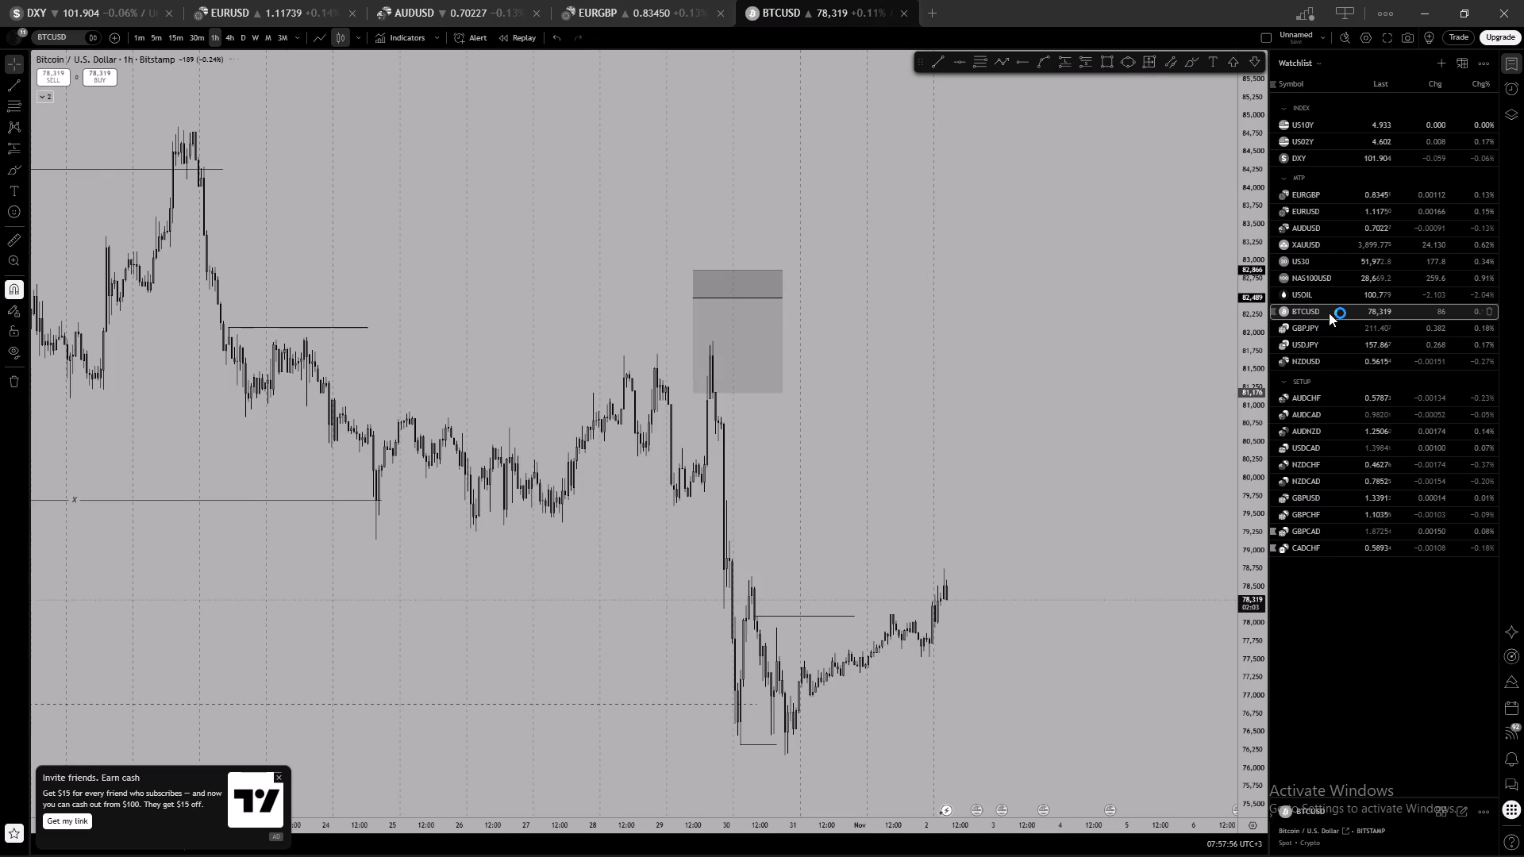
{"action": "scroll", "coordinate": [1100, 459], "scroll_direction": "up", "scroll_amount": 3}
{"action": "left_click", "coordinate": [1342, 329]}
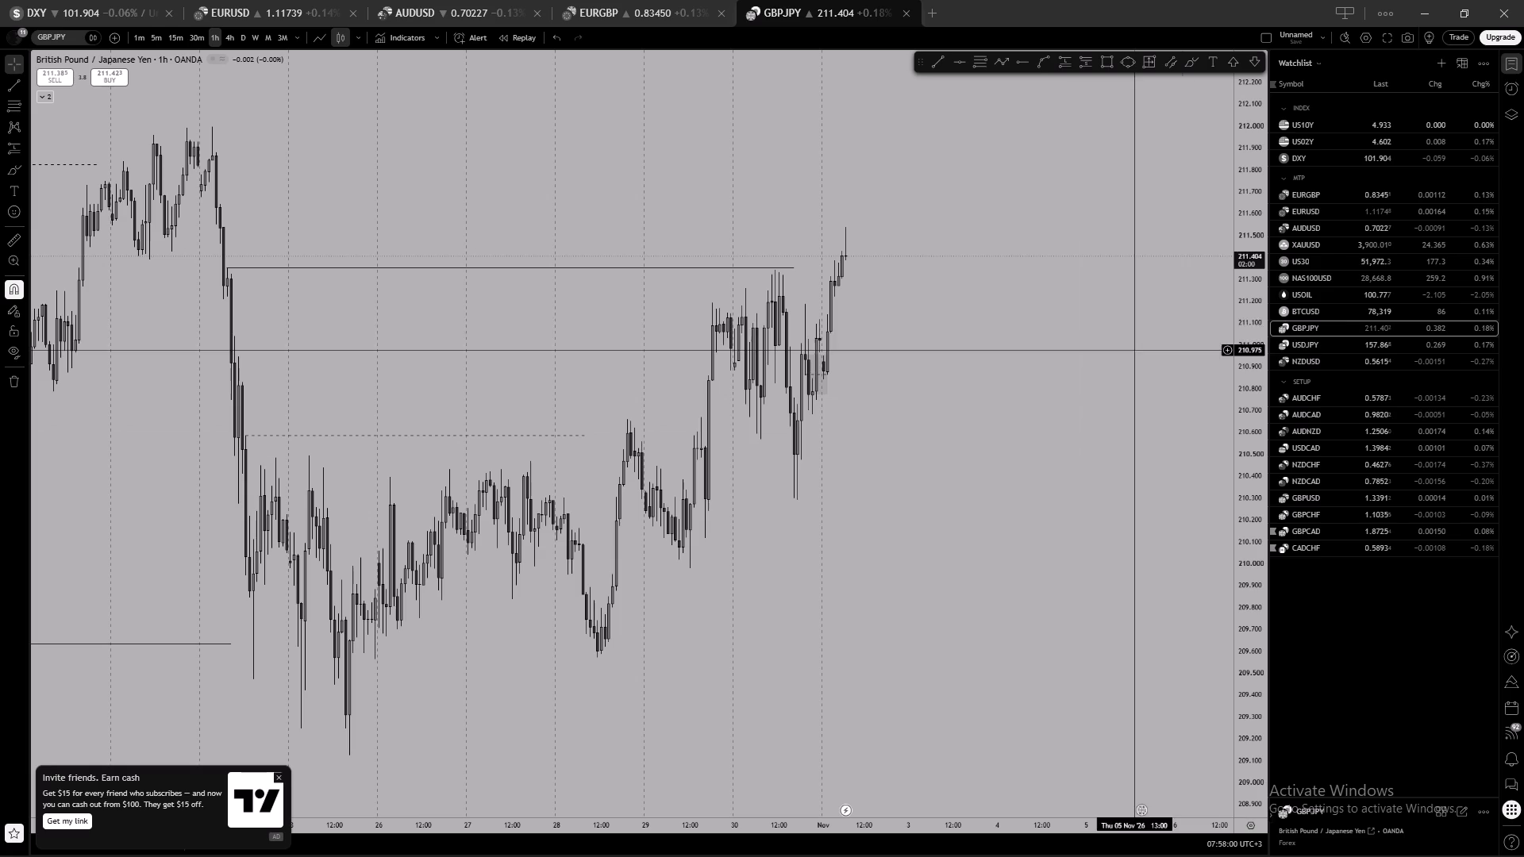
Load USDJPY and examine price around the marked level on the 1-hour and 4-hour charts.
{"action": "left_click", "coordinate": [1348, 341]}
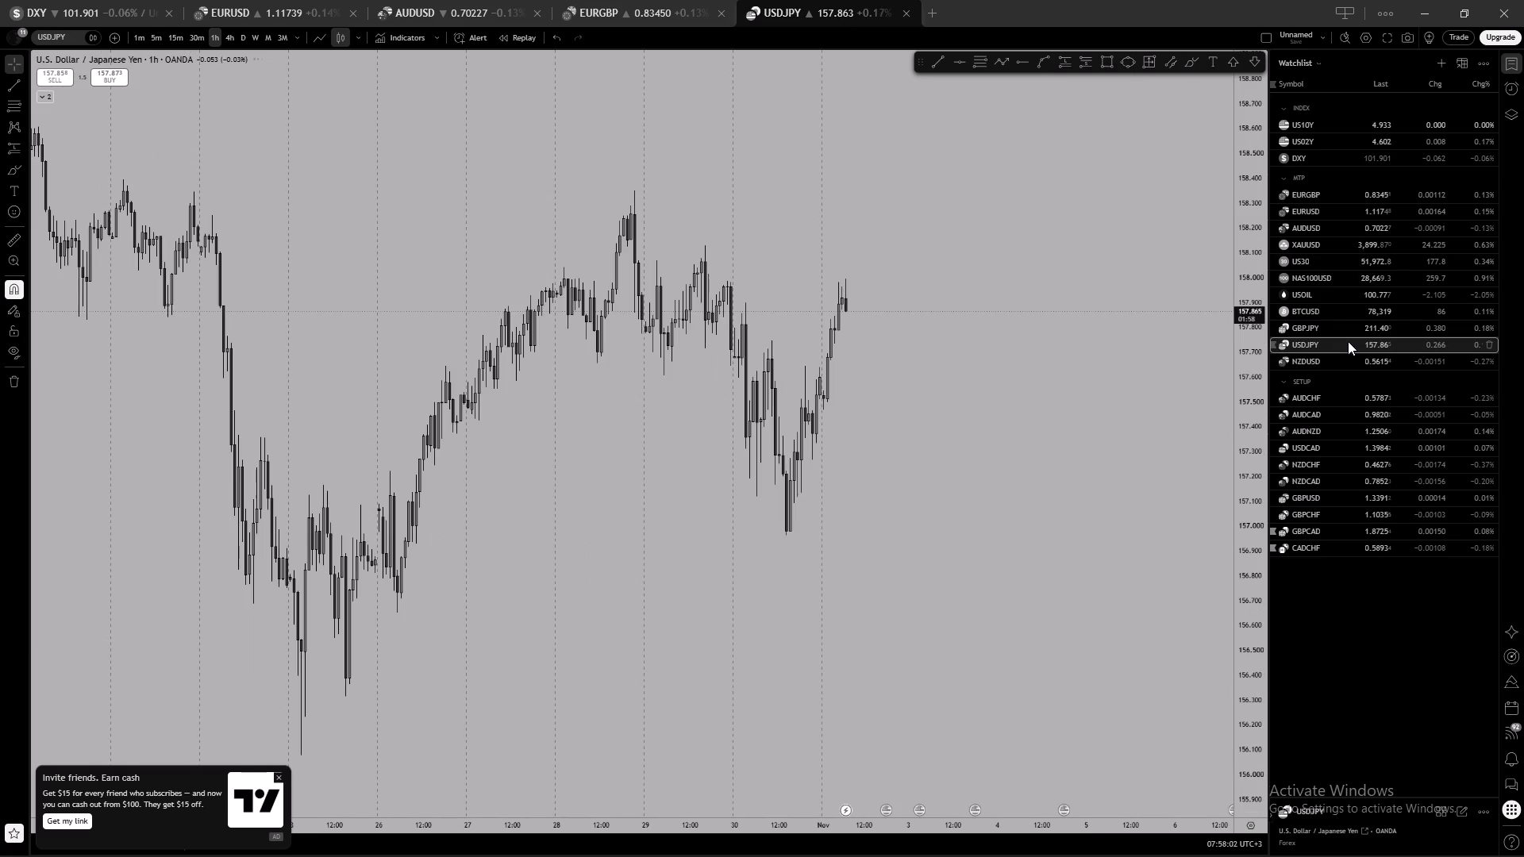
{"action": "scroll", "coordinate": [948, 284], "scroll_direction": "down", "scroll_amount": 1}
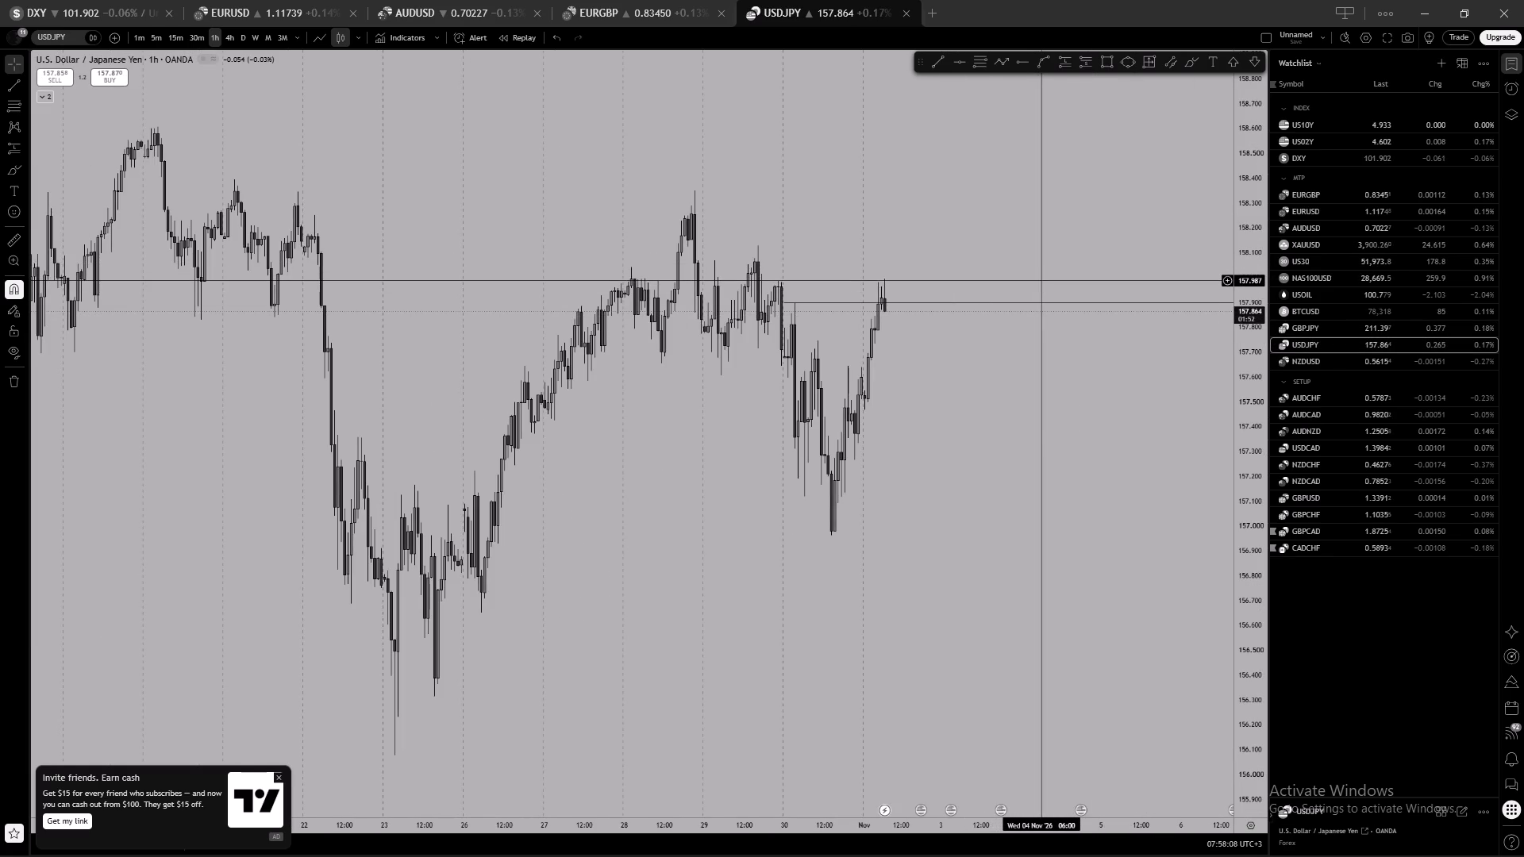
{"action": "left_click", "coordinate": [235, 37]}
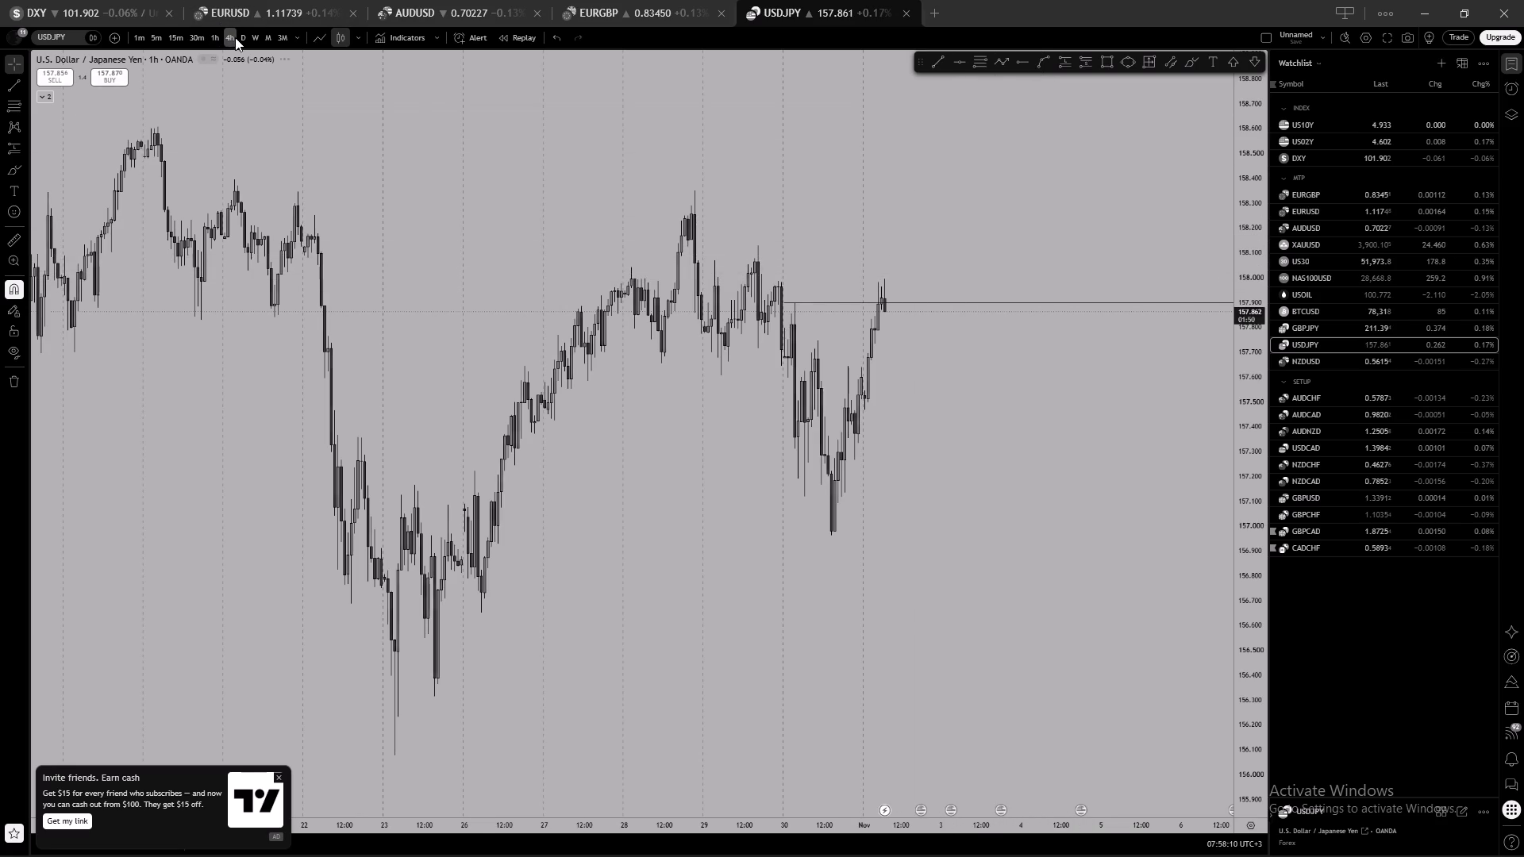
{"action": "scroll", "coordinate": [926, 433], "scroll_direction": "up", "scroll_amount": 7}
{"action": "left_click_drag", "start_coordinate": [805, 404], "coordinate": [872, 474]}
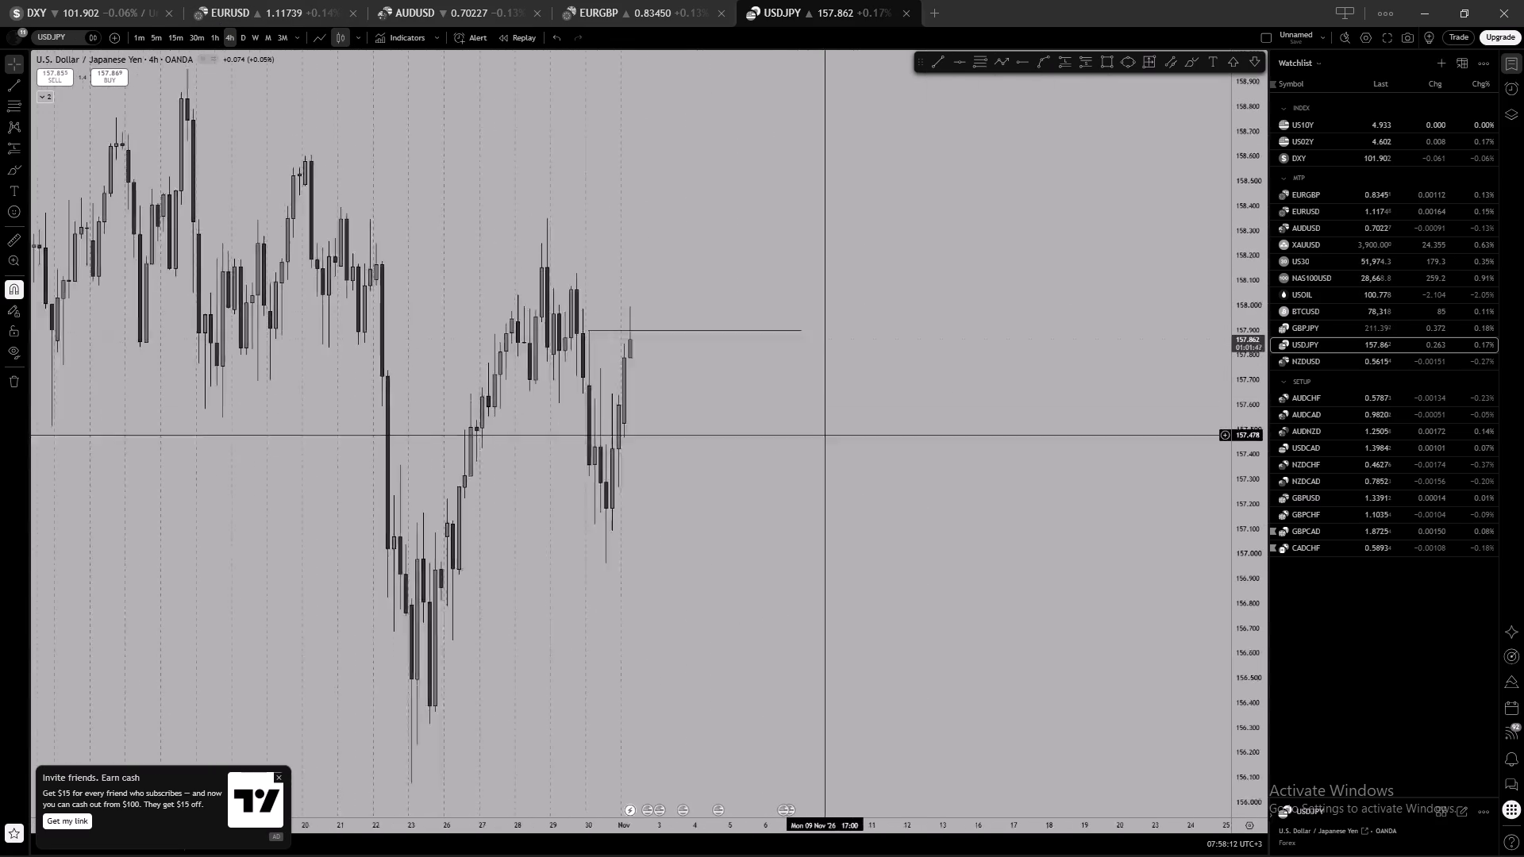
{"action": "left_click_drag", "start_coordinate": [872, 474], "coordinate": [965, 495]}
Load NZDUSD and examine its marked support zone and long position on the 4-hour and 30-minute charts.
{"action": "left_click", "coordinate": [1353, 369]}
{"action": "left_click", "coordinate": [1358, 364]}
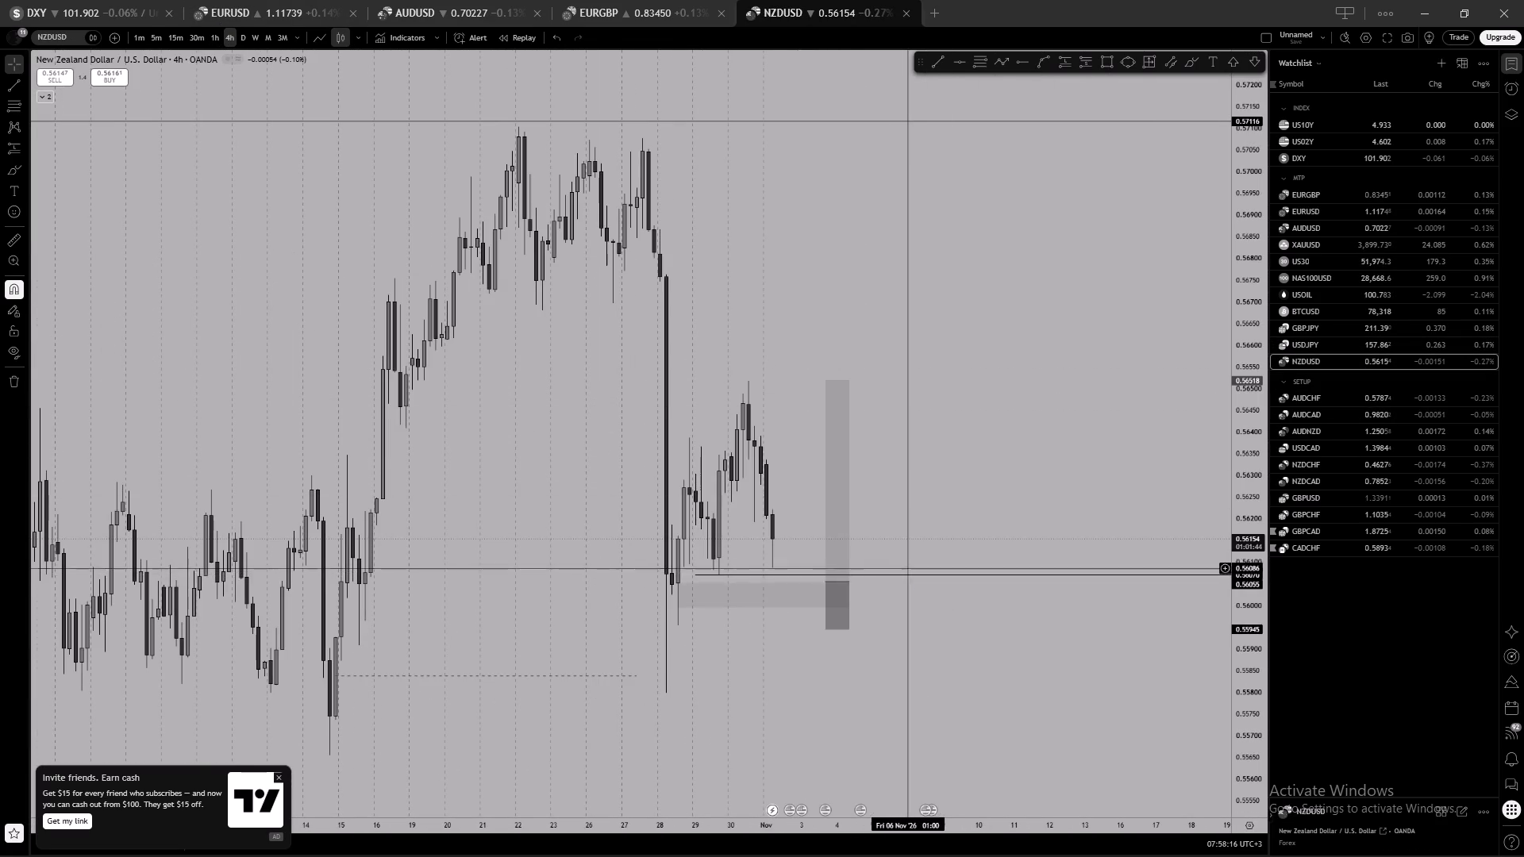
{"action": "left_click_drag", "start_coordinate": [964, 517], "coordinate": [931, 506]}
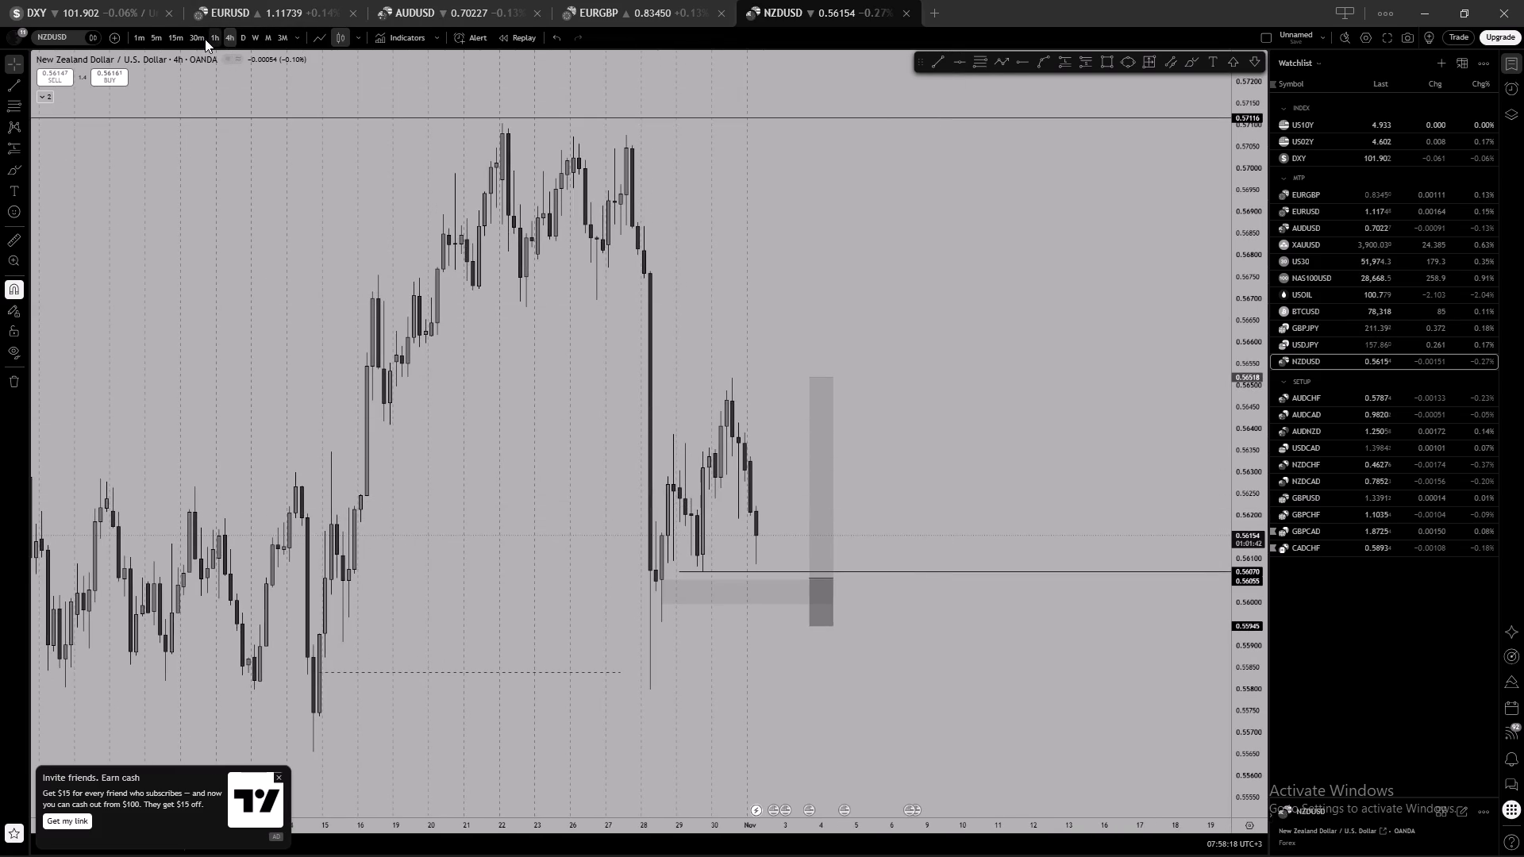
{"action": "left_click", "coordinate": [204, 40]}
{"action": "scroll", "coordinate": [828, 340], "scroll_direction": "down", "scroll_amount": 7}
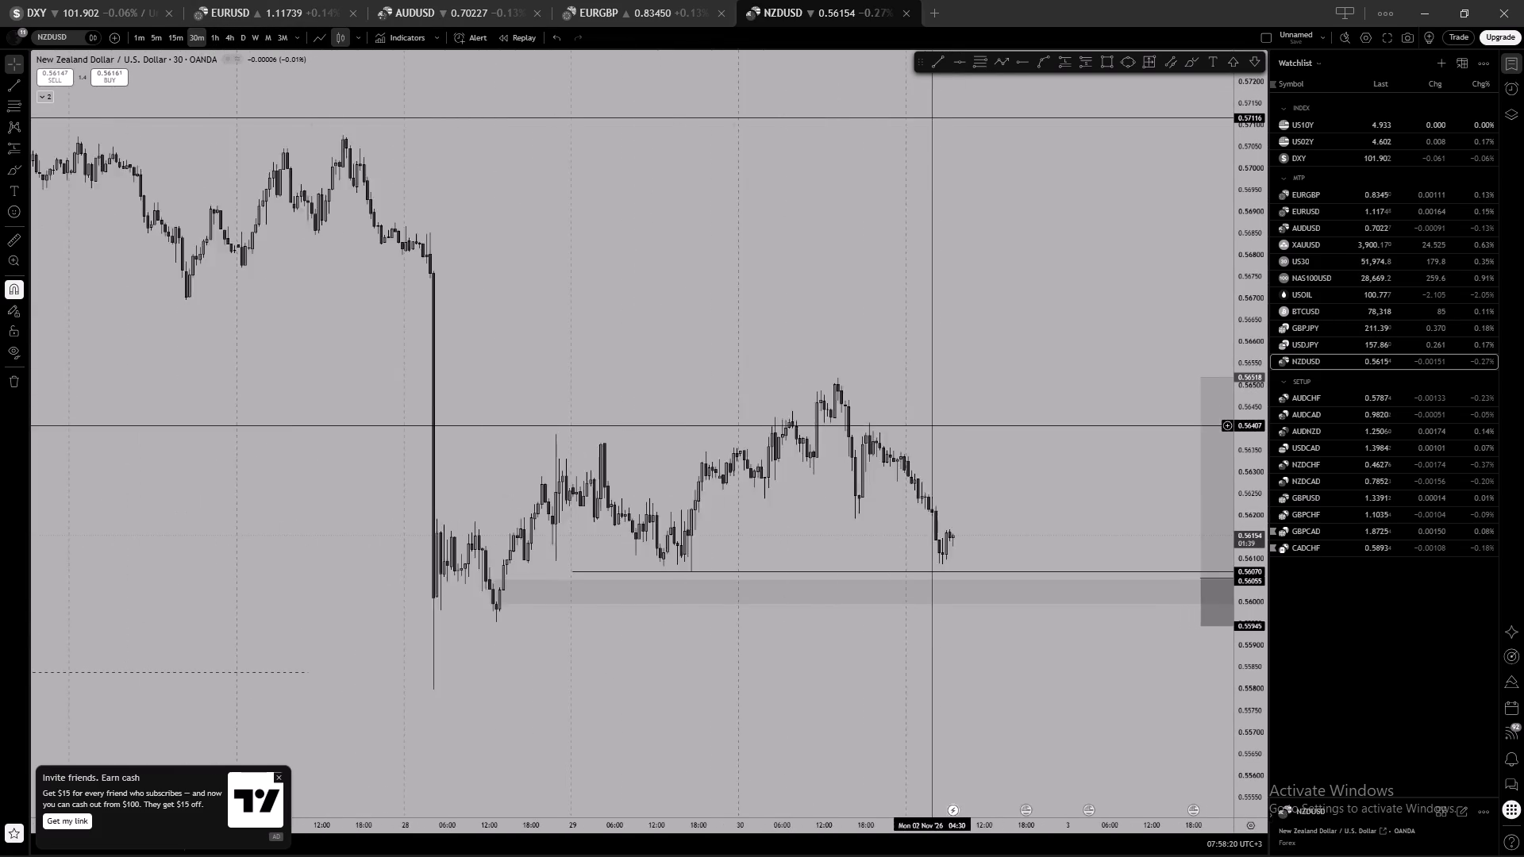
{"action": "scroll", "coordinate": [931, 426], "scroll_direction": "down", "scroll_amount": 4}
{"action": "left_click_drag", "start_coordinate": [1095, 455], "coordinate": [931, 465]}
{"action": "scroll", "coordinate": [1244, 637], "scroll_direction": "up", "scroll_amount": 6}
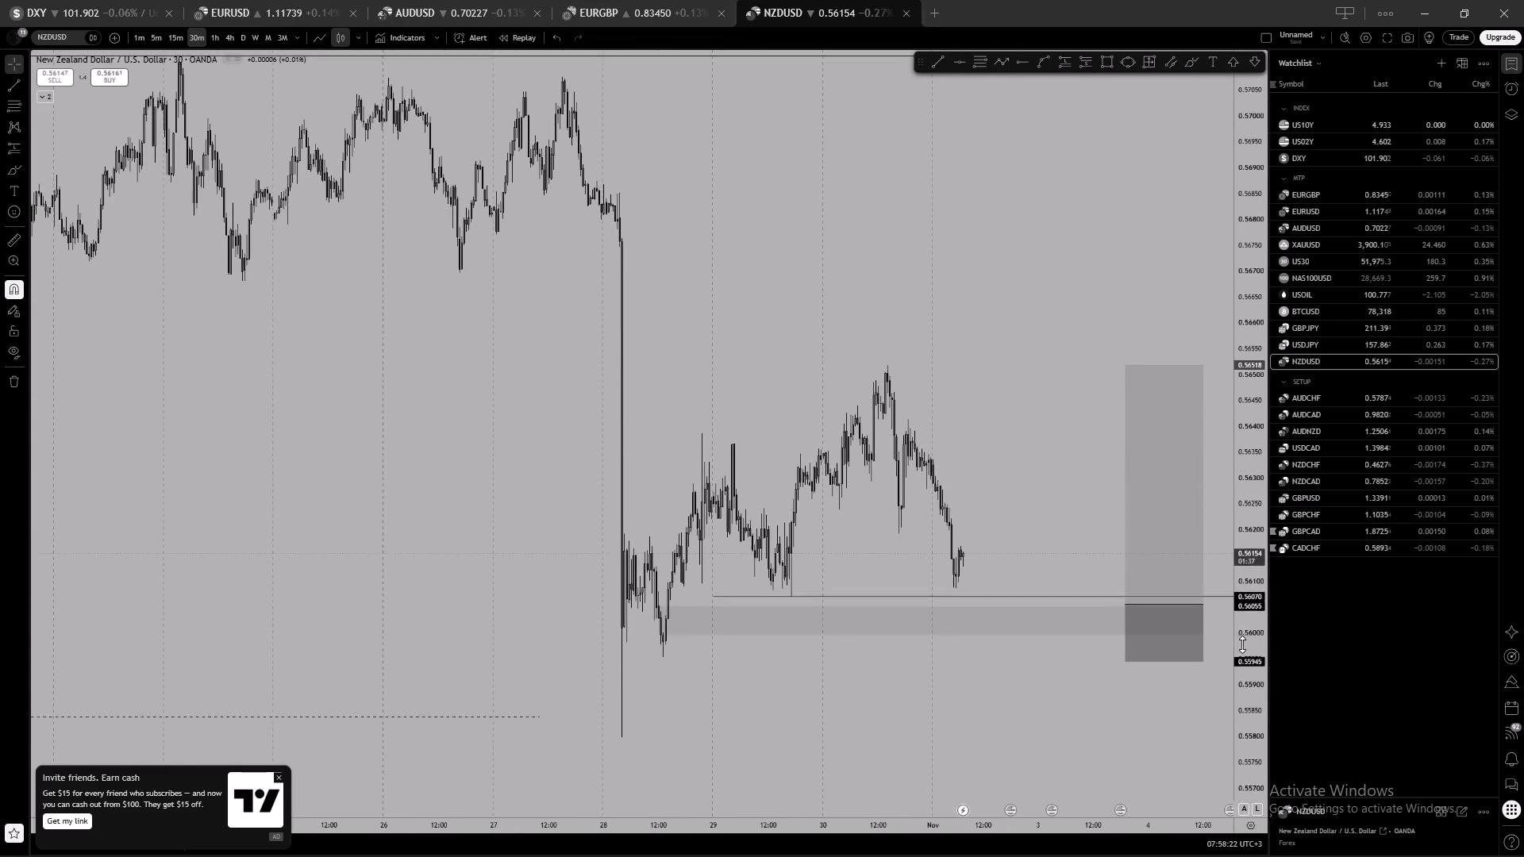
{"action": "scroll", "coordinate": [1242, 644], "scroll_direction": "up", "scroll_amount": 6}
{"action": "left_click_drag", "start_coordinate": [815, 509], "coordinate": [818, 493]}
{"action": "scroll", "coordinate": [819, 484], "scroll_direction": "up", "scroll_amount": 3}
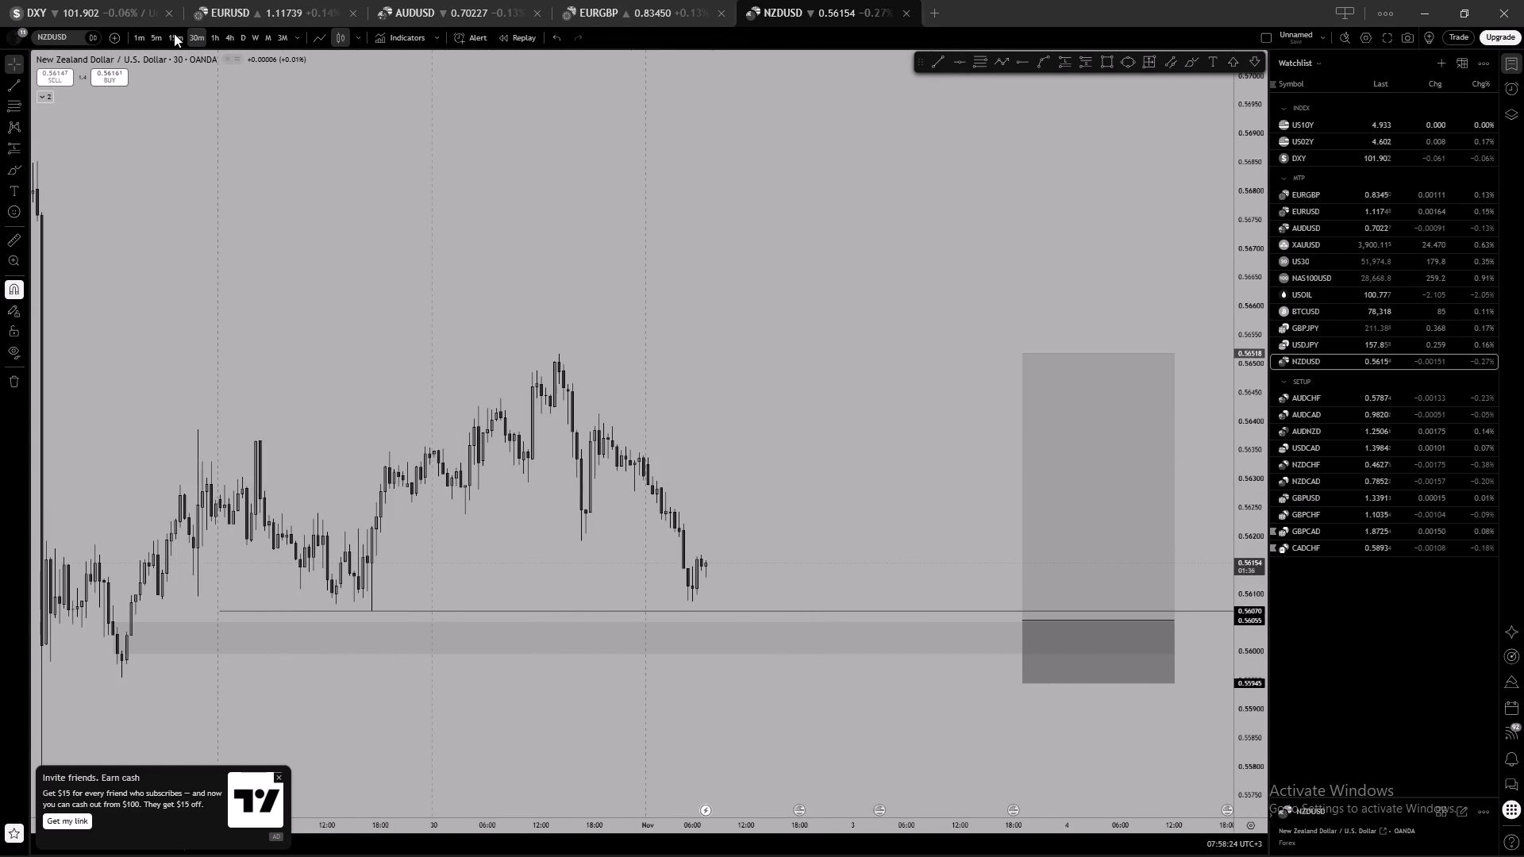
Examine NZDUSD on the 5-minute chart, from the previous session's swings down to price above the marked support zone.
{"action": "left_click", "coordinate": [163, 37]}
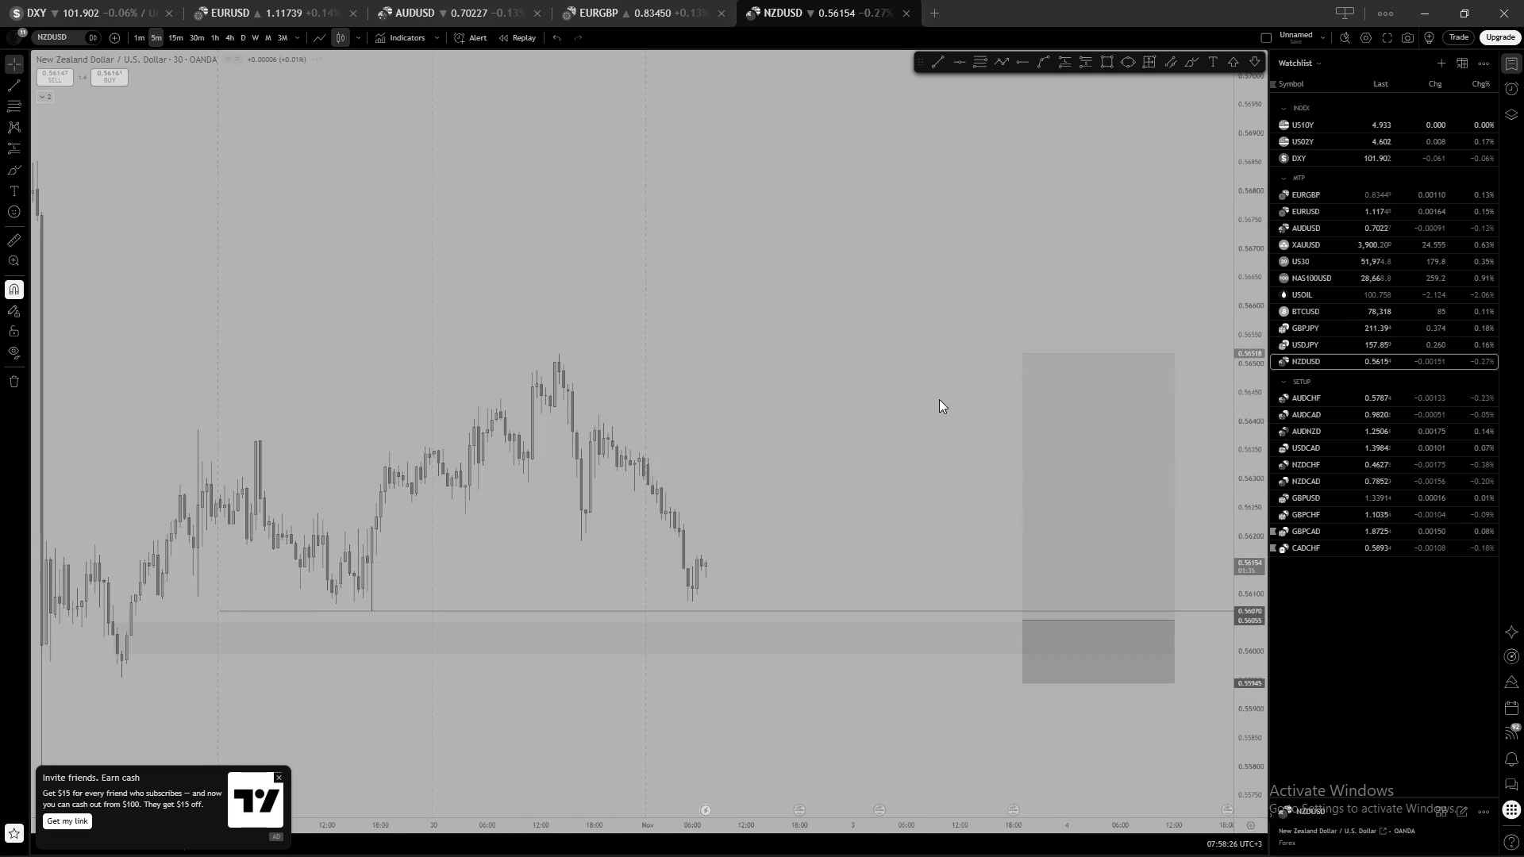
{"action": "scroll", "coordinate": [826, 413], "scroll_direction": "down", "scroll_amount": 5}
{"action": "scroll", "coordinate": [1249, 705], "scroll_direction": "up", "scroll_amount": 17}
{"action": "left_click_drag", "start_coordinate": [768, 594], "coordinate": [854, 354]}
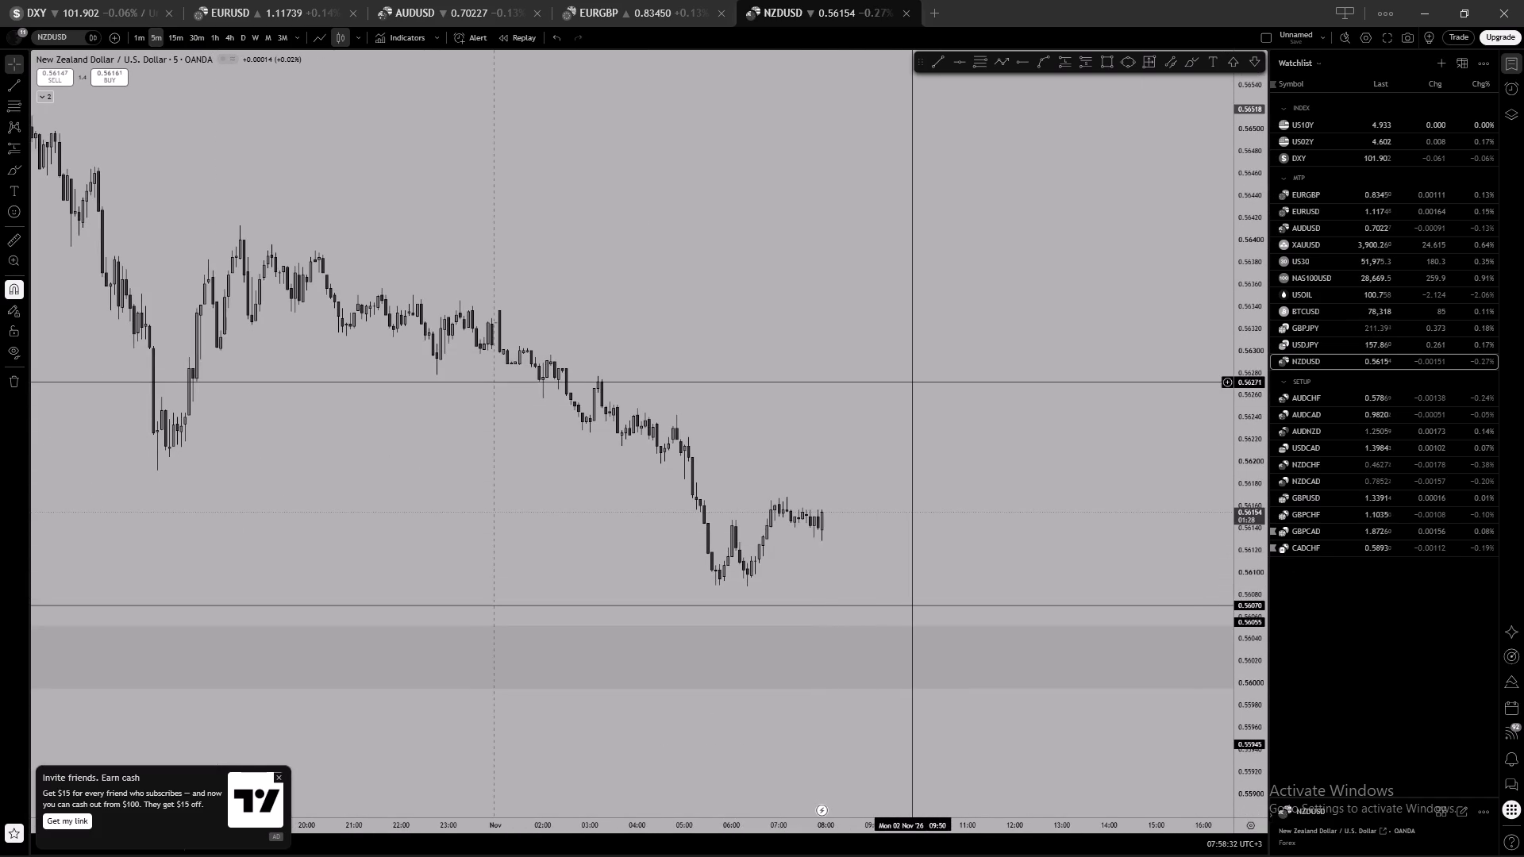
{"action": "scroll", "coordinate": [914, 399], "scroll_direction": "down", "scroll_amount": 2}
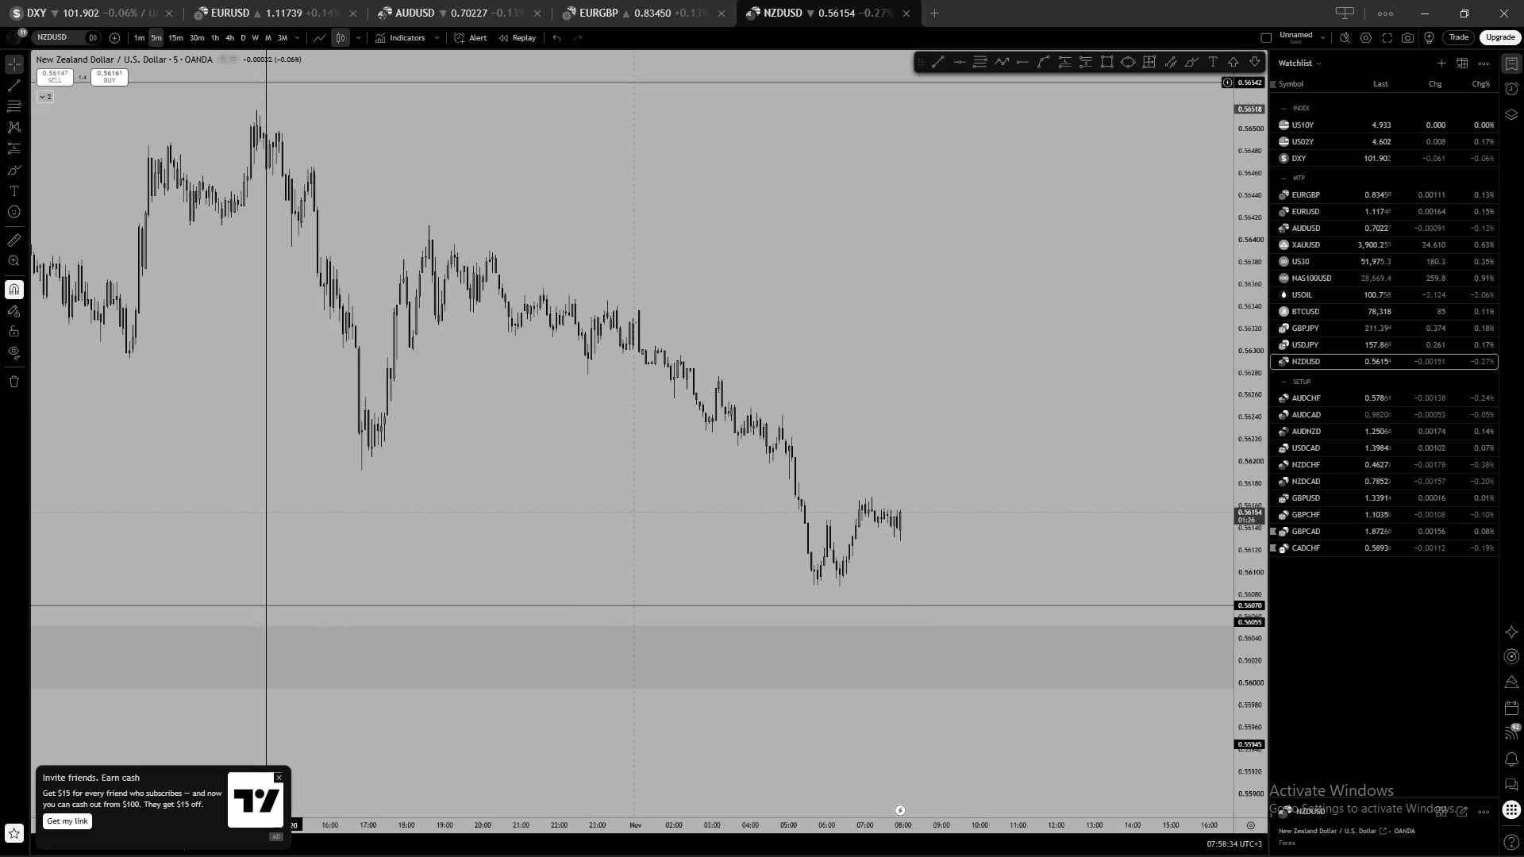
Check NZDUSD's marked support zone and long position on the 1-hour chart.
{"action": "left_click", "coordinate": [220, 43]}
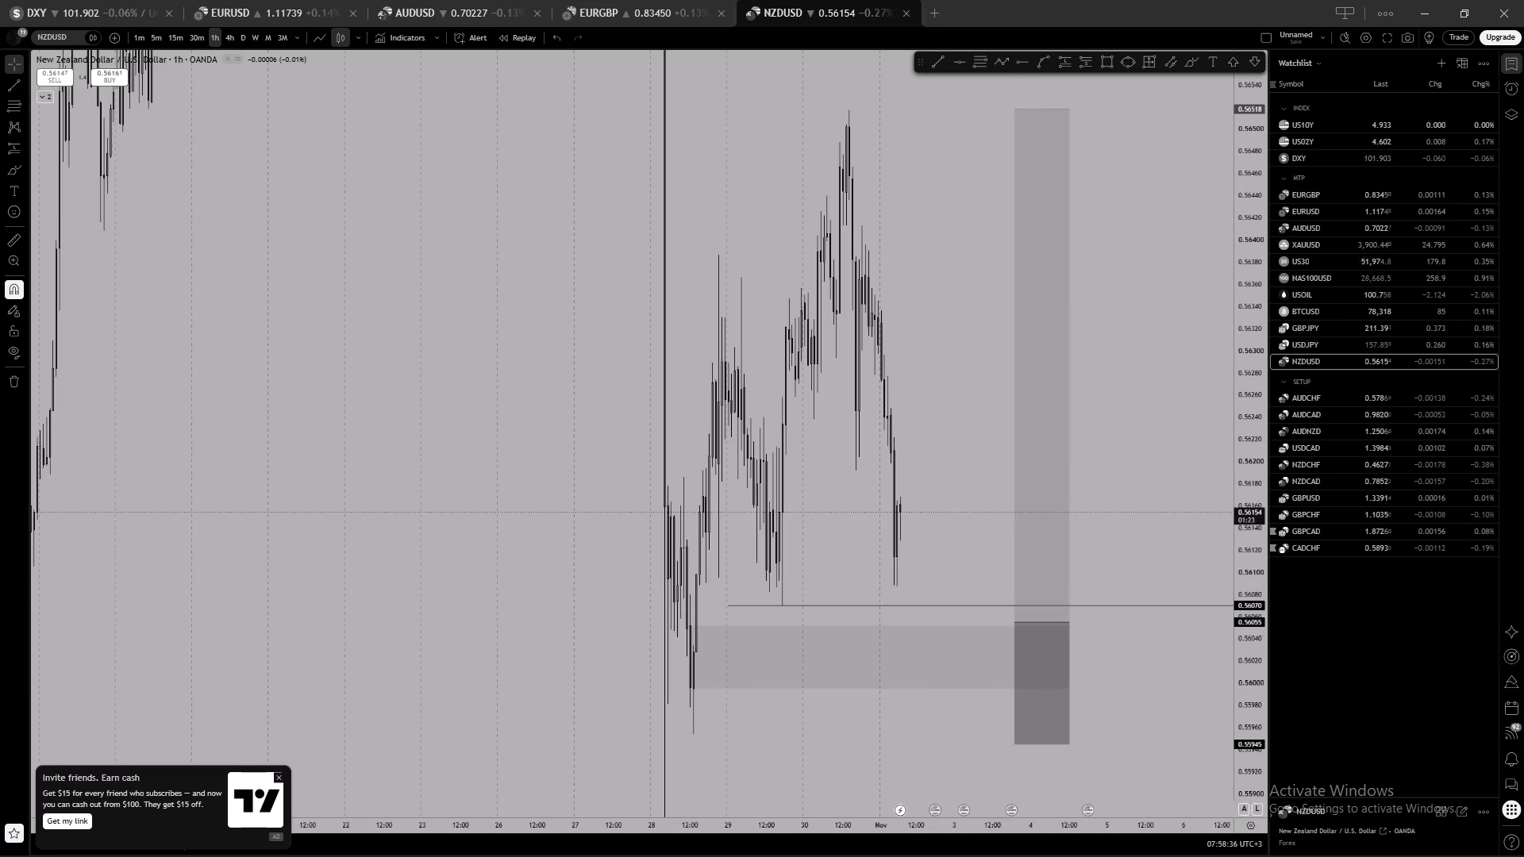
{"action": "scroll", "coordinate": [1226, 640], "scroll_direction": "down", "scroll_amount": 6}
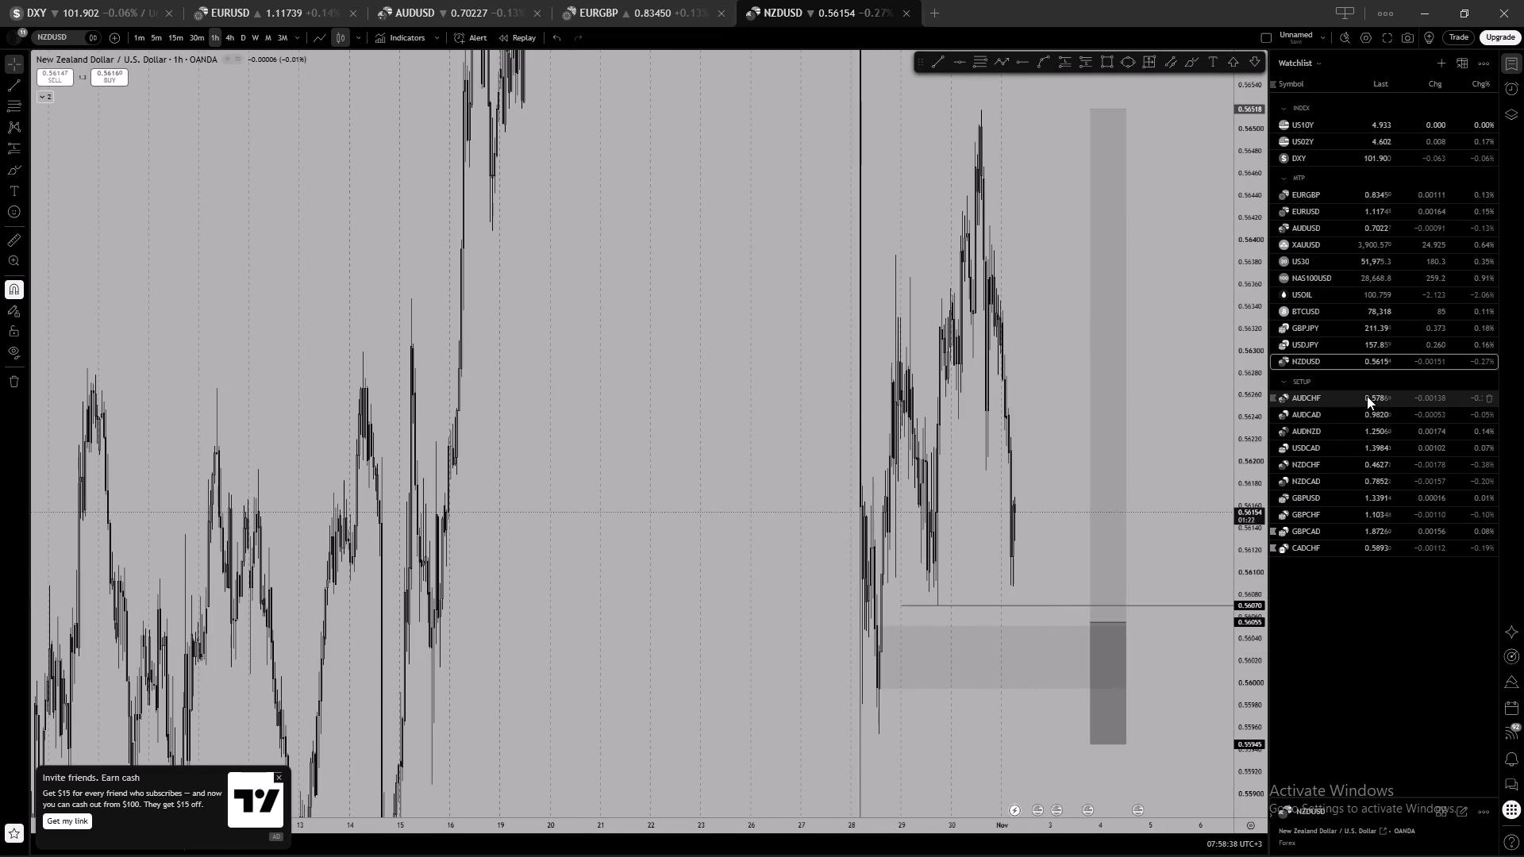
Load AUDCHF and examine the marked supply area, demand zone and long position on the 1-hour chart.
{"action": "left_click", "coordinate": [1367, 396]}
{"action": "scroll", "coordinate": [1026, 502], "scroll_direction": "up", "scroll_amount": 5}
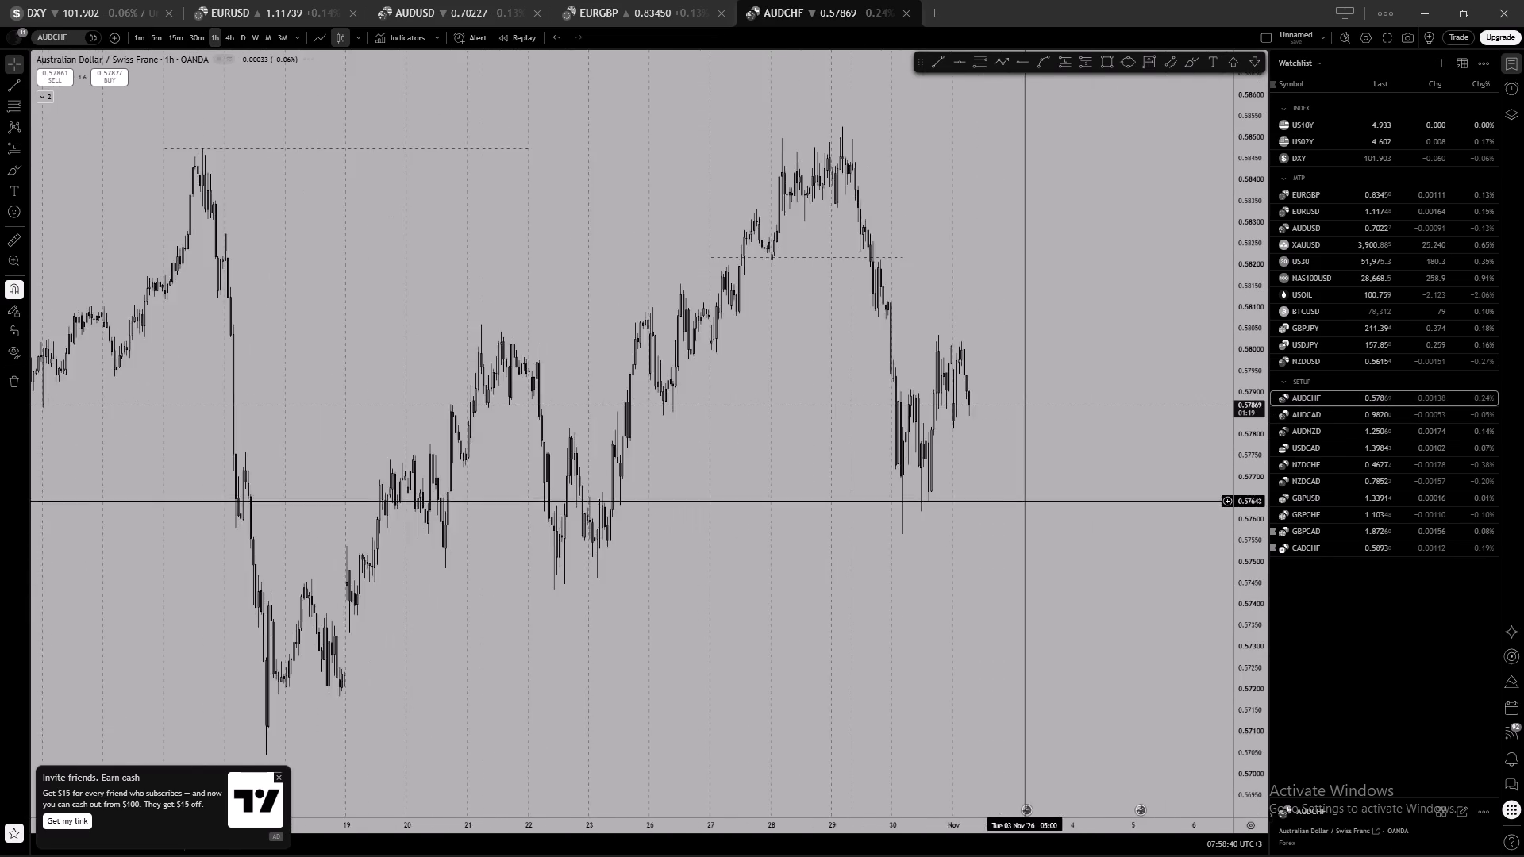
{"action": "scroll", "coordinate": [1026, 502], "scroll_direction": "up", "scroll_amount": 7}
{"action": "left_click_drag", "start_coordinate": [885, 398], "coordinate": [884, 432]}
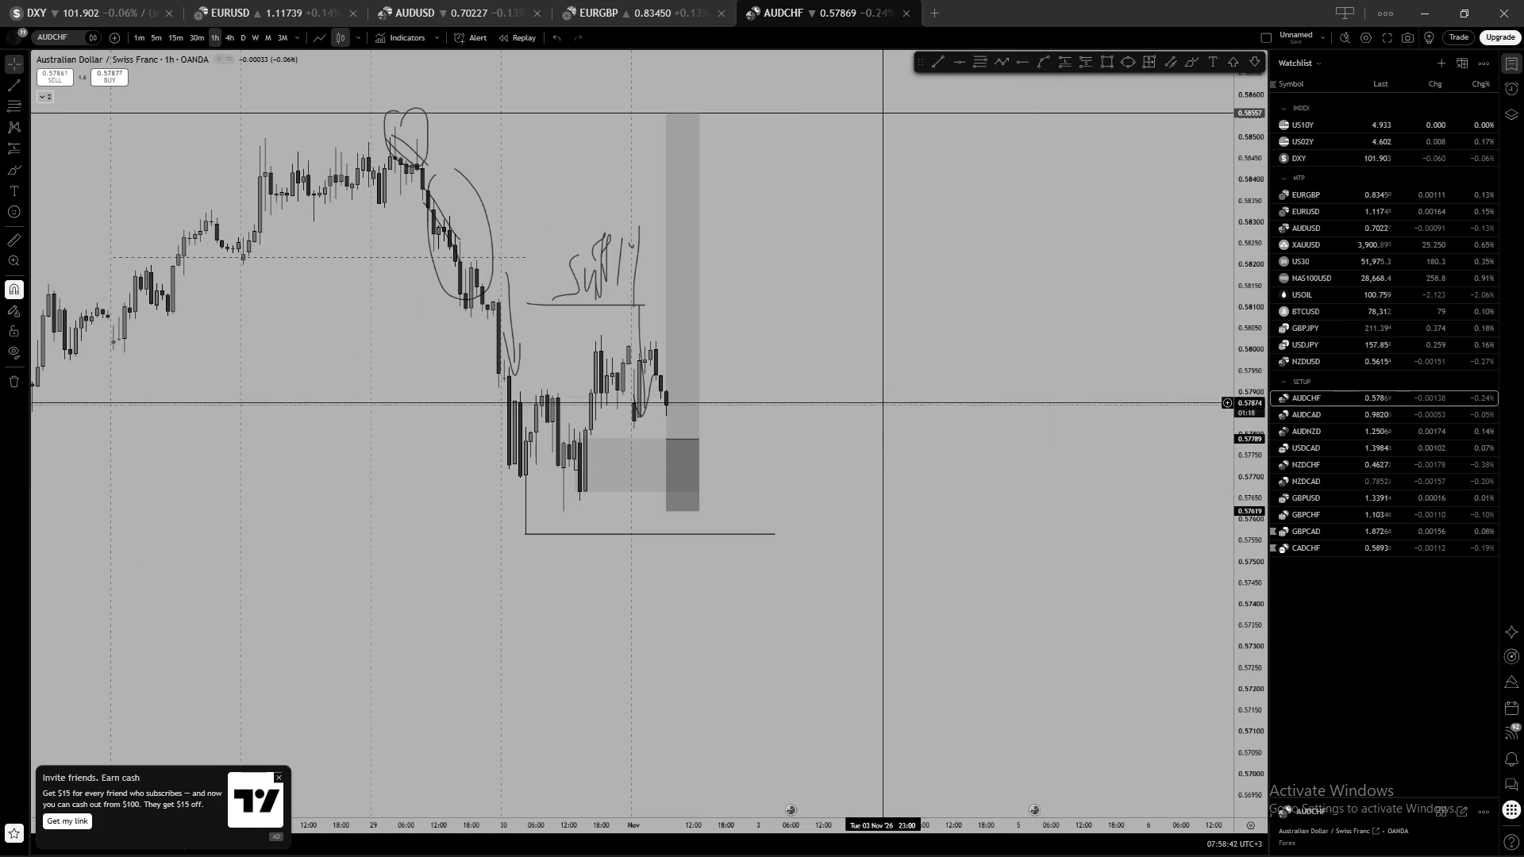
{"action": "left_click_drag", "start_coordinate": [884, 432], "coordinate": [884, 431]}
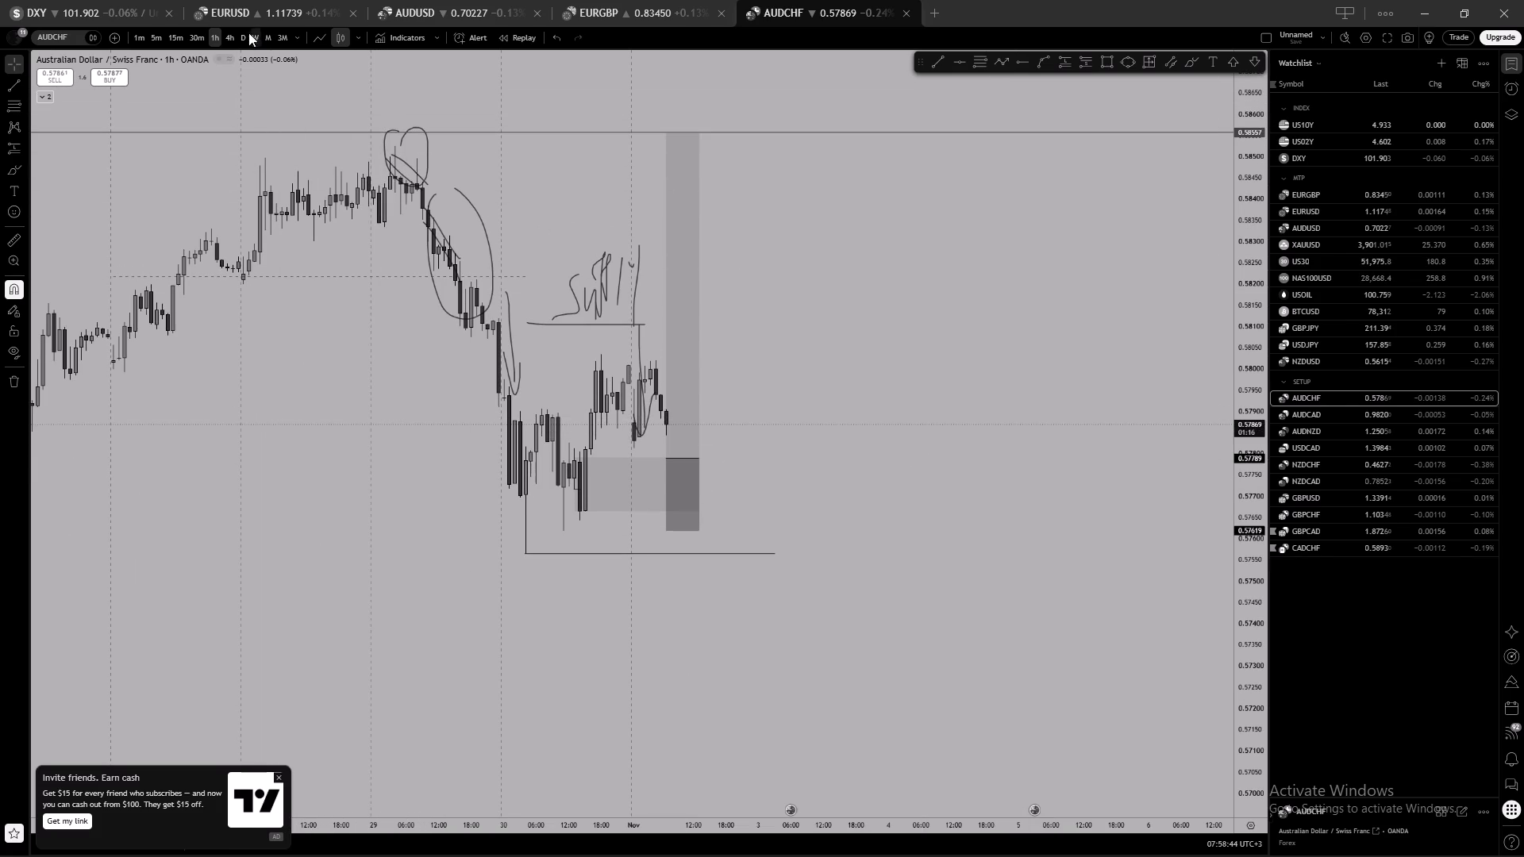
Examine AUDCHF on the 4-hour chart, focusing on the latest candles beneath the hand-drawn supply marking.
{"action": "left_click", "coordinate": [231, 35]}
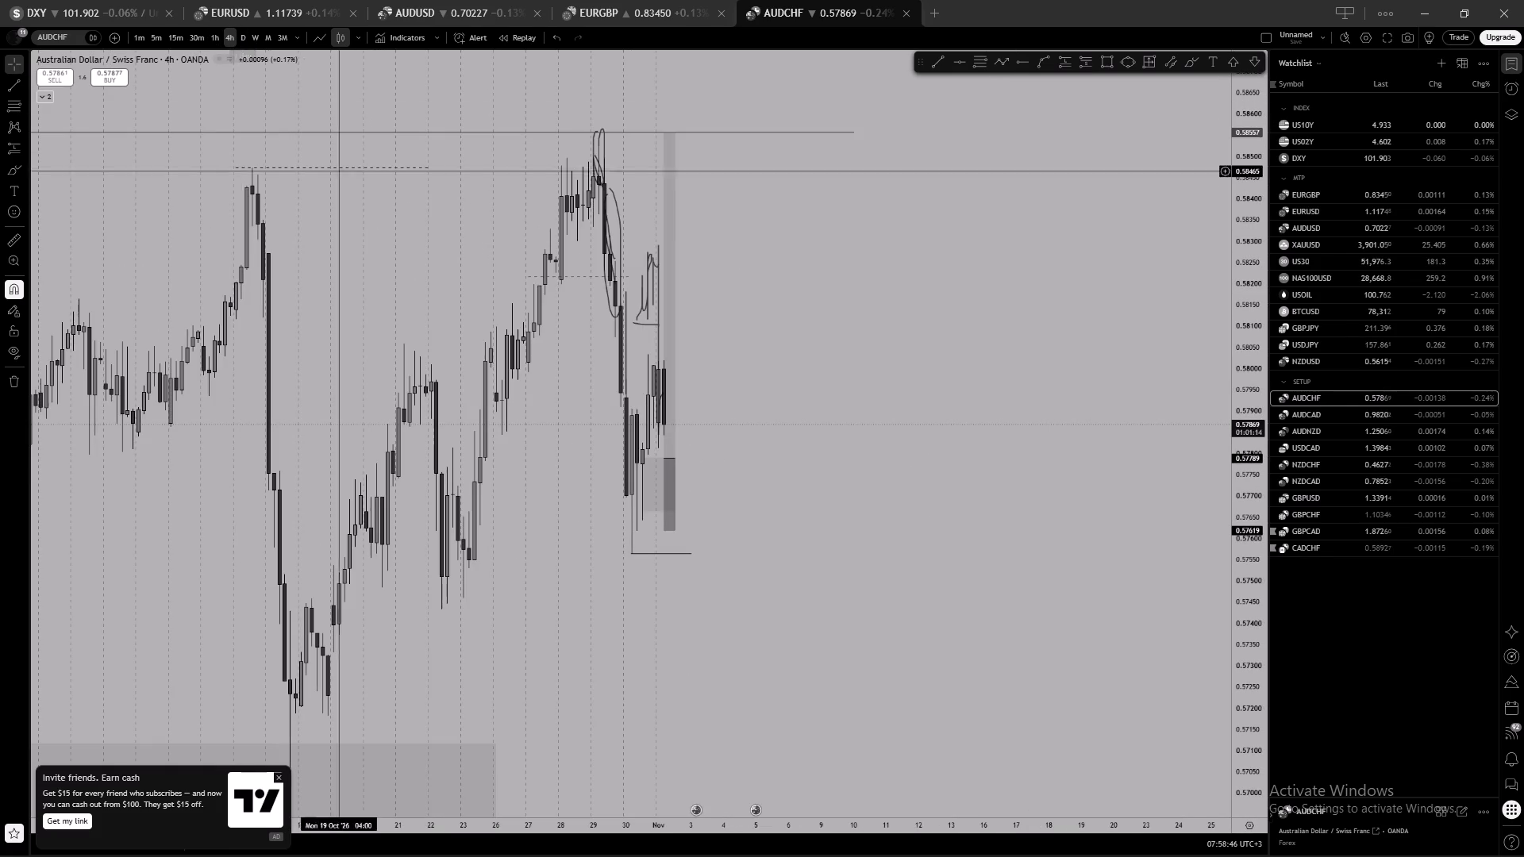
{"action": "scroll", "coordinate": [691, 410], "scroll_direction": "up", "scroll_amount": 10}
{"action": "scroll", "coordinate": [560, 376], "scroll_direction": "up", "scroll_amount": 4}
{"action": "left_click_drag", "start_coordinate": [443, 375], "coordinate": [1014, 420]}
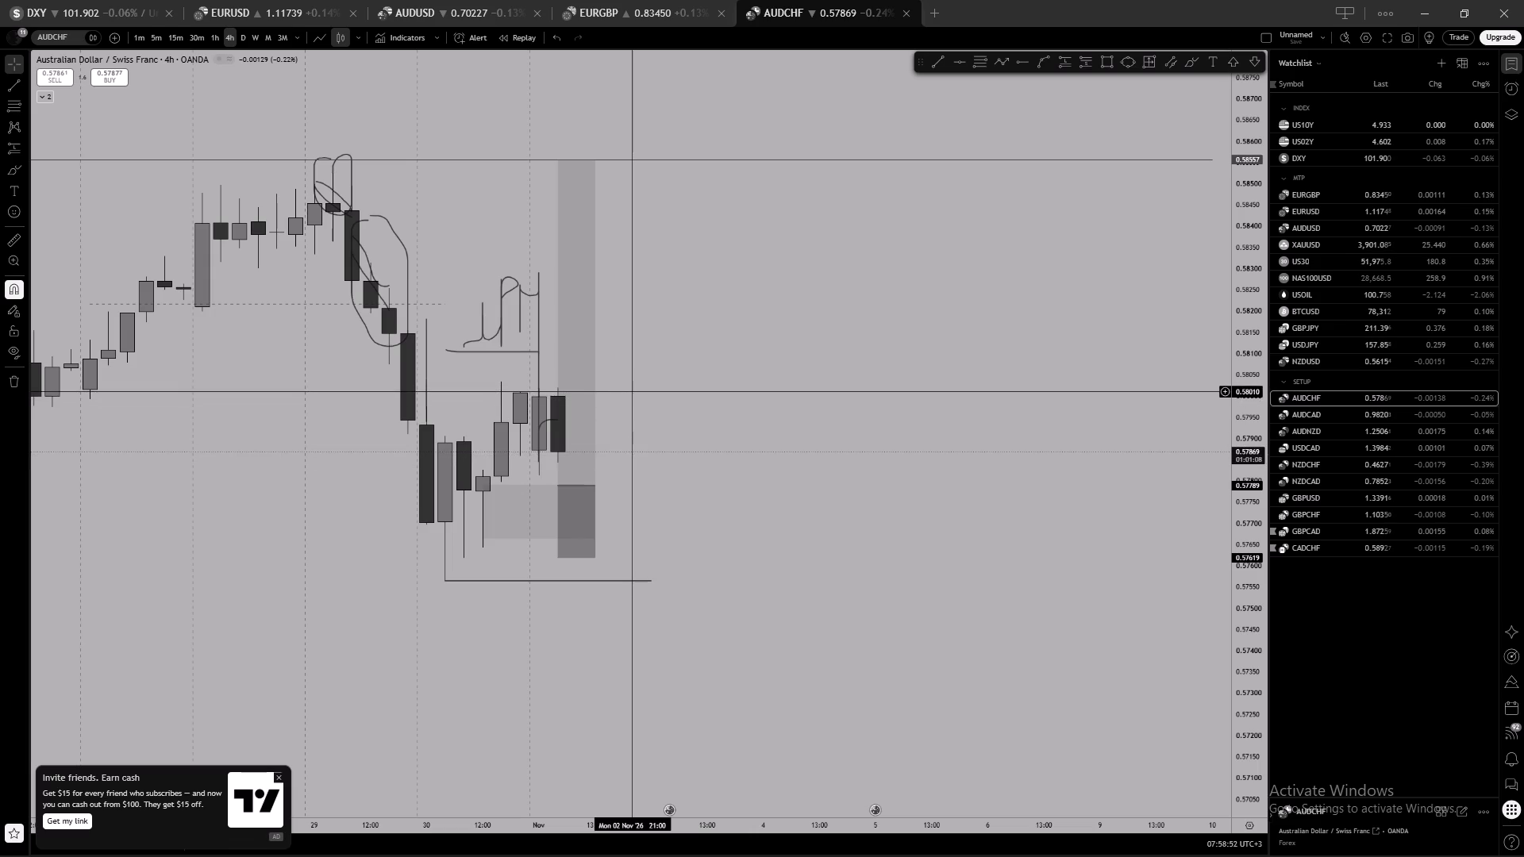
{"action": "left_click", "coordinate": [542, 394]}
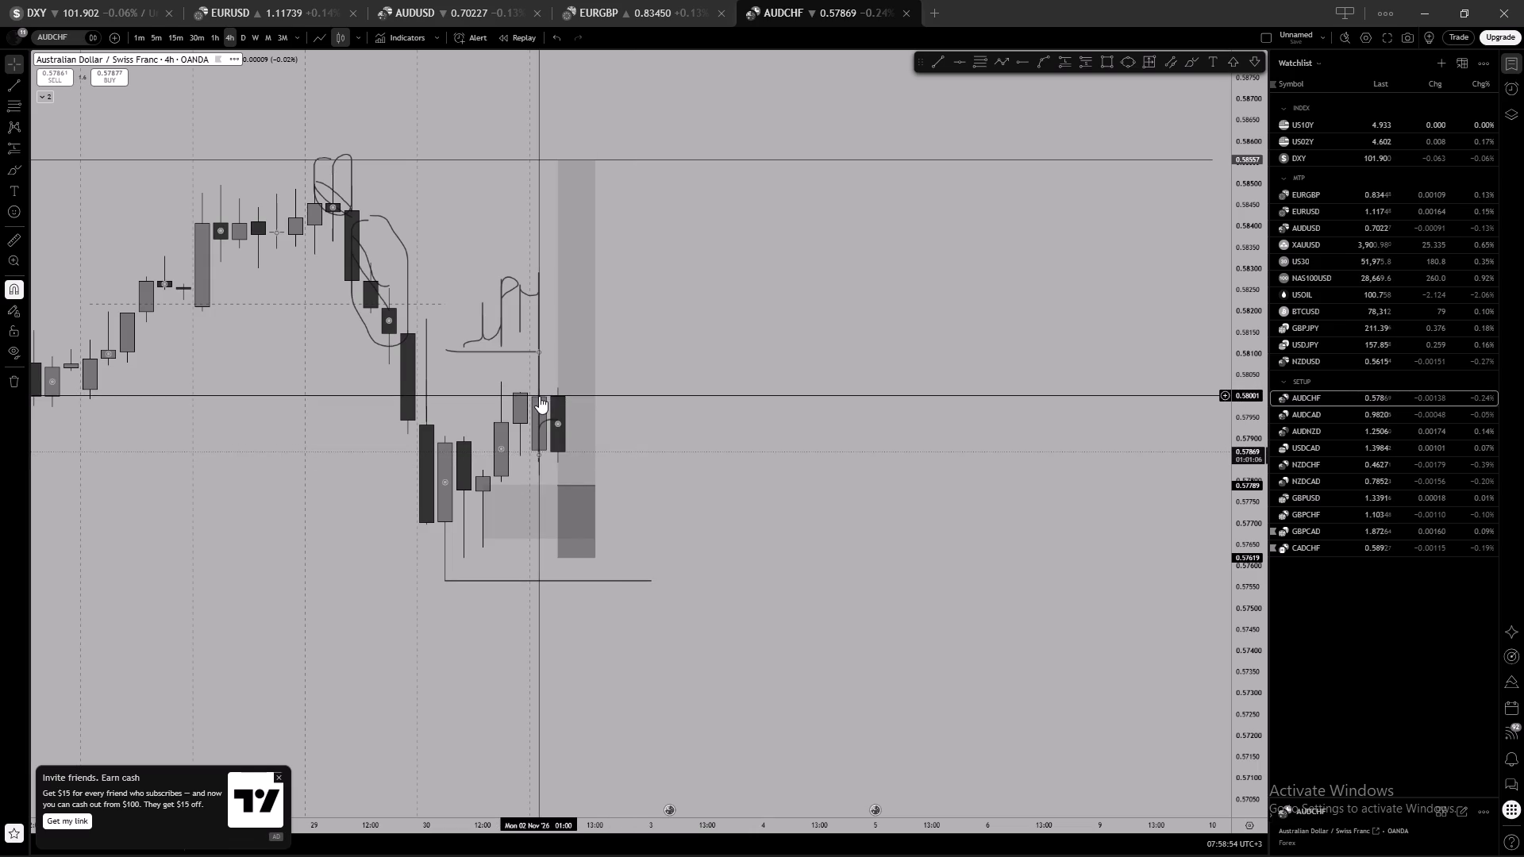
{"action": "left_click", "coordinate": [539, 396]}
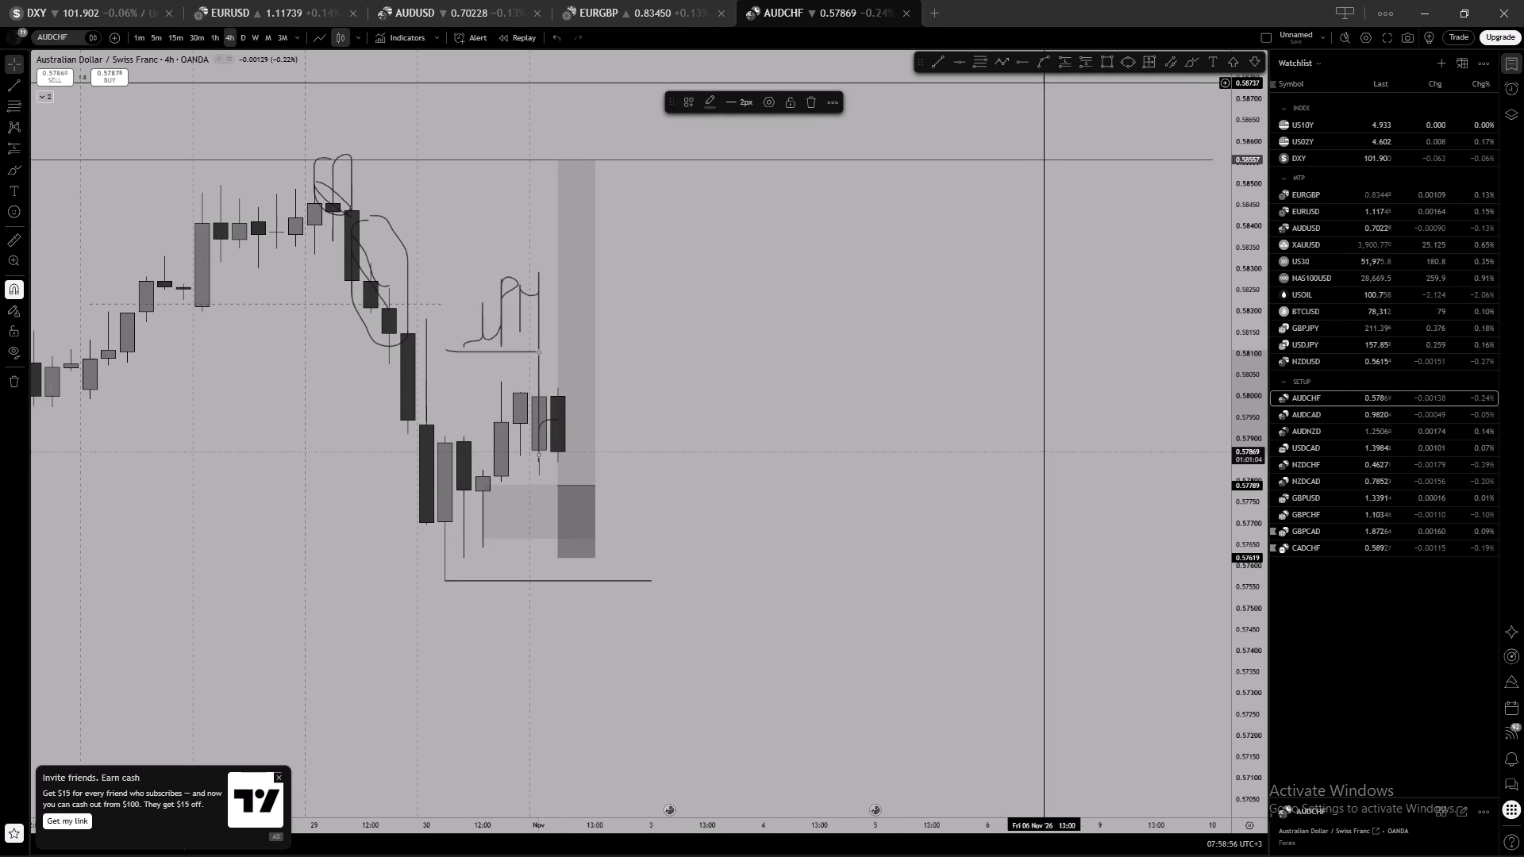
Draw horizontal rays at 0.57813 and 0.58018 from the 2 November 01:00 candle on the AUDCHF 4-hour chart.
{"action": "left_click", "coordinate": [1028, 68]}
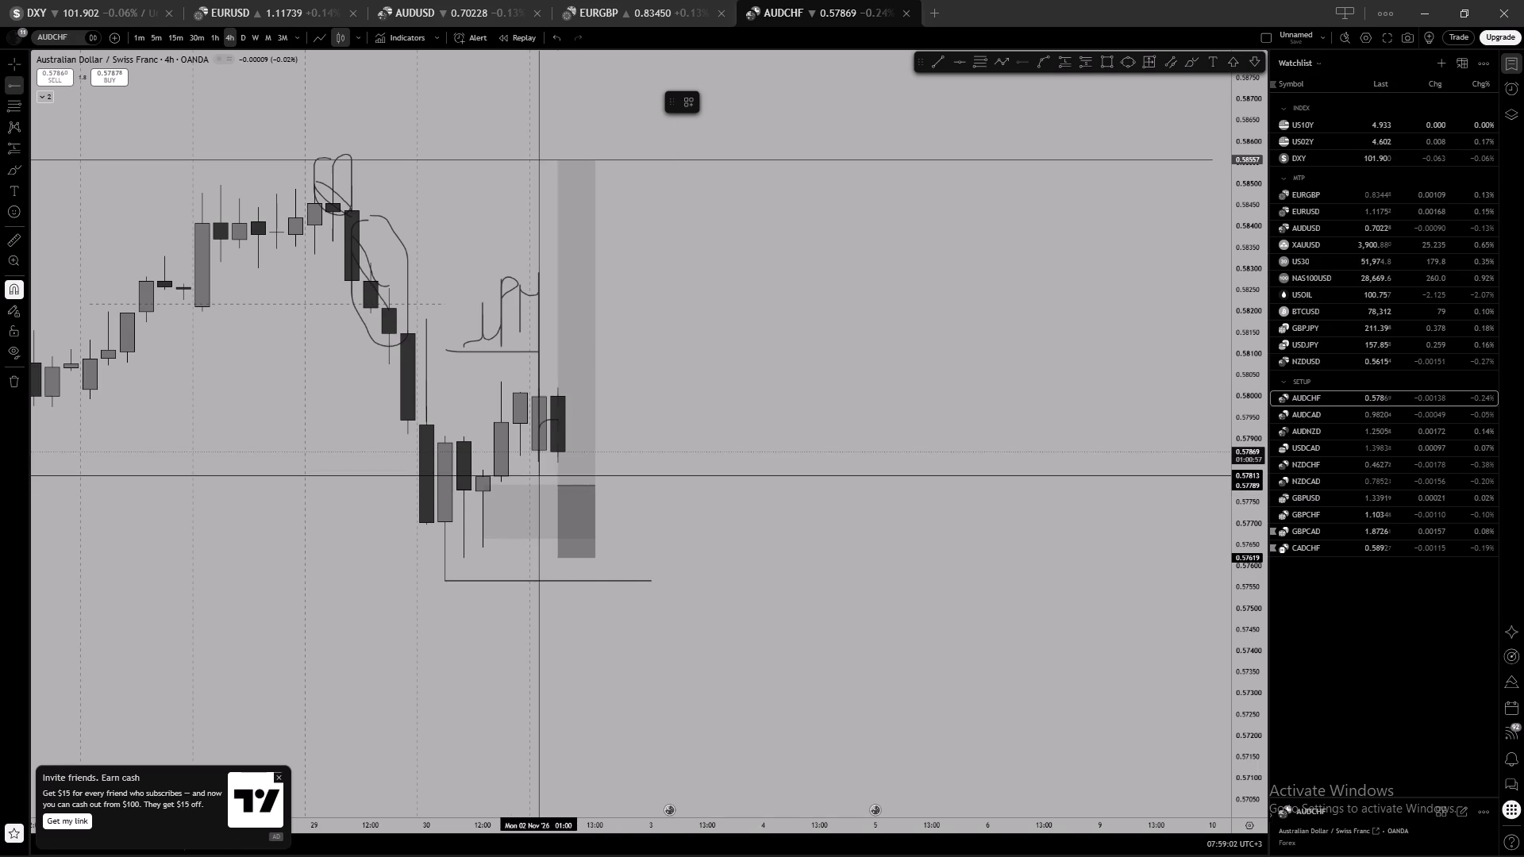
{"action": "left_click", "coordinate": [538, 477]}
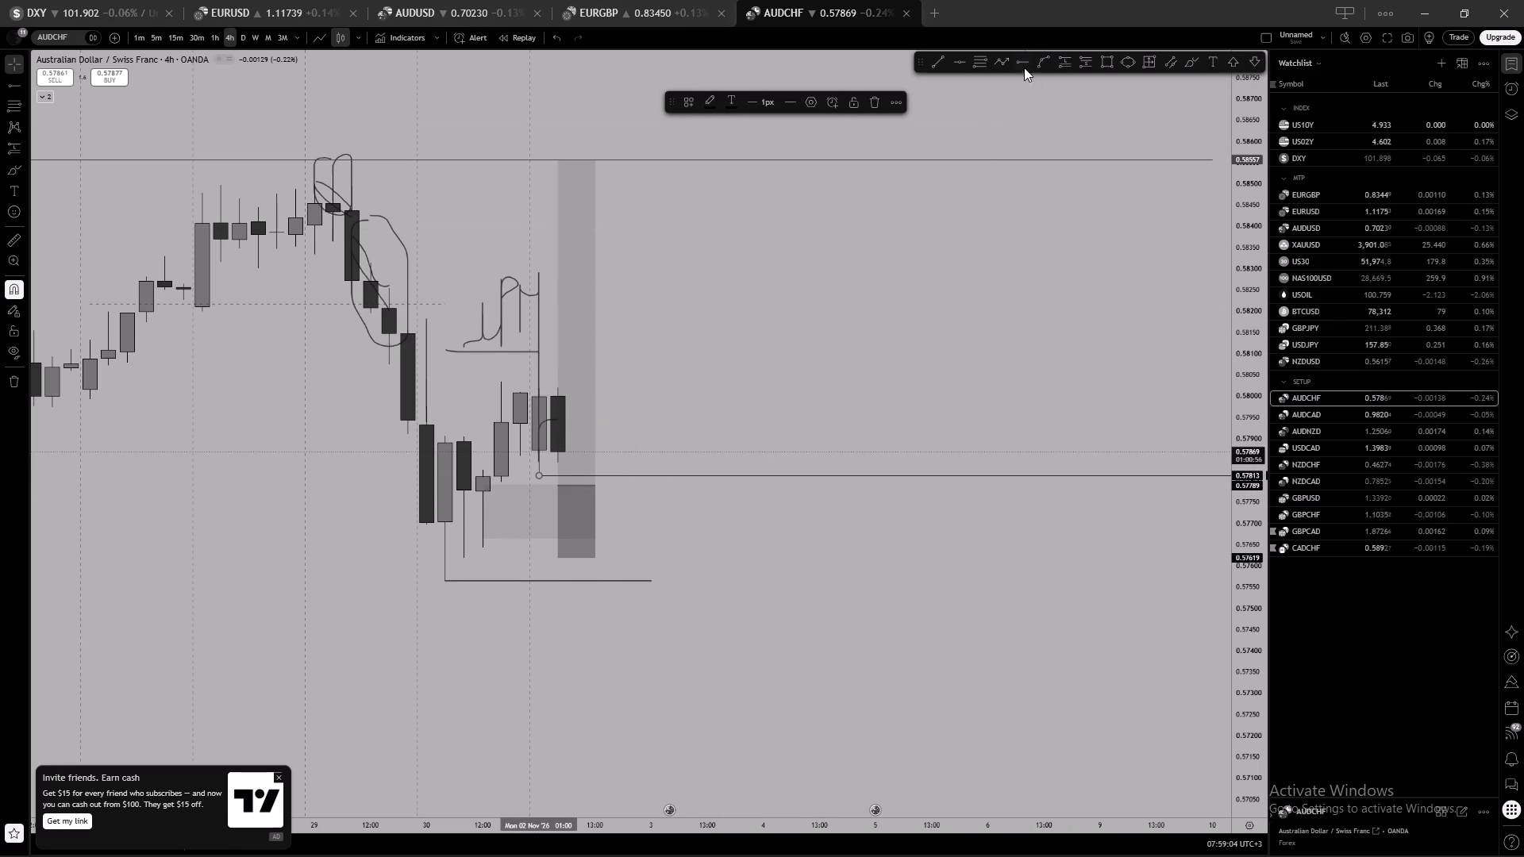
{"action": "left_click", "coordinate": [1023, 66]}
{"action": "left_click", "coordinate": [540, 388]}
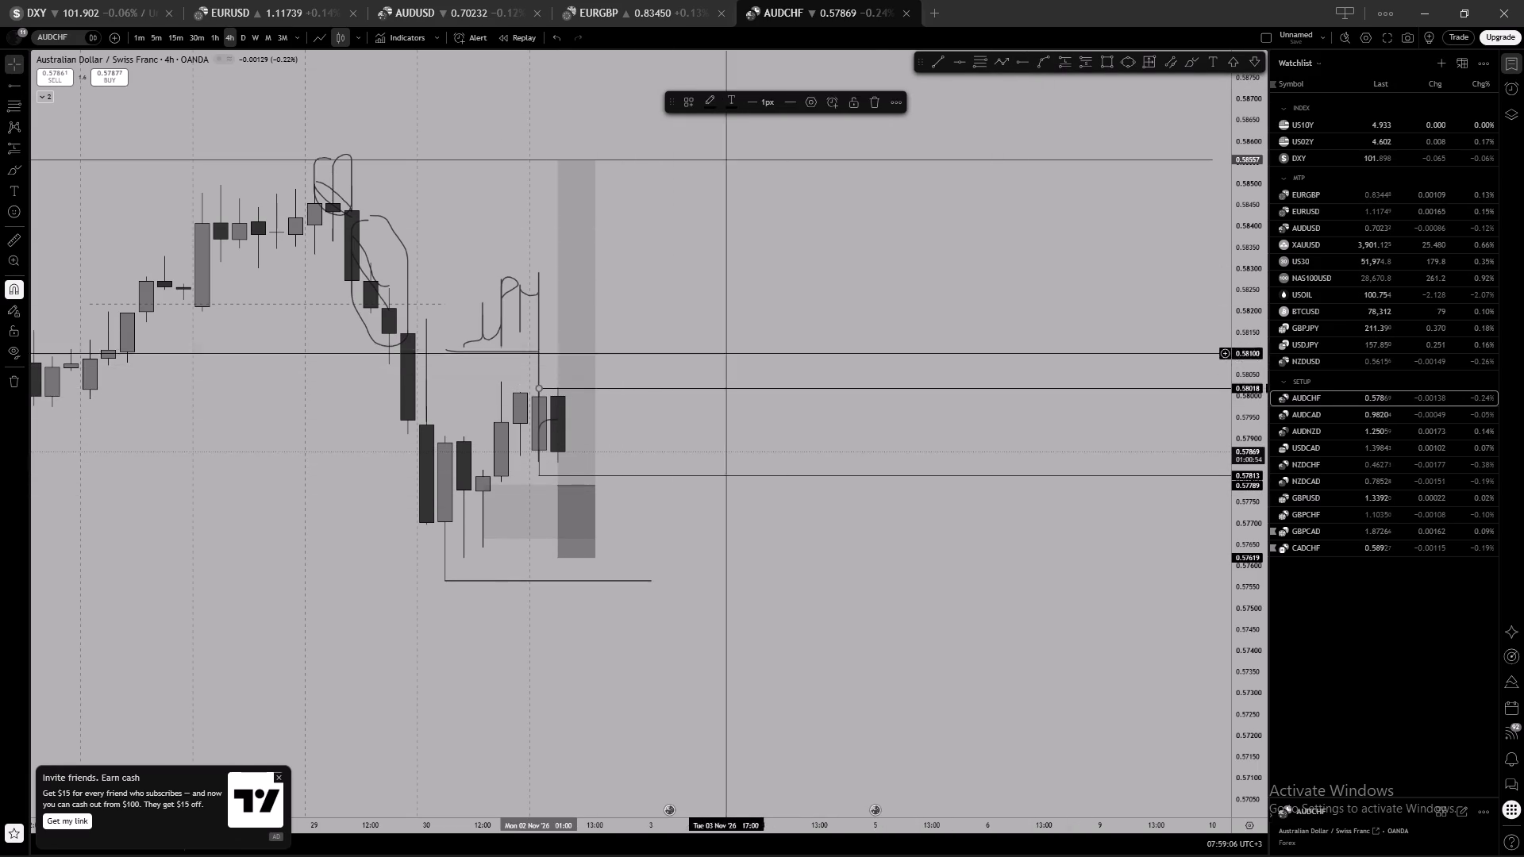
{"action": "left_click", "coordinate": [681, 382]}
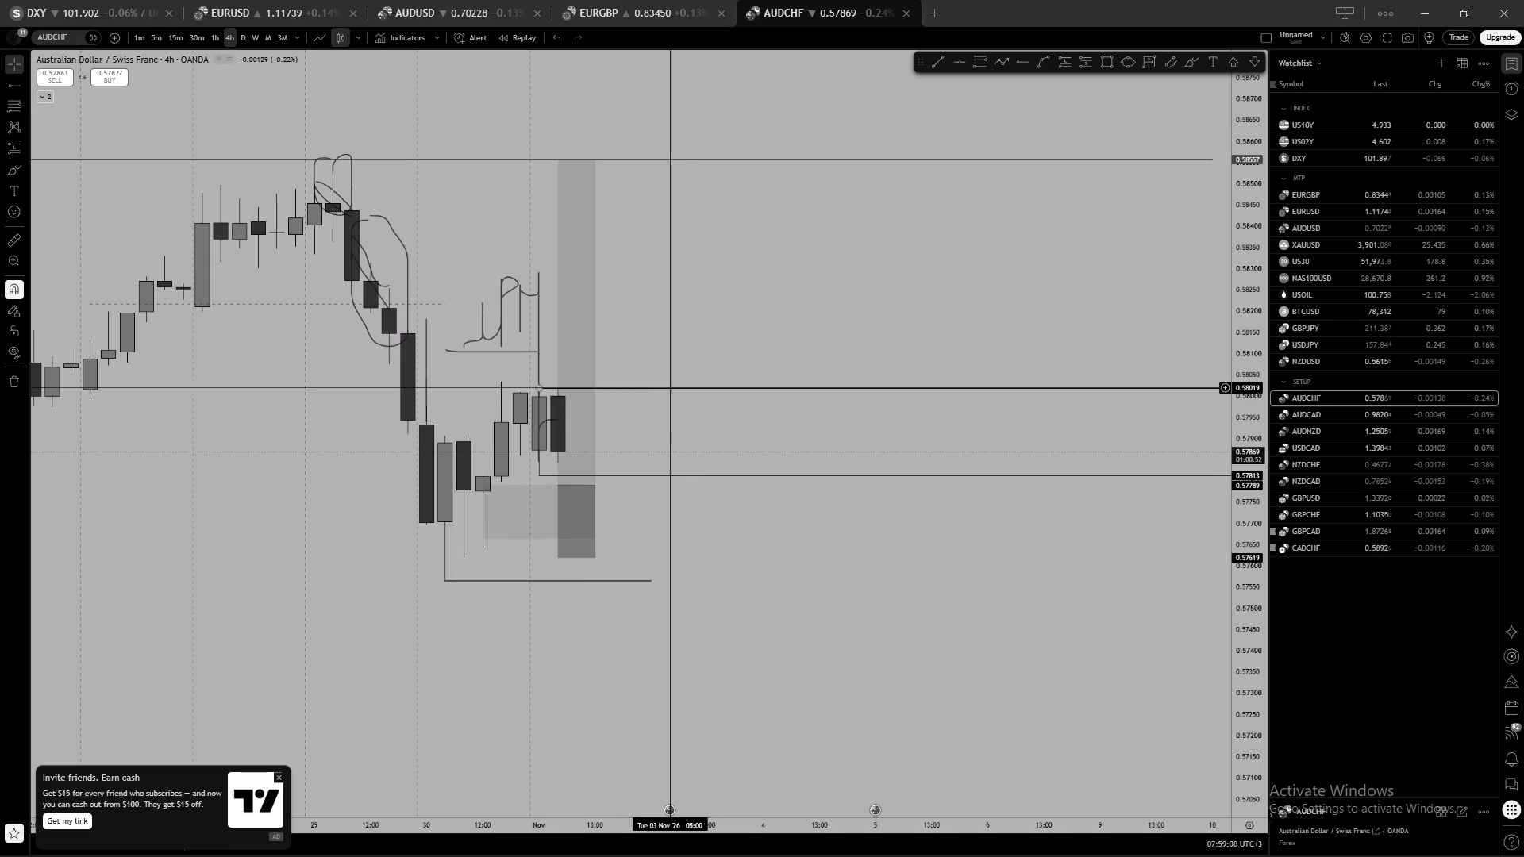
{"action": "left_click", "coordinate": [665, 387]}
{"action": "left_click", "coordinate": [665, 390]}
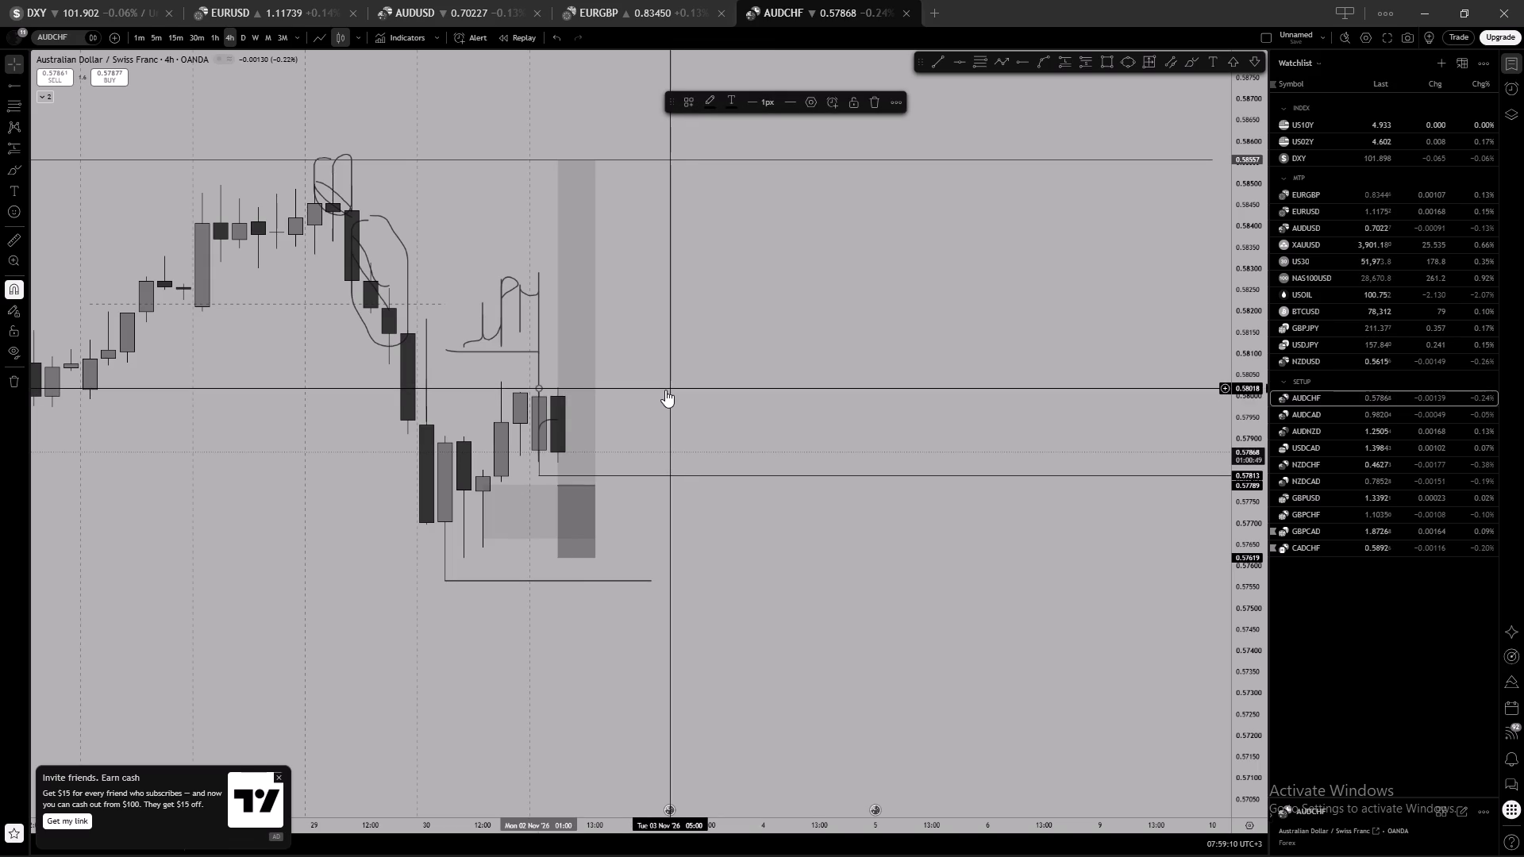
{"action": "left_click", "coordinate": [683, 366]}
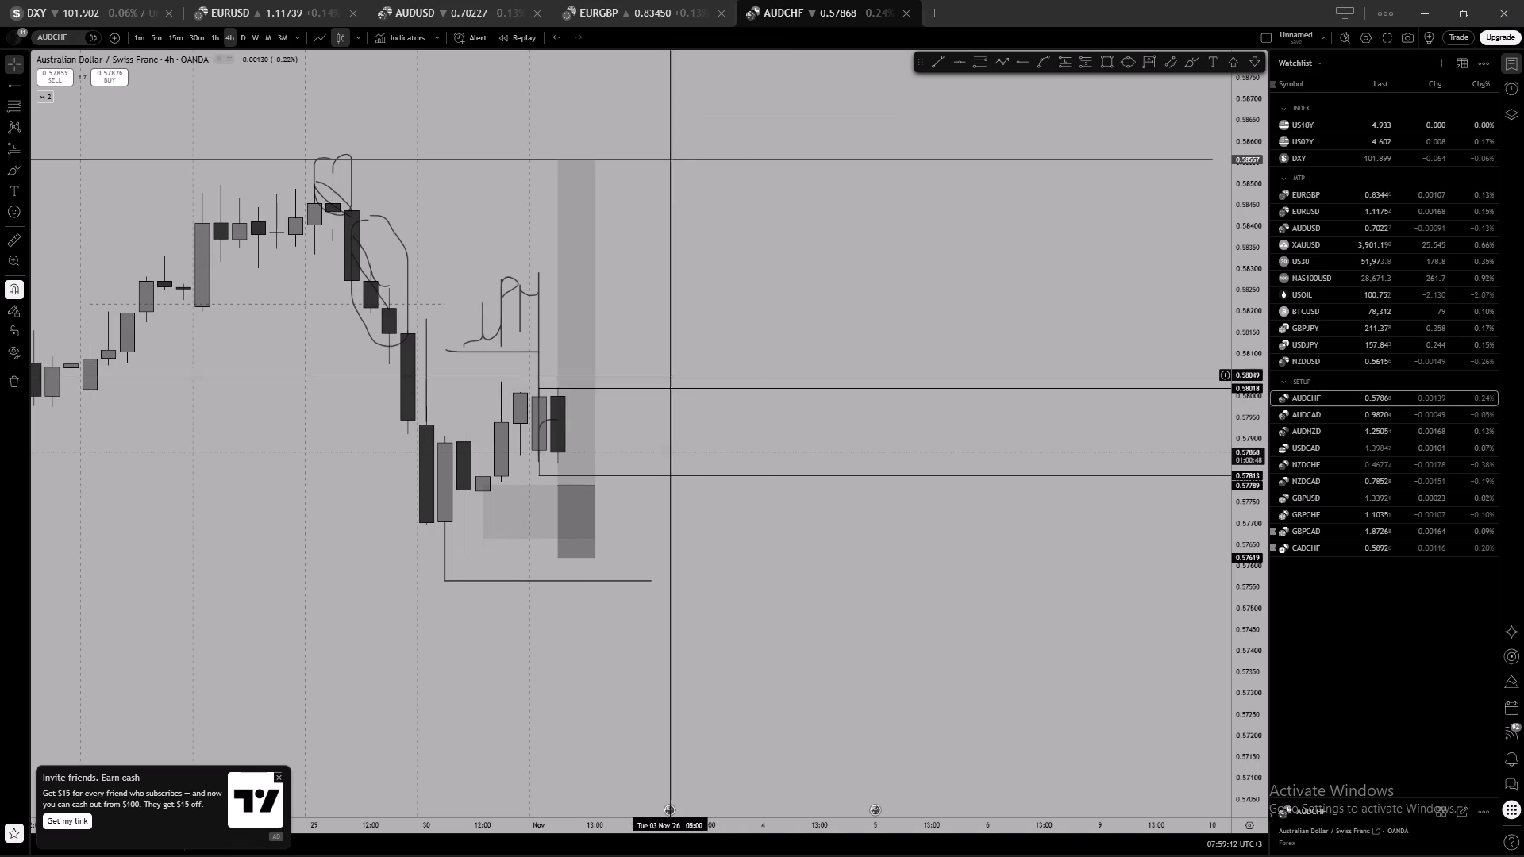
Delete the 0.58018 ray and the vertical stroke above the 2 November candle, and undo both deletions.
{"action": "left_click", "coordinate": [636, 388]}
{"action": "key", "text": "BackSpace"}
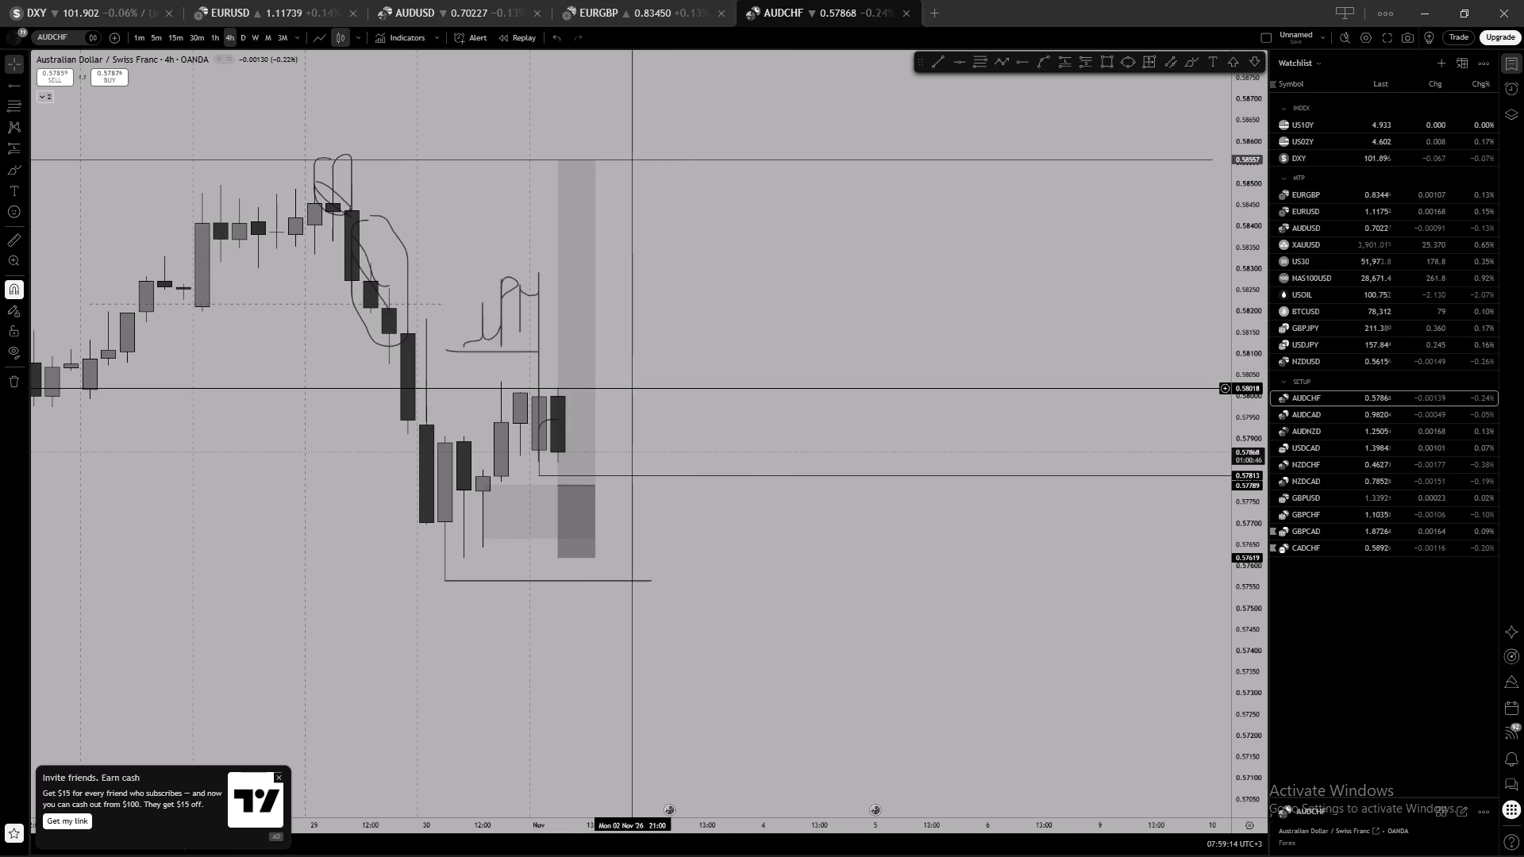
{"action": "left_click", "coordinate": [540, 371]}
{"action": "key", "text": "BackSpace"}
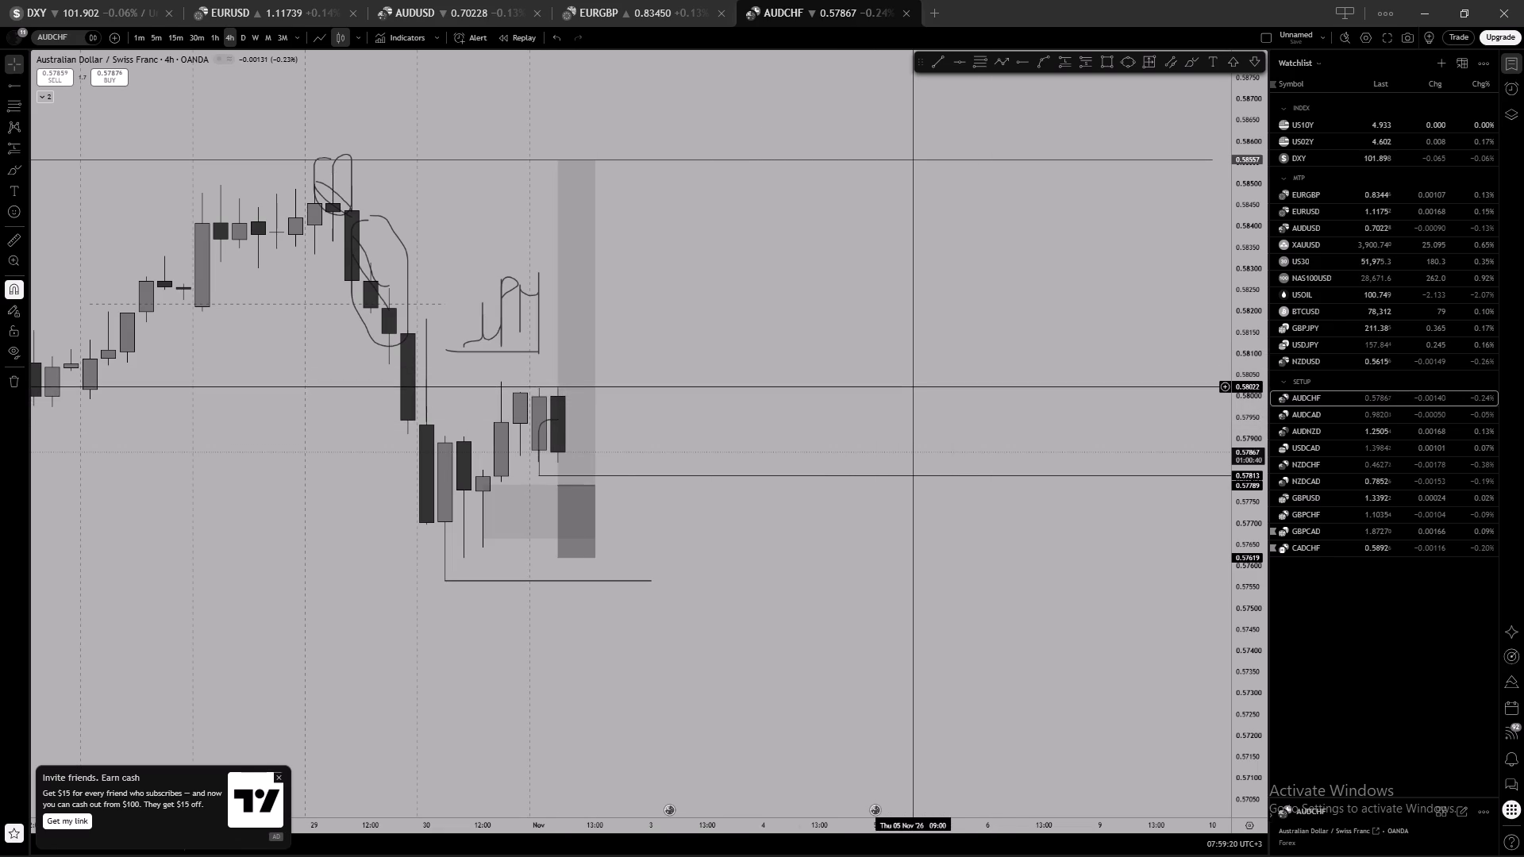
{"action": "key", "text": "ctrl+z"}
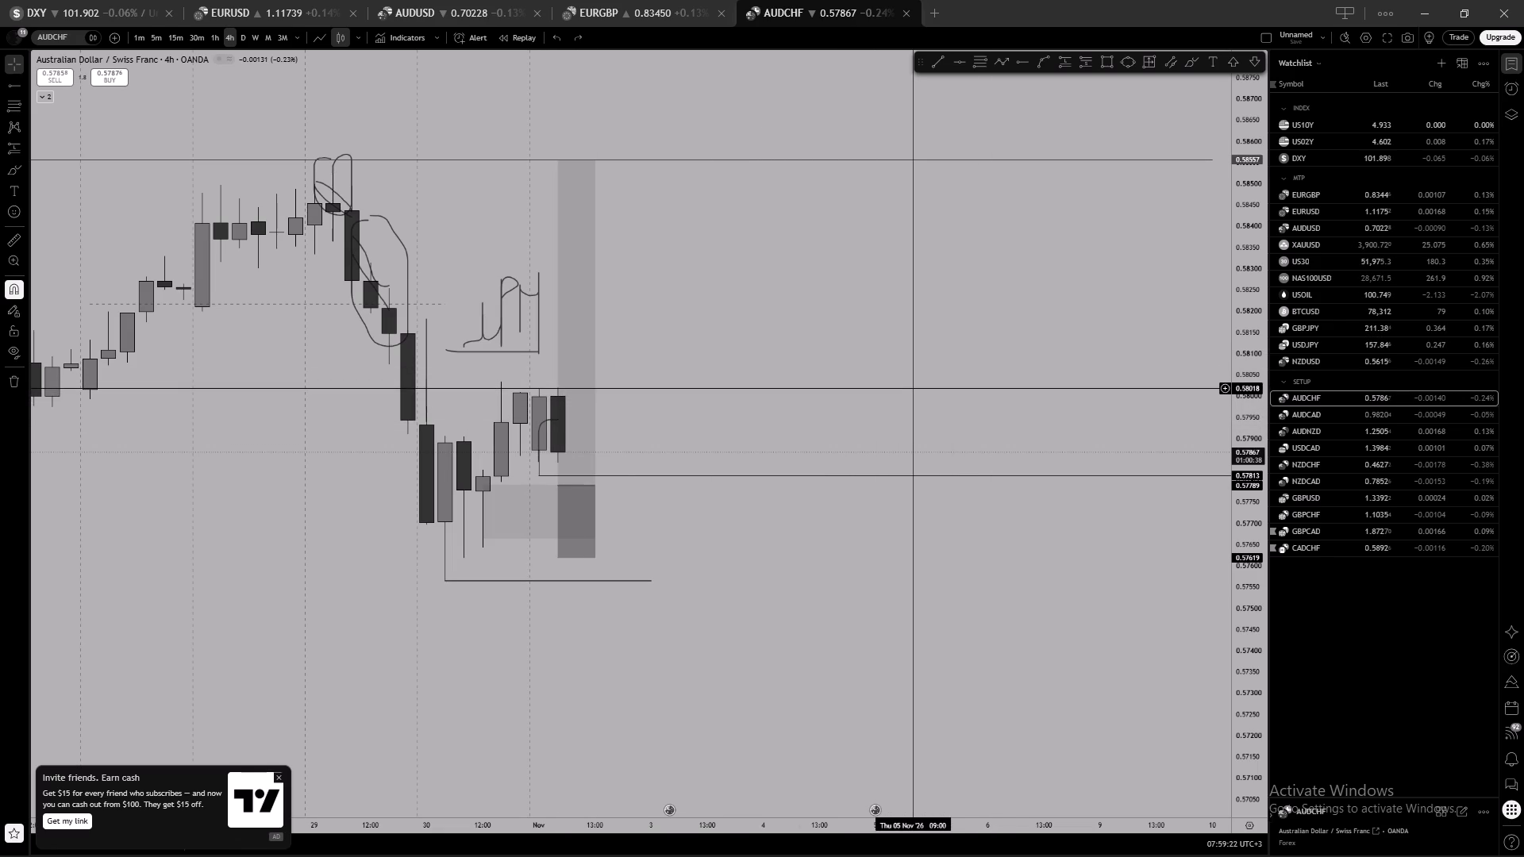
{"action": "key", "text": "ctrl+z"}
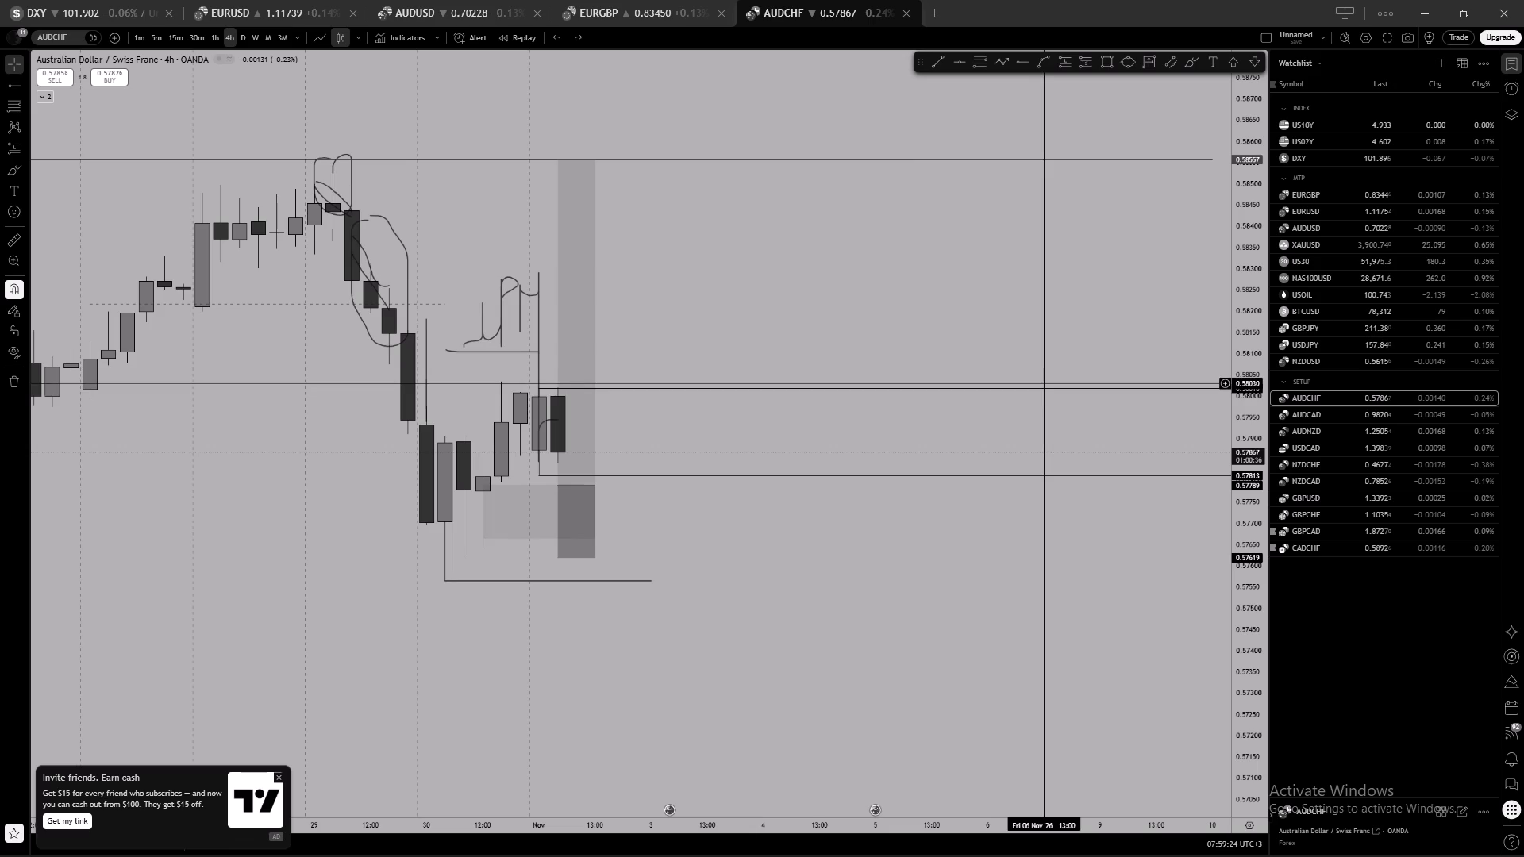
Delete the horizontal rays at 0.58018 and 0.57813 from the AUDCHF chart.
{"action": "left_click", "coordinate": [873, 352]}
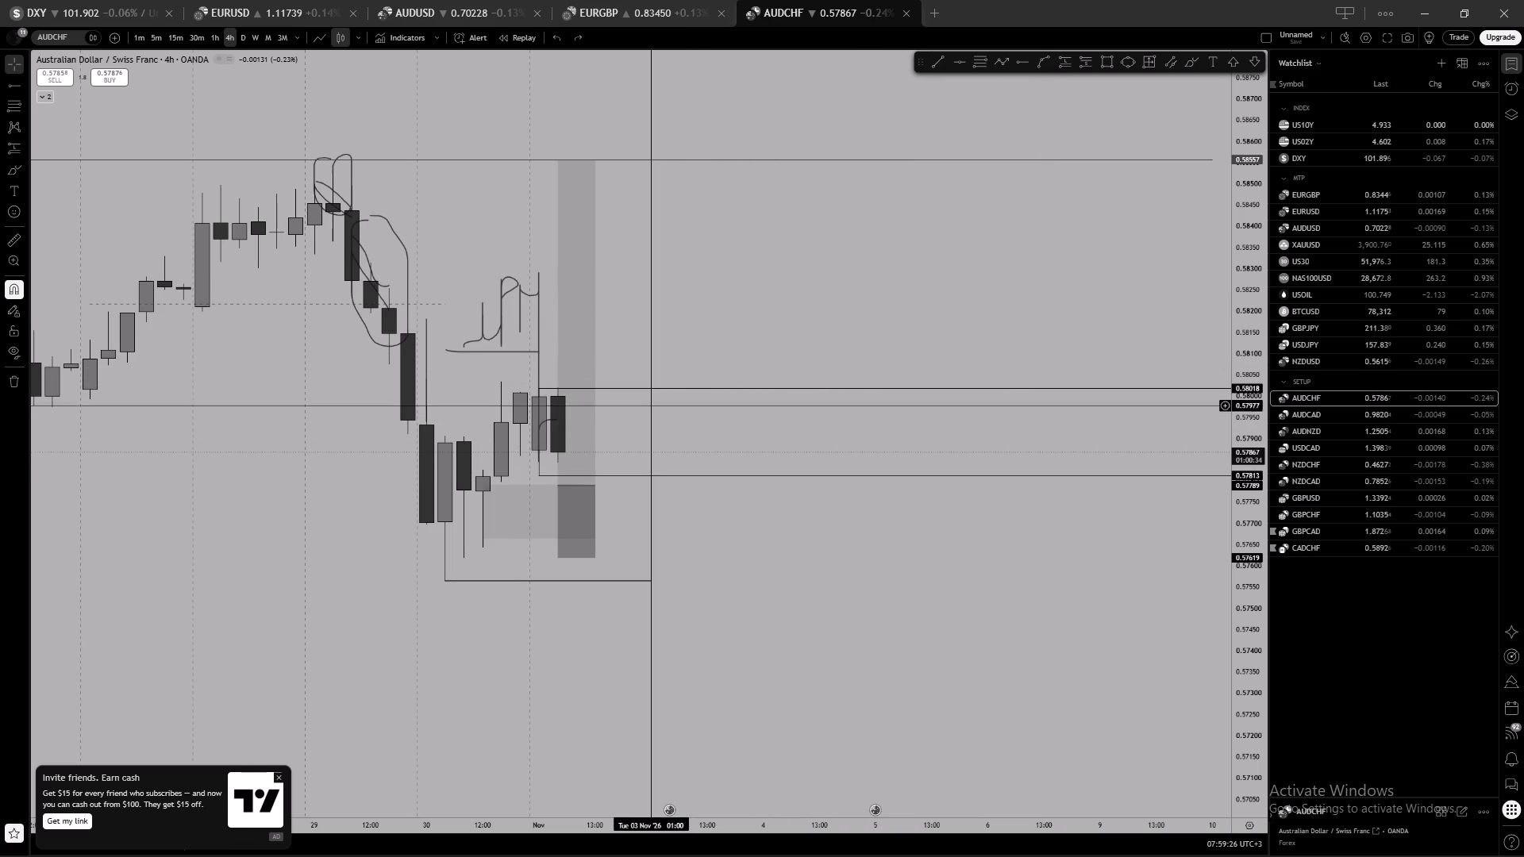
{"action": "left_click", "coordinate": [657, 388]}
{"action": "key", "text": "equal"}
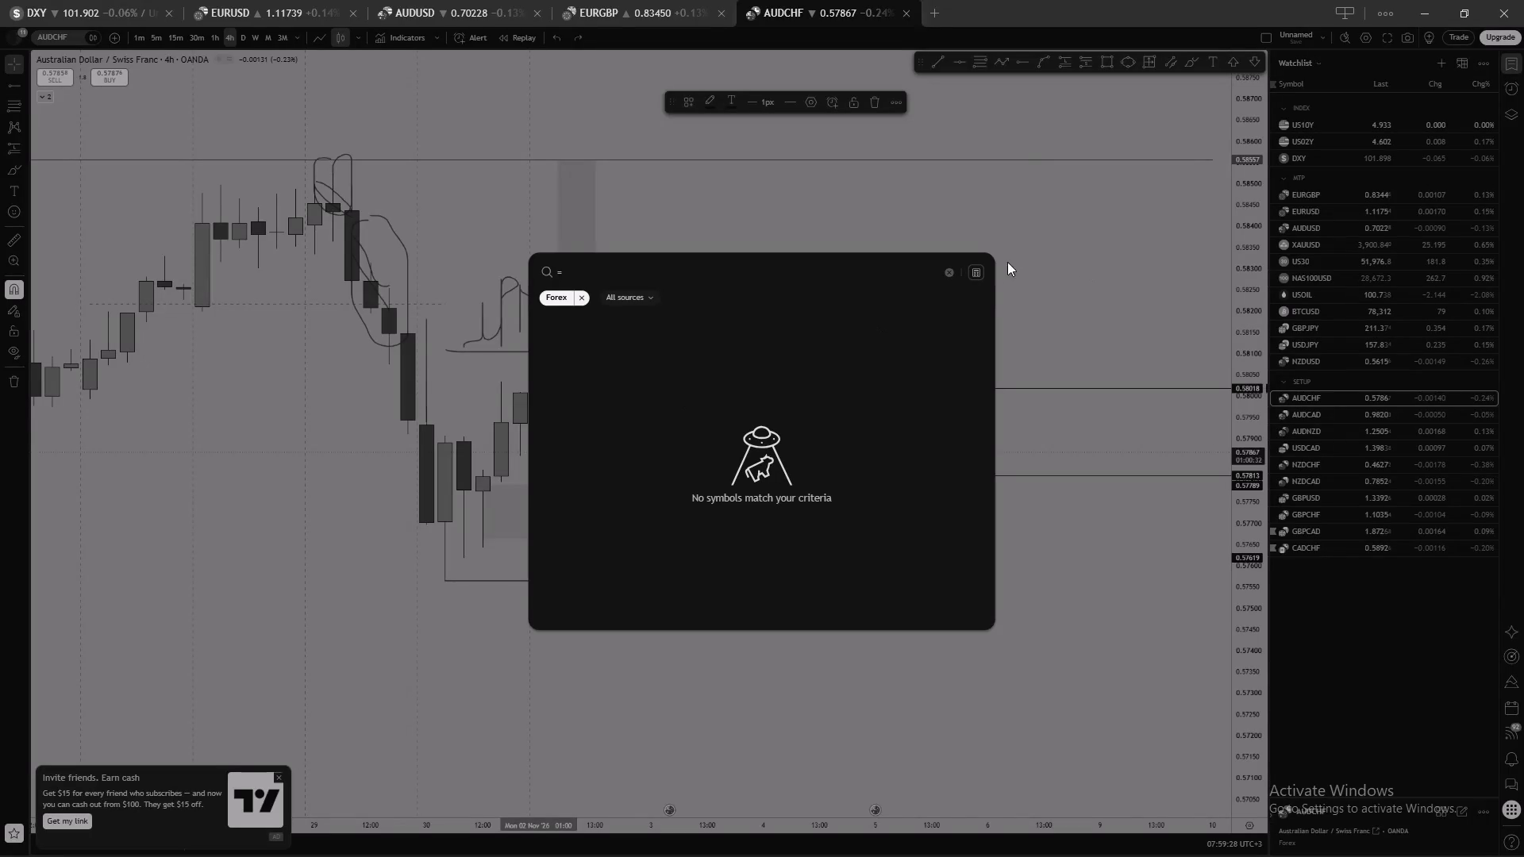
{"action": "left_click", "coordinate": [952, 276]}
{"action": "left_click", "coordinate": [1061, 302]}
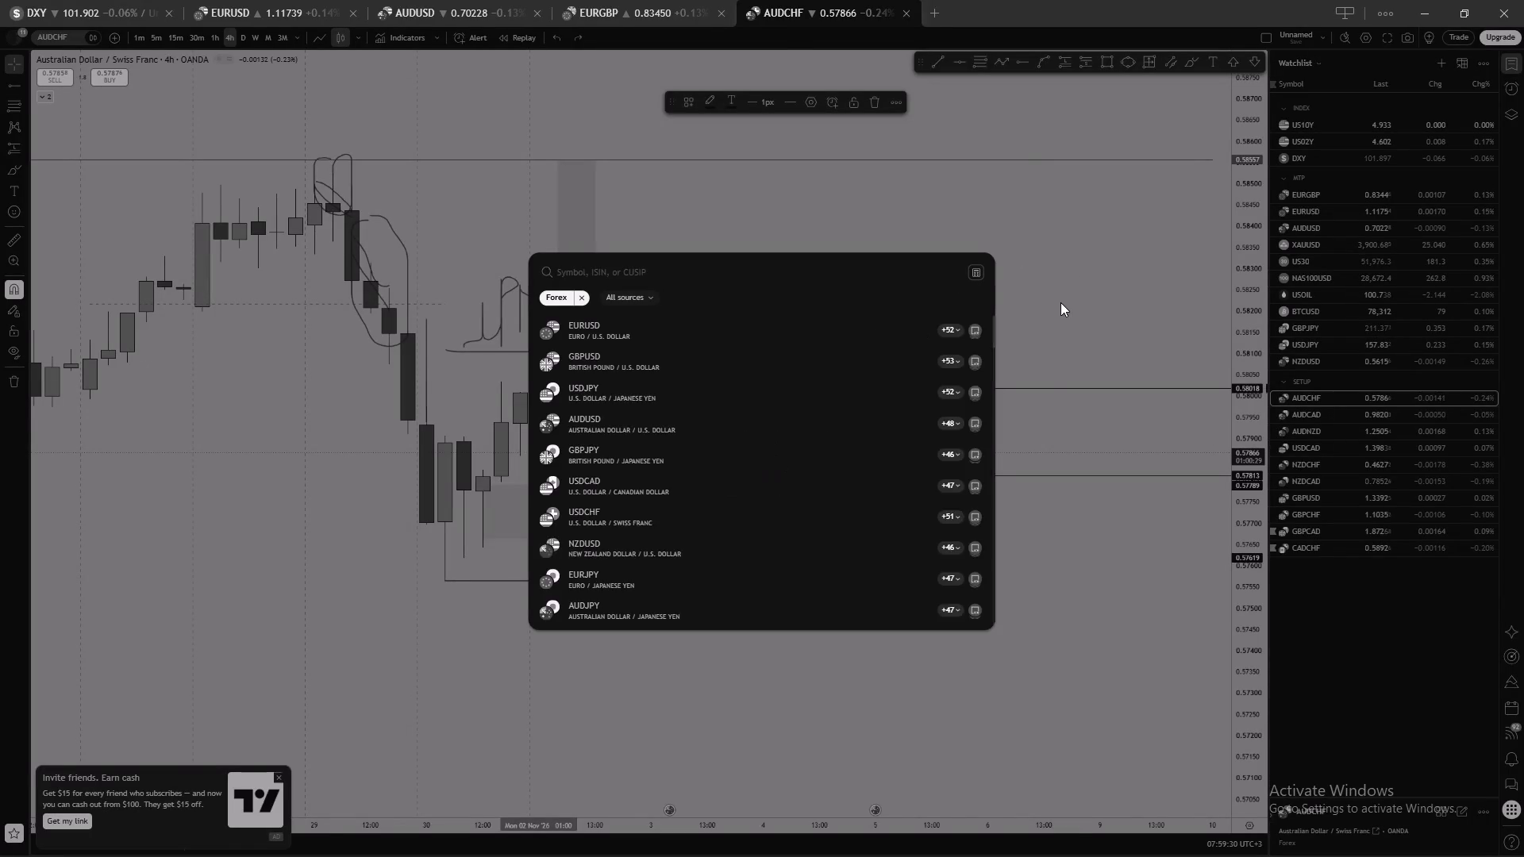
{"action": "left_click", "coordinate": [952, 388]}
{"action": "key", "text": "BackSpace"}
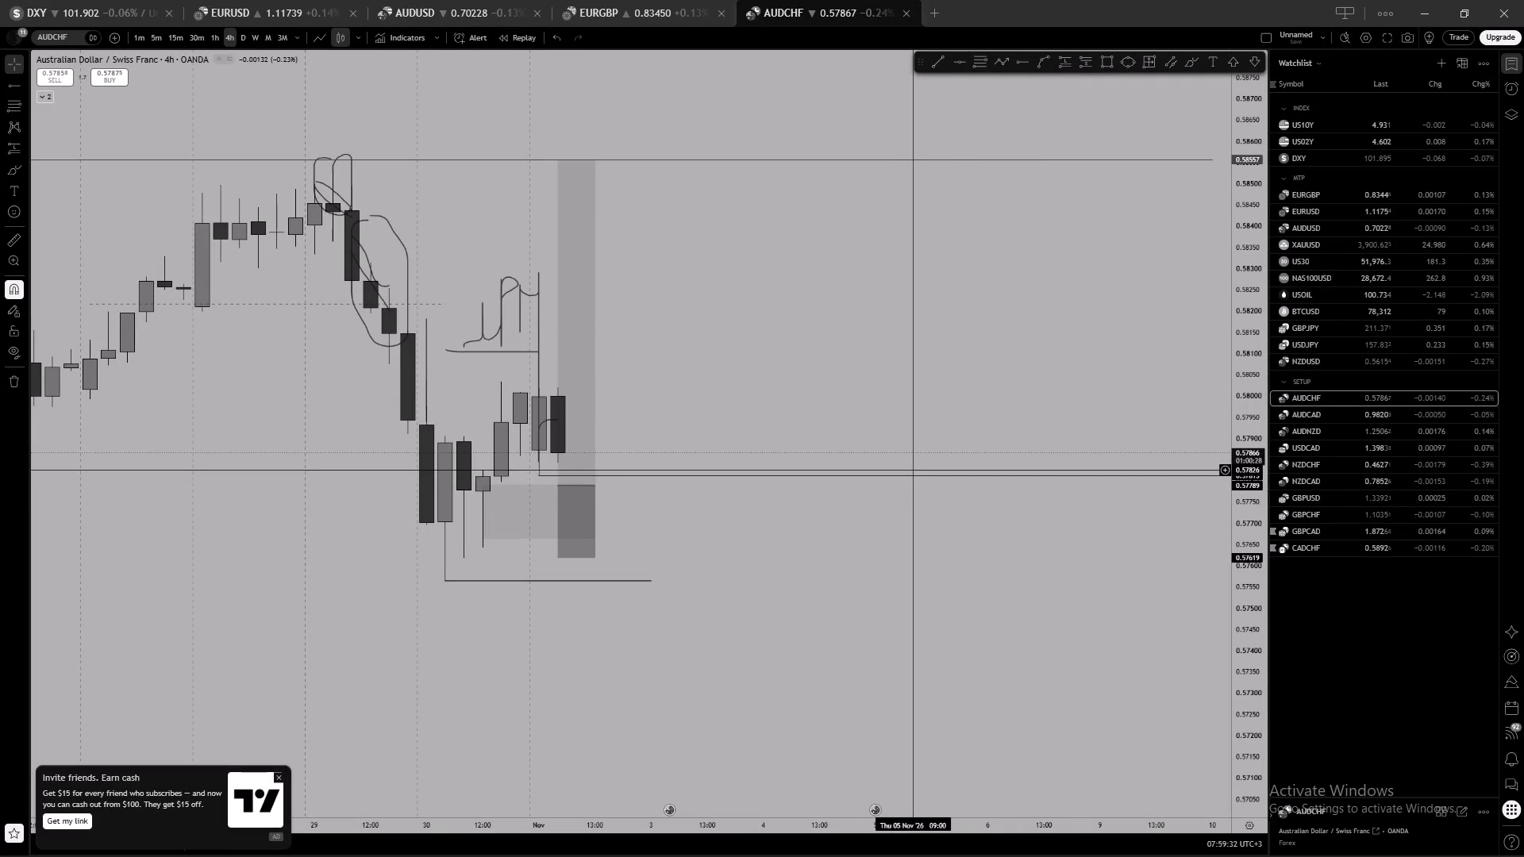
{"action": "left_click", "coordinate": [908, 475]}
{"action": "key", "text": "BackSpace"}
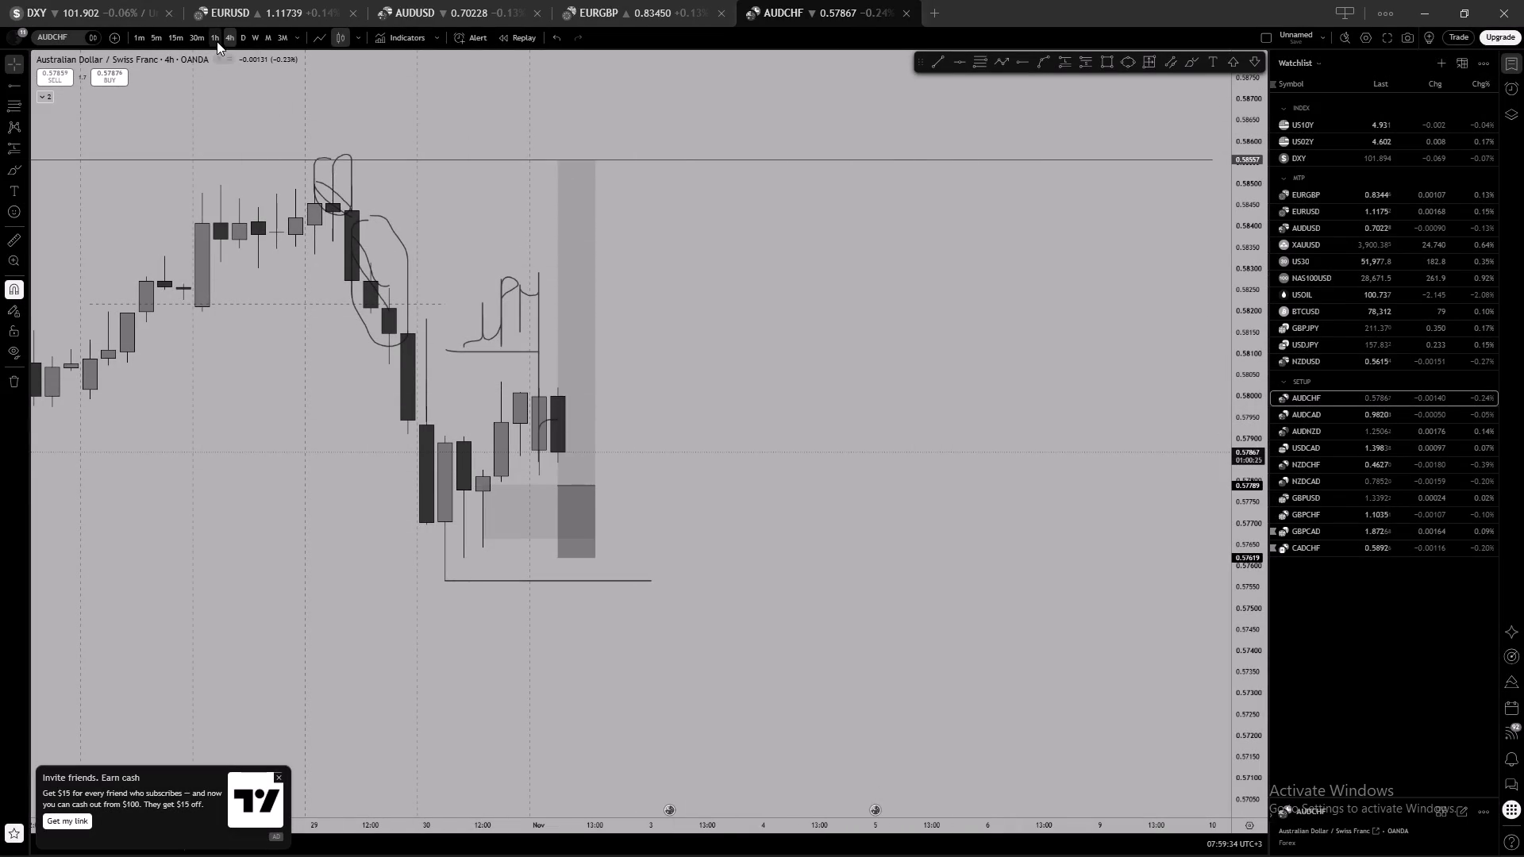
Set the AUDCHF chart to the 1-hour timeframe.
{"action": "left_click", "coordinate": [217, 39]}
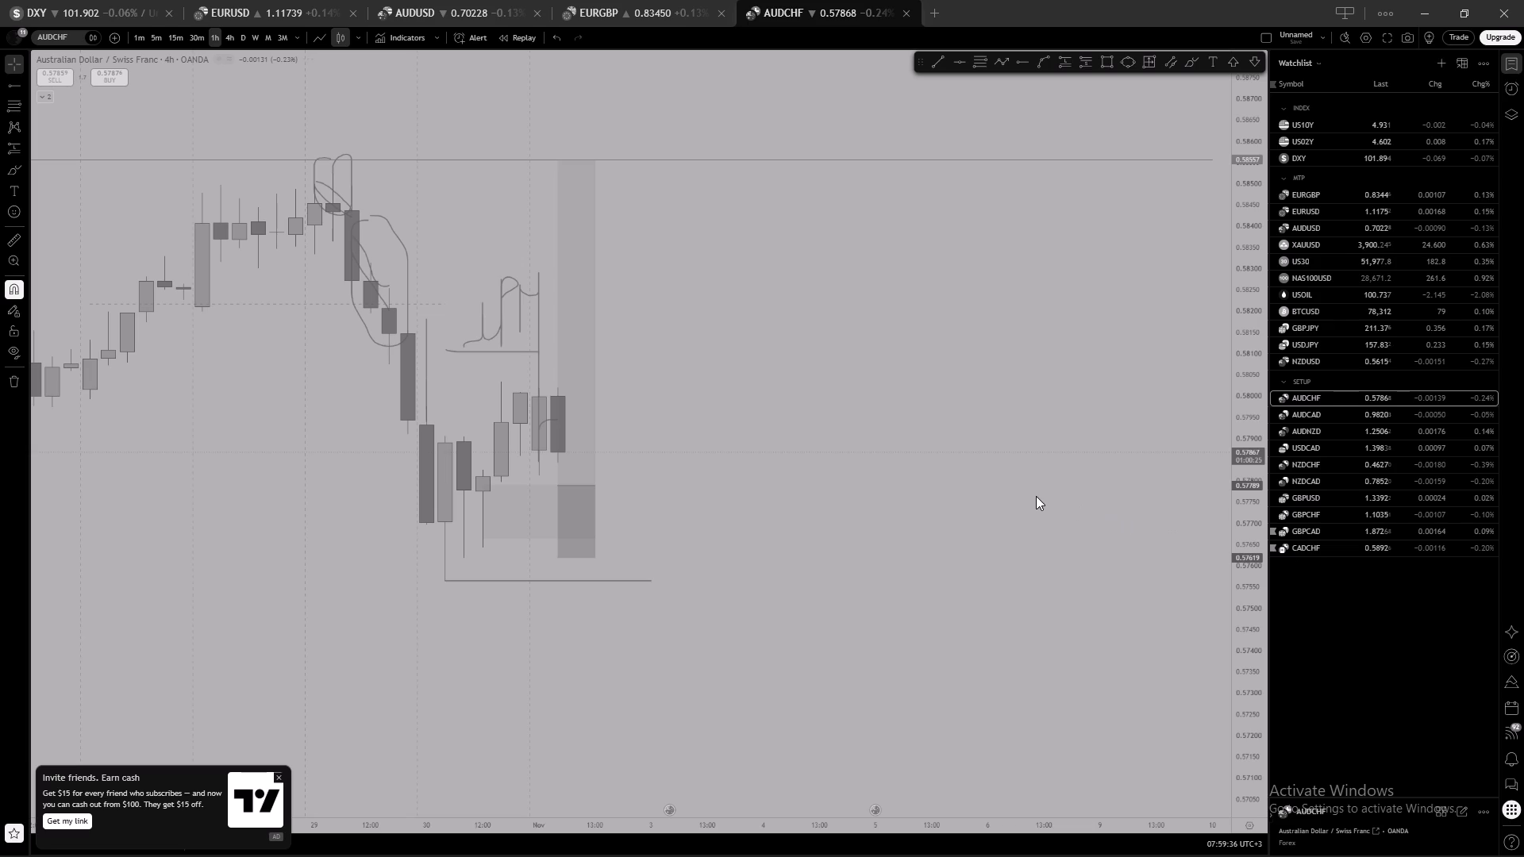
{"action": "scroll", "coordinate": [1036, 496], "scroll_direction": "down", "scroll_amount": 3}
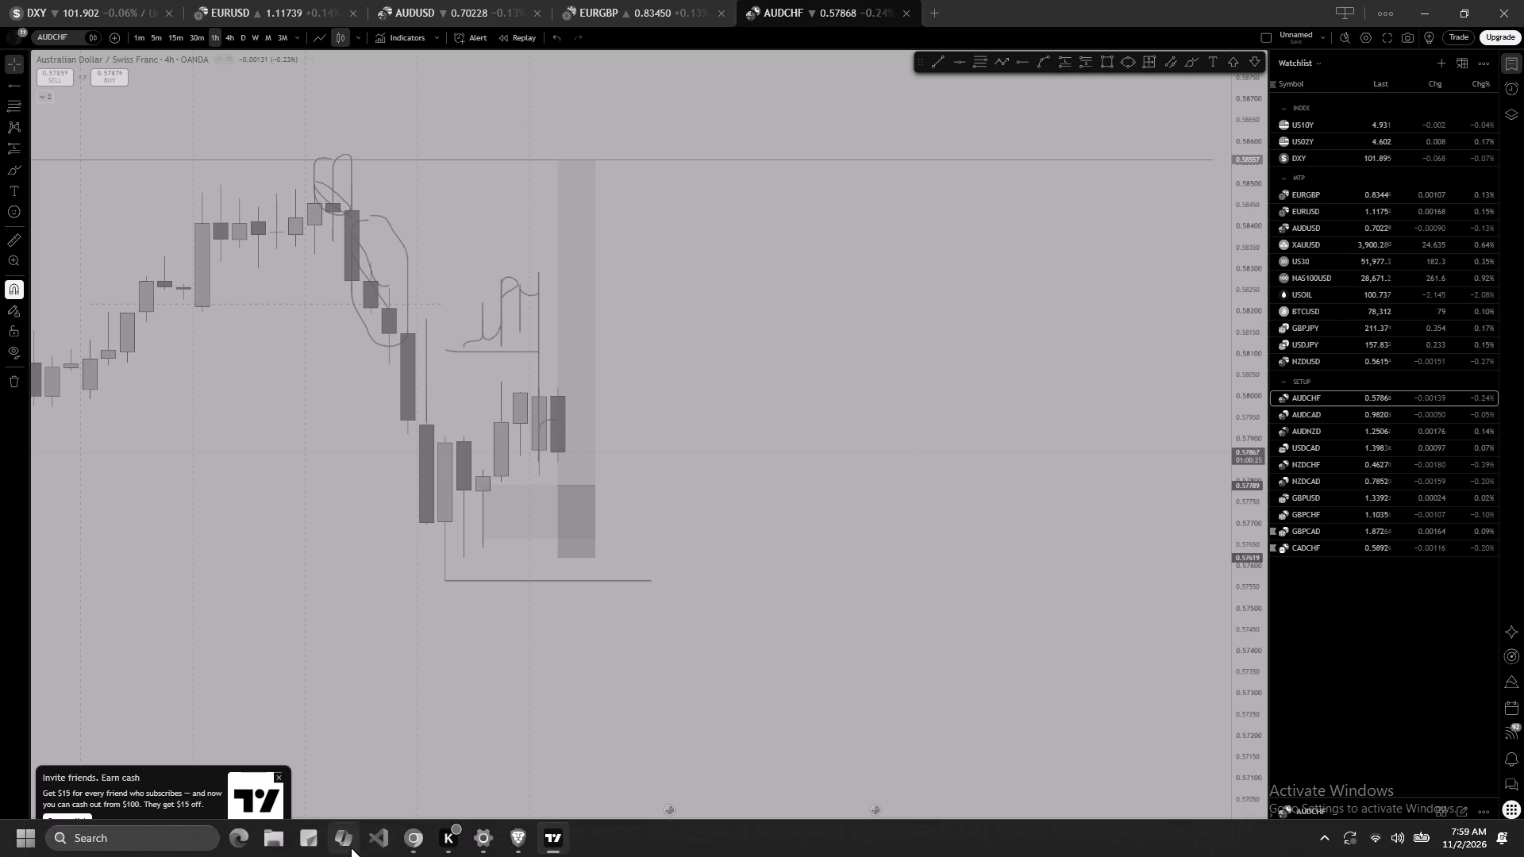
Switch to Chrome, toggle playback of the YouTube music video, and return to the AUDCHF chart in TradingView.
{"action": "left_click", "coordinate": [425, 840]}
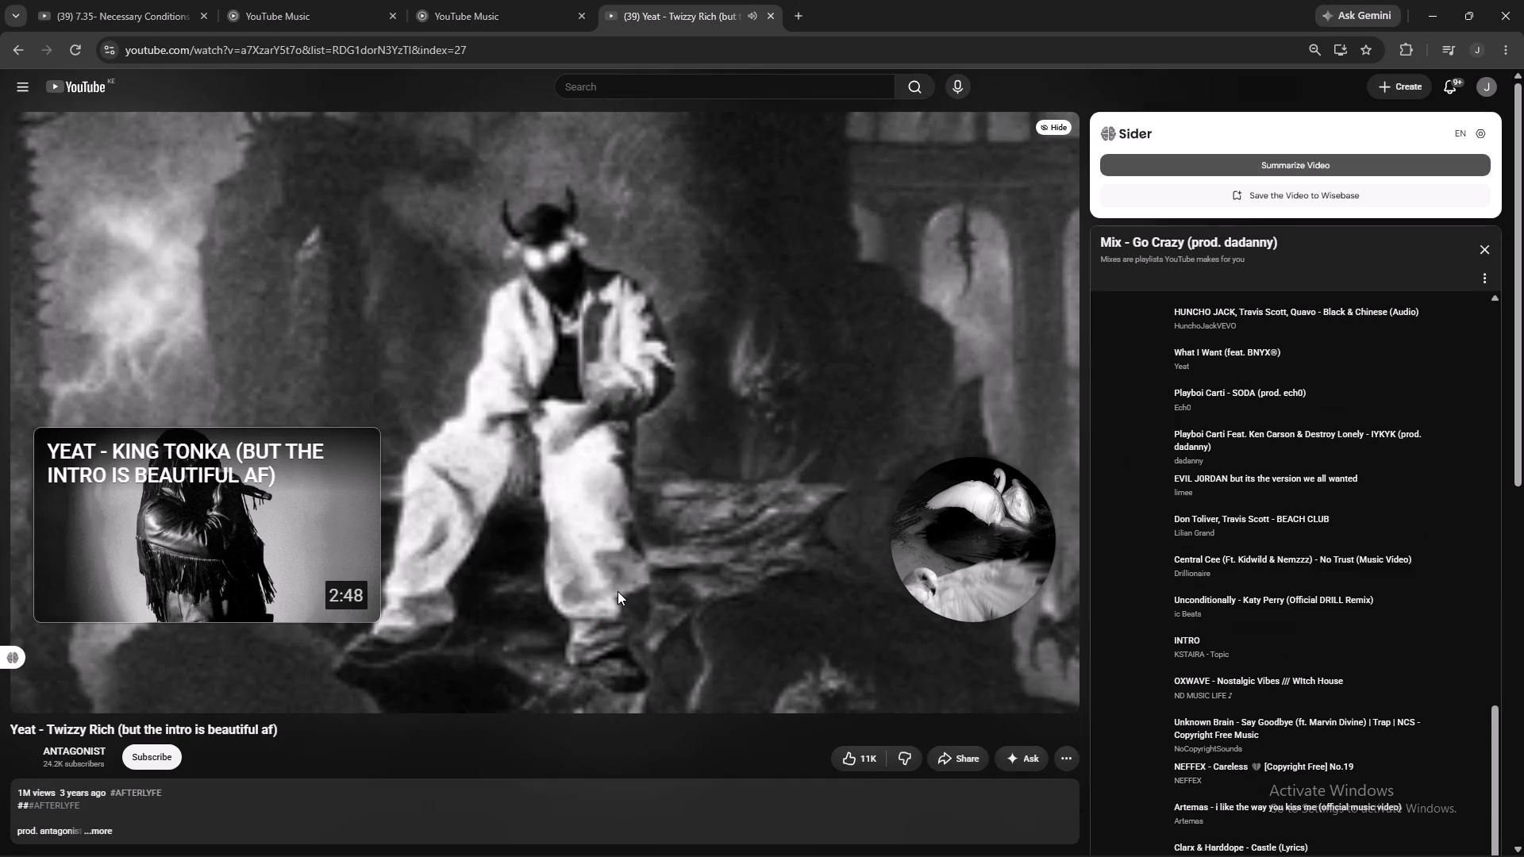
{"action": "left_click", "coordinate": [618, 591]}
{"action": "left_click", "coordinate": [1441, 17]}
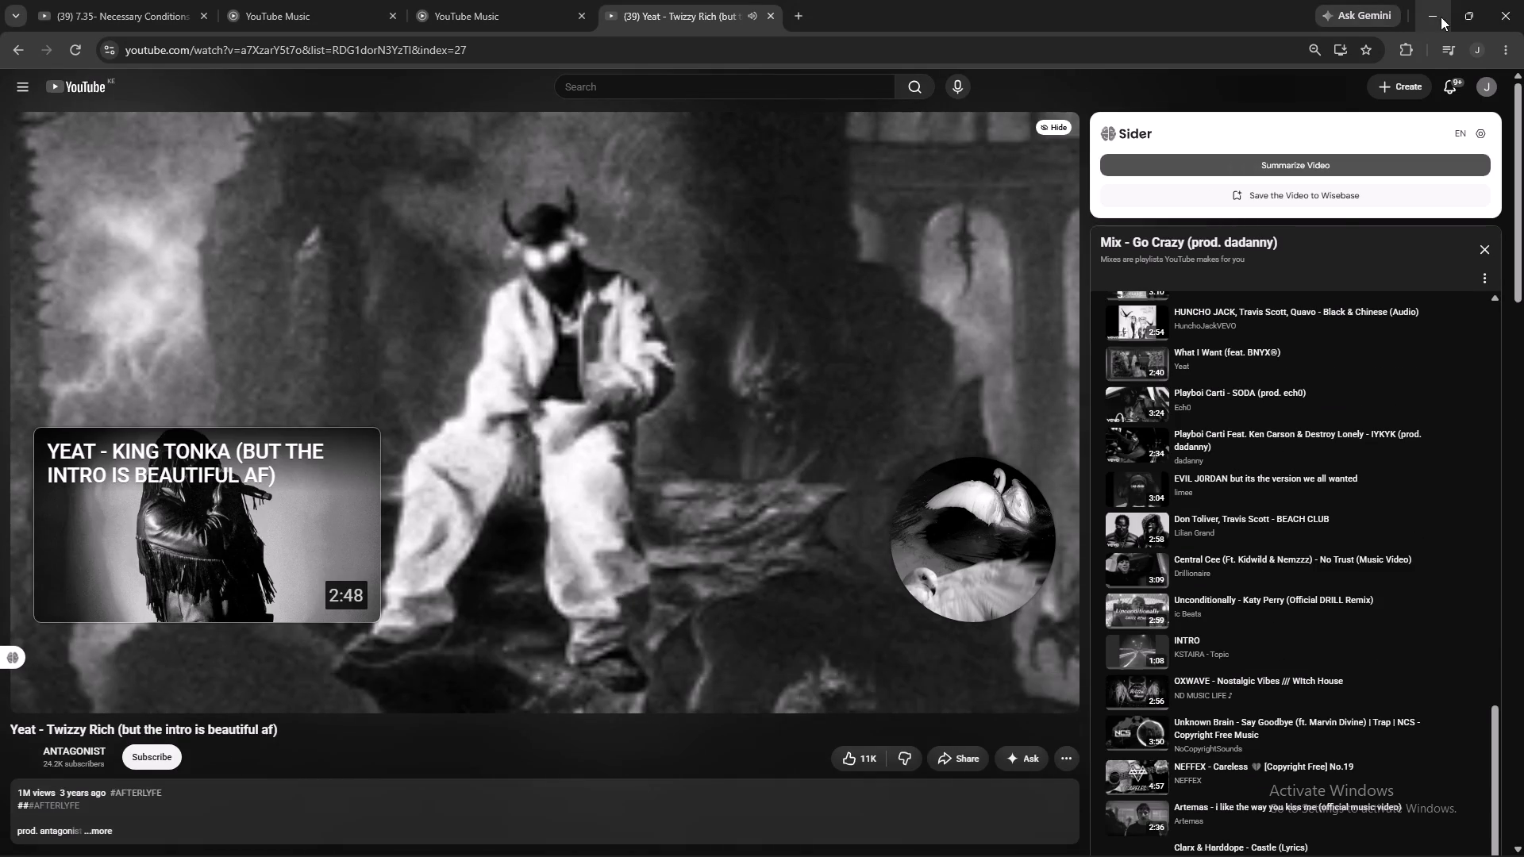
Examine recent AUDCHF price action around the supply marking and long position on the 1-hour chart.
{"action": "scroll", "coordinate": [1016, 382], "scroll_direction": "down", "scroll_amount": 5}
{"action": "left_click_drag", "start_coordinate": [1090, 407], "coordinate": [1057, 503]}
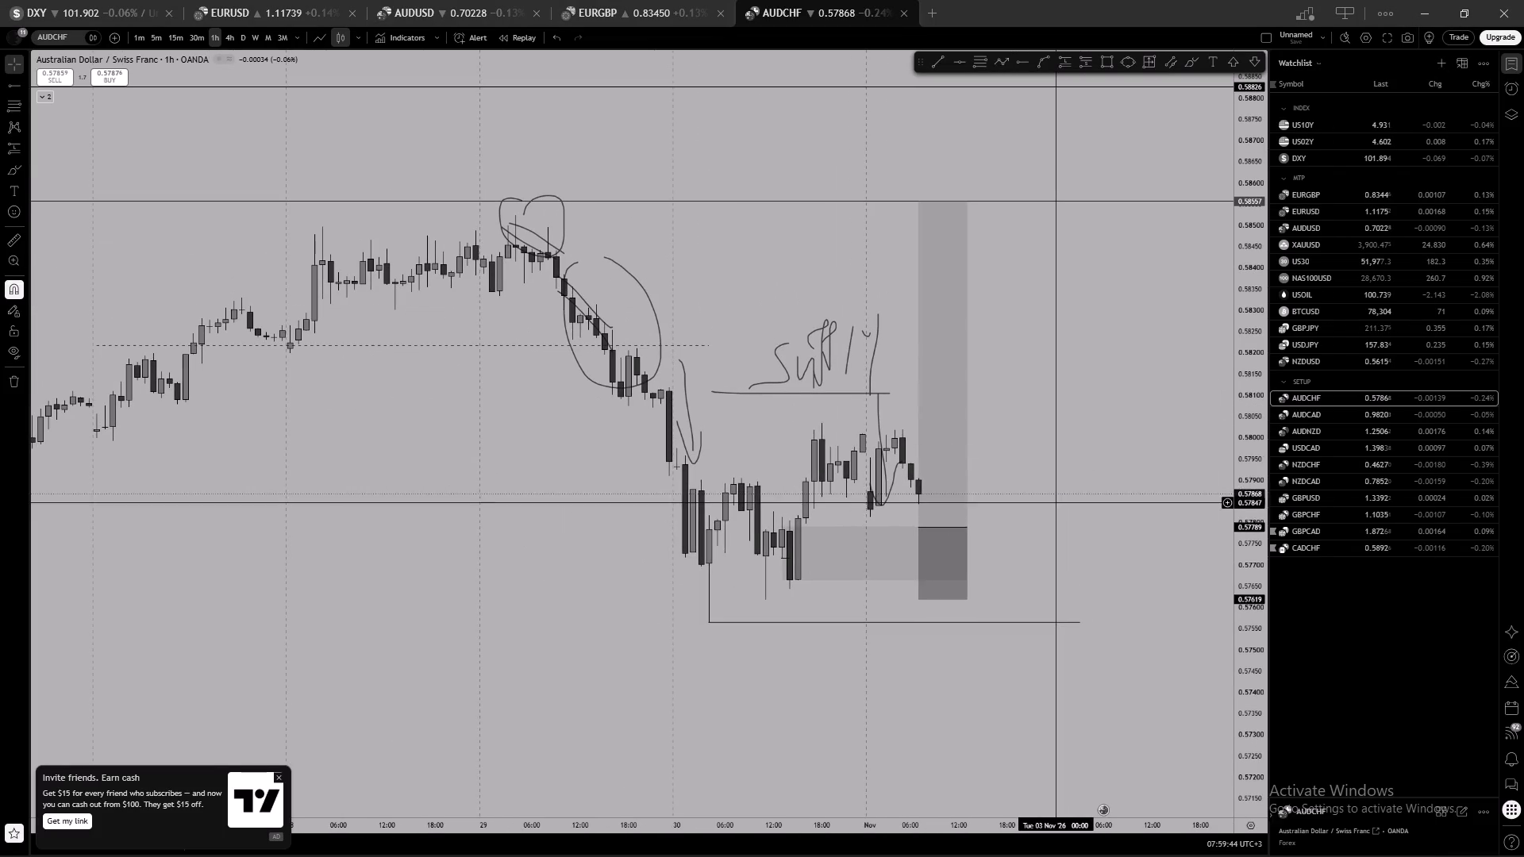
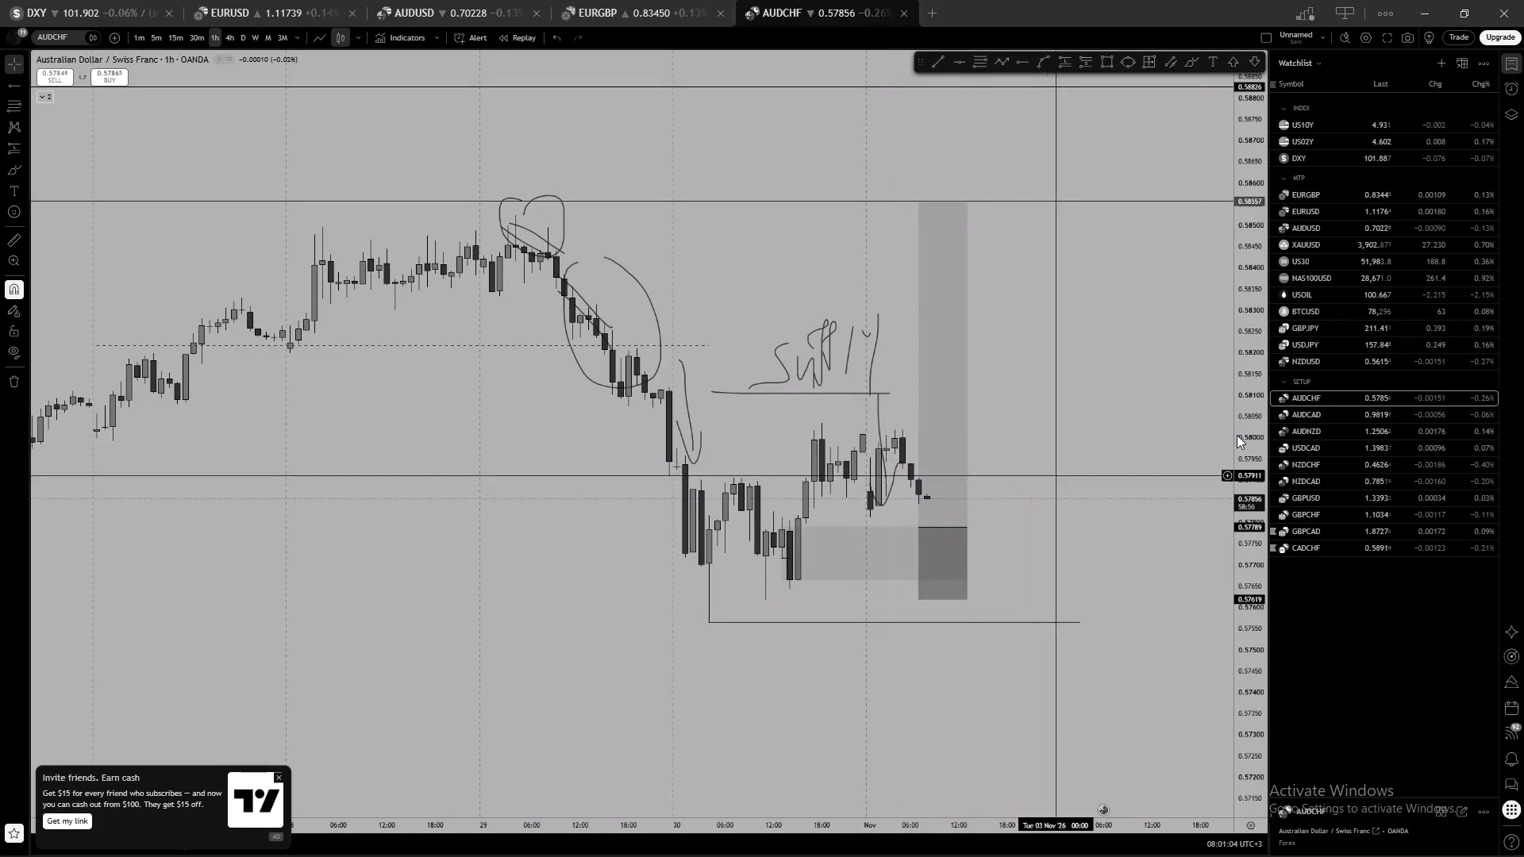
Collapse the watchlist and set the AUDCHF chart to the 15-minute timeframe.
{"action": "left_click", "coordinate": [1508, 56]}
{"action": "left_click_drag", "start_coordinate": [1430, 344], "coordinate": [1193, 343]}
{"action": "left_click", "coordinate": [173, 37]}
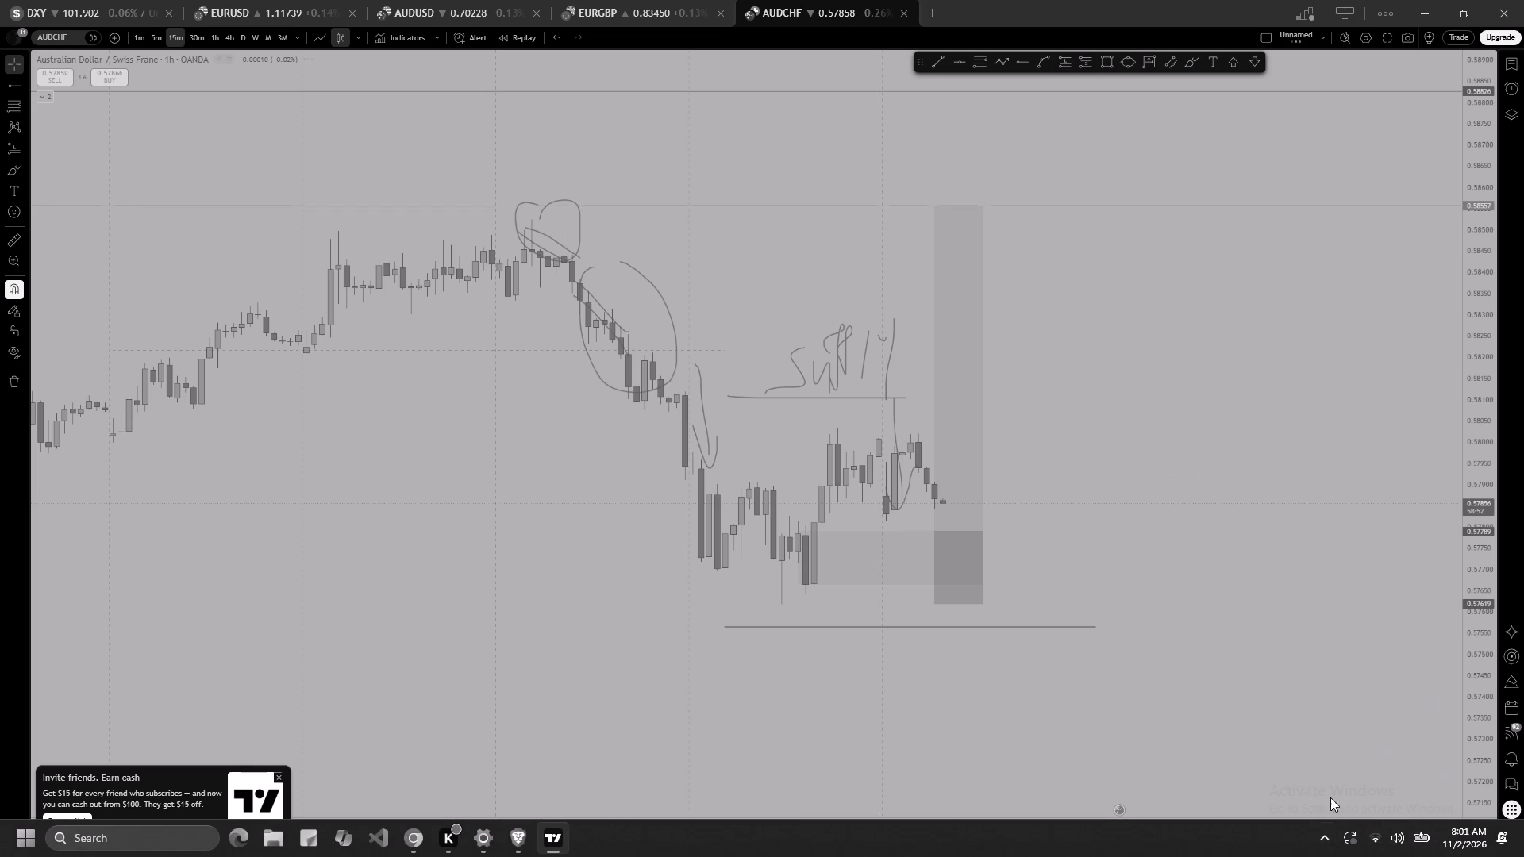
Switch Wi-Fi off and on again, reconnect to the open insta network and check the connection.
{"action": "left_click", "coordinate": [1419, 839]}
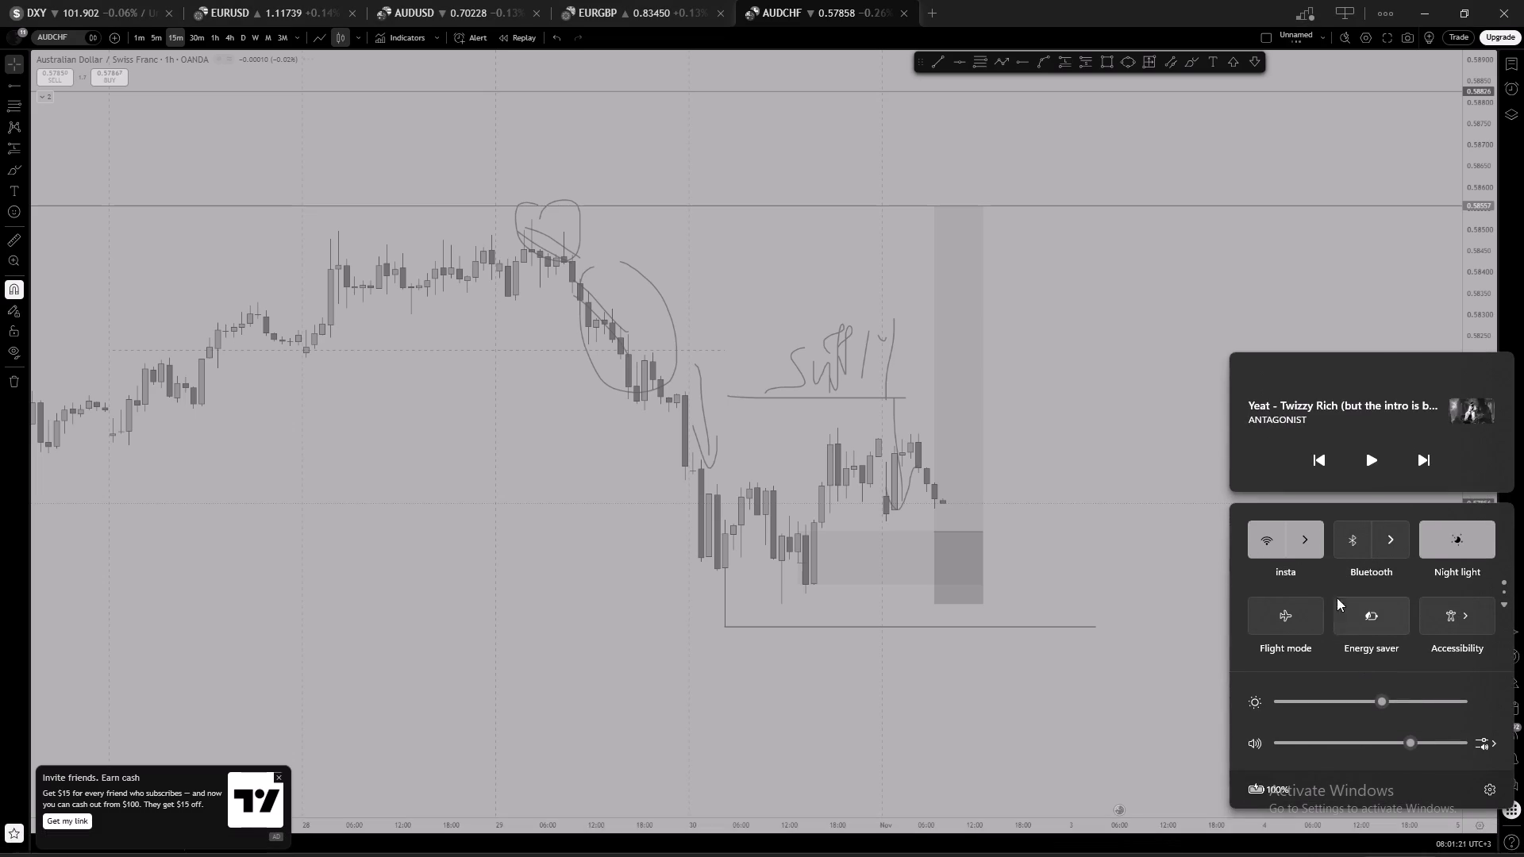
{"action": "left_click", "coordinate": [1268, 543]}
{"action": "left_click", "coordinate": [1271, 545]}
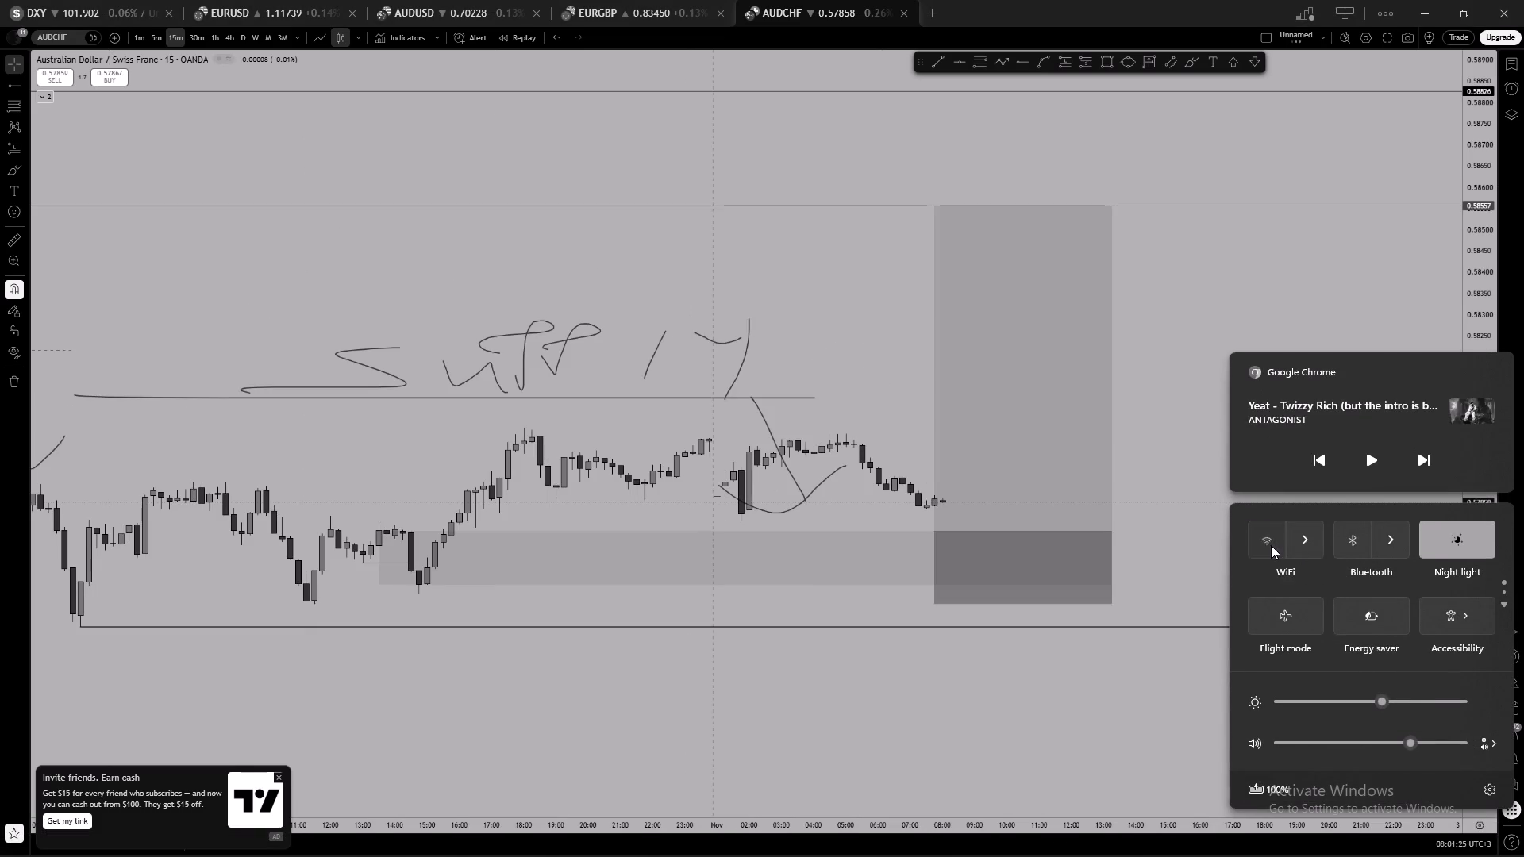
{"action": "left_click", "coordinate": [1298, 547]}
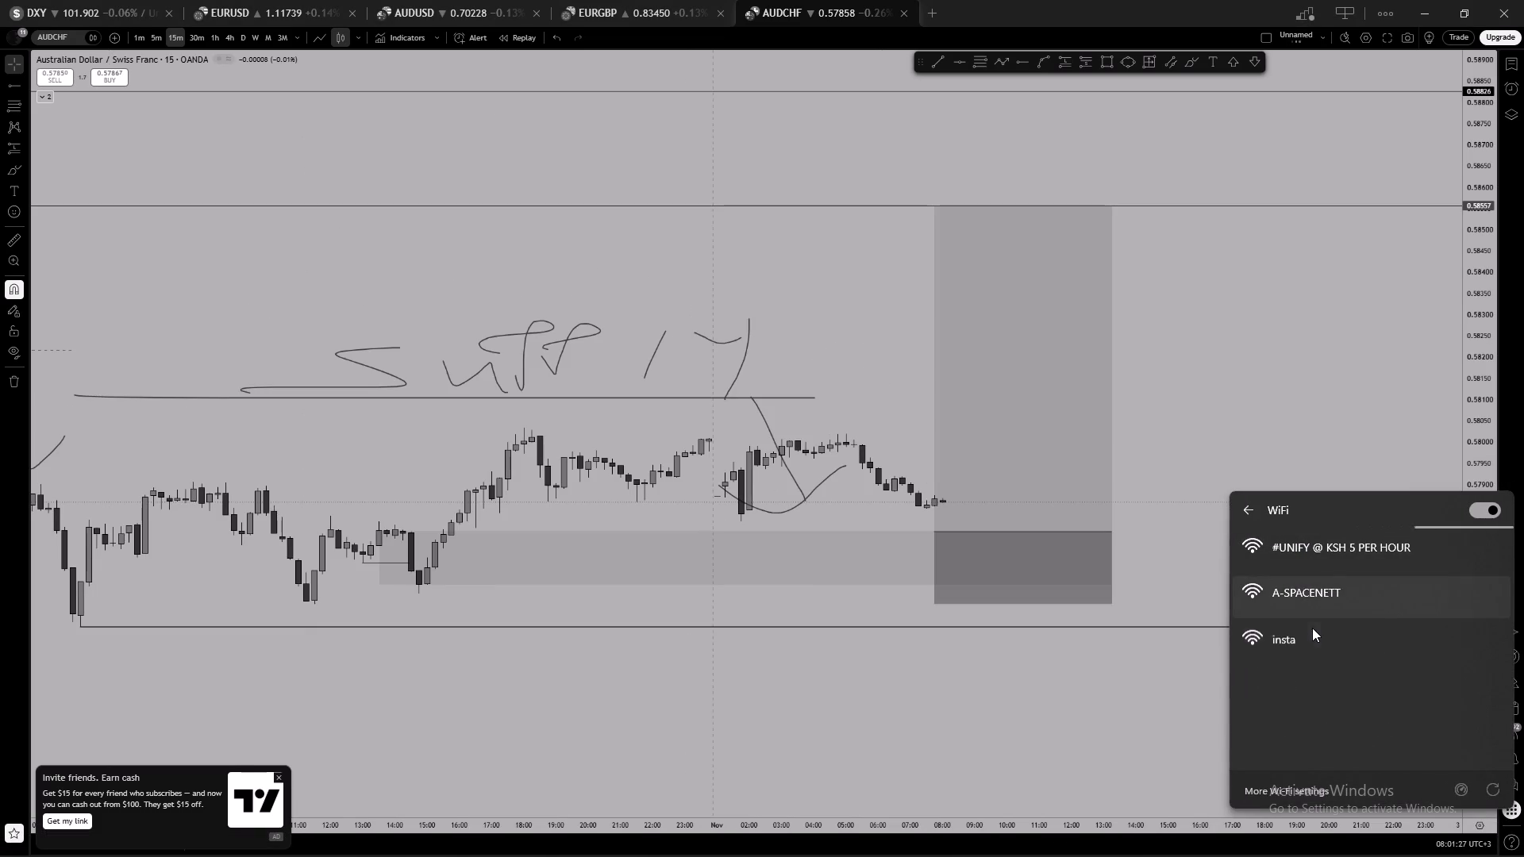
{"action": "left_click", "coordinate": [1311, 633]}
{"action": "left_click", "coordinate": [1419, 750]}
{"action": "scroll", "coordinate": [981, 388], "scroll_direction": "down", "scroll_amount": 5}
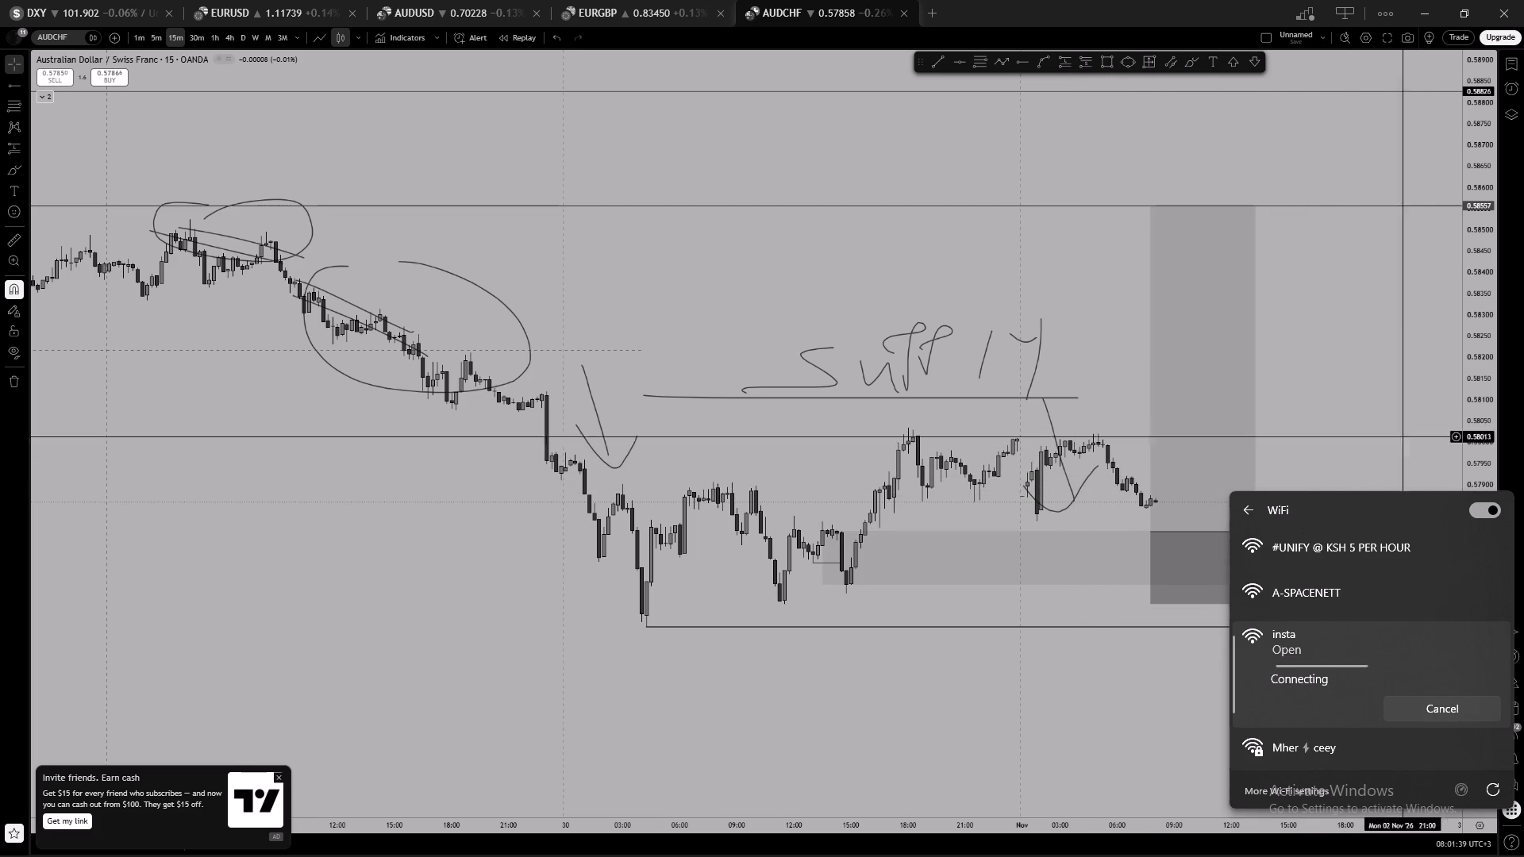
{"action": "scroll", "coordinate": [1241, 490], "scroll_direction": "down", "scroll_amount": 2}
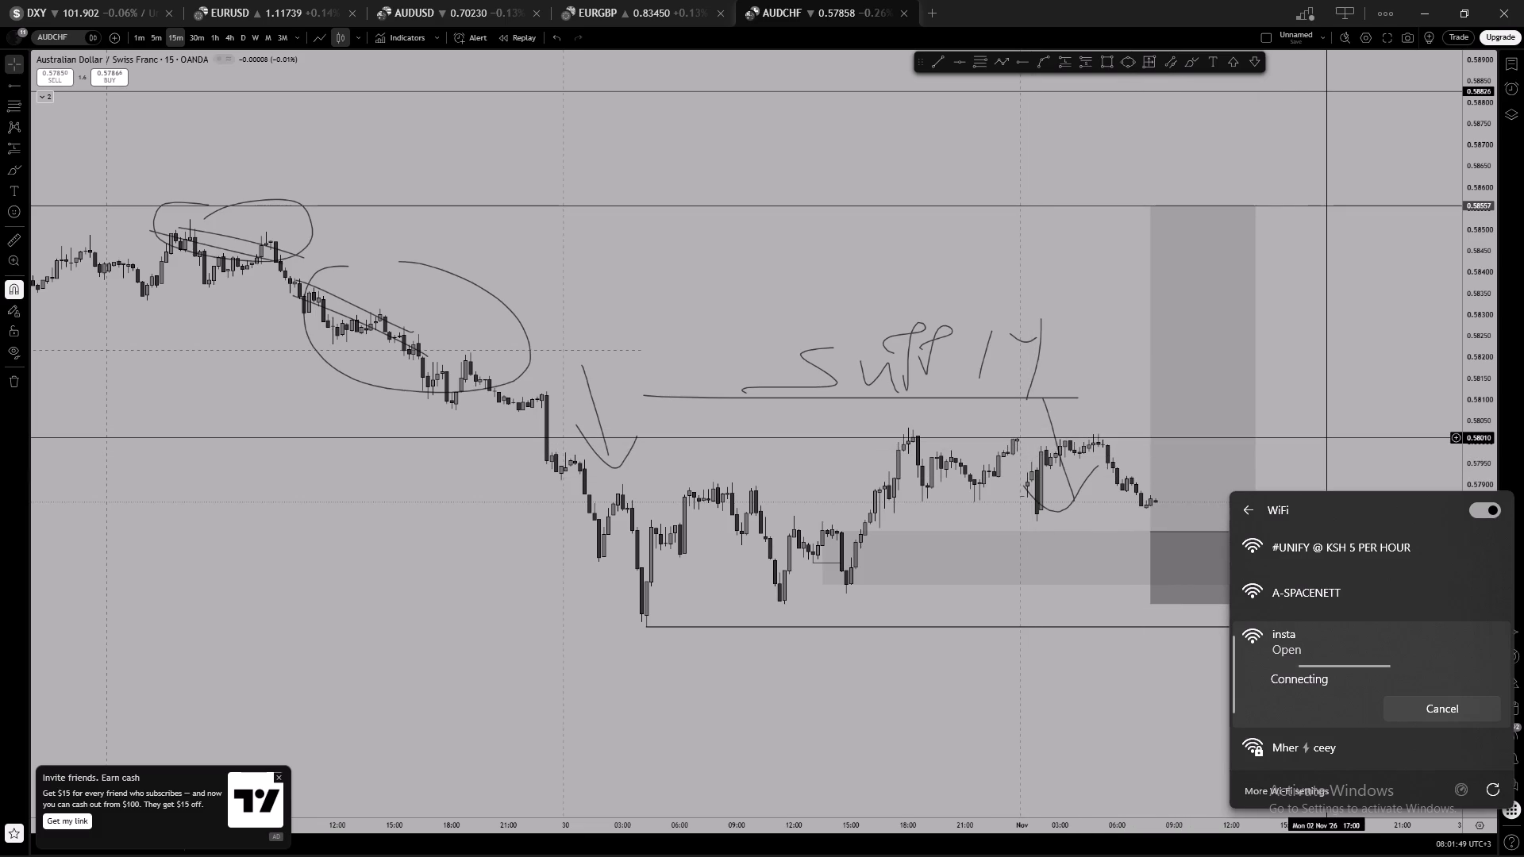
{"action": "left_click", "coordinate": [1193, 486]}
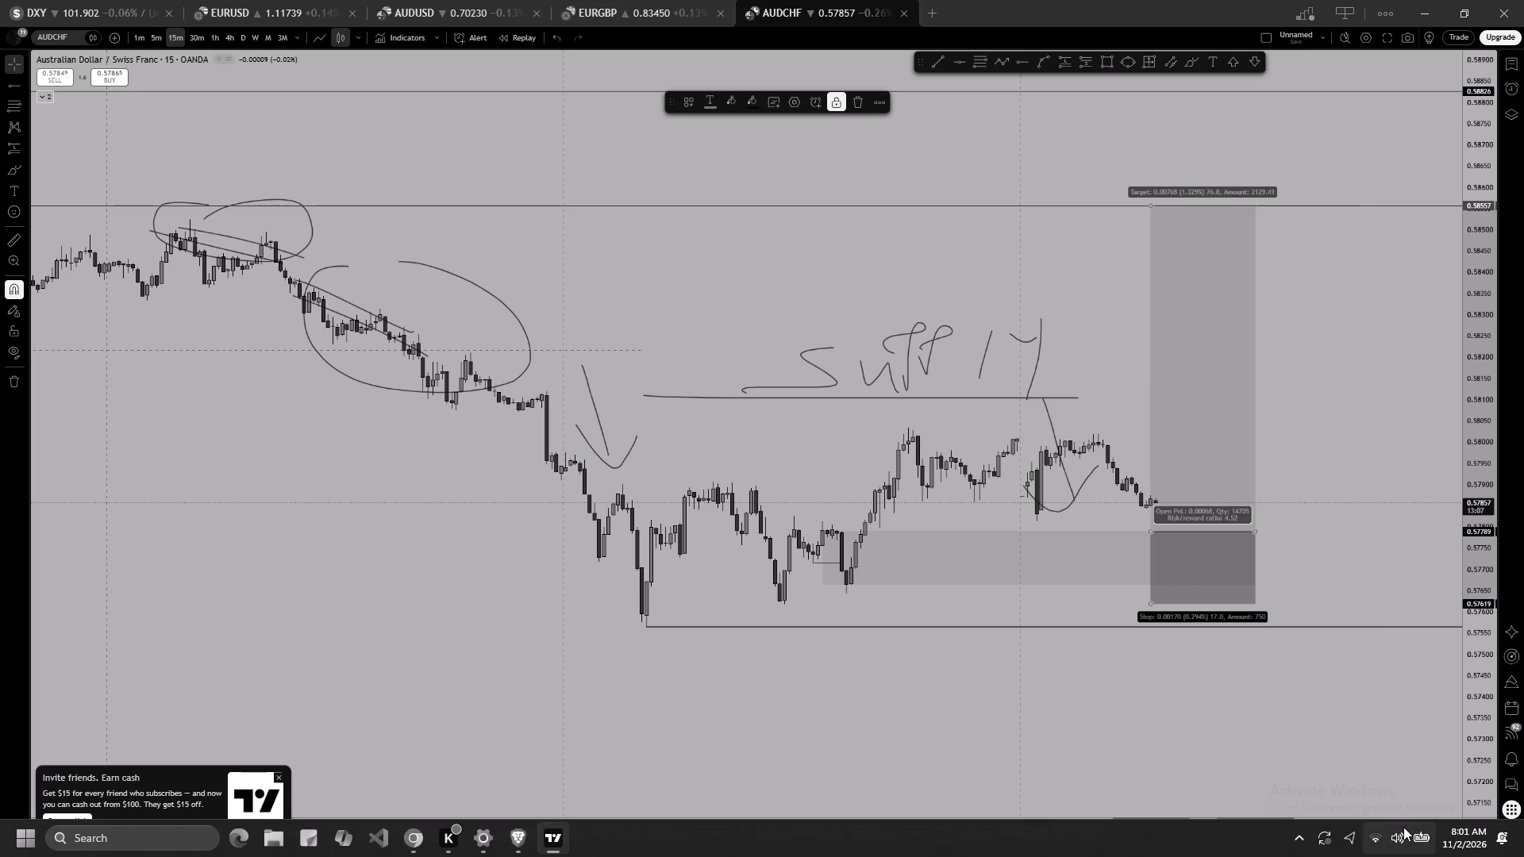
{"action": "left_click", "coordinate": [1425, 836]}
{"action": "left_click", "coordinate": [1309, 563]}
{"action": "left_click", "coordinate": [1309, 550]}
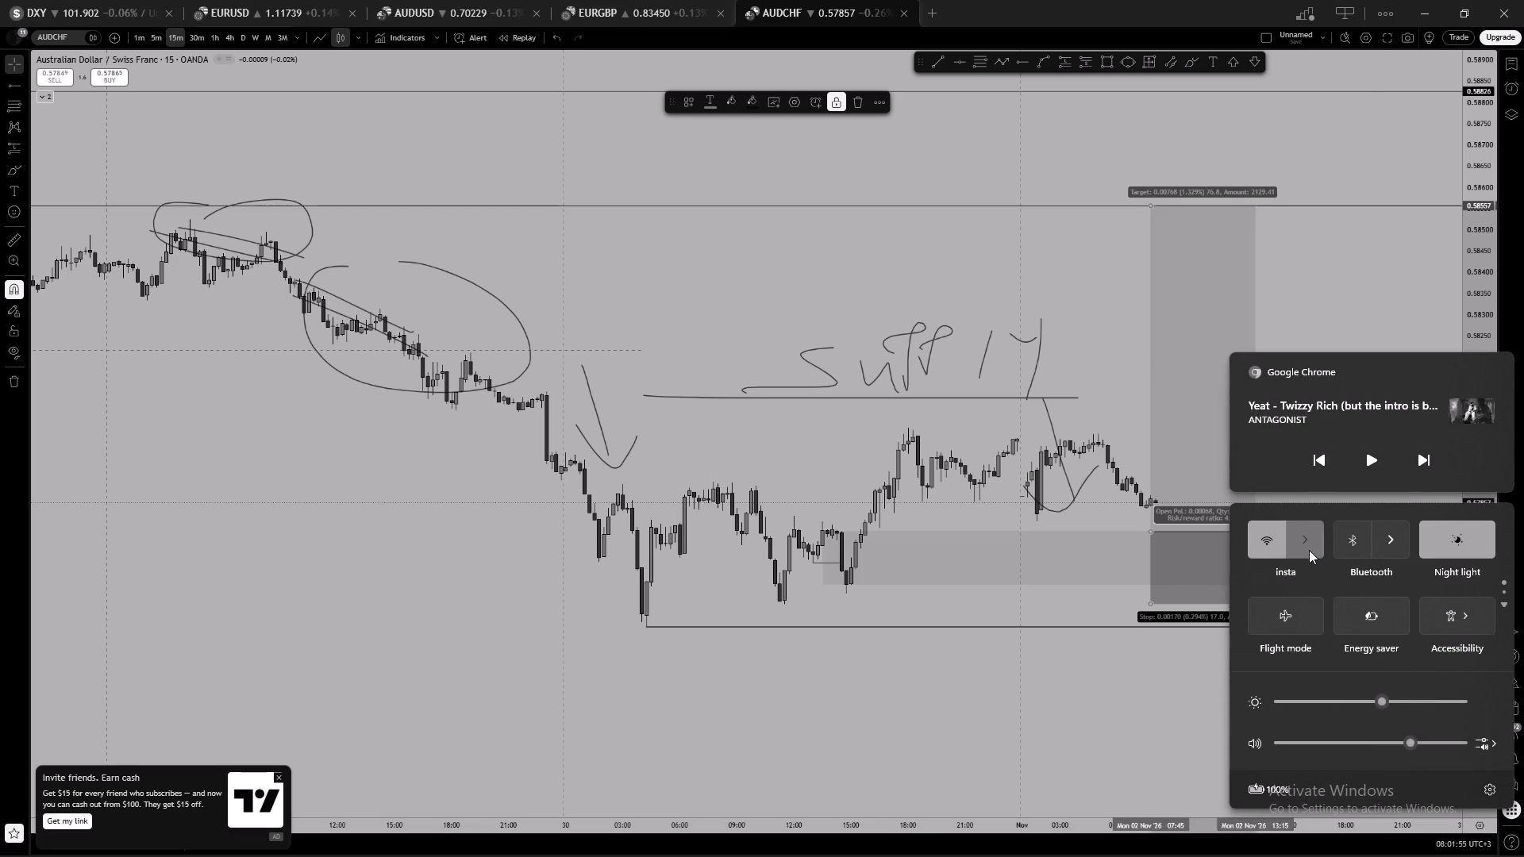
{"action": "left_click", "coordinate": [1353, 437]}
Delete the locked long position from the AUDCHF chart.
{"action": "left_click", "coordinate": [1235, 455]}
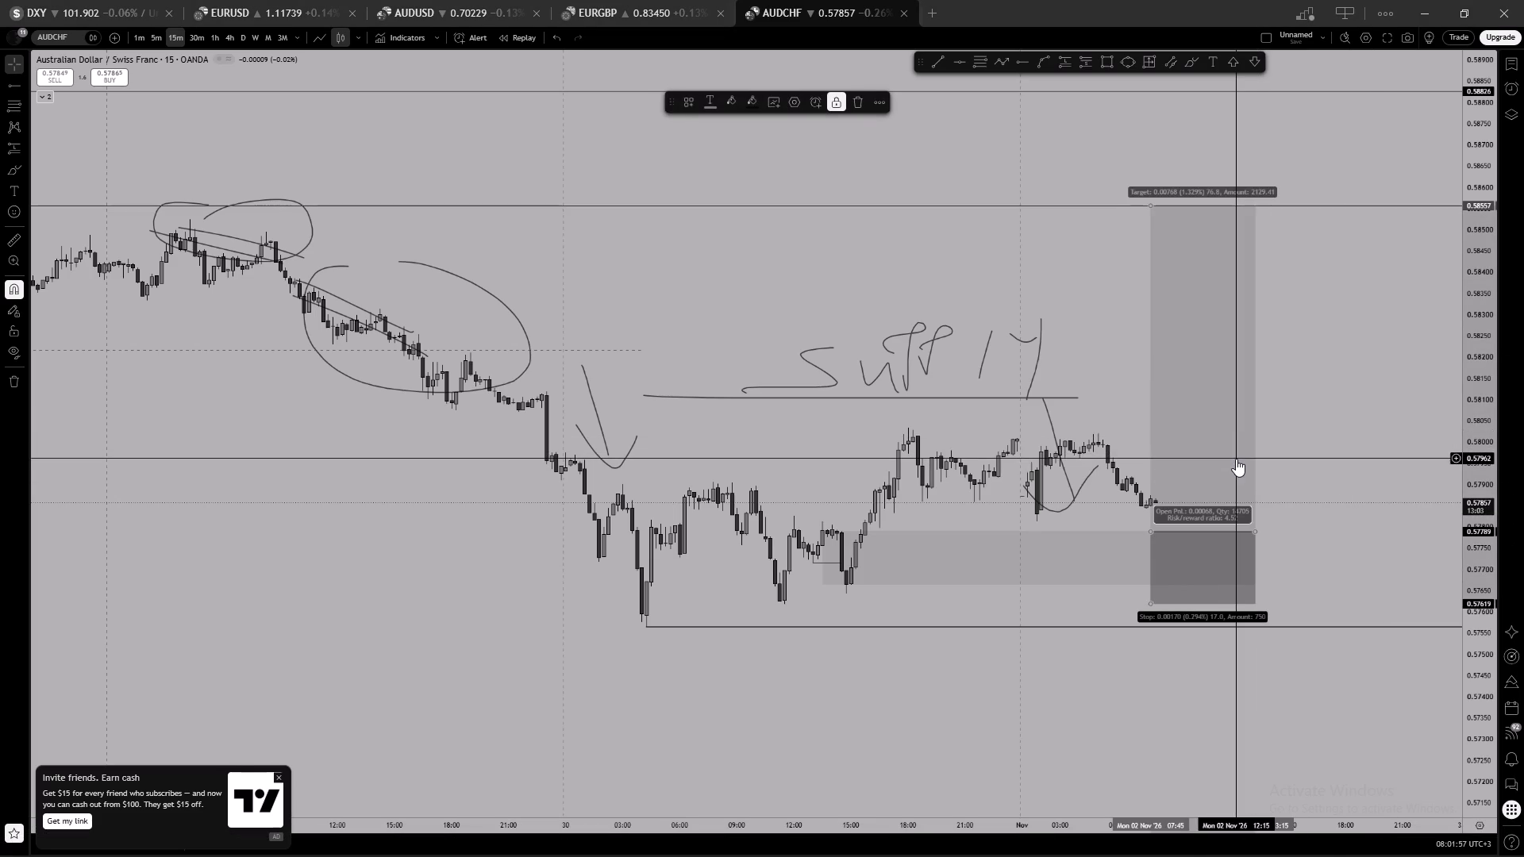
{"action": "key", "text": "BackSpace"}
{"action": "left_click", "coordinate": [843, 491]}
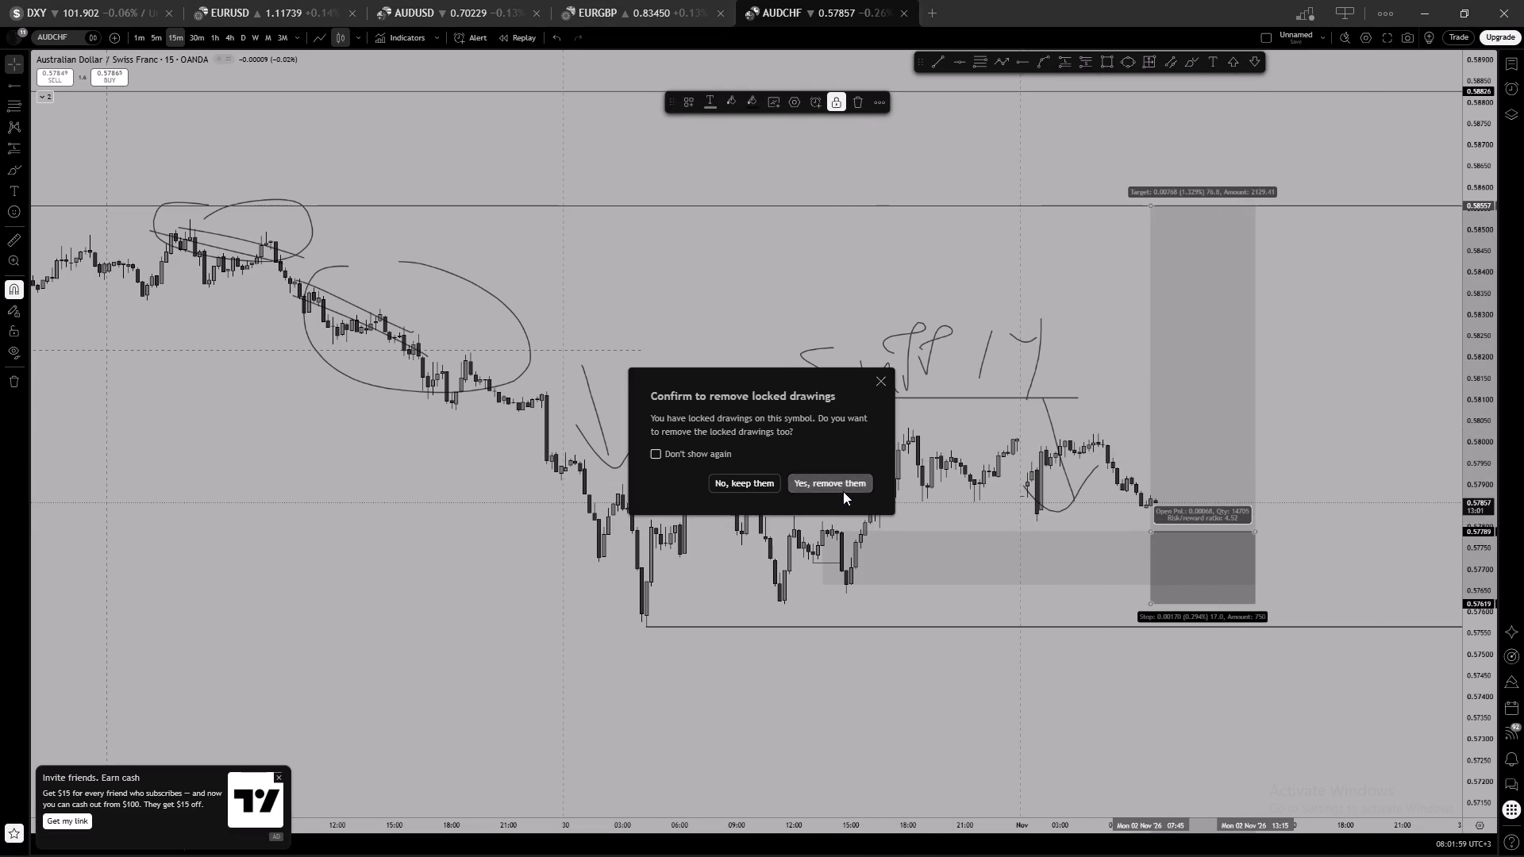
Draw a flat trend line at about 0.58009 from the 30 October close to the 2 November highs and lock it.
{"action": "scroll", "coordinate": [1192, 364], "scroll_direction": "down", "scroll_amount": 1}
{"action": "left_click_drag", "start_coordinate": [1242, 367], "coordinate": [1176, 375]}
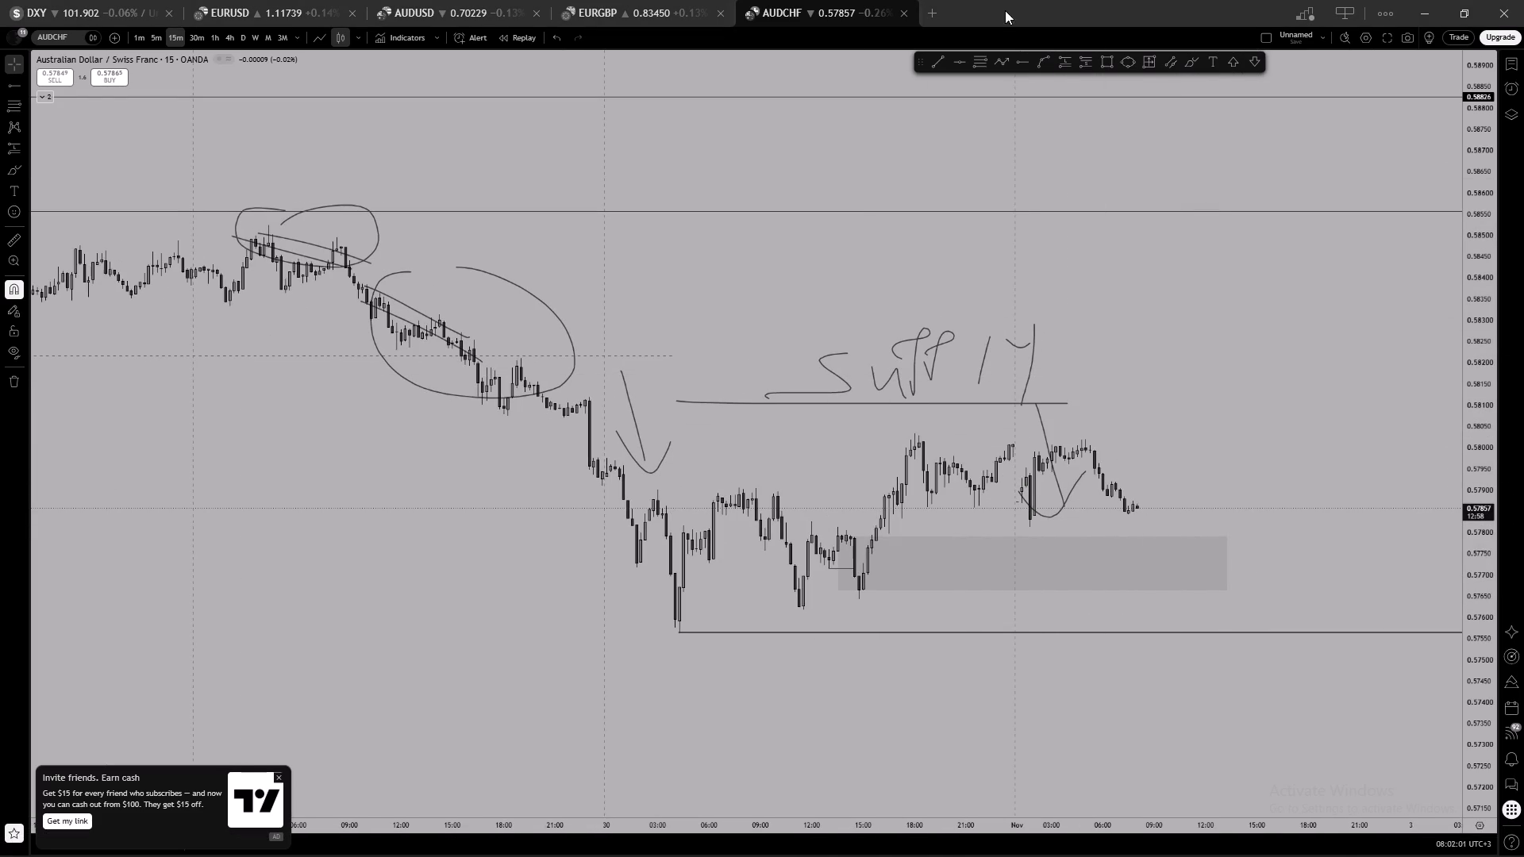
{"action": "left_click", "coordinate": [934, 56]}
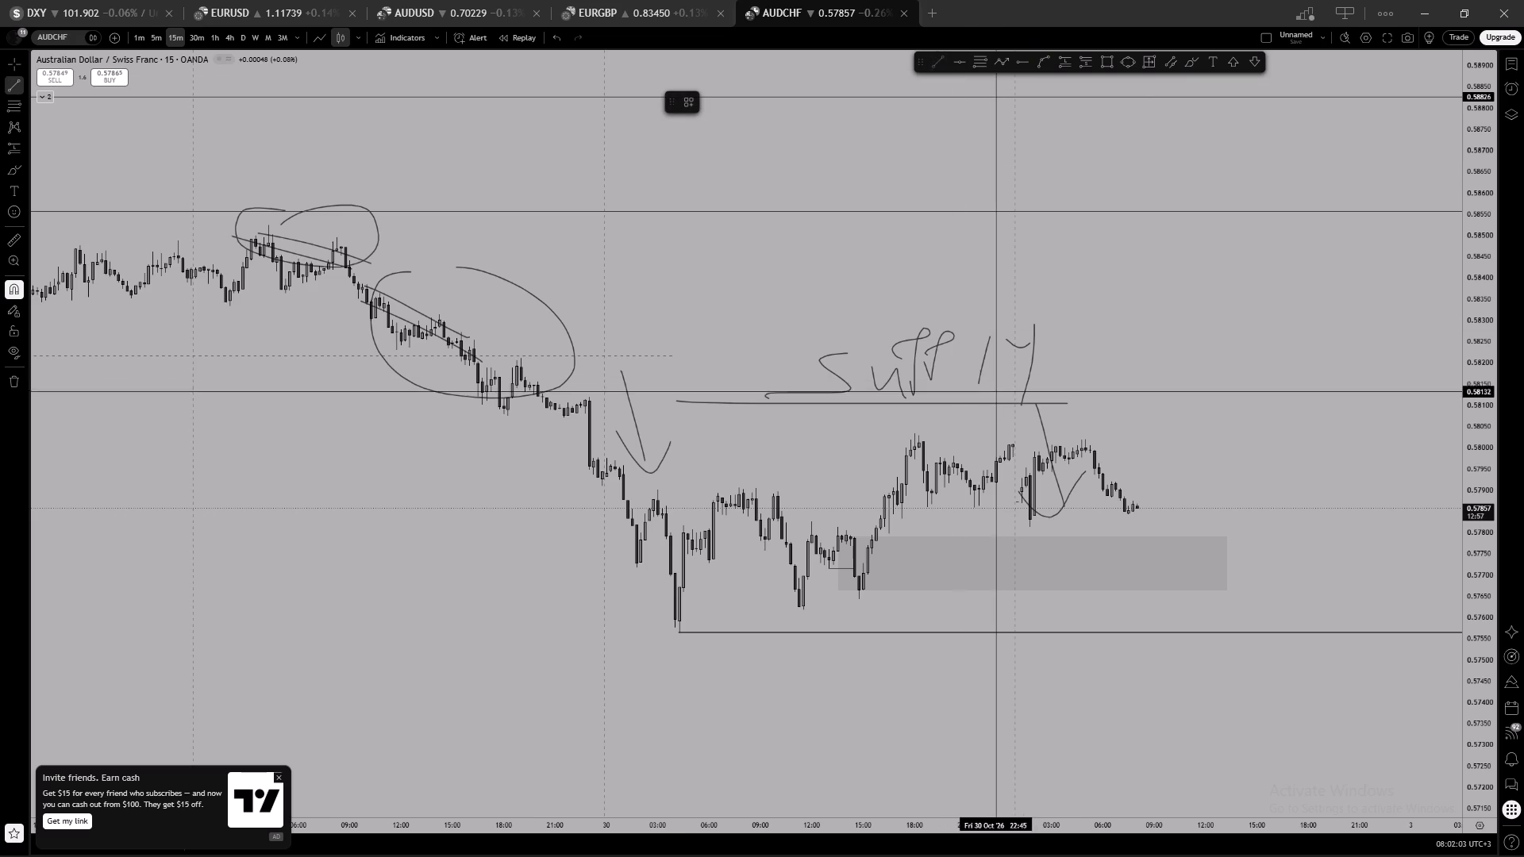
{"action": "left_click", "coordinate": [1012, 432]}
{"action": "left_click", "coordinate": [1091, 441], "text": "shift"}
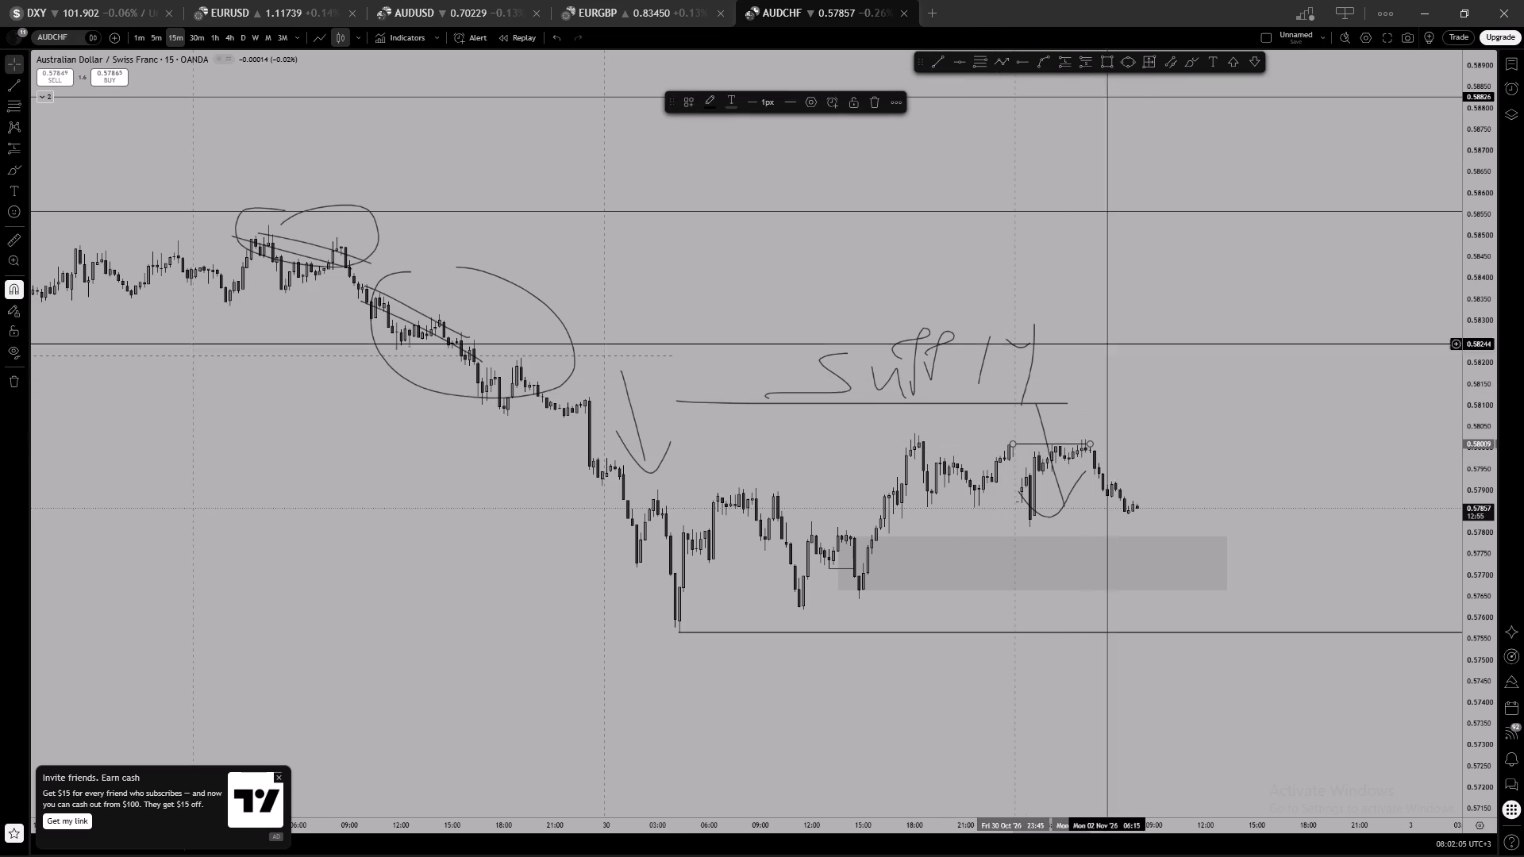
{"action": "left_click", "coordinate": [849, 95]}
Start another trend line on the AUDCHF 15-minute chart.
{"action": "left_click", "coordinate": [942, 59]}
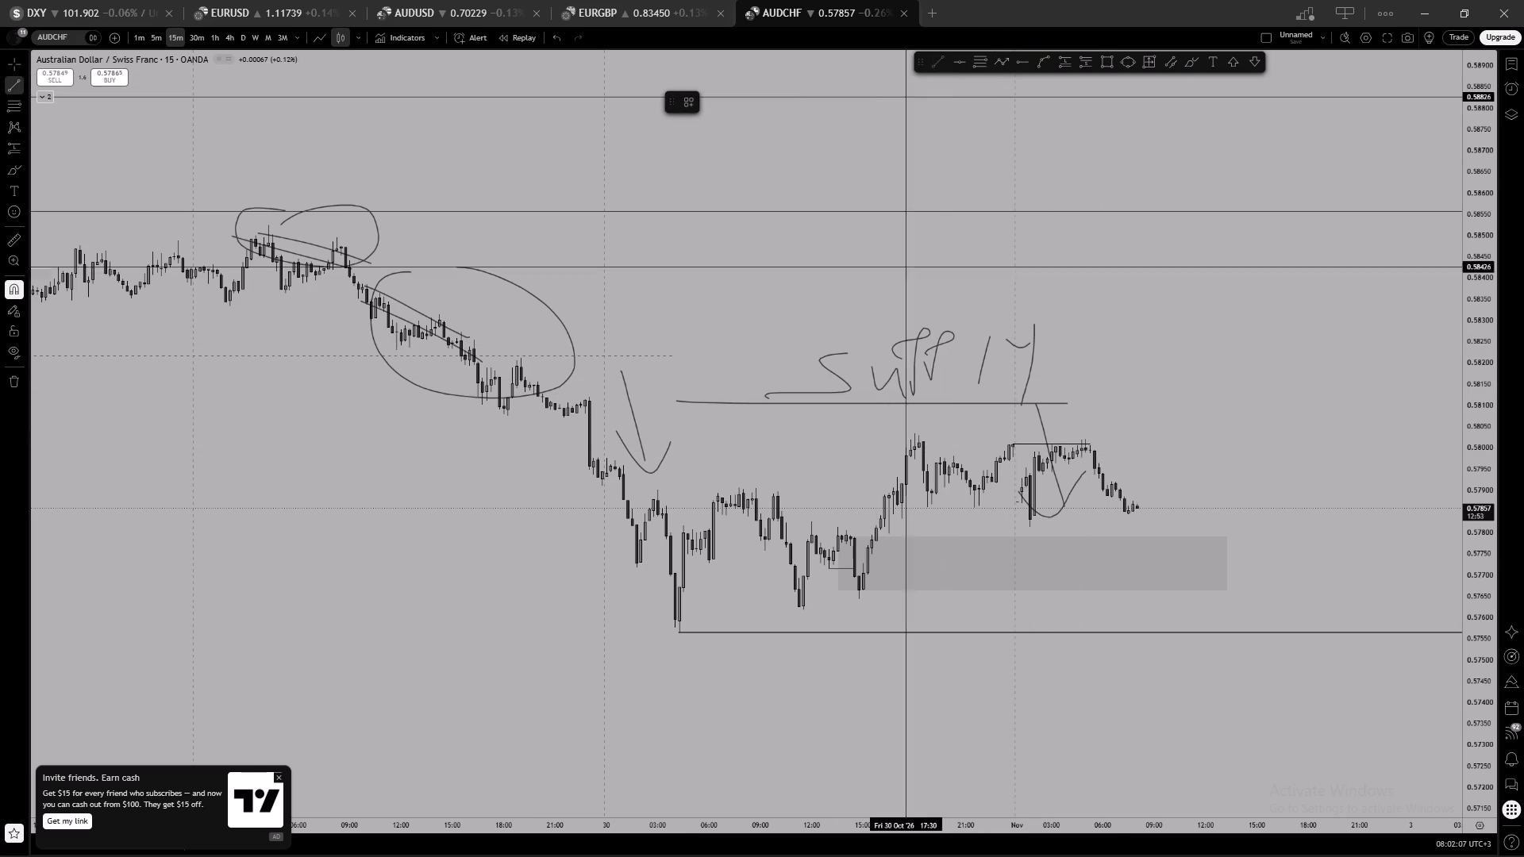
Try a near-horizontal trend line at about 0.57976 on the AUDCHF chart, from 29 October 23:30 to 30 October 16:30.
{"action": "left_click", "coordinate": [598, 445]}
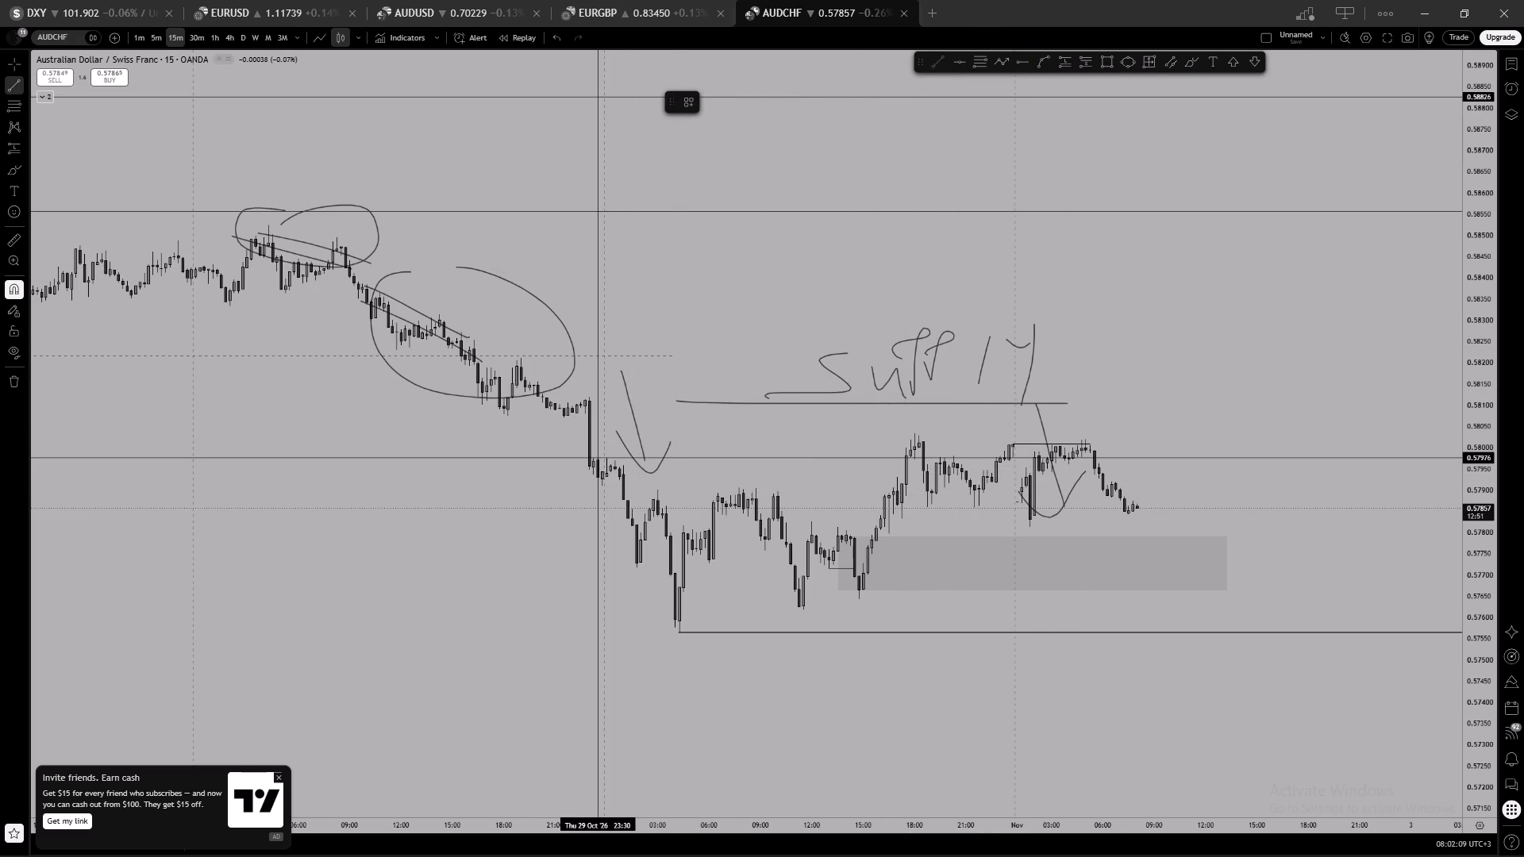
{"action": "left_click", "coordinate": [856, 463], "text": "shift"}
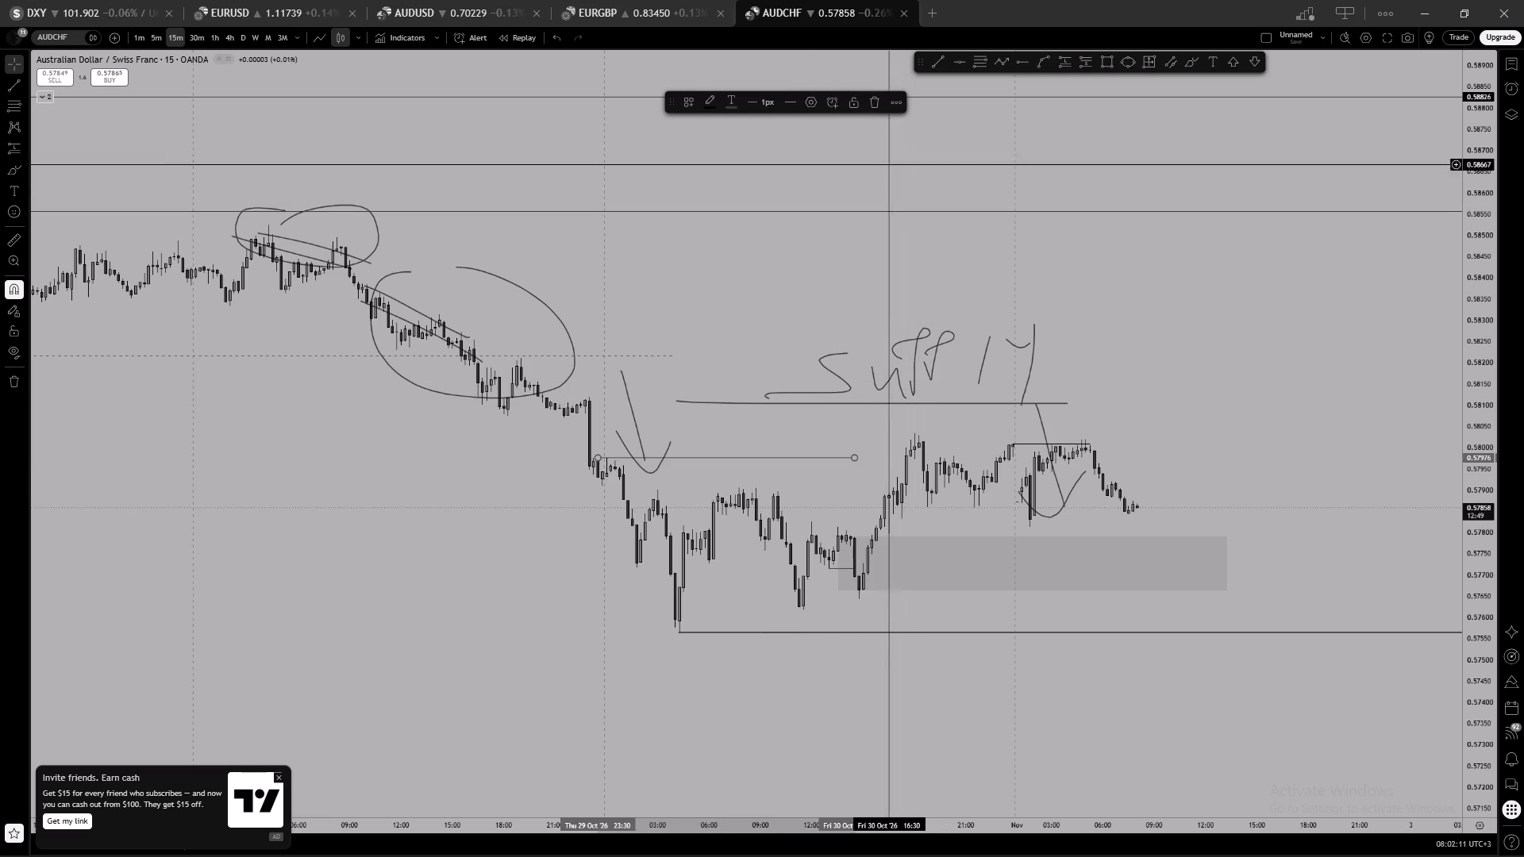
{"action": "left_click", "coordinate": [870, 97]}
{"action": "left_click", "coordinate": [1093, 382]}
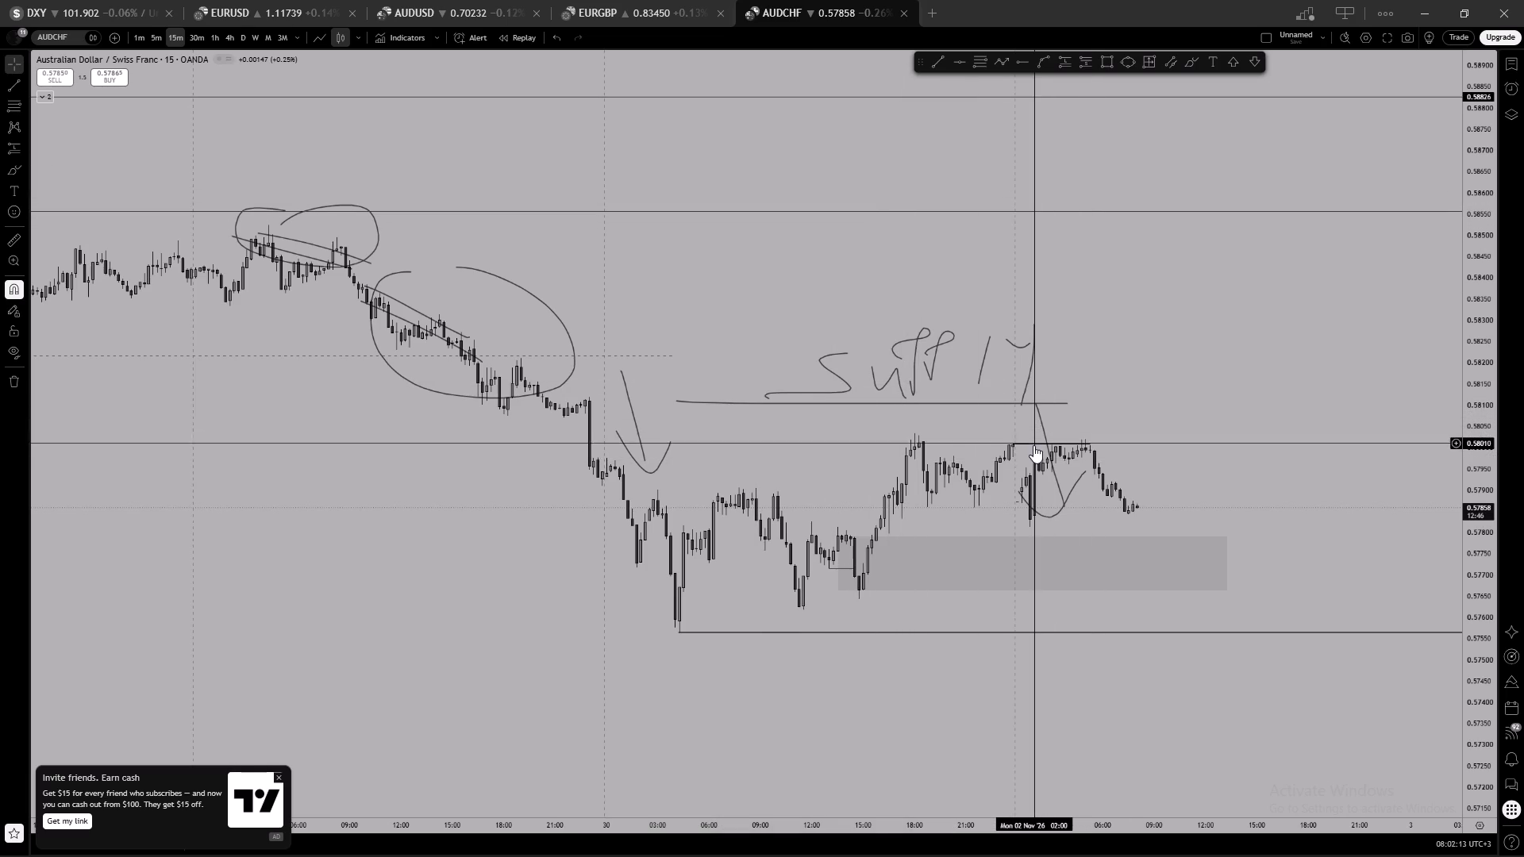
Change the short horizontal line at 0.58009 above the latest AUDCHF highs to a dashed style.
{"action": "left_click", "coordinate": [1033, 445]}
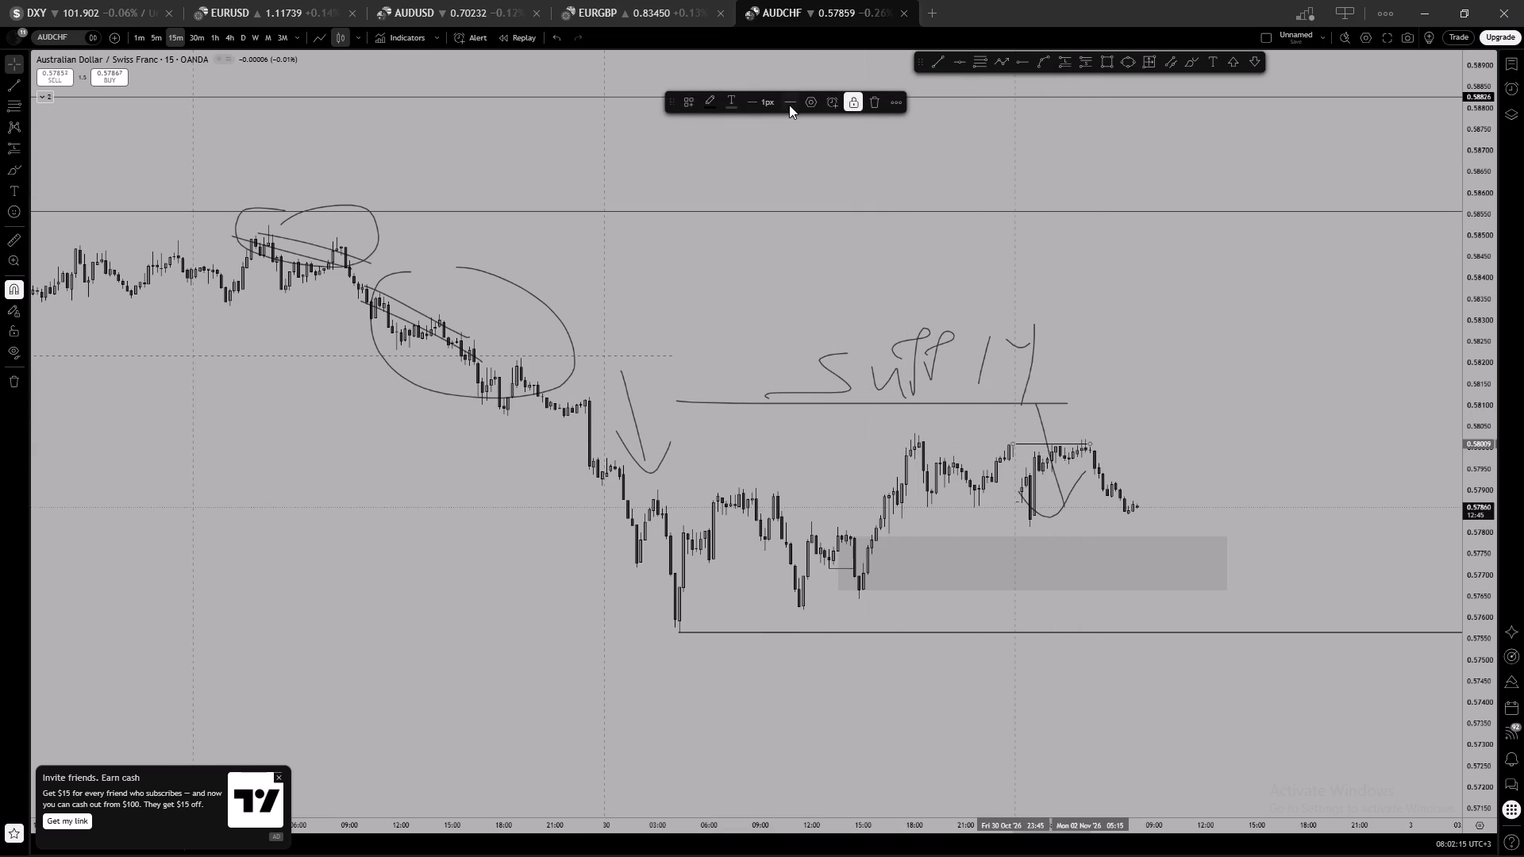
{"action": "left_click", "coordinate": [789, 105]}
{"action": "left_click", "coordinate": [808, 140]}
{"action": "left_click", "coordinate": [1076, 358]}
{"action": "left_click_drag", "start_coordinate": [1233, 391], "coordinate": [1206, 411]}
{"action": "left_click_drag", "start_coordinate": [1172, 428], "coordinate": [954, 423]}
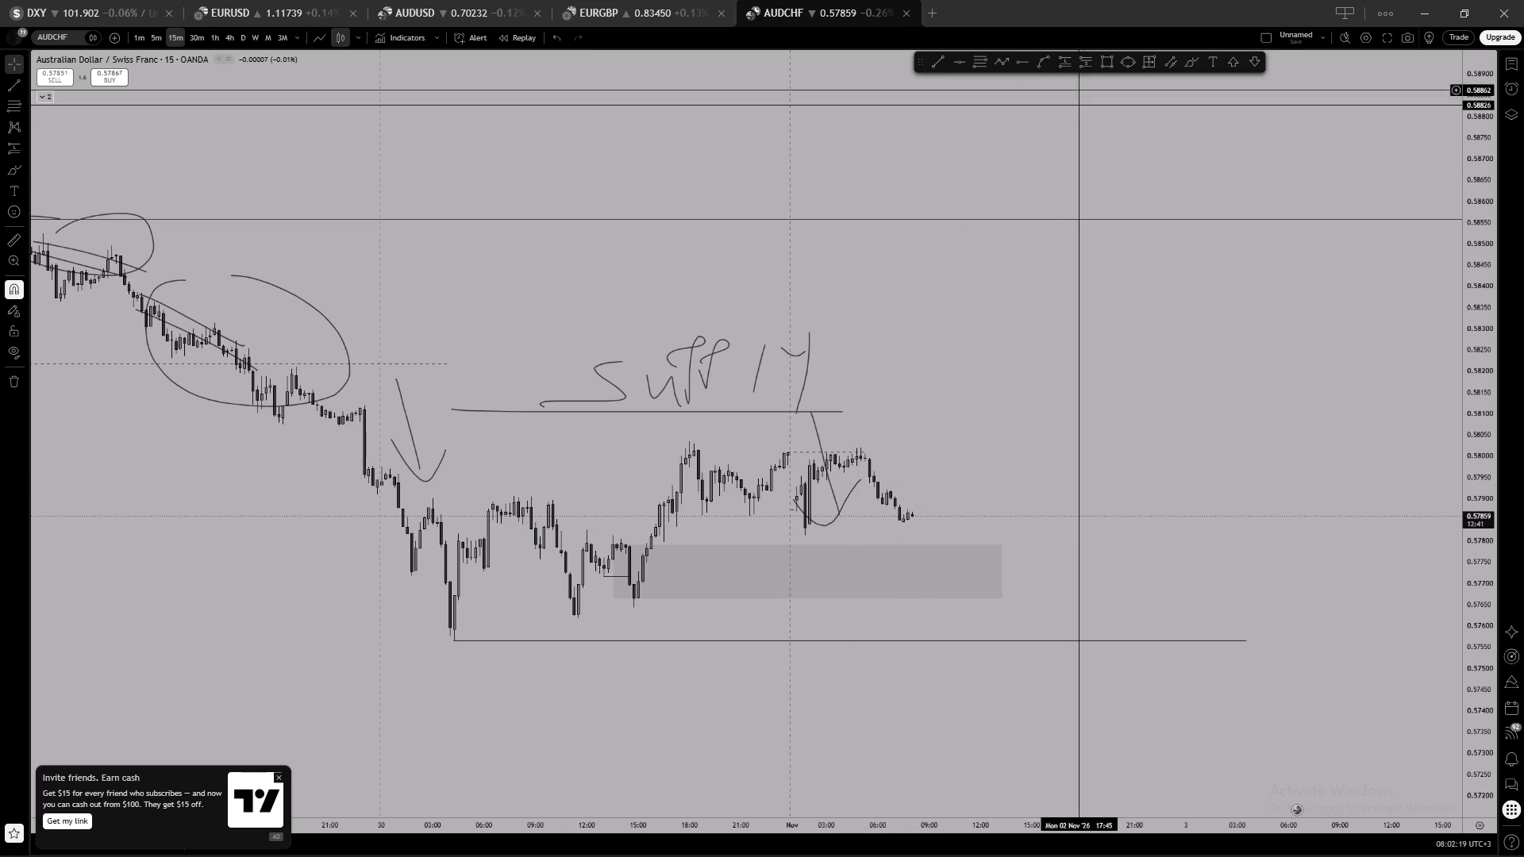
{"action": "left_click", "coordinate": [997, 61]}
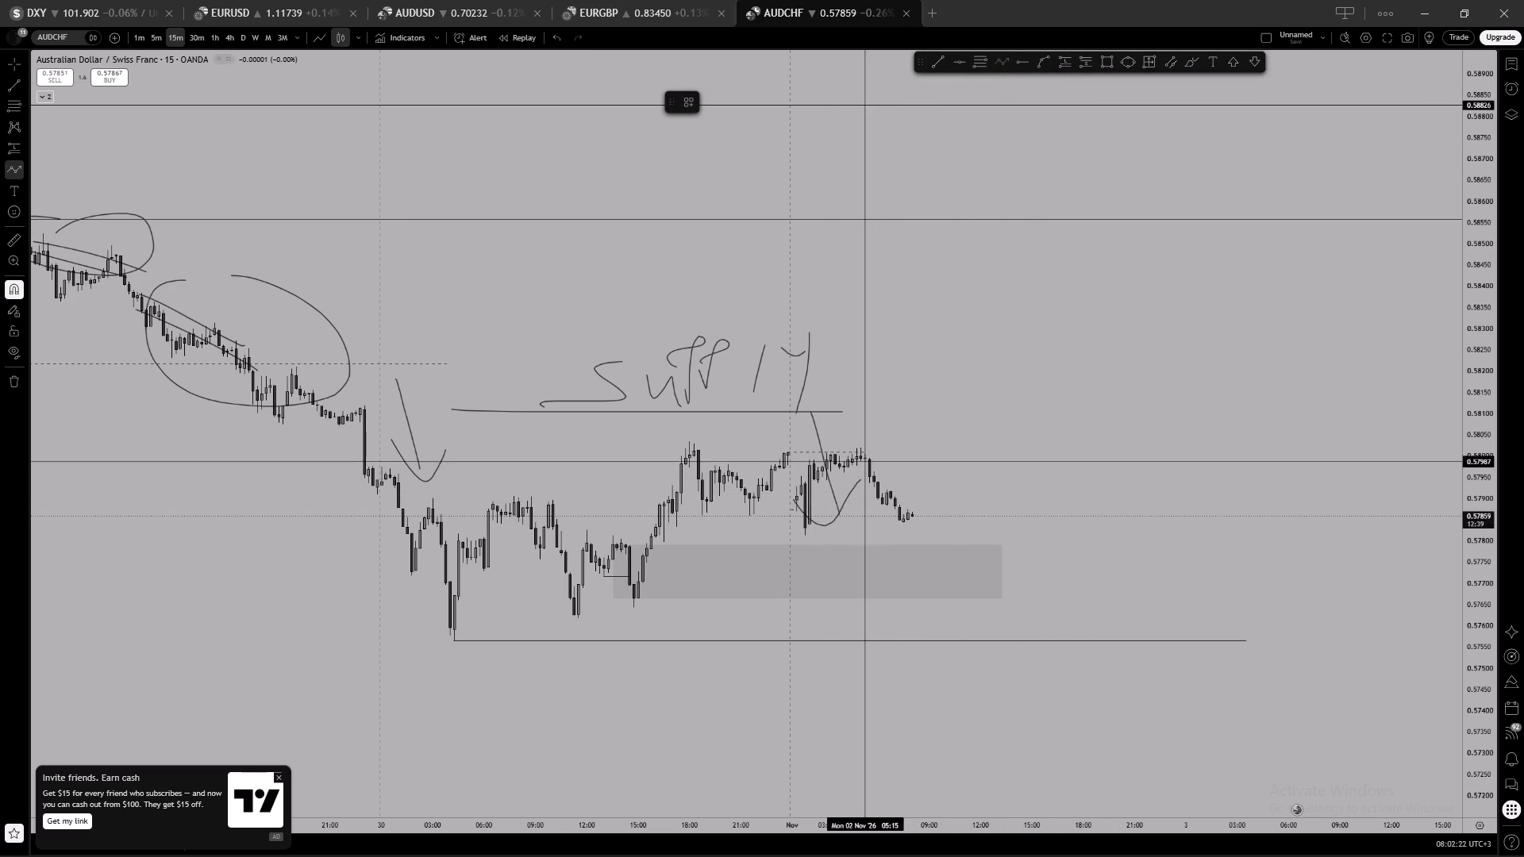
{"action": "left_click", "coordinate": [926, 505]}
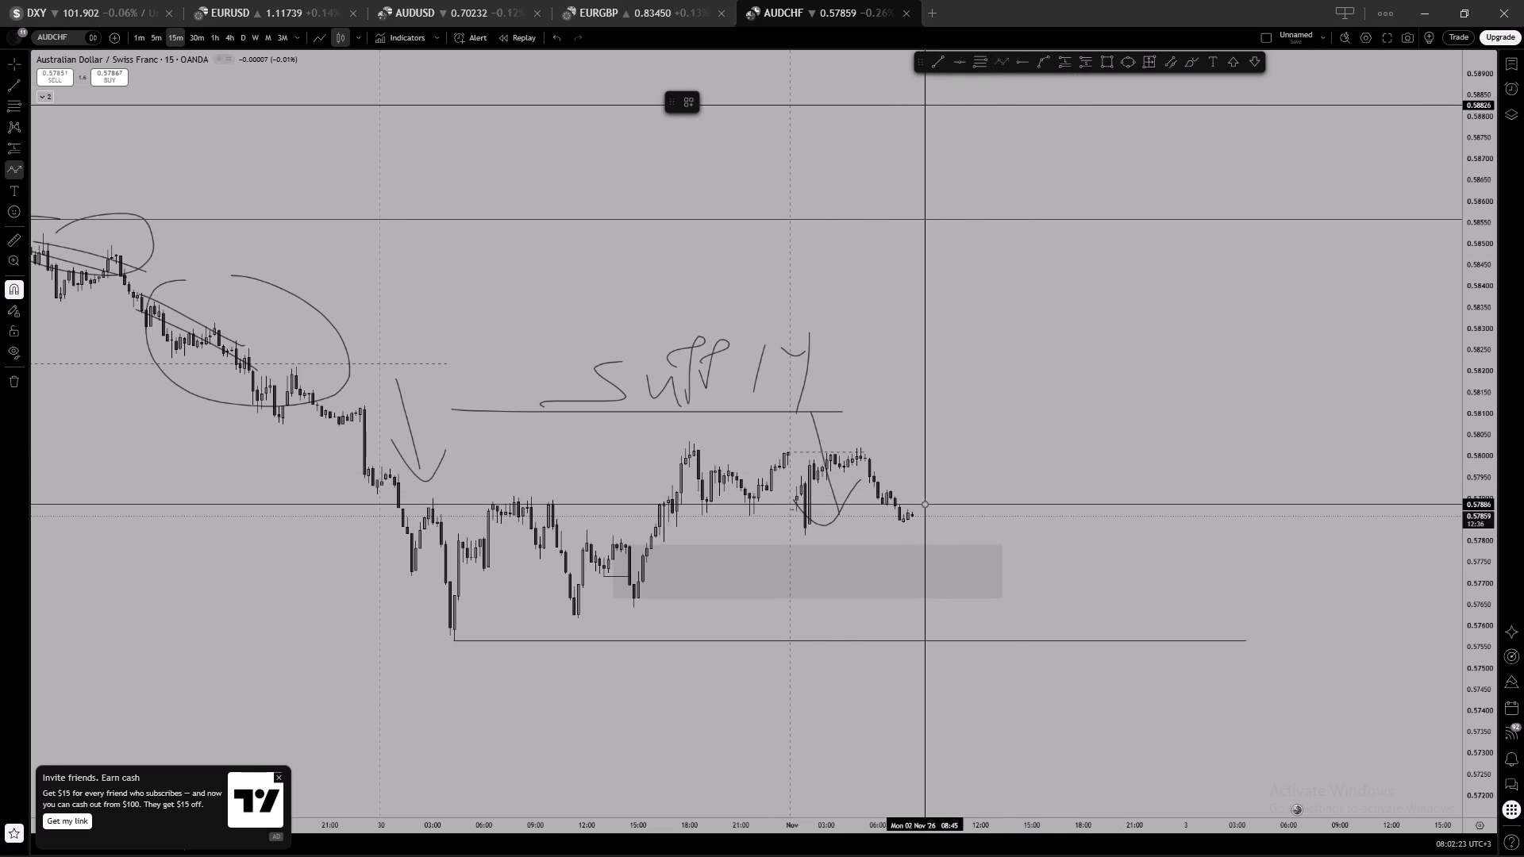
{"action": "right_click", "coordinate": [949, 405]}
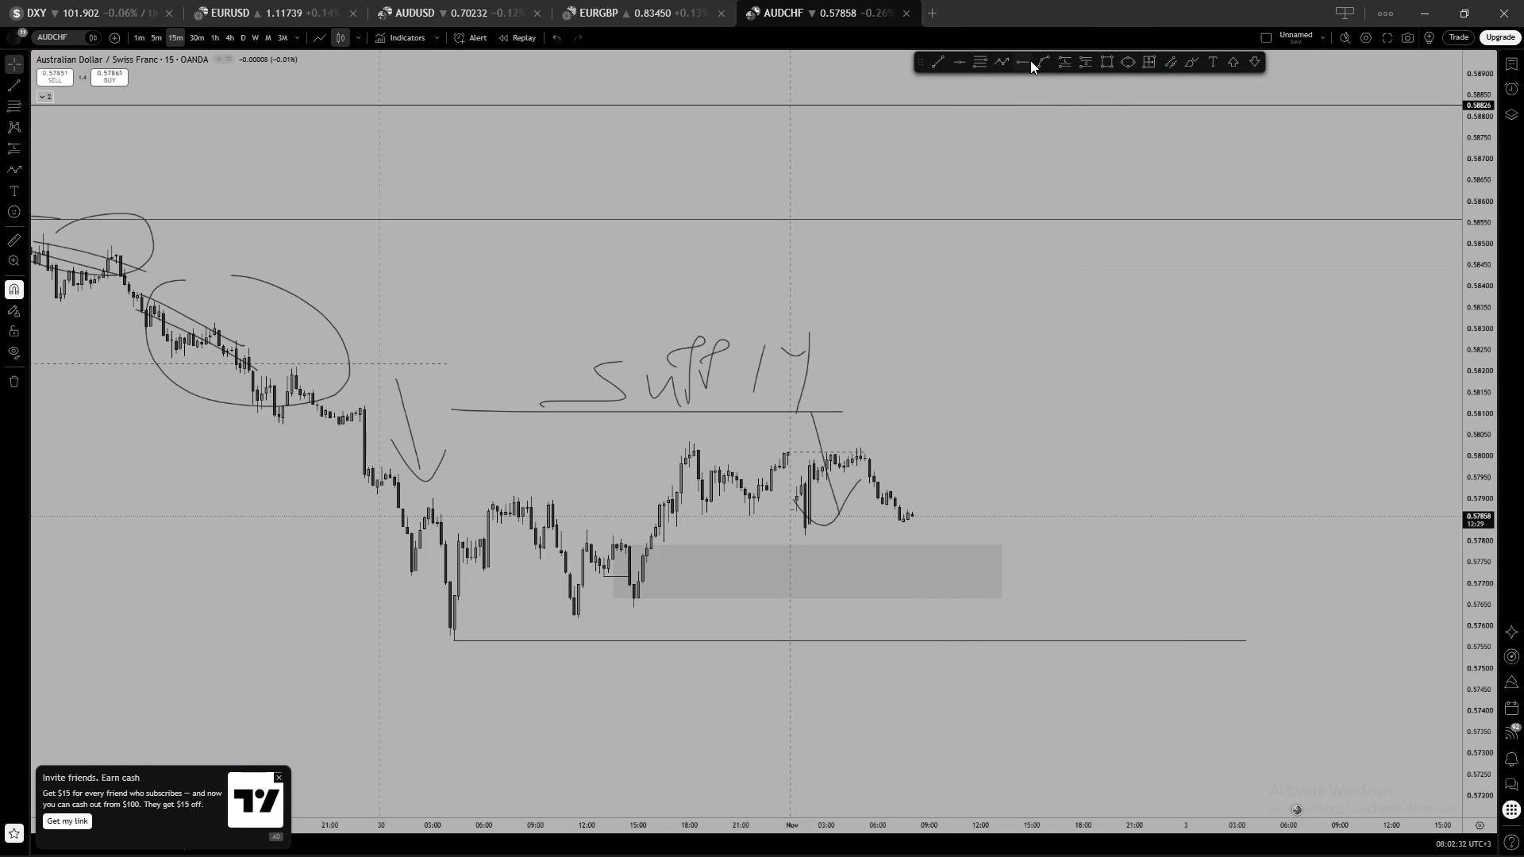
With the magnet off, brush a projected AUDCHF path rising to about 0.5815, dipping to about 0.5778, and rallying to about 0.5845.
{"action": "left_click", "coordinate": [1189, 63]}
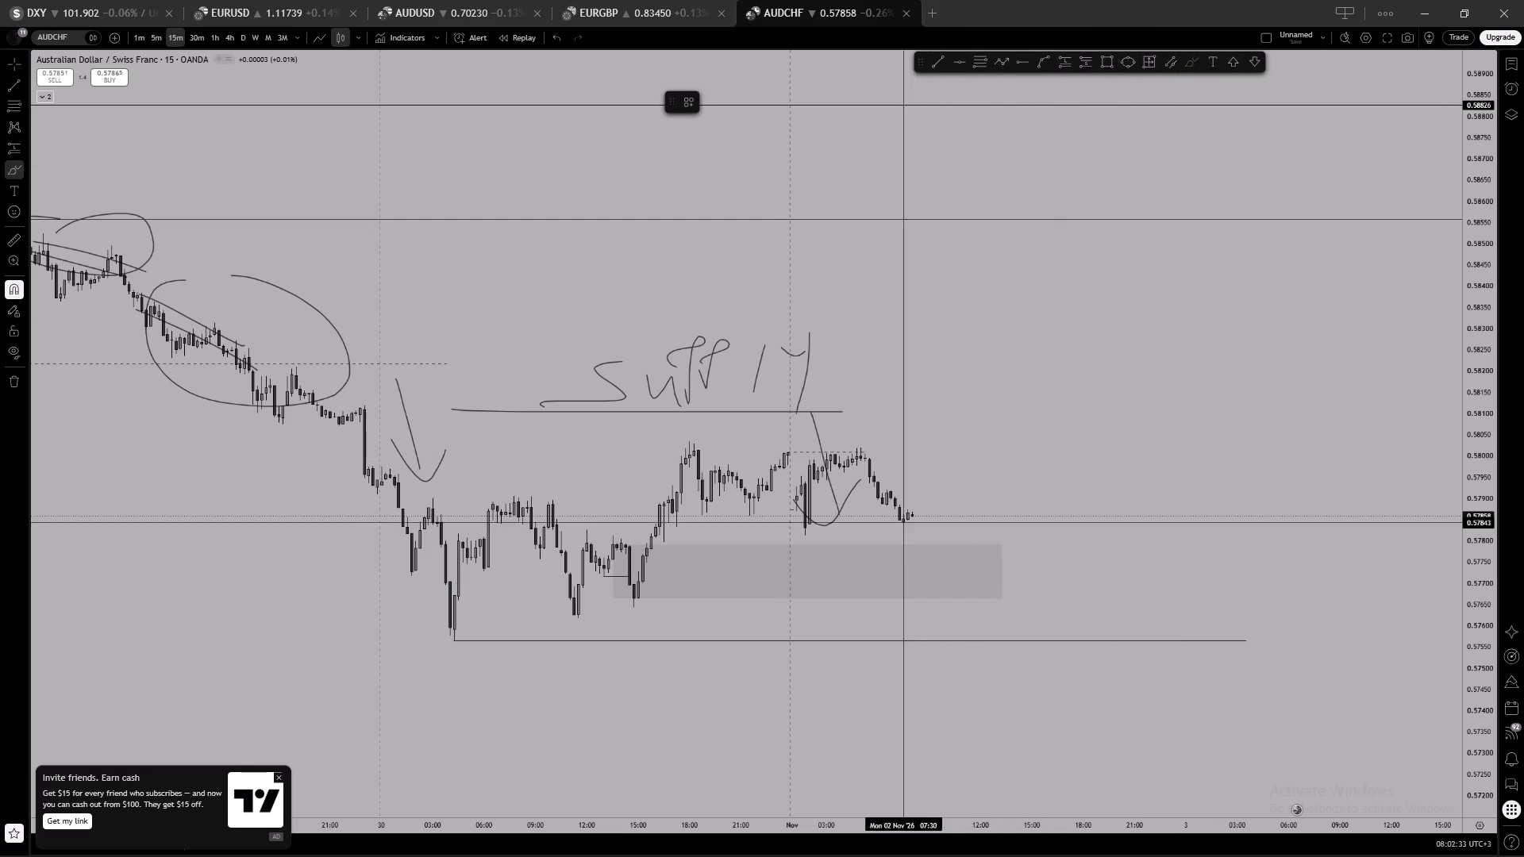
{"action": "left_click", "coordinate": [19, 283]}
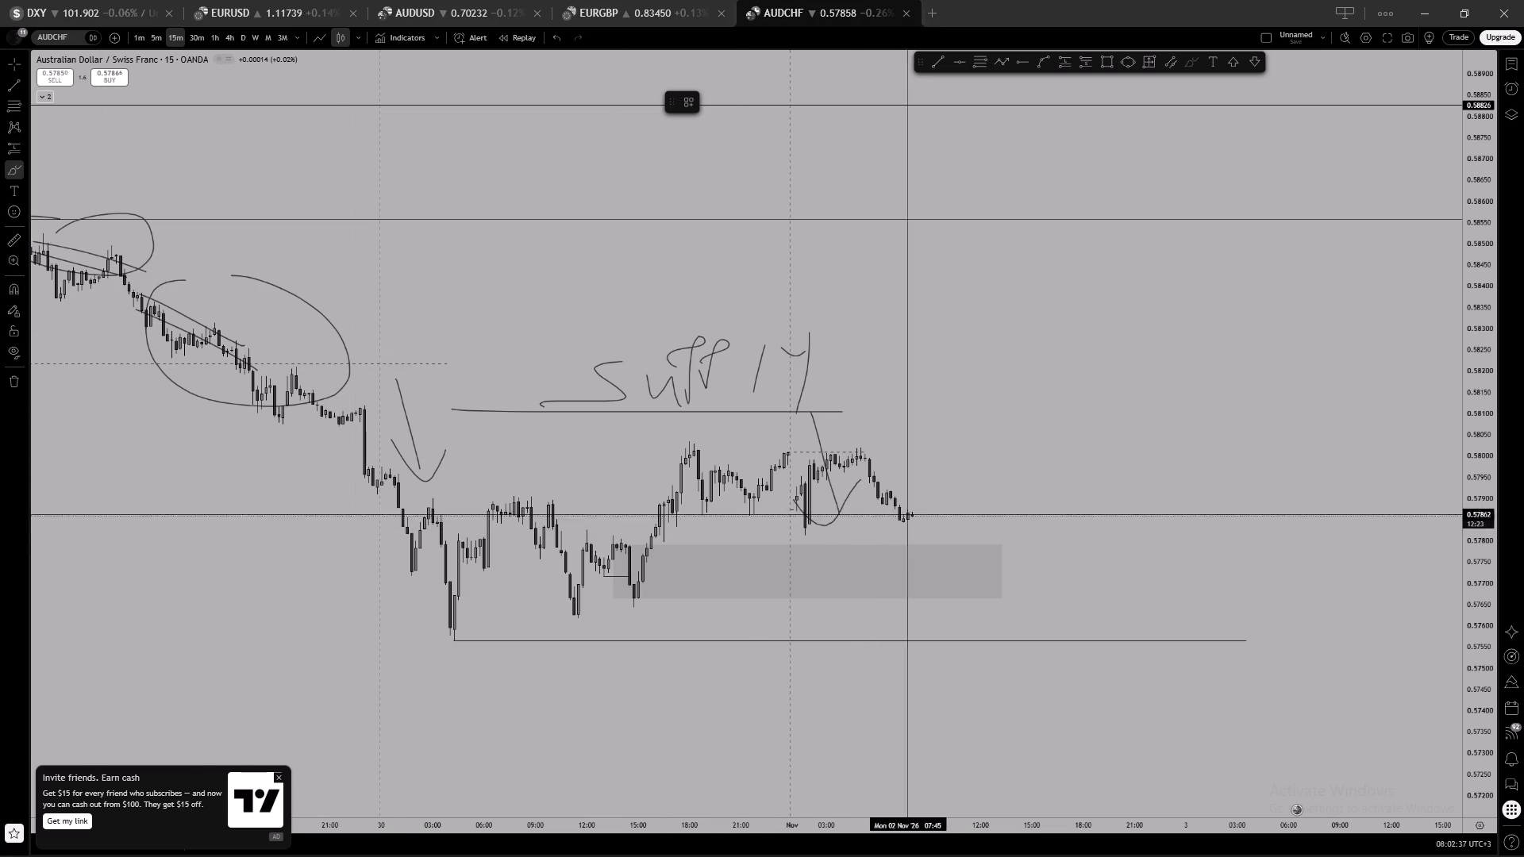
{"action": "left_click_drag", "start_coordinate": [918, 525], "coordinate": [965, 451]}
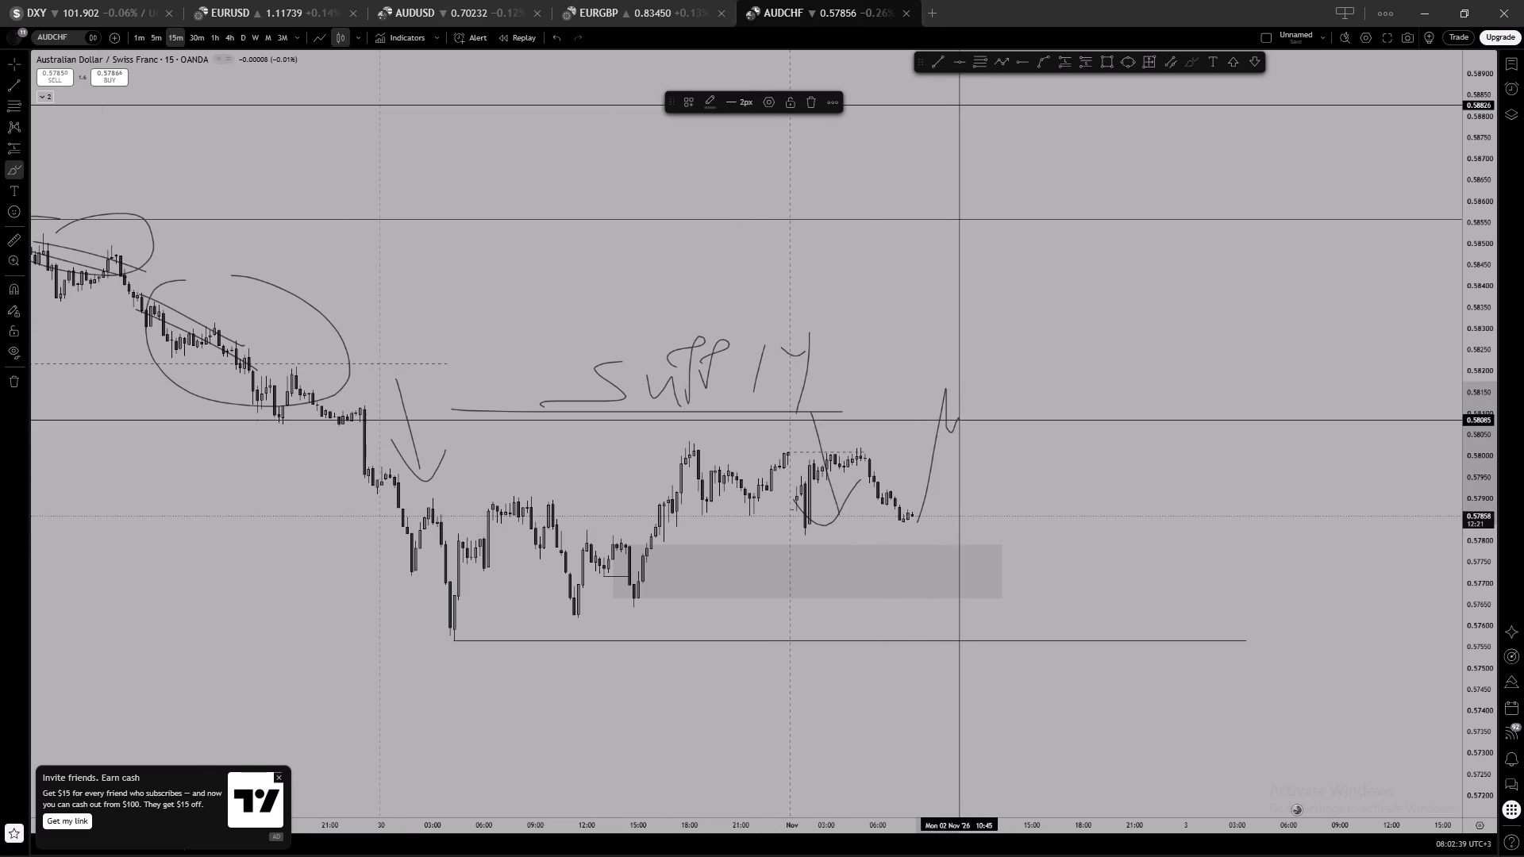
{"action": "left_click_drag", "start_coordinate": [965, 451], "coordinate": [1049, 290]}
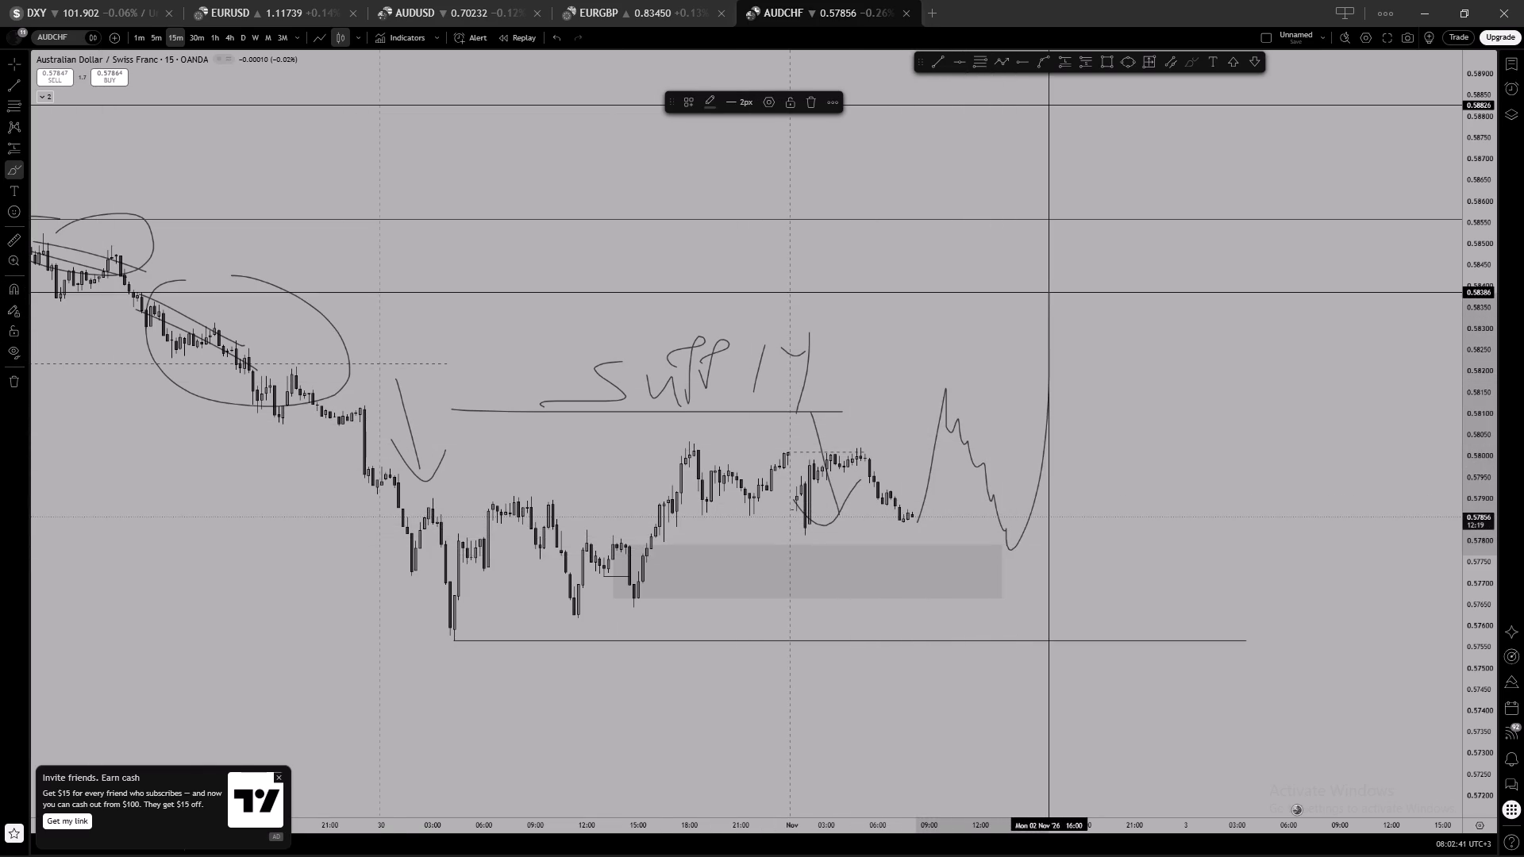
{"action": "left_click_drag", "start_coordinate": [1049, 290], "coordinate": [1046, 264]}
{"action": "right_click", "coordinate": [1060, 276]}
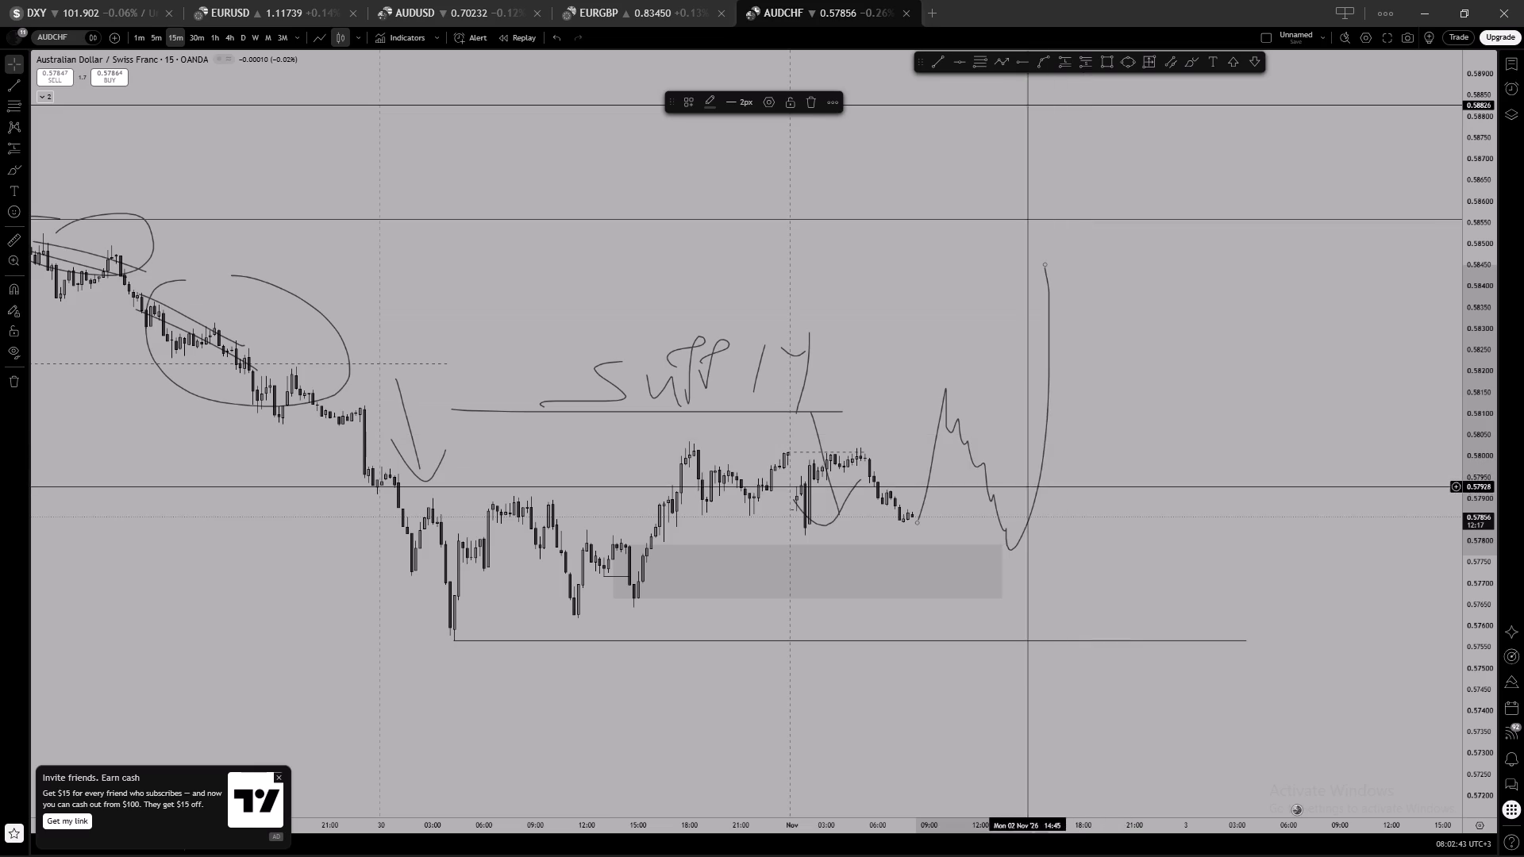
Unlock the grey zone rectangle below price, extend its end to 2 November 14:45, and lock it again.
{"action": "left_click", "coordinate": [999, 544]}
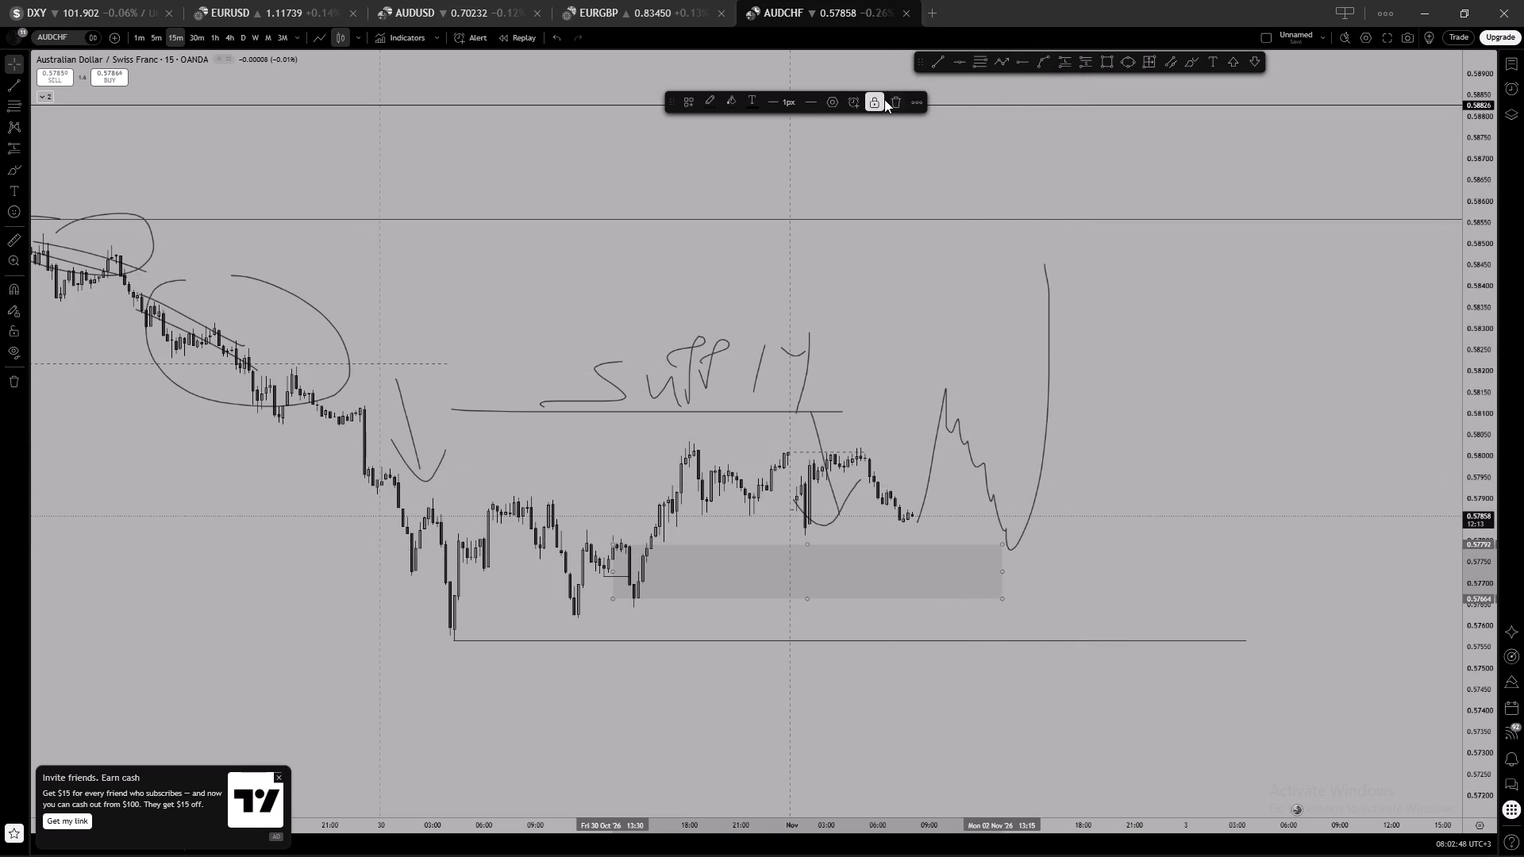
{"action": "left_click", "coordinate": [877, 108]}
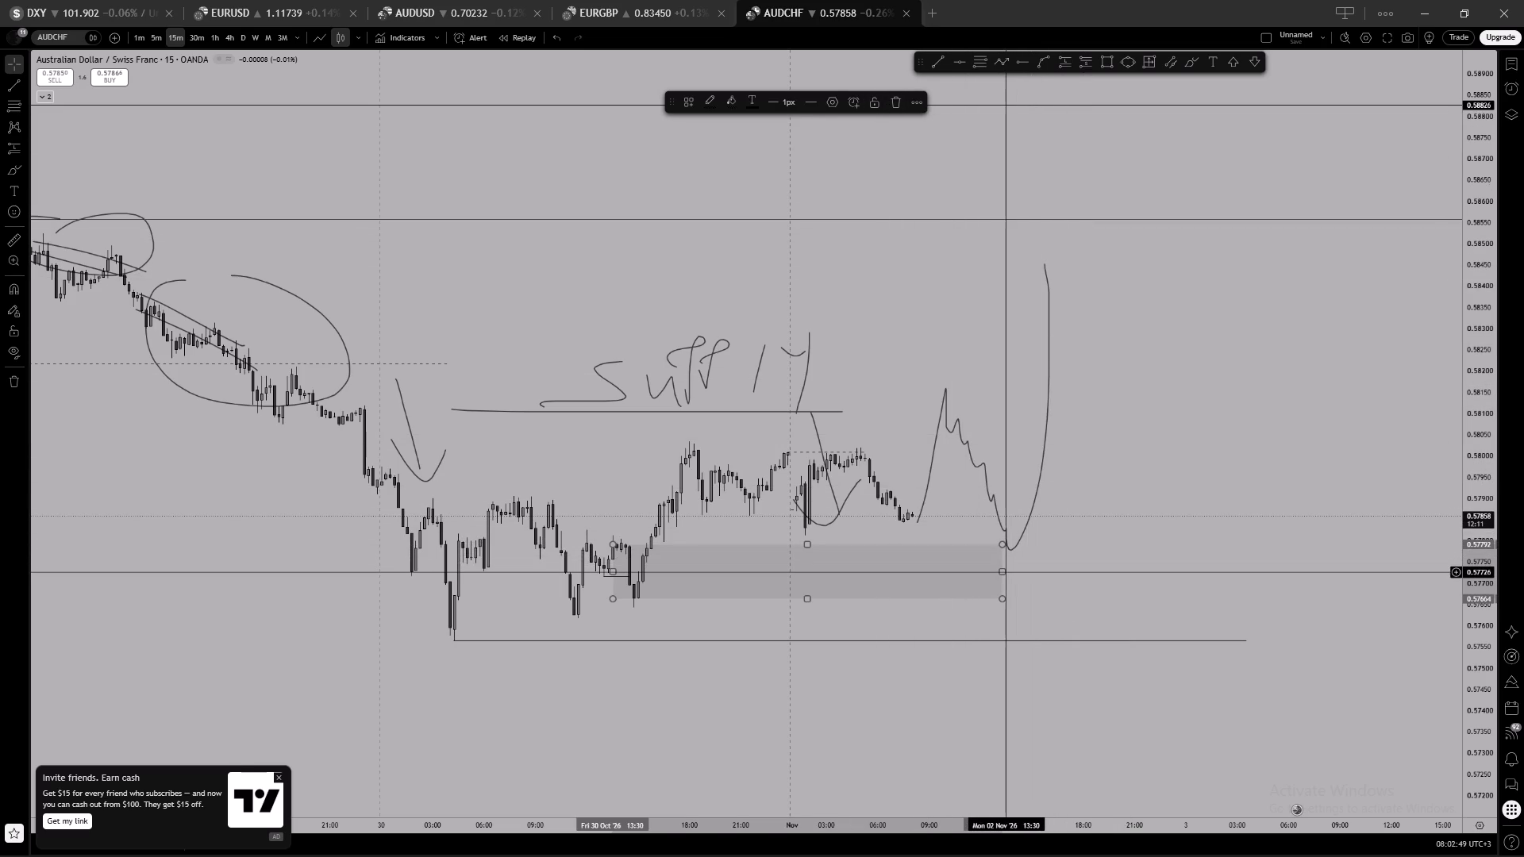
{"action": "left_click_drag", "start_coordinate": [1003, 573], "coordinate": [1026, 563]}
{"action": "left_click", "coordinate": [876, 109]}
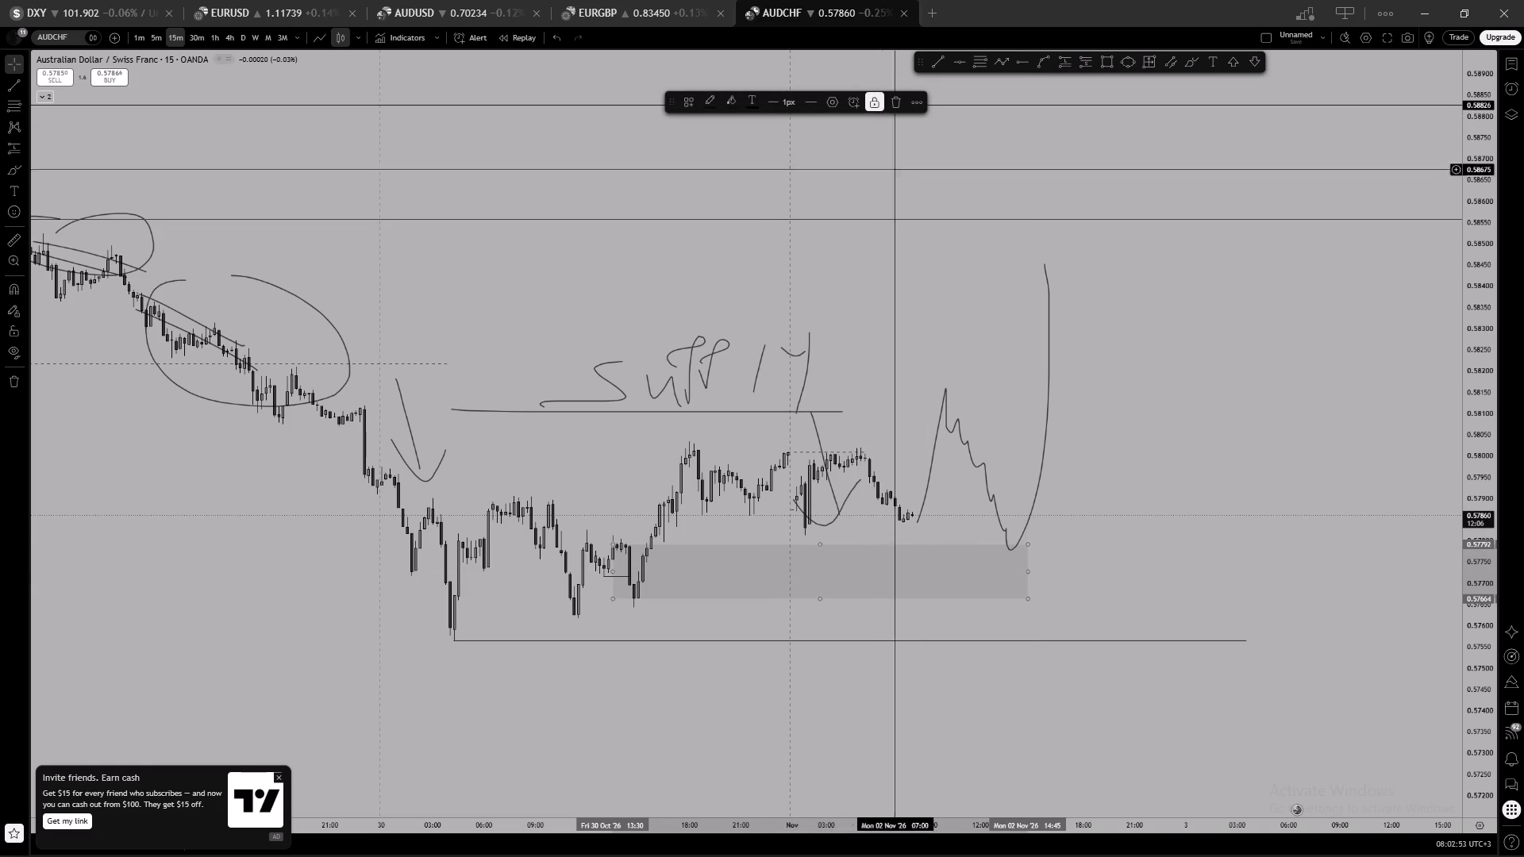
{"action": "left_click", "coordinate": [1124, 296]}
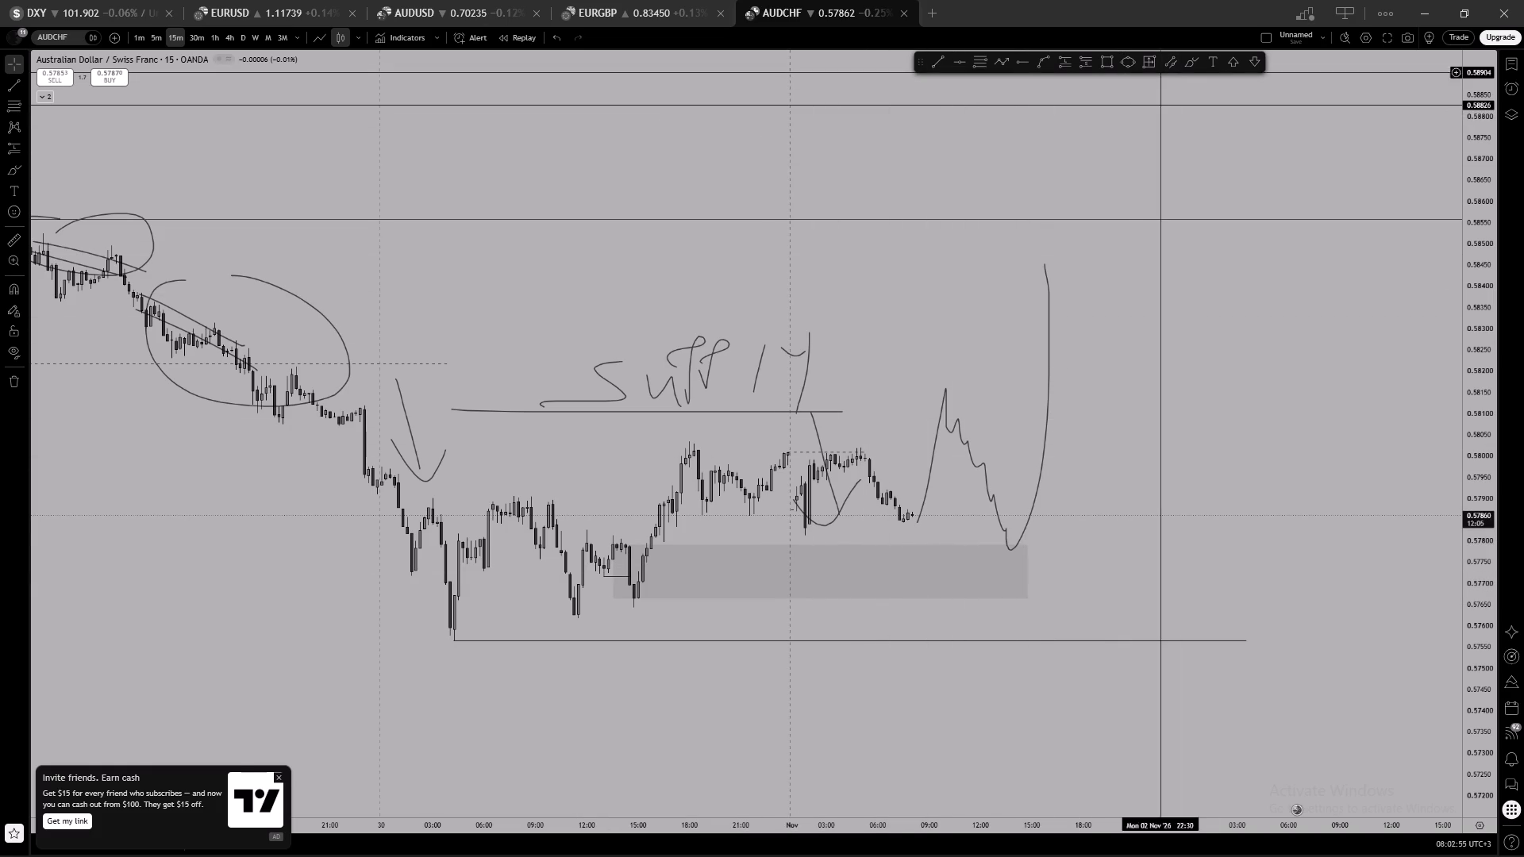
Brush an alternative AUDCHF path stepping down from about 0.5783 to about 0.5749, below the low line, and surging to about 0.5856.
{"action": "left_click", "coordinate": [1191, 63]}
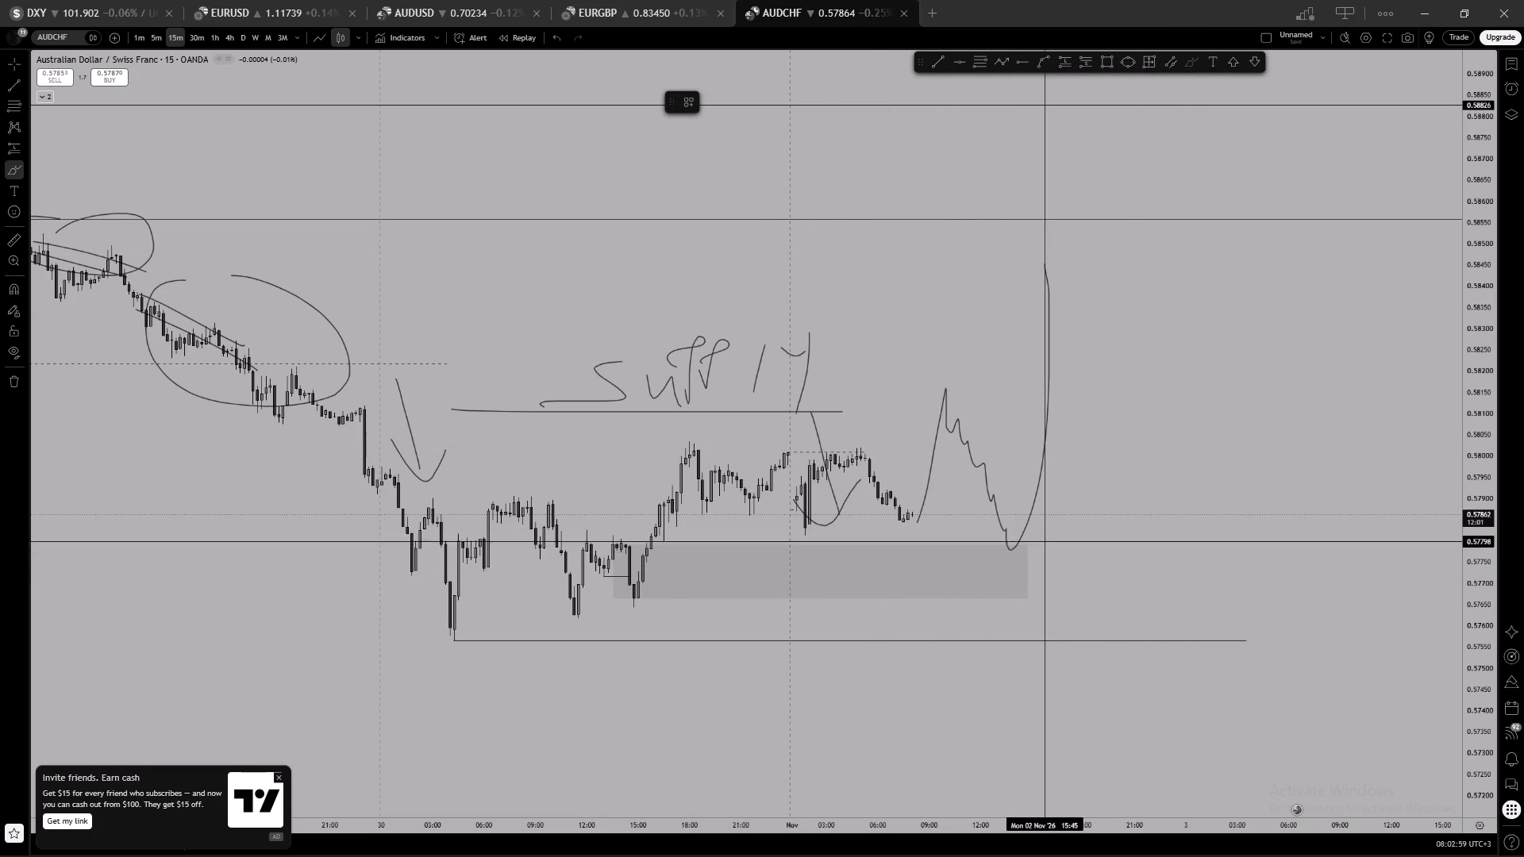
{"action": "left_click_drag", "start_coordinate": [1073, 525], "coordinate": [1129, 556]}
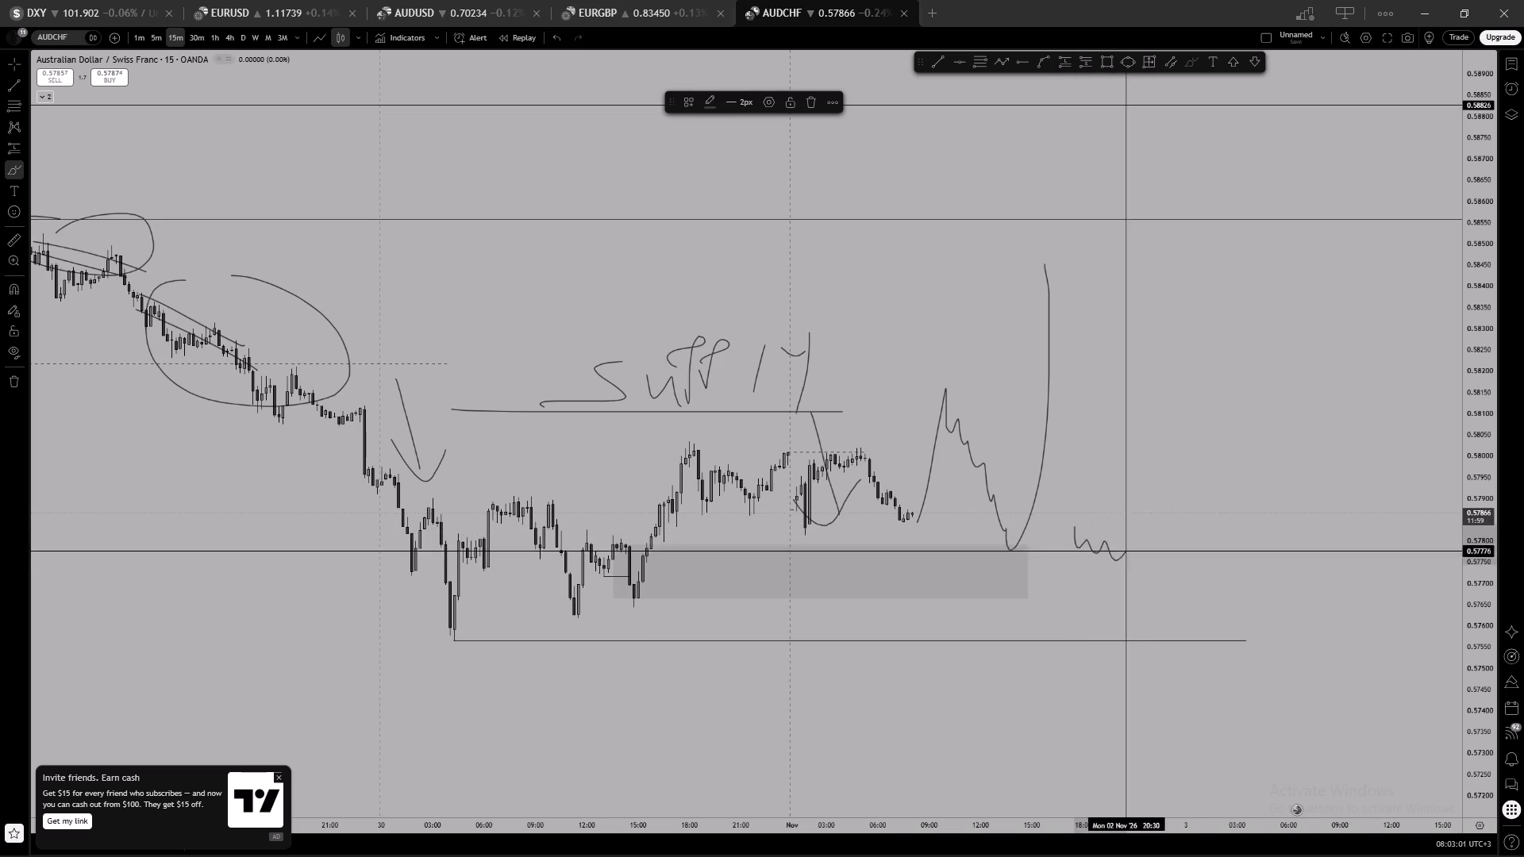
{"action": "left_click_drag", "start_coordinate": [1129, 556], "coordinate": [1230, 680]}
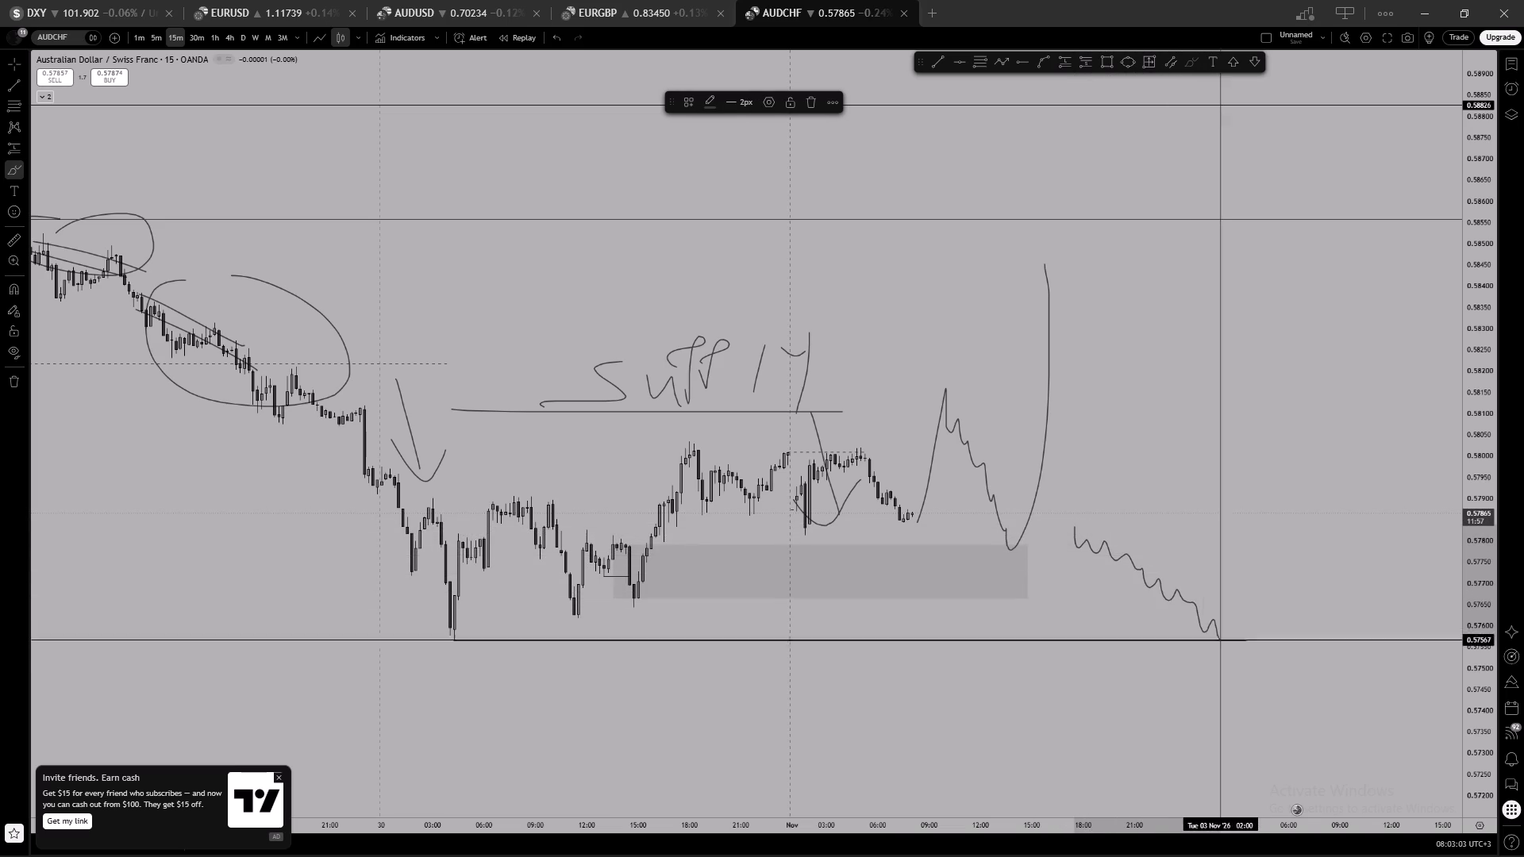
{"action": "left_click_drag", "start_coordinate": [1230, 680], "coordinate": [1283, 218]}
{"action": "right_click", "coordinate": [1326, 323]}
{"action": "right_click", "coordinate": [1342, 416]}
{"action": "right_click", "coordinate": [1342, 416]}
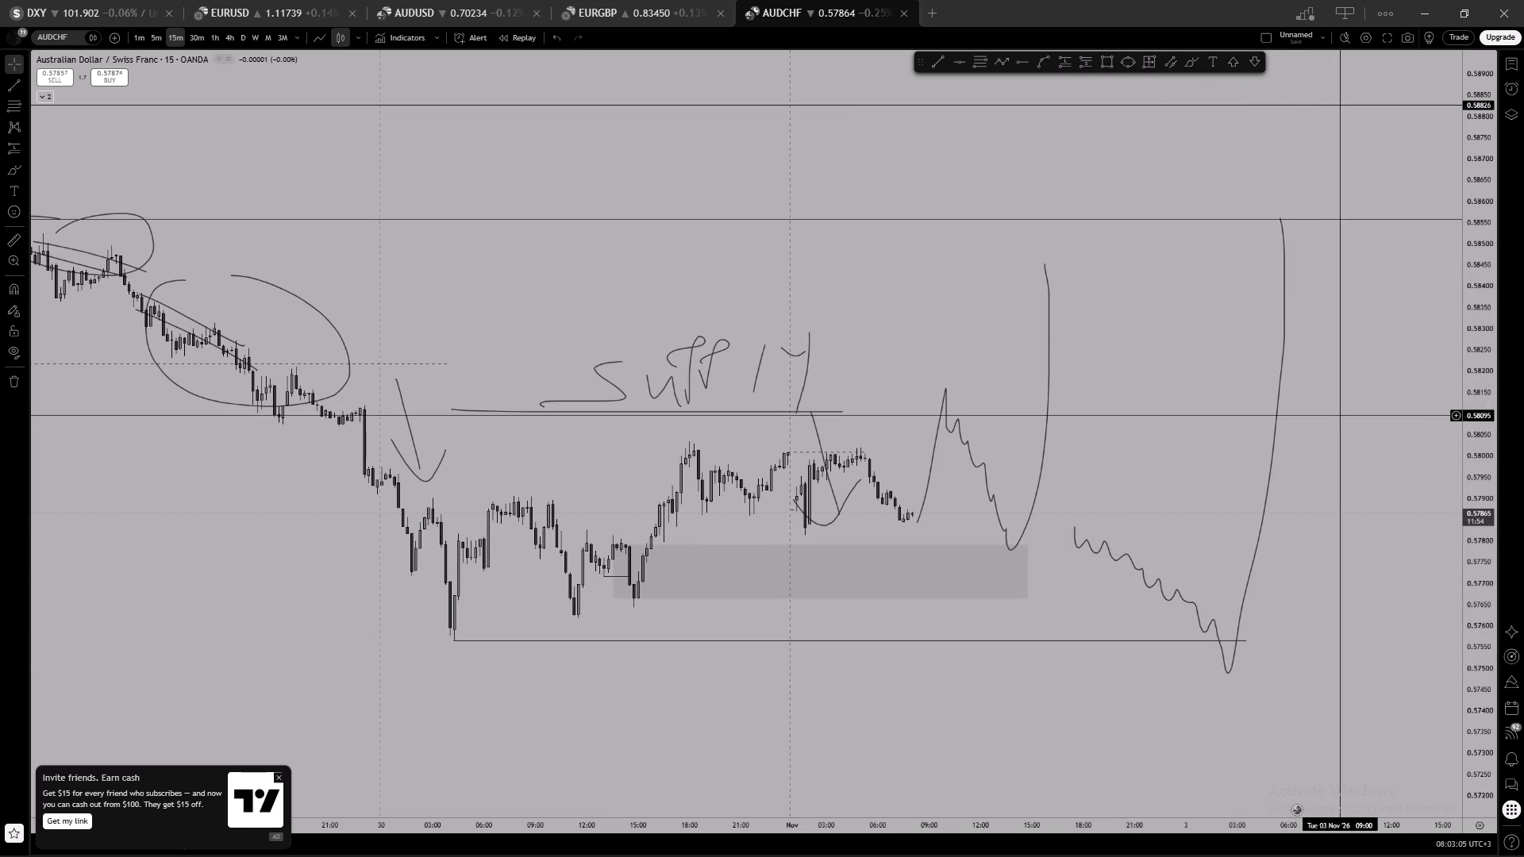
Examine the AUDCHF 15-minute chart, comparing both projected paths with the supply marking, grey zone, and earlier decline.
{"action": "left_click", "coordinate": [1218, 413]}
{"action": "left_click_drag", "start_coordinate": [1124, 417], "coordinate": [1045, 401]}
{"action": "scroll", "coordinate": [1172, 372], "scroll_direction": "down", "scroll_amount": 1}
{"action": "left_click_drag", "start_coordinate": [1210, 425], "coordinate": [1176, 435]}
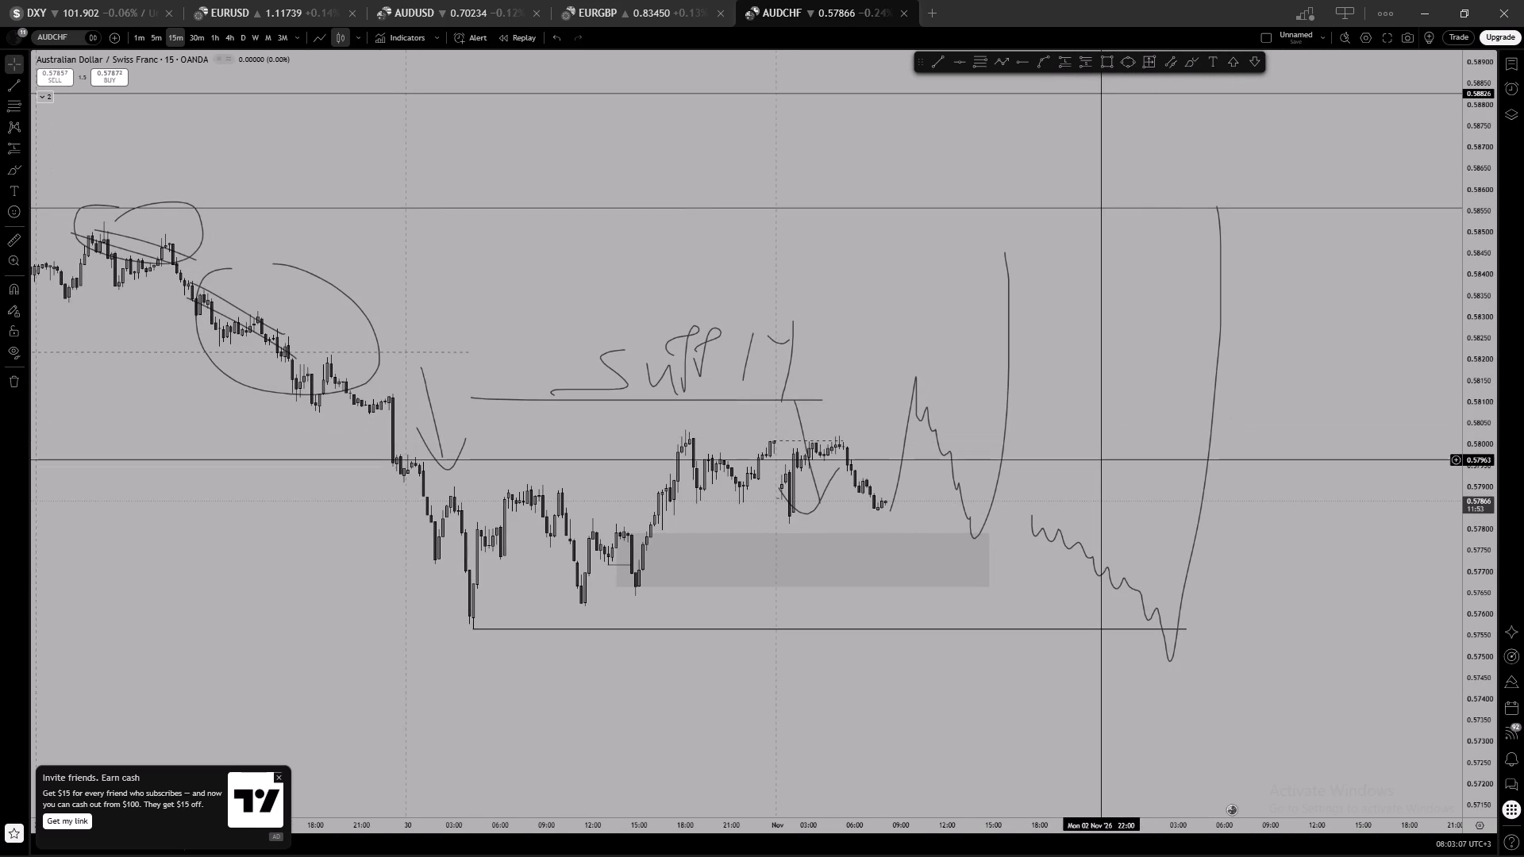
{"action": "scroll", "coordinate": [1068, 445], "scroll_direction": "down", "scroll_amount": 2}
{"action": "scroll", "coordinate": [984, 439], "scroll_direction": "down", "scroll_amount": 9}
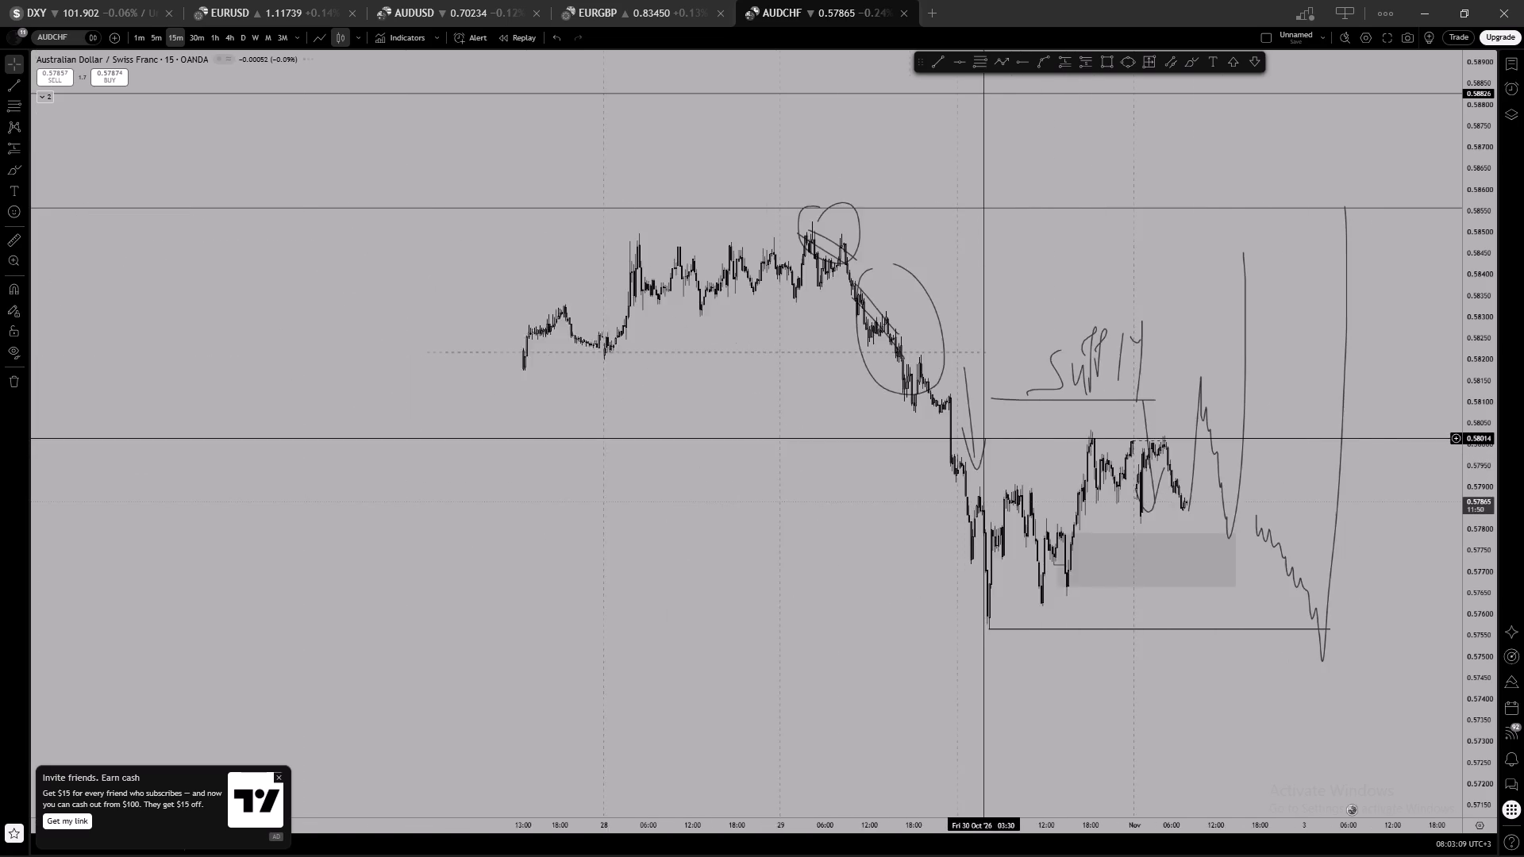
{"action": "scroll", "coordinate": [984, 454], "scroll_direction": "up", "scroll_amount": 10}
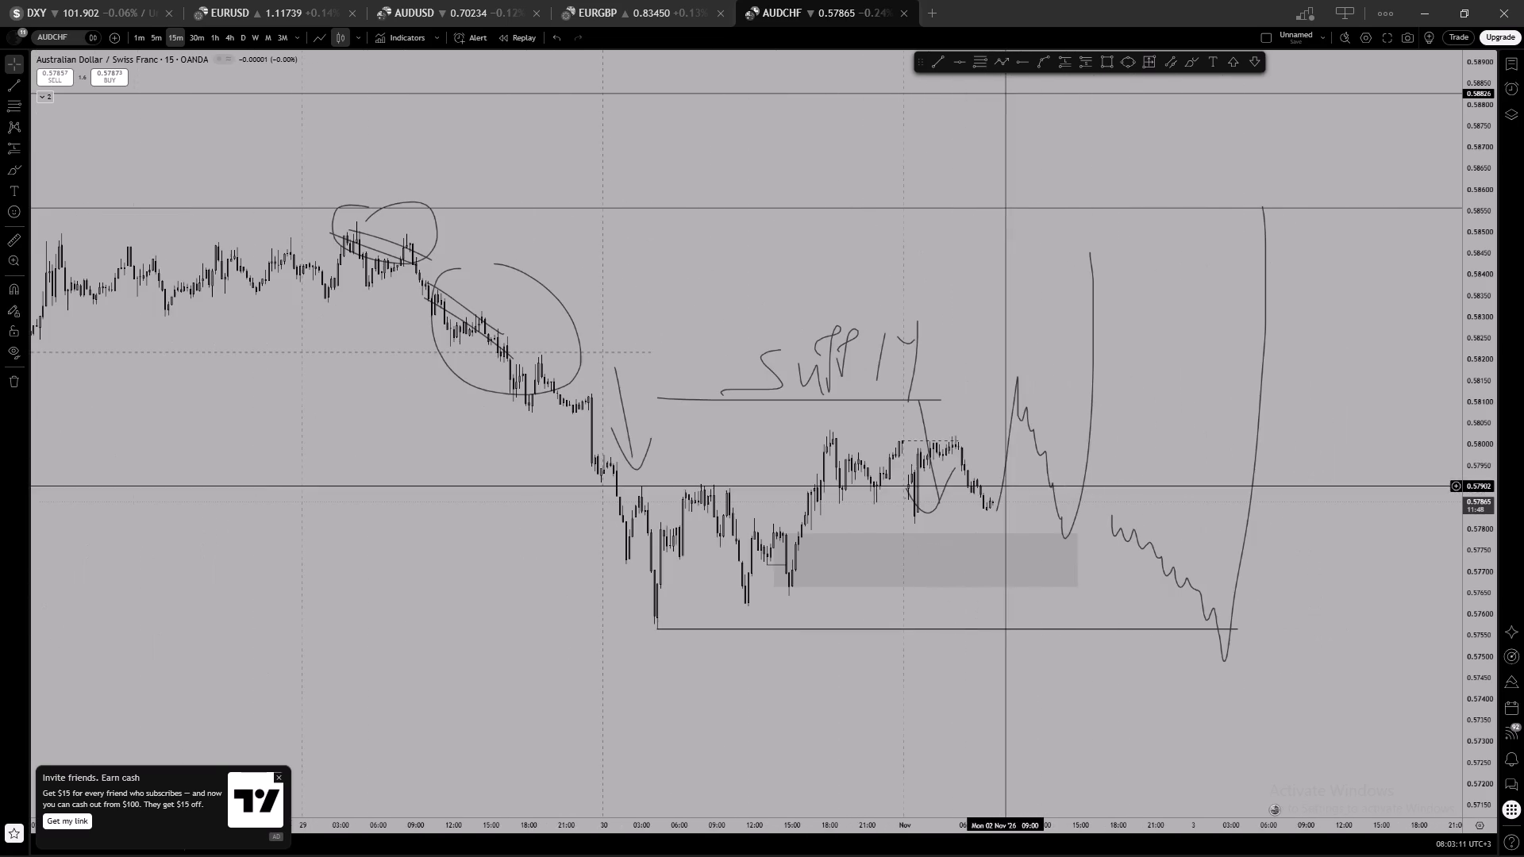
{"action": "scroll", "coordinate": [985, 475], "scroll_direction": "up", "scroll_amount": 3}
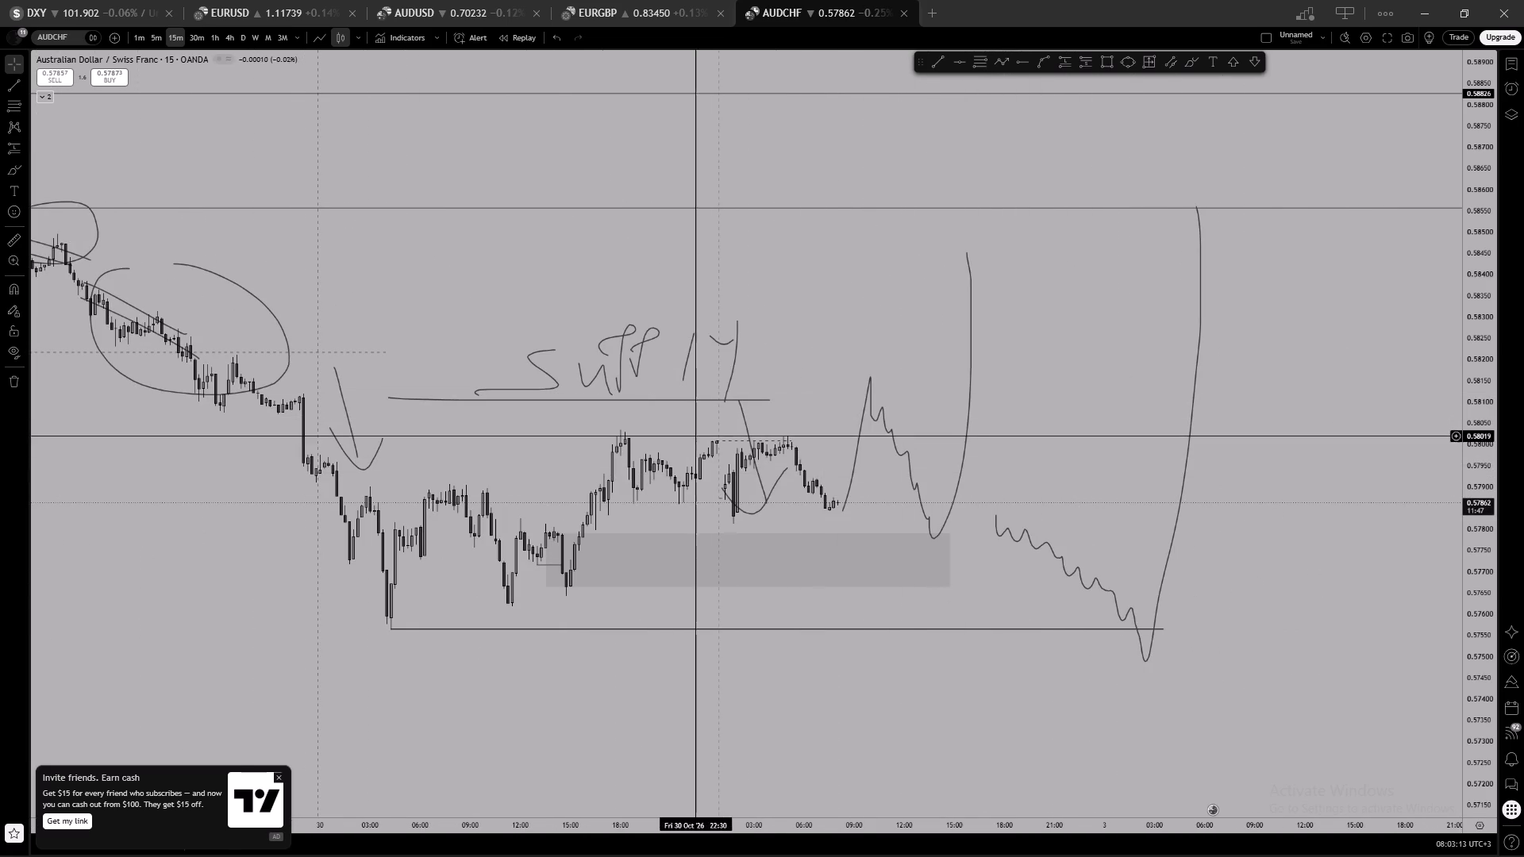
{"action": "left_click", "coordinate": [725, 440]}
{"action": "left_click", "coordinate": [849, 447]}
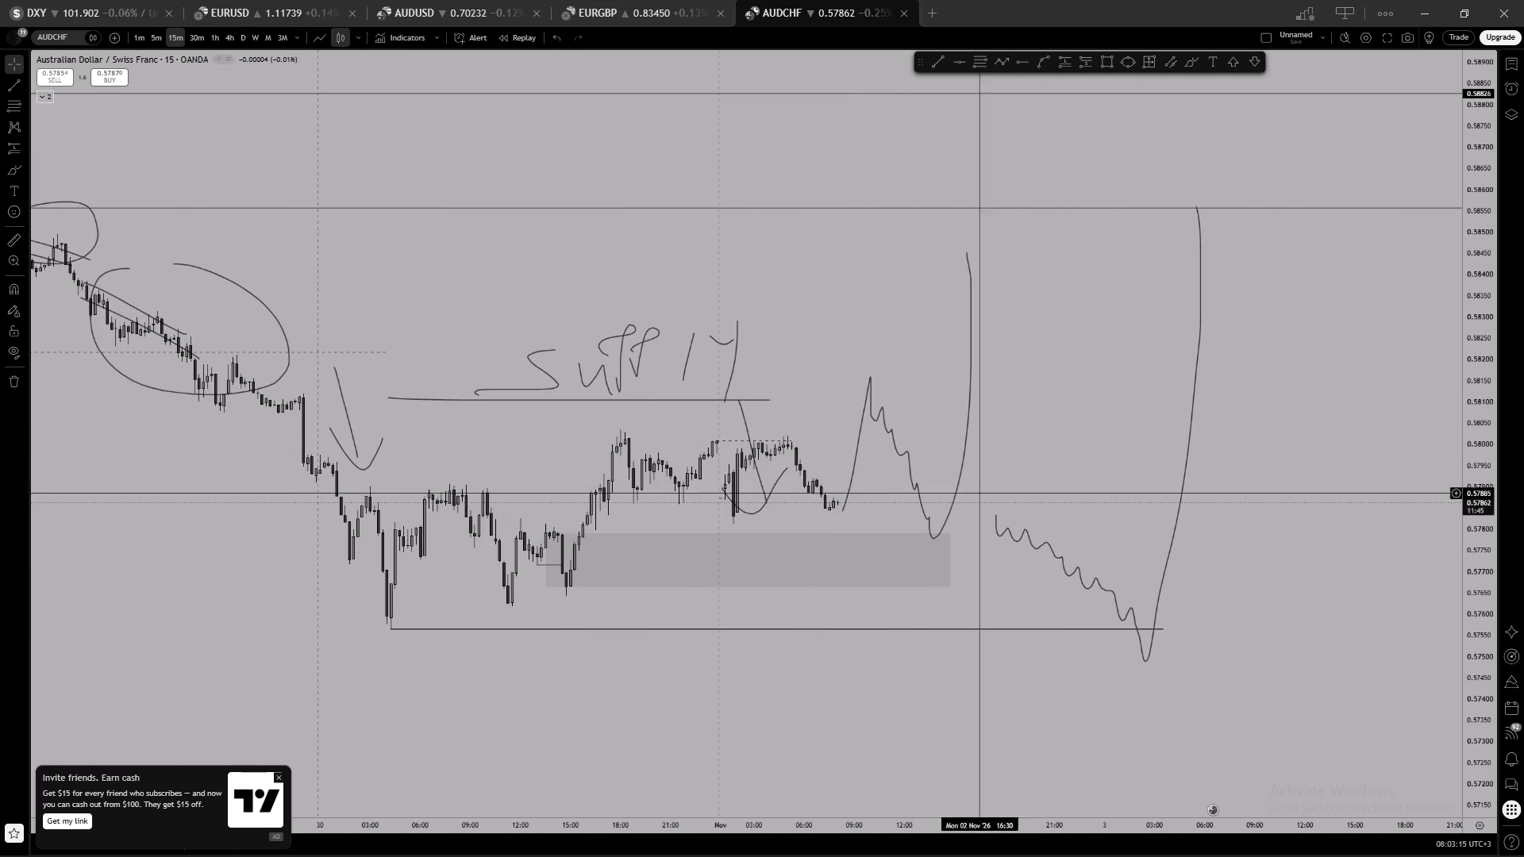
{"action": "left_click_drag", "start_coordinate": [1112, 445], "coordinate": [1112, 462]}
{"action": "scroll", "coordinate": [1114, 438], "scroll_direction": "down", "scroll_amount": 1}
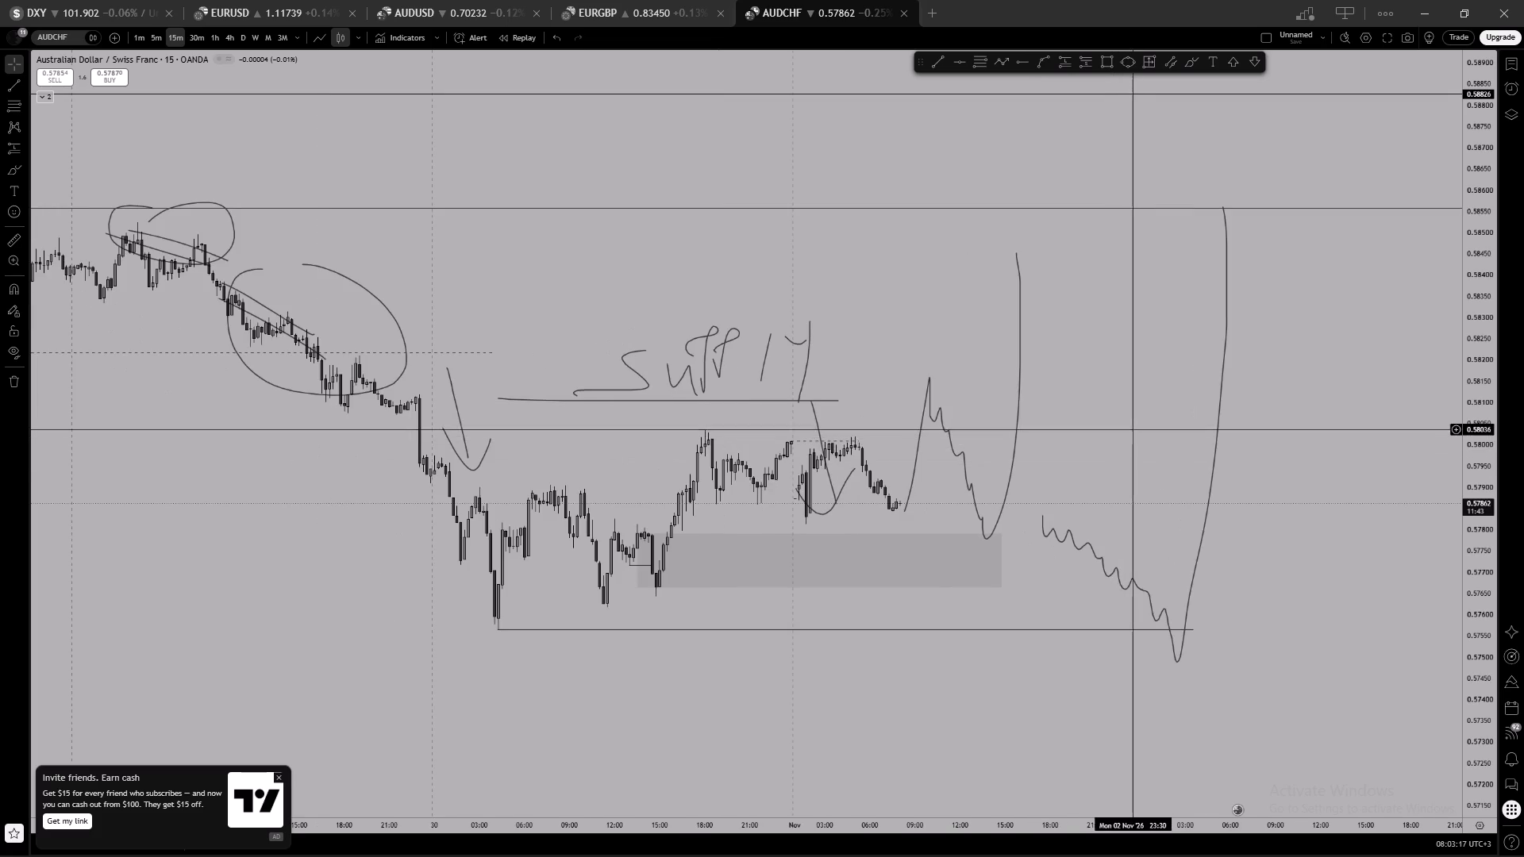
{"action": "scroll", "coordinate": [1134, 427], "scroll_direction": "down", "scroll_amount": 3}
{"action": "scroll", "coordinate": [1174, 436], "scroll_direction": "up", "scroll_amount": 2}
{"action": "scroll", "coordinate": [1174, 437], "scroll_direction": "down", "scroll_amount": 2}
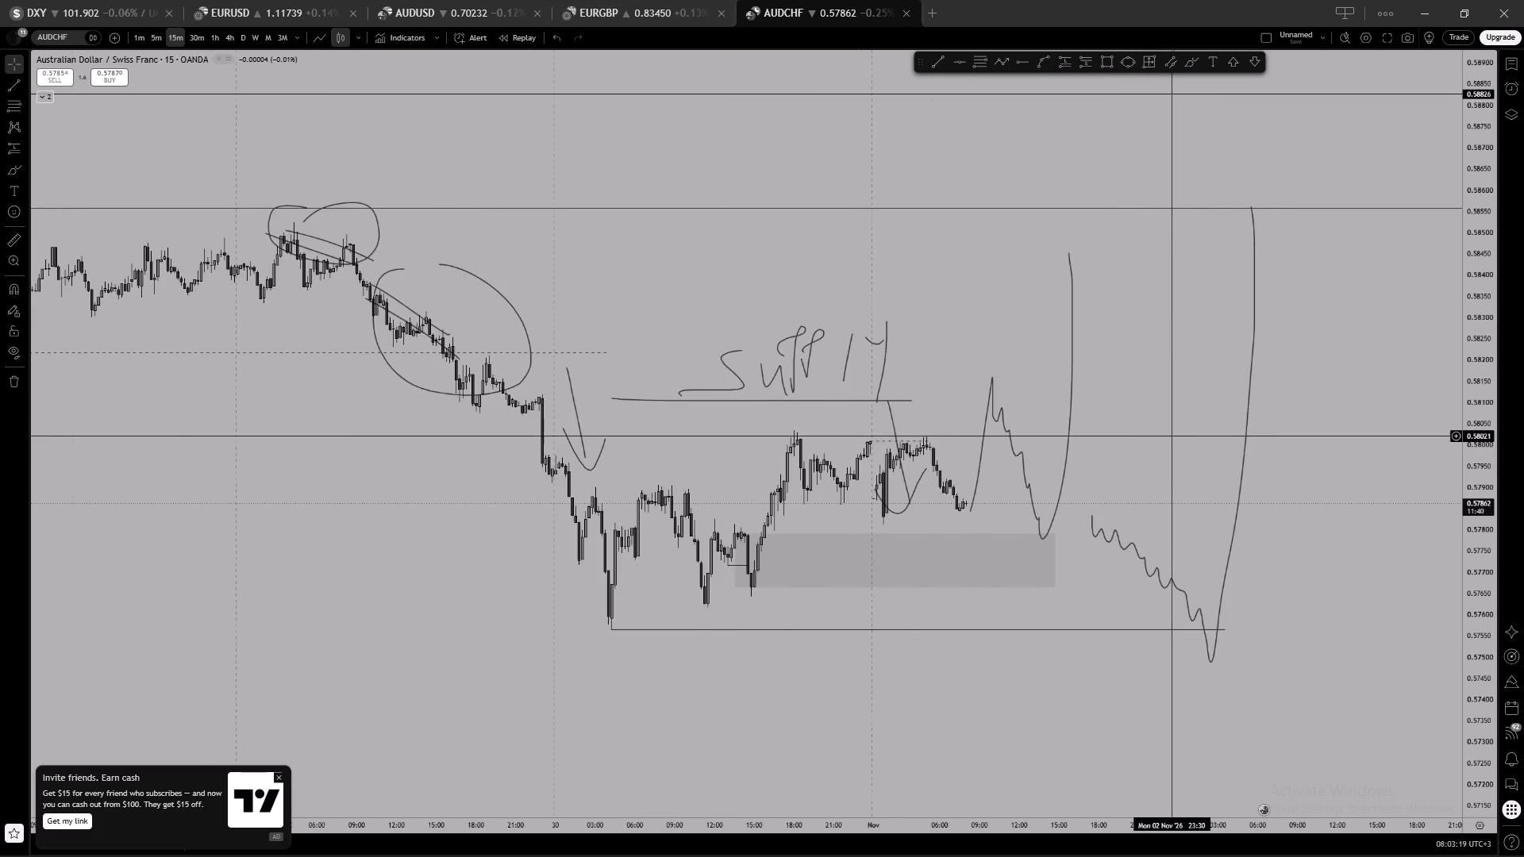
{"action": "scroll", "coordinate": [1174, 437], "scroll_direction": "down", "scroll_amount": 1}
{"action": "scroll", "coordinate": [1174, 437], "scroll_direction": "up", "scroll_amount": 3}
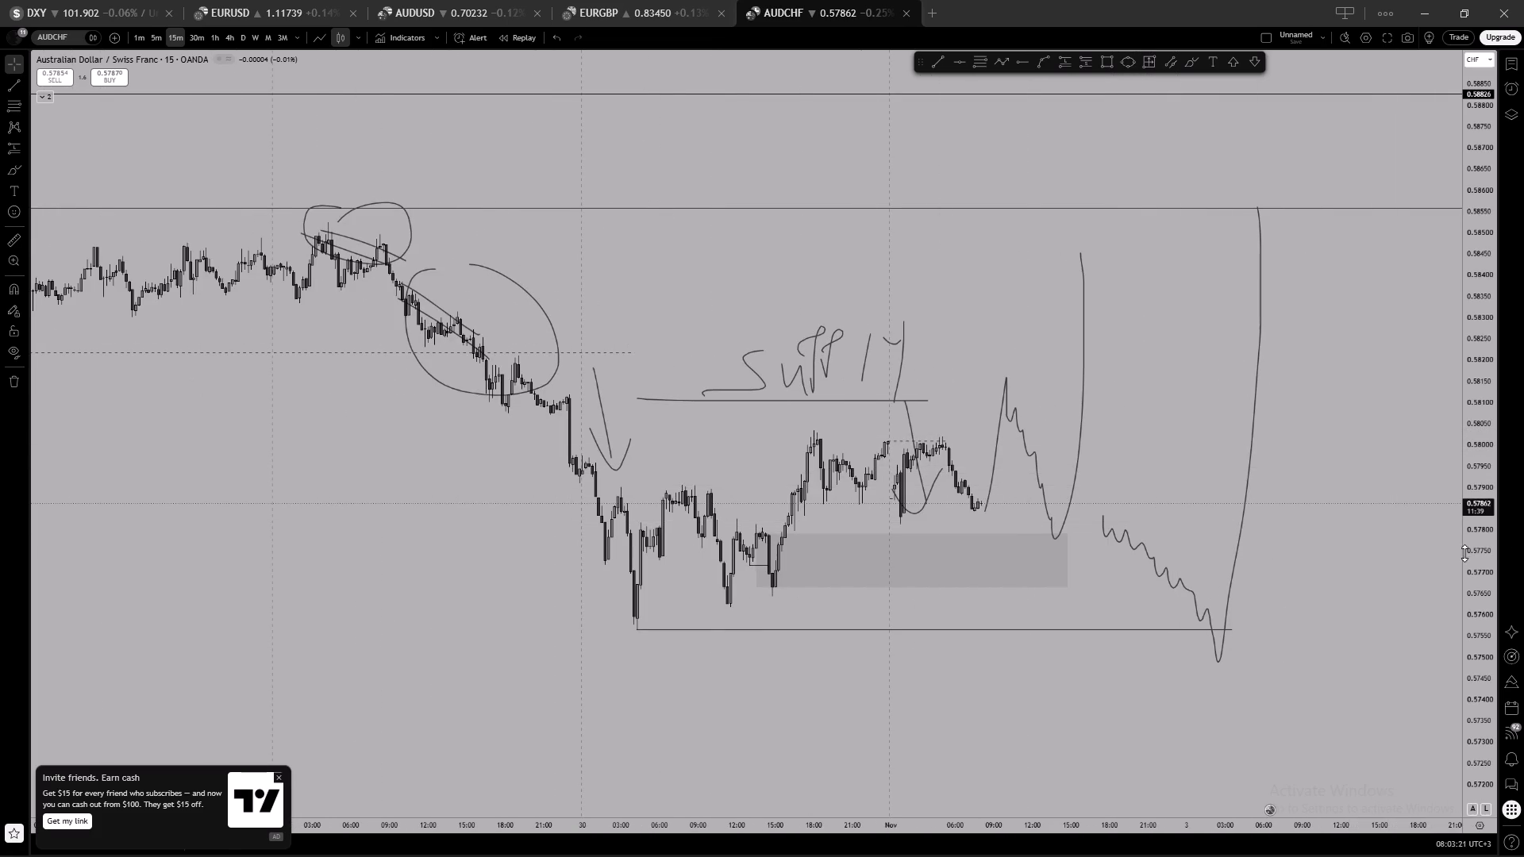
{"action": "scroll", "coordinate": [1464, 553], "scroll_direction": "up", "scroll_amount": 4}
{"action": "left_click_drag", "start_coordinate": [1345, 561], "coordinate": [1266, 577]}
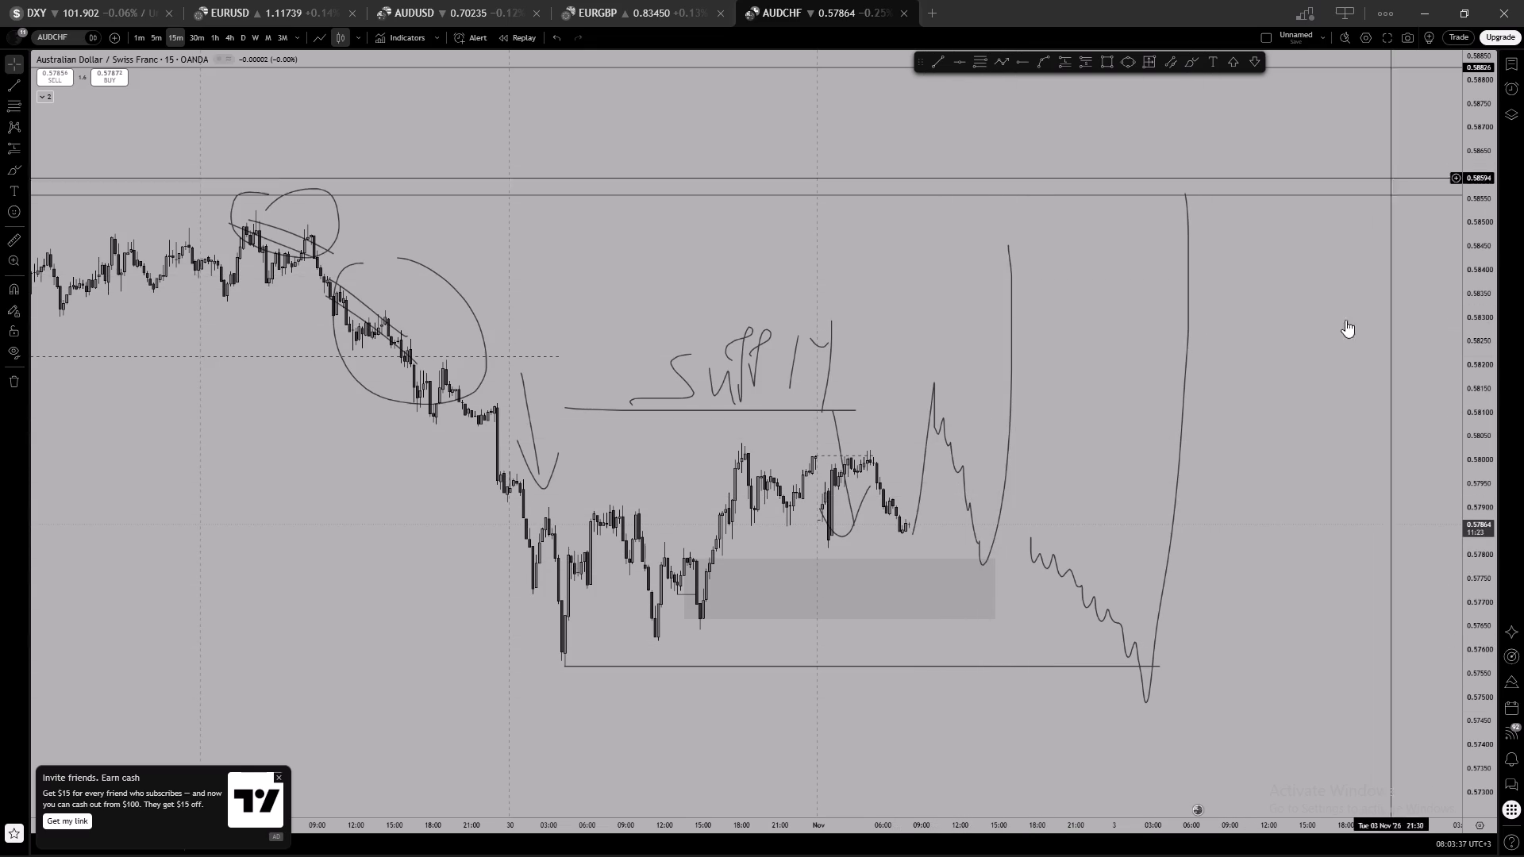
Restore the EURGBP chart's connection to review its long setup and projected paths, and return to the AUDCHF chart.
{"action": "left_click", "coordinate": [666, 12]}
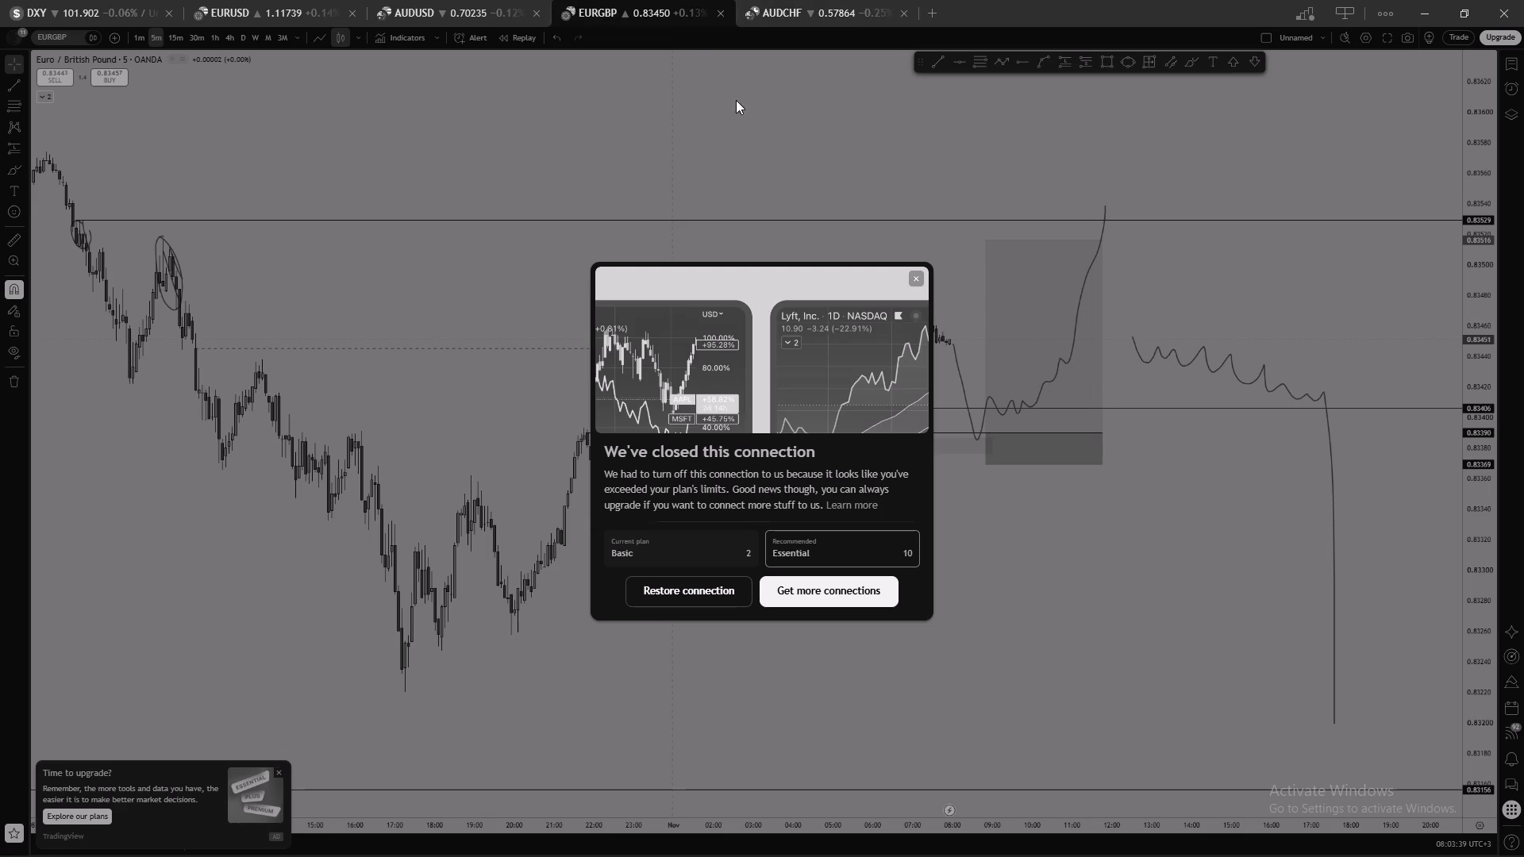
{"action": "left_click", "coordinate": [720, 590]}
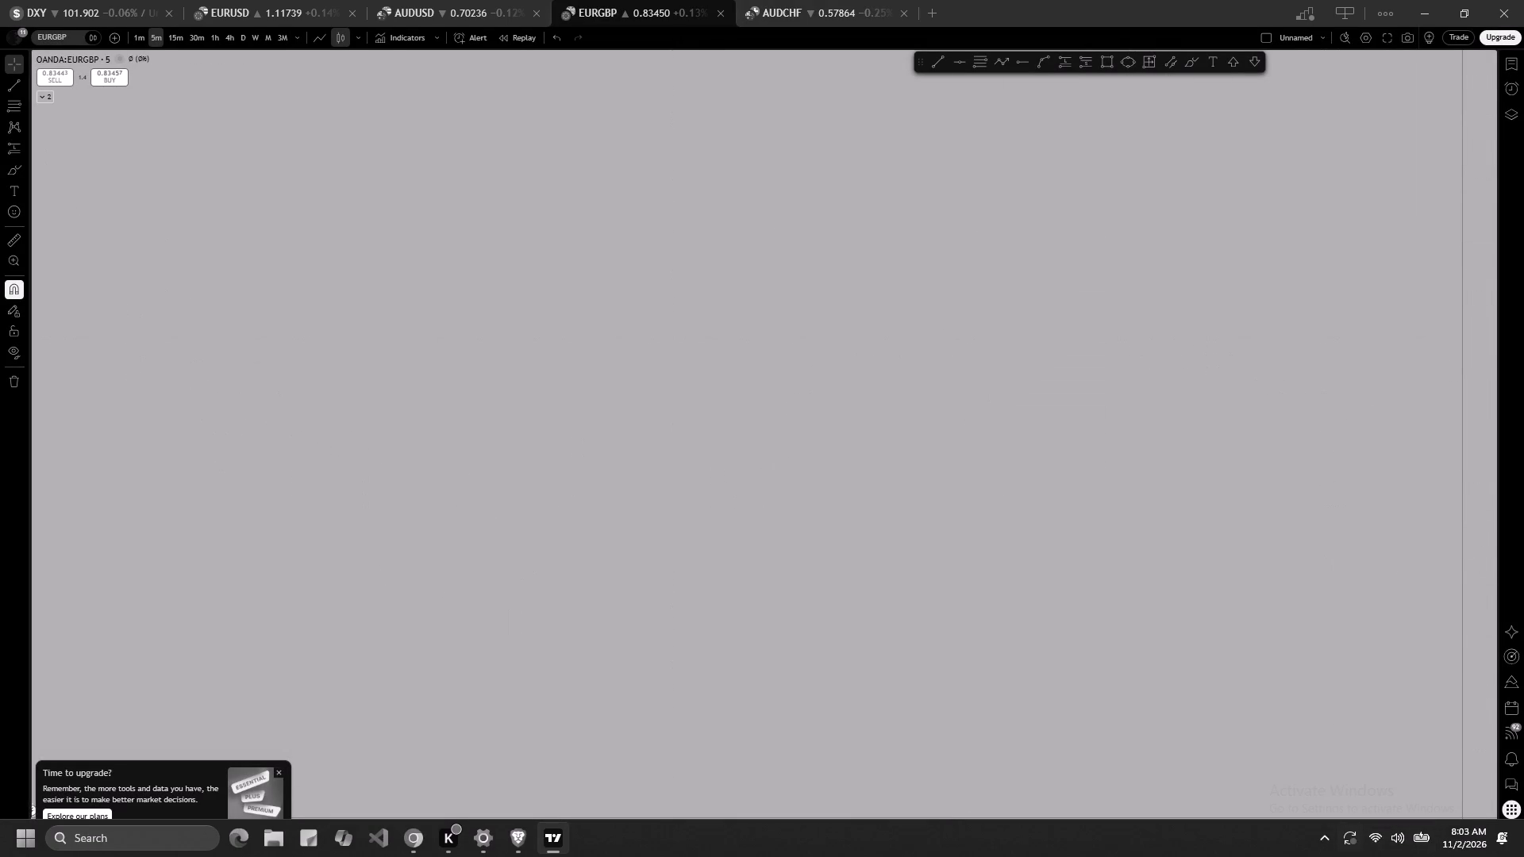
{"action": "left_click_drag", "start_coordinate": [1308, 319], "coordinate": [1260, 319]}
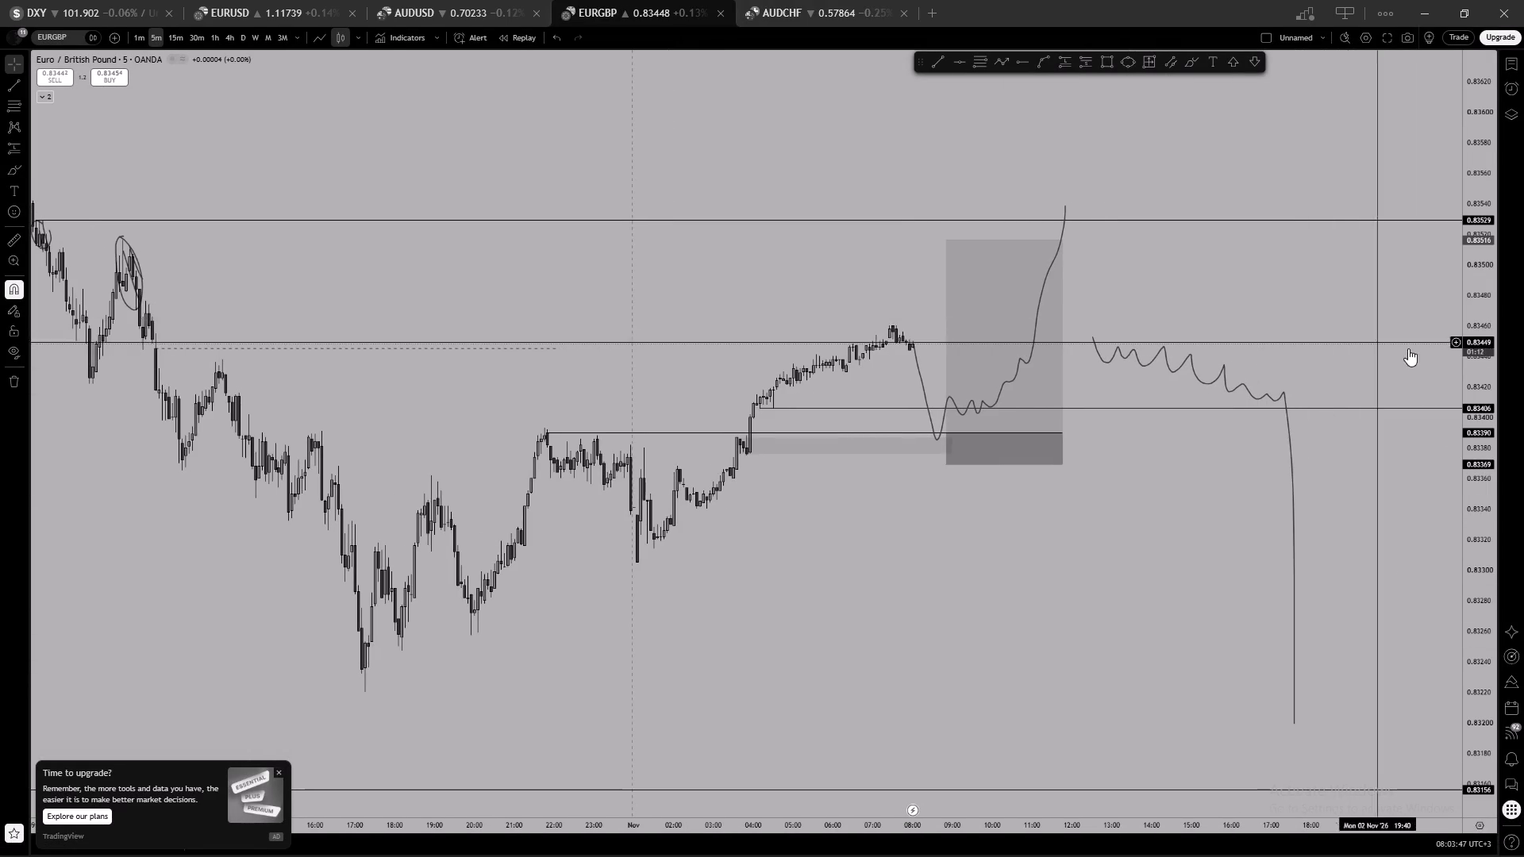
{"action": "left_click_drag", "start_coordinate": [754, 268], "coordinate": [768, 274]}
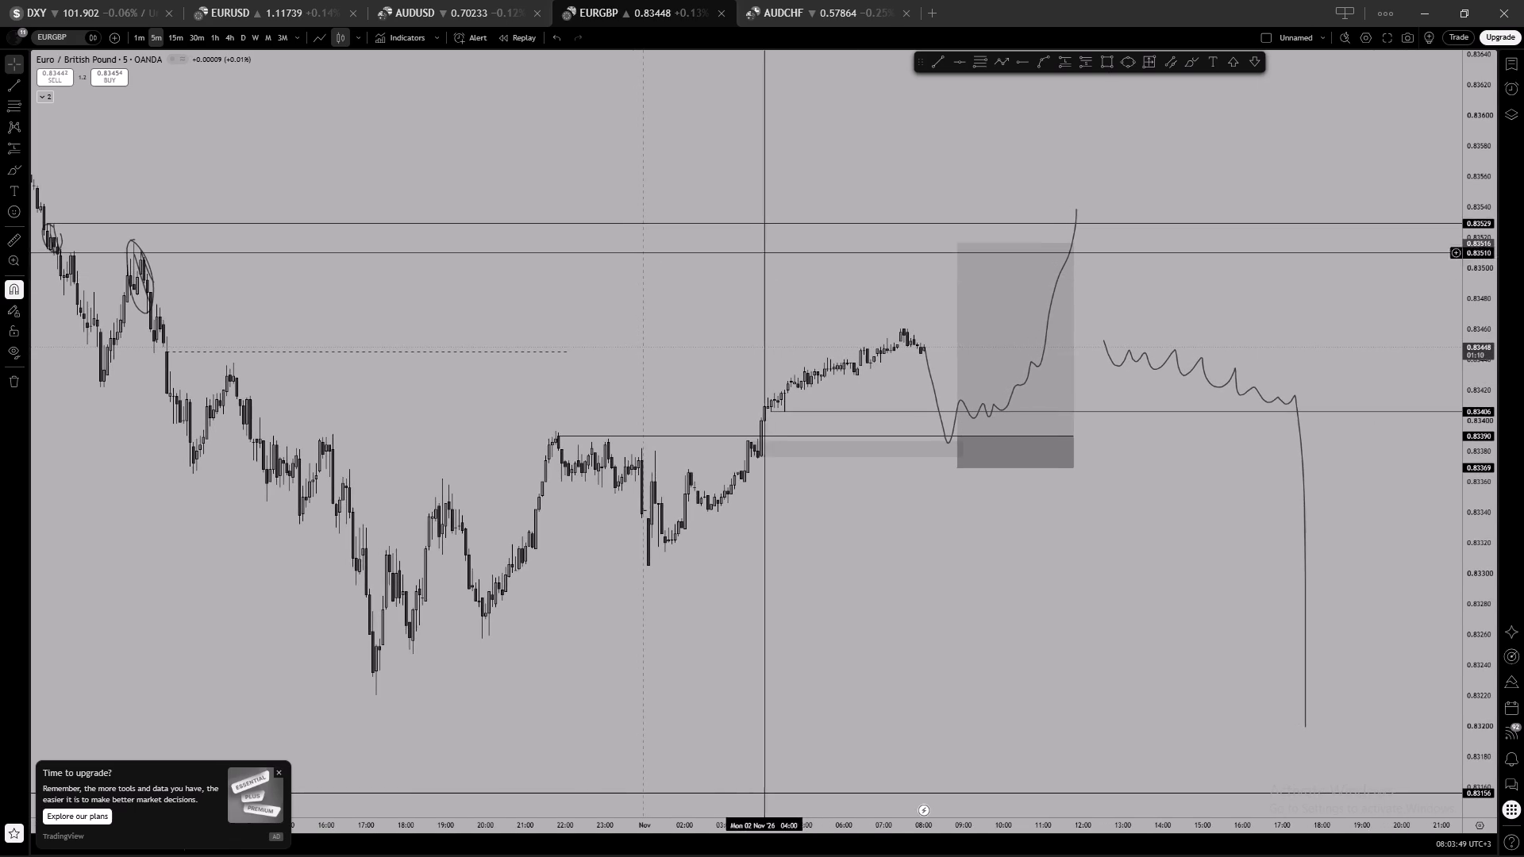
{"action": "left_click", "coordinate": [798, 0]}
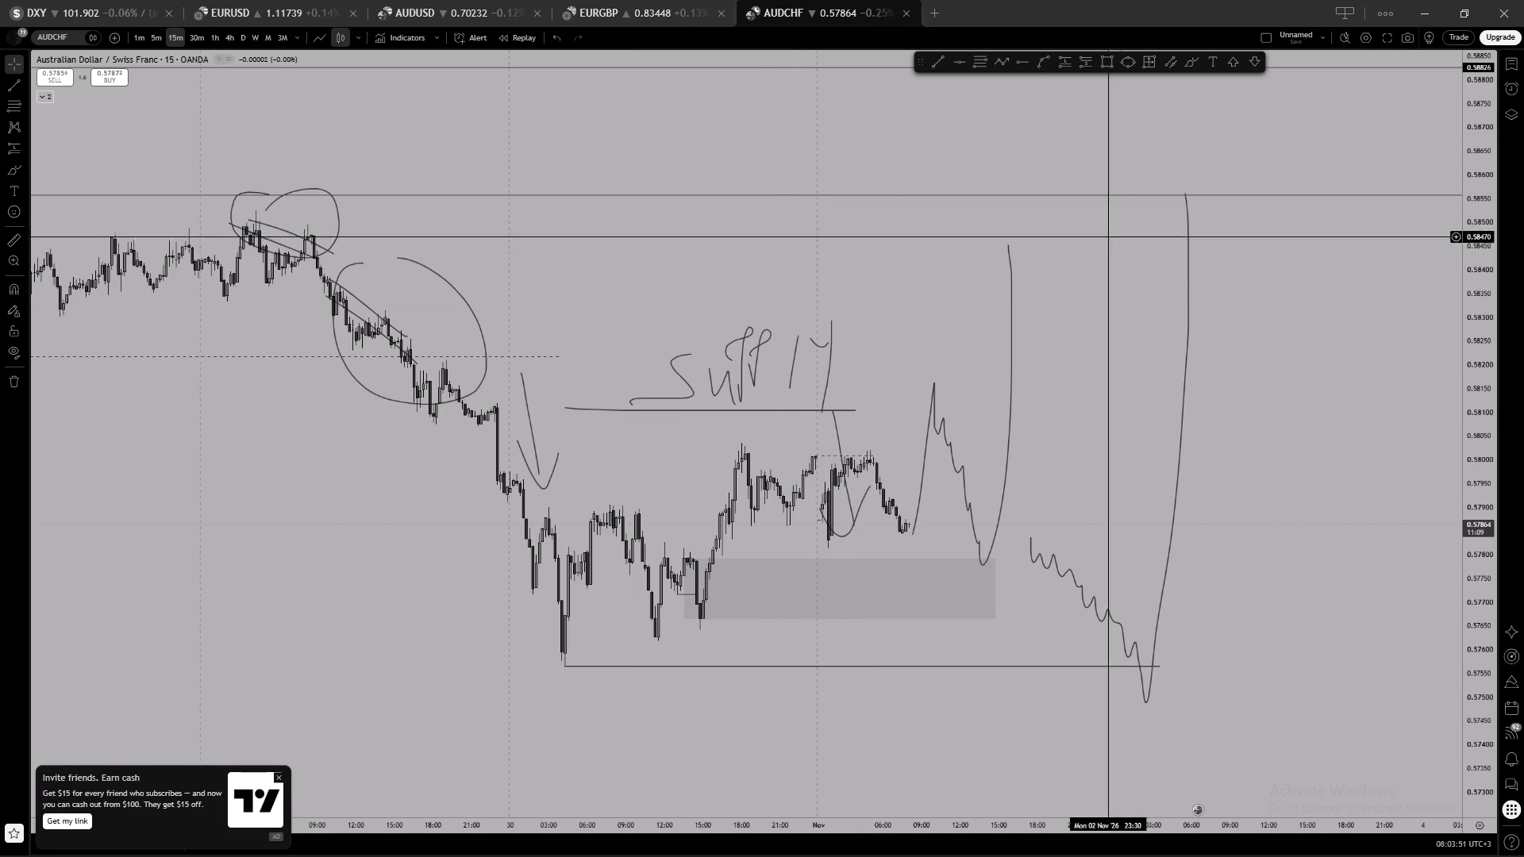
Review the AUDUSD, EURUSD and DXY charts in turn, restoring the EURUSD and DXY chart connections.
{"action": "left_click", "coordinate": [473, 21]}
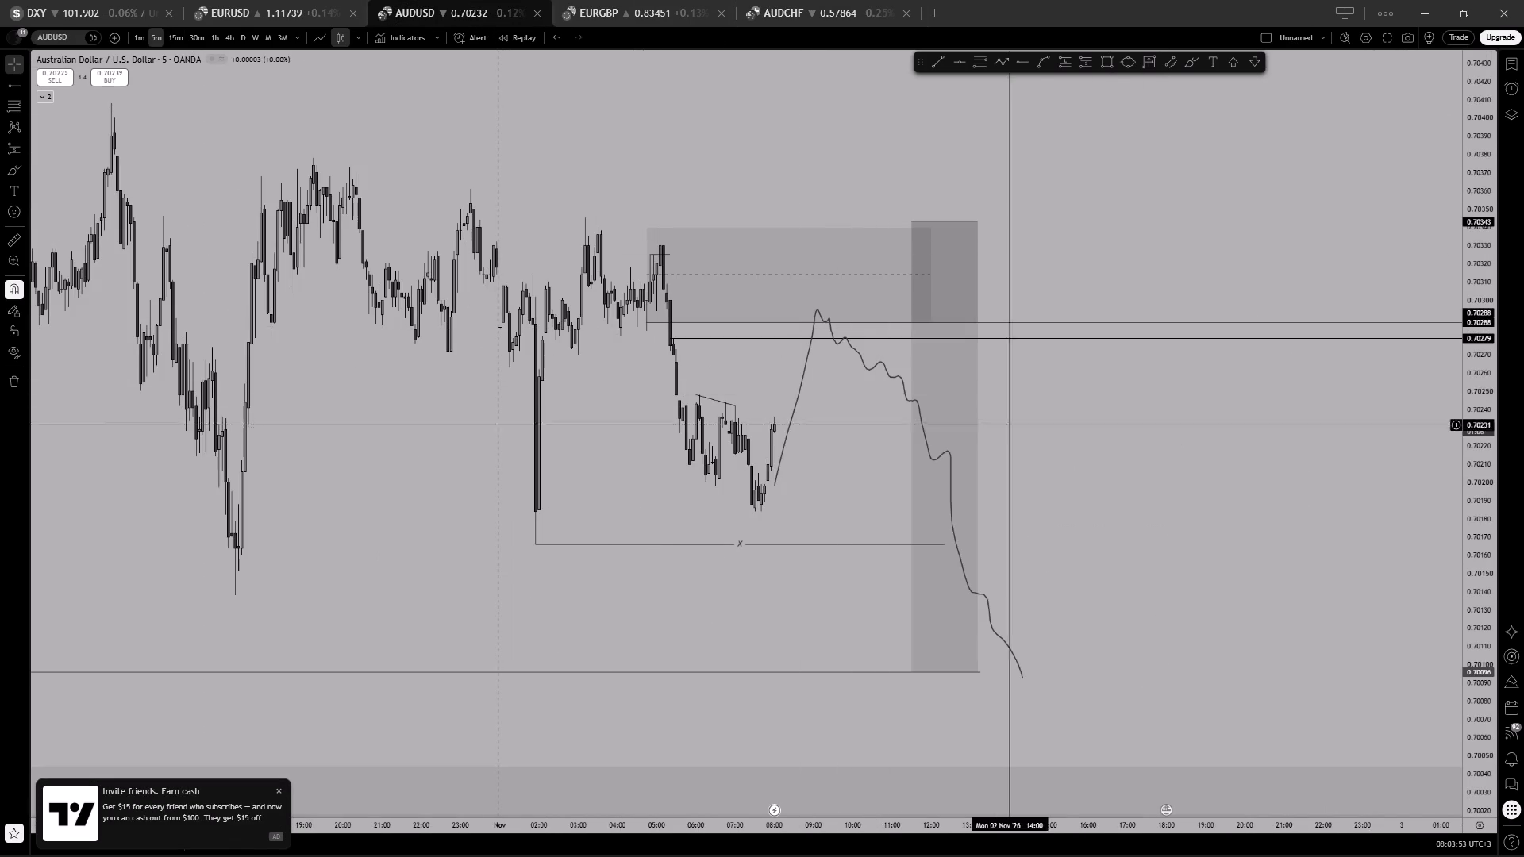
{"action": "left_click", "coordinate": [283, 12]}
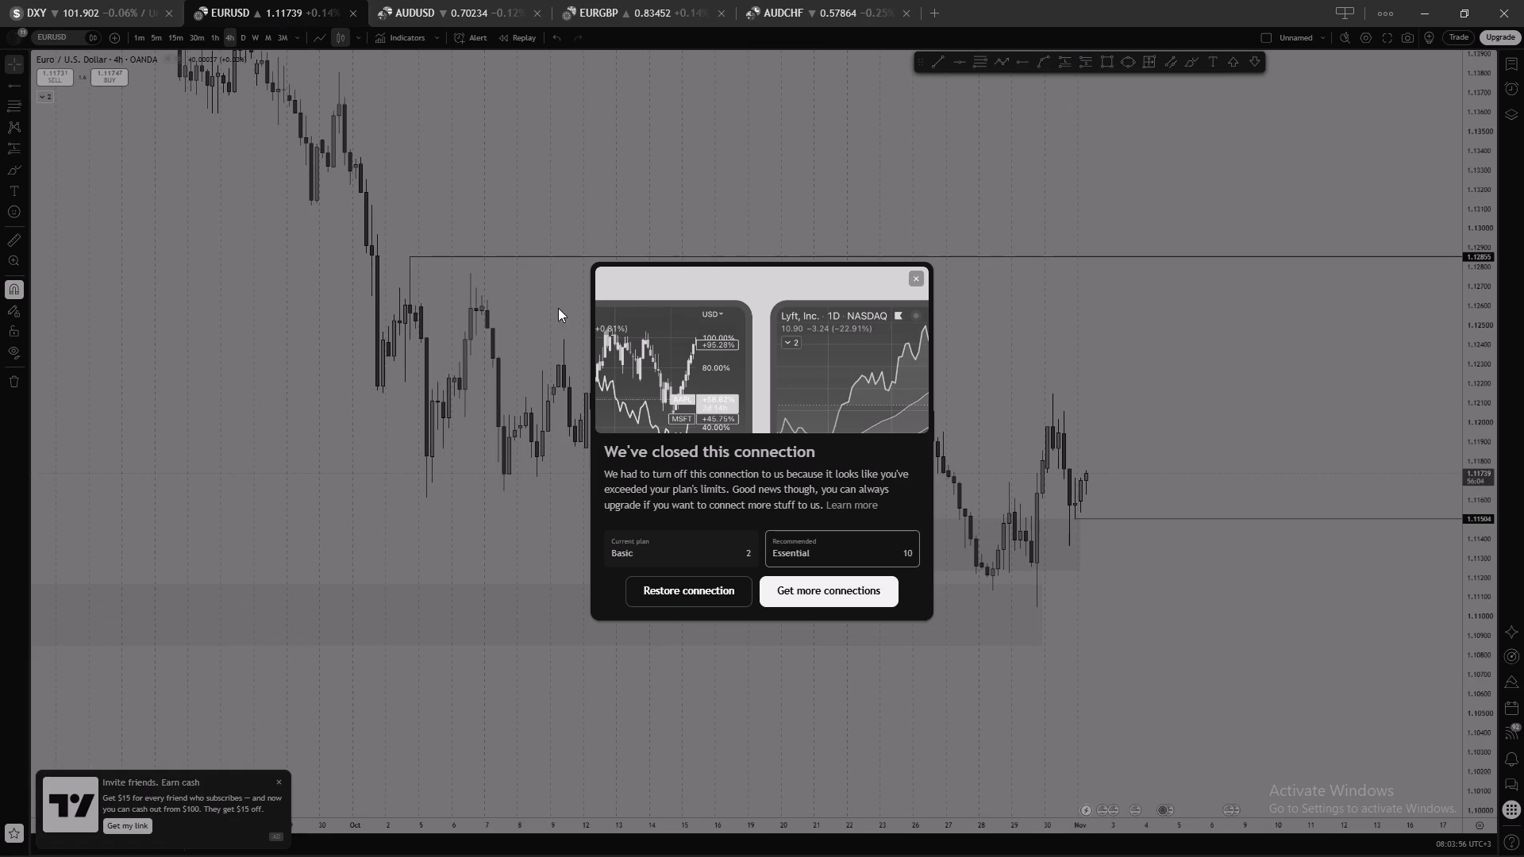
{"action": "left_click", "coordinate": [682, 583]}
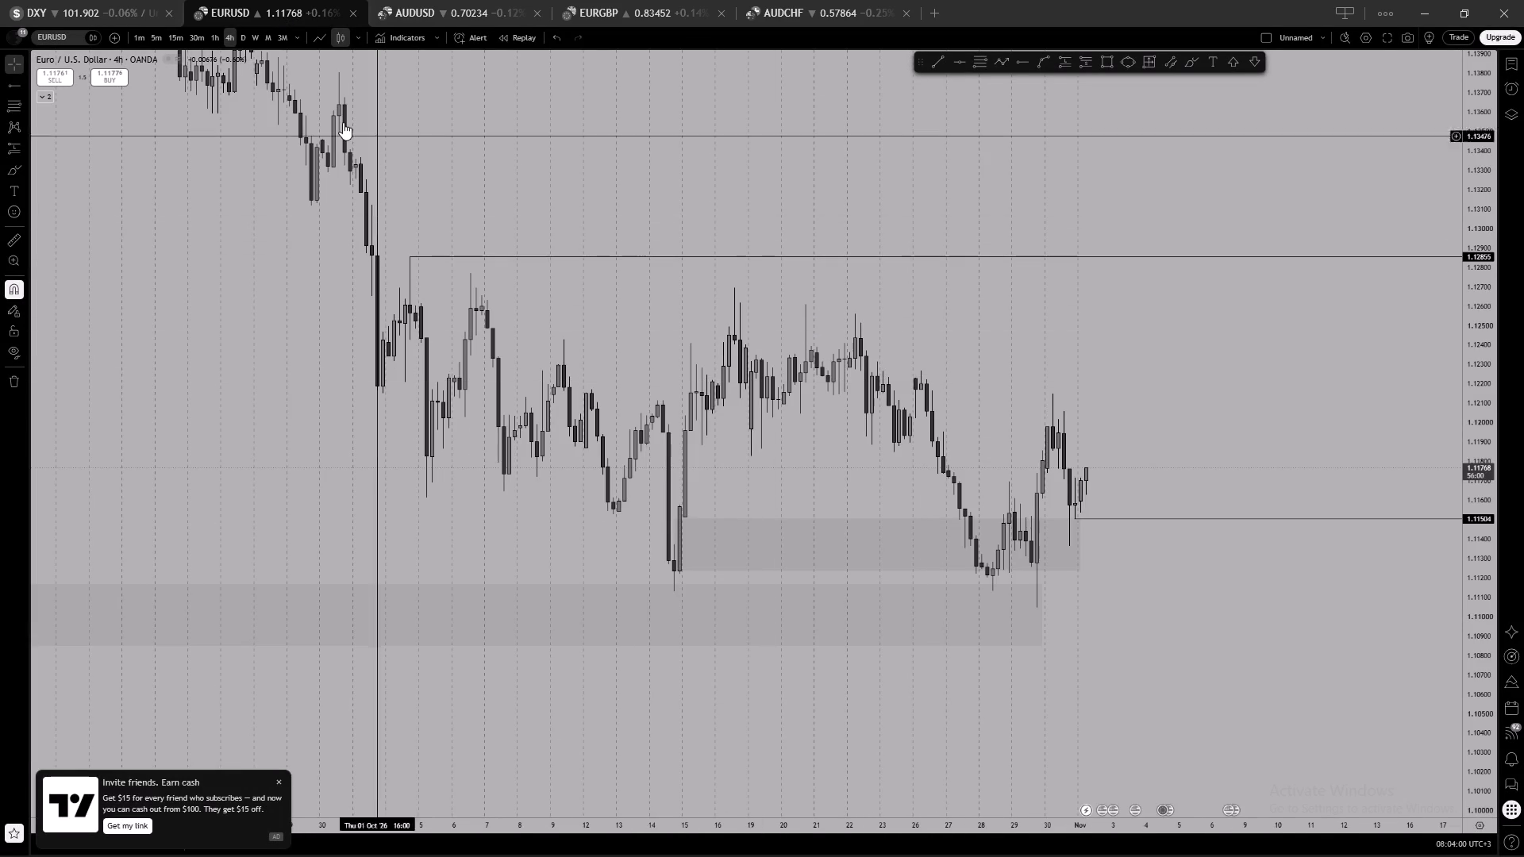
{"action": "left_click", "coordinate": [122, 10]}
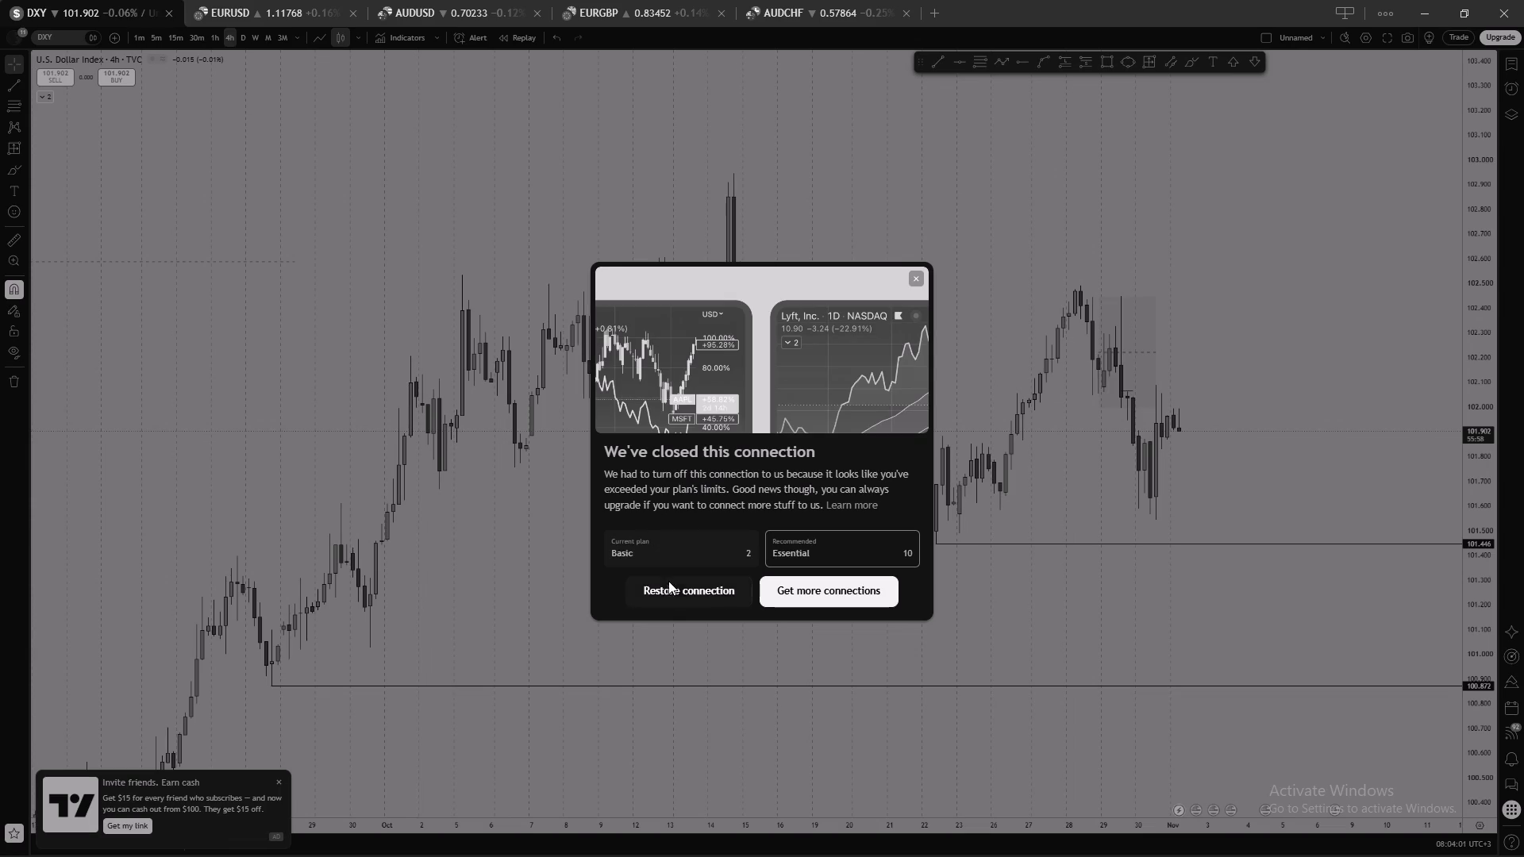
{"action": "left_click", "coordinate": [681, 597]}
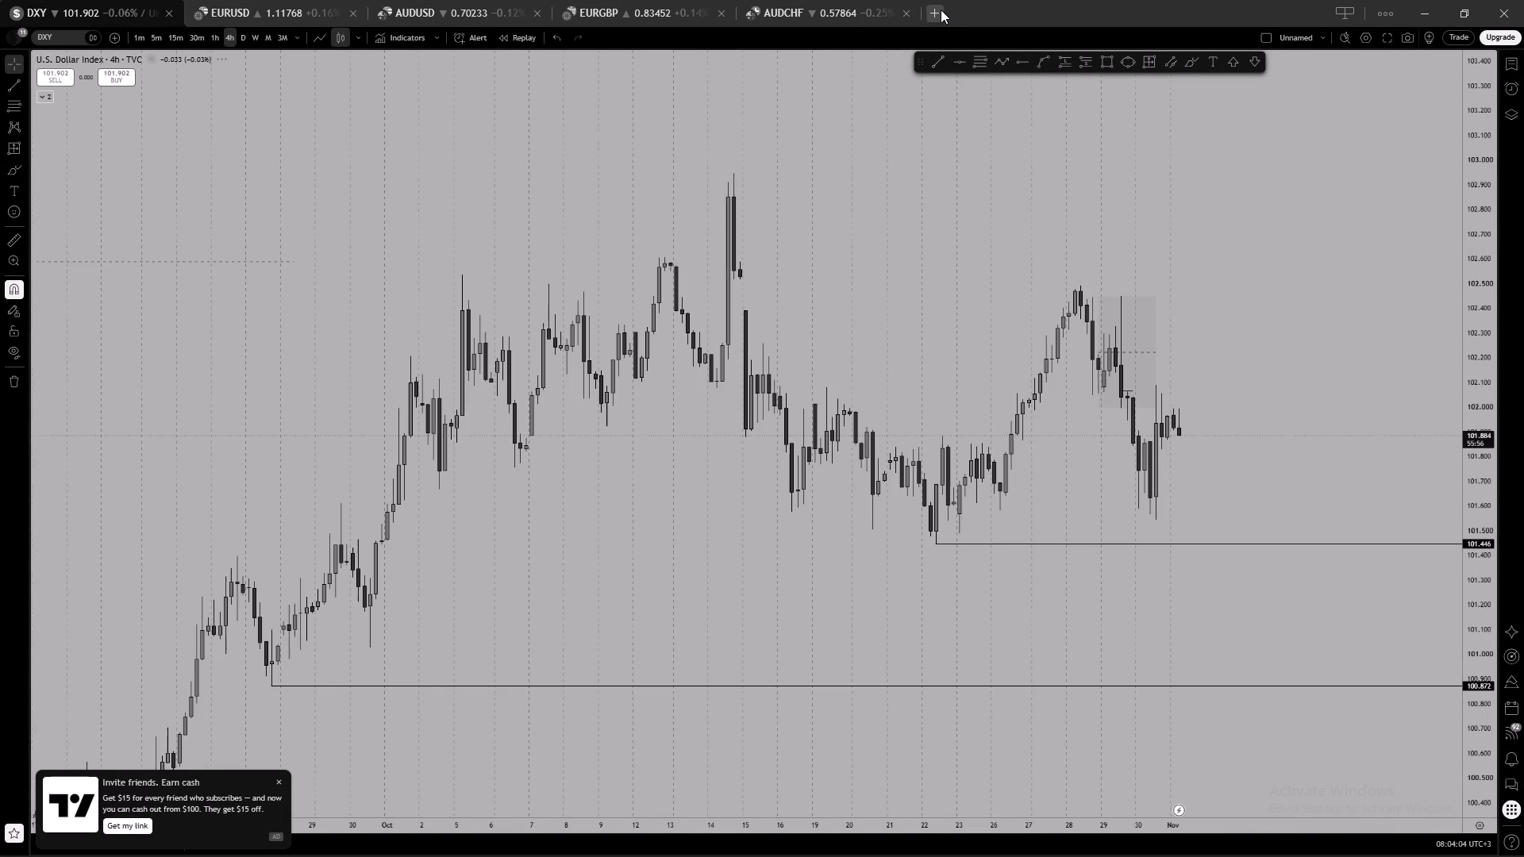
Open the saved Unnamed chart layout in a new tab.
{"action": "left_click", "coordinate": [941, 10]}
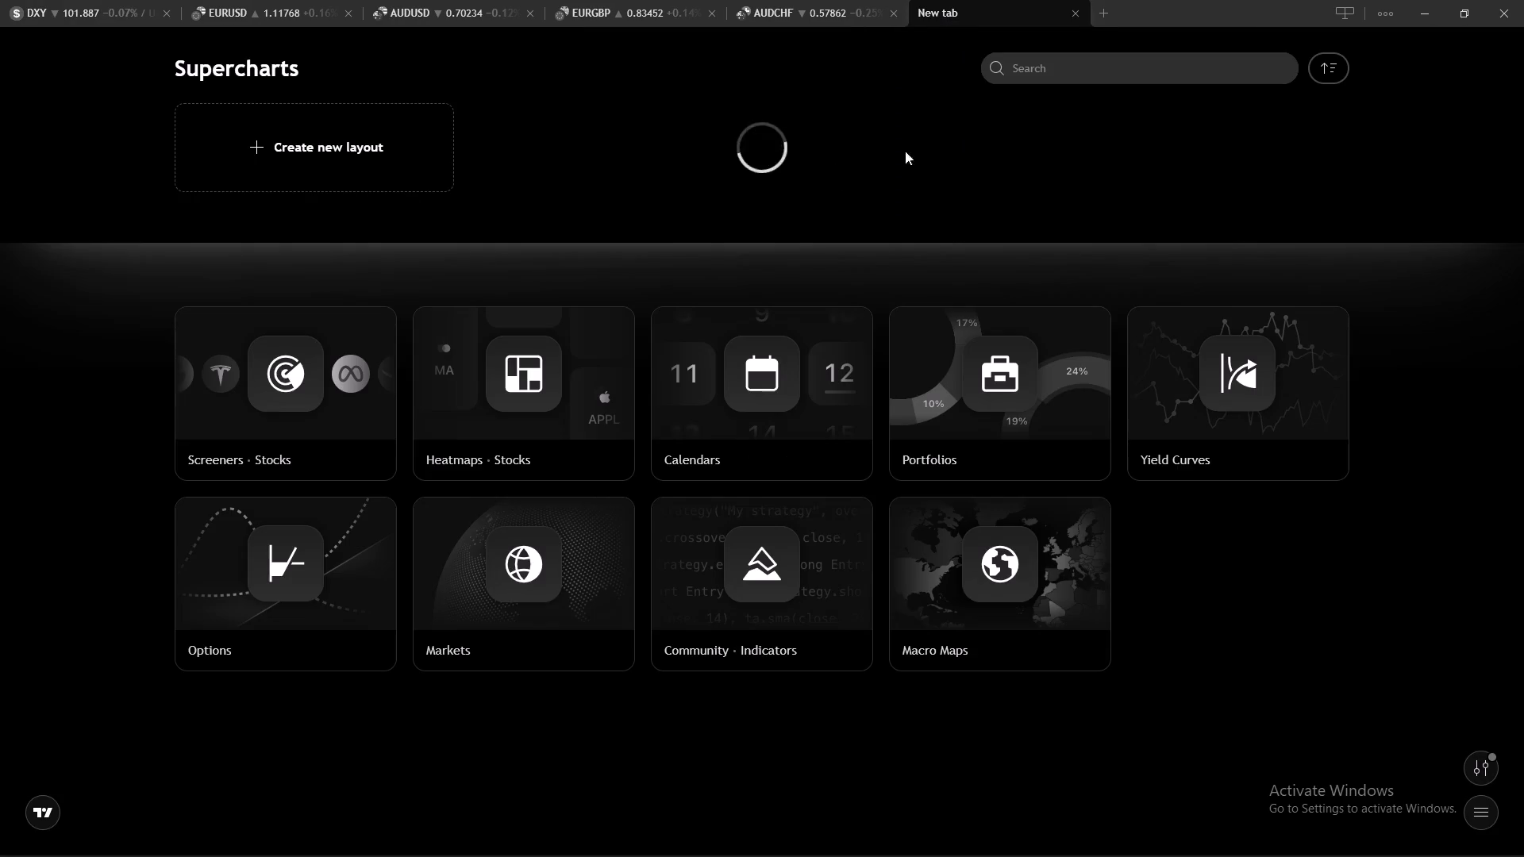
{"action": "left_click", "coordinate": [598, 160]}
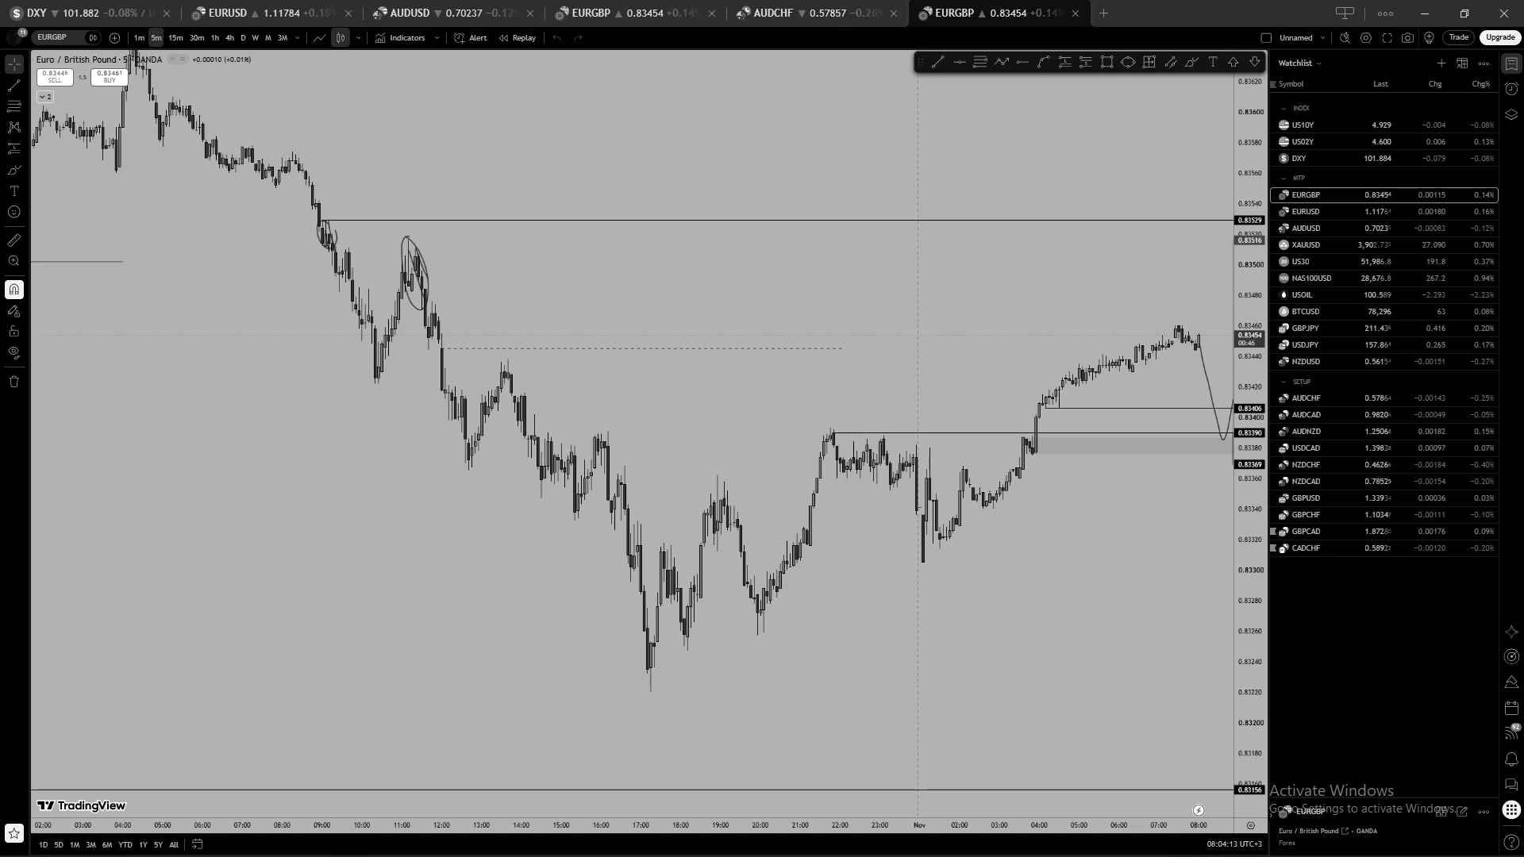
Load AUDCAD from the watchlist and examine its recent price action on the 5-minute and 1-hour charts, including the marked highs and lows.
{"action": "left_click", "coordinate": [1387, 411]}
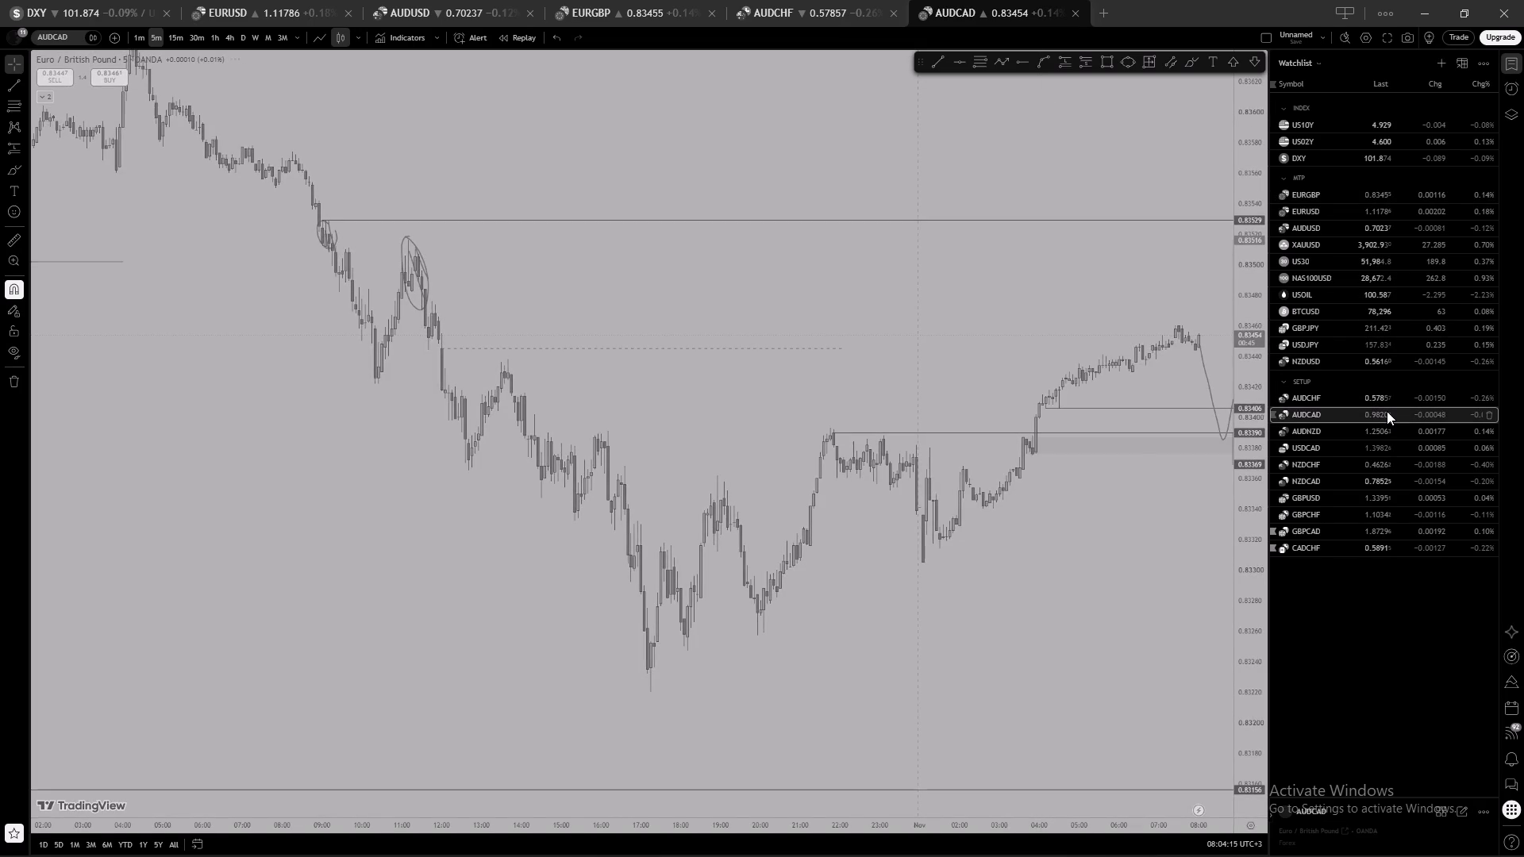
{"action": "scroll", "coordinate": [1184, 373], "scroll_direction": "up", "scroll_amount": 8}
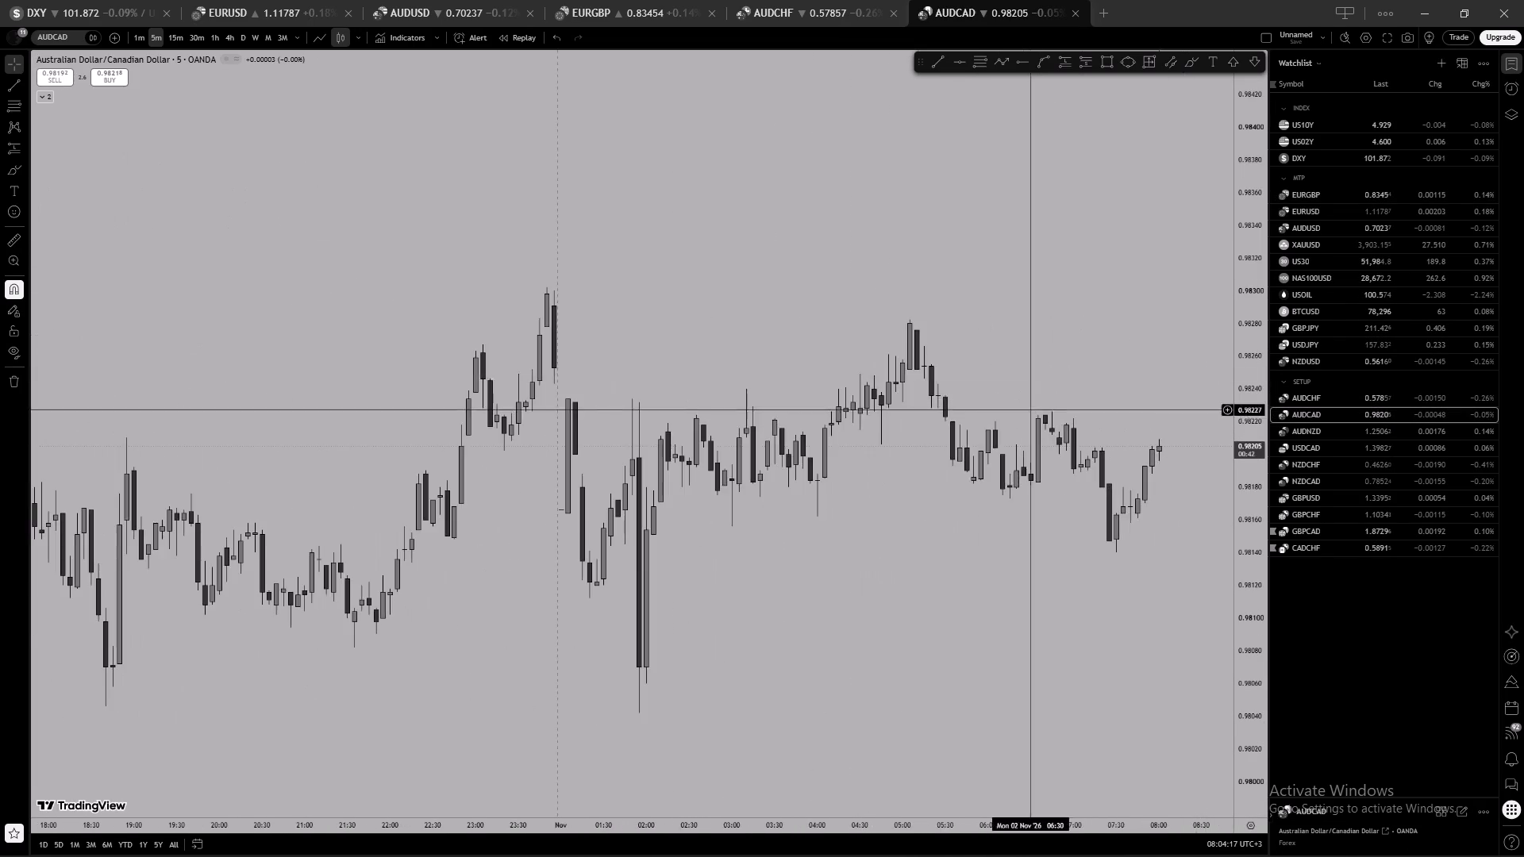
{"action": "left_click_drag", "start_coordinate": [1018, 408], "coordinate": [537, 209]}
{"action": "scroll", "coordinate": [411, 171], "scroll_direction": "down", "scroll_amount": 5}
{"action": "scroll", "coordinate": [564, 247], "scroll_direction": "down", "scroll_amount": 2}
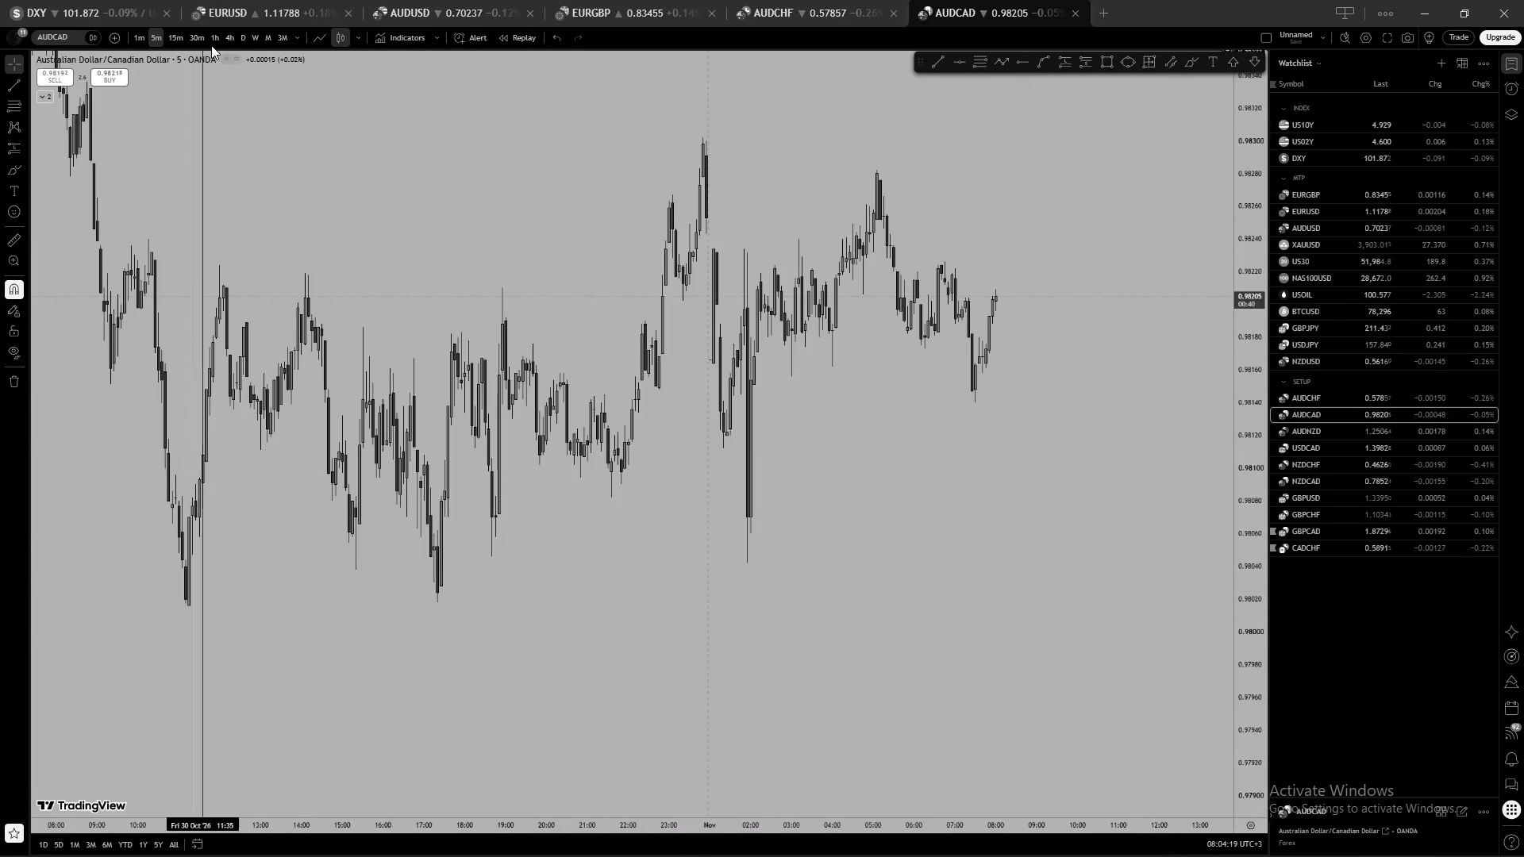
{"action": "left_click", "coordinate": [212, 44]}
{"action": "scroll", "coordinate": [1269, 702], "scroll_direction": "down", "scroll_amount": 6}
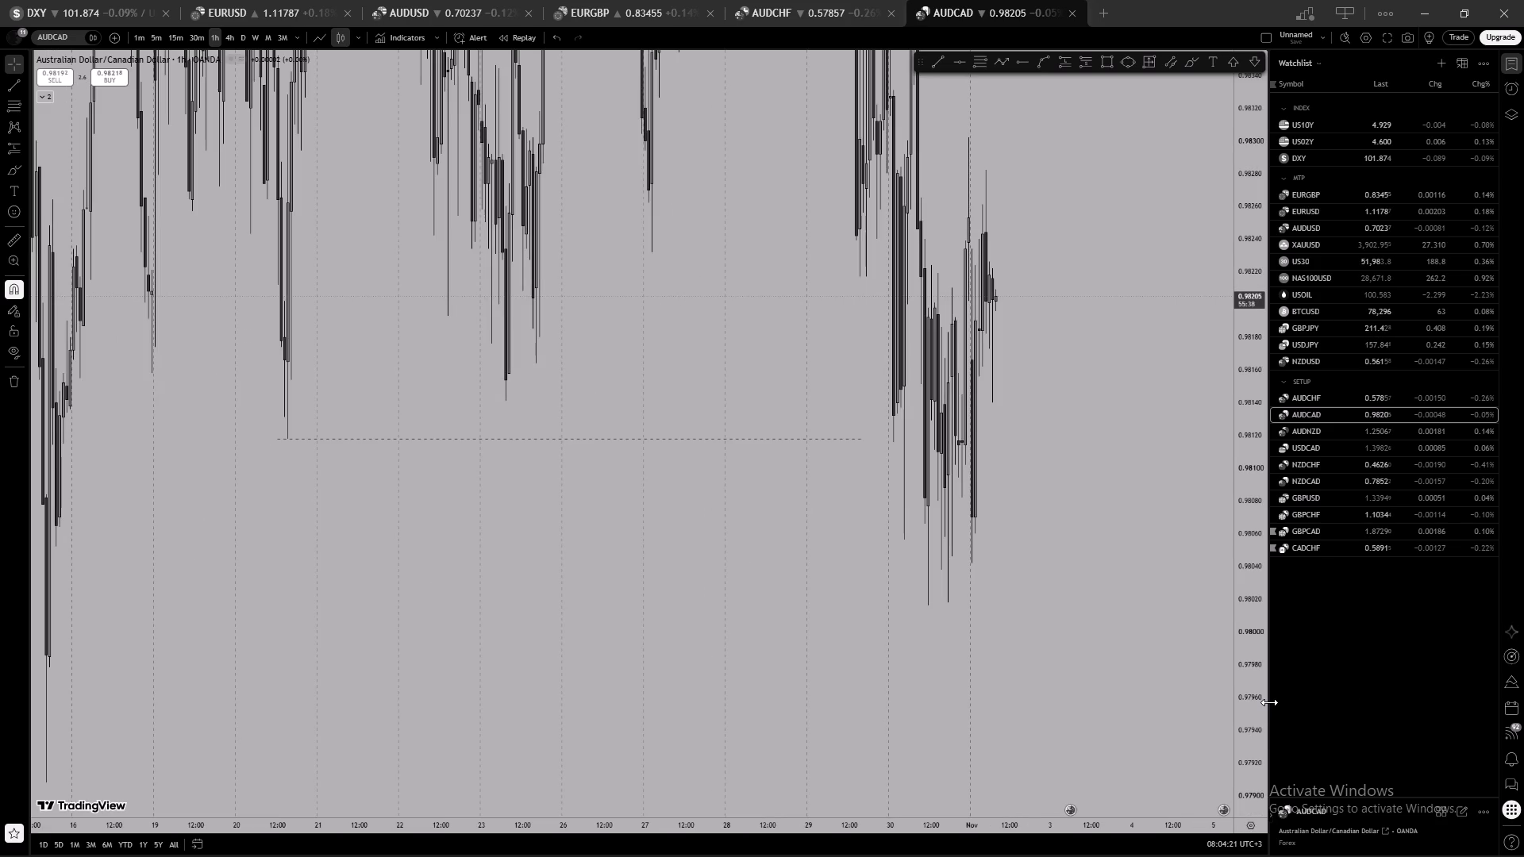
{"action": "scroll", "coordinate": [1269, 702], "scroll_direction": "down", "scroll_amount": 16}
{"action": "scroll", "coordinate": [1251, 673], "scroll_direction": "down", "scroll_amount": 13}
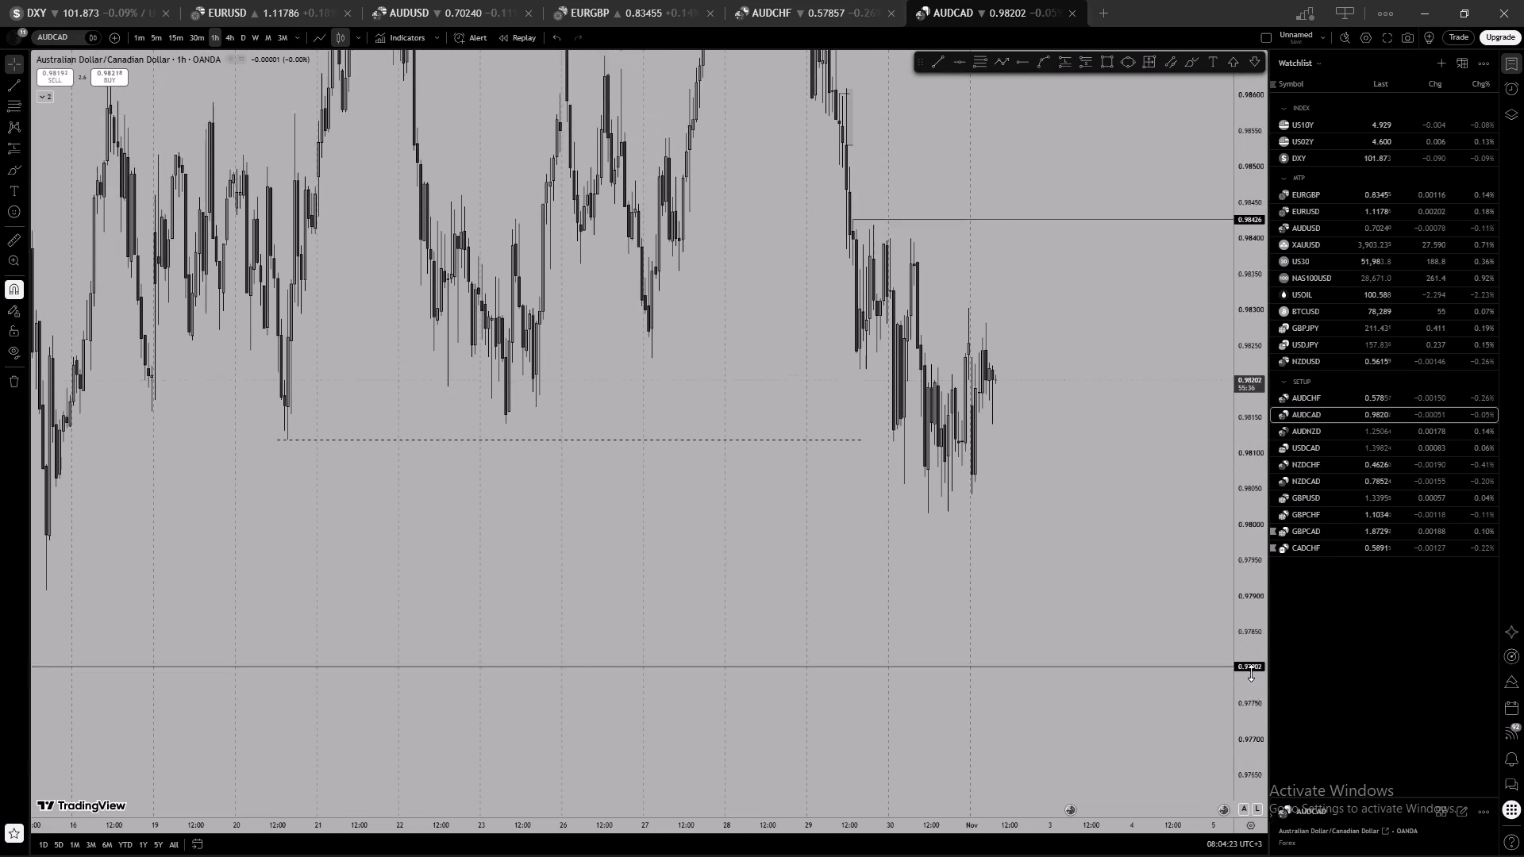
{"action": "scroll", "coordinate": [725, 541], "scroll_direction": "up", "scroll_amount": 5}
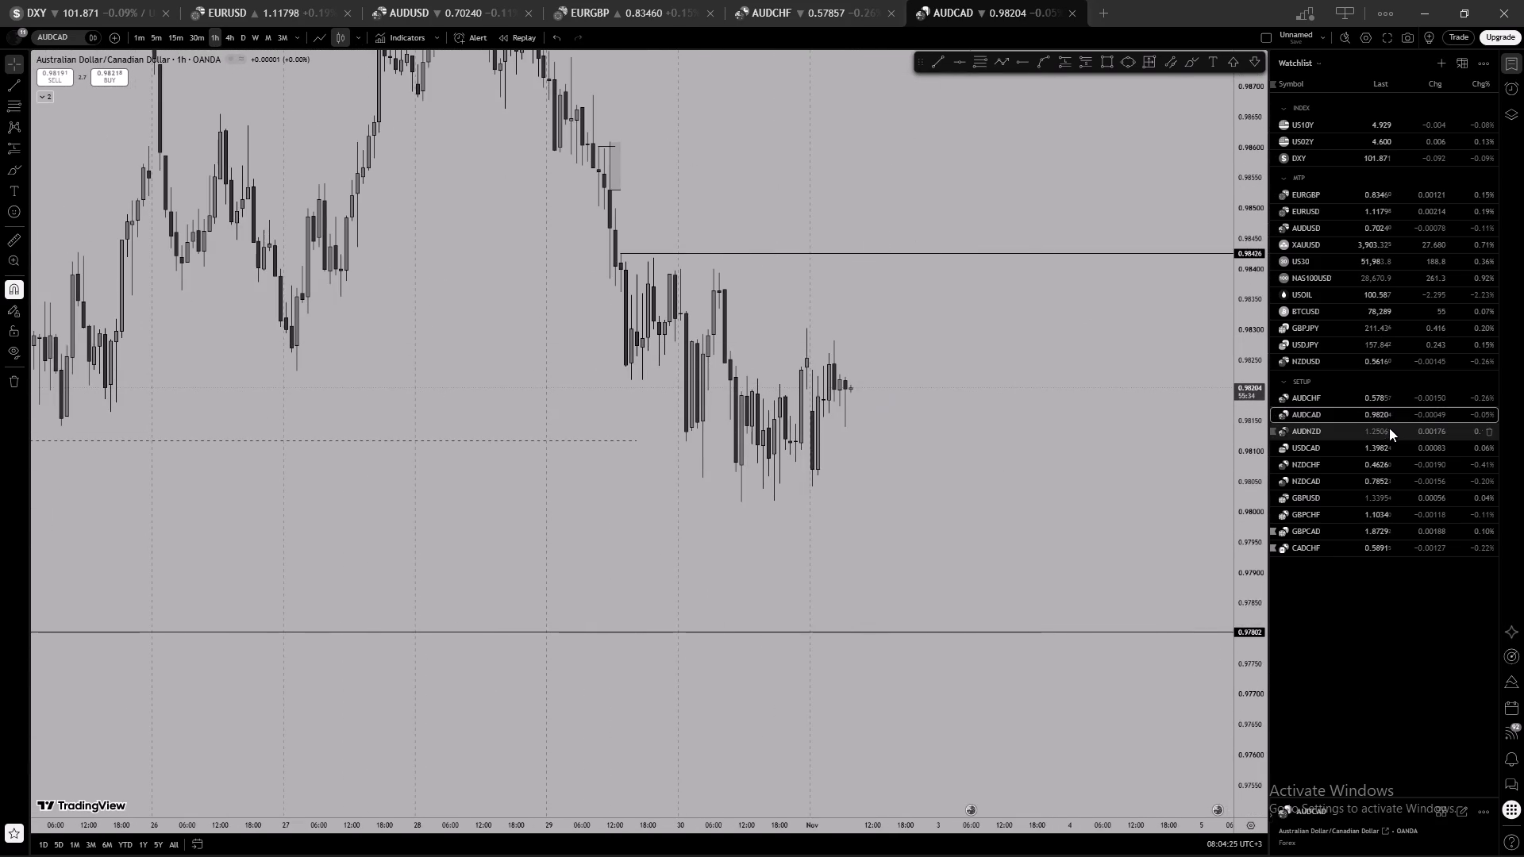
Load AUDNZD from the watchlist and examine its 1-hour chart around the grey zone and marked levels.
{"action": "left_click", "coordinate": [1388, 429]}
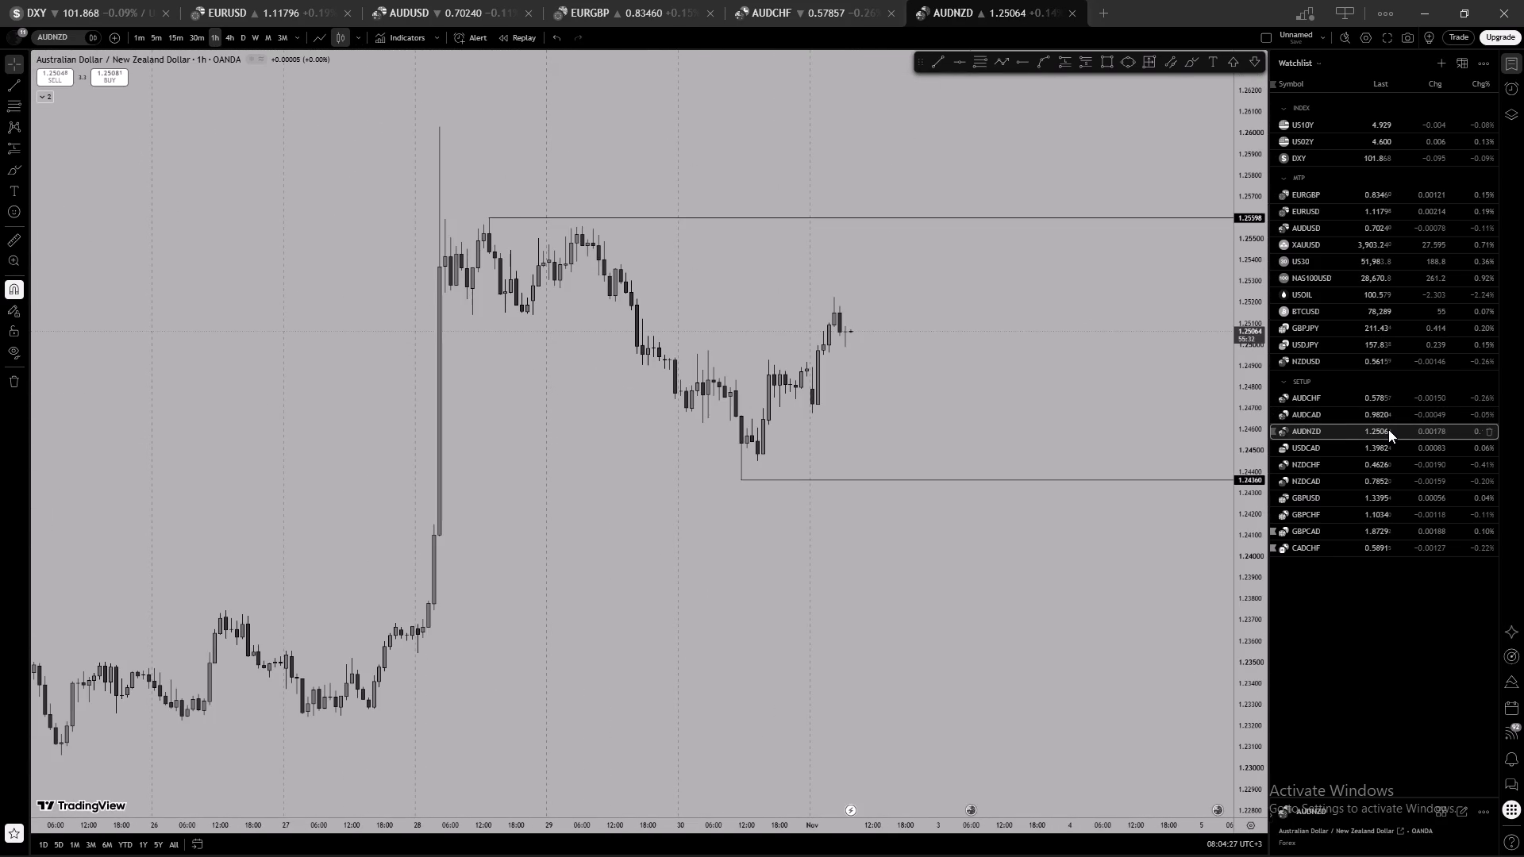
{"action": "scroll", "coordinate": [1130, 414], "scroll_direction": "down", "scroll_amount": 3}
{"action": "scroll", "coordinate": [1096, 398], "scroll_direction": "up", "scroll_amount": 2}
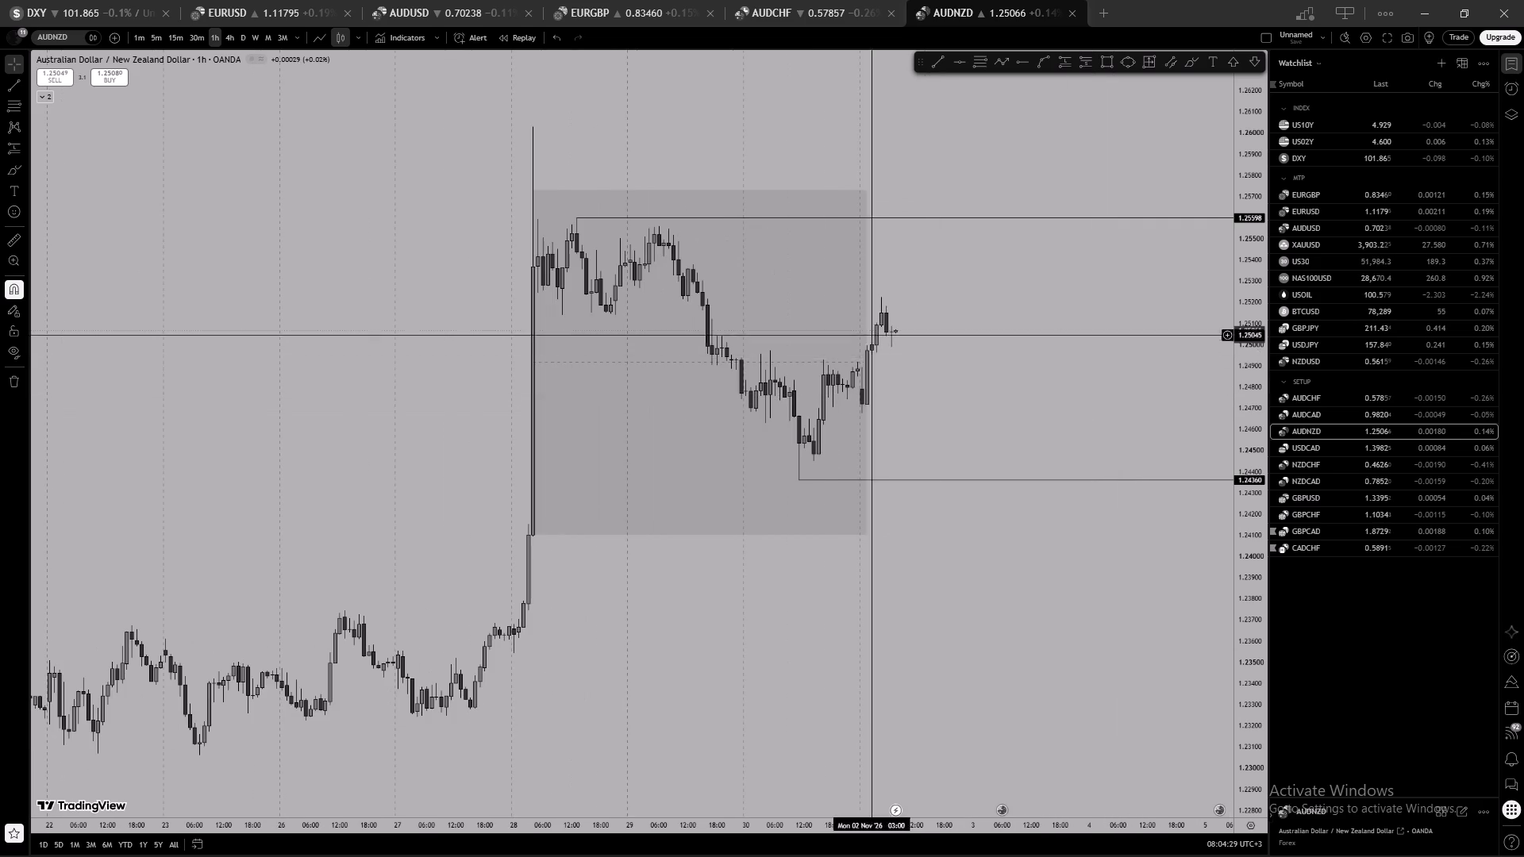
Look briefly at NZDCHF and examine USDCAD around its large grey zone on the 1-hour, 4-hour and 30-minute charts, ending on 1-hour.
{"action": "left_click", "coordinate": [1341, 444]}
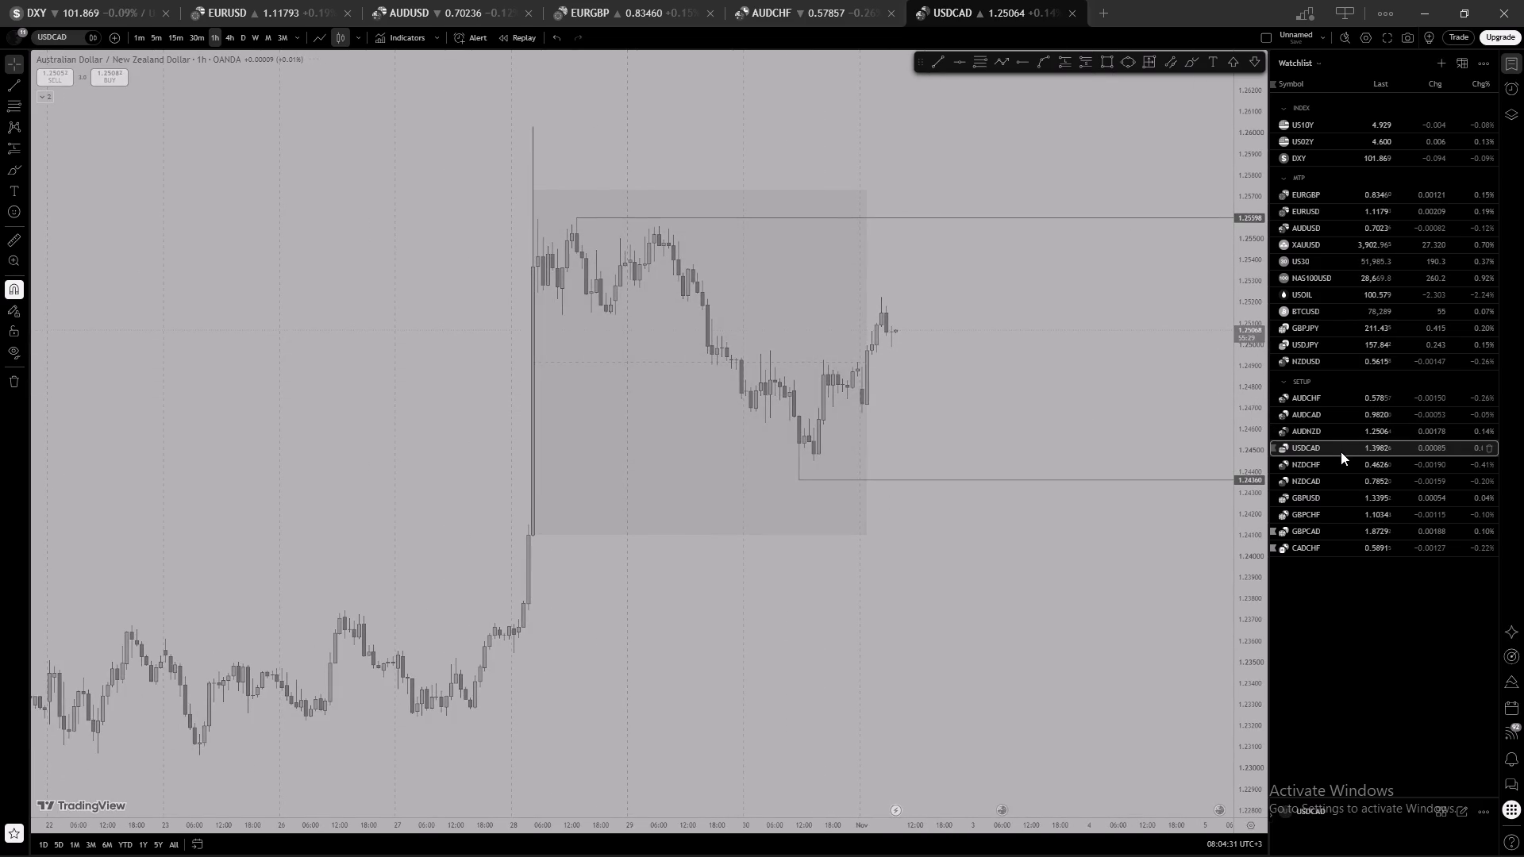
{"action": "left_click", "coordinate": [1347, 467]}
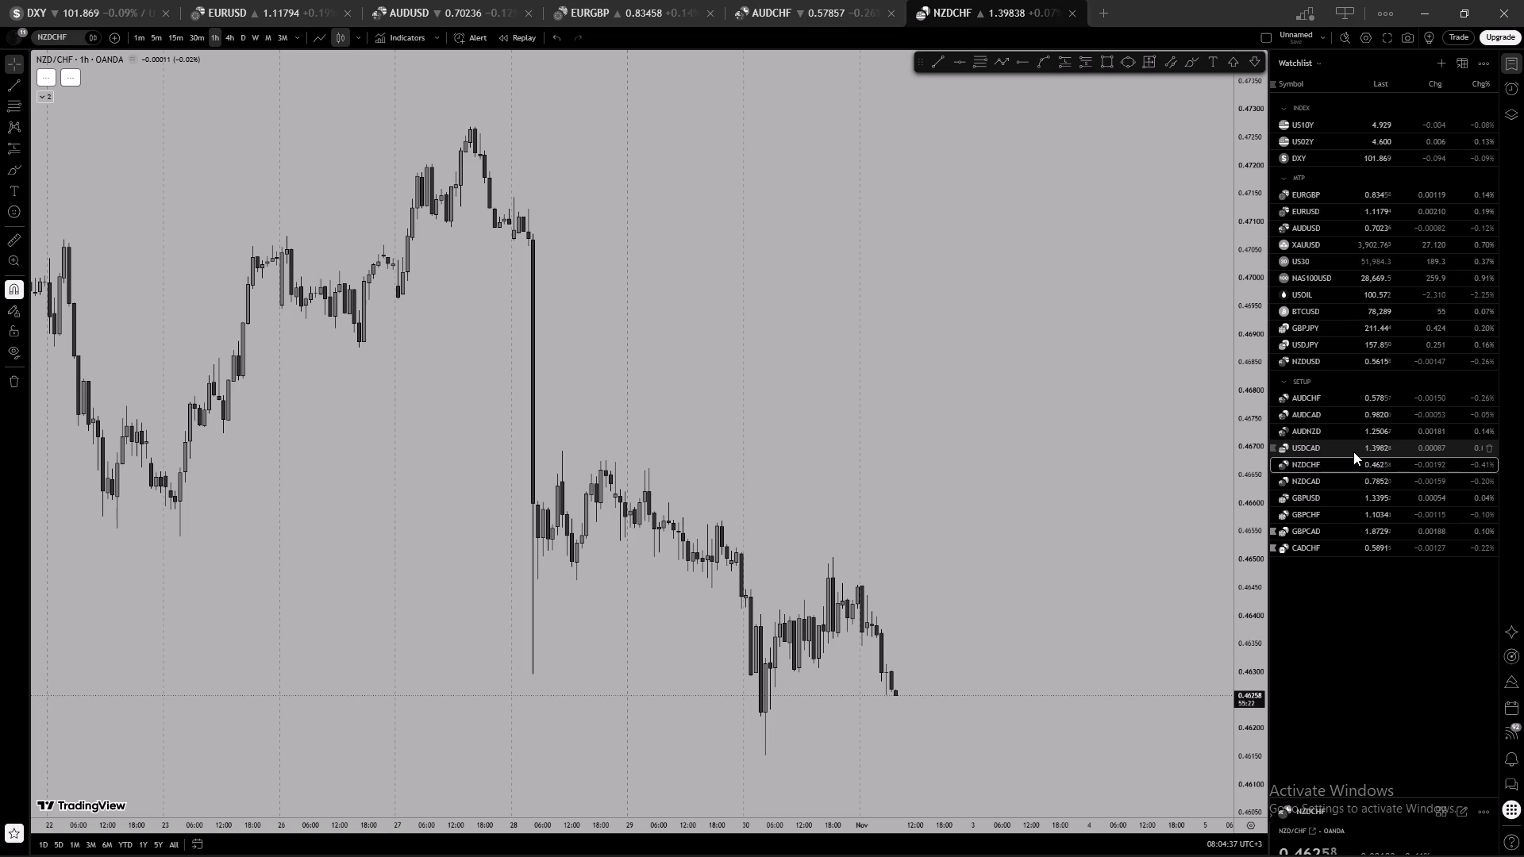
{"action": "left_click", "coordinate": [1349, 446]}
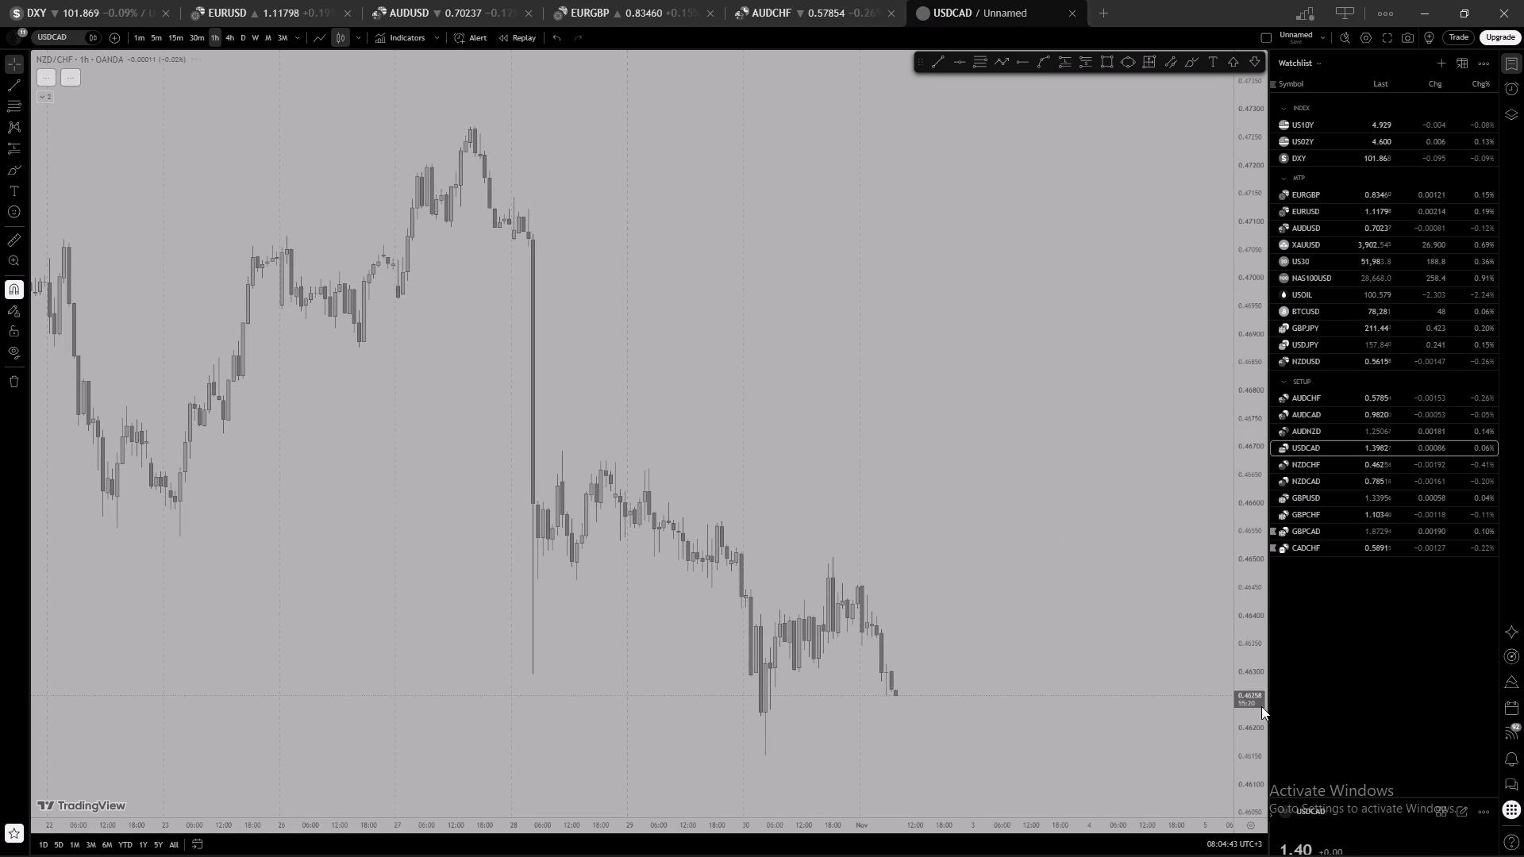
{"action": "scroll", "coordinate": [1259, 709], "scroll_direction": "up", "scroll_amount": 3}
{"action": "scroll", "coordinate": [938, 475], "scroll_direction": "up", "scroll_amount": 3}
{"action": "left_click_drag", "start_coordinate": [941, 642], "coordinate": [957, 572]}
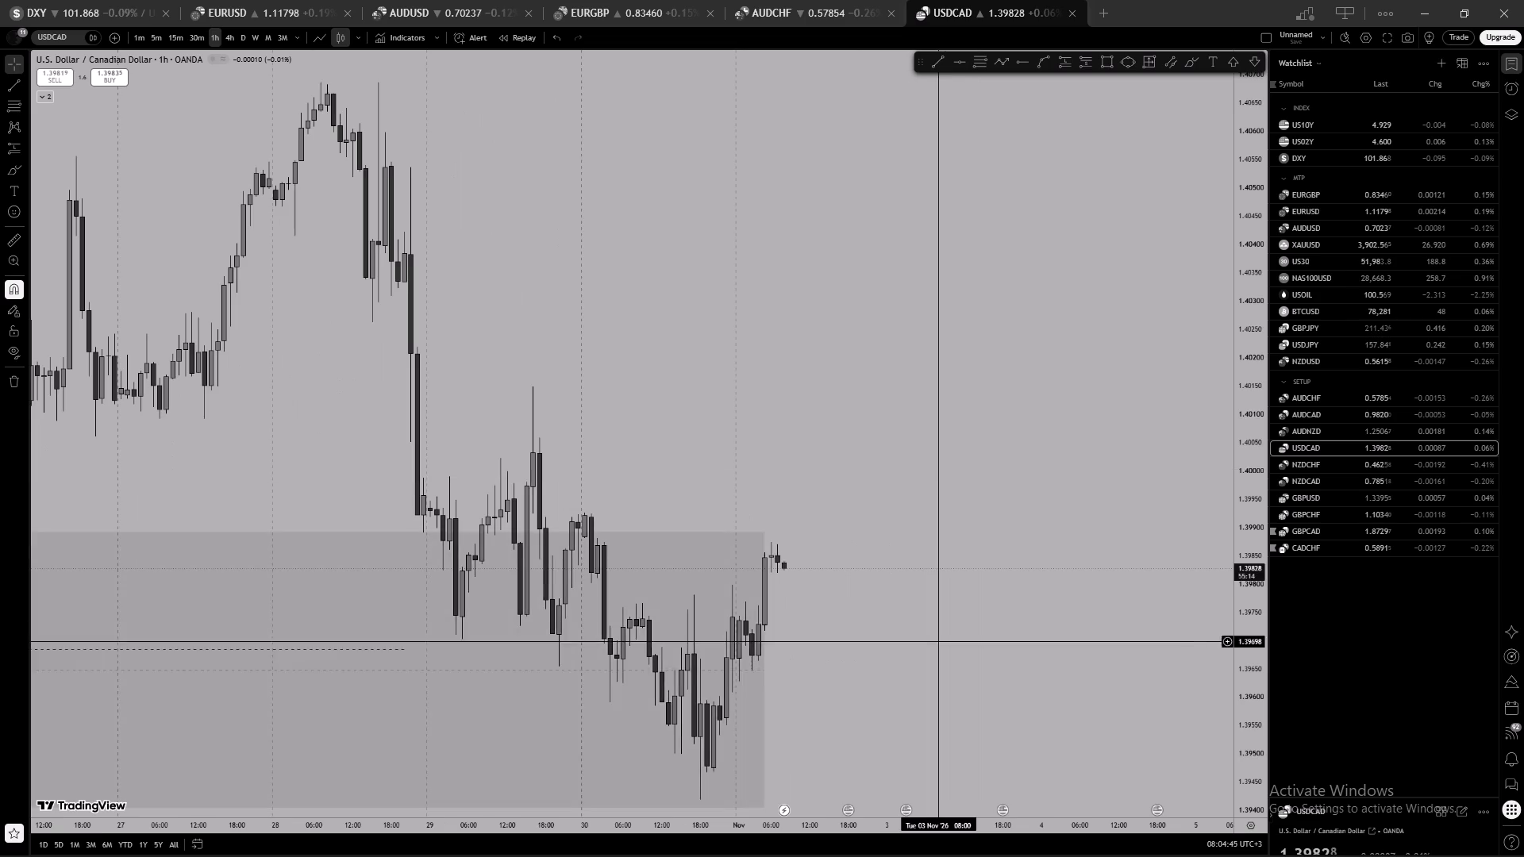
{"action": "left_click_drag", "start_coordinate": [957, 572], "coordinate": [987, 413]}
{"action": "scroll", "coordinate": [987, 404], "scroll_direction": "down", "scroll_amount": 1}
{"action": "left_click_drag", "start_coordinate": [1001, 438], "coordinate": [1001, 394]}
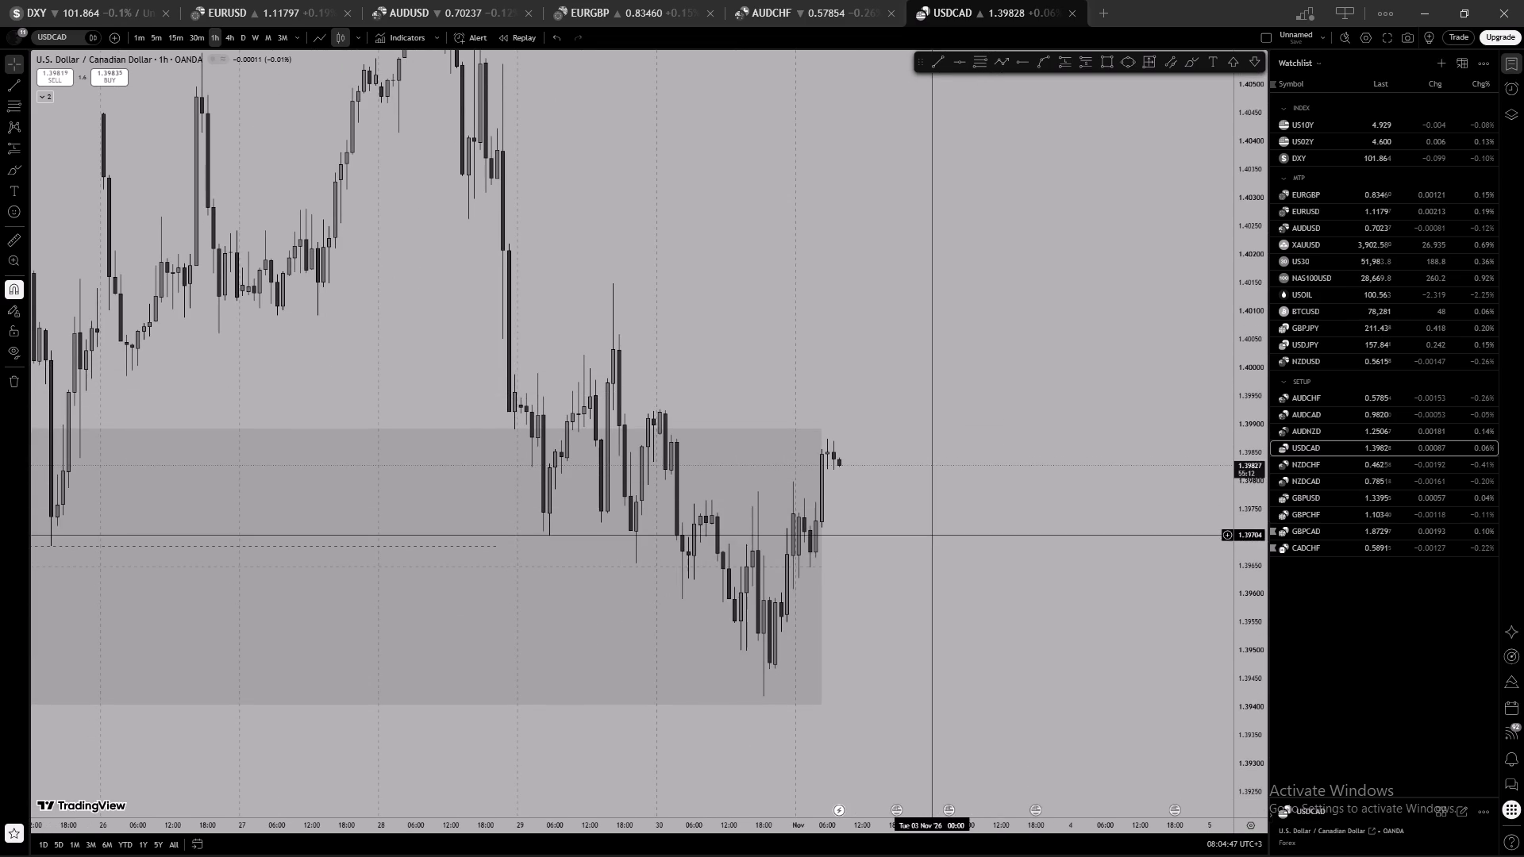
{"action": "left_click", "coordinate": [234, 37]}
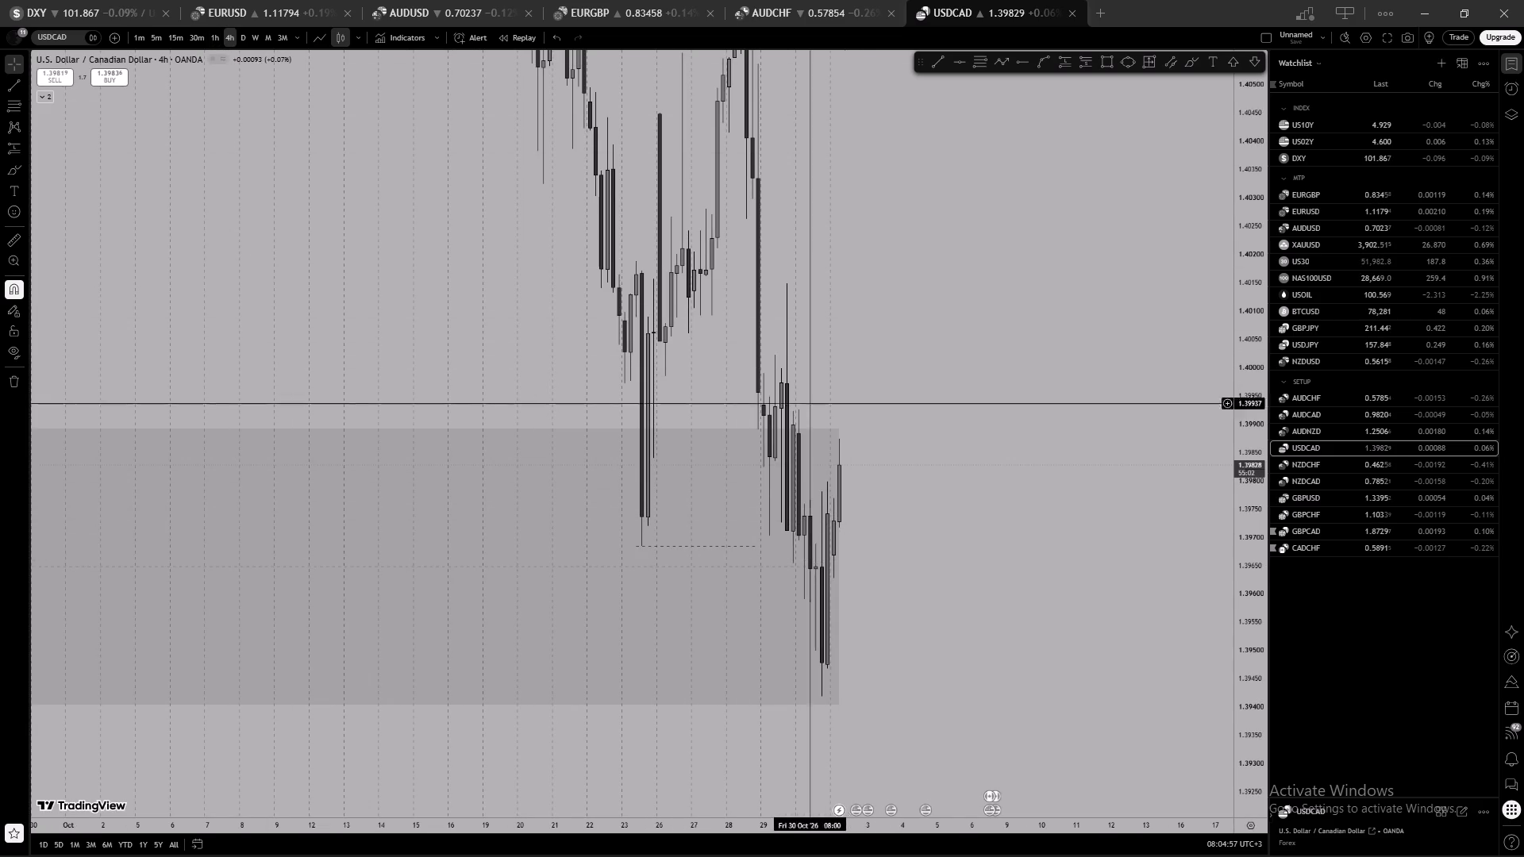
{"action": "left_click", "coordinate": [202, 35]}
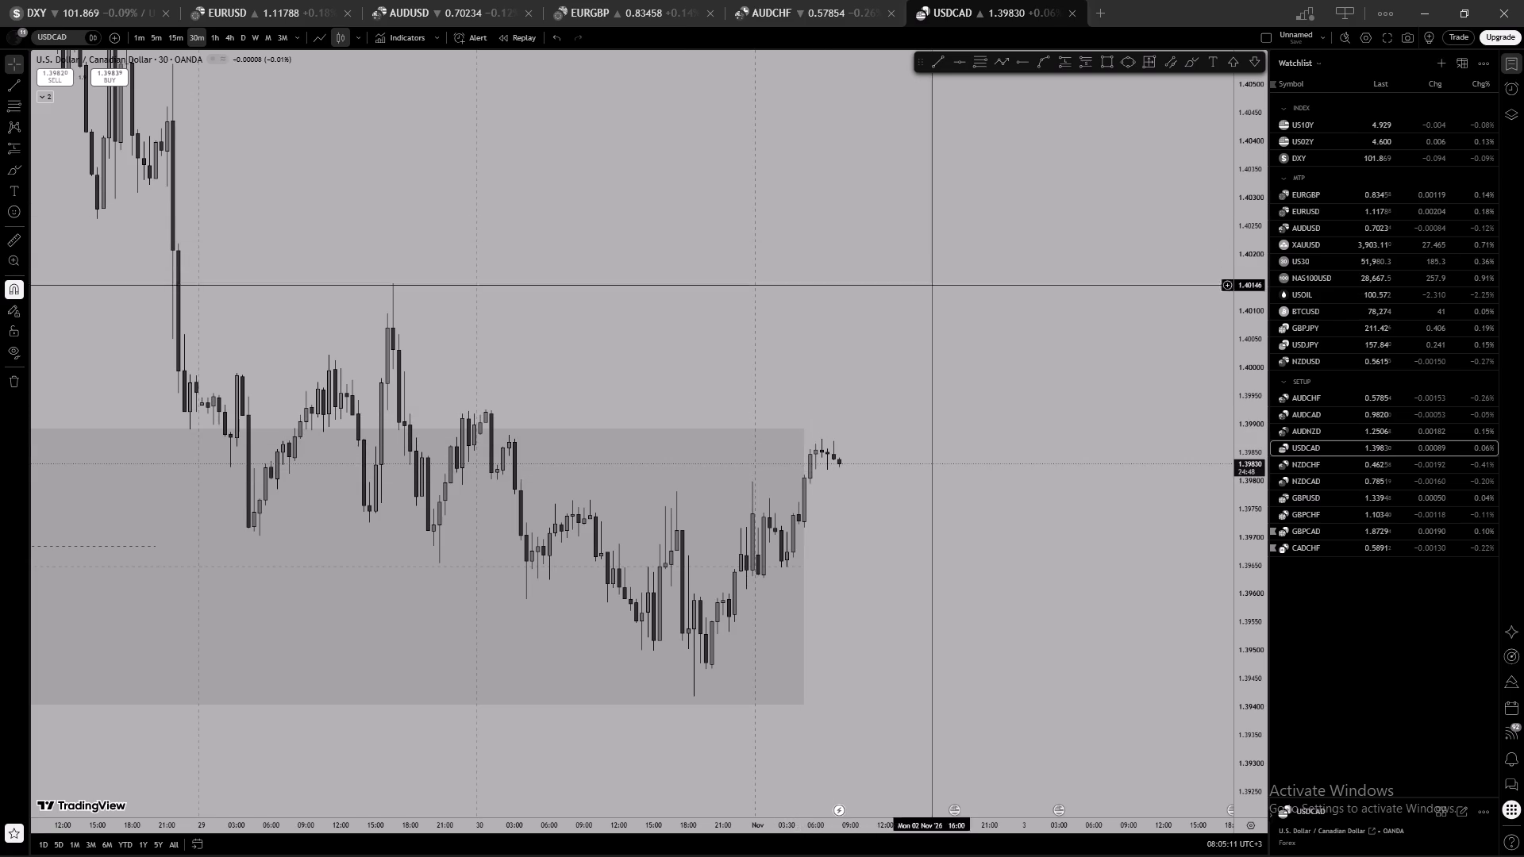
{"action": "left_click", "coordinate": [209, 33]}
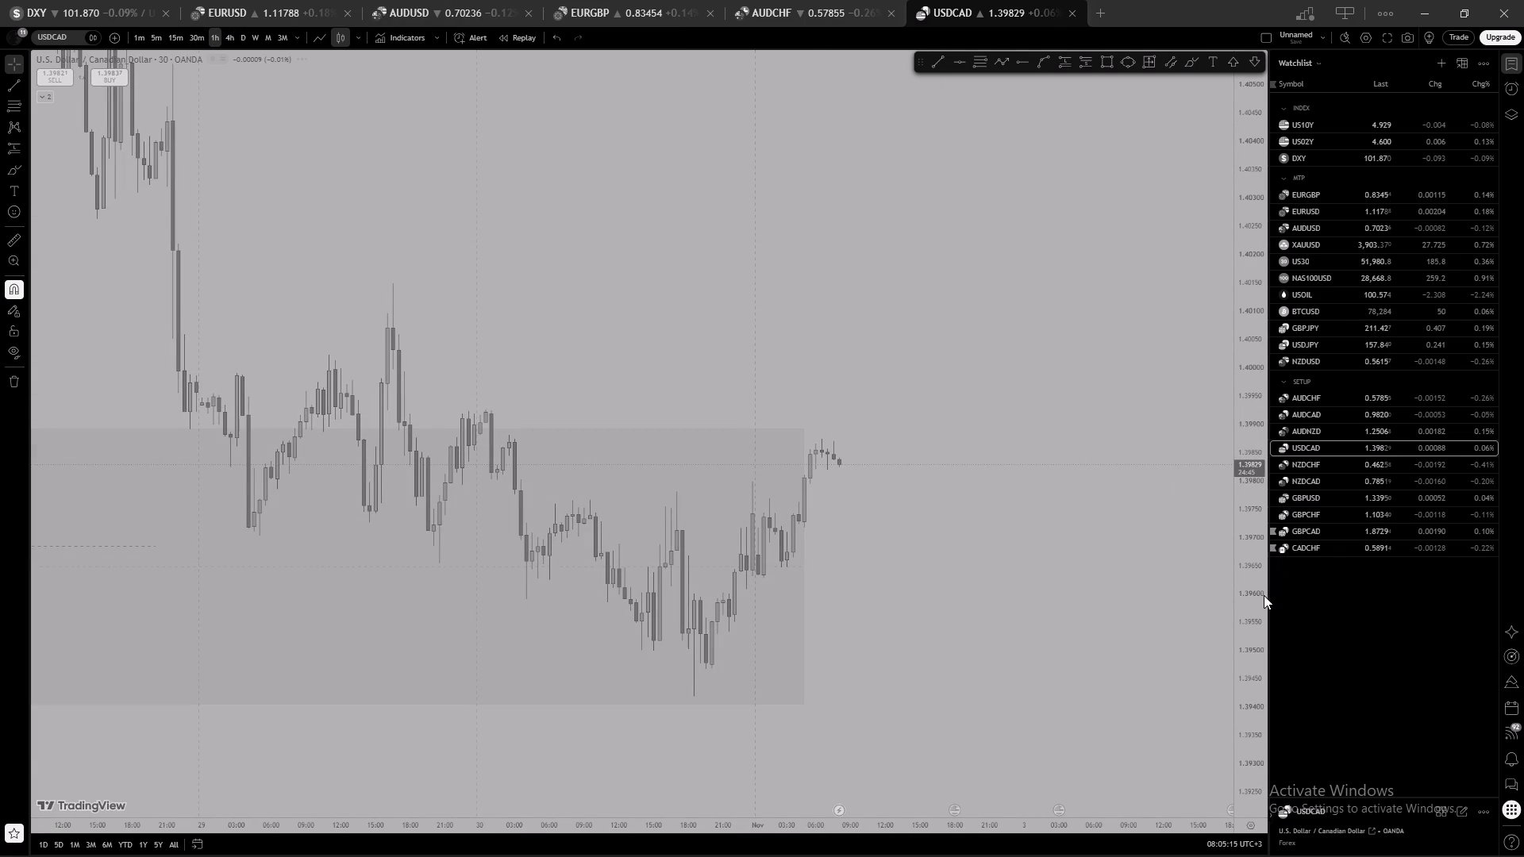
{"action": "scroll", "coordinate": [1239, 582], "scroll_direction": "down", "scroll_amount": 7}
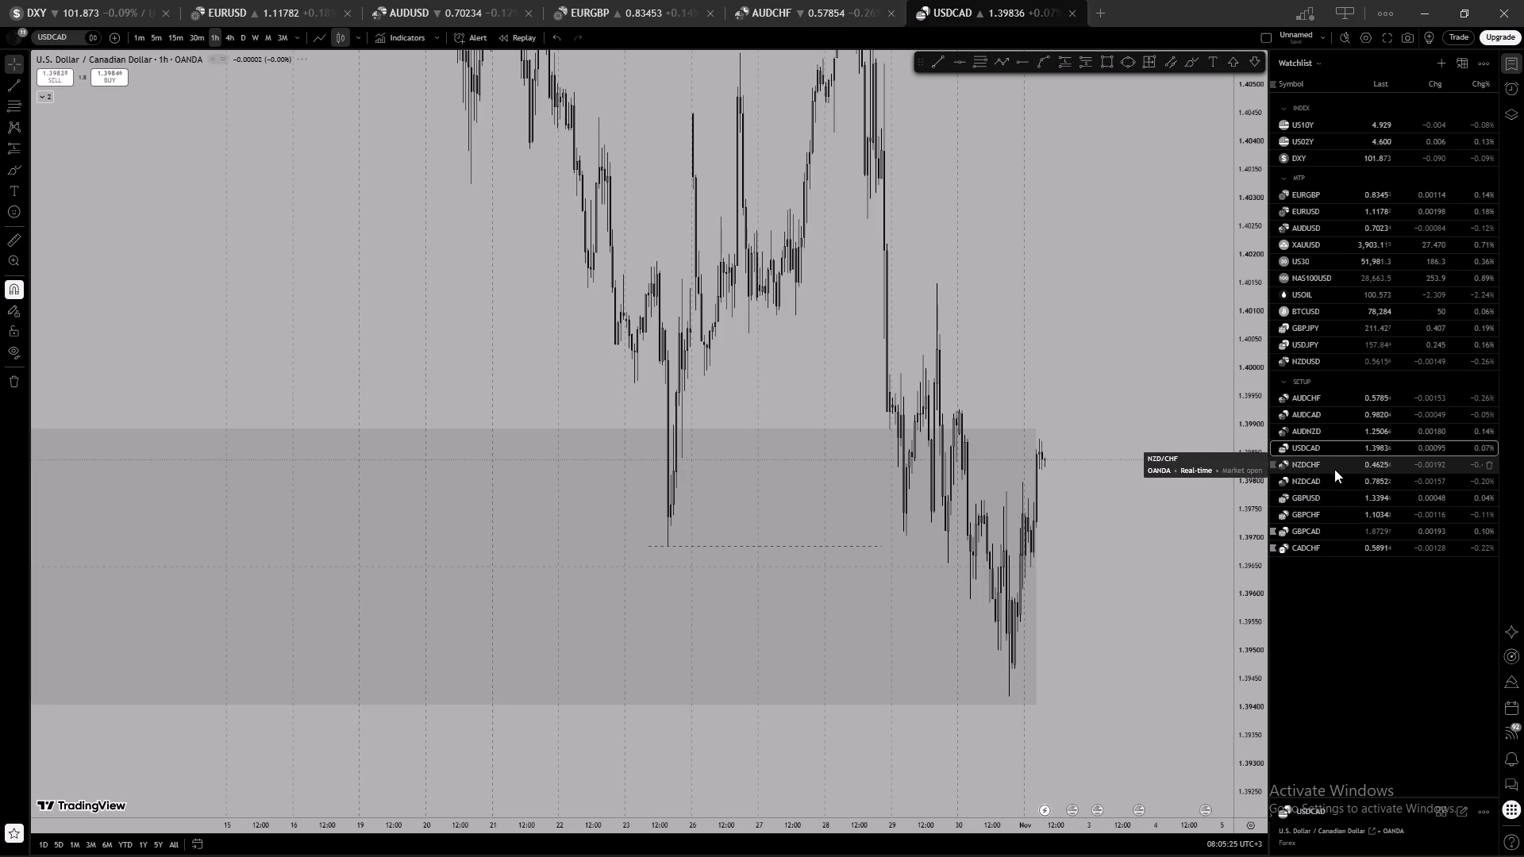
Load NZDCHF from the watchlist, examine its recent decline on the 1-hour chart, and switch to the 5-minute timeframe.
{"action": "left_click", "coordinate": [1334, 469]}
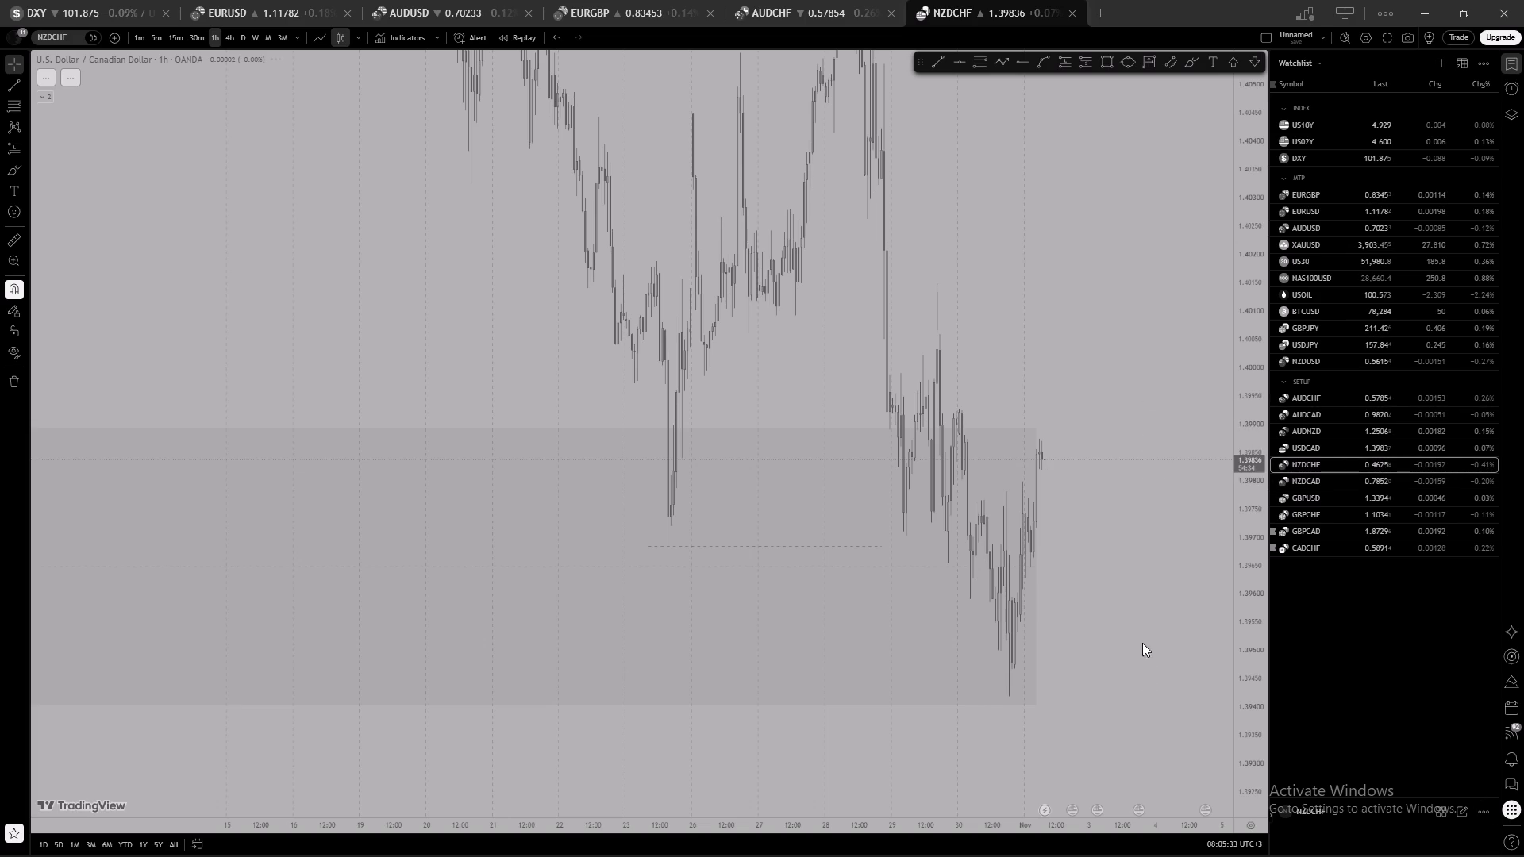
{"action": "scroll", "coordinate": [924, 598], "scroll_direction": "up", "scroll_amount": 9}
{"action": "left_click_drag", "start_coordinate": [949, 709], "coordinate": [965, 690]}
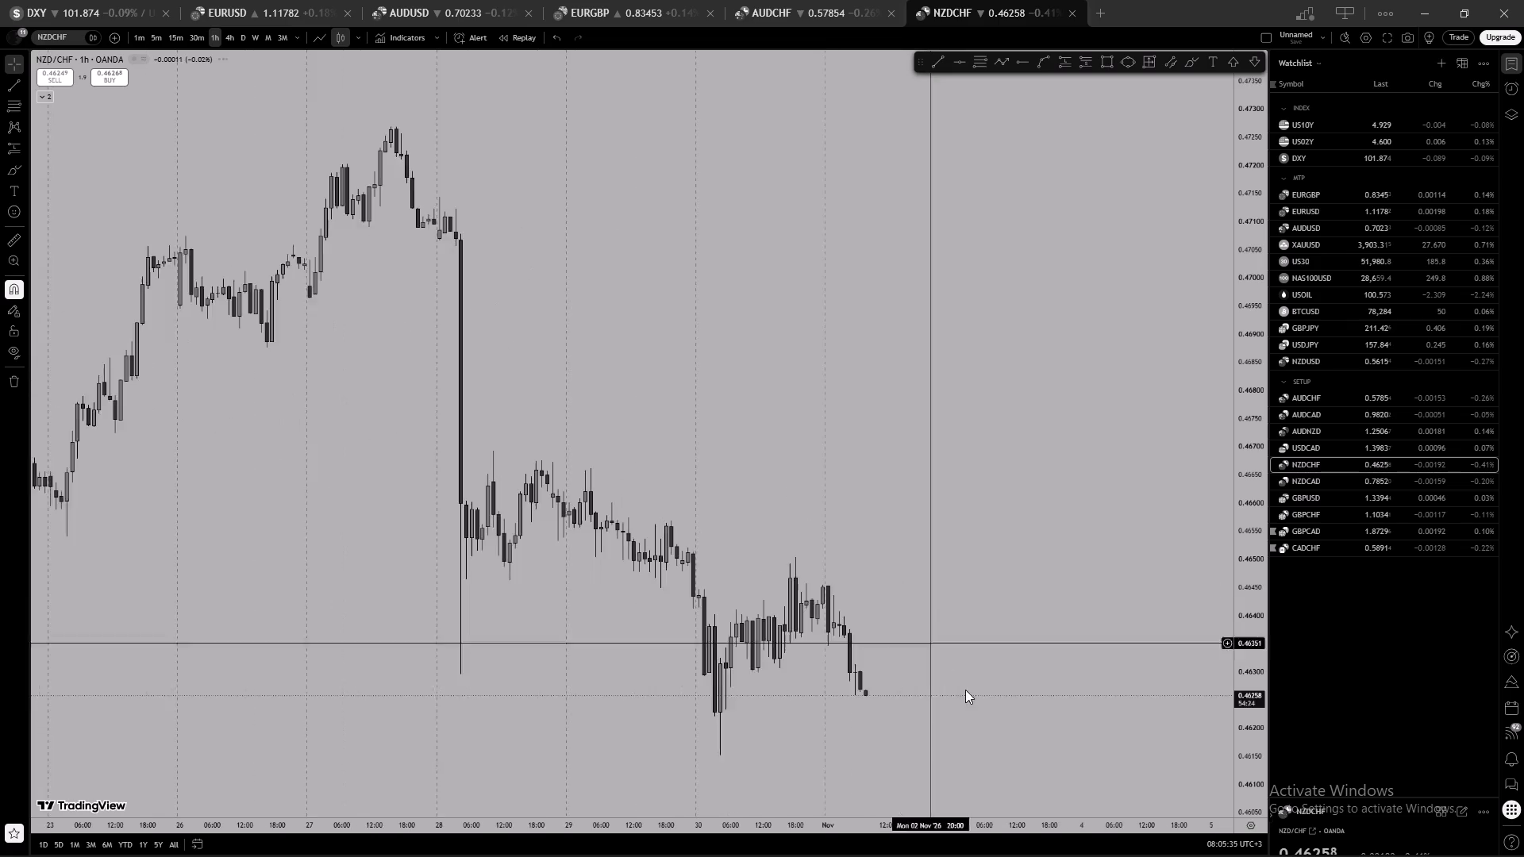
{"action": "left_click_drag", "start_coordinate": [965, 690], "coordinate": [907, 502]}
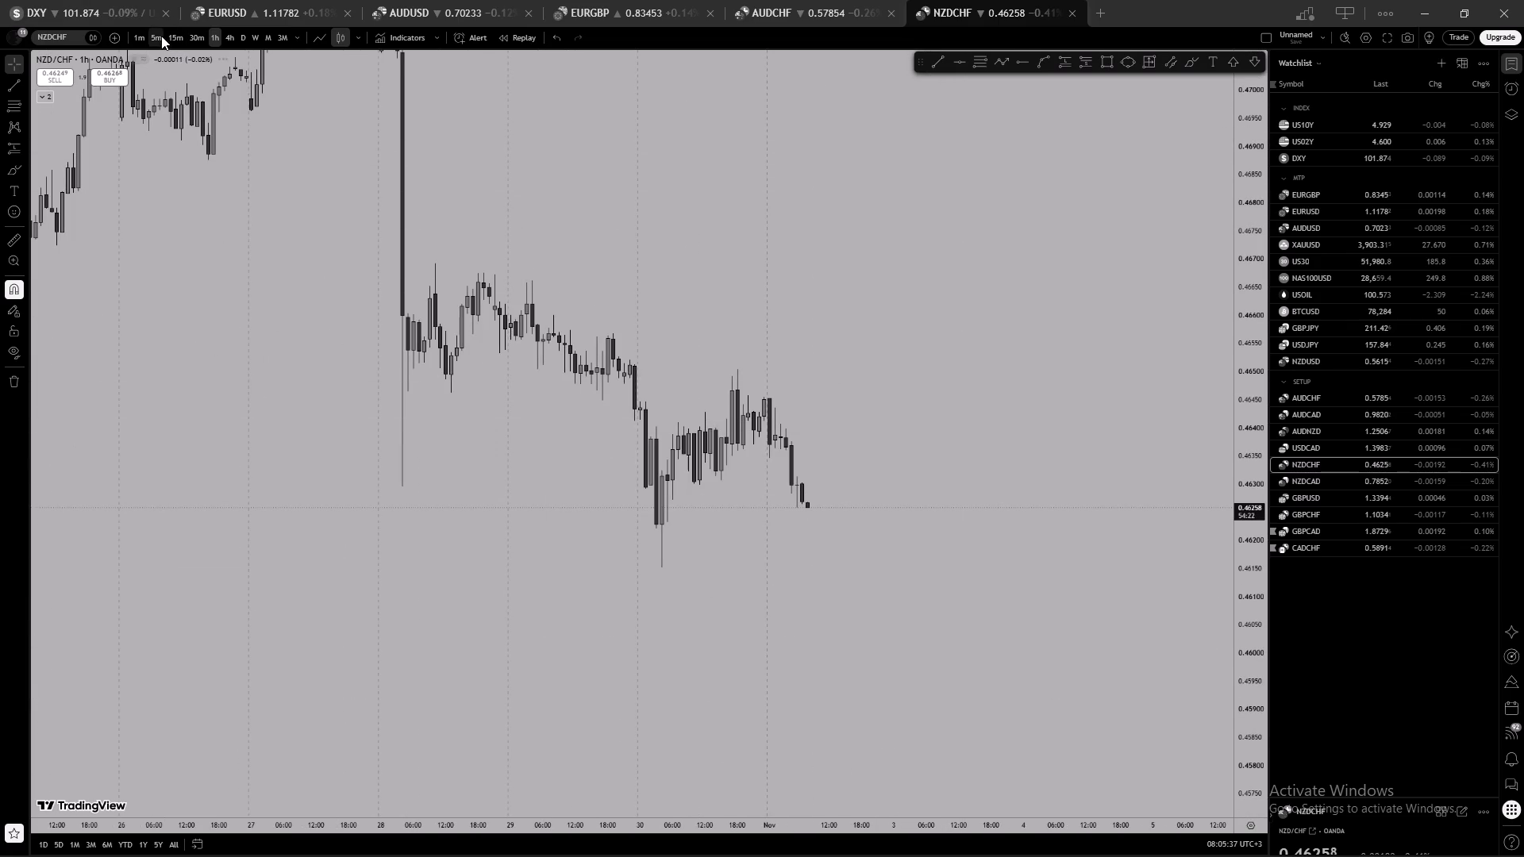
{"action": "left_click", "coordinate": [161, 36]}
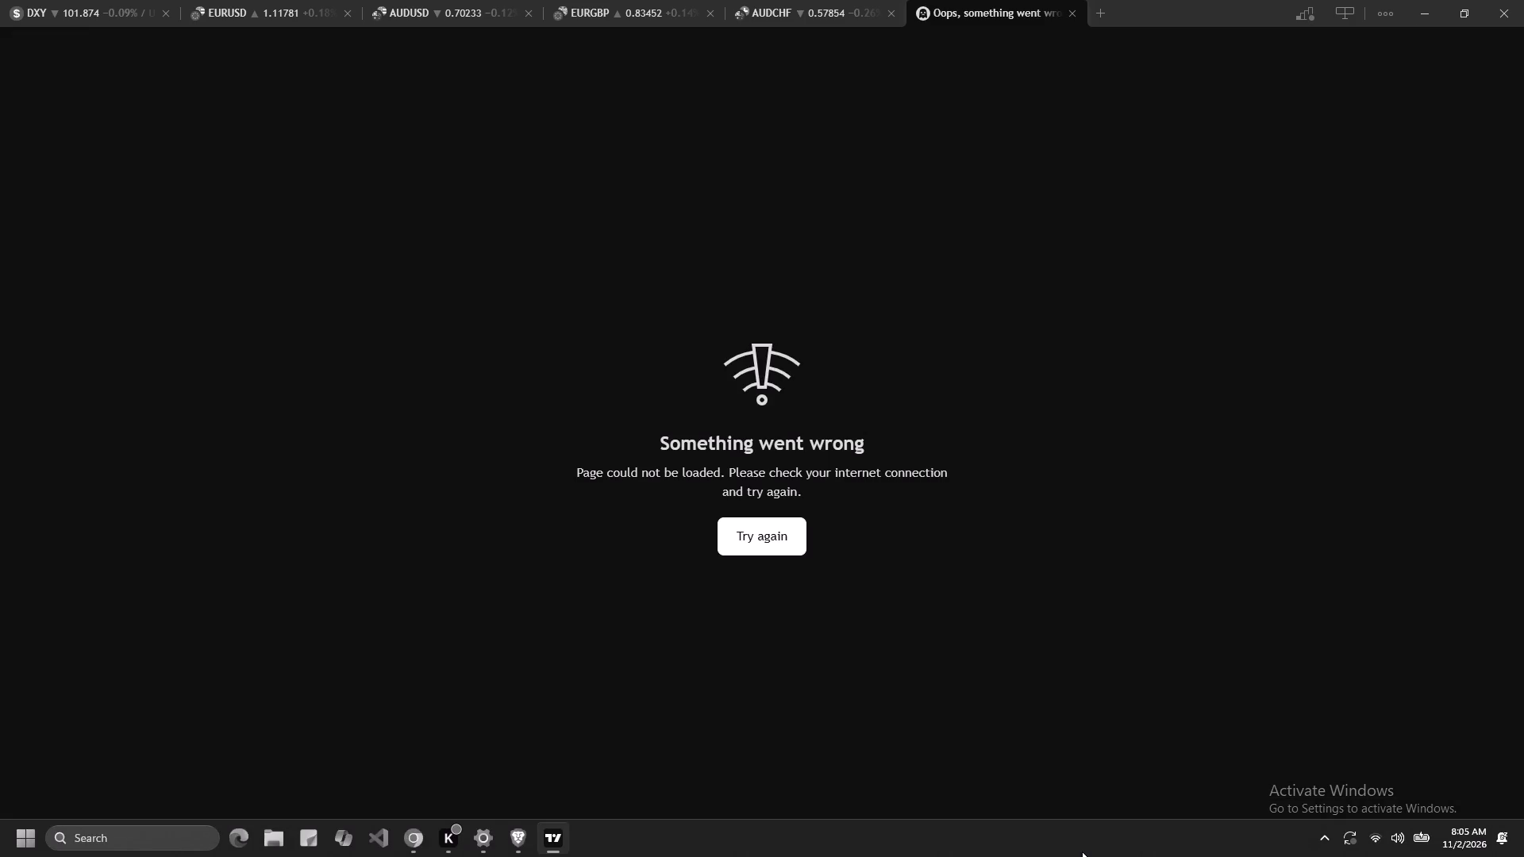
Retry loading the chart page that failed to open in the last tab.
{"action": "left_click", "coordinate": [783, 542]}
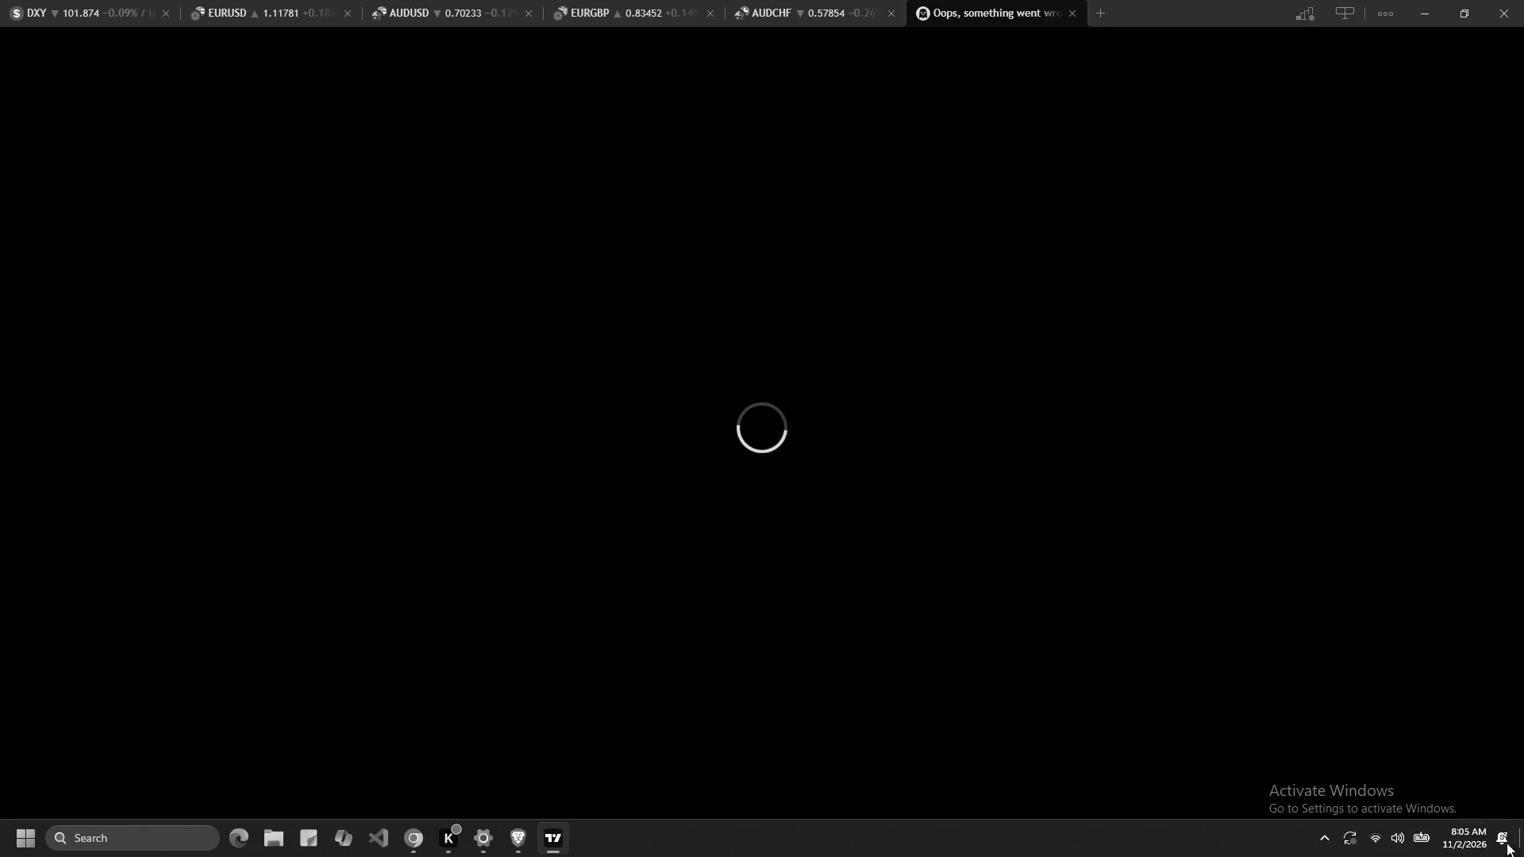
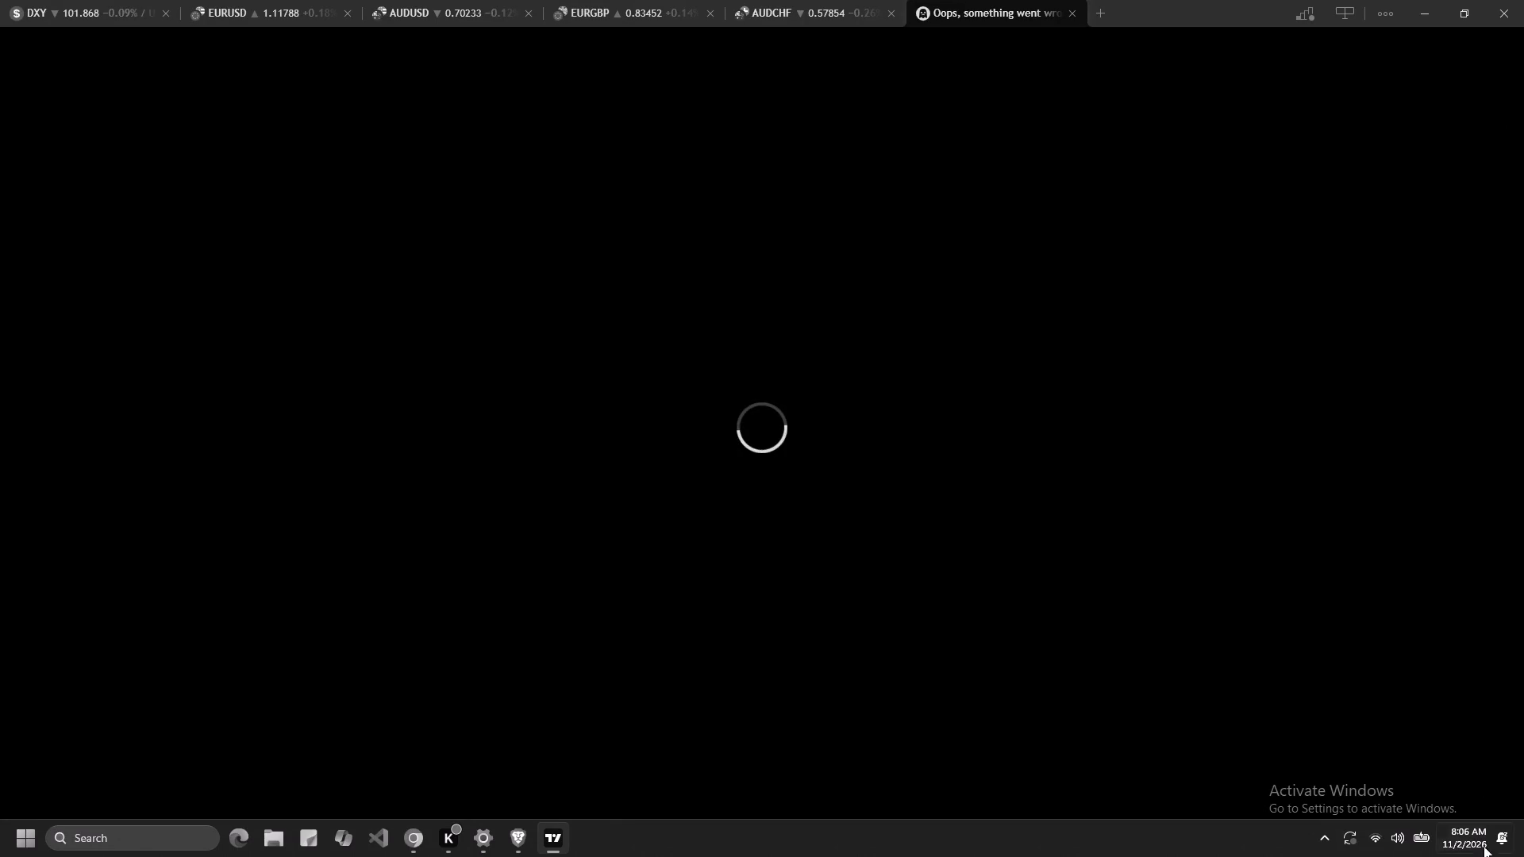
Switch to Chrome, close the YouTube video tab, and return to the charts.
{"action": "left_click", "coordinate": [1414, 832]}
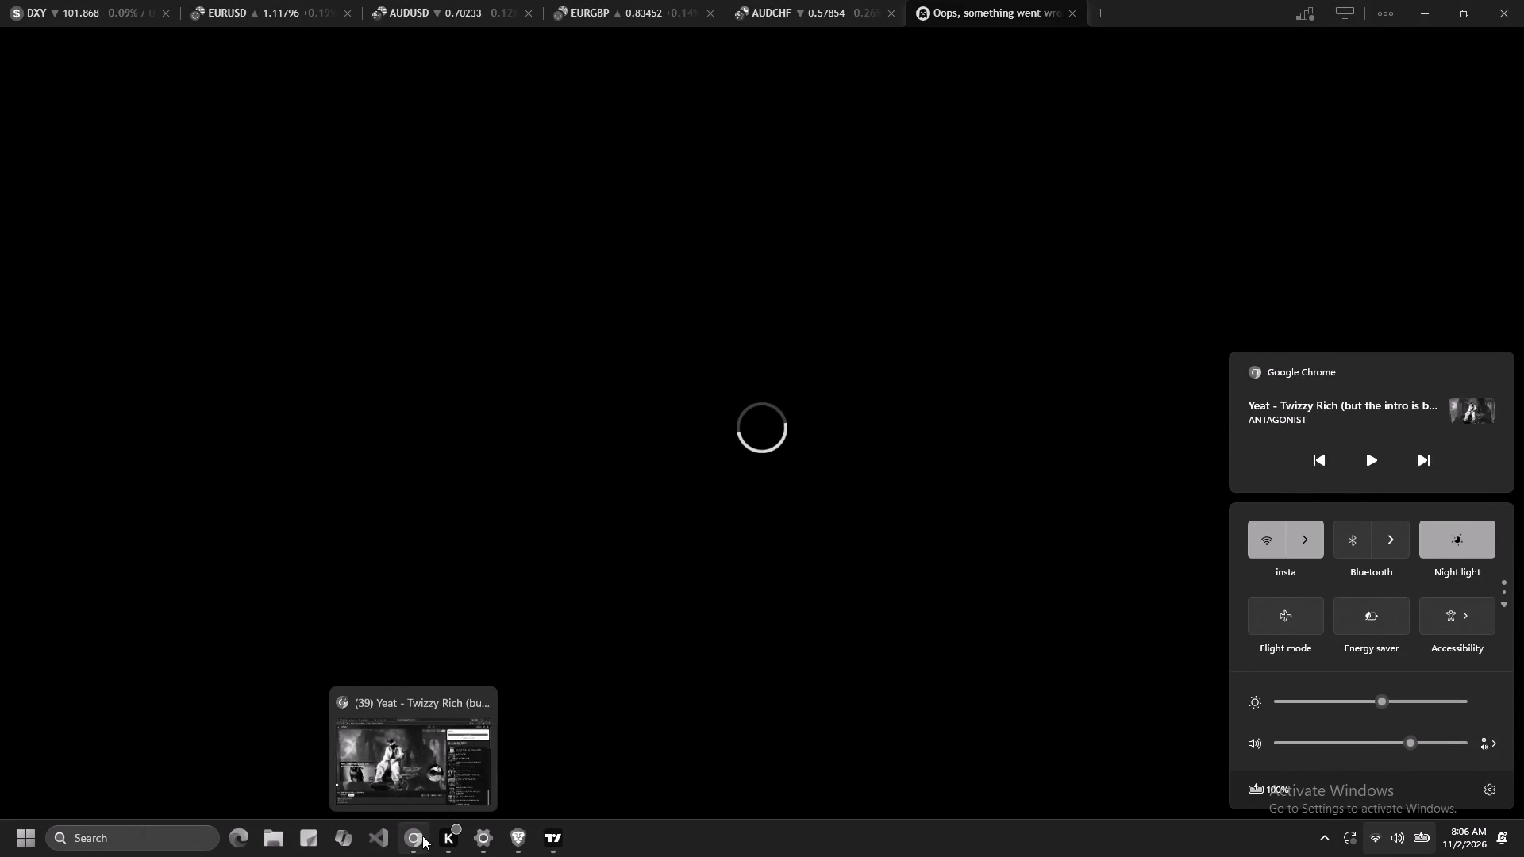
{"action": "left_click", "coordinate": [407, 729]}
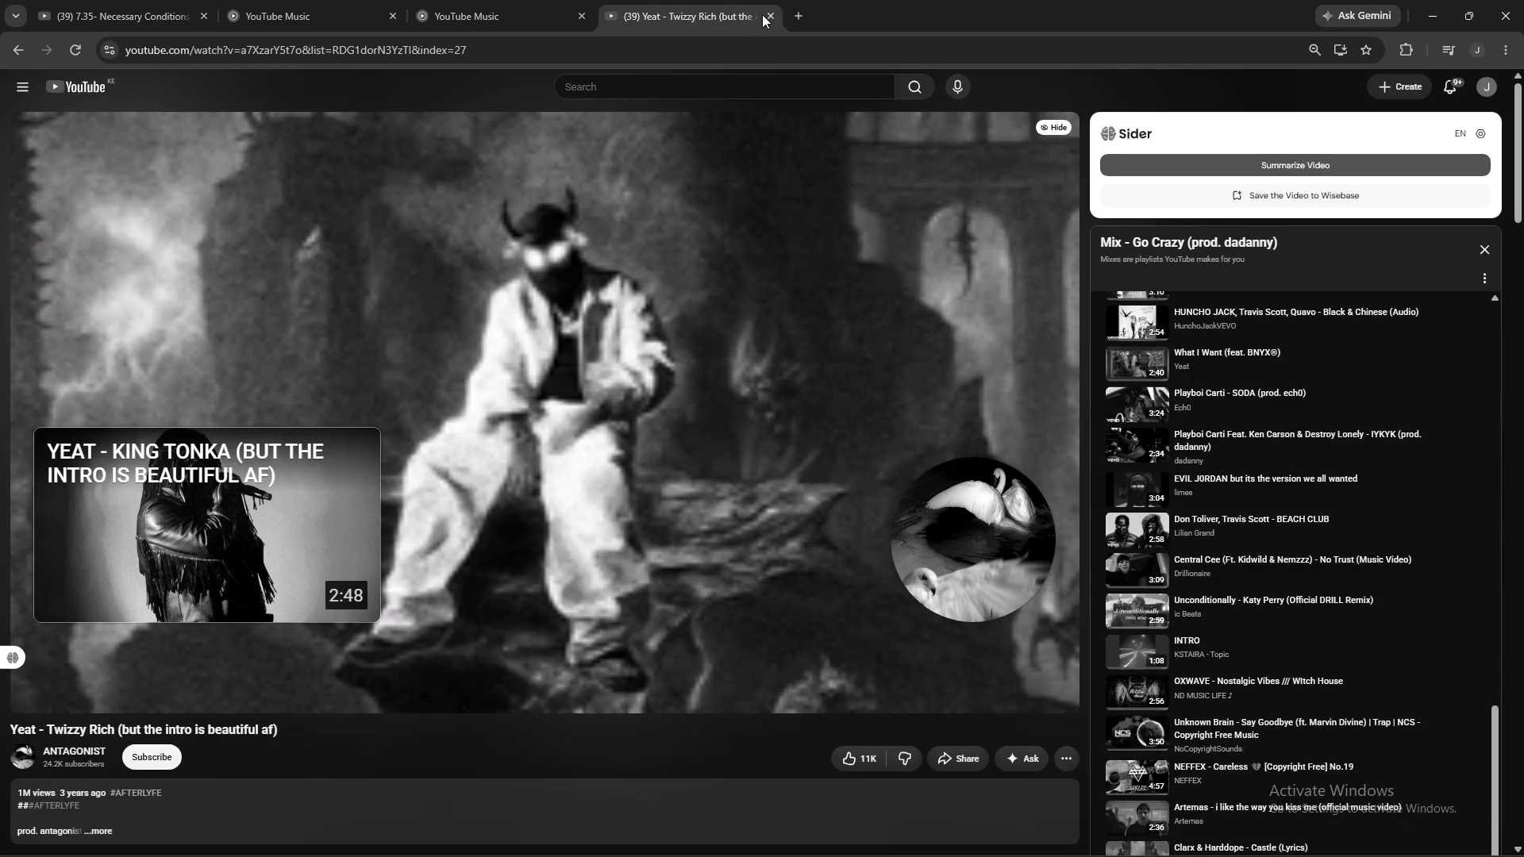
{"action": "left_click", "coordinate": [762, 13]}
{"action": "left_click", "coordinate": [765, 13]}
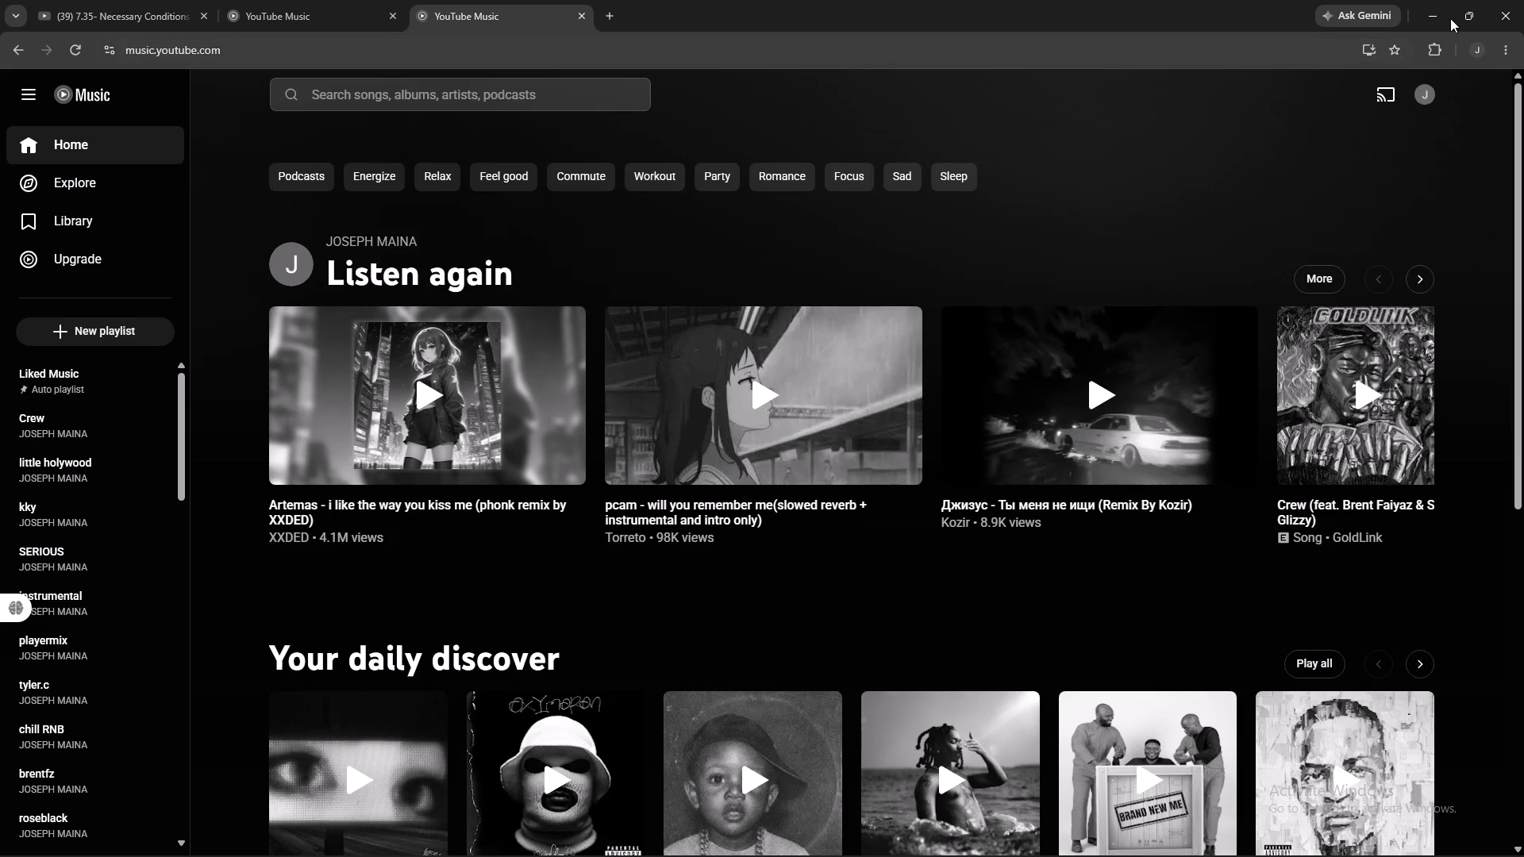
{"action": "left_click", "coordinate": [1436, 13]}
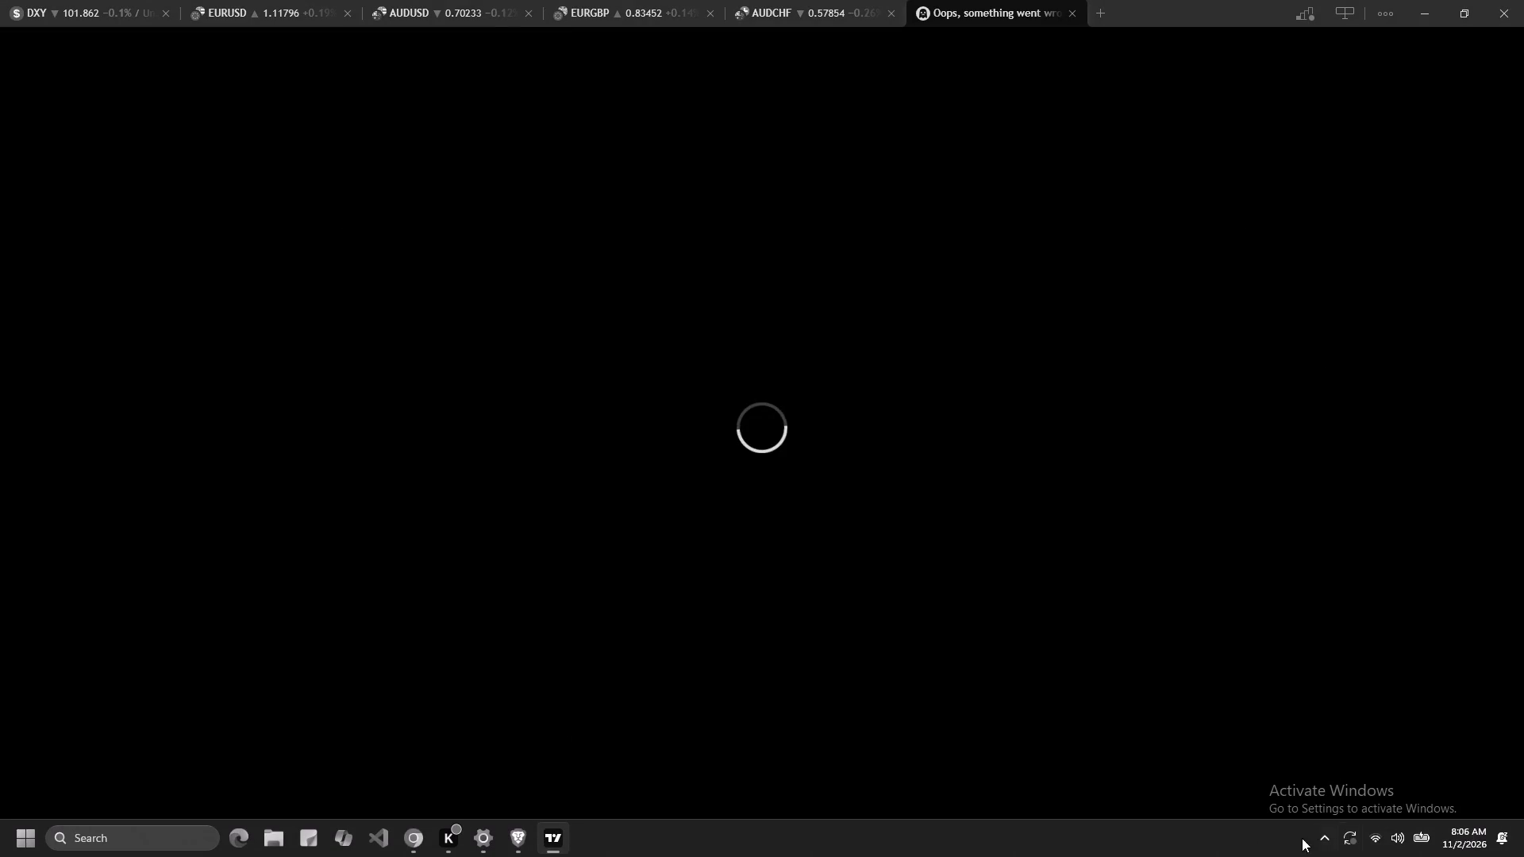
Restart Wi-Fi and reconnect to the open network insta so that the failed chart tab can reload.
{"action": "left_click", "coordinate": [1417, 835]}
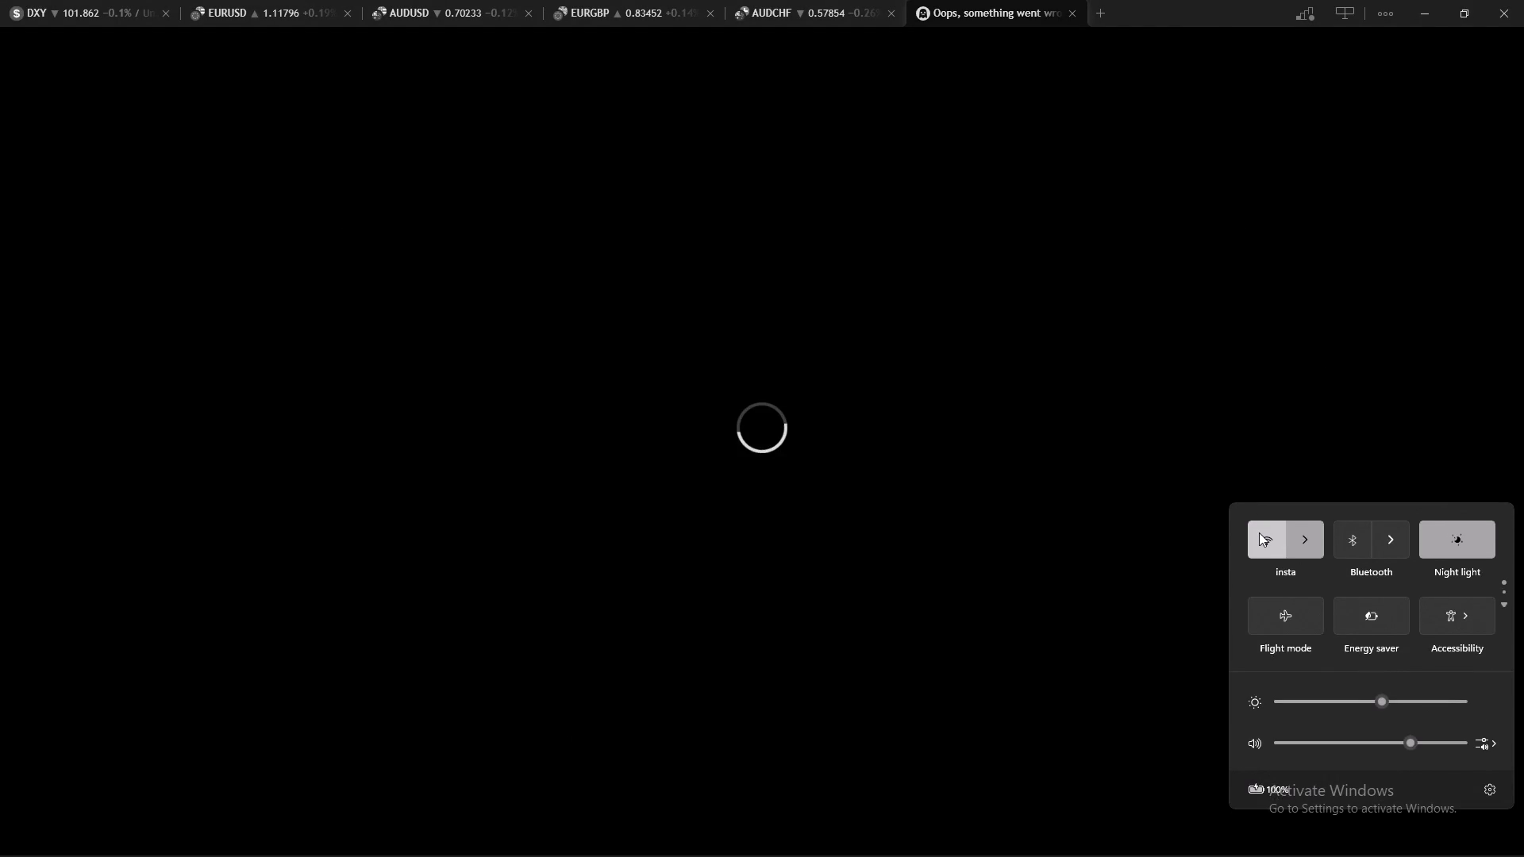
{"action": "scroll", "coordinate": [1377, 552], "scroll_direction": "down", "scroll_amount": 4}
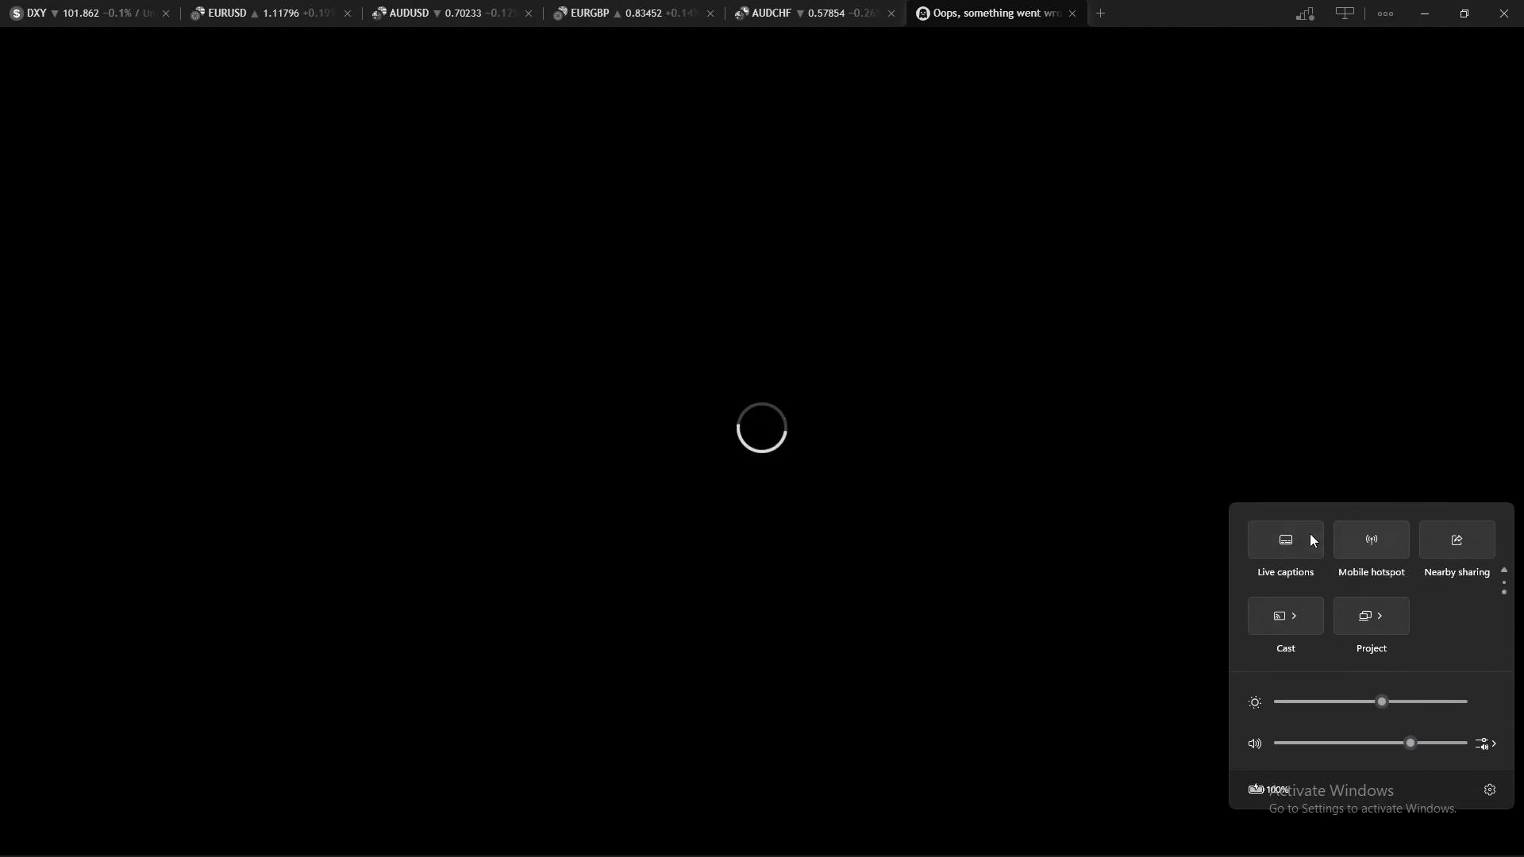
{"action": "scroll", "coordinate": [1315, 536], "scroll_direction": "up", "scroll_amount": 3}
{"action": "left_click", "coordinate": [1261, 543]}
{"action": "left_click", "coordinate": [1272, 544]}
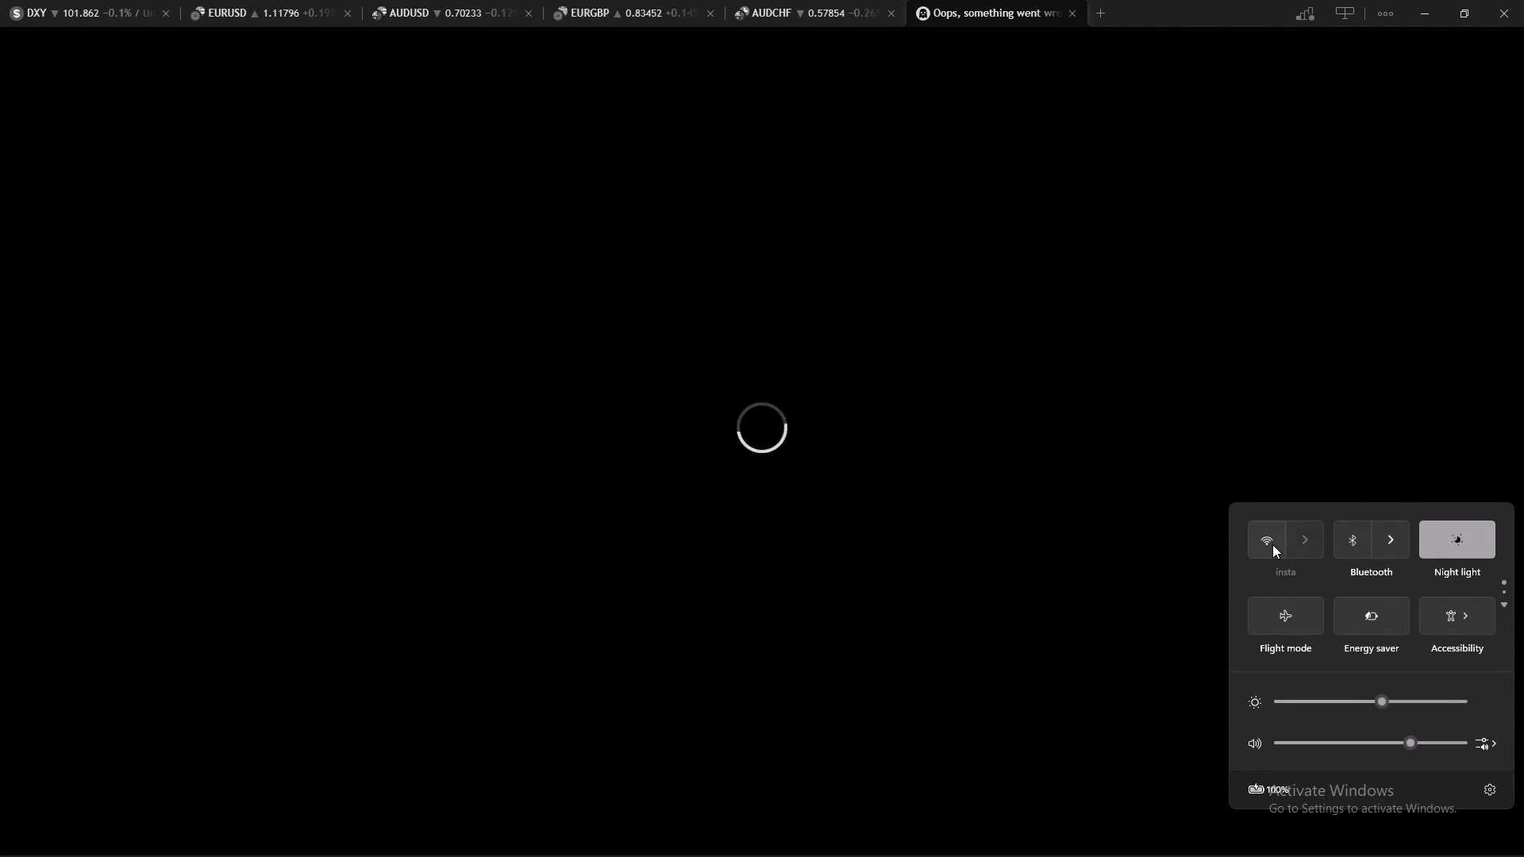
{"action": "left_click", "coordinate": [1274, 544]}
{"action": "left_click", "coordinate": [1299, 547]}
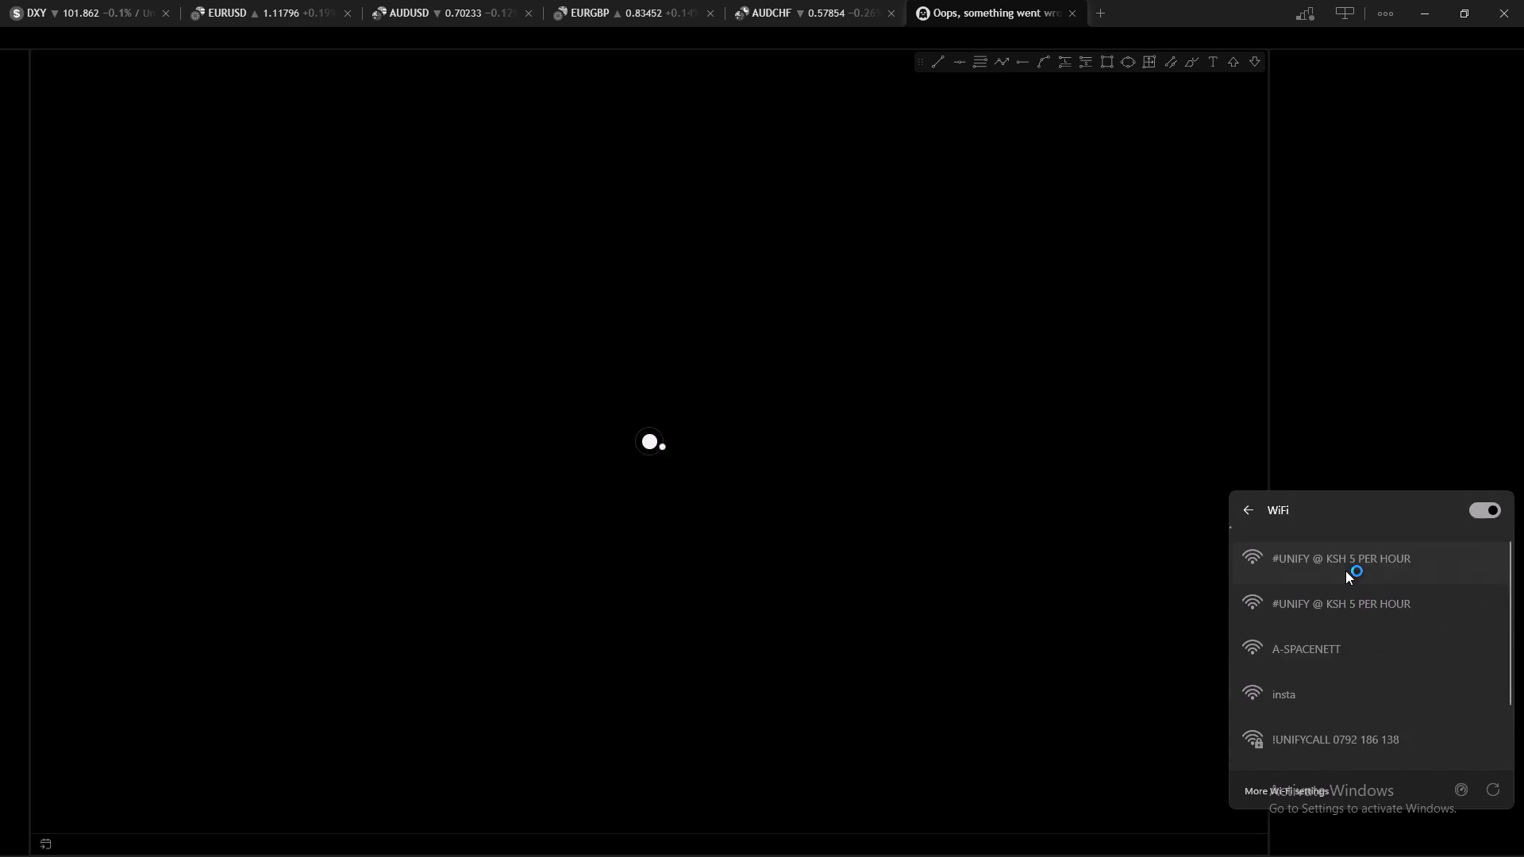
{"action": "left_click", "coordinate": [1360, 706]}
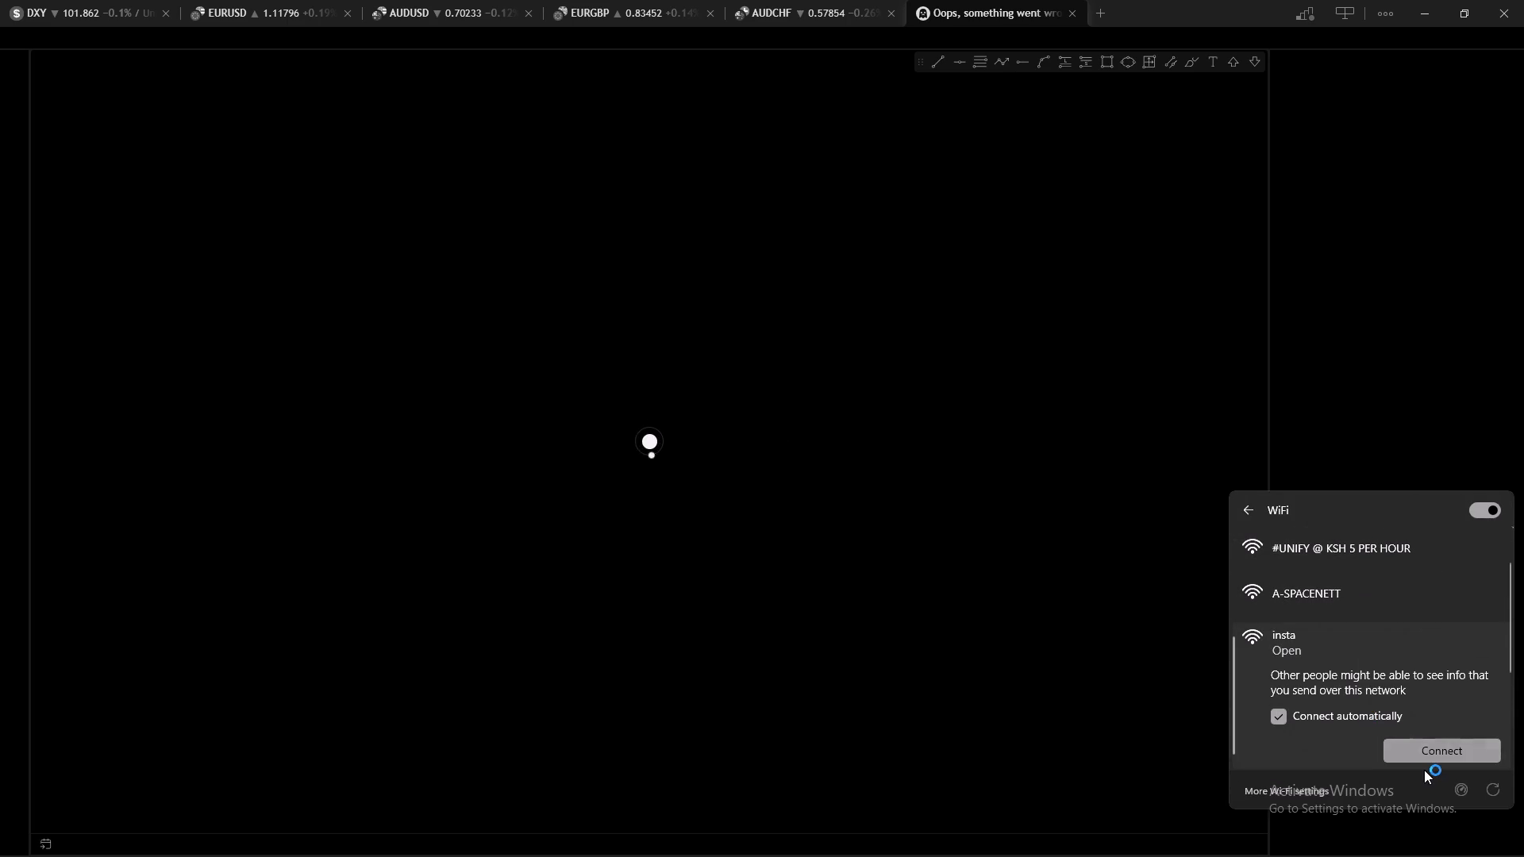
{"action": "left_click", "coordinate": [1425, 757]}
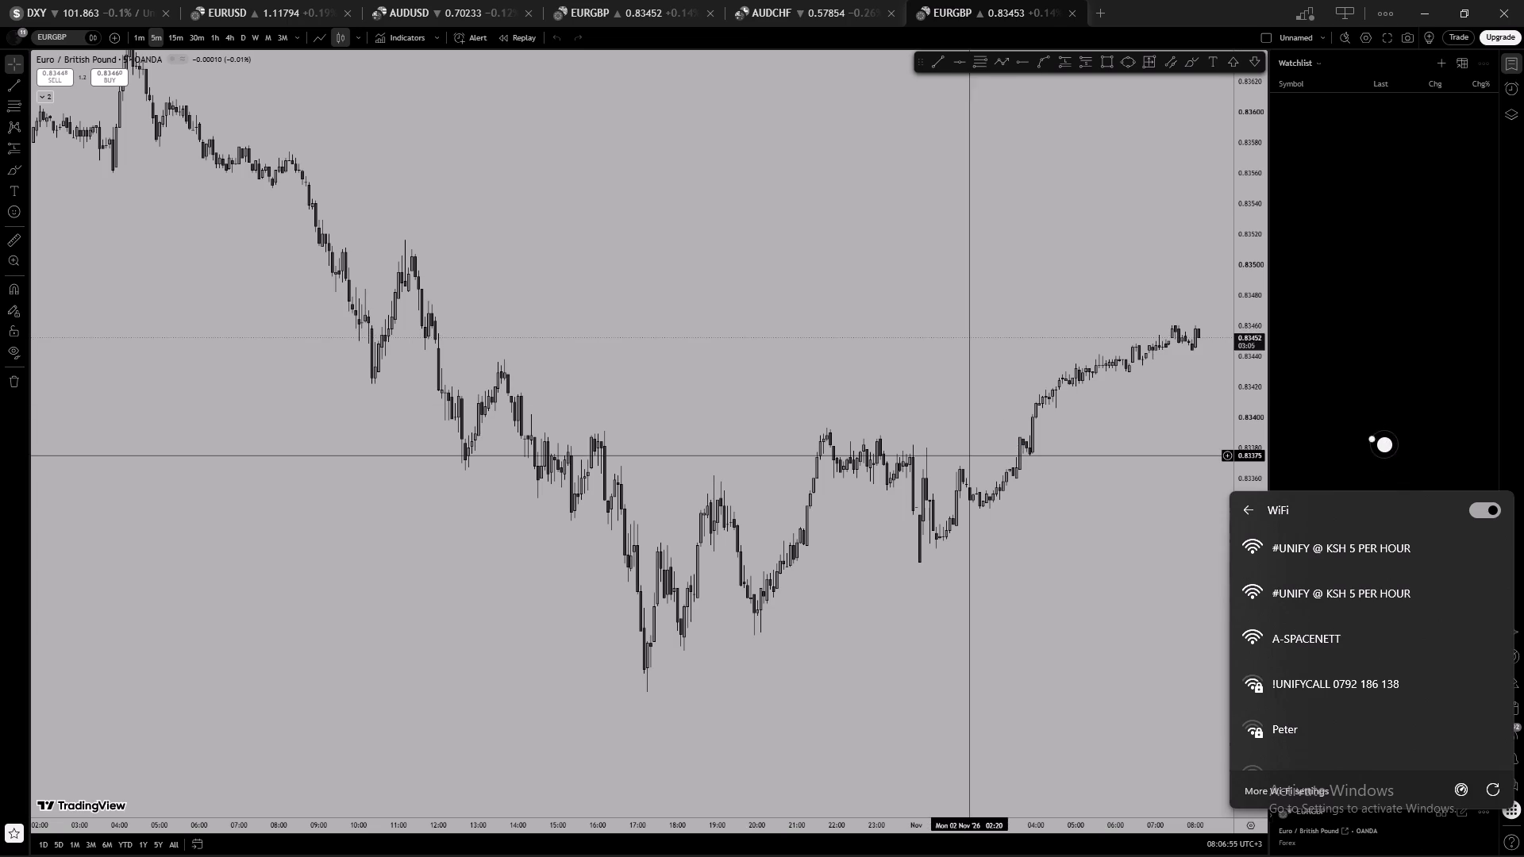
{"action": "left_click", "coordinate": [1292, 733]}
{"action": "scroll", "coordinate": [1337, 601], "scroll_direction": "up", "scroll_amount": 3}
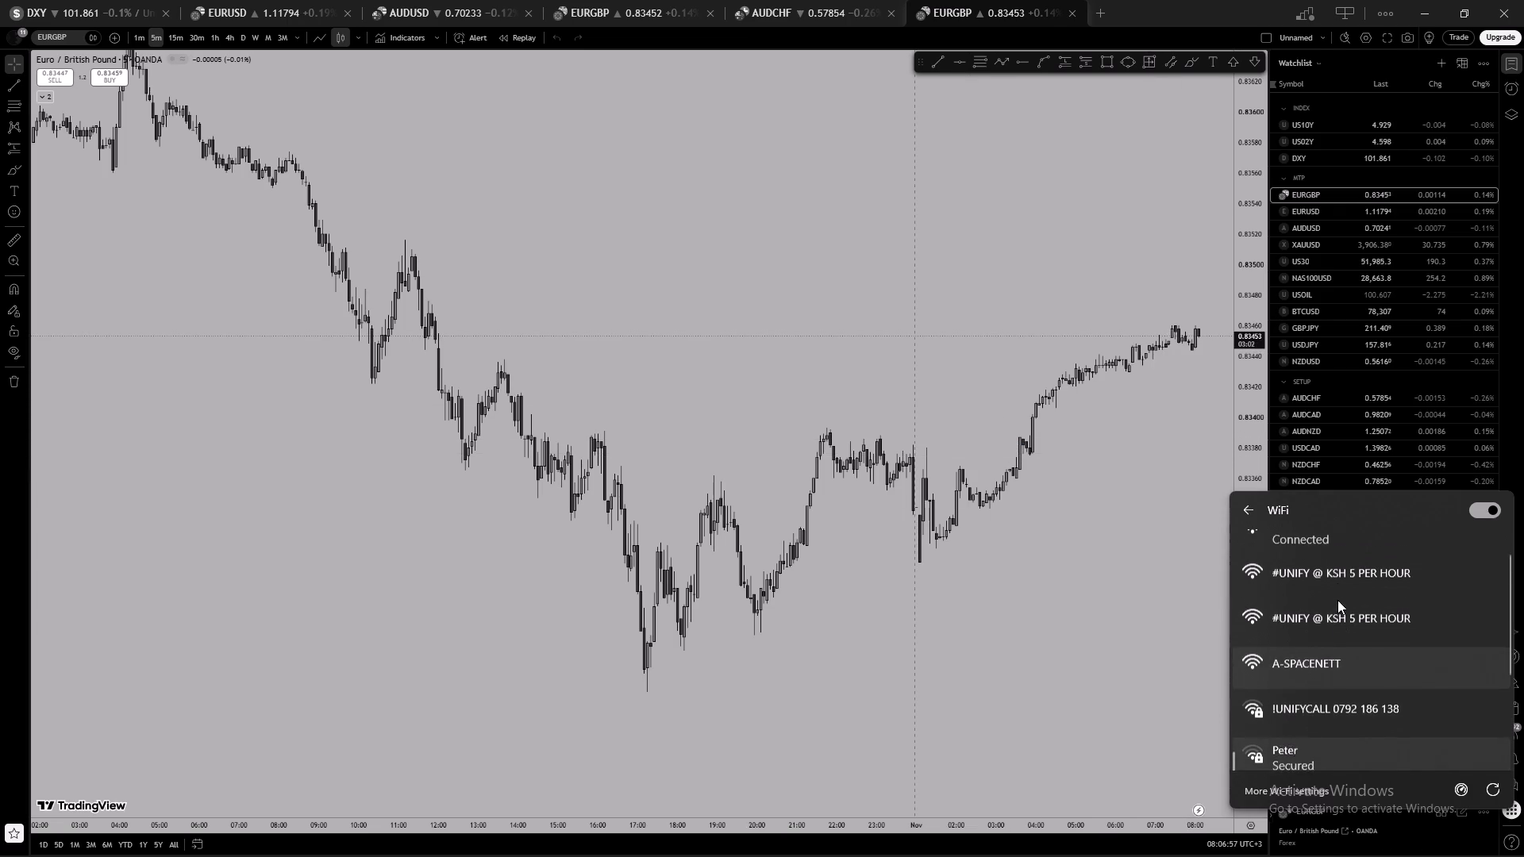
{"action": "scroll", "coordinate": [1337, 600], "scroll_direction": "up", "scroll_amount": 6}
{"action": "left_click", "coordinate": [1320, 551]}
{"action": "left_click", "coordinate": [914, 550]}
Load NZDCHF from the watchlist and examine its recent decline towards the grey zone on the 5-minute chart.
{"action": "left_click_drag", "start_coordinate": [1010, 245], "coordinate": [1001, 248]}
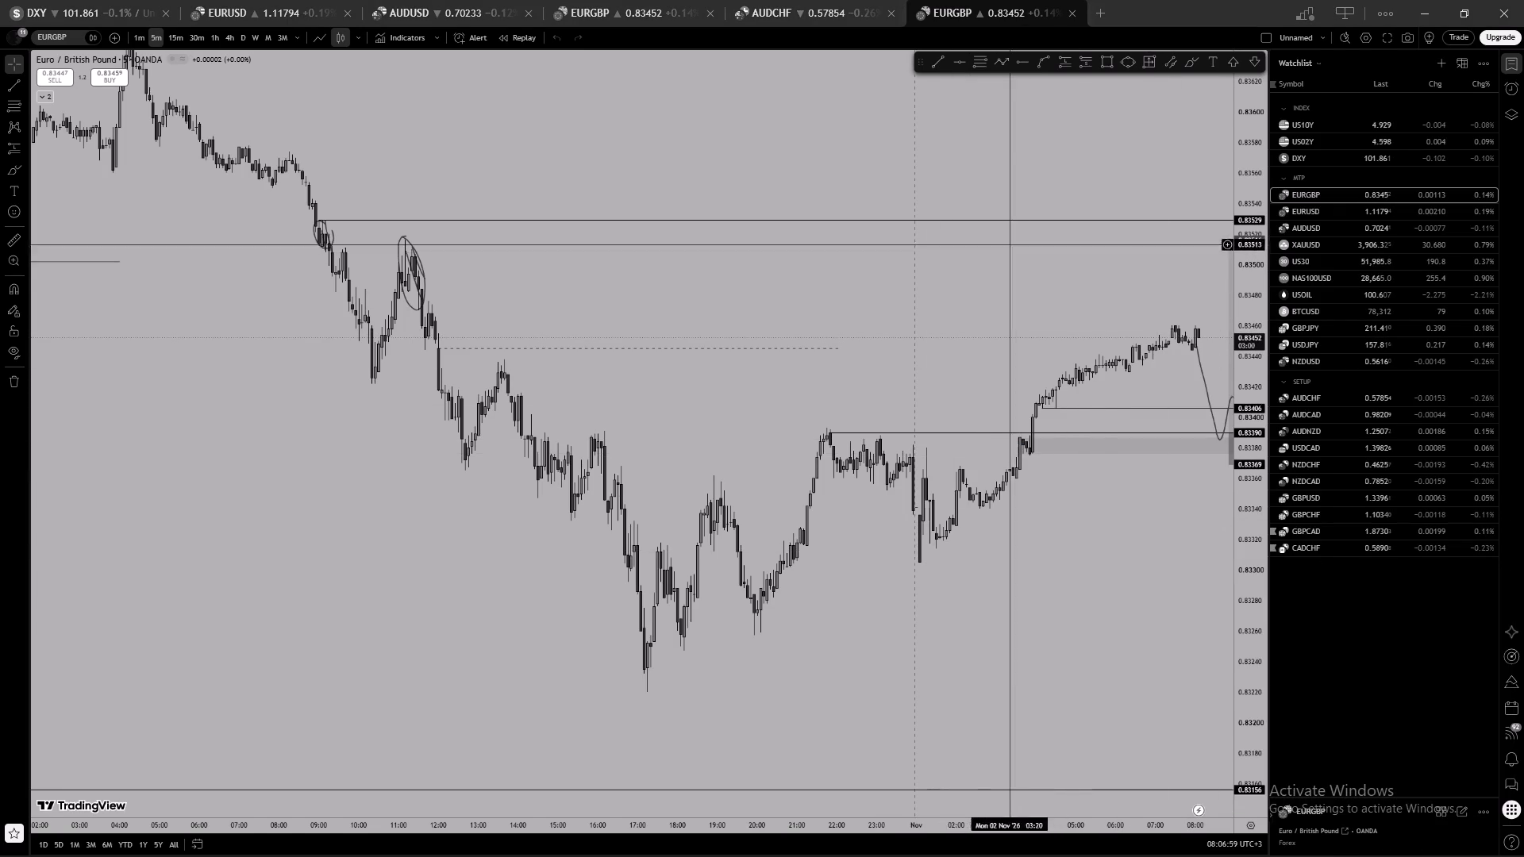
{"action": "left_click_drag", "start_coordinate": [1001, 248], "coordinate": [860, 288]}
{"action": "left_click", "coordinate": [1328, 455]}
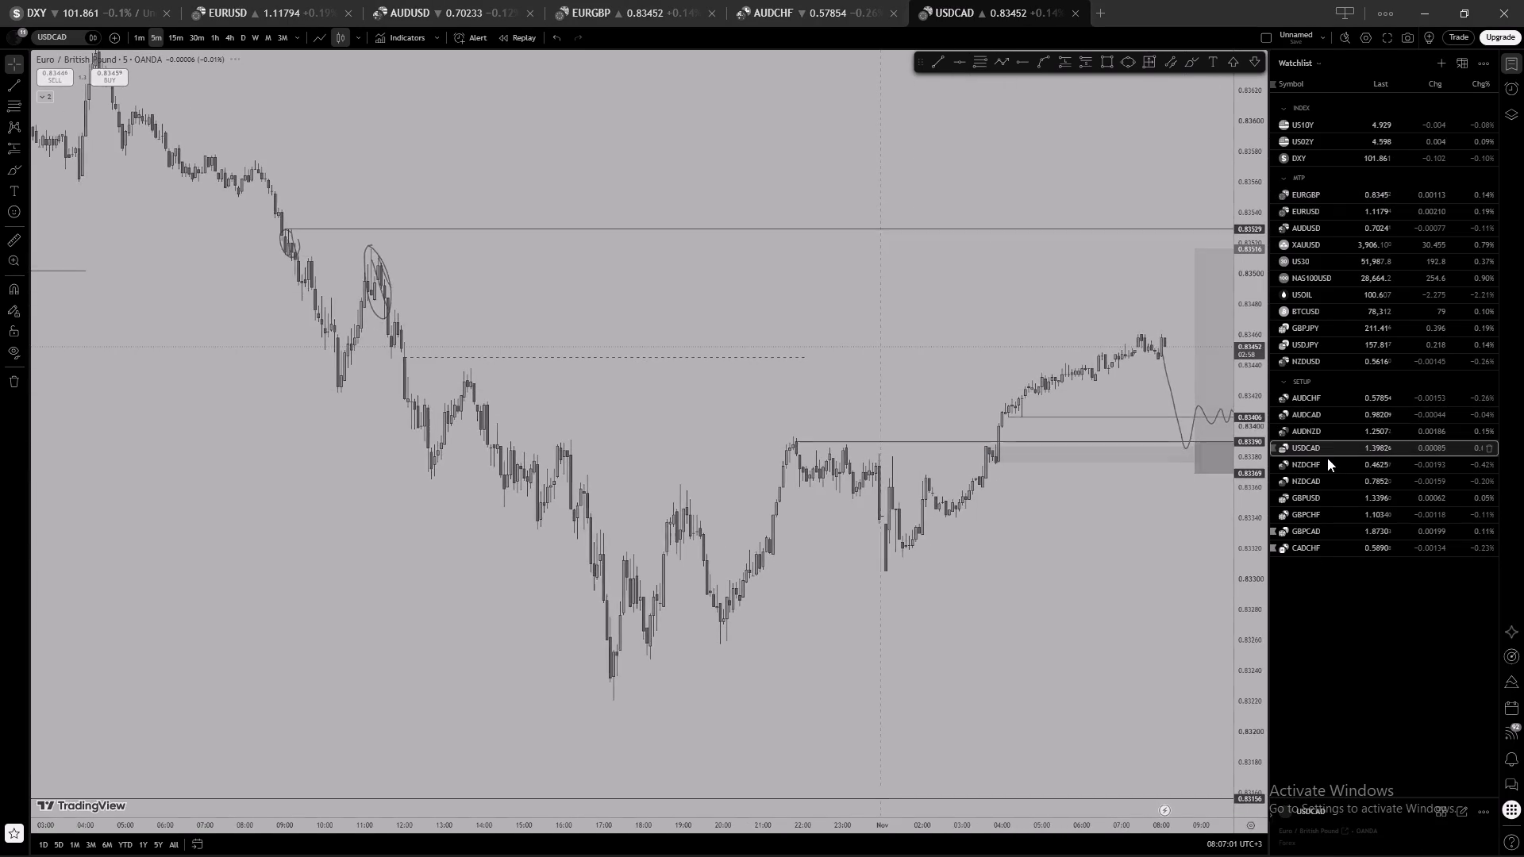
{"action": "left_click", "coordinate": [1327, 459]}
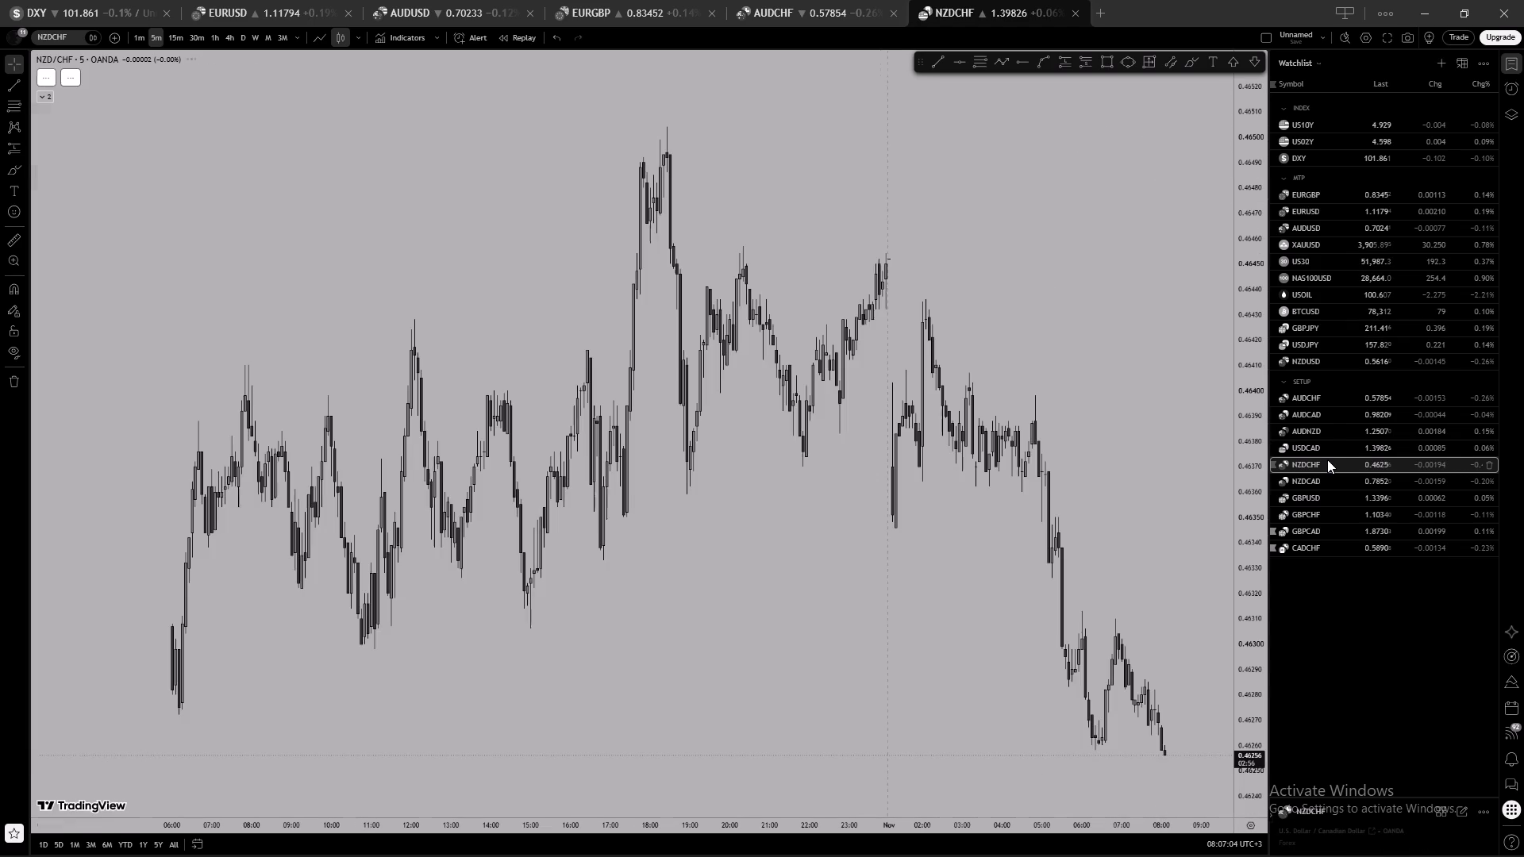
{"action": "left_click_drag", "start_coordinate": [1167, 597], "coordinate": [1031, 256]}
{"action": "scroll", "coordinate": [1088, 466], "scroll_direction": "up", "scroll_amount": 5}
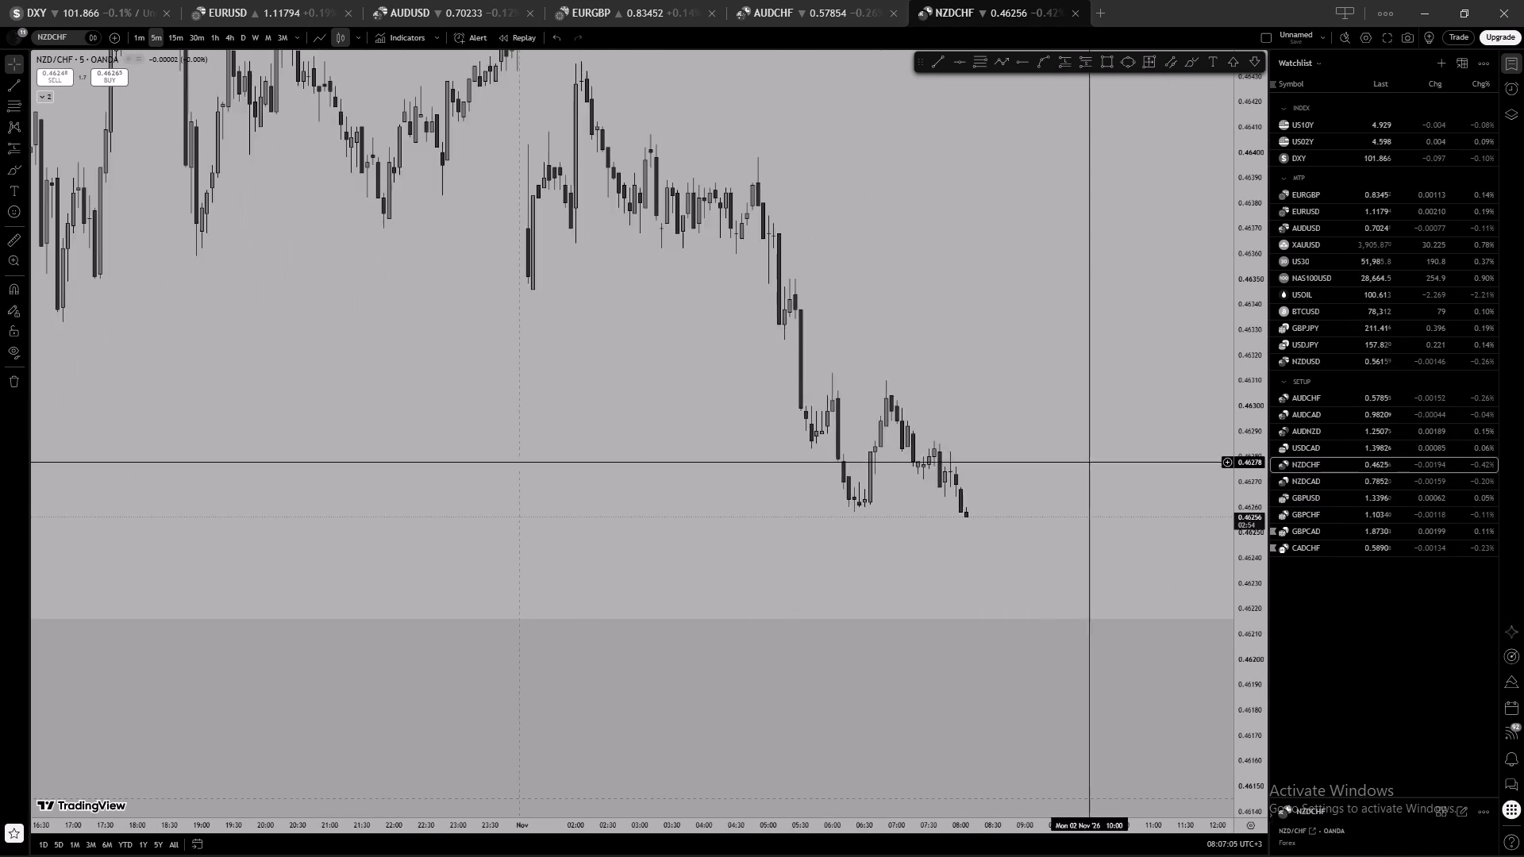
{"action": "scroll", "coordinate": [1088, 456], "scroll_direction": "down", "scroll_amount": 9}
{"action": "scroll", "coordinate": [1180, 480], "scroll_direction": "up", "scroll_amount": 6}
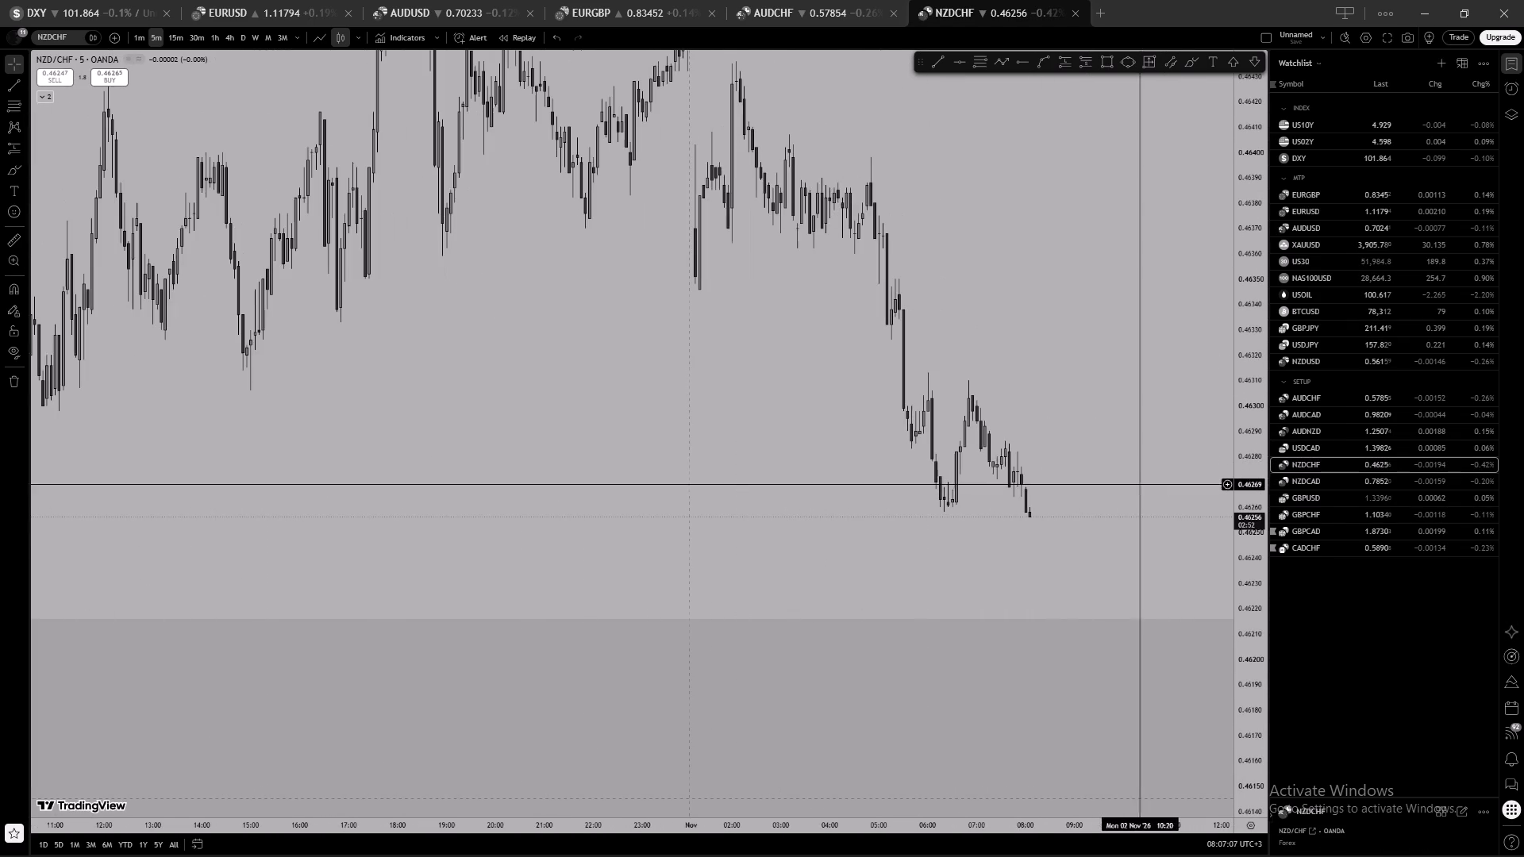
Draw a flat trend line with magnet snapping from the 06:20 low at 0.46258 to about 08:25, locked and styled as solid.
{"action": "left_click", "coordinate": [945, 63]}
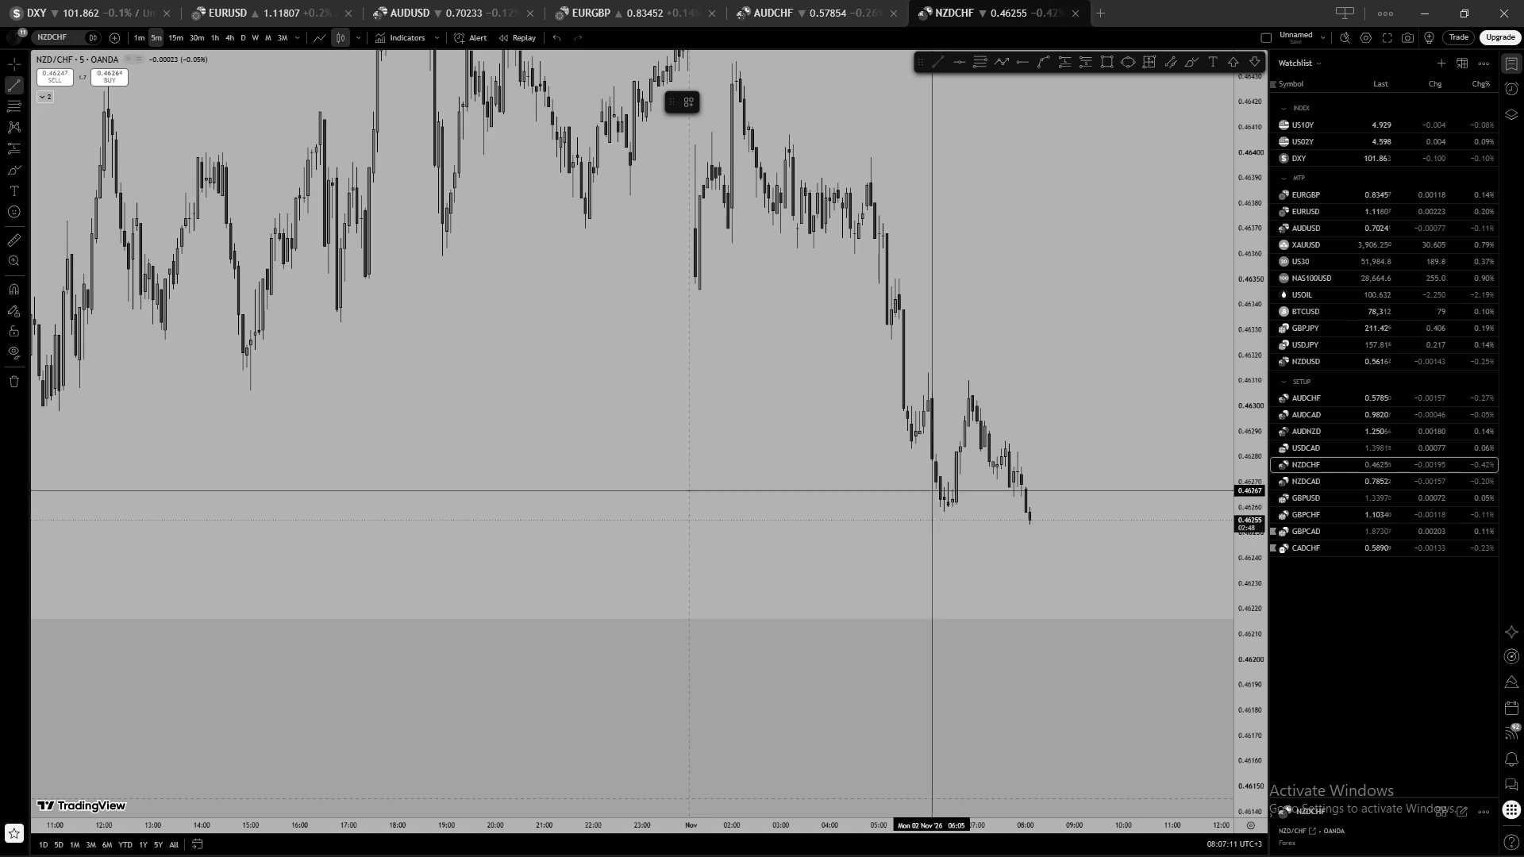
{"action": "left_click", "coordinate": [13, 290]}
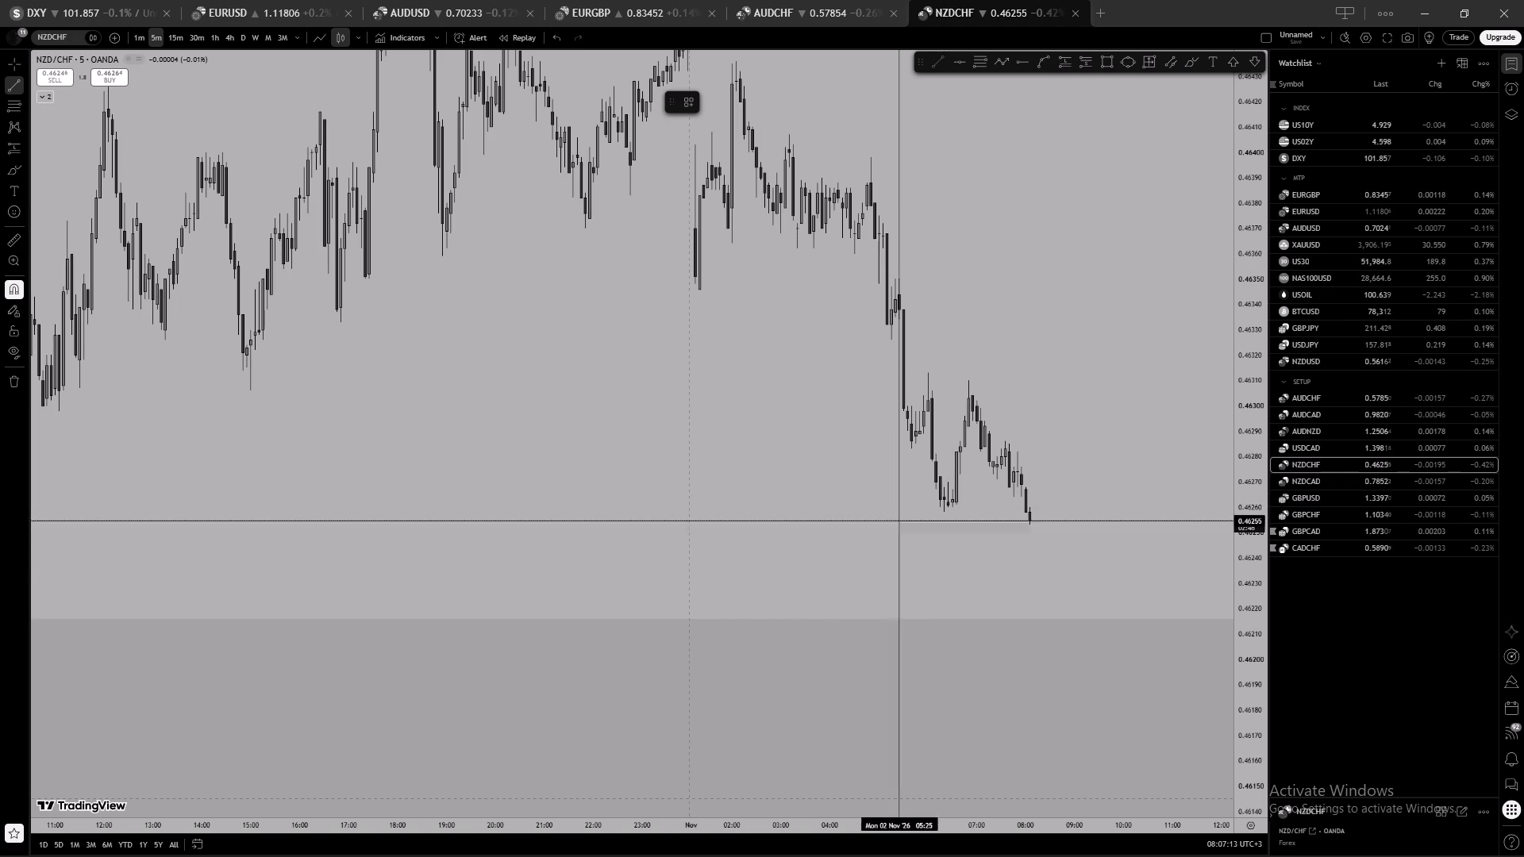
{"action": "left_click", "coordinate": [943, 512]}
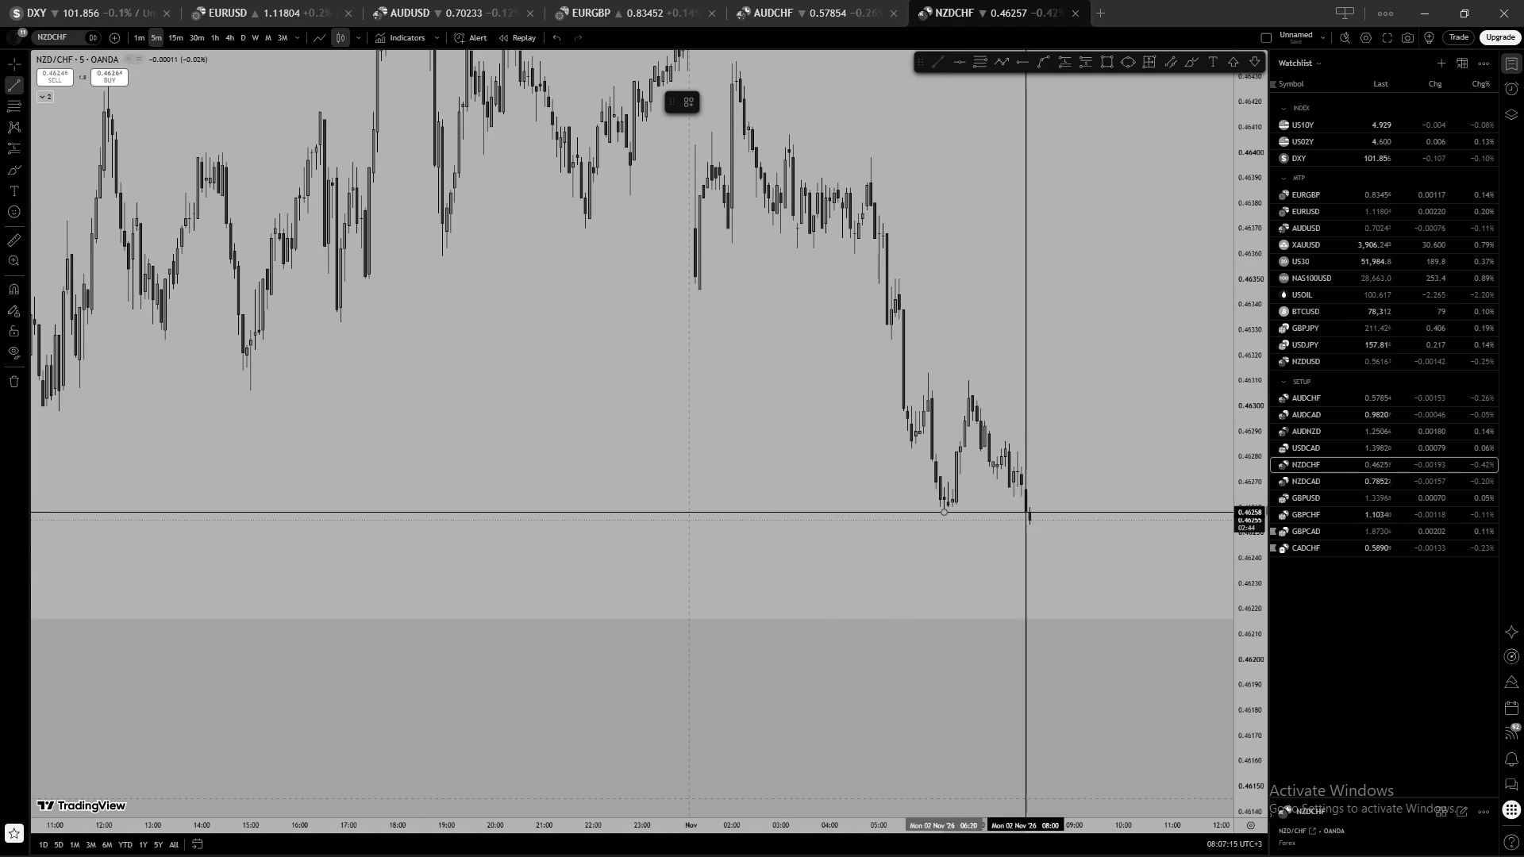
{"action": "left_click", "coordinate": [1045, 514], "text": "shift"}
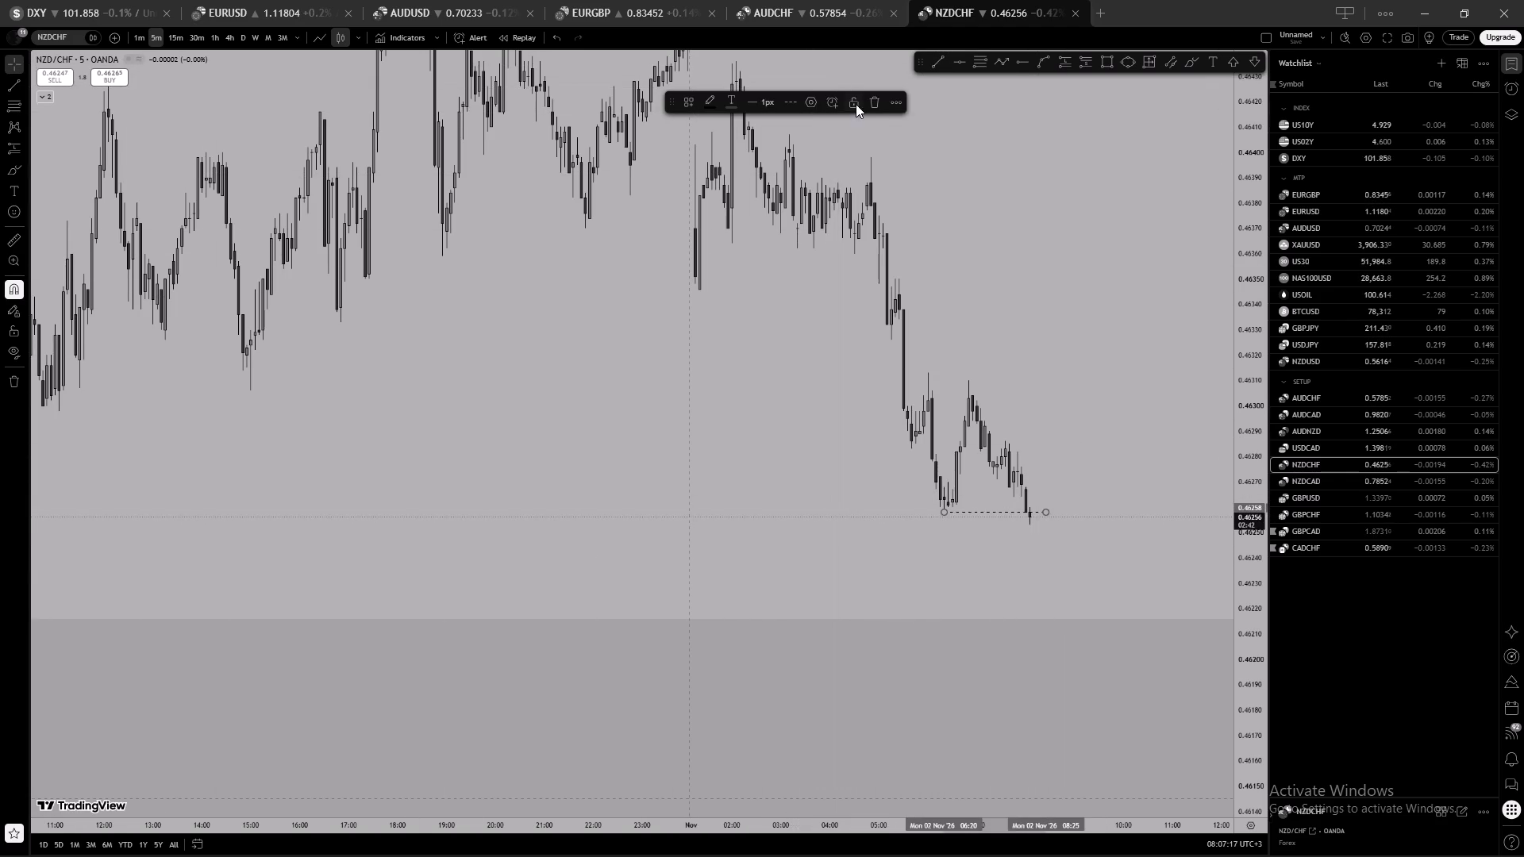
{"action": "left_click", "coordinate": [856, 104]}
{"action": "left_click", "coordinate": [797, 100]}
{"action": "left_click", "coordinate": [814, 118]}
{"action": "left_click_drag", "start_coordinate": [941, 194], "coordinate": [958, 221]}
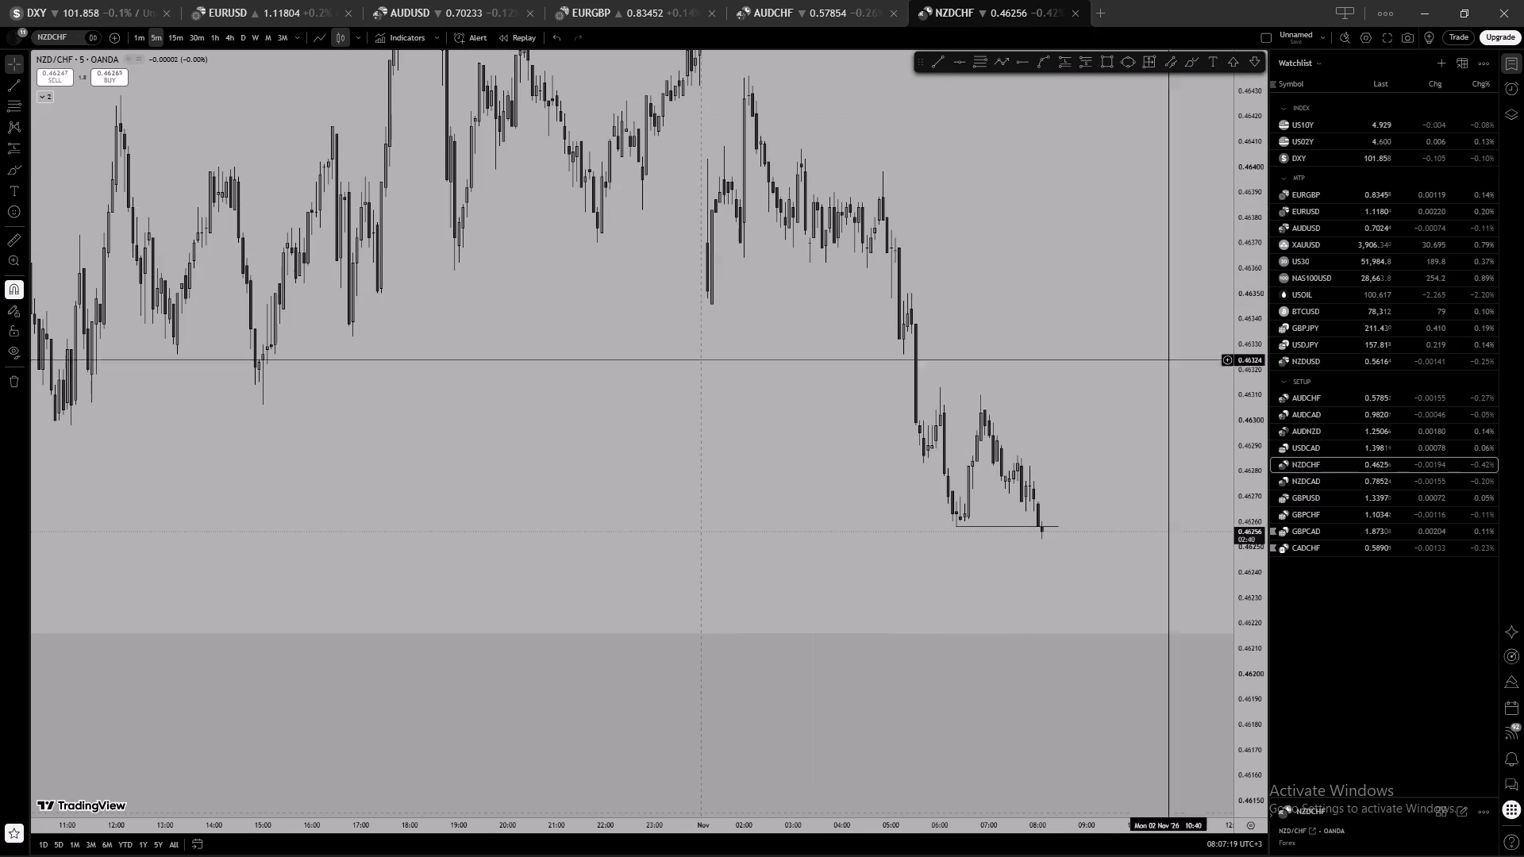
Switch NZDCHF to the 4-hour chart and examine the recent decline towards the grey zone and its longer price history.
{"action": "scroll", "coordinate": [1261, 468], "scroll_direction": "down", "scroll_amount": 16}
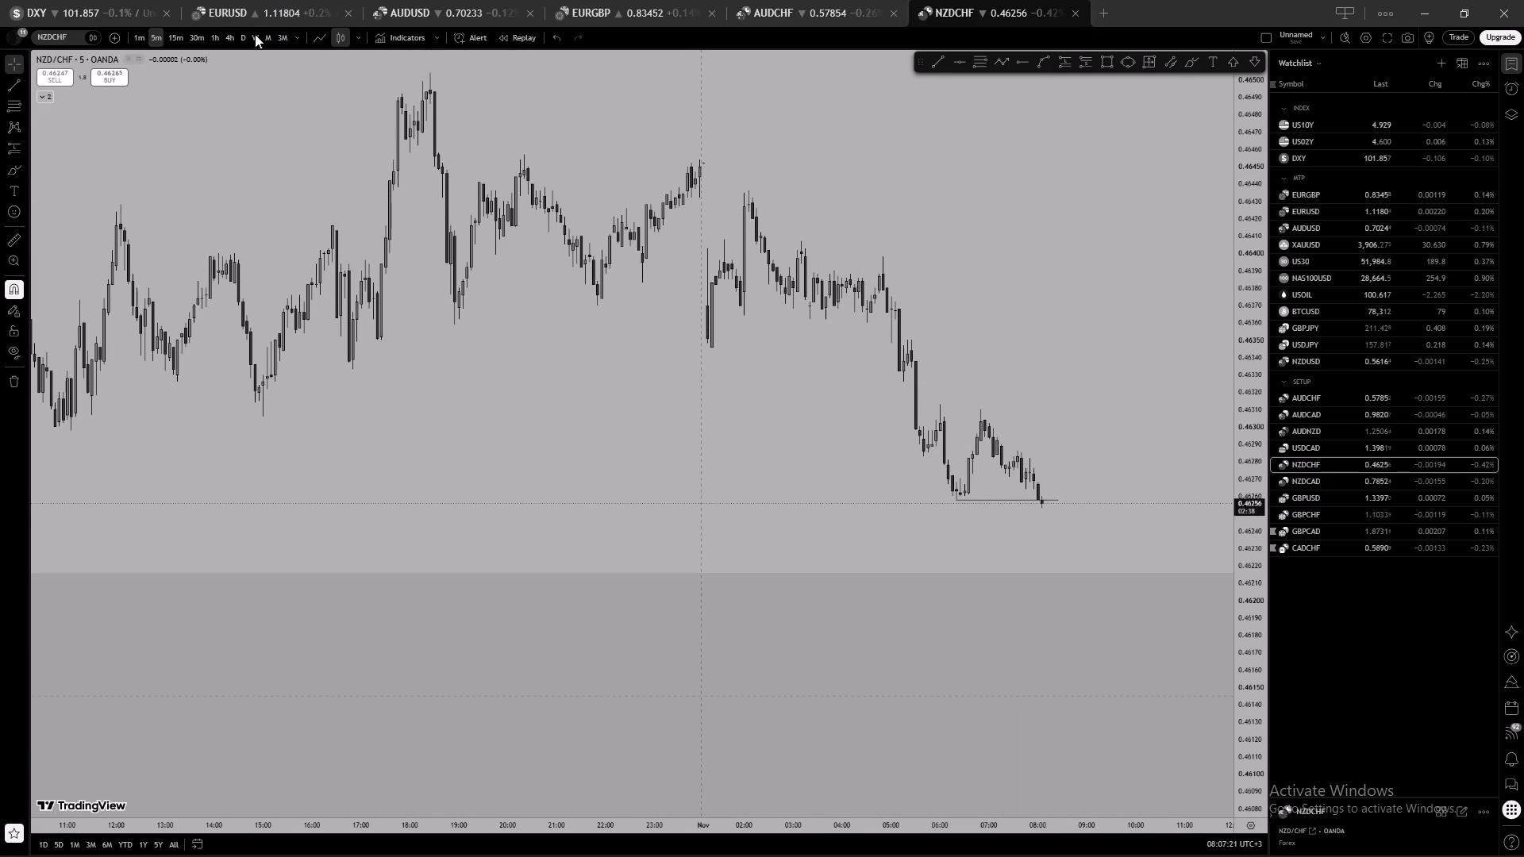
{"action": "left_click", "coordinate": [234, 34]}
{"action": "scroll", "coordinate": [1233, 546], "scroll_direction": "down", "scroll_amount": 7}
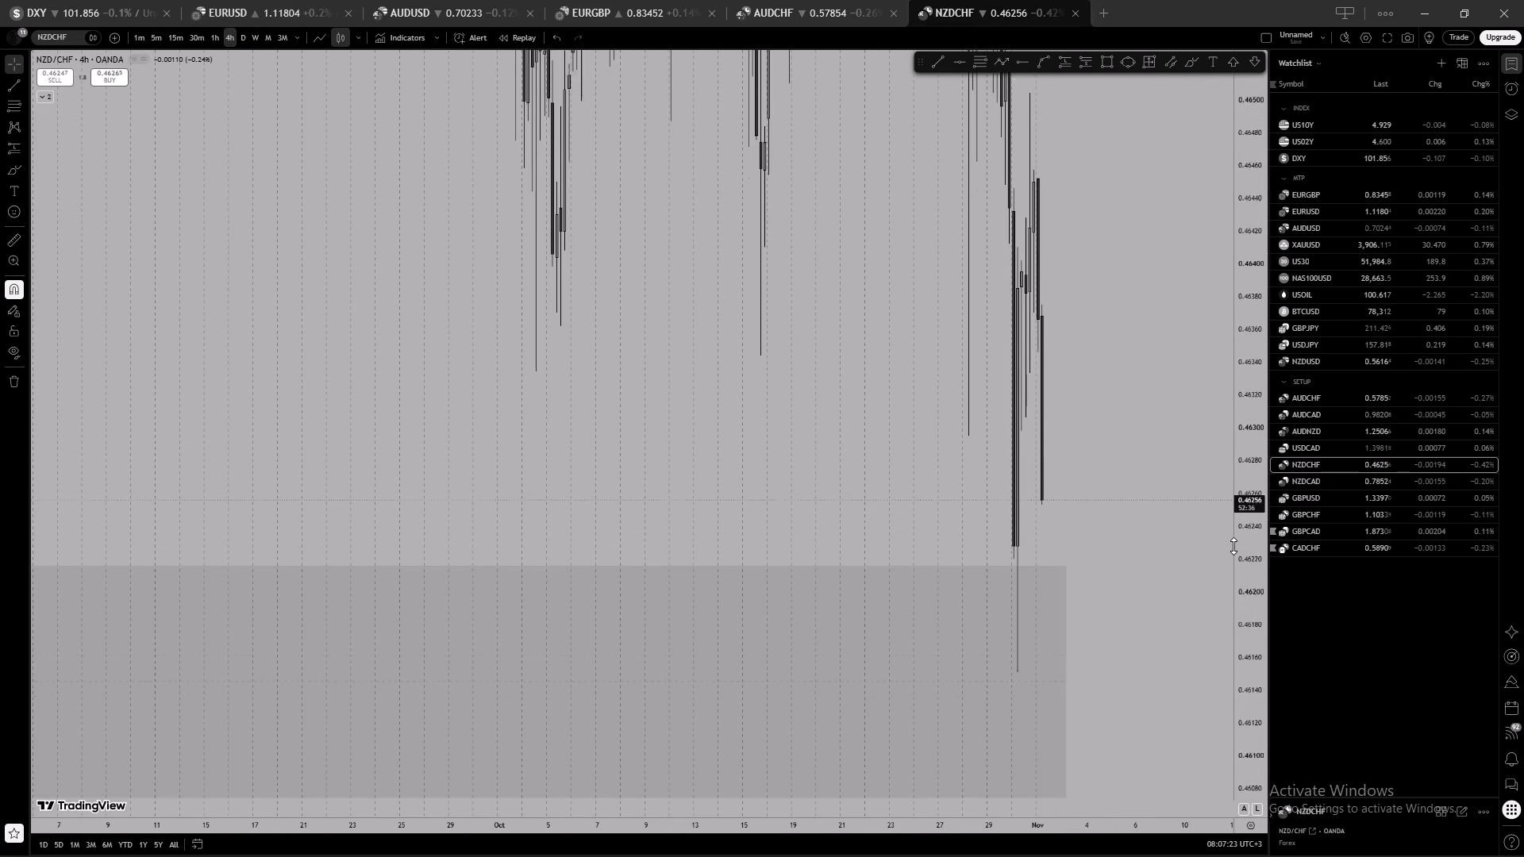
{"action": "scroll", "coordinate": [1233, 546], "scroll_direction": "down", "scroll_amount": 20}
{"action": "scroll", "coordinate": [1233, 546], "scroll_direction": "down", "scroll_amount": 11}
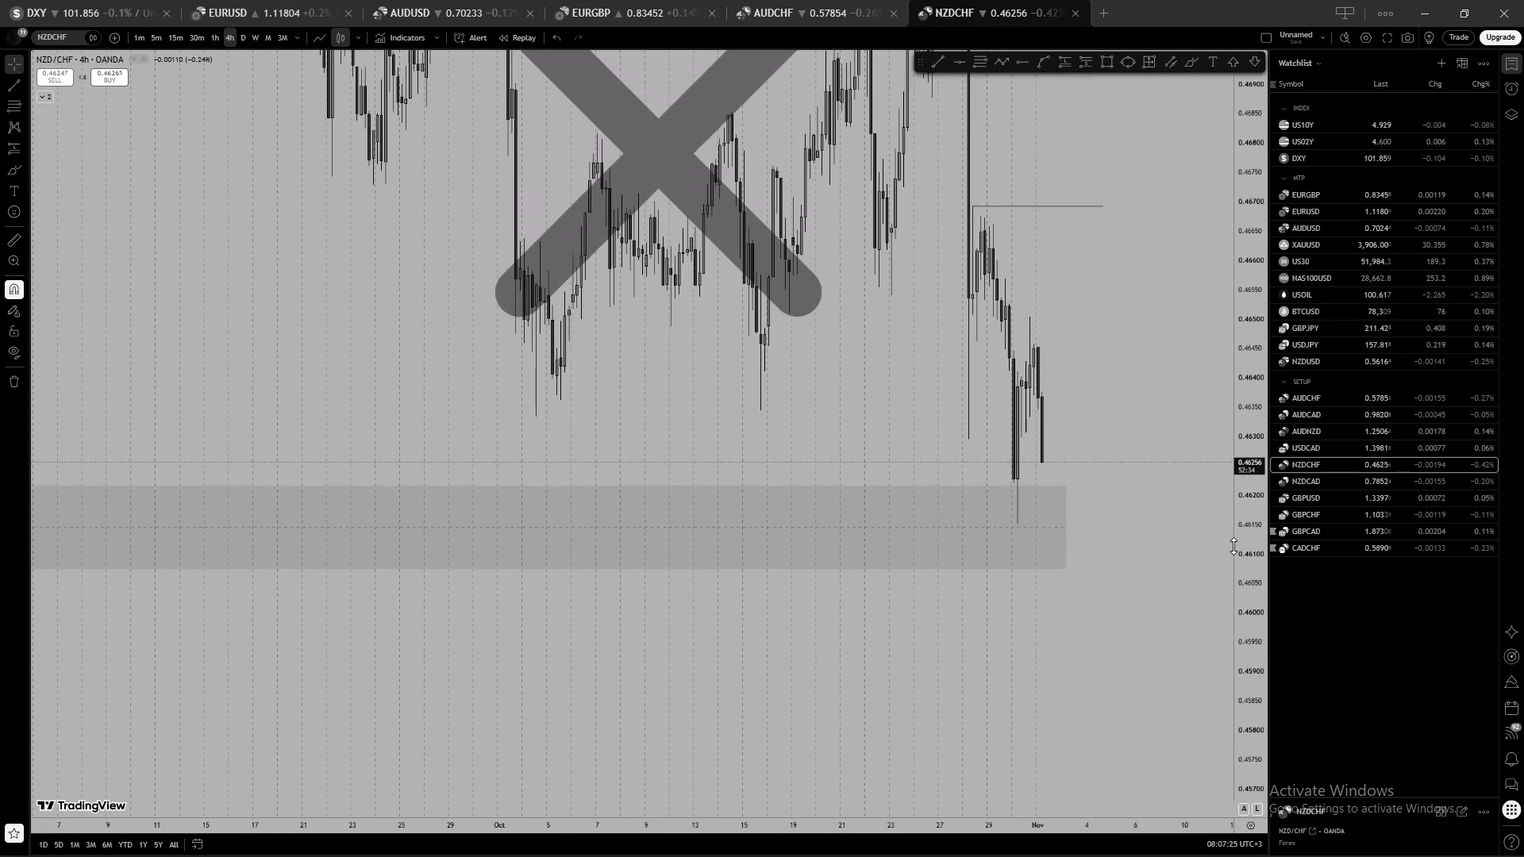
{"action": "scroll", "coordinate": [1062, 444], "scroll_direction": "up", "scroll_amount": 9}
{"action": "left_click_drag", "start_coordinate": [975, 366], "coordinate": [1105, 450]}
{"action": "scroll", "coordinate": [957, 395], "scroll_direction": "up", "scroll_amount": 2}
{"action": "left_click", "coordinate": [979, 413]}
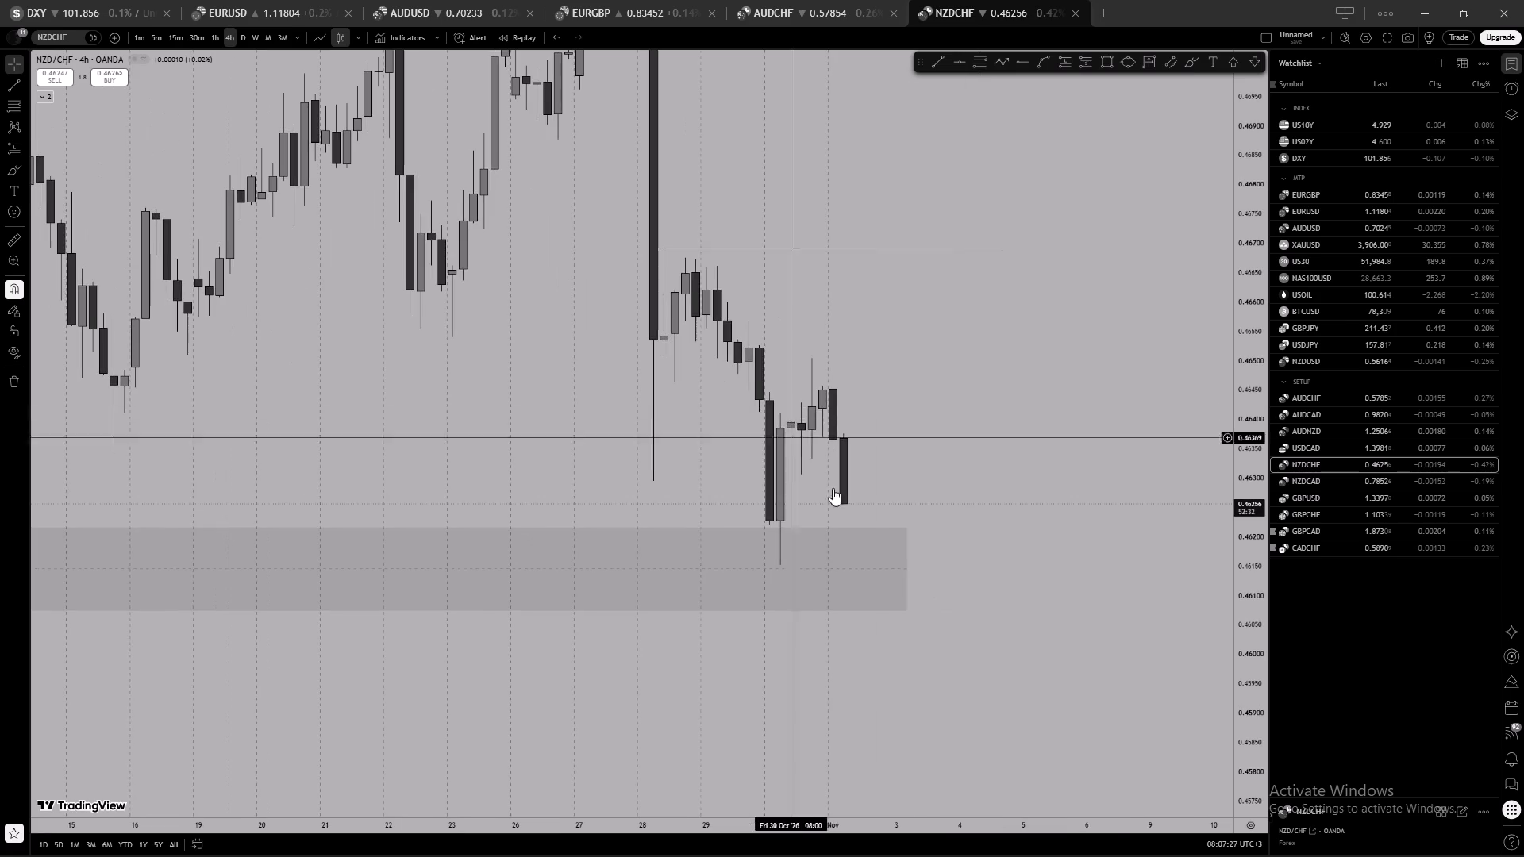
{"action": "scroll", "coordinate": [956, 427], "scroll_direction": "down", "scroll_amount": 10}
{"action": "scroll", "coordinate": [1144, 452], "scroll_direction": "down", "scroll_amount": 9}
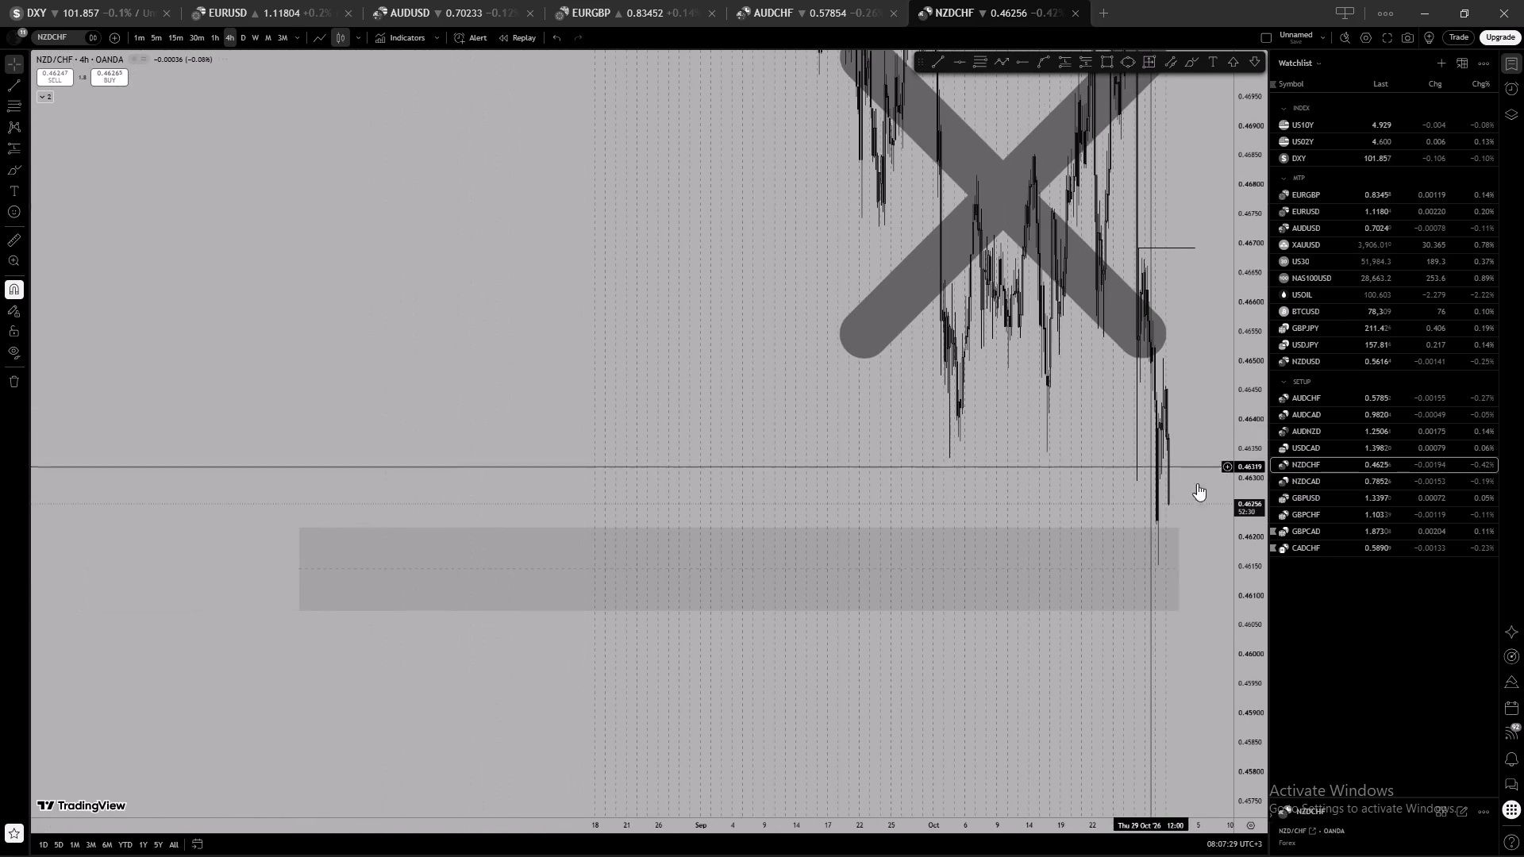
{"action": "scroll", "coordinate": [1259, 576], "scroll_direction": "down", "scroll_amount": 18}
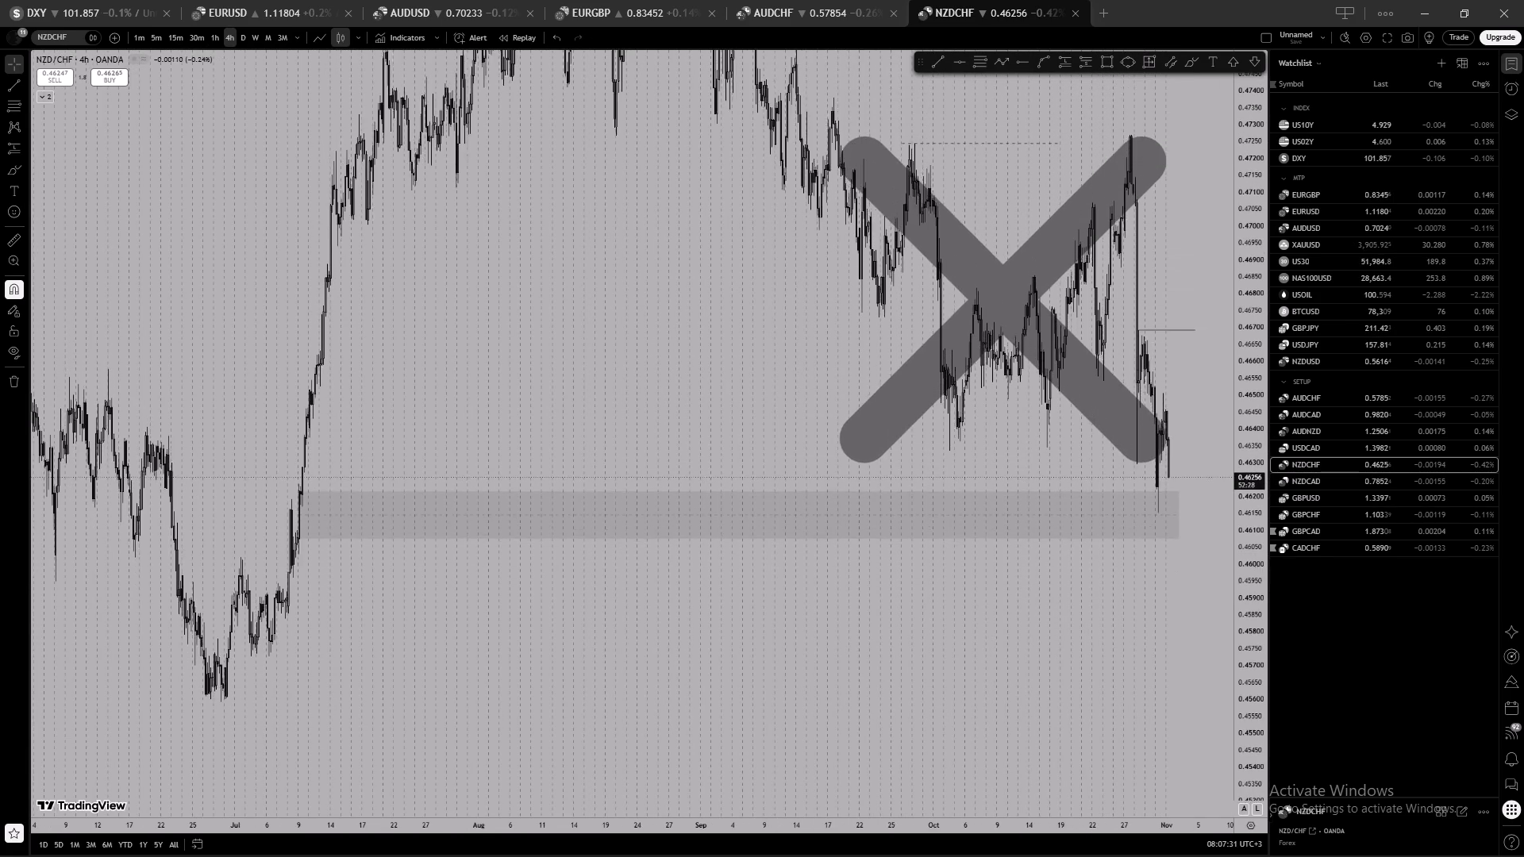
{"action": "scroll", "coordinate": [599, 443], "scroll_direction": "up", "scroll_amount": 11}
{"action": "scroll", "coordinate": [690, 418], "scroll_direction": "up", "scroll_amount": 4}
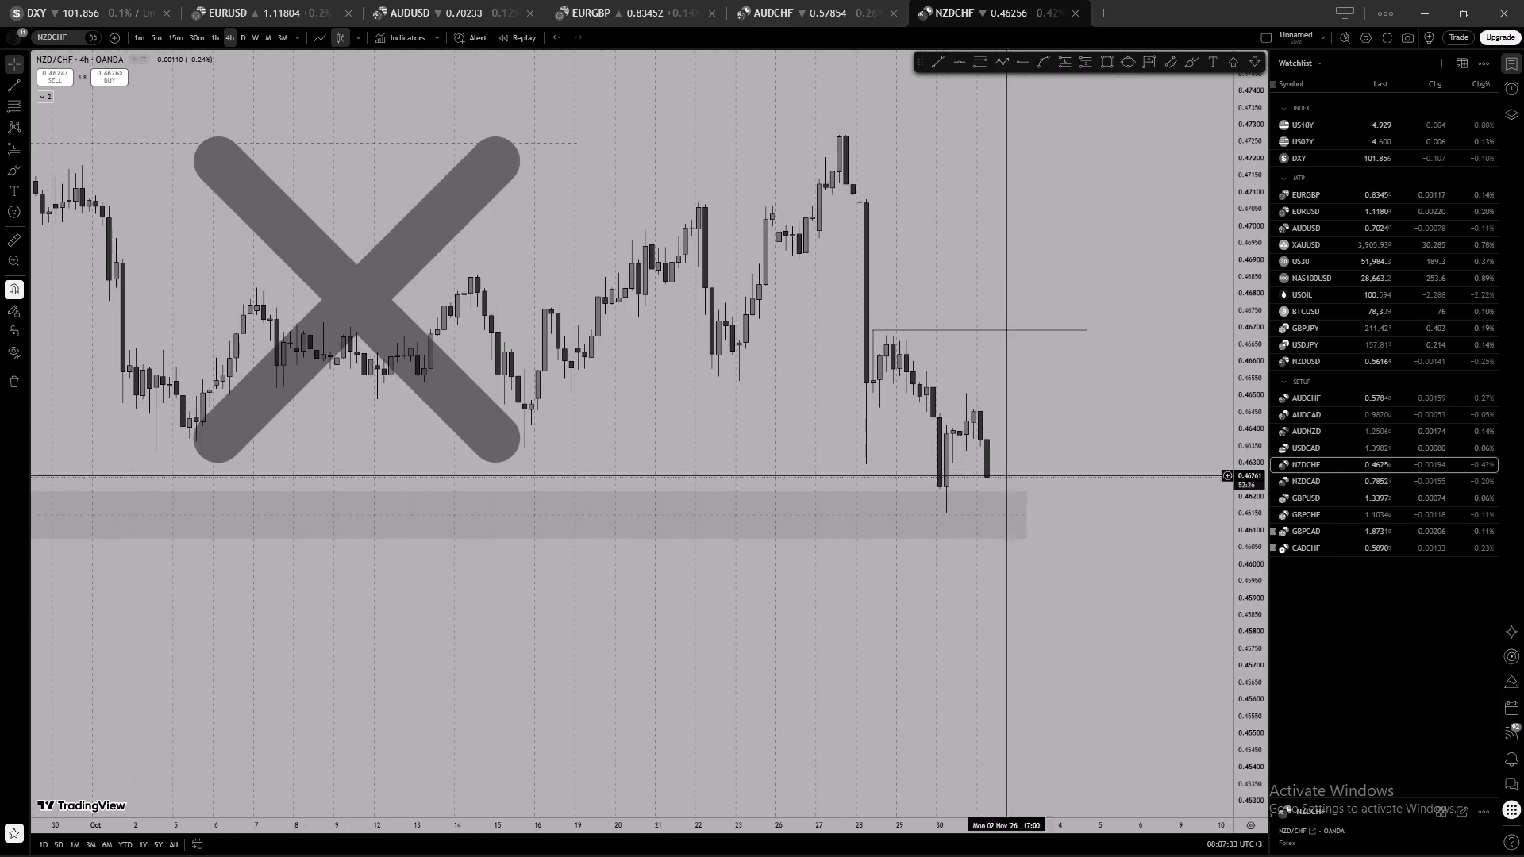
Examine NZDCHF on the daily chart around the grey zone and large X mark, and return to the 4-hour timeframe.
{"action": "left_click", "coordinate": [242, 37]}
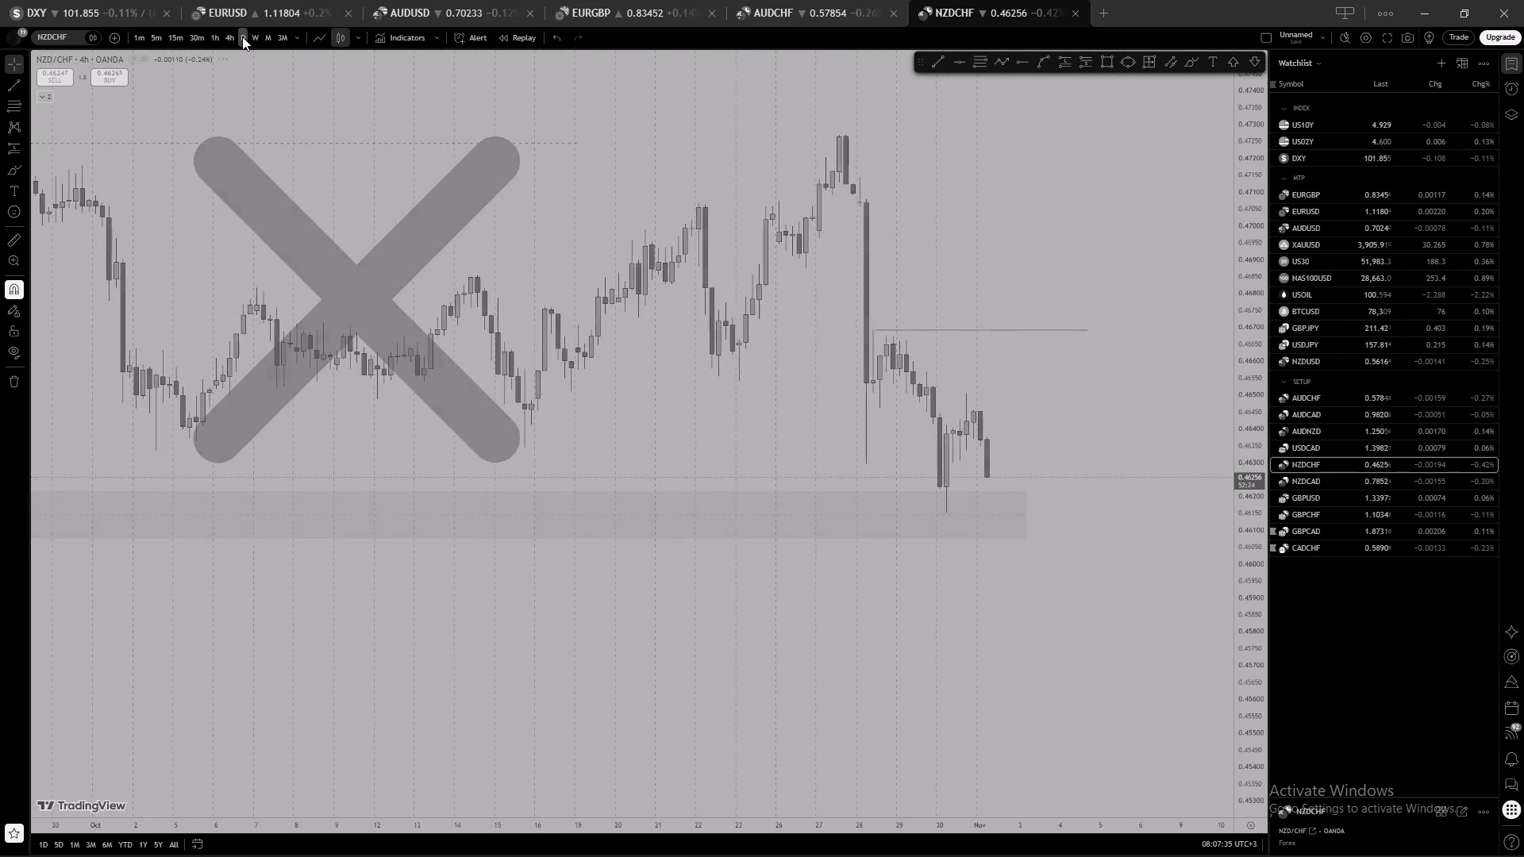
{"action": "scroll", "coordinate": [879, 397], "scroll_direction": "up", "scroll_amount": 5}
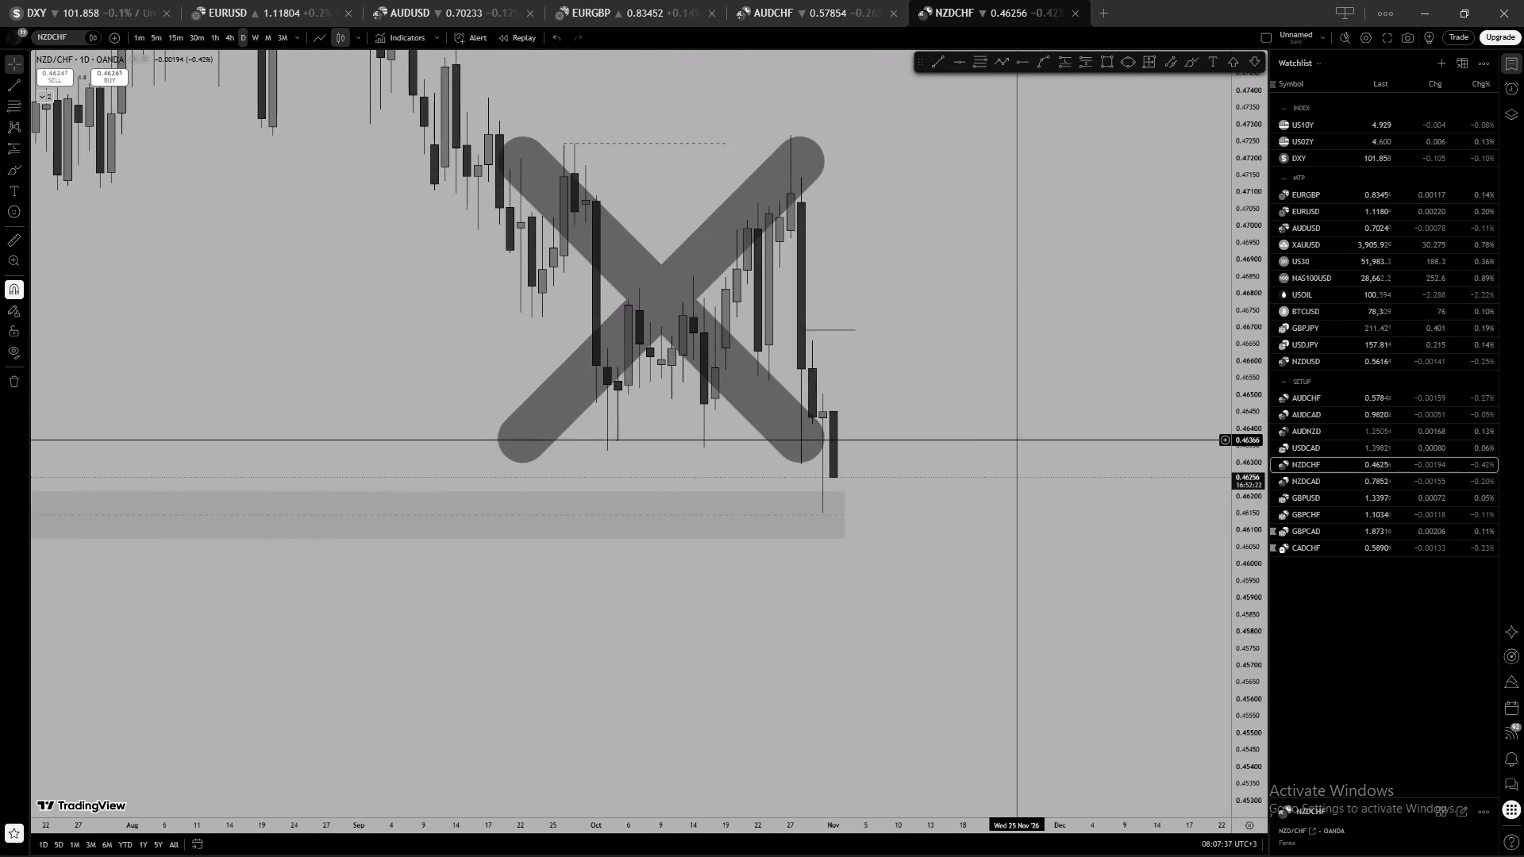
{"action": "scroll", "coordinate": [993, 440], "scroll_direction": "up", "scroll_amount": 3}
{"action": "left_click_drag", "start_coordinate": [783, 394], "coordinate": [794, 401]}
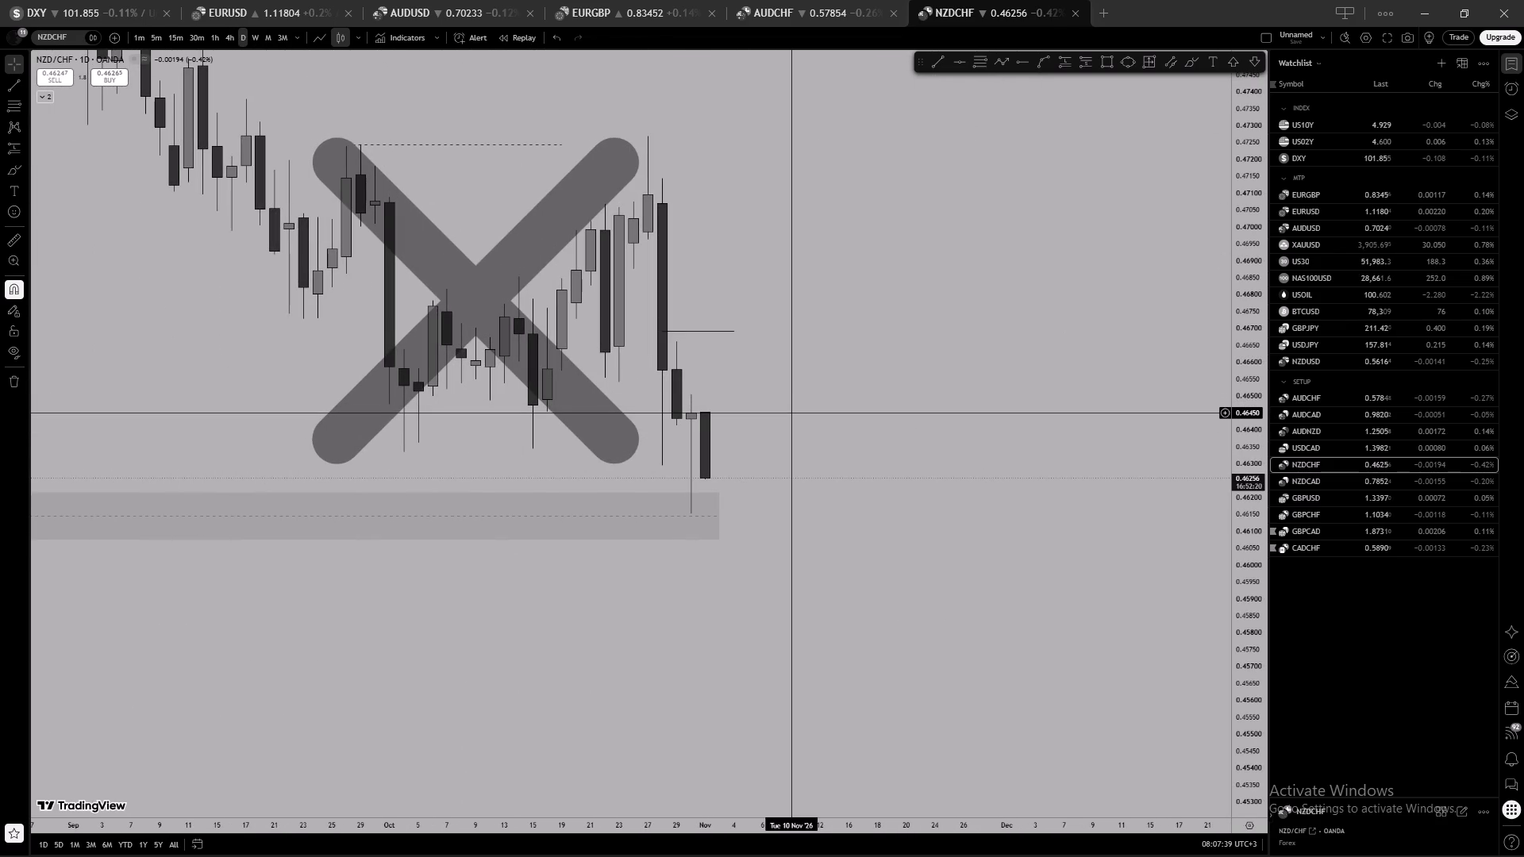
{"action": "scroll", "coordinate": [799, 336], "scroll_direction": "down", "scroll_amount": 5}
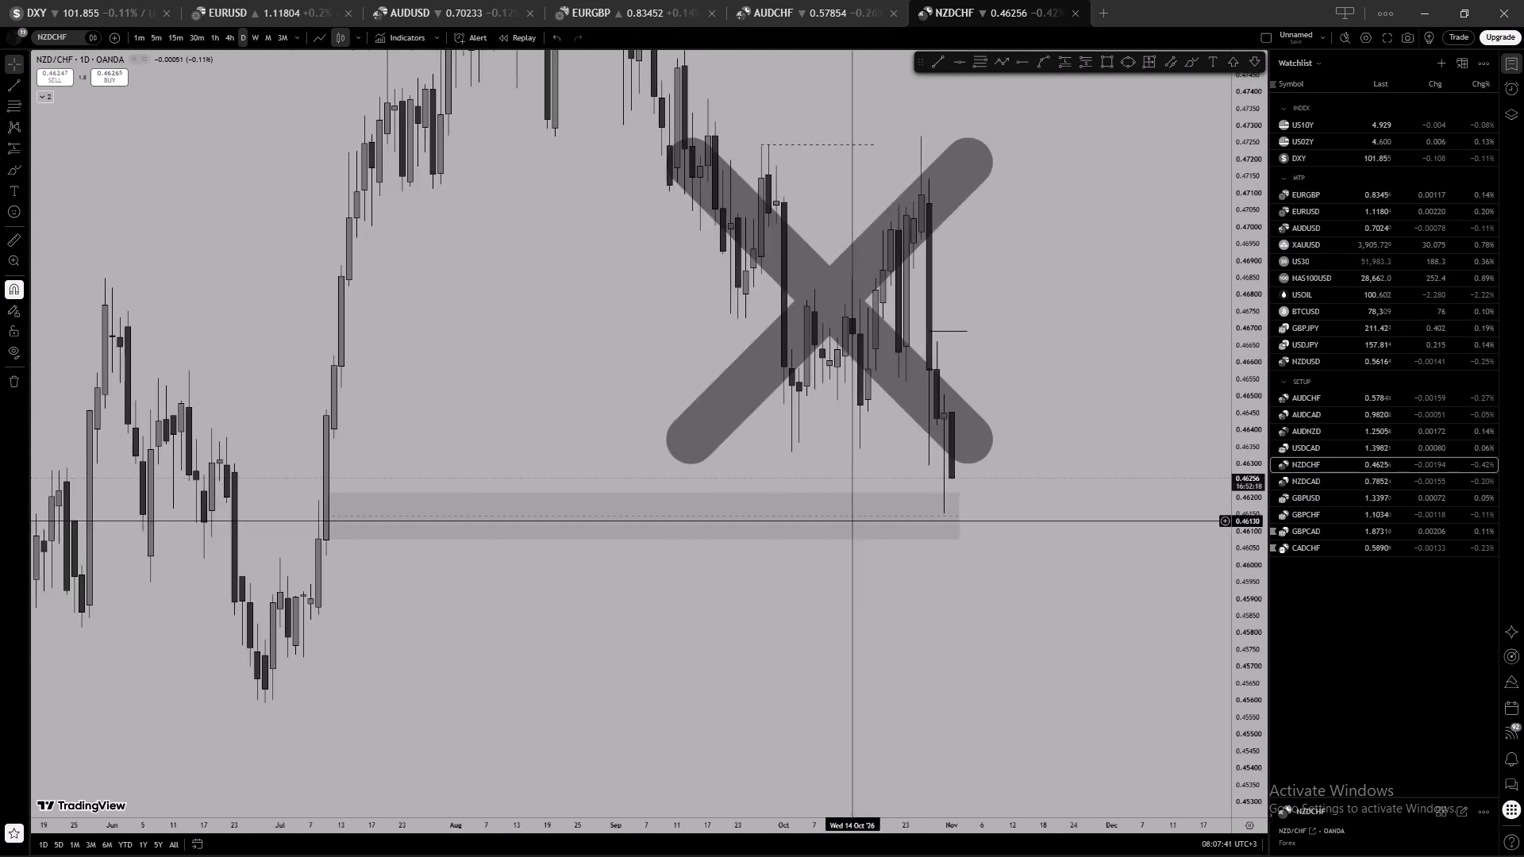
{"action": "scroll", "coordinate": [972, 526], "scroll_direction": "down", "scroll_amount": 5}
{"action": "scroll", "coordinate": [1023, 525], "scroll_direction": "up", "scroll_amount": 3}
{"action": "scroll", "coordinate": [1233, 578], "scroll_direction": "down", "scroll_amount": 3}
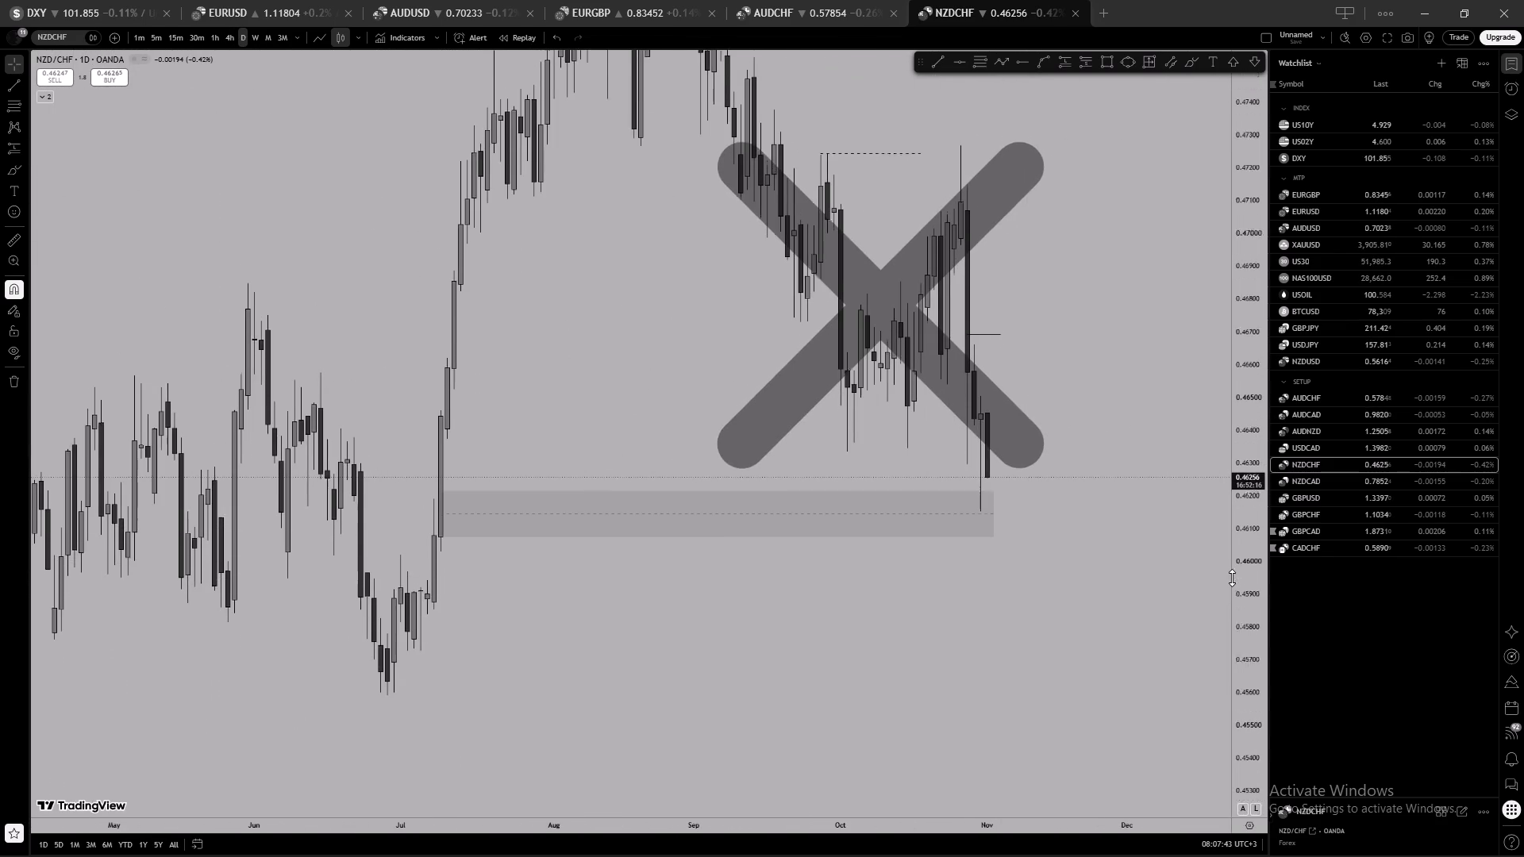
{"action": "scroll", "coordinate": [1232, 578], "scroll_direction": "down", "scroll_amount": 1}
{"action": "scroll", "coordinate": [1102, 548], "scroll_direction": "up", "scroll_amount": 4}
{"action": "left_click_drag", "start_coordinate": [806, 399], "coordinate": [813, 502]}
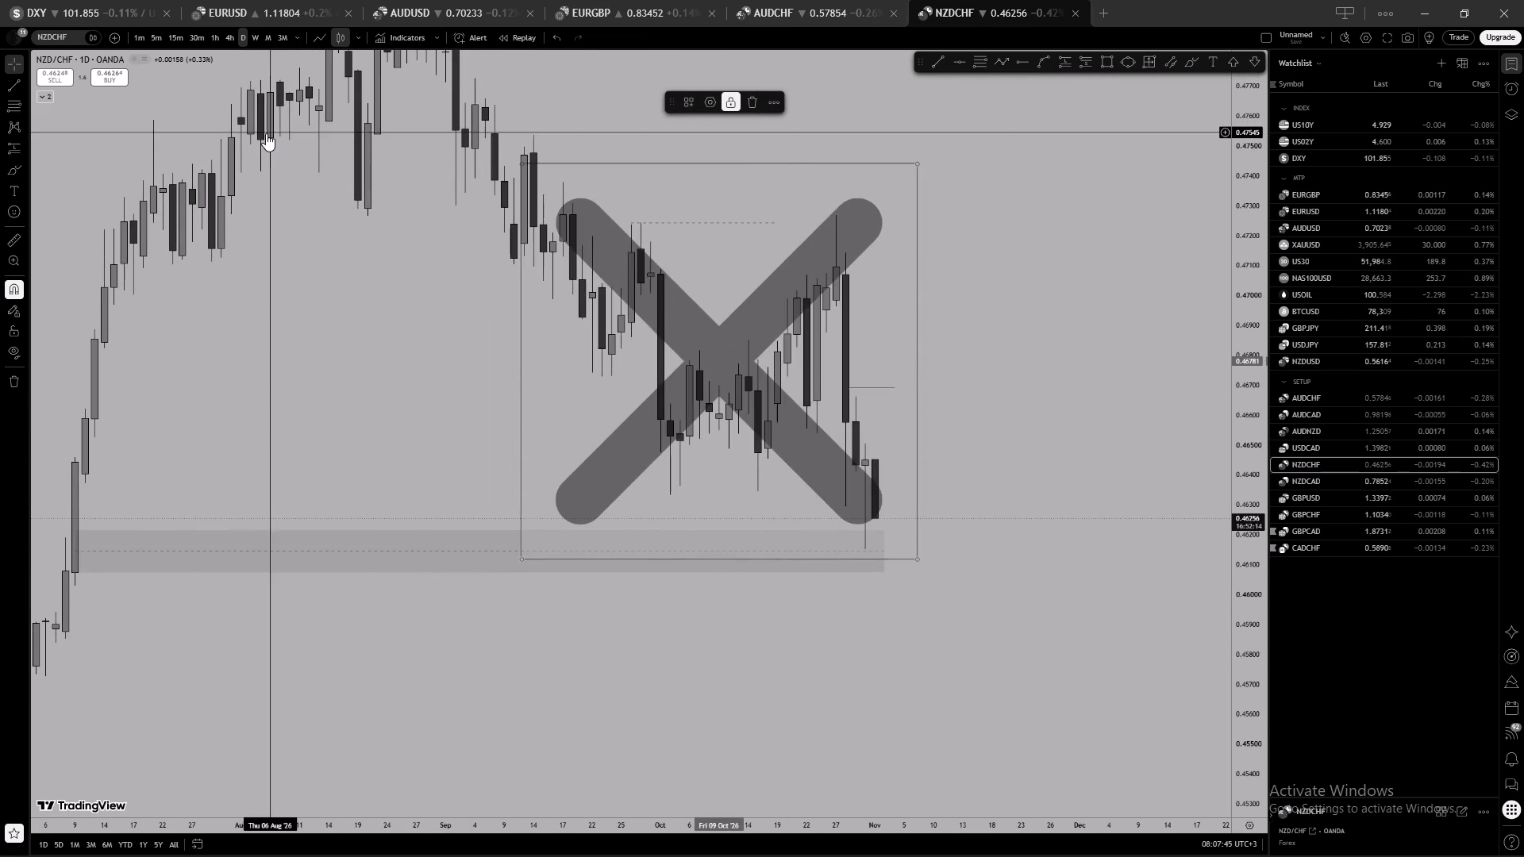
{"action": "left_click", "coordinate": [229, 34]}
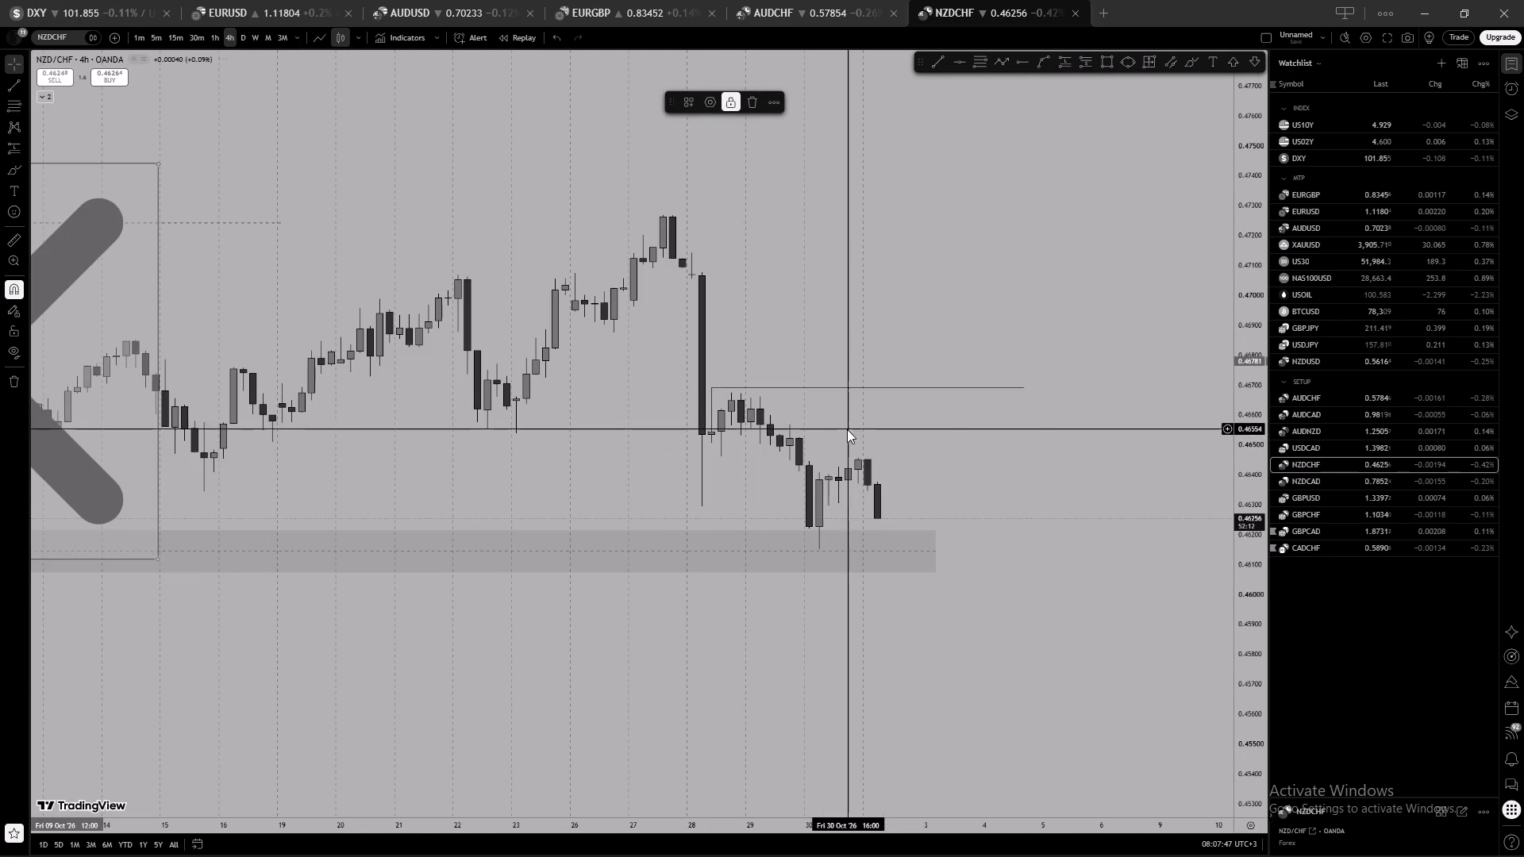
{"action": "scroll", "coordinate": [982, 479], "scroll_direction": "down", "scroll_amount": 2}
Load NZDCAD from the watchlist and examine its recent drop and small grey zone on the 4-hour chart.
{"action": "left_click", "coordinate": [1317, 478]}
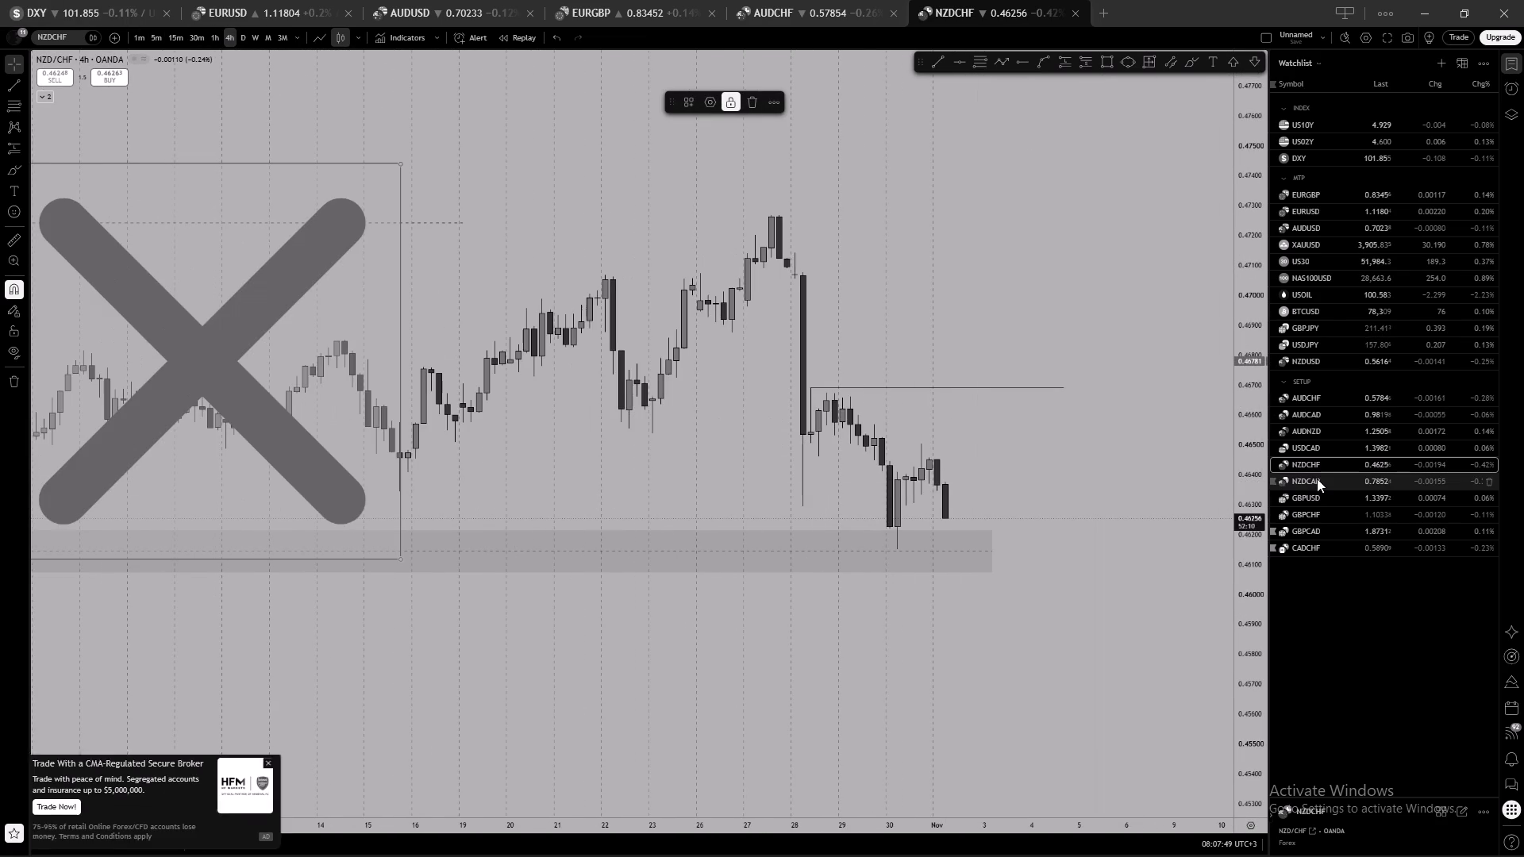
{"action": "left_click_drag", "start_coordinate": [991, 671], "coordinate": [1006, 460]}
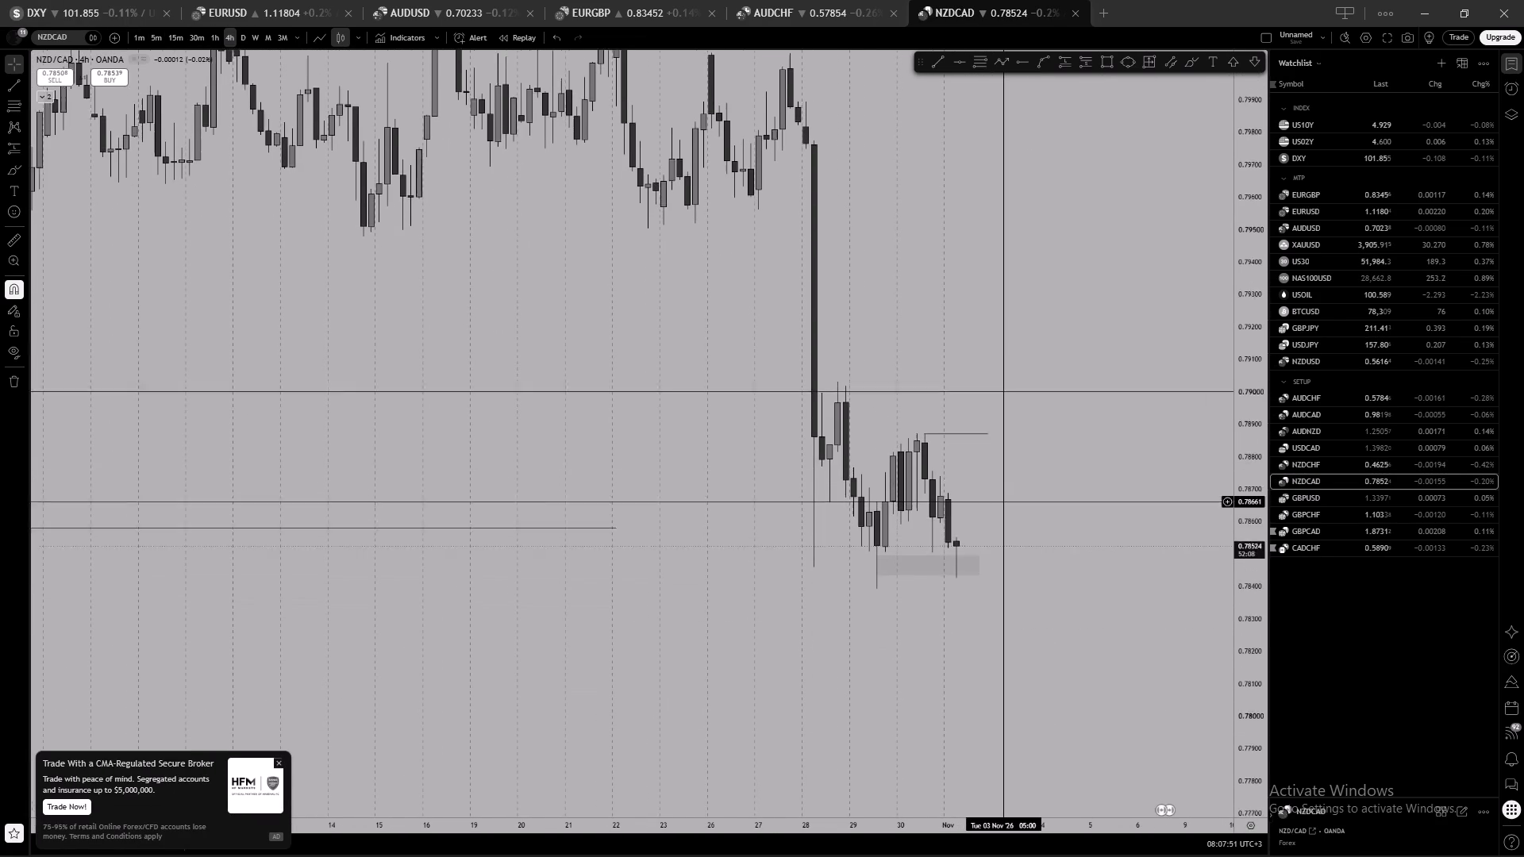
{"action": "left_click_drag", "start_coordinate": [1006, 460], "coordinate": [1006, 455]}
{"action": "scroll", "coordinate": [1056, 466], "scroll_direction": "down", "scroll_amount": 3}
{"action": "left_click_drag", "start_coordinate": [1167, 473], "coordinate": [1119, 511]}
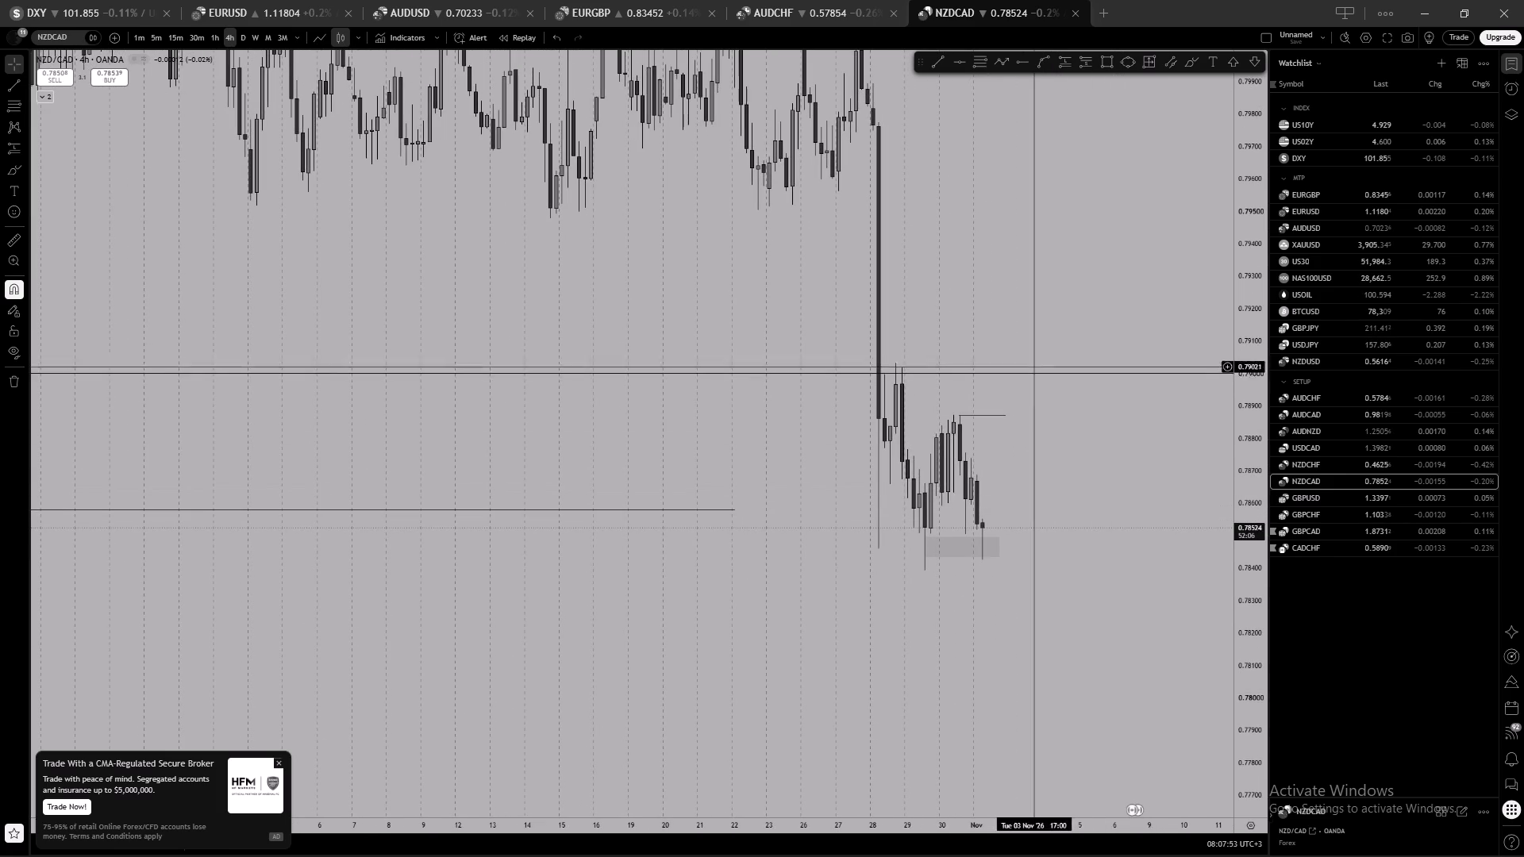
Load NZDCHF from the watchlist again and re-examine the 4-hour price action above its grey zone.
{"action": "left_click", "coordinate": [1339, 464]}
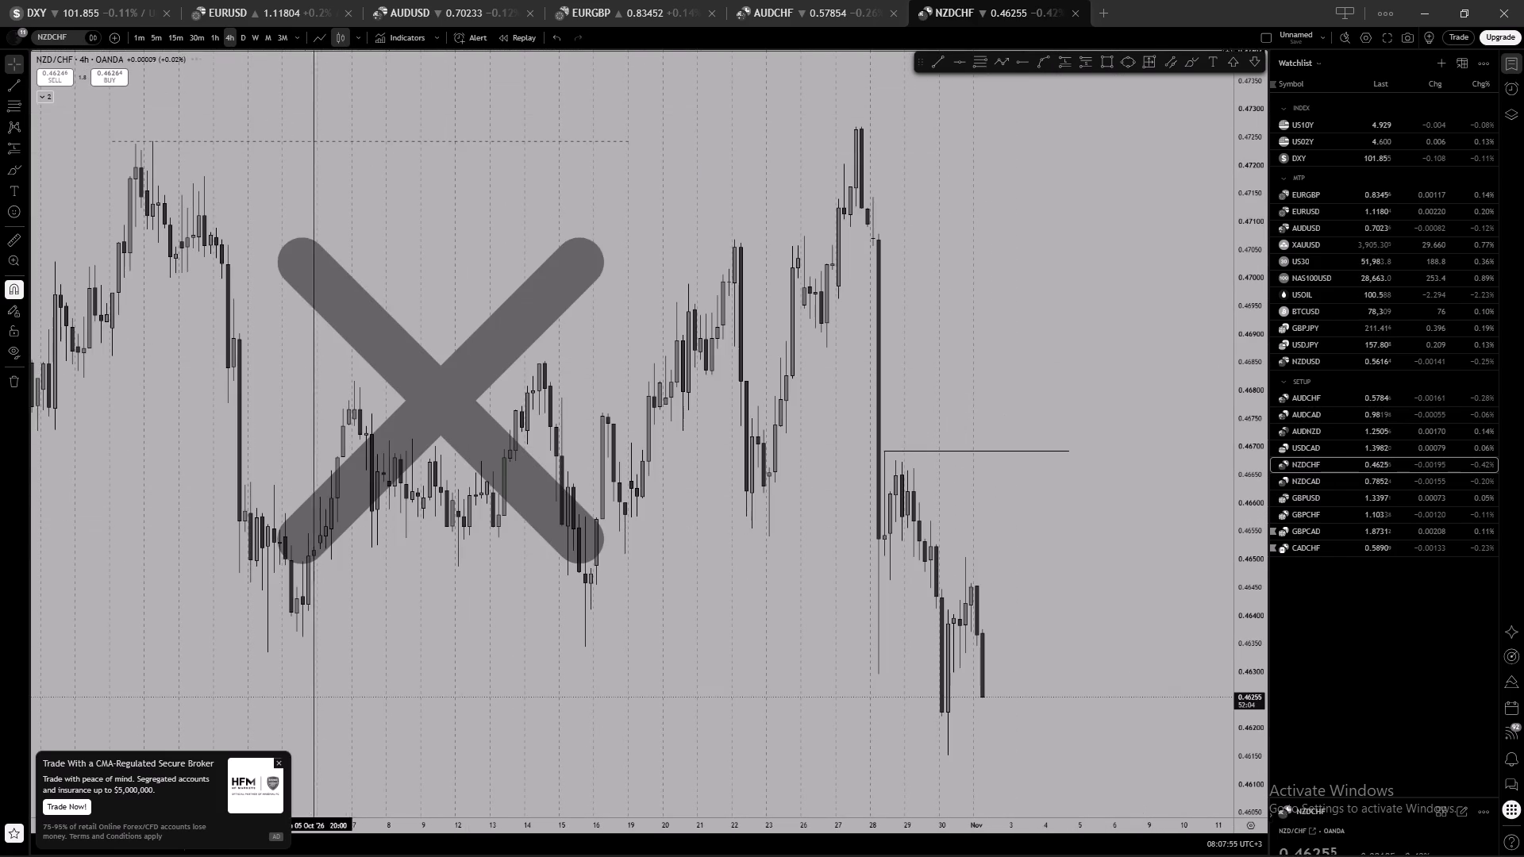
{"action": "scroll", "coordinate": [809, 514], "scroll_direction": "down", "scroll_amount": 7}
{"action": "left_click_drag", "start_coordinate": [875, 624], "coordinate": [930, 355]}
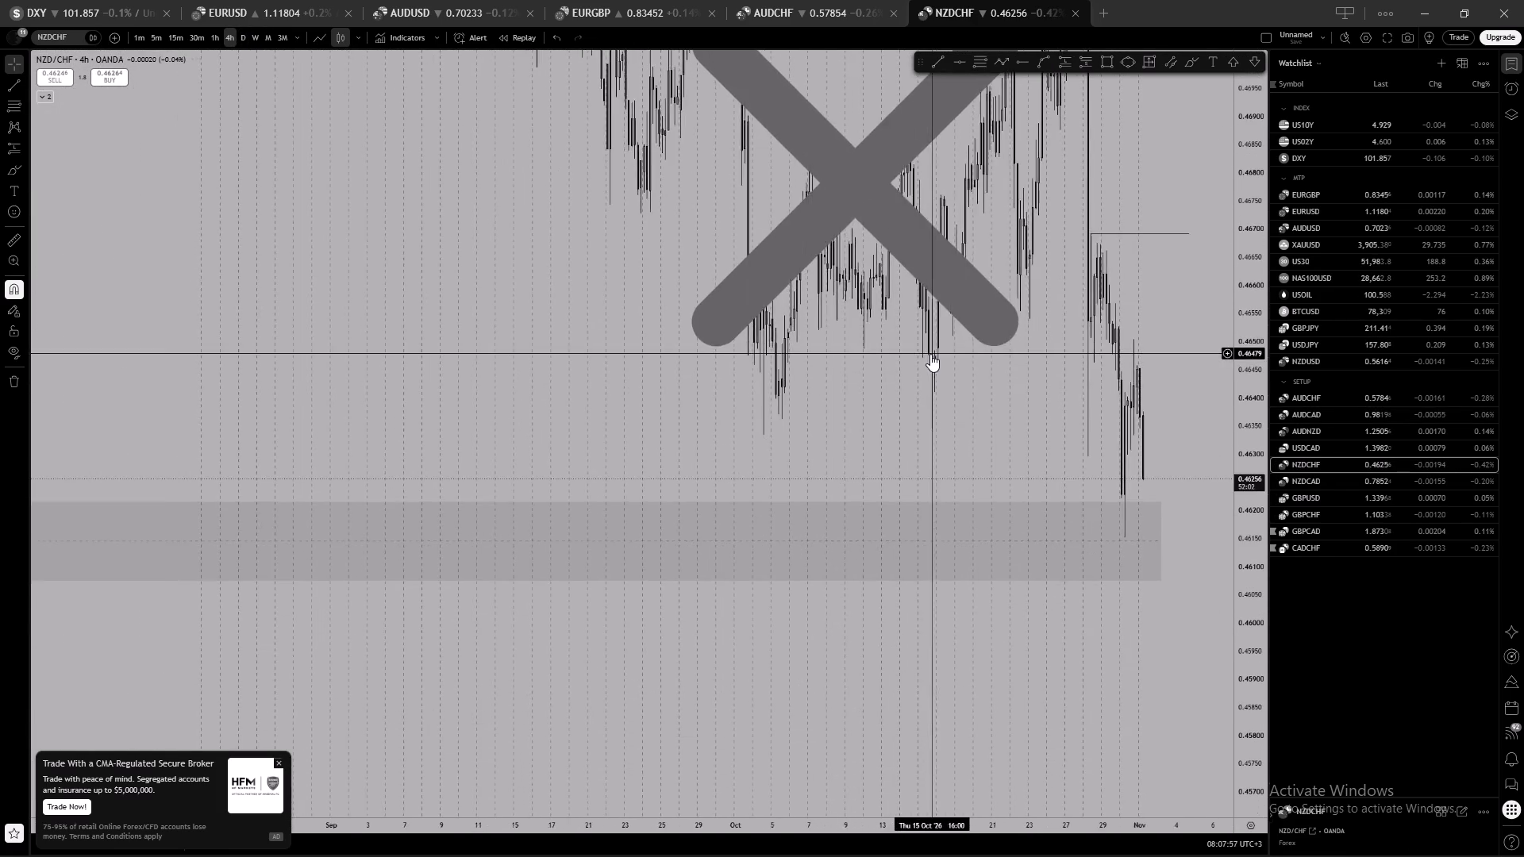
{"action": "scroll", "coordinate": [930, 354], "scroll_direction": "down", "scroll_amount": 10}
{"action": "scroll", "coordinate": [936, 428], "scroll_direction": "up", "scroll_amount": 7}
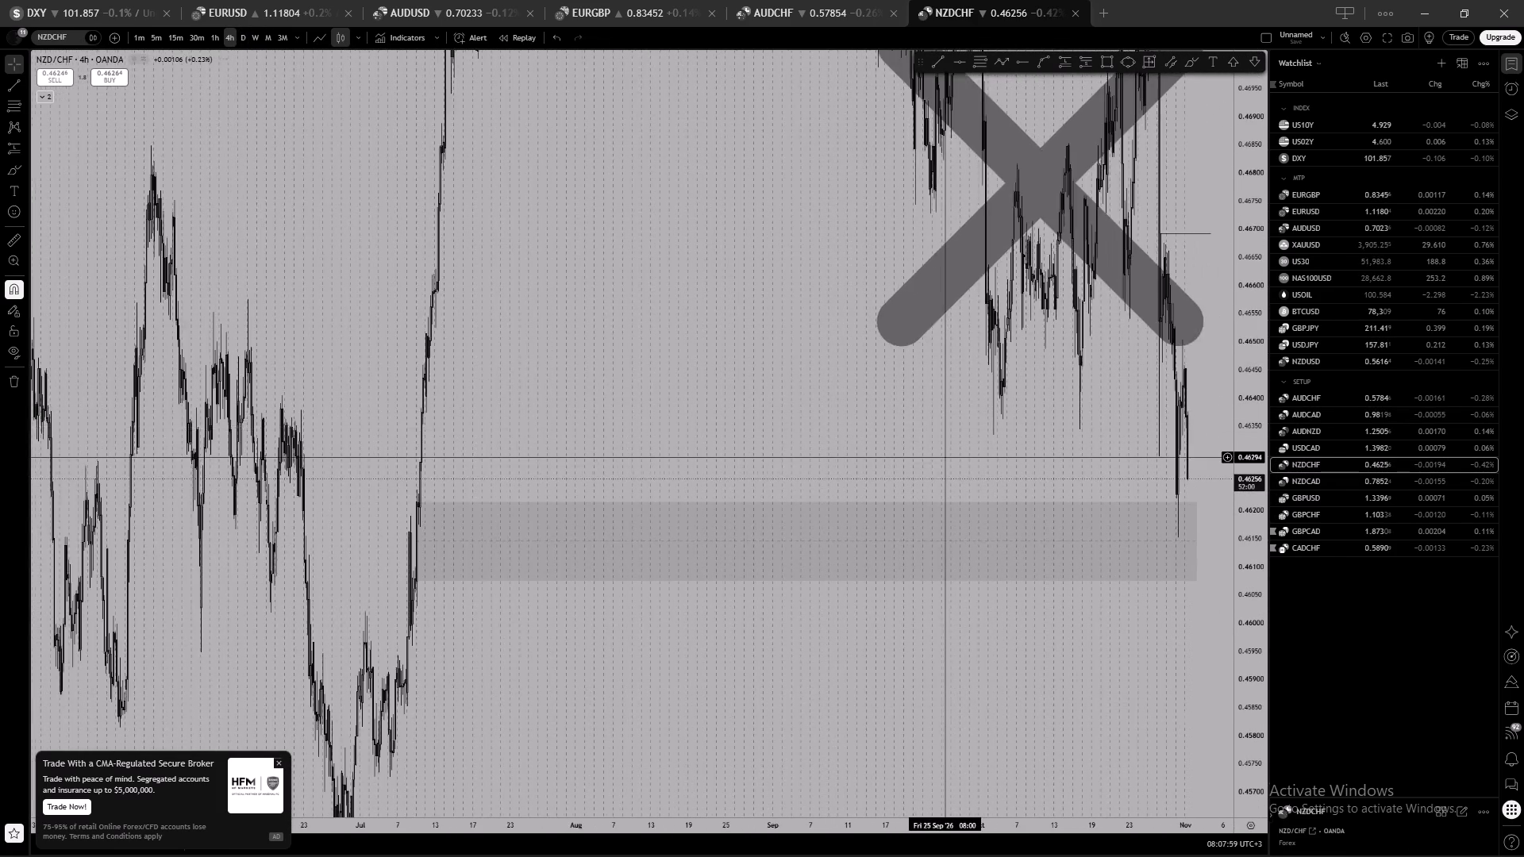
{"action": "scroll", "coordinate": [947, 459], "scroll_direction": "up", "scroll_amount": 8}
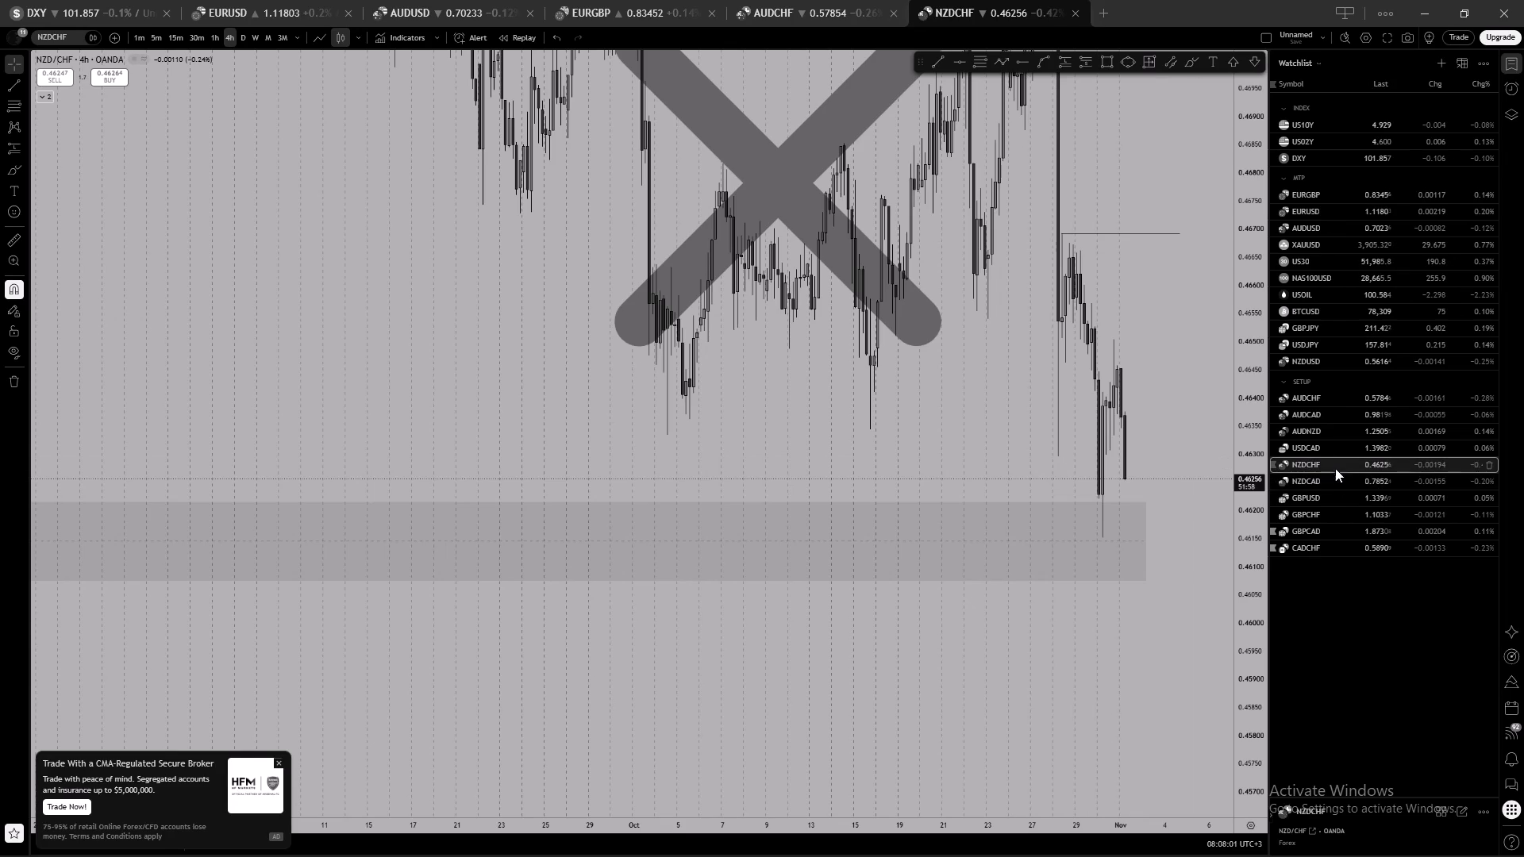
Return to NZDCAD and examine the 4-hour chart around the 0.79000 line, the marked high and the grey zone.
{"action": "left_click", "coordinate": [1332, 482]}
{"action": "scroll", "coordinate": [791, 506], "scroll_direction": "up", "scroll_amount": 5}
{"action": "left_click_drag", "start_coordinate": [964, 632], "coordinate": [910, 325]}
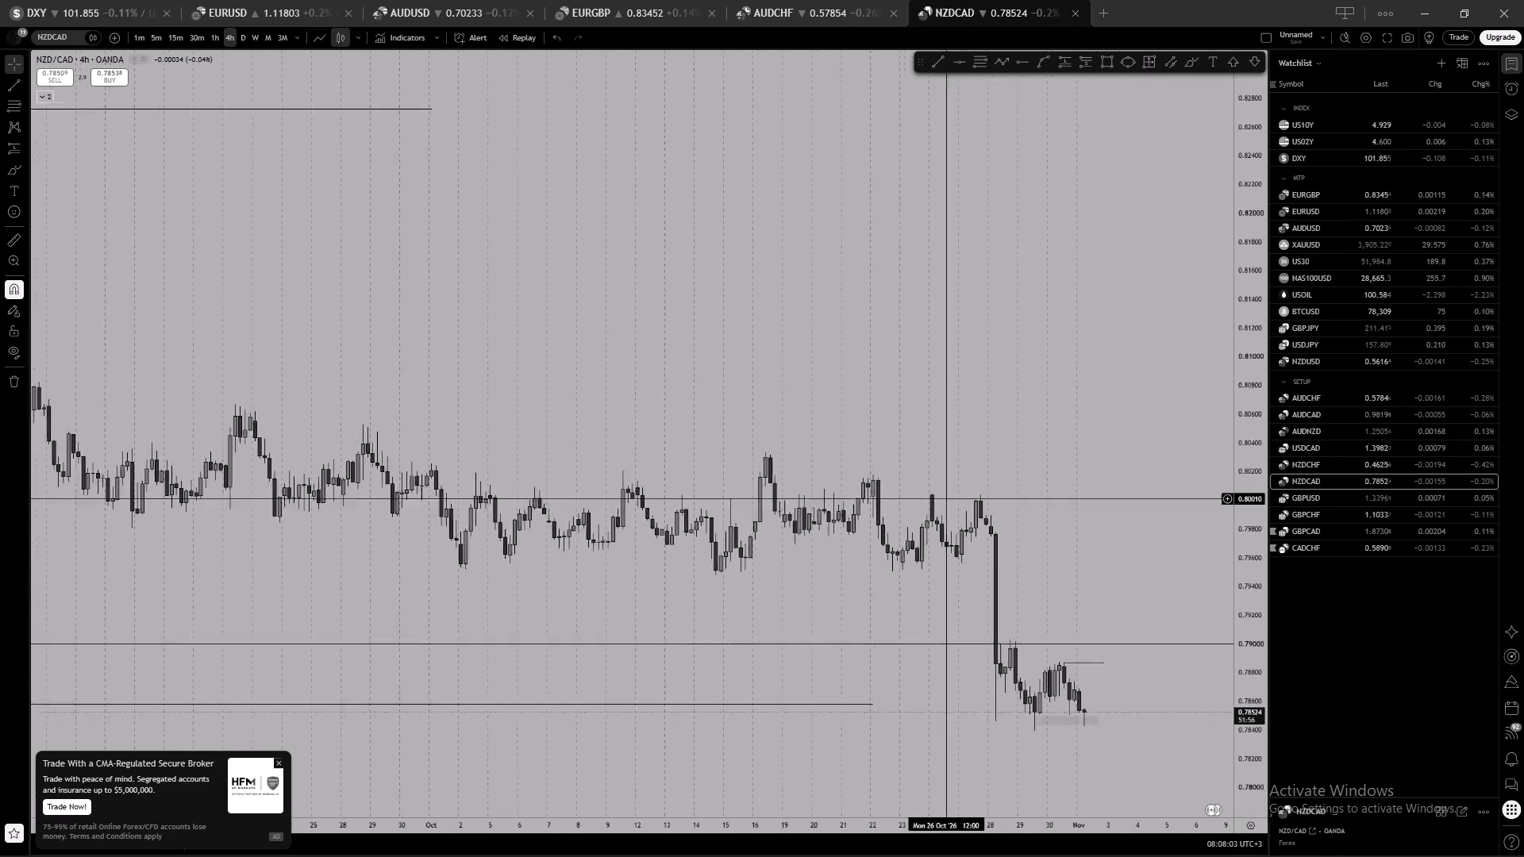
{"action": "left_click_drag", "start_coordinate": [910, 325], "coordinate": [907, 298]}
{"action": "scroll", "coordinate": [1247, 738], "scroll_direction": "up", "scroll_amount": 12}
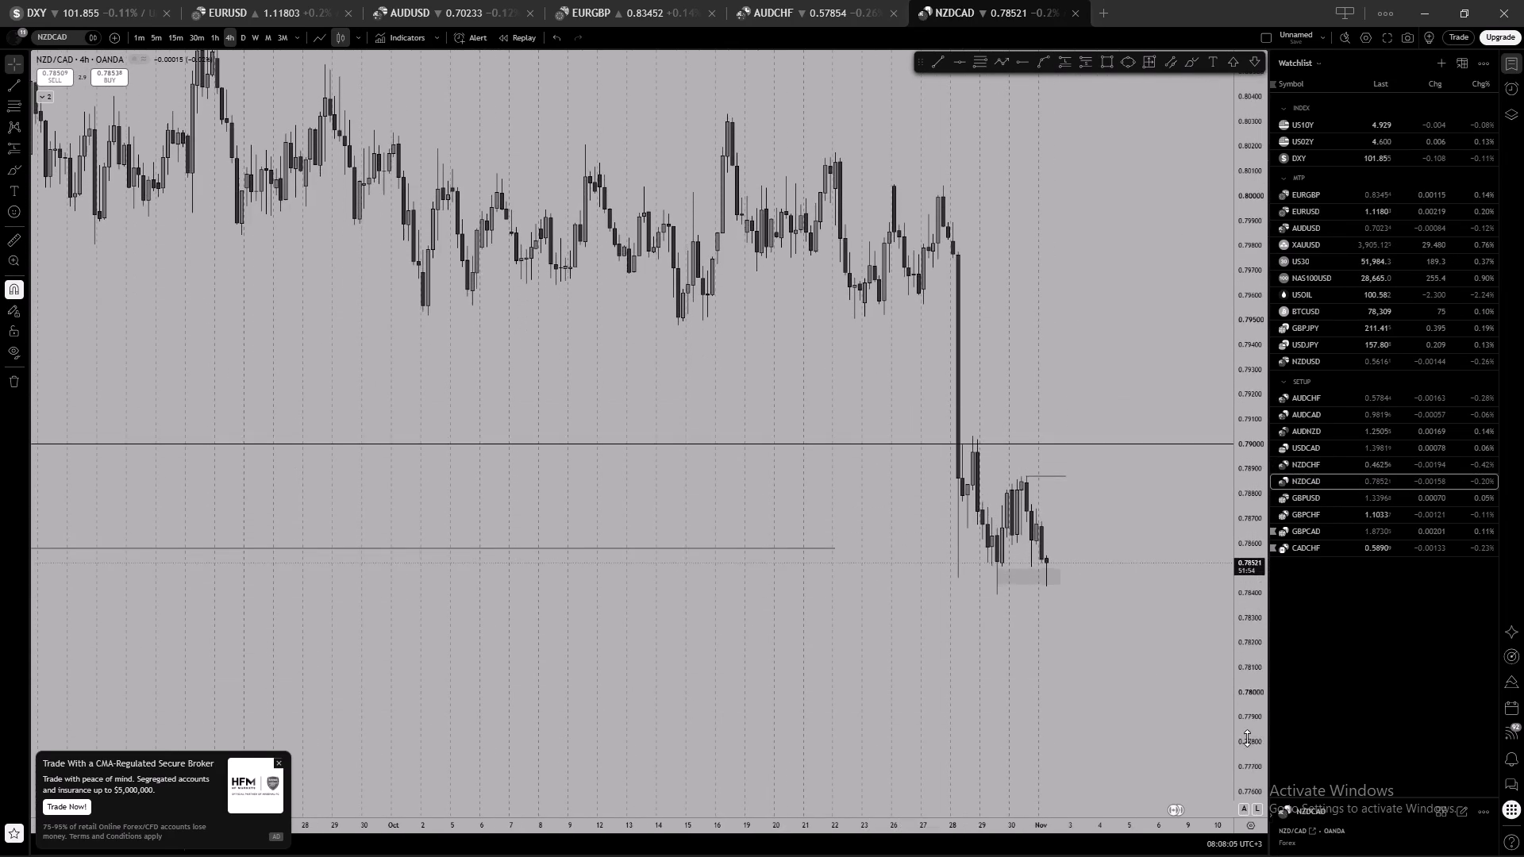
{"action": "scroll", "coordinate": [1247, 738], "scroll_direction": "up", "scroll_amount": 19}
{"action": "scroll", "coordinate": [881, 531], "scroll_direction": "up", "scroll_amount": 4}
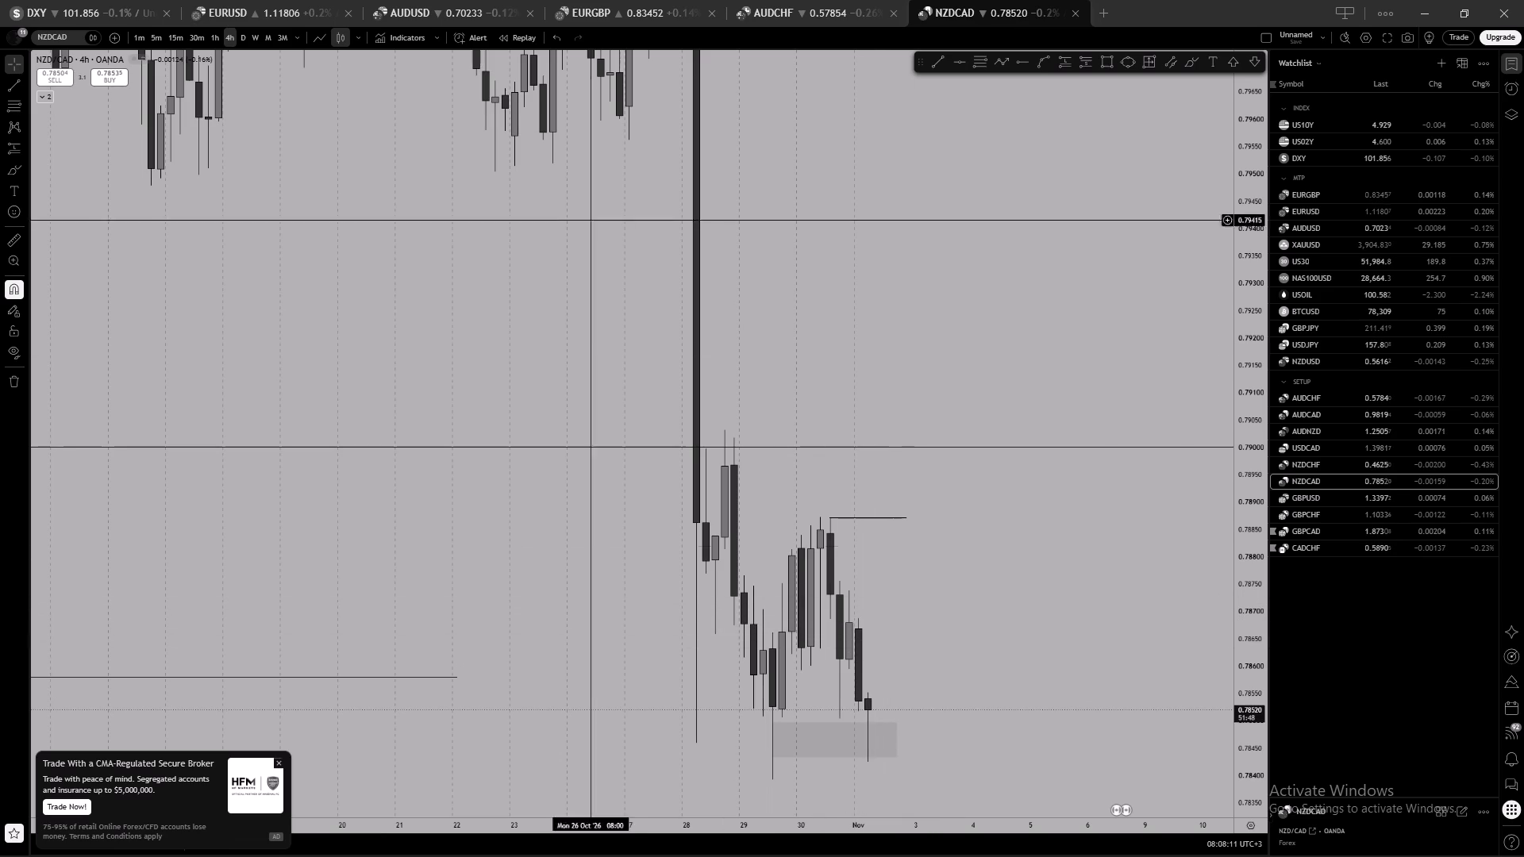
Switch NZDCAD to the daily chart and examine the latest candles against the marked horizontal levels.
{"action": "left_click", "coordinate": [243, 34]}
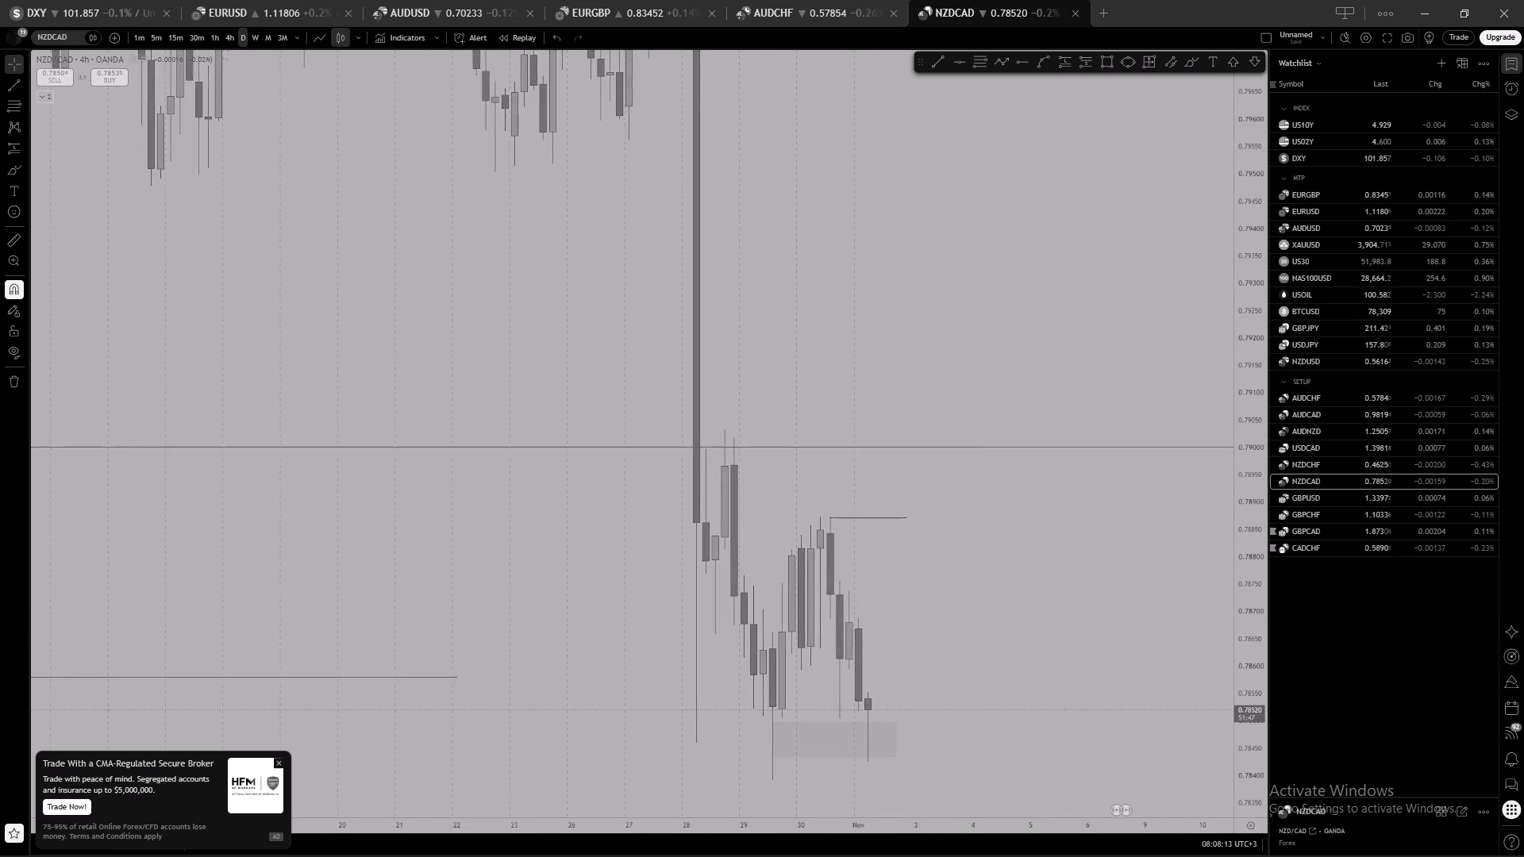
{"action": "scroll", "coordinate": [805, 478], "scroll_direction": "up", "scroll_amount": 3}
{"action": "left_click_drag", "start_coordinate": [856, 621], "coordinate": [859, 524]}
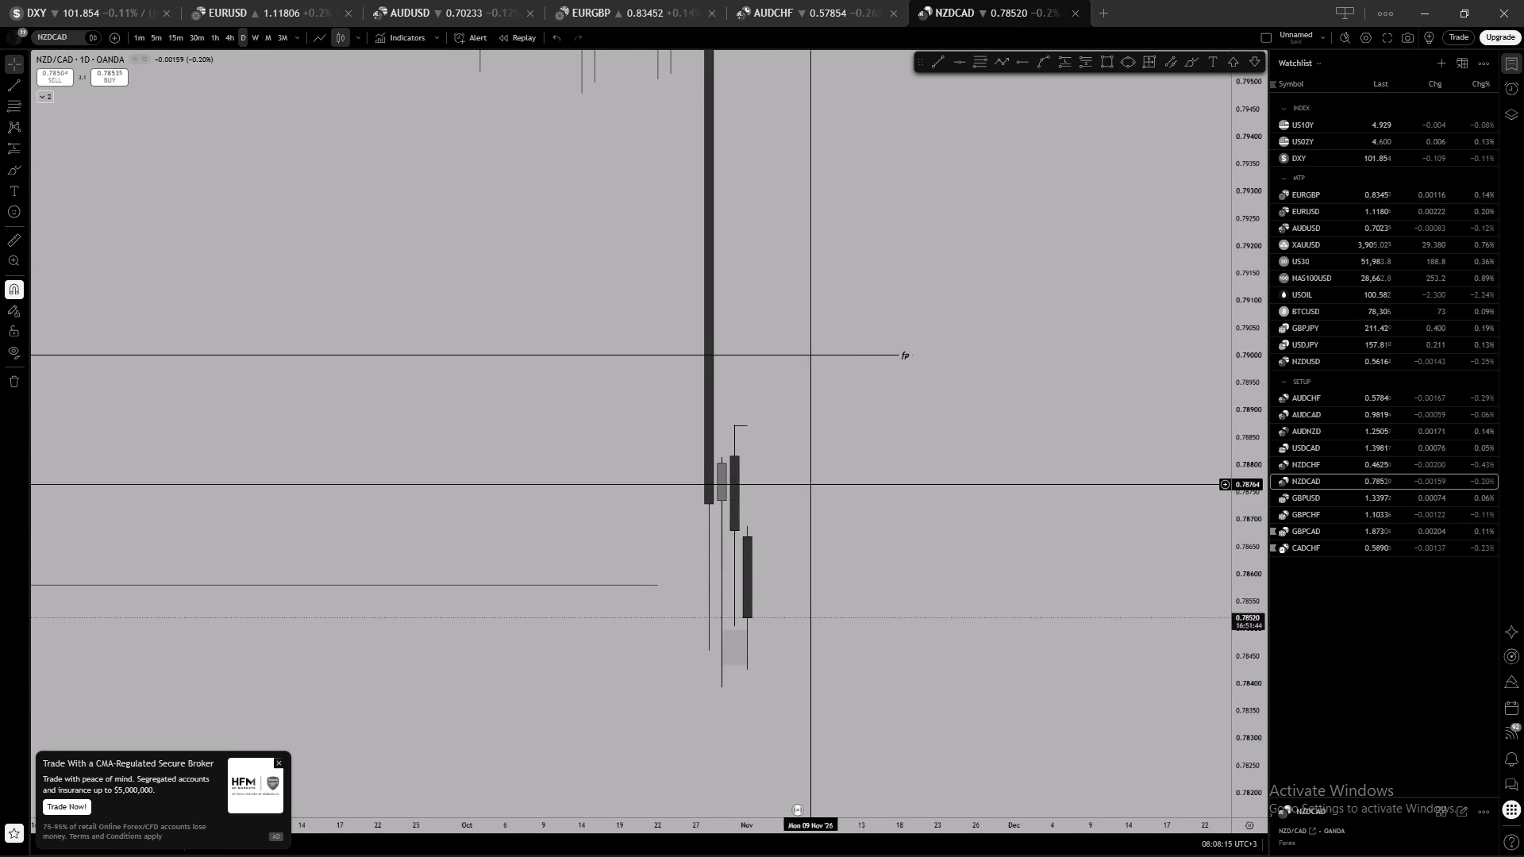
{"action": "left_click_drag", "start_coordinate": [810, 484], "coordinate": [819, 426]}
{"action": "scroll", "coordinate": [1230, 570], "scroll_direction": "down", "scroll_amount": 6}
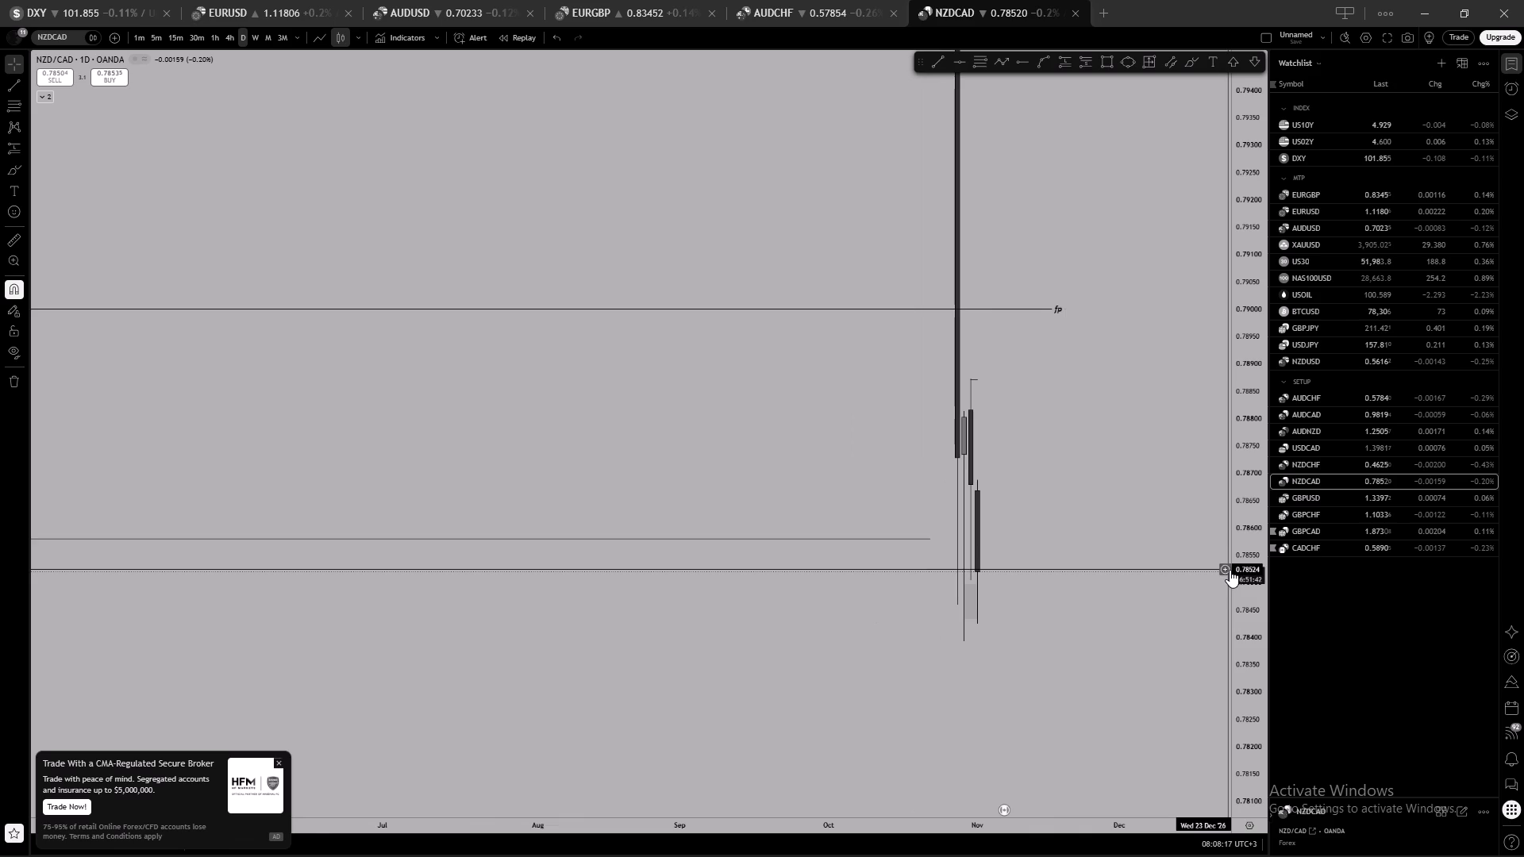
{"action": "scroll", "coordinate": [1013, 486], "scroll_direction": "down", "scroll_amount": 1}
{"action": "scroll", "coordinate": [1263, 631], "scroll_direction": "down", "scroll_amount": 11}
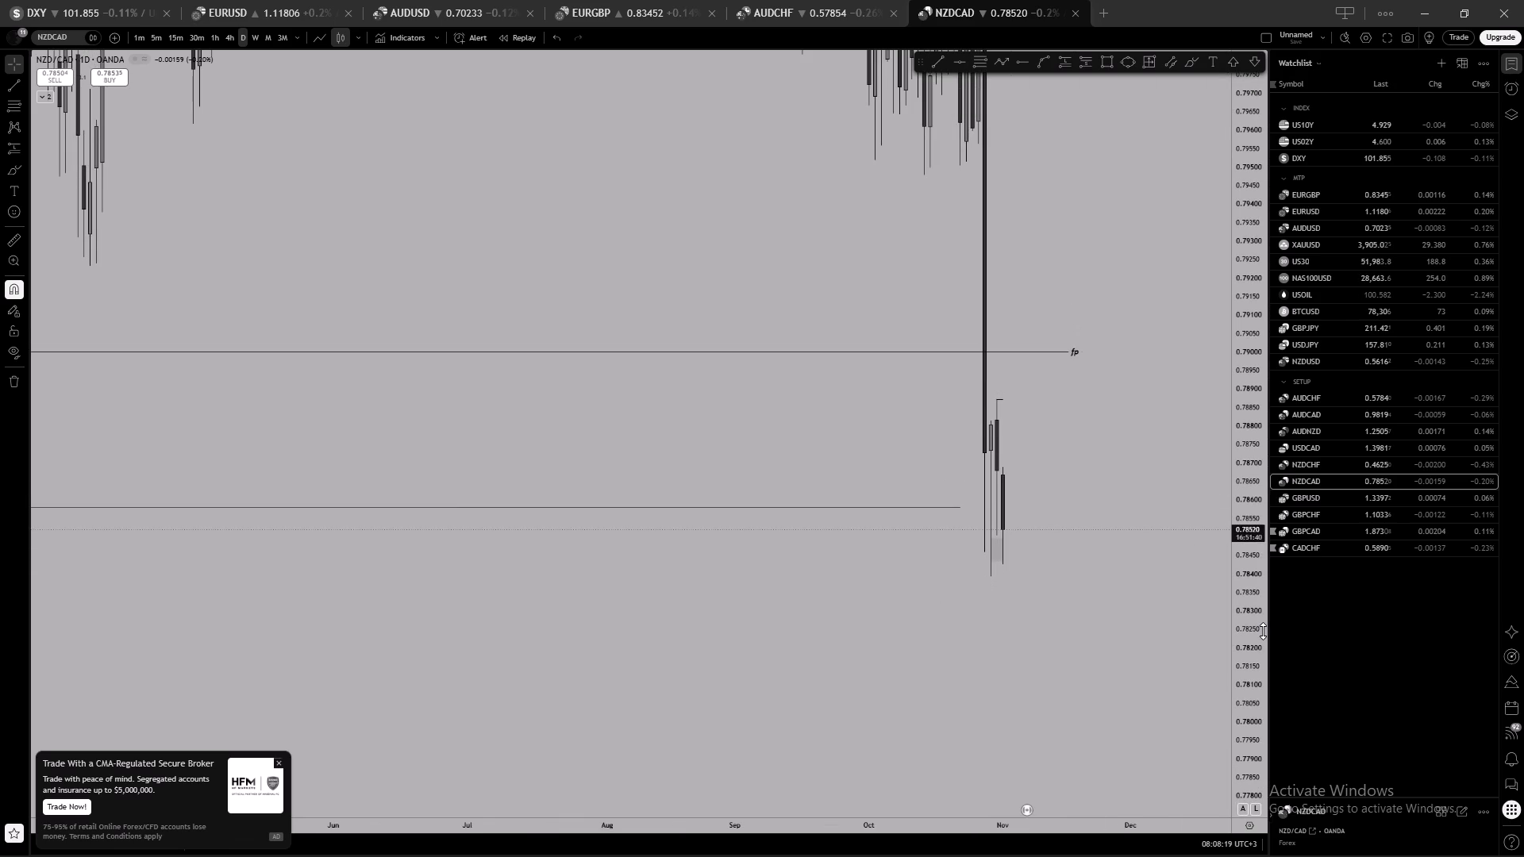
{"action": "scroll", "coordinate": [1263, 631], "scroll_direction": "down", "scroll_amount": 5}
{"action": "scroll", "coordinate": [462, 283], "scroll_direction": "up", "scroll_amount": 2}
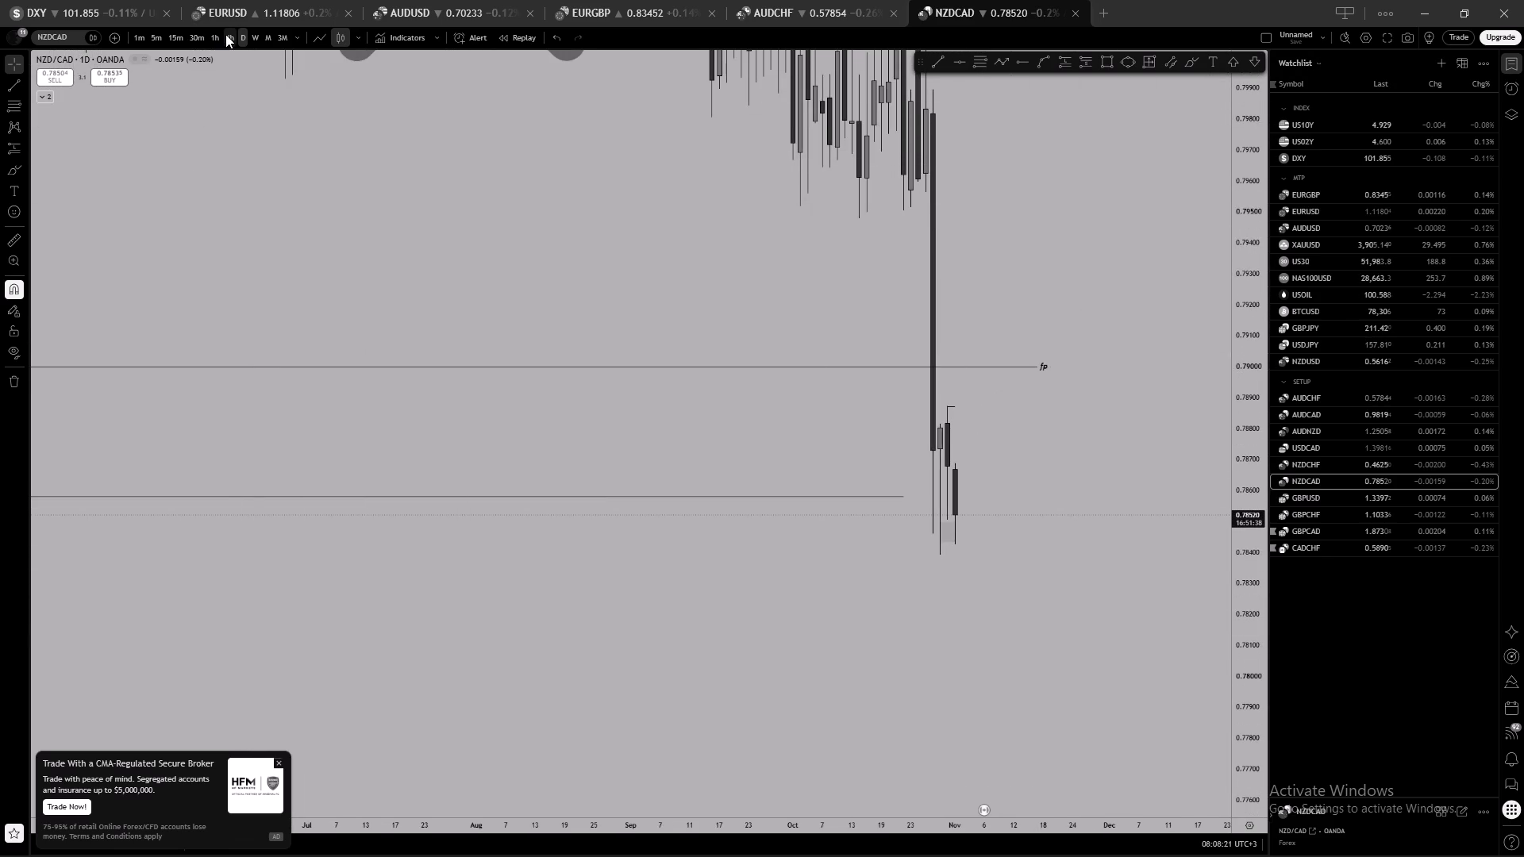
Examine NZDCAD's reaction at the grey zone on the 4-hour and 1-hour charts, ending on the 5-minute timeframe.
{"action": "left_click", "coordinate": [225, 34]}
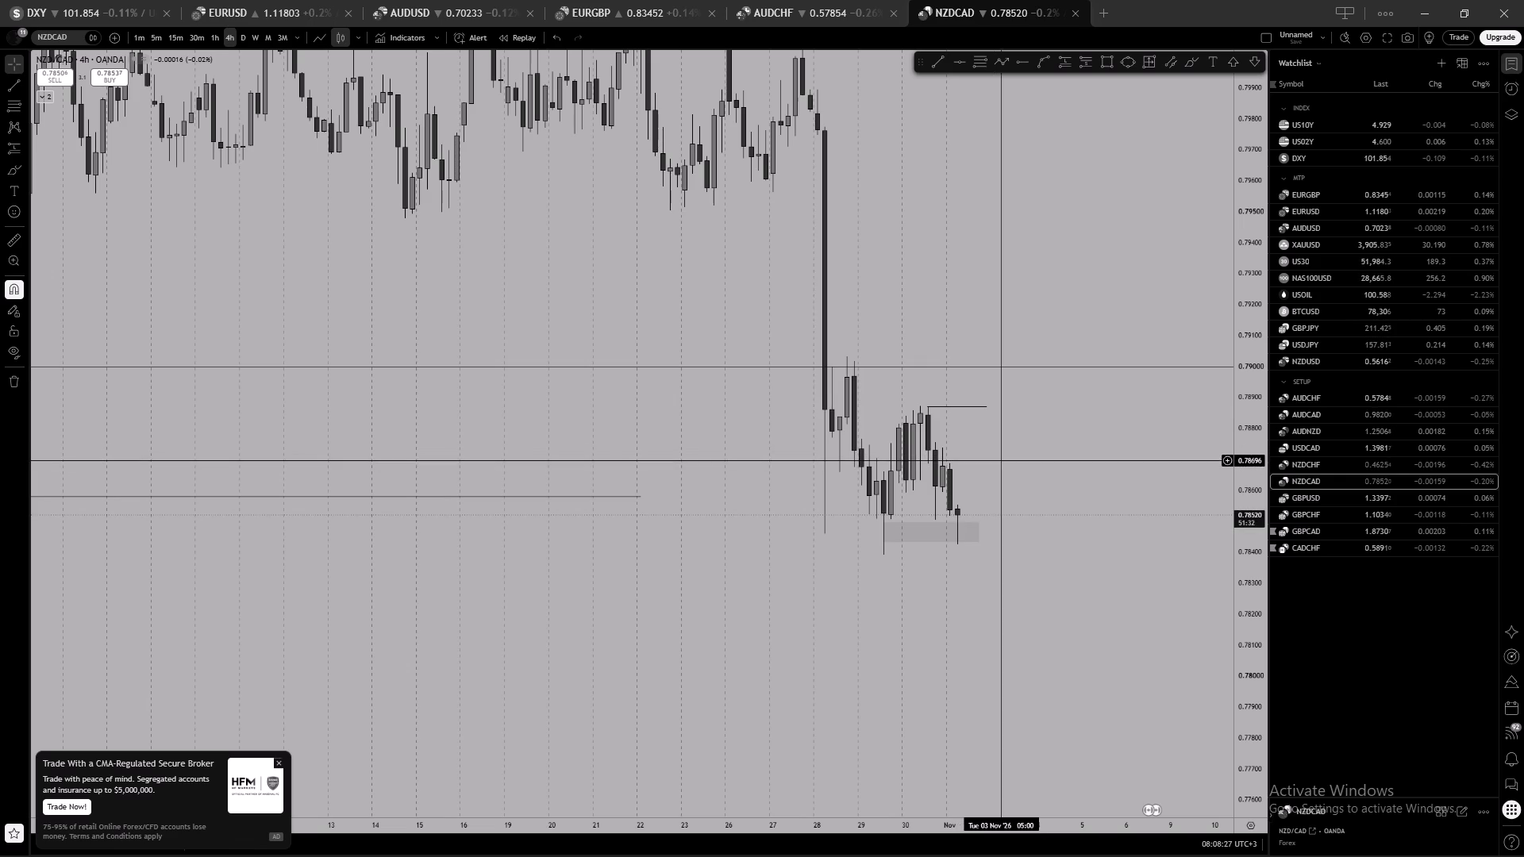
{"action": "left_click", "coordinate": [219, 37]}
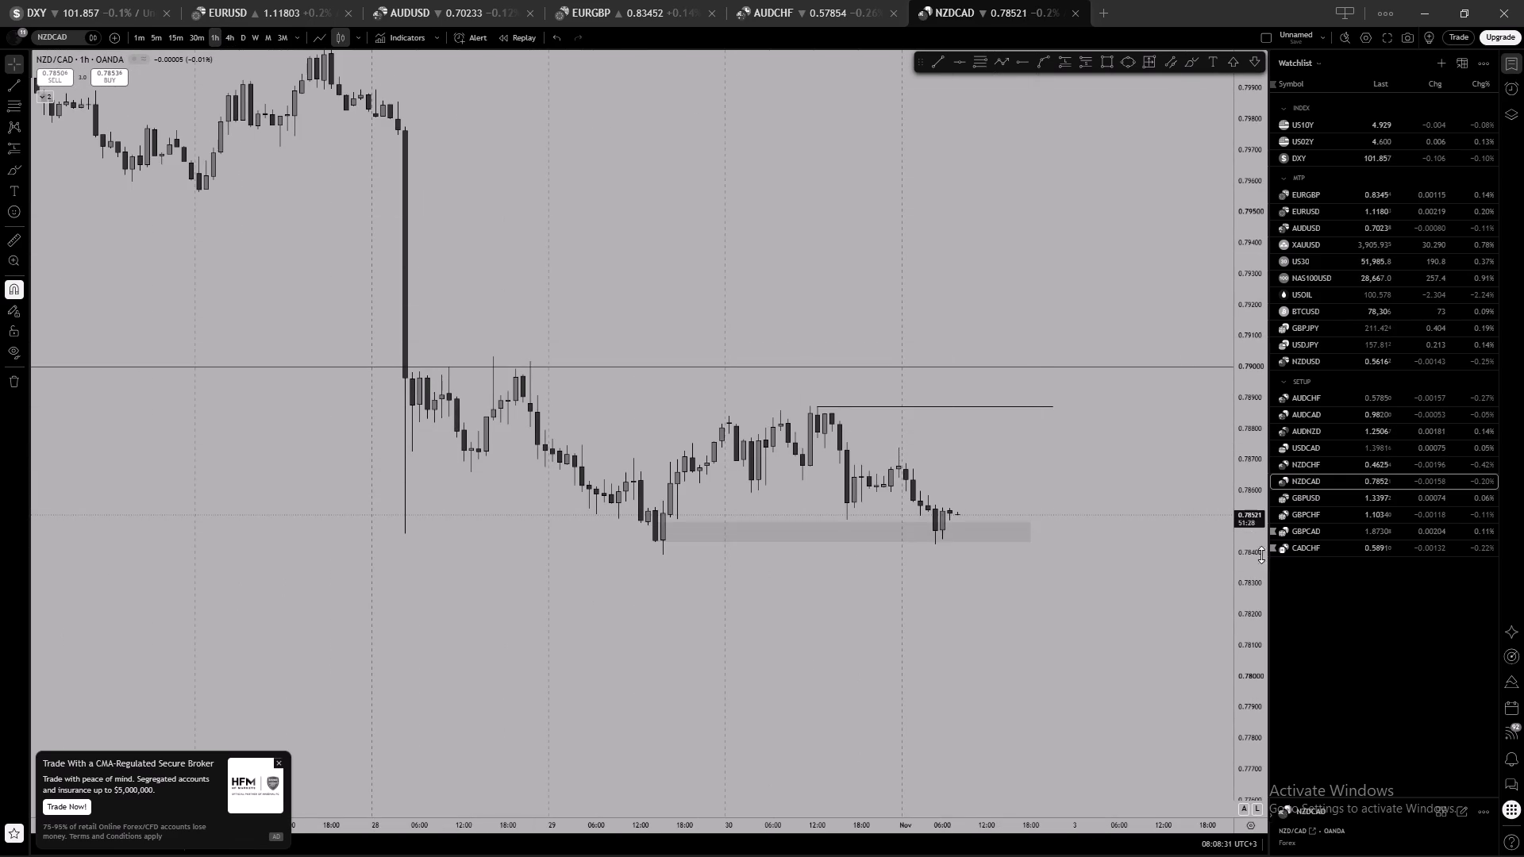
{"action": "scroll", "coordinate": [1260, 555], "scroll_direction": "up", "scroll_amount": 9}
{"action": "left_click", "coordinate": [154, 36]}
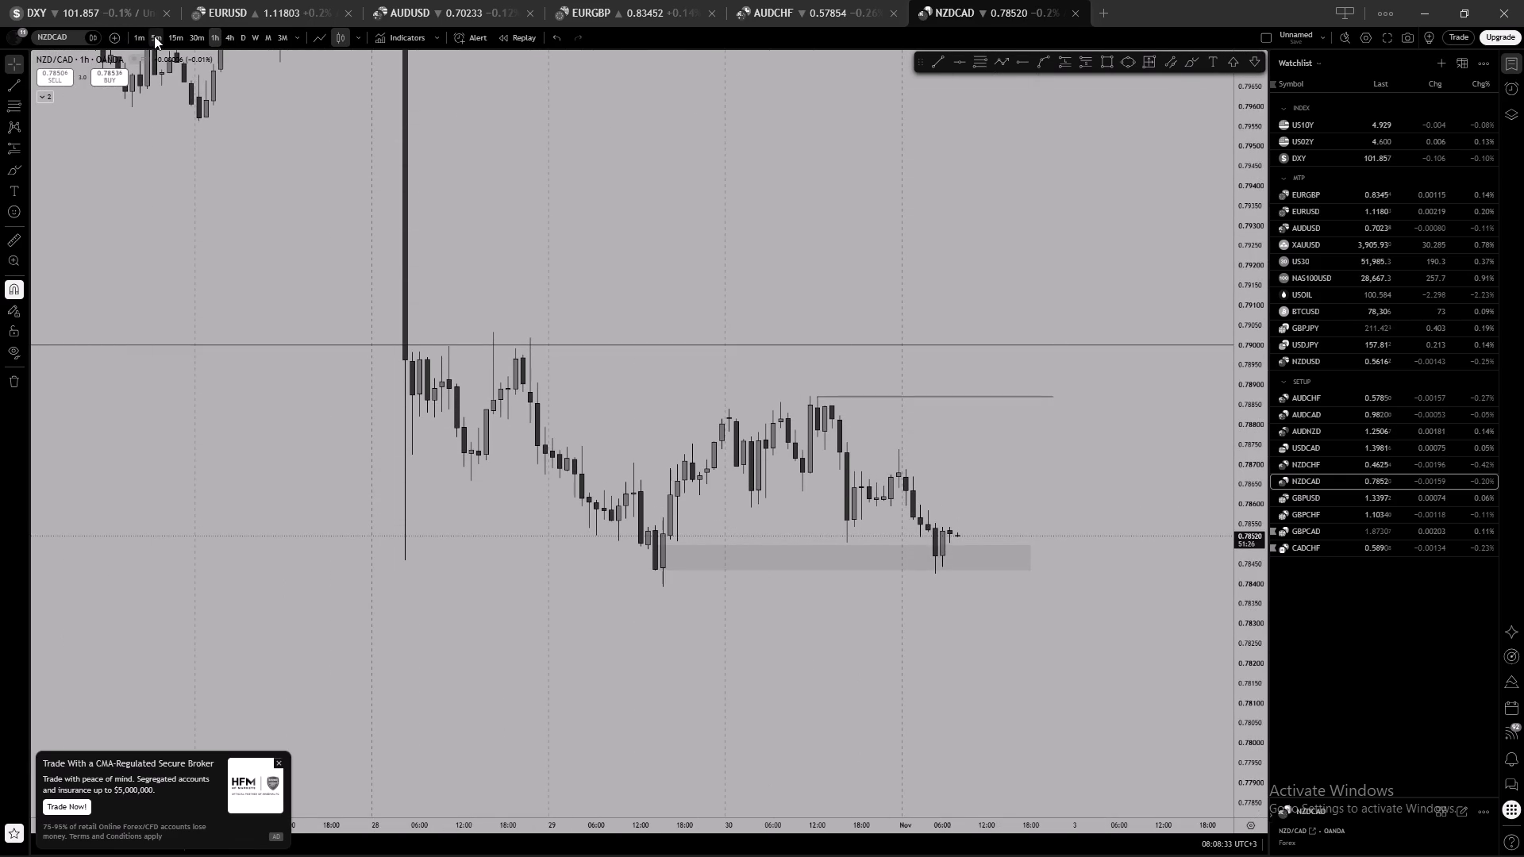
{"action": "scroll", "coordinate": [727, 425], "scroll_direction": "down", "scroll_amount": 13}
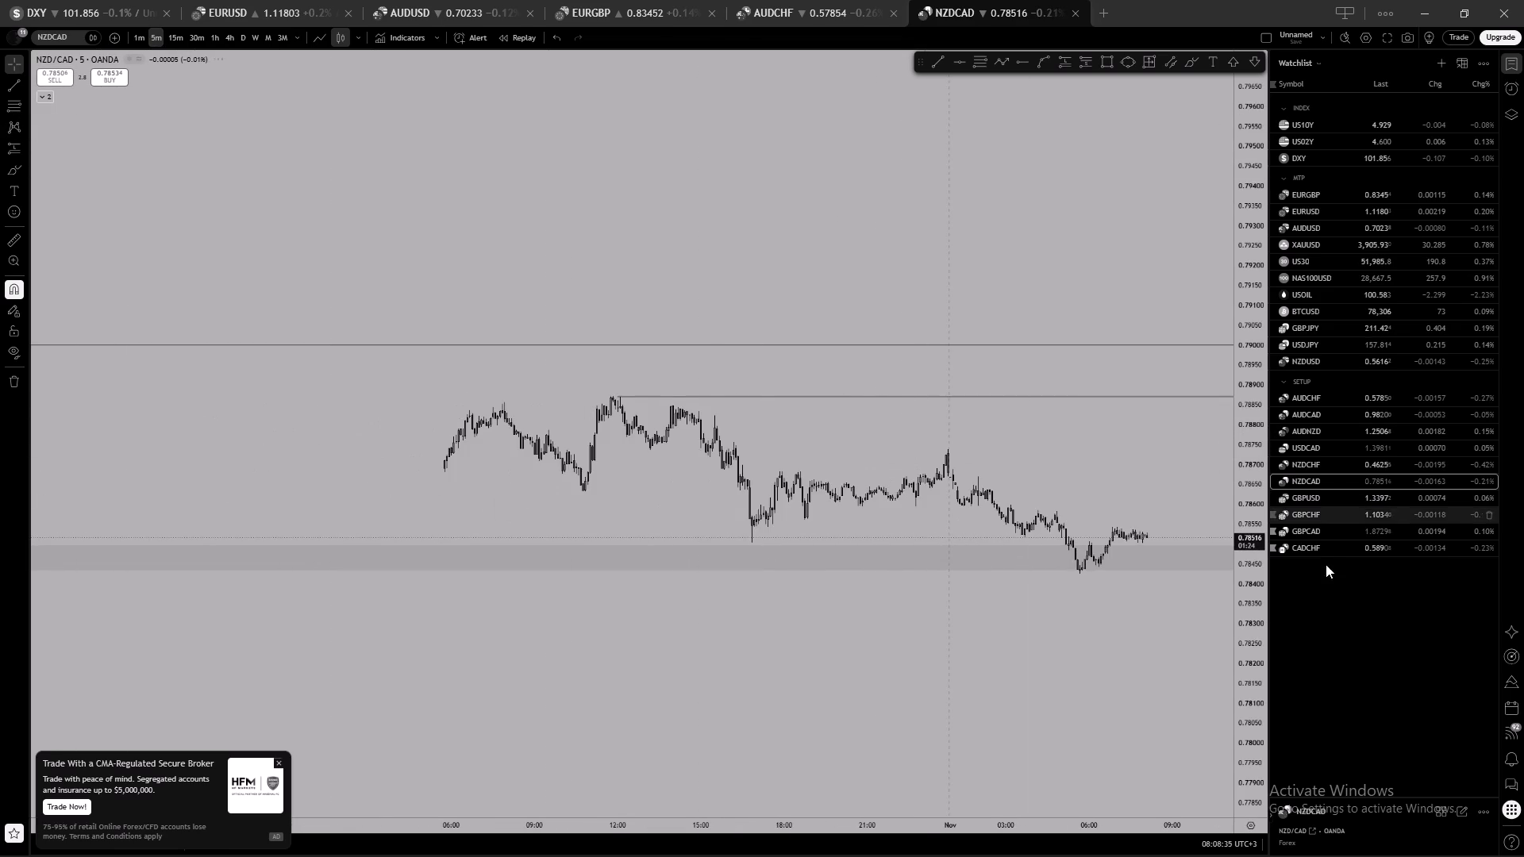
{"action": "scroll", "coordinate": [1249, 630], "scroll_direction": "up", "scroll_amount": 20}
{"action": "scroll", "coordinate": [1249, 630], "scroll_direction": "up", "scroll_amount": 5}
{"action": "scroll", "coordinate": [1064, 411], "scroll_direction": "up", "scroll_amount": 4}
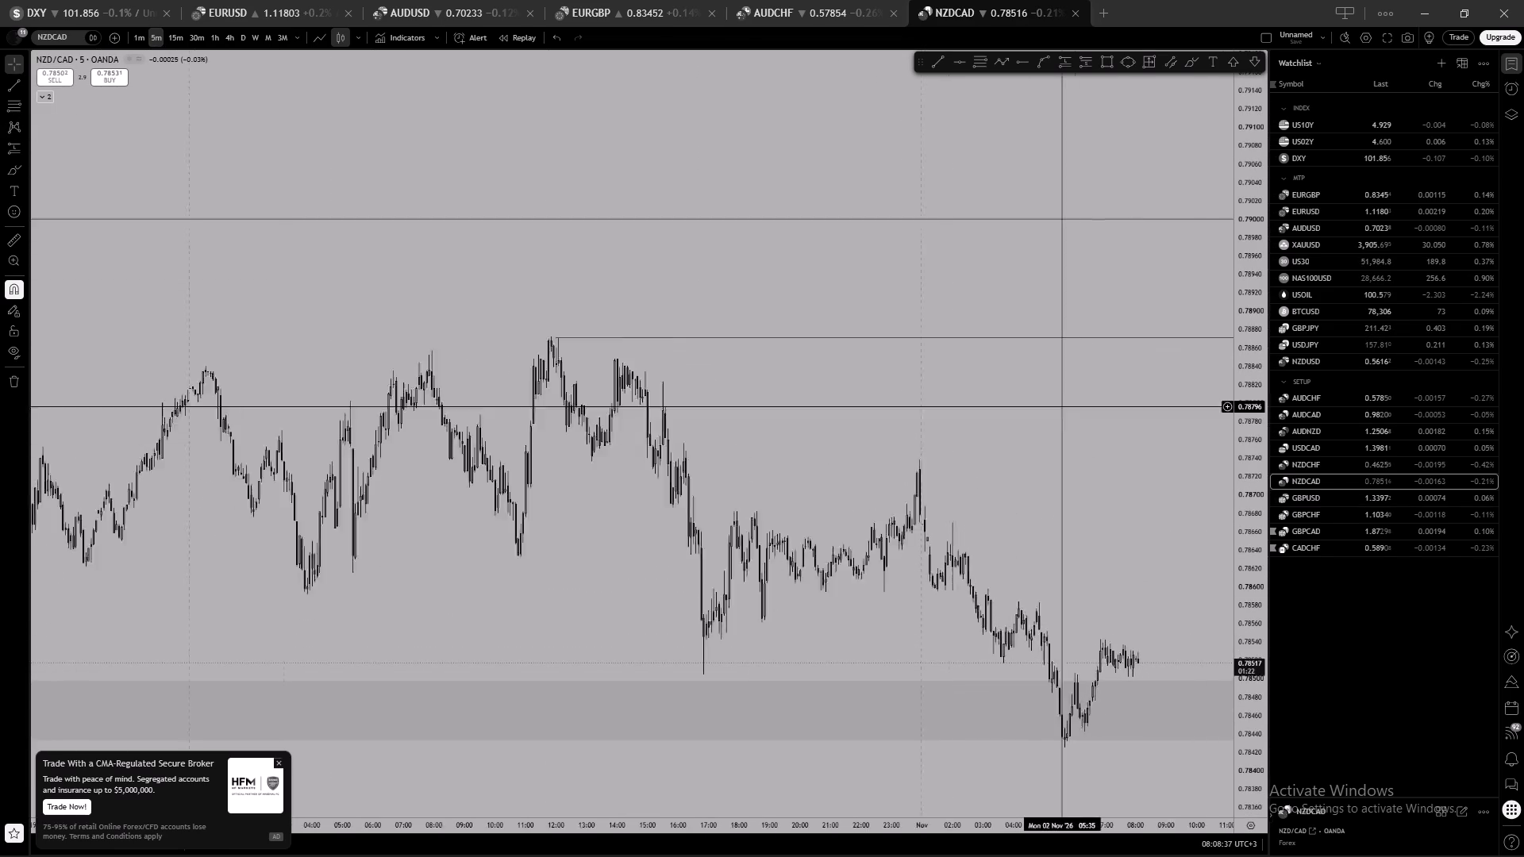
{"action": "left_click_drag", "start_coordinate": [1026, 617], "coordinate": [952, 357]}
{"action": "scroll", "coordinate": [1024, 435], "scroll_direction": "up", "scroll_amount": 4}
{"action": "left_click_drag", "start_coordinate": [1095, 451], "coordinate": [1087, 386]}
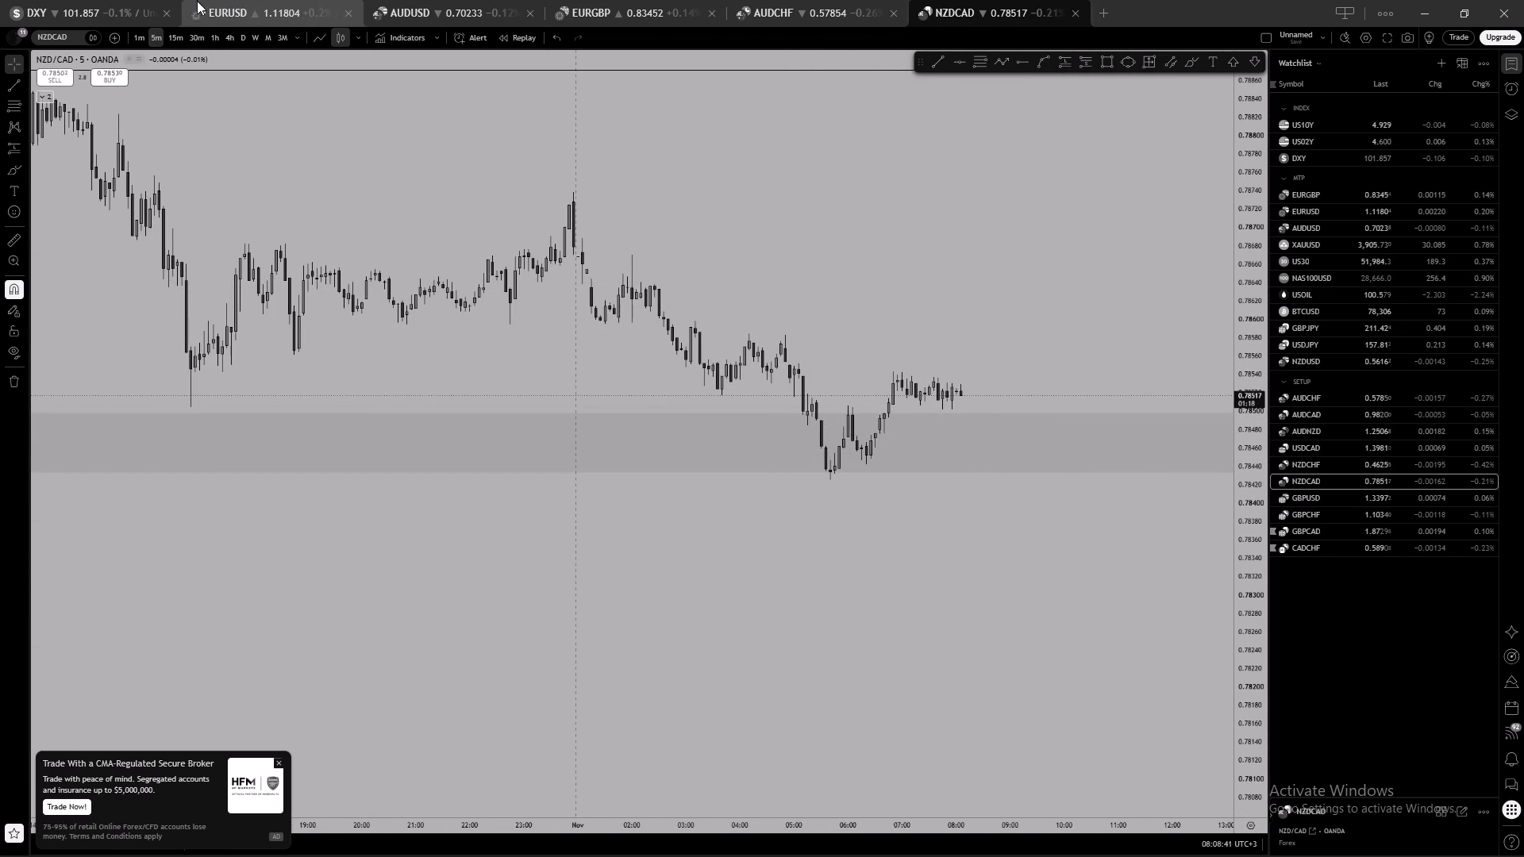
Place a horizontal ray at the 0.78392 low below the grey zone on the NZDCAD 1-hour chart and lock it.
{"action": "left_click", "coordinate": [214, 35]}
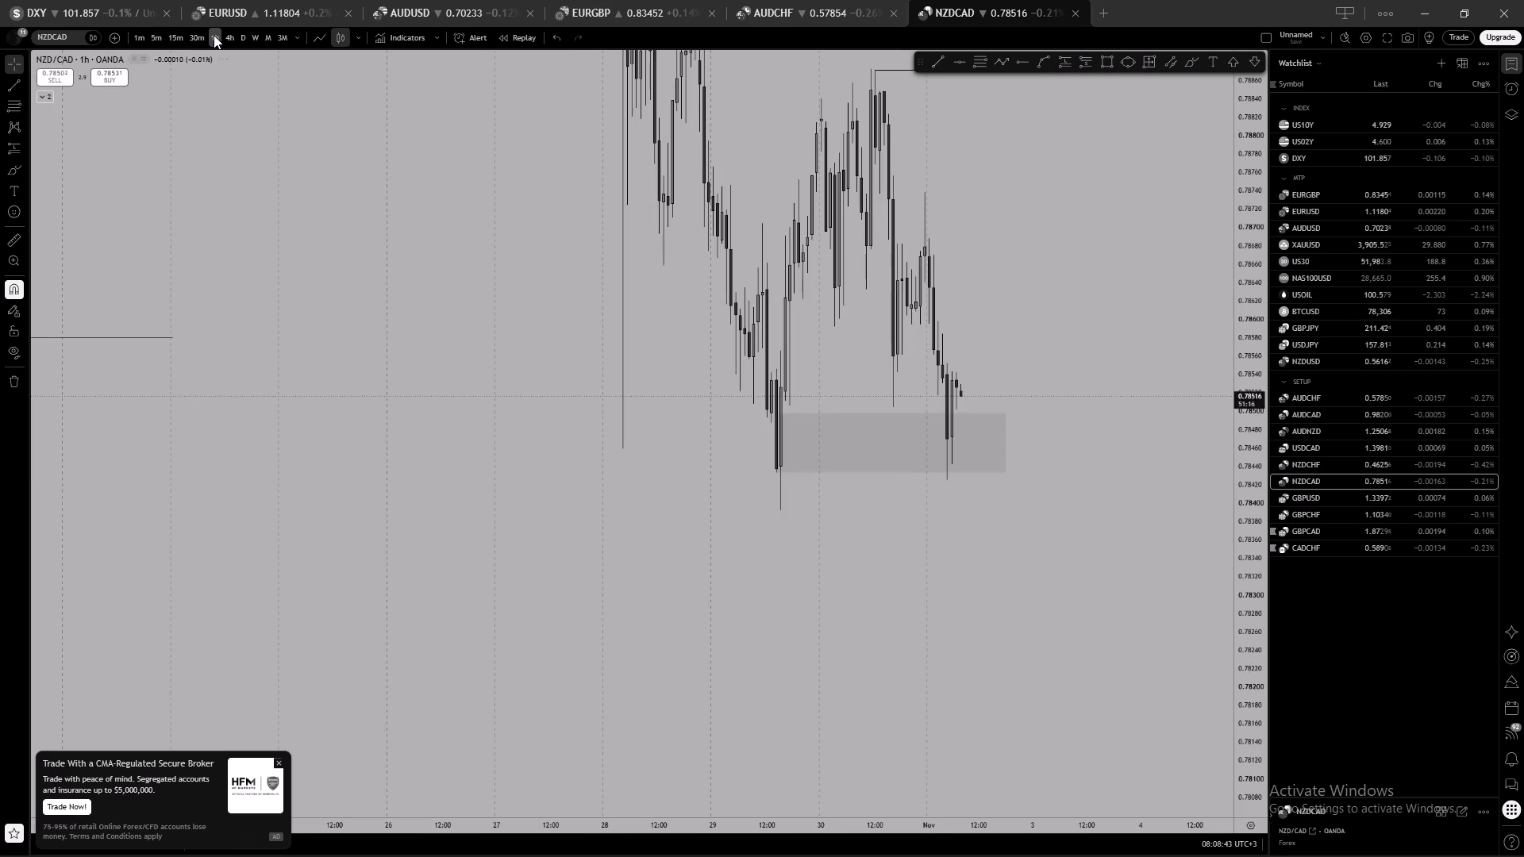
{"action": "scroll", "coordinate": [876, 324], "scroll_direction": "up", "scroll_amount": 2}
{"action": "left_click_drag", "start_coordinate": [879, 321], "coordinate": [888, 268]}
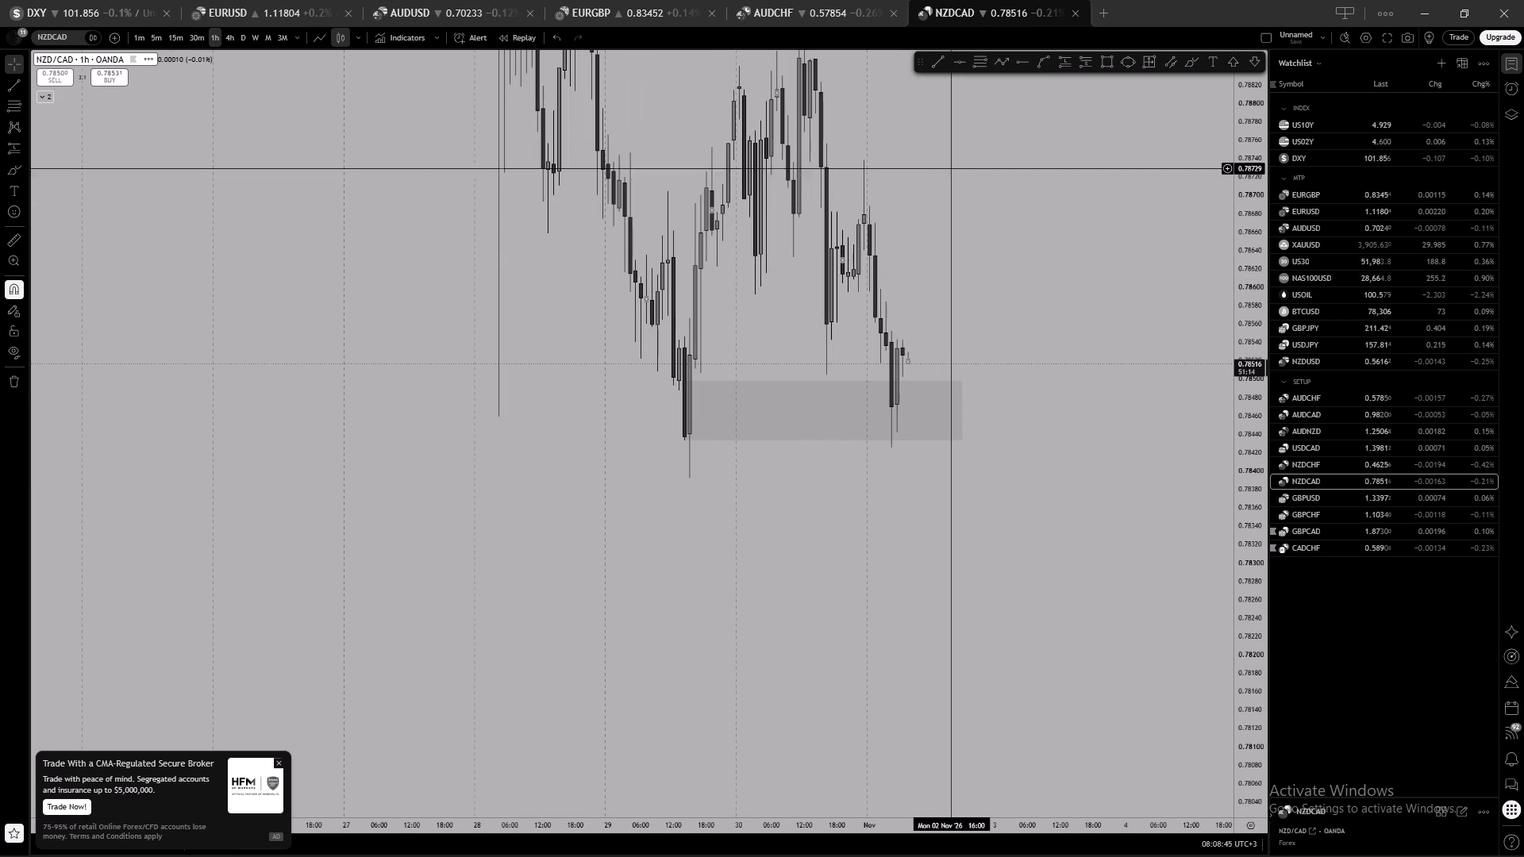
{"action": "left_click", "coordinate": [1022, 64]}
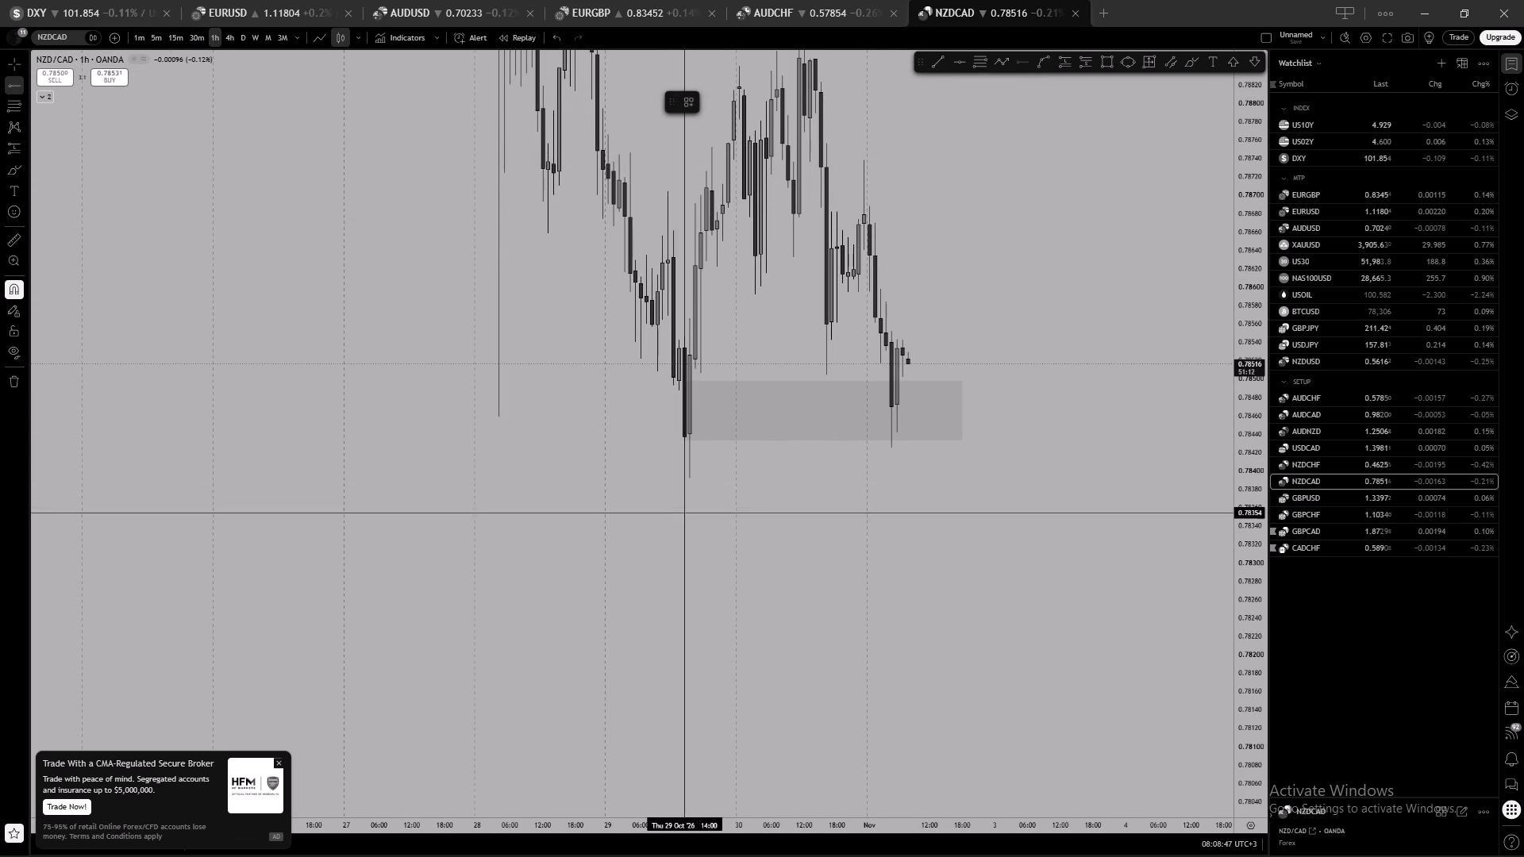
{"action": "left_click", "coordinate": [692, 475]}
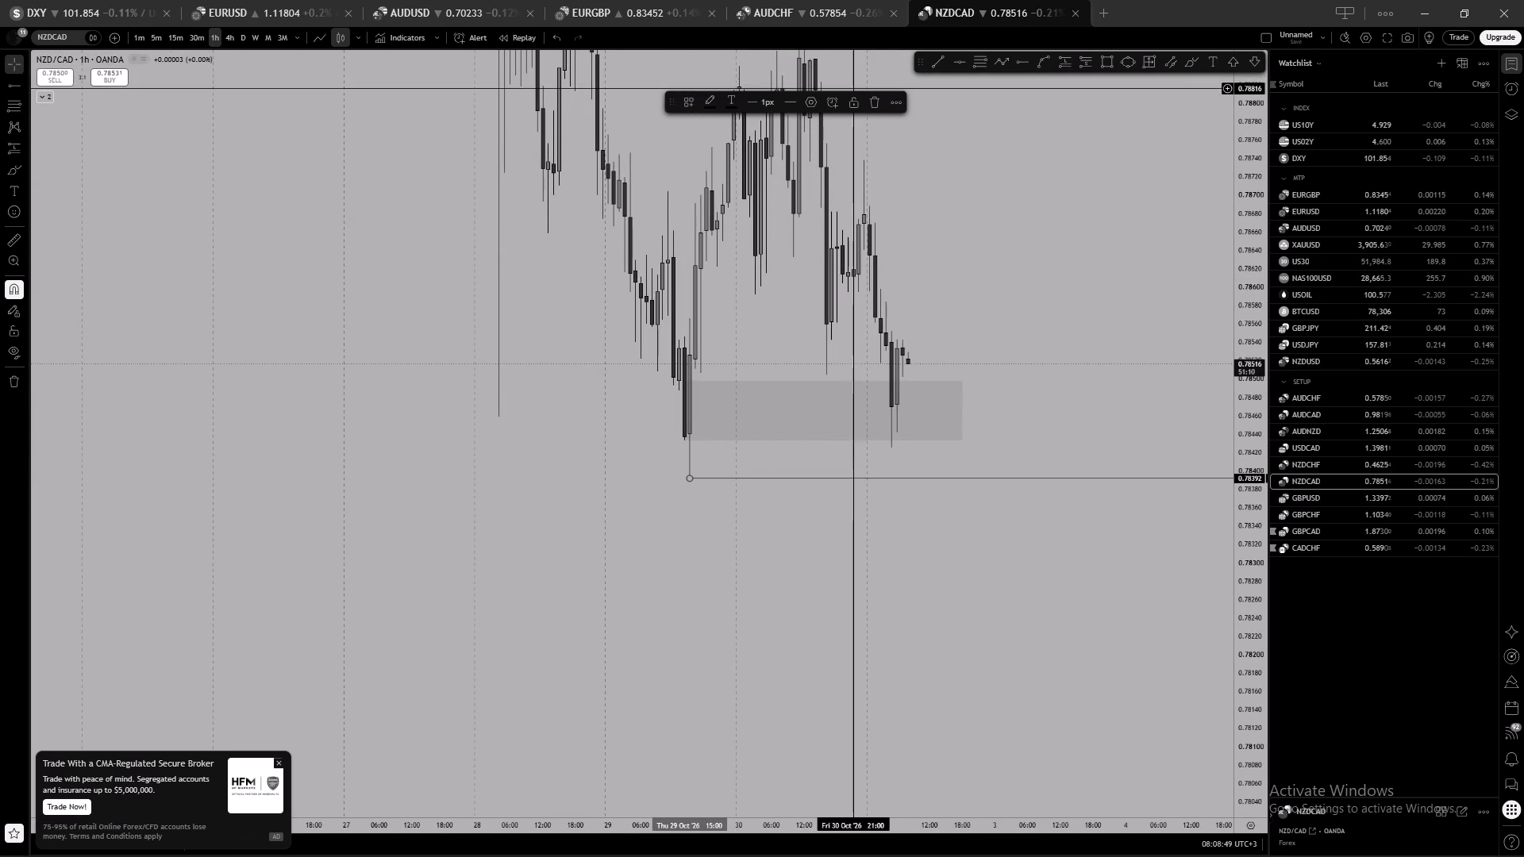
{"action": "left_click", "coordinate": [853, 98]}
{"action": "left_click", "coordinate": [941, 271]}
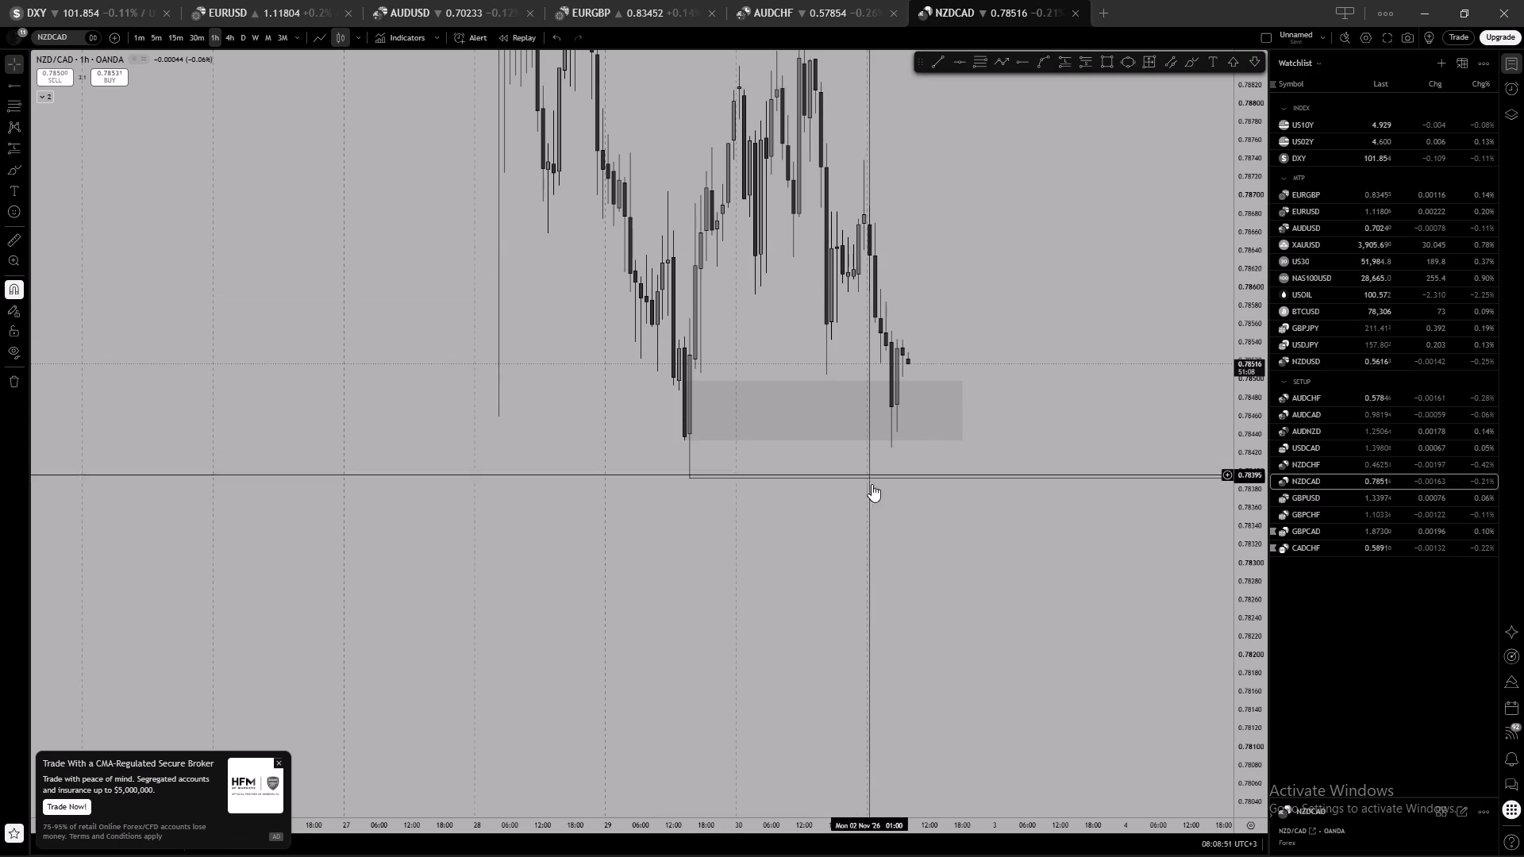
{"action": "left_click", "coordinate": [890, 478]}
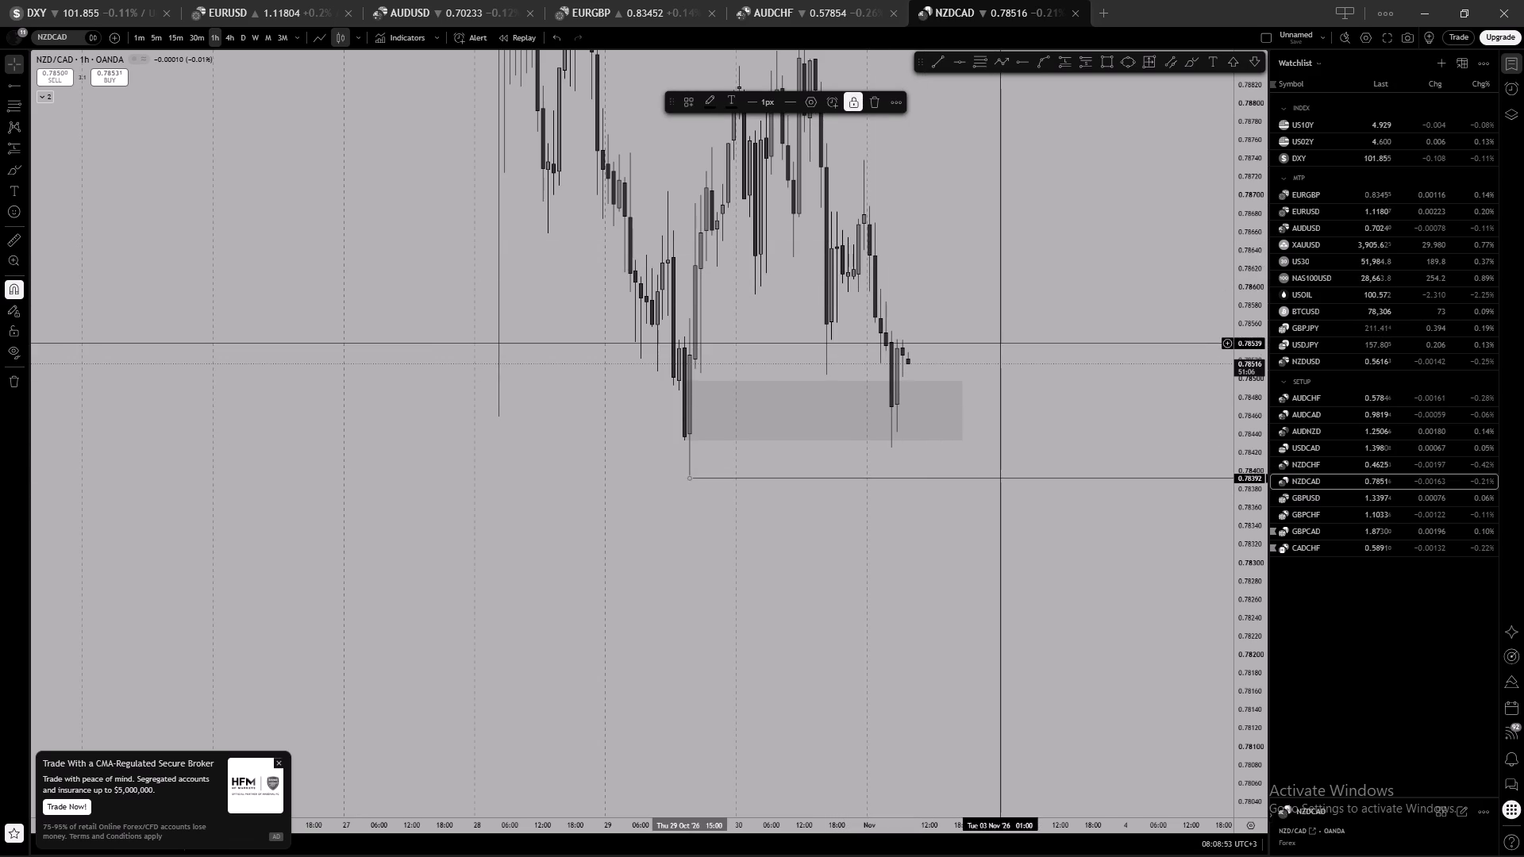
Brush a freehand projected bearish path on NZDCAD from the grey zone down past the 0.78392 ray to about 0.7805.
{"action": "scroll", "coordinate": [1264, 422], "scroll_direction": "down", "scroll_amount": 16}
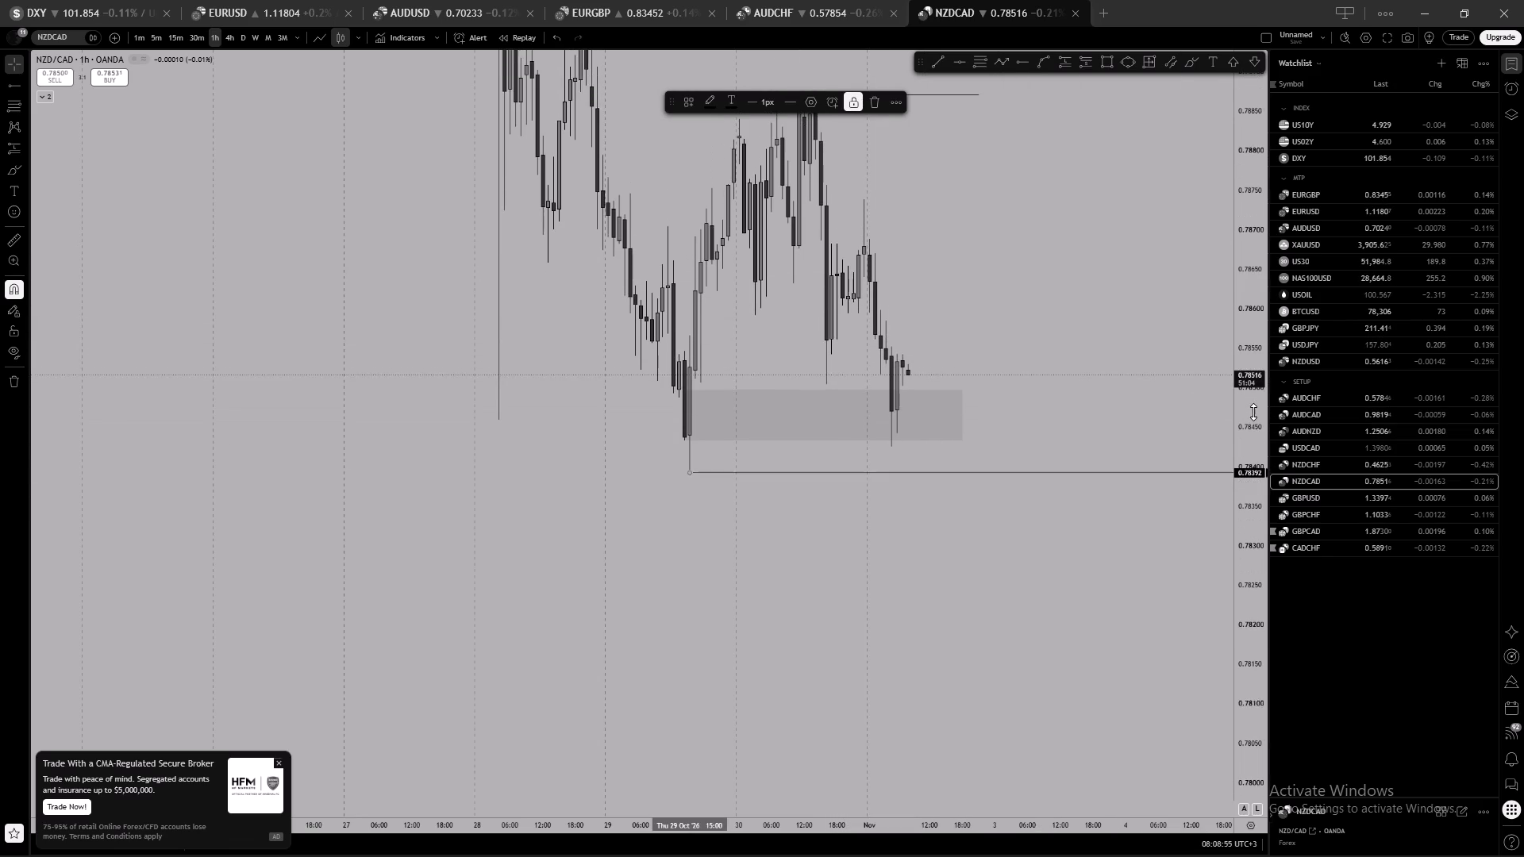
{"action": "scroll", "coordinate": [1253, 412], "scroll_direction": "down", "scroll_amount": 10}
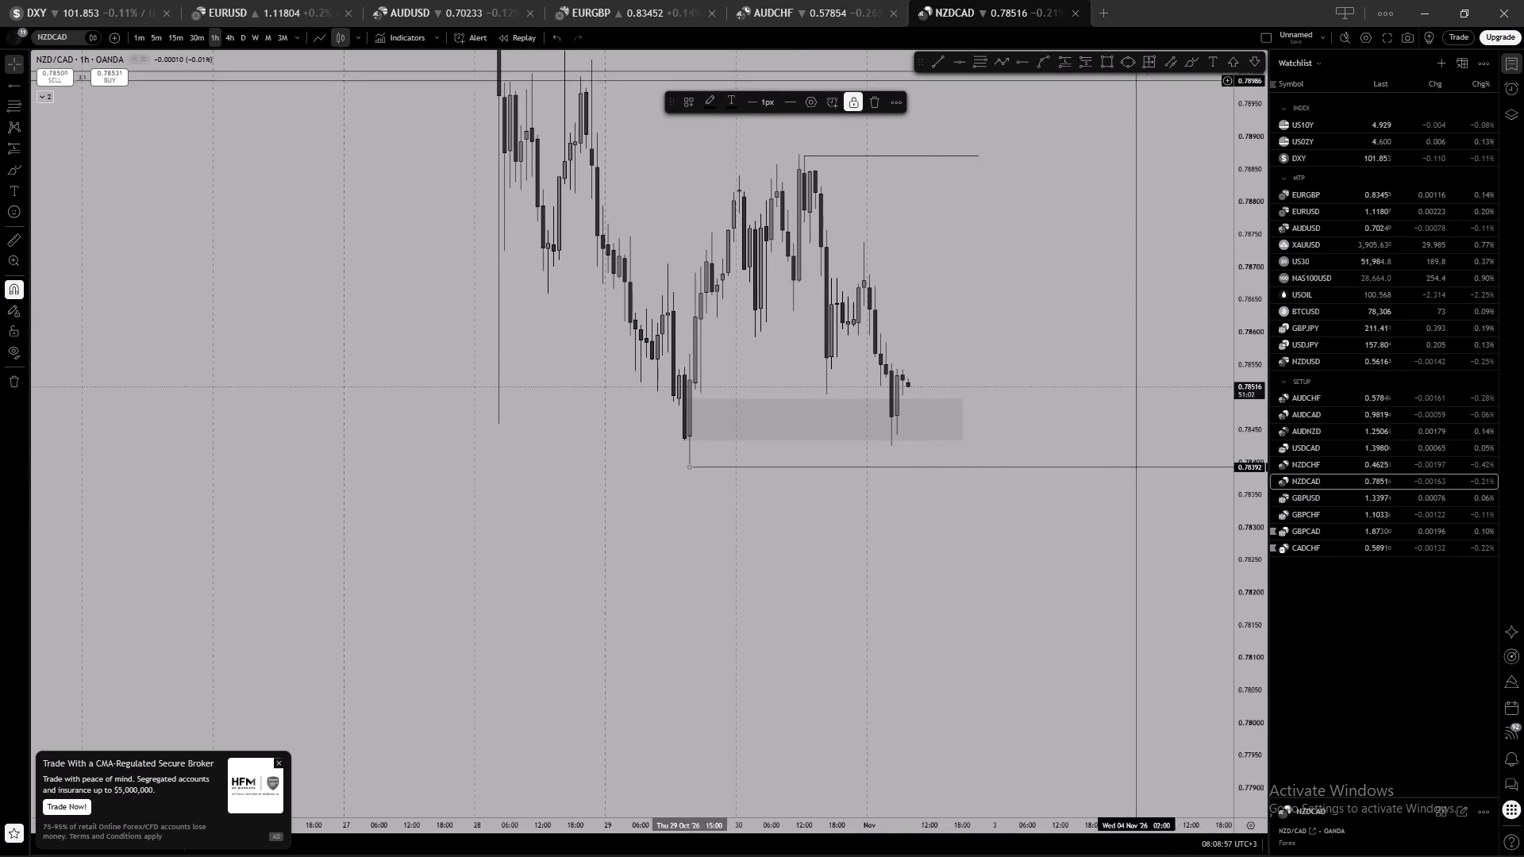
{"action": "left_click", "coordinate": [1195, 61]}
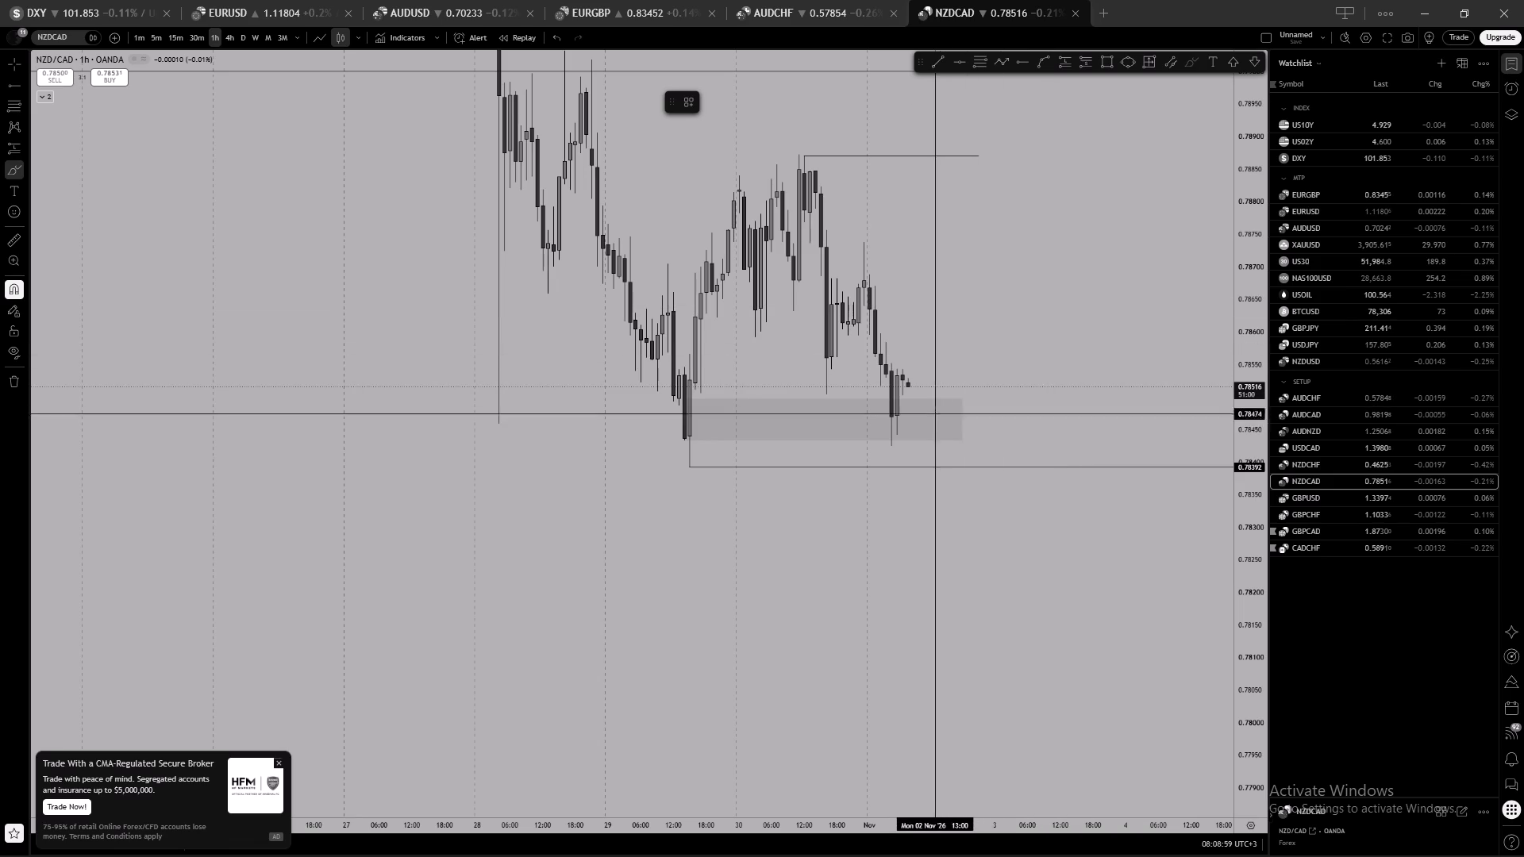
{"action": "left_click_drag", "start_coordinate": [927, 398], "coordinate": [1047, 693]}
{"action": "right_click", "coordinate": [995, 275]}
Review the projected NZDCAD path against the grey zone and marked levels on the 1-hour and 4-hour charts, ending on 1-hour.
{"action": "scroll", "coordinate": [1000, 261], "scroll_direction": "down", "scroll_amount": 6}
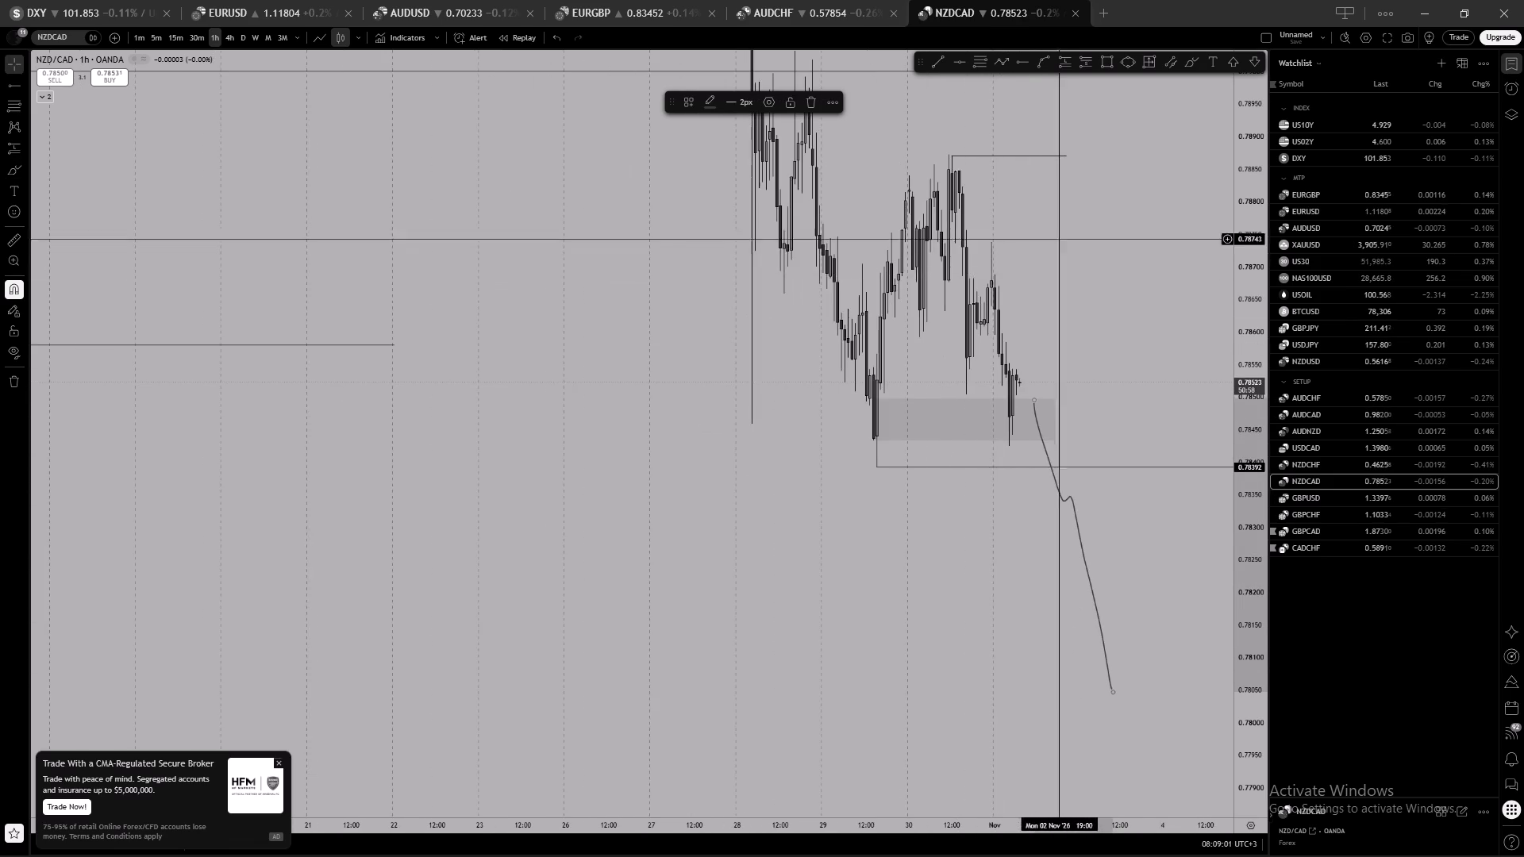
{"action": "scroll", "coordinate": [1069, 244], "scroll_direction": "down", "scroll_amount": 4}
{"action": "scroll", "coordinate": [749, 517], "scroll_direction": "up", "scroll_amount": 11}
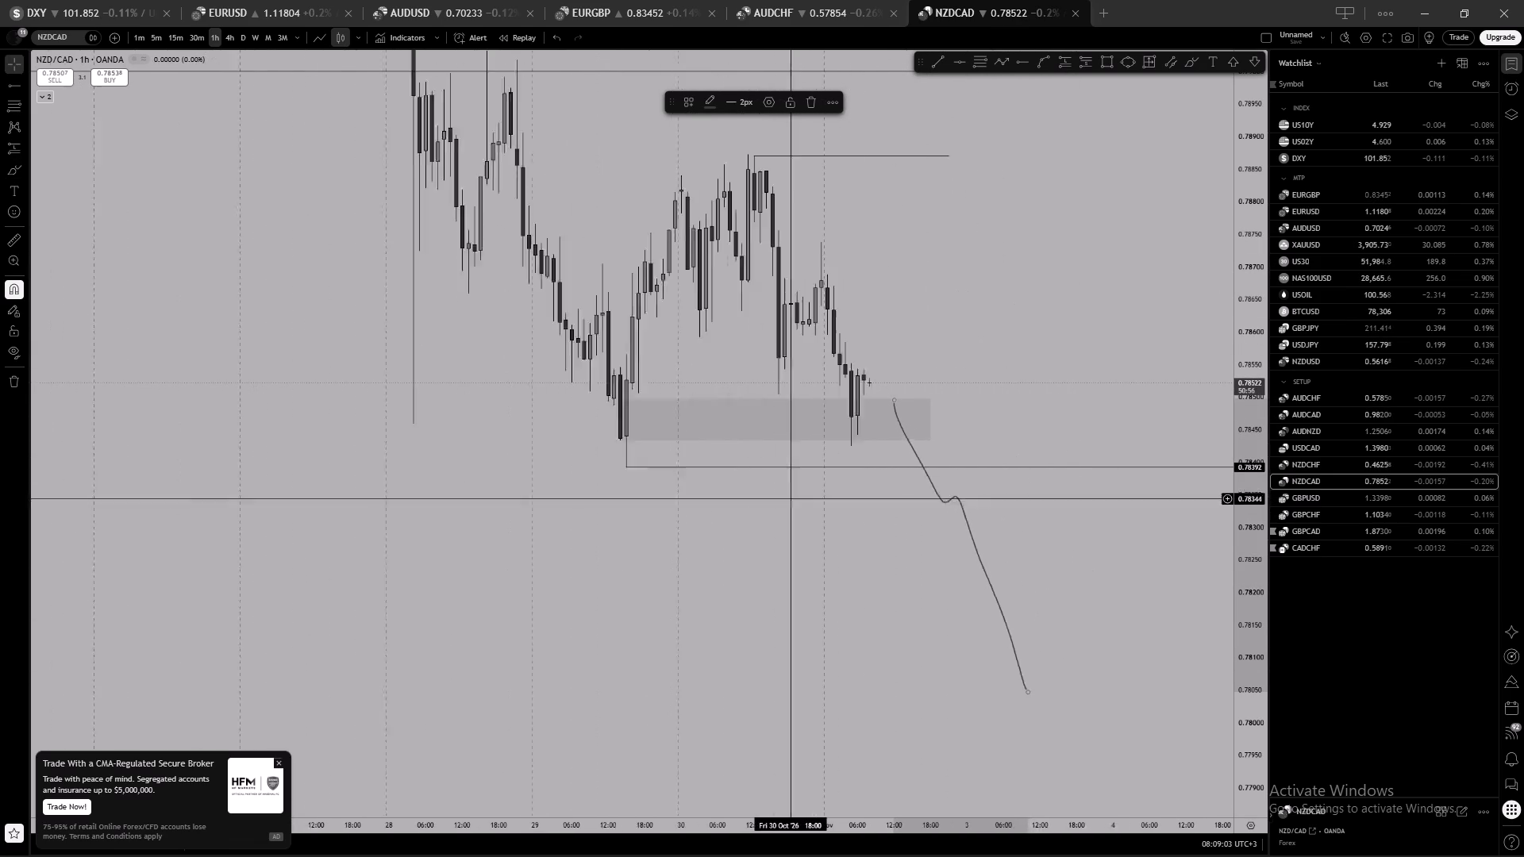
{"action": "left_click_drag", "start_coordinate": [1063, 306], "coordinate": [940, 326]}
{"action": "left_click", "coordinate": [234, 38]}
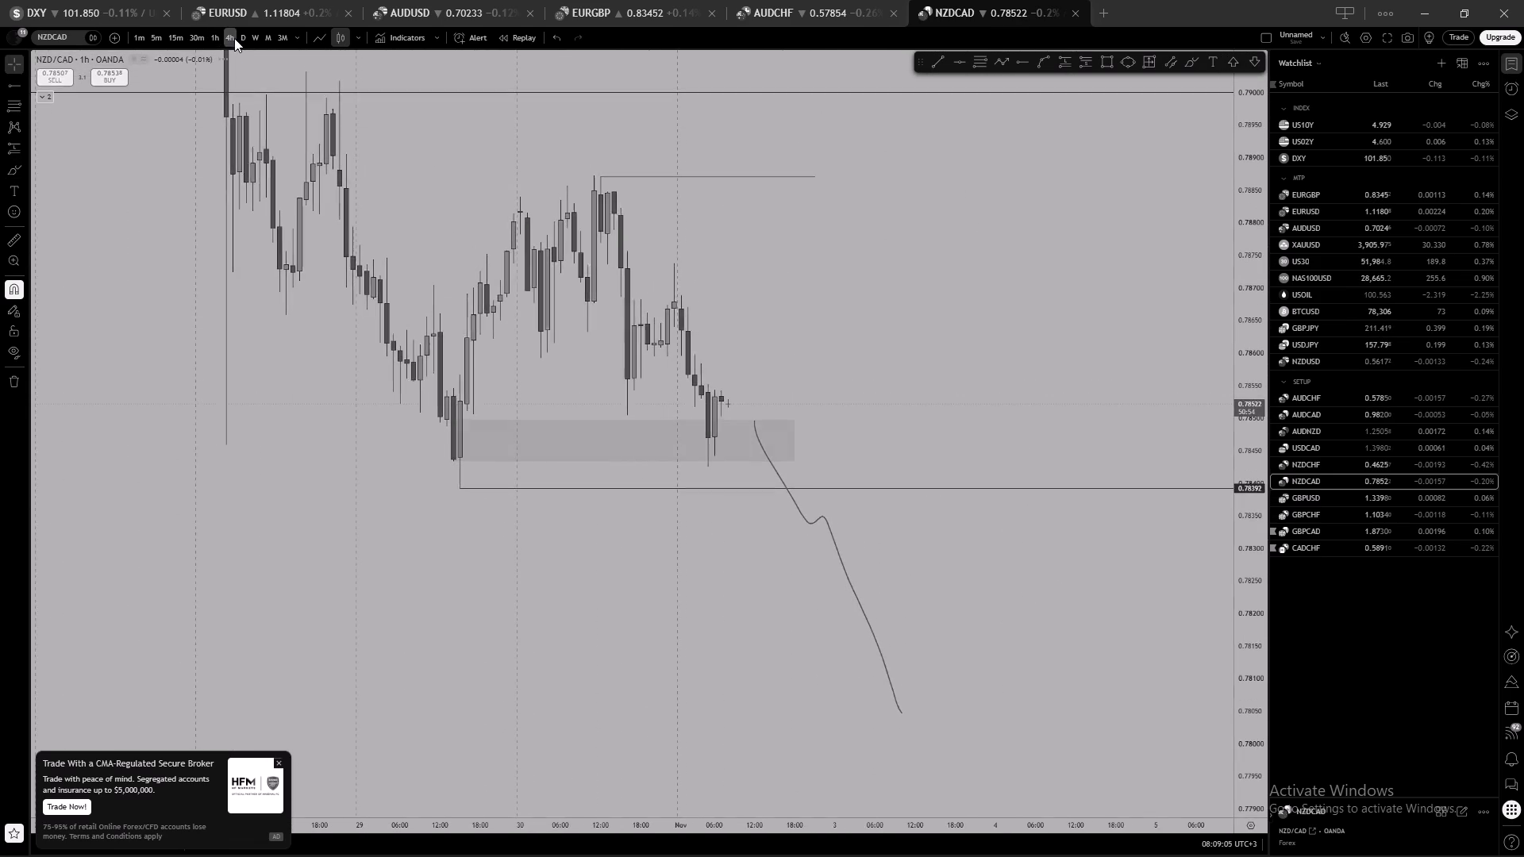
{"action": "left_click", "coordinate": [217, 35]}
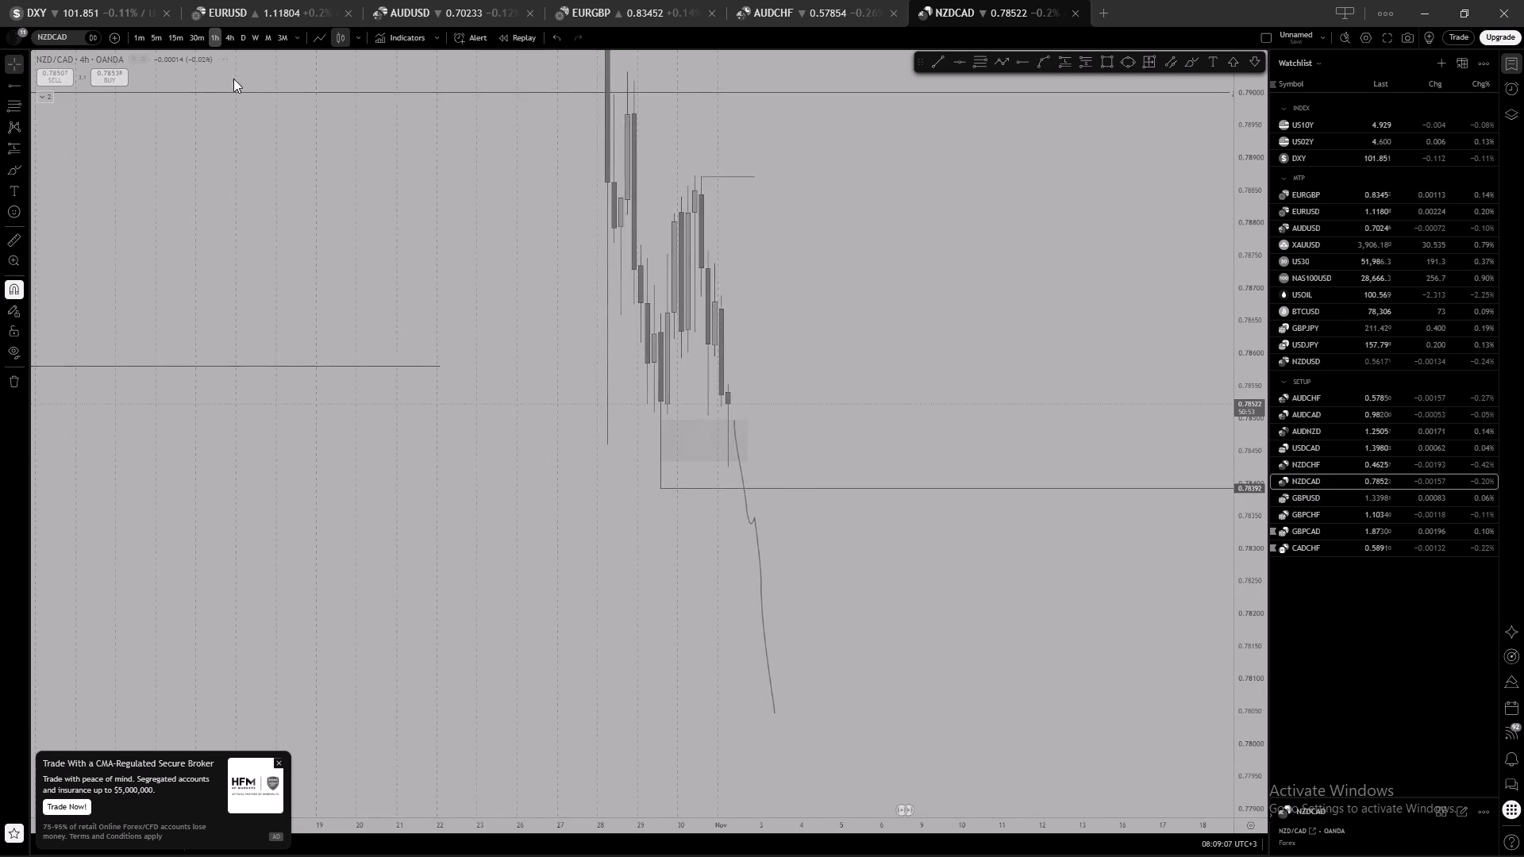
{"action": "scroll", "coordinate": [787, 288], "scroll_direction": "down", "scroll_amount": 4}
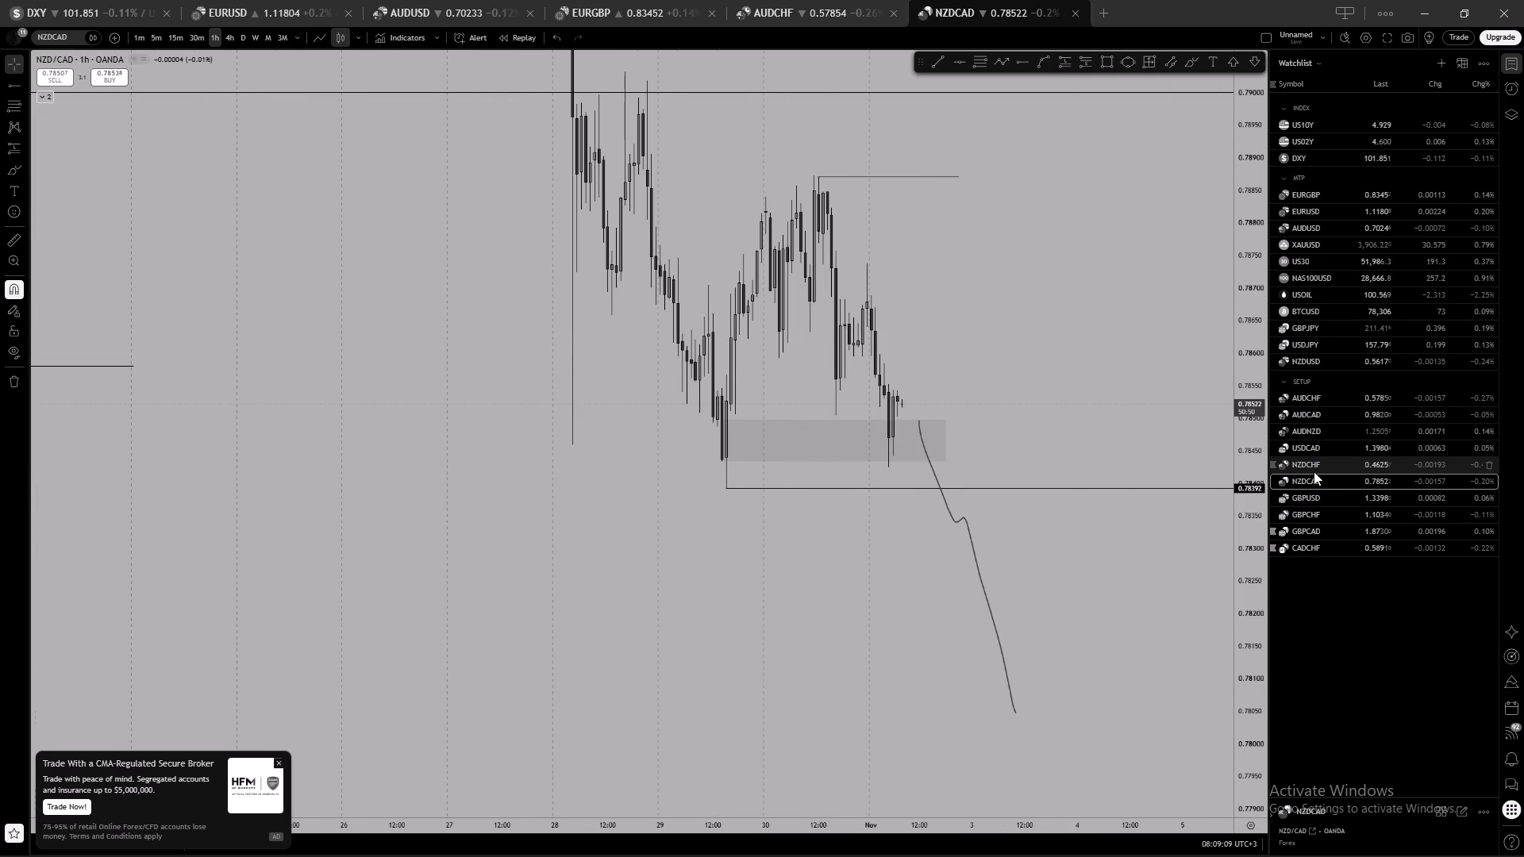
Compare the NZDCHF 1-hour price action above its grey zone with NZDCAD.
{"action": "left_click", "coordinate": [1320, 466]}
{"action": "scroll", "coordinate": [996, 539], "scroll_direction": "down", "scroll_amount": 2}
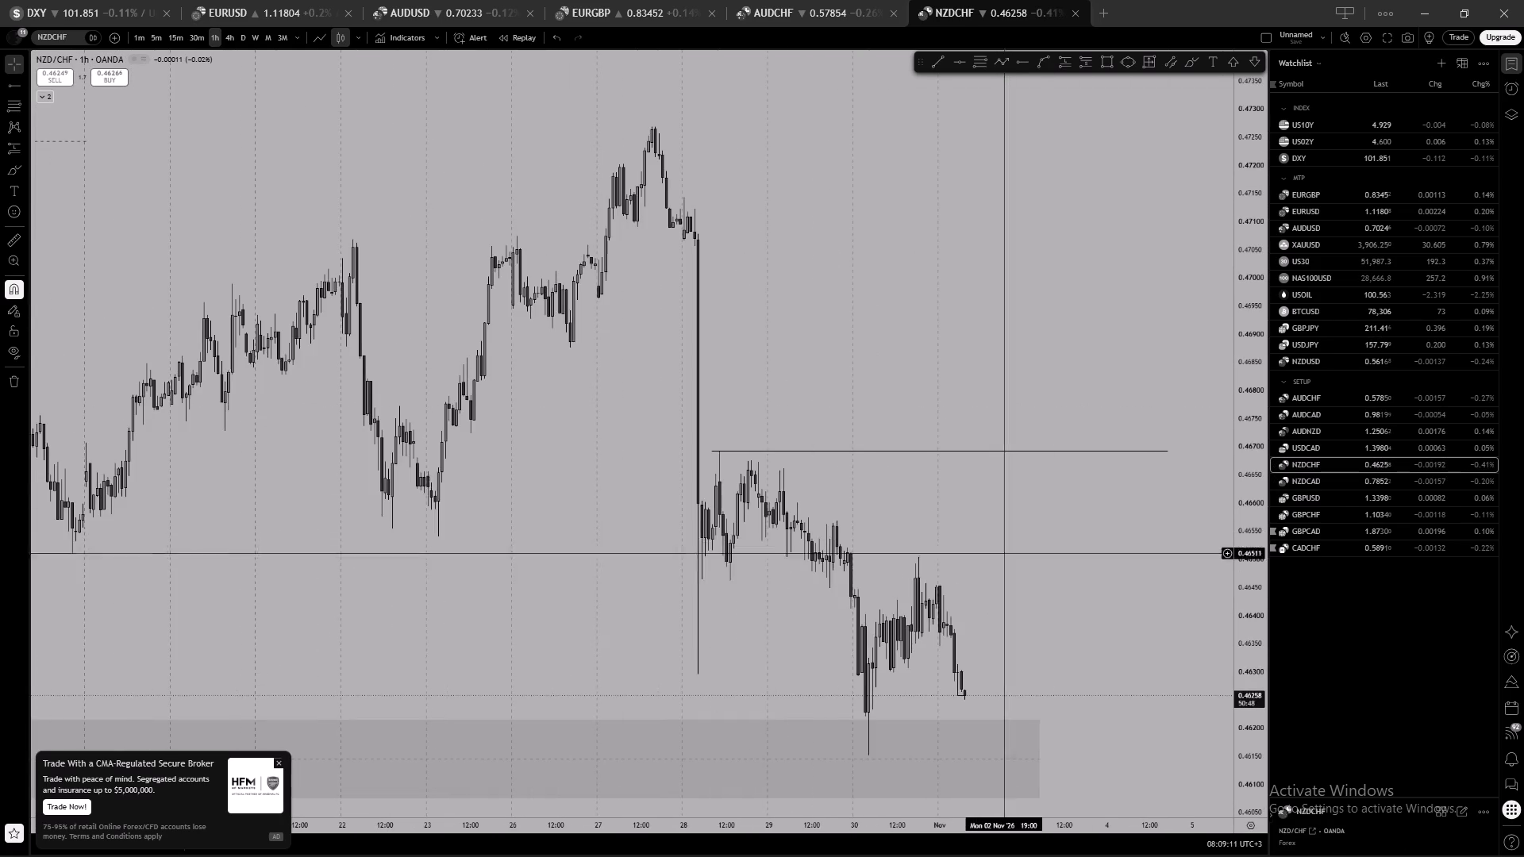
{"action": "left_click_drag", "start_coordinate": [1037, 640], "coordinate": [1040, 540]}
{"action": "scroll", "coordinate": [1120, 571], "scroll_direction": "up", "scroll_amount": 2}
{"action": "left_click_drag", "start_coordinate": [1033, 618], "coordinate": [1100, 601]}
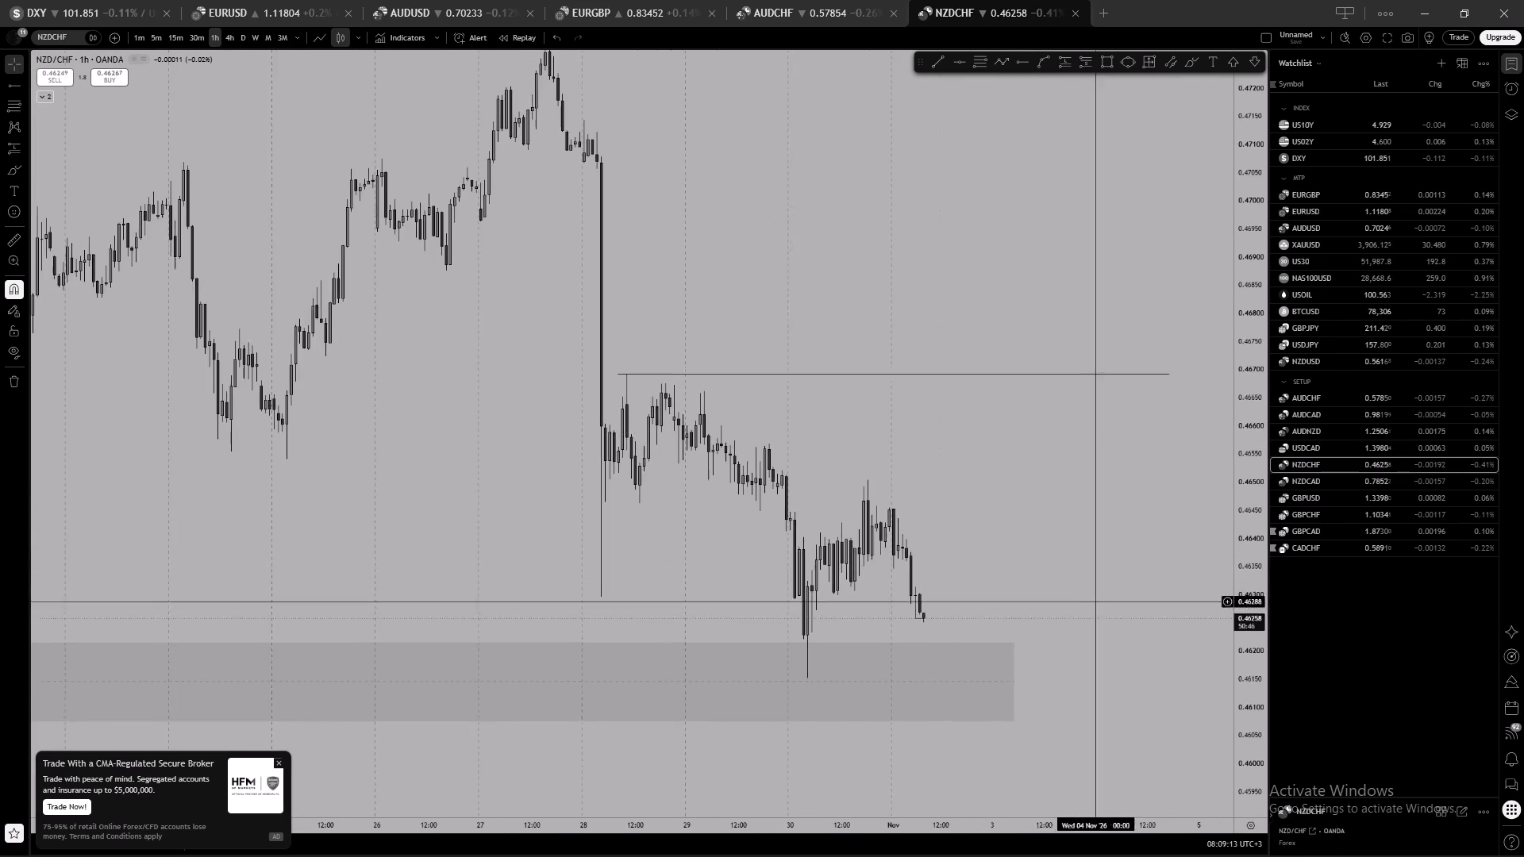
{"action": "left_click", "coordinate": [1401, 478]}
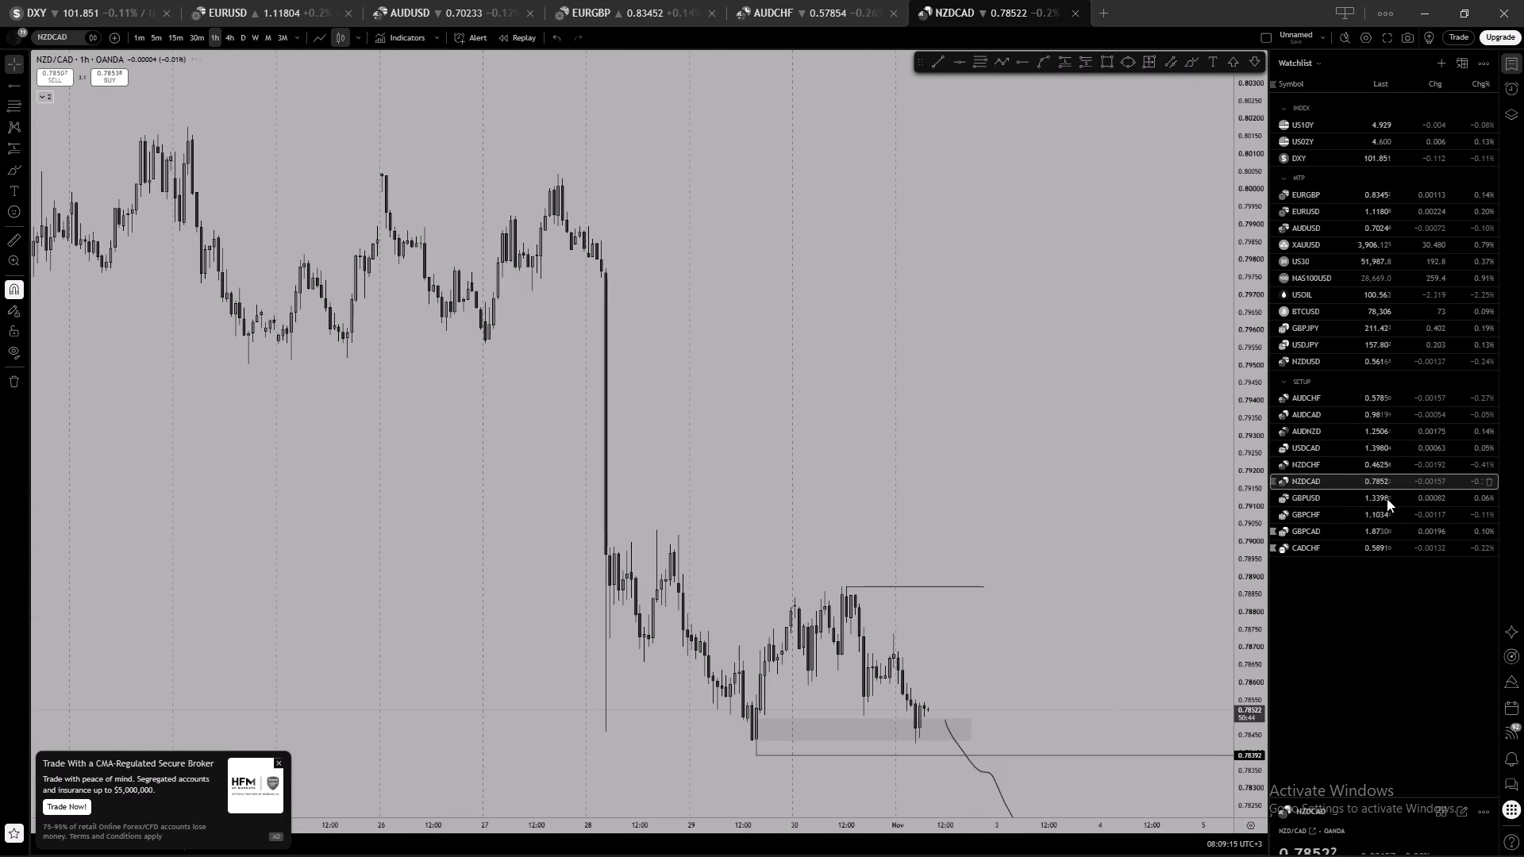
Examine the GBPUSD 1-hour chart around the 1.34004 ray, and the GBPCHF 1-hour chart with its marked trade.
{"action": "left_click", "coordinate": [1387, 498]}
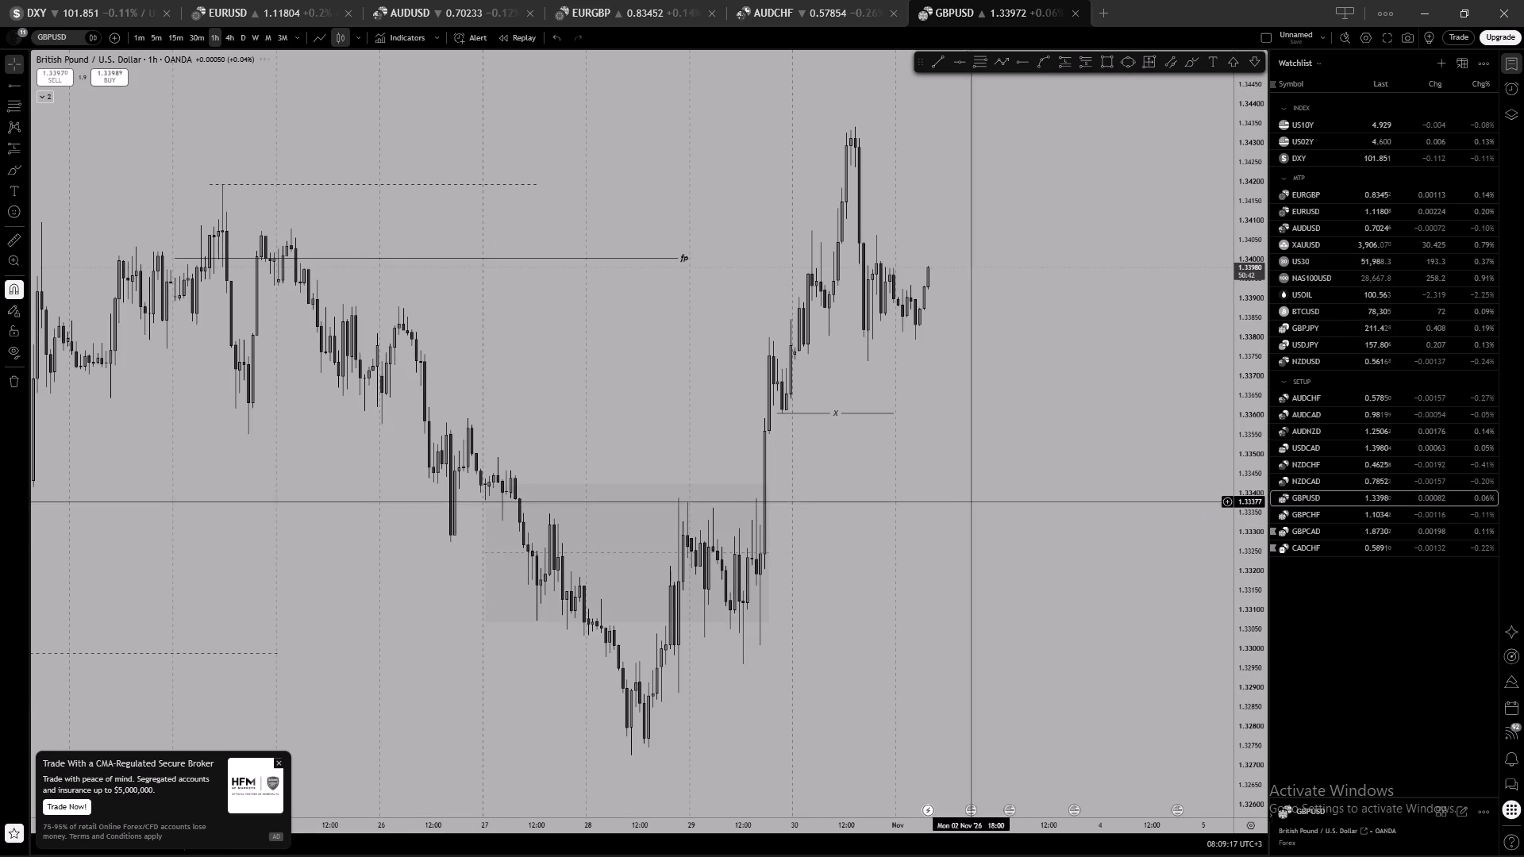
{"action": "scroll", "coordinate": [973, 499], "scroll_direction": "up", "scroll_amount": 3}
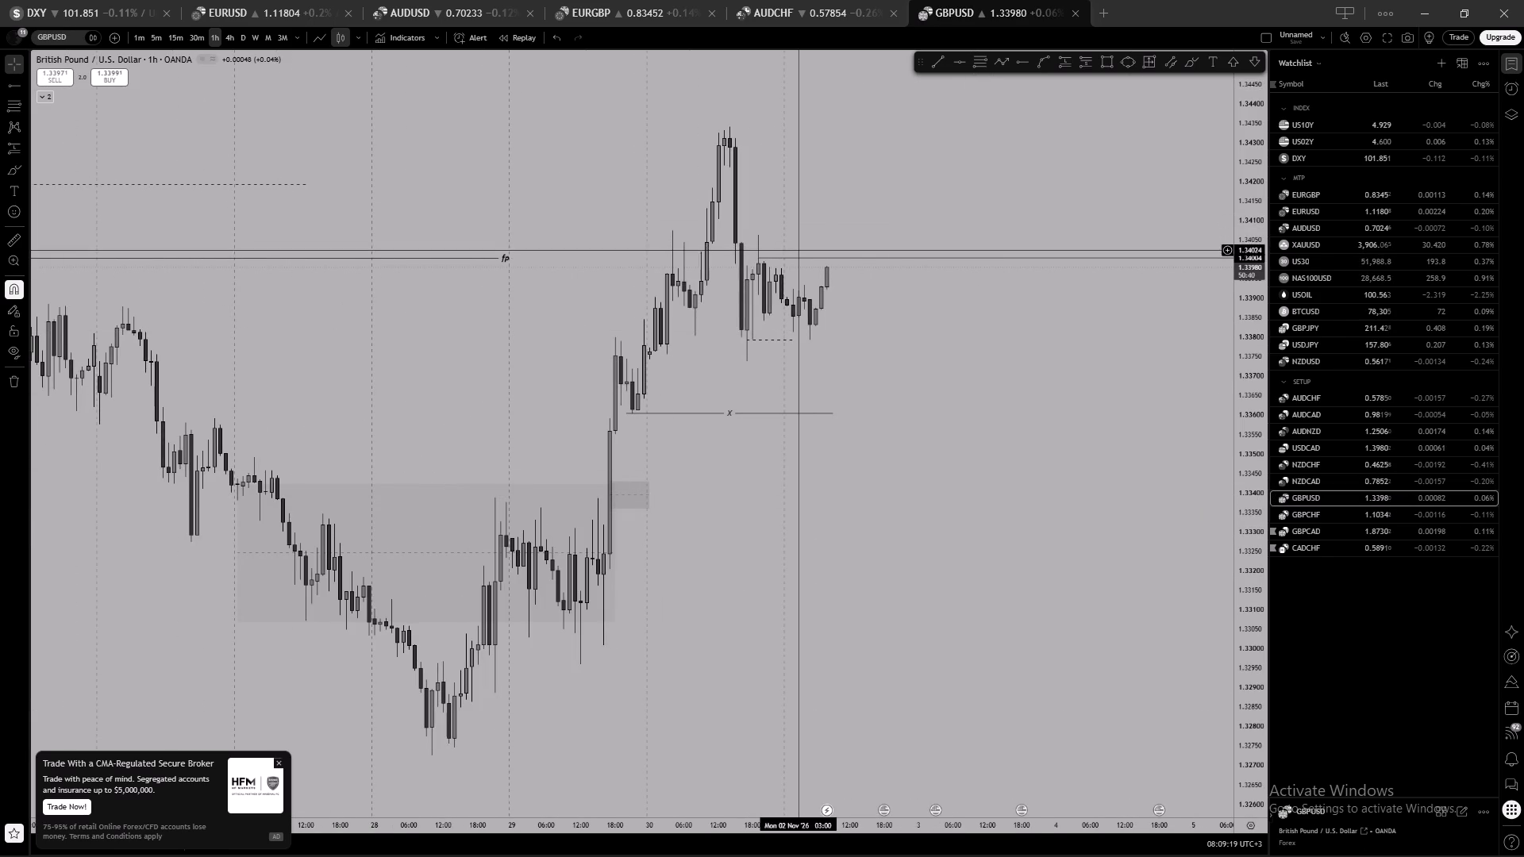
{"action": "left_click", "coordinate": [796, 260]}
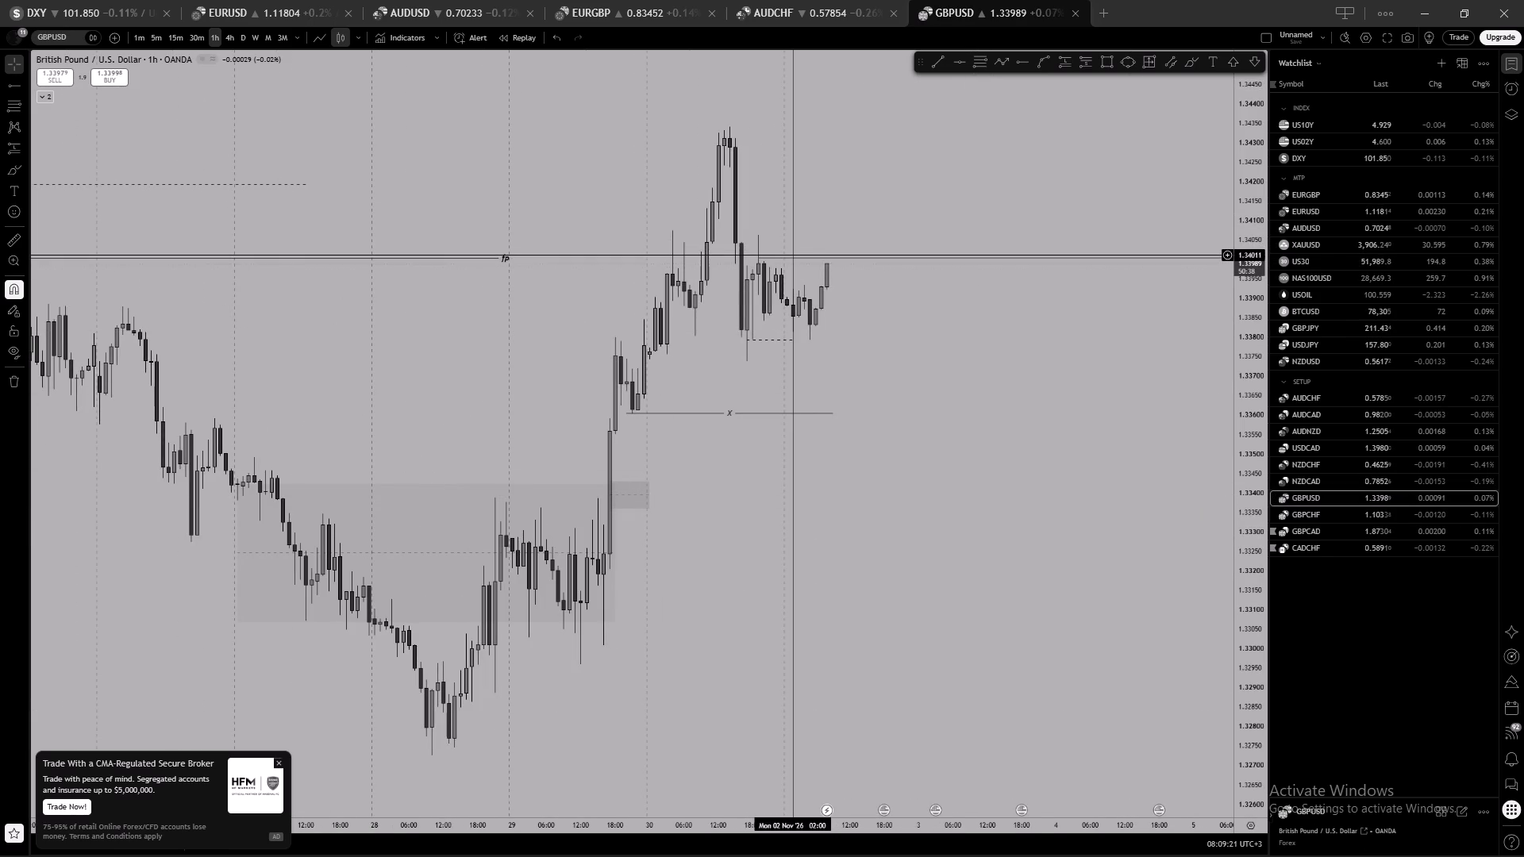
{"action": "left_click", "coordinate": [1362, 512]}
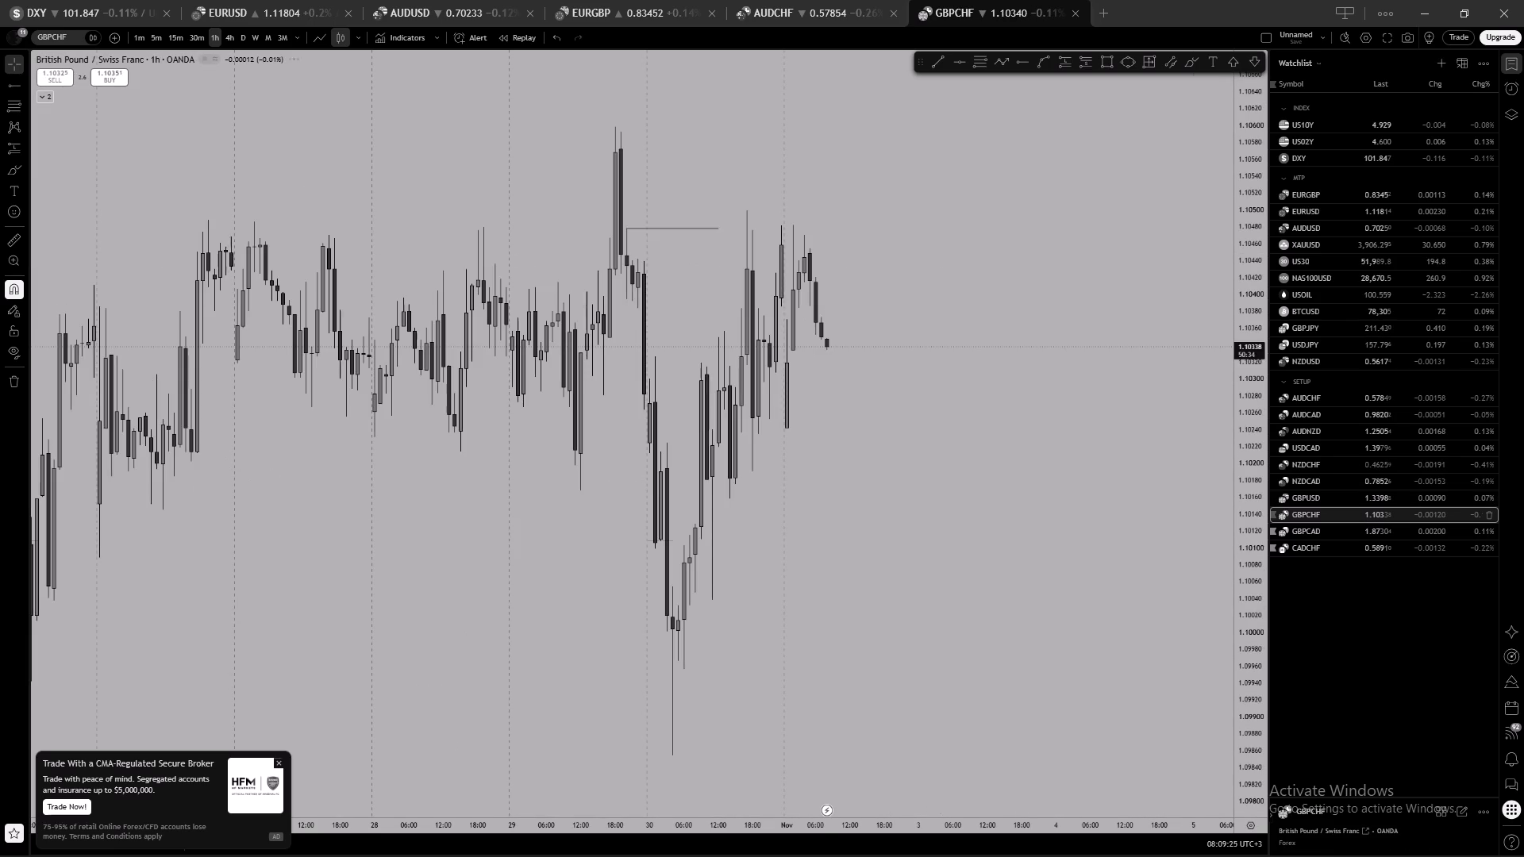
{"action": "scroll", "coordinate": [892, 451], "scroll_direction": "down", "scroll_amount": 4}
Examine the GBPCAD 1-hour chart around the planned short position and its marked levels.
{"action": "left_click", "coordinate": [1314, 533]}
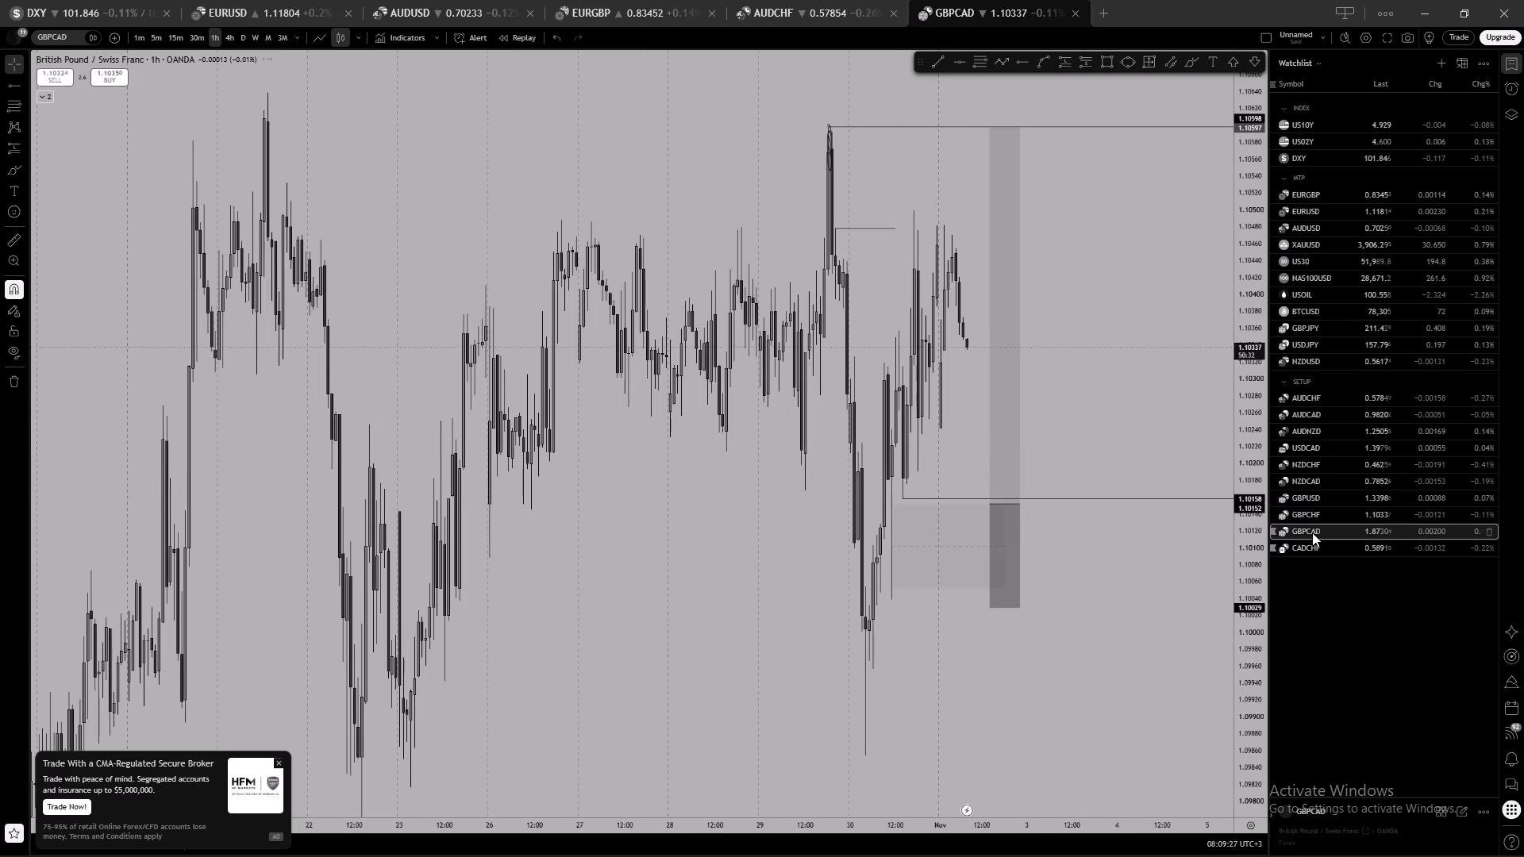
{"action": "scroll", "coordinate": [1062, 491], "scroll_direction": "up", "scroll_amount": 1}
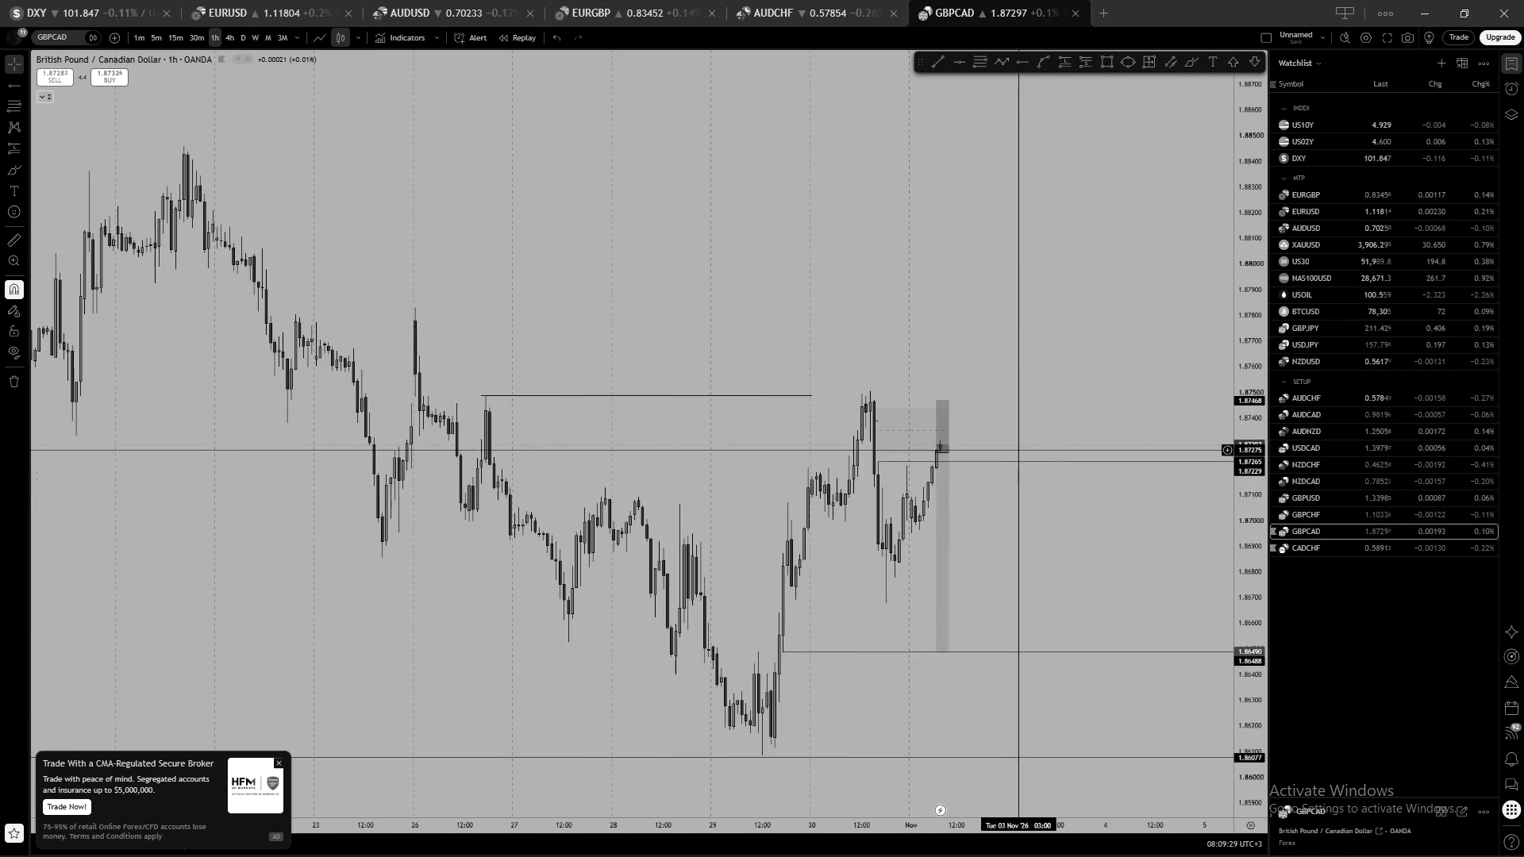
{"action": "scroll", "coordinate": [999, 425], "scroll_direction": "up", "scroll_amount": 1}
{"action": "left_click", "coordinate": [1000, 425]}
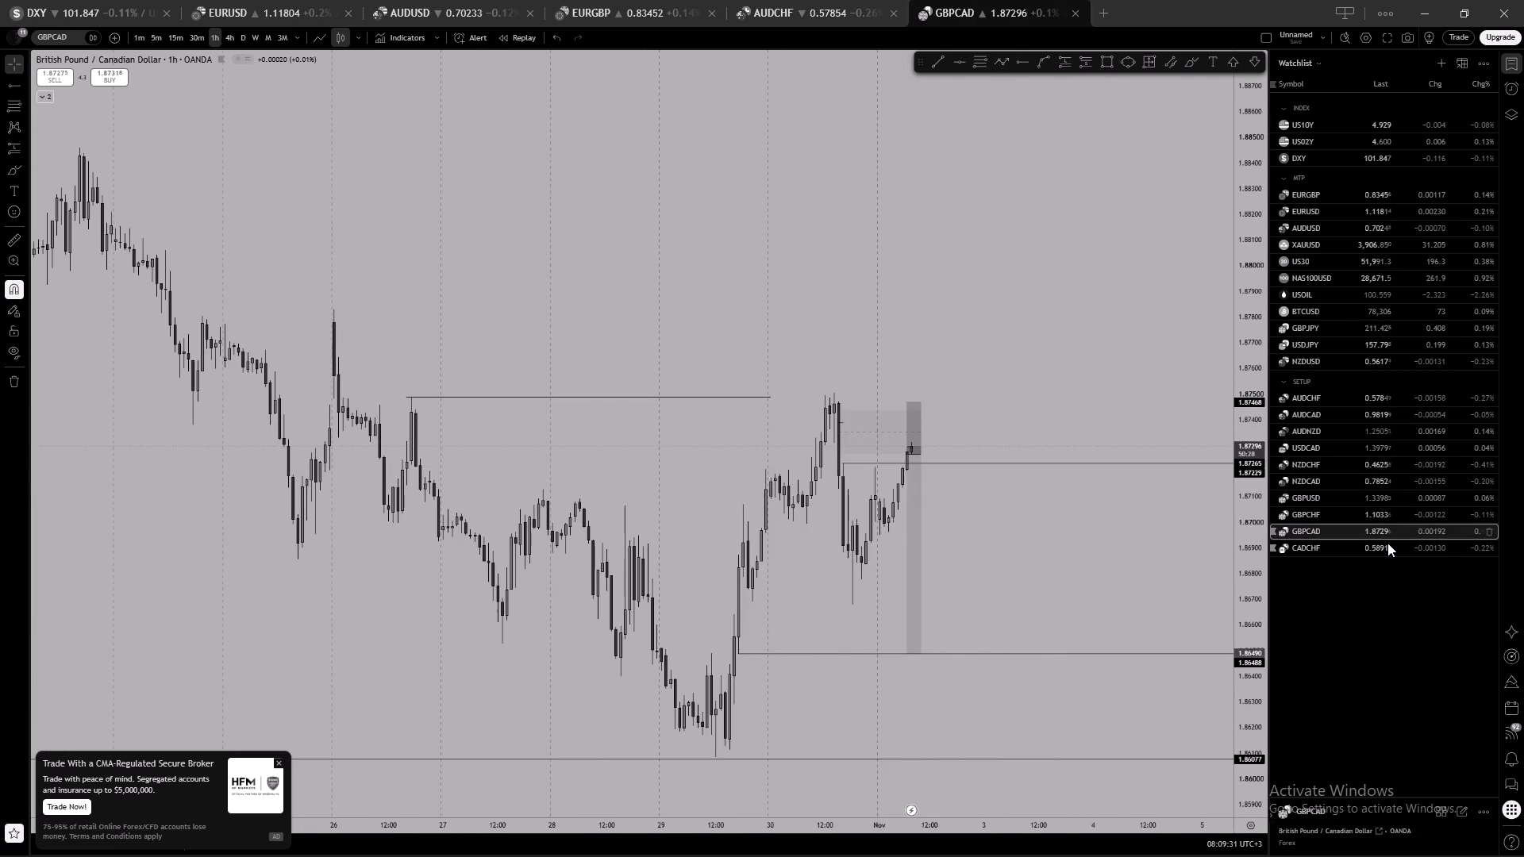
Examine CADCHF on the 1-hour and 4-hour charts against its grey zones and planned positions.
{"action": "left_click", "coordinate": [1384, 552]}
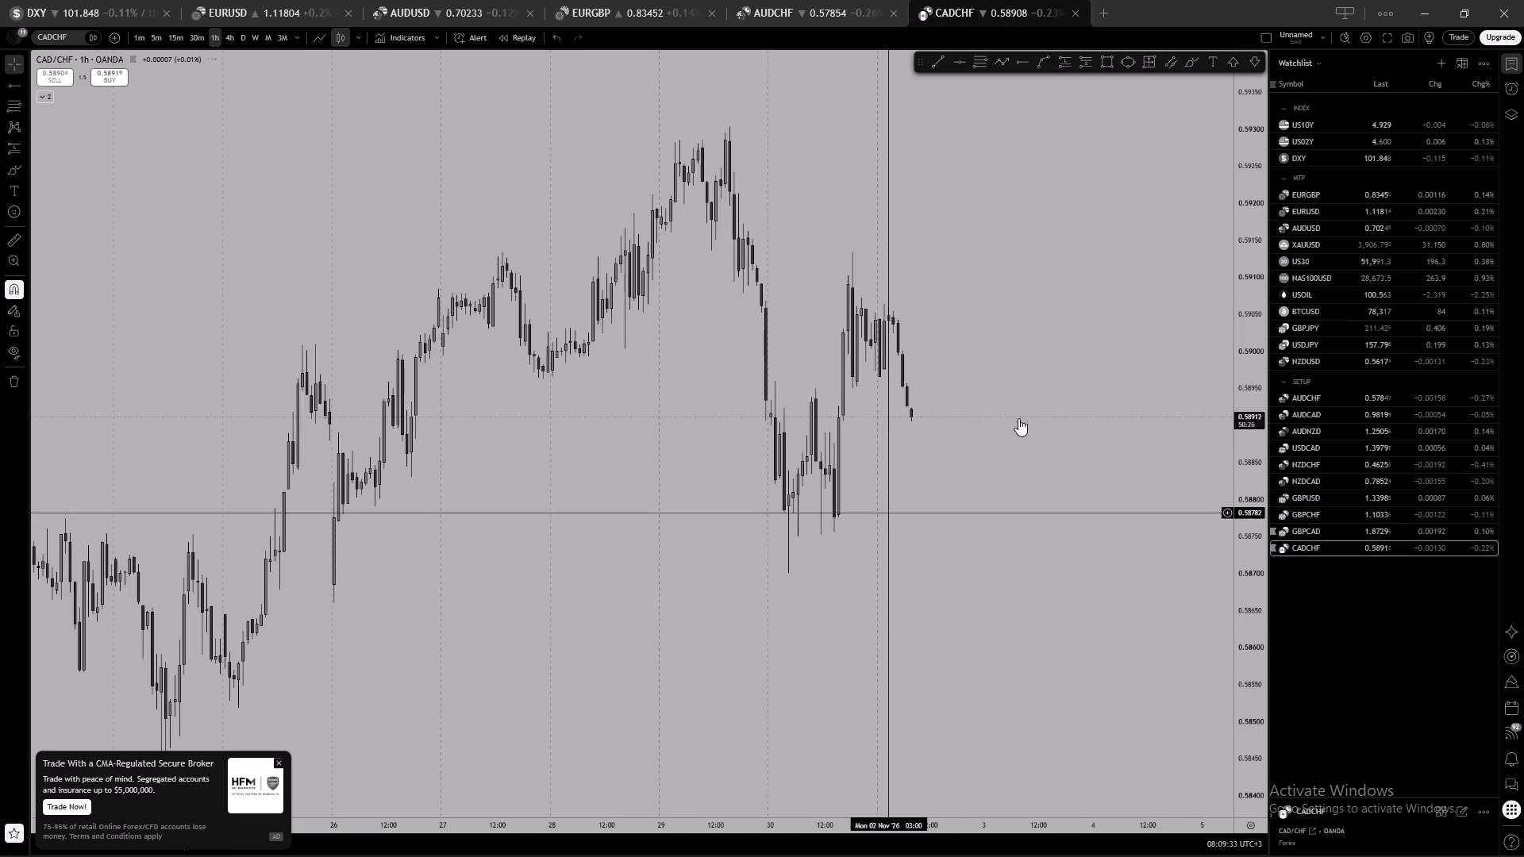
{"action": "scroll", "coordinate": [1029, 409], "scroll_direction": "up", "scroll_amount": 1}
{"action": "scroll", "coordinate": [1029, 409], "scroll_direction": "down", "scroll_amount": 4}
{"action": "scroll", "coordinate": [1029, 409], "scroll_direction": "up", "scroll_amount": 1}
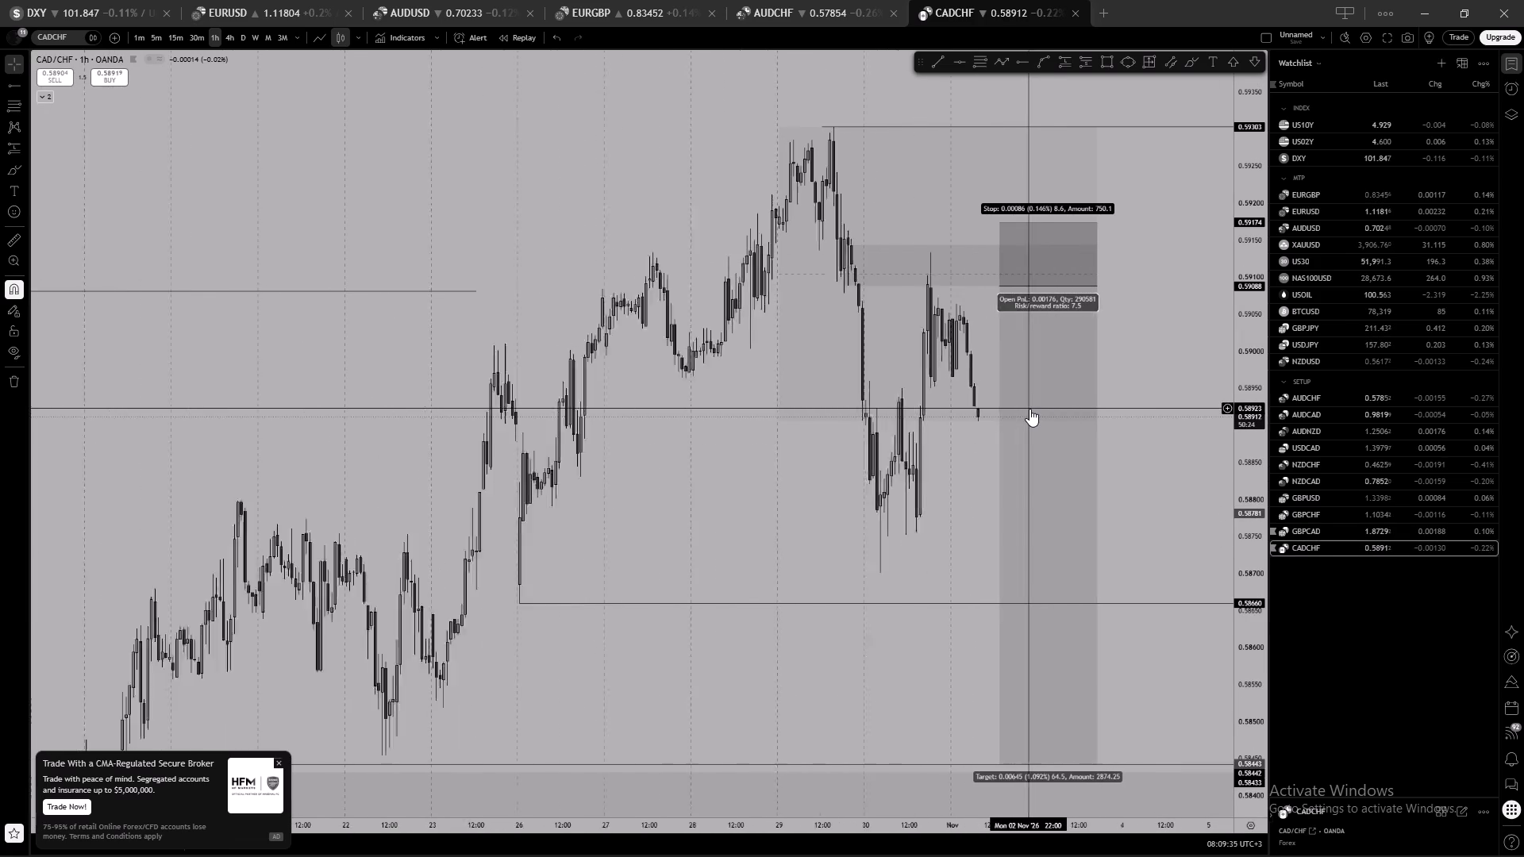
{"action": "scroll", "coordinate": [1029, 409], "scroll_direction": "up", "scroll_amount": 1}
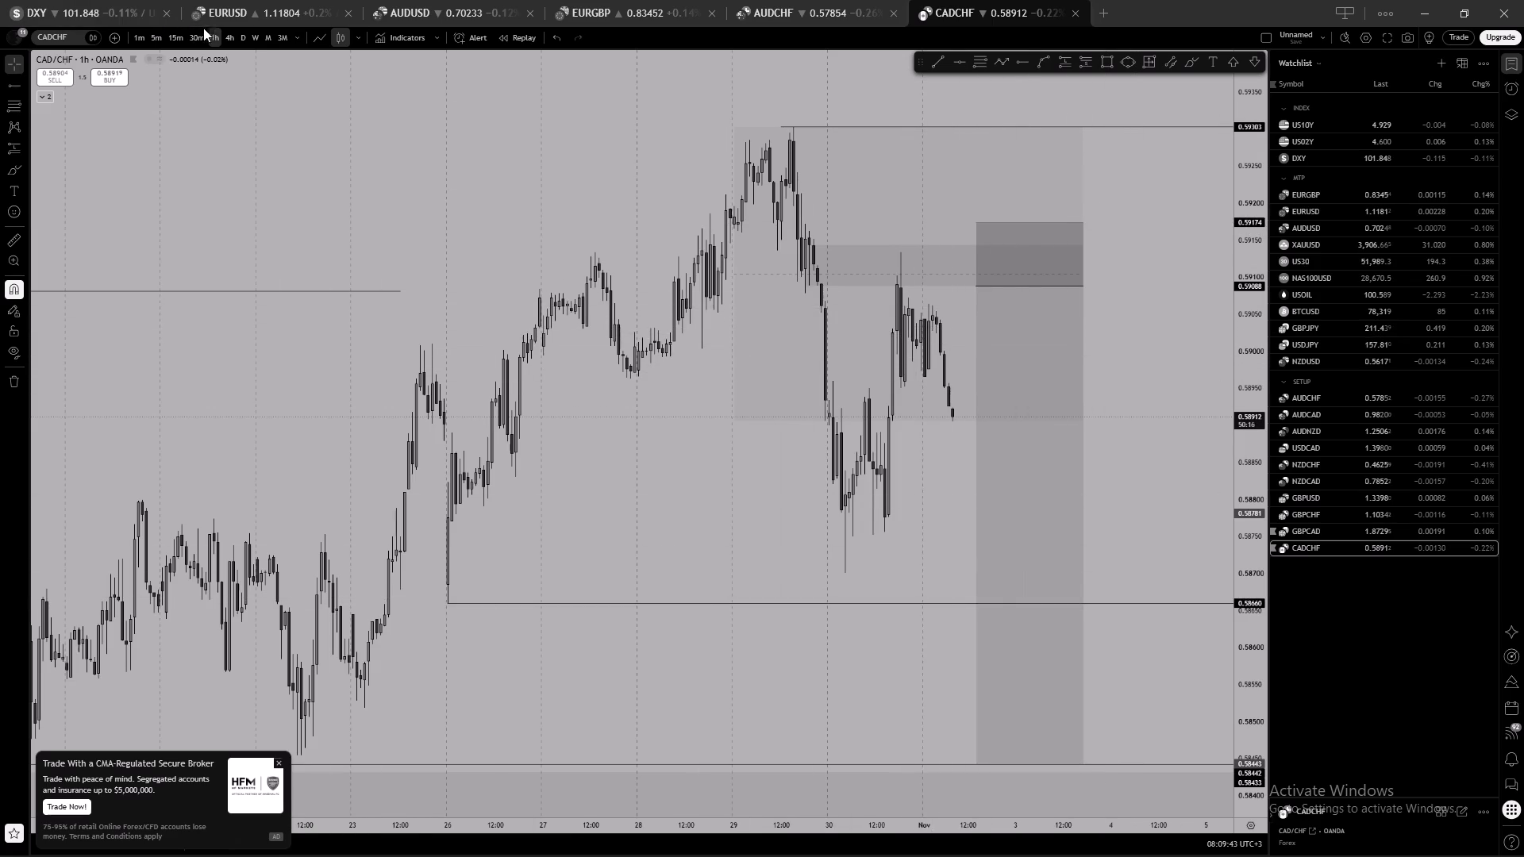
{"action": "left_click", "coordinate": [230, 36]}
{"action": "scroll", "coordinate": [1005, 291], "scroll_direction": "up", "scroll_amount": 3}
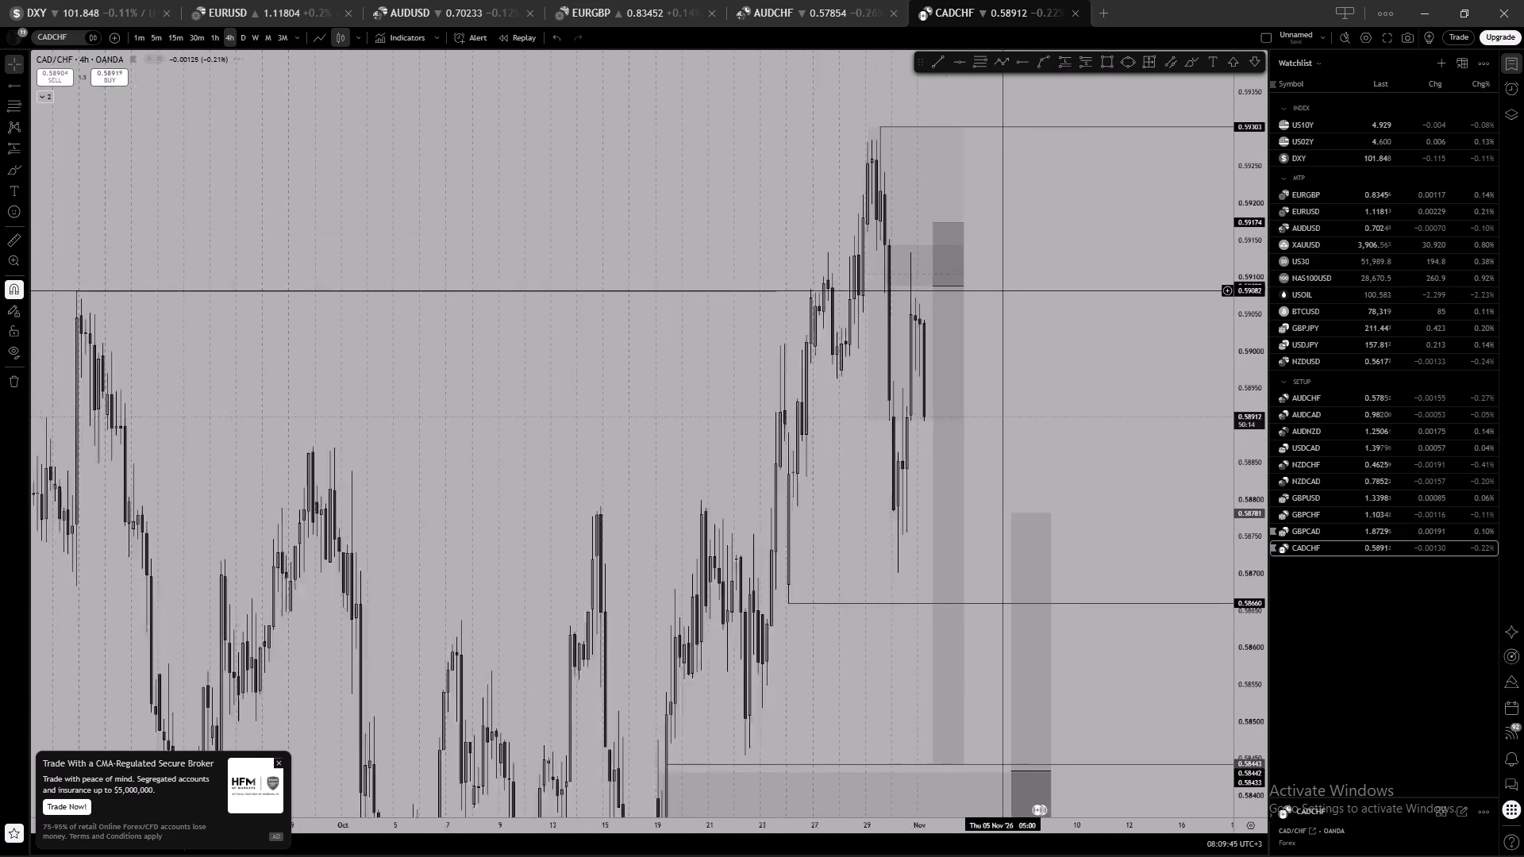
{"action": "left_click", "coordinate": [1018, 294]}
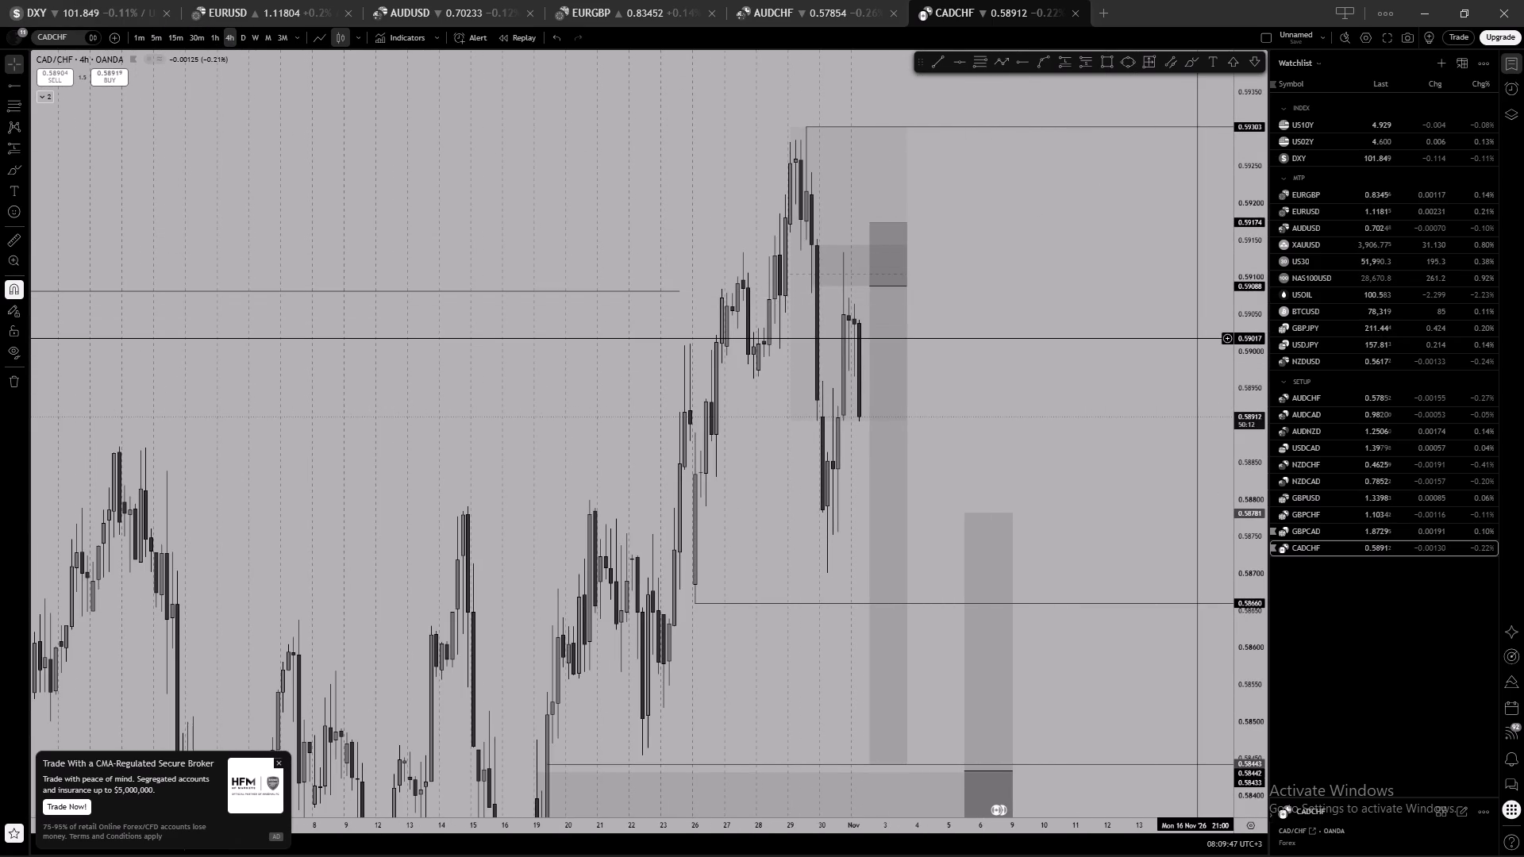
Return to GBPCAD and examine the candles around its marked levels on the 4-hour, daily and weekly charts.
{"action": "left_click", "coordinate": [1351, 526]}
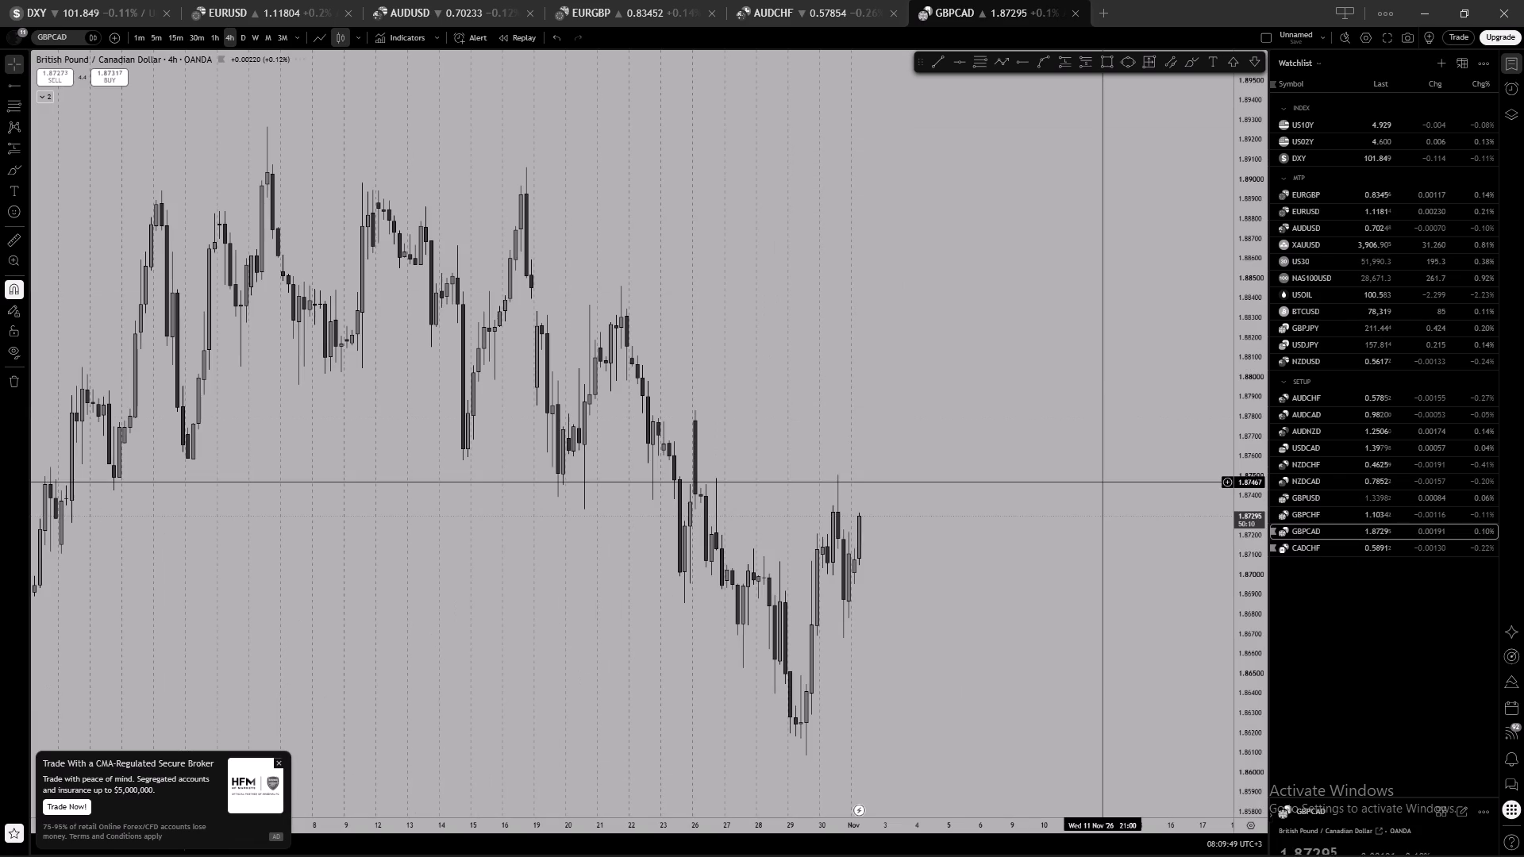
{"action": "scroll", "coordinate": [1249, 676], "scroll_direction": "up", "scroll_amount": 5}
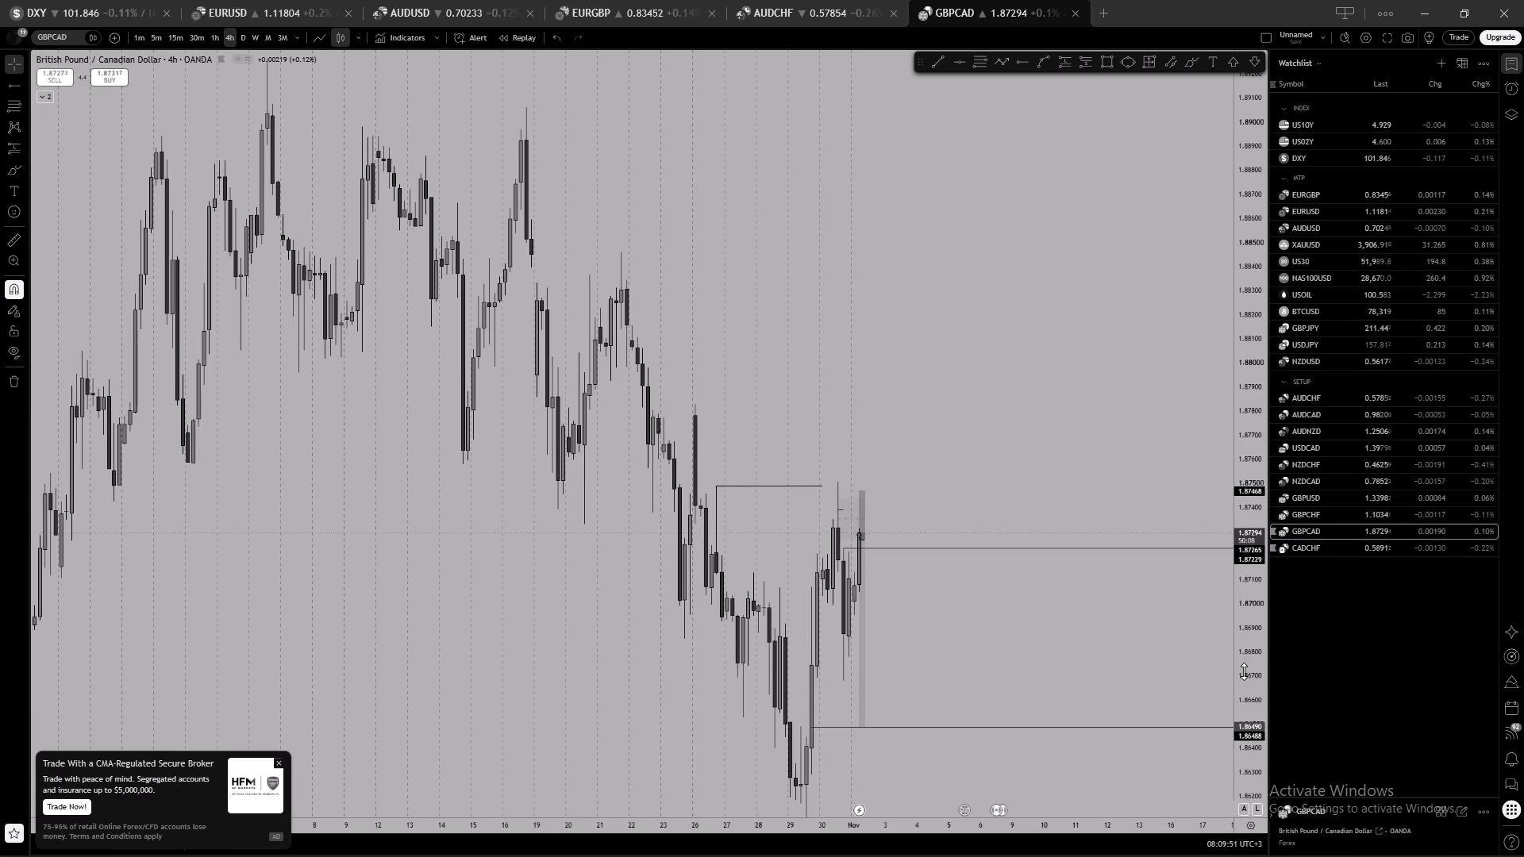
{"action": "scroll", "coordinate": [1244, 671], "scroll_direction": "up", "scroll_amount": 9}
{"action": "scroll", "coordinate": [742, 292], "scroll_direction": "up", "scroll_amount": 3}
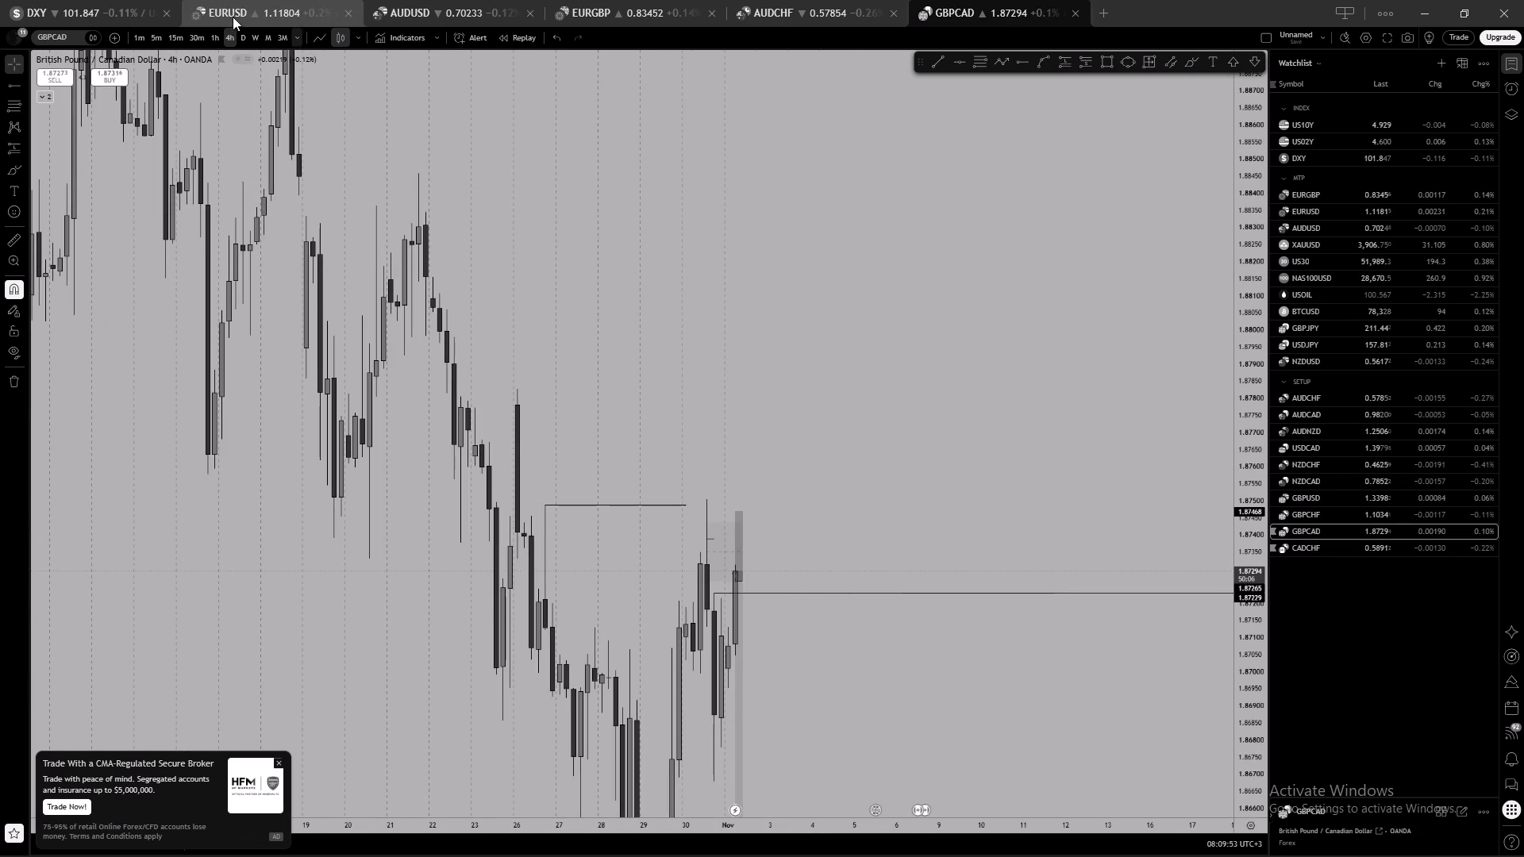
{"action": "left_click", "coordinate": [241, 28]}
{"action": "scroll", "coordinate": [1103, 621], "scroll_direction": "up", "scroll_amount": 3}
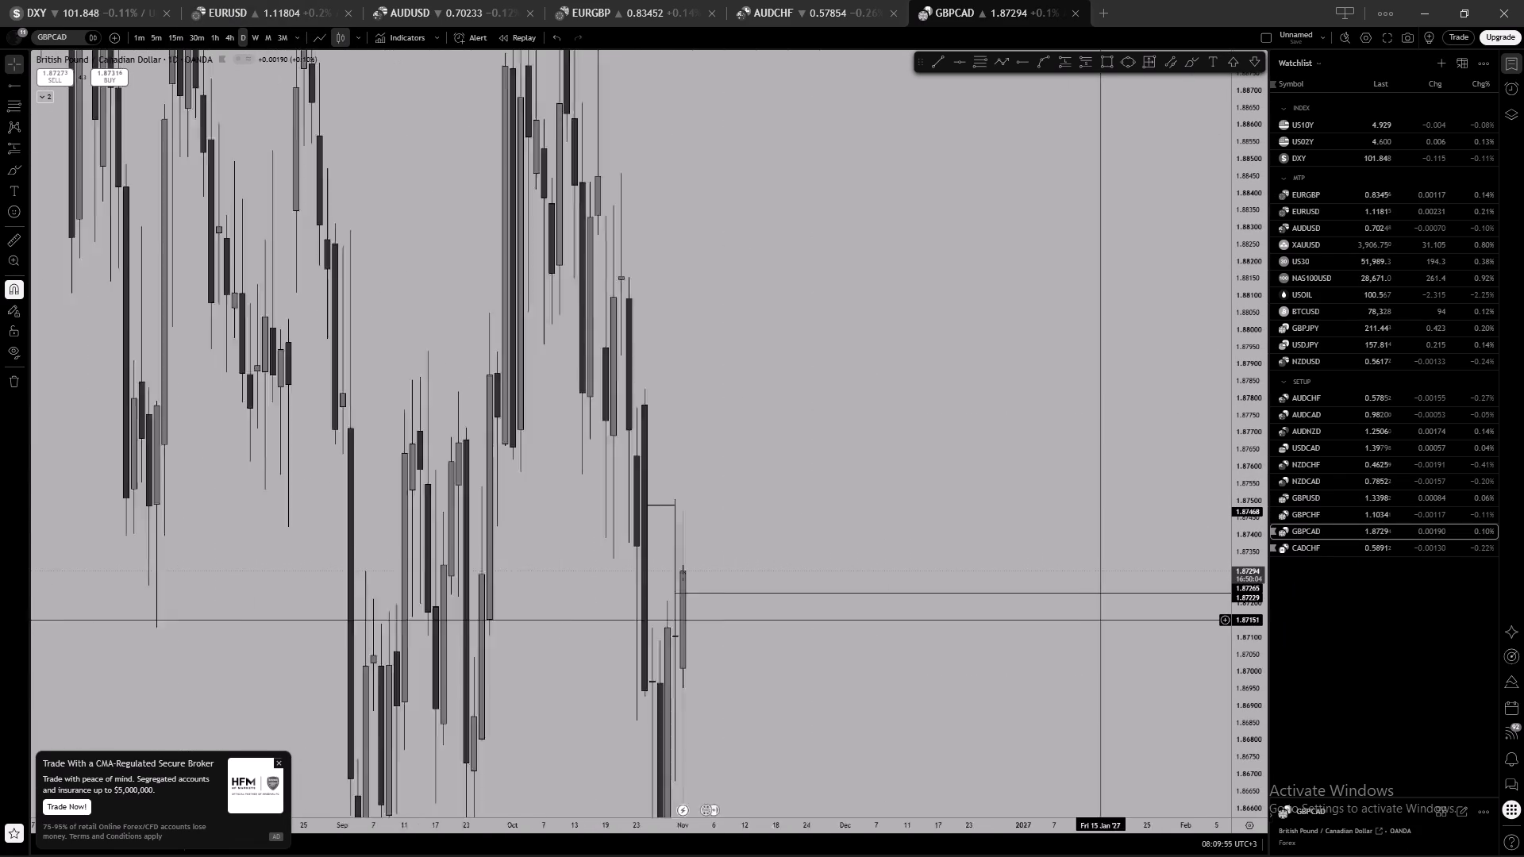
{"action": "scroll", "coordinate": [1103, 621], "scroll_direction": "up", "scroll_amount": 1}
{"action": "left_click_drag", "start_coordinate": [787, 502], "coordinate": [951, 317]}
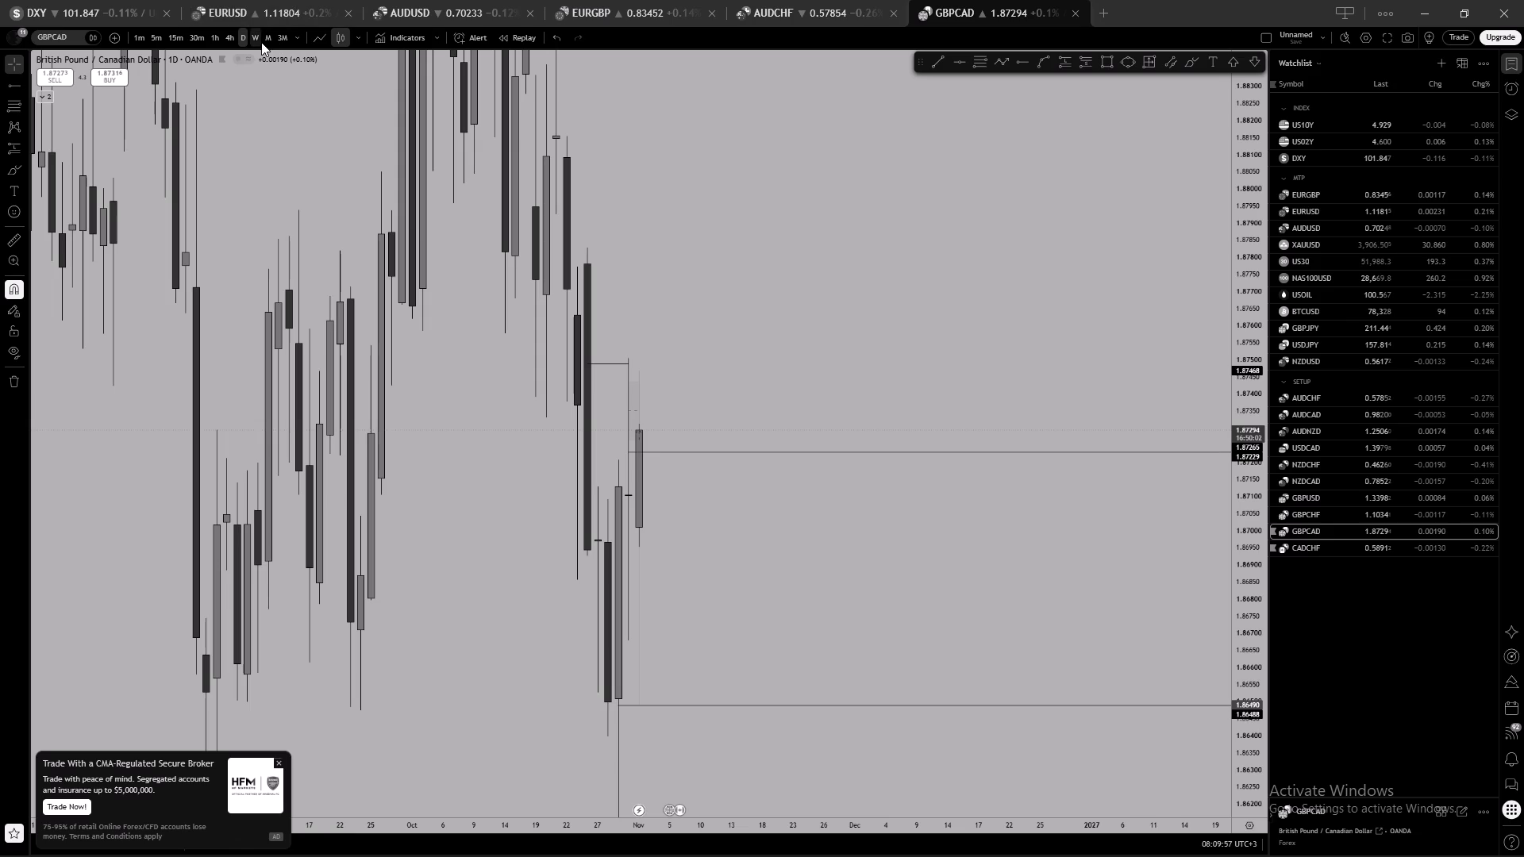
{"action": "left_click", "coordinate": [256, 40]}
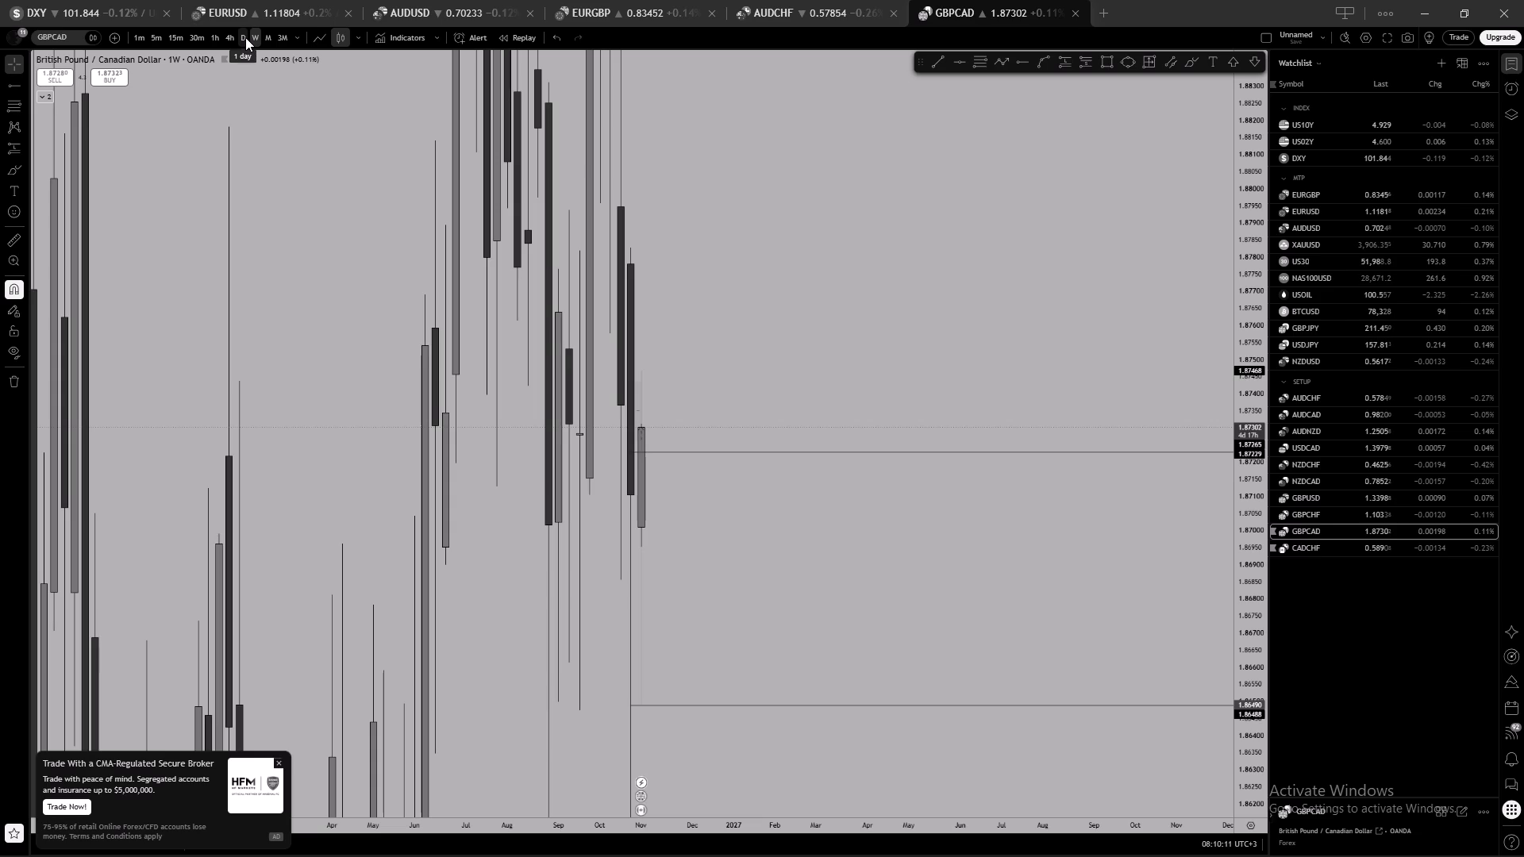
Examine the GBPCAD 1-hour chart around the short position and its marked levels.
{"action": "left_click", "coordinate": [228, 29]}
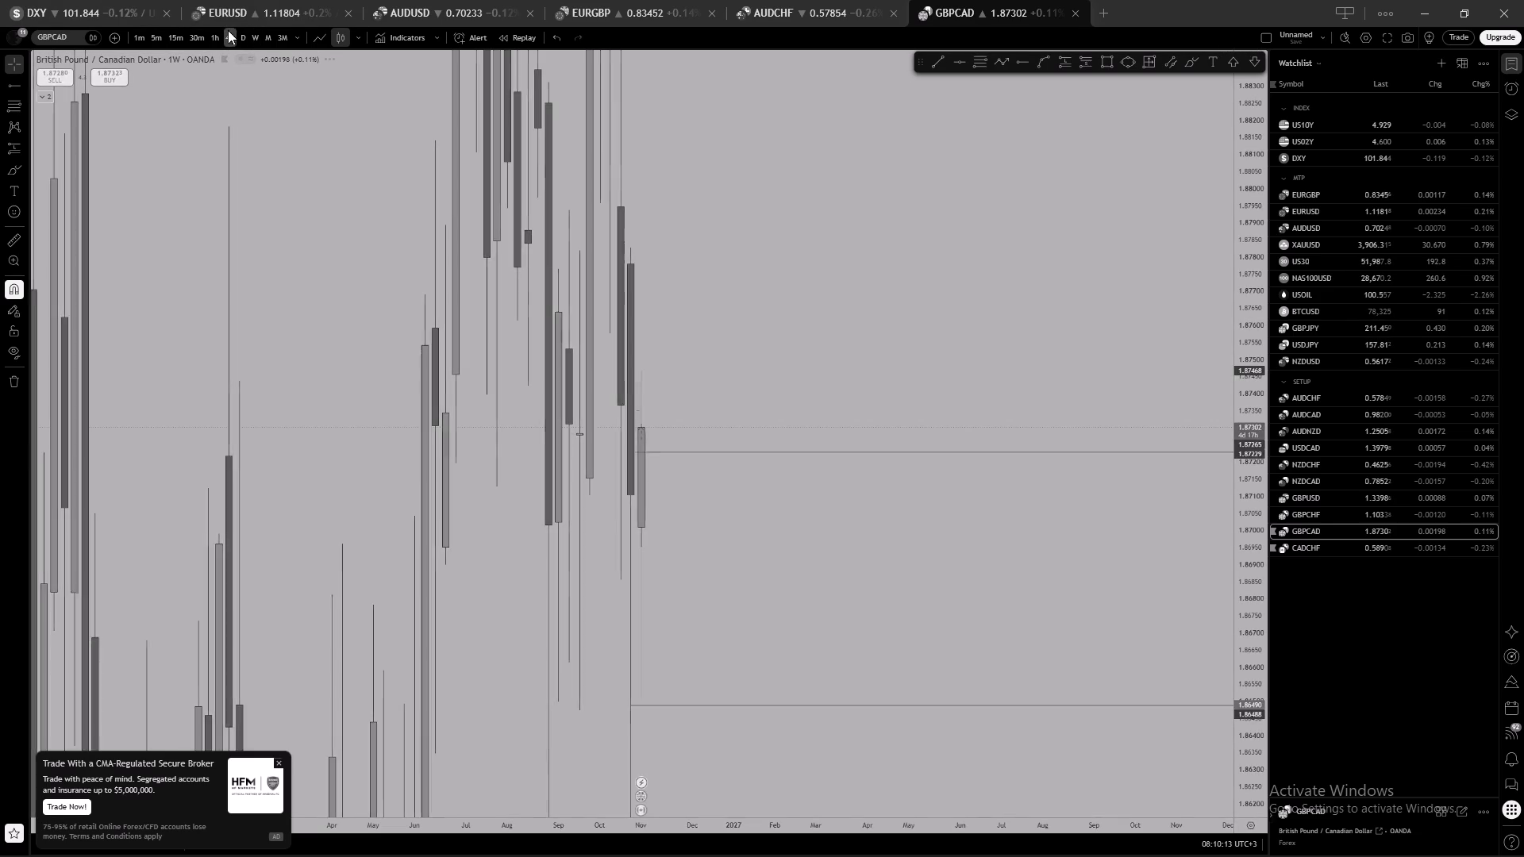
{"action": "left_click", "coordinate": [216, 45]}
{"action": "scroll", "coordinate": [749, 247], "scroll_direction": "down", "scroll_amount": 7}
{"action": "scroll", "coordinate": [1245, 581], "scroll_direction": "up", "scroll_amount": 10}
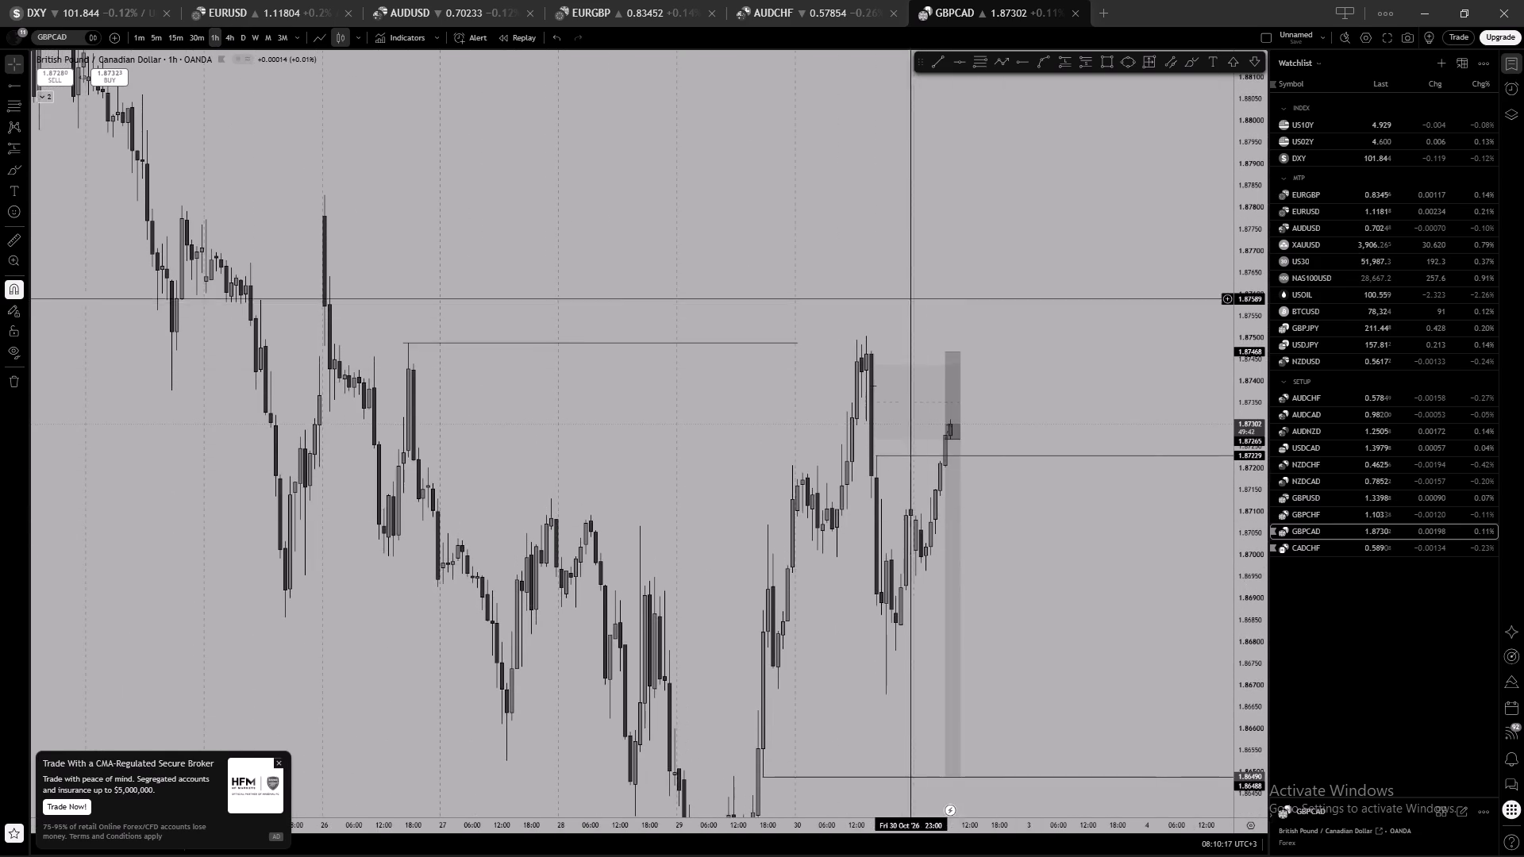
{"action": "scroll", "coordinate": [910, 299], "scroll_direction": "up", "scroll_amount": 1}
{"action": "left_click", "coordinate": [909, 291]}
{"action": "scroll", "coordinate": [1018, 257], "scroll_direction": "down", "scroll_amount": 5}
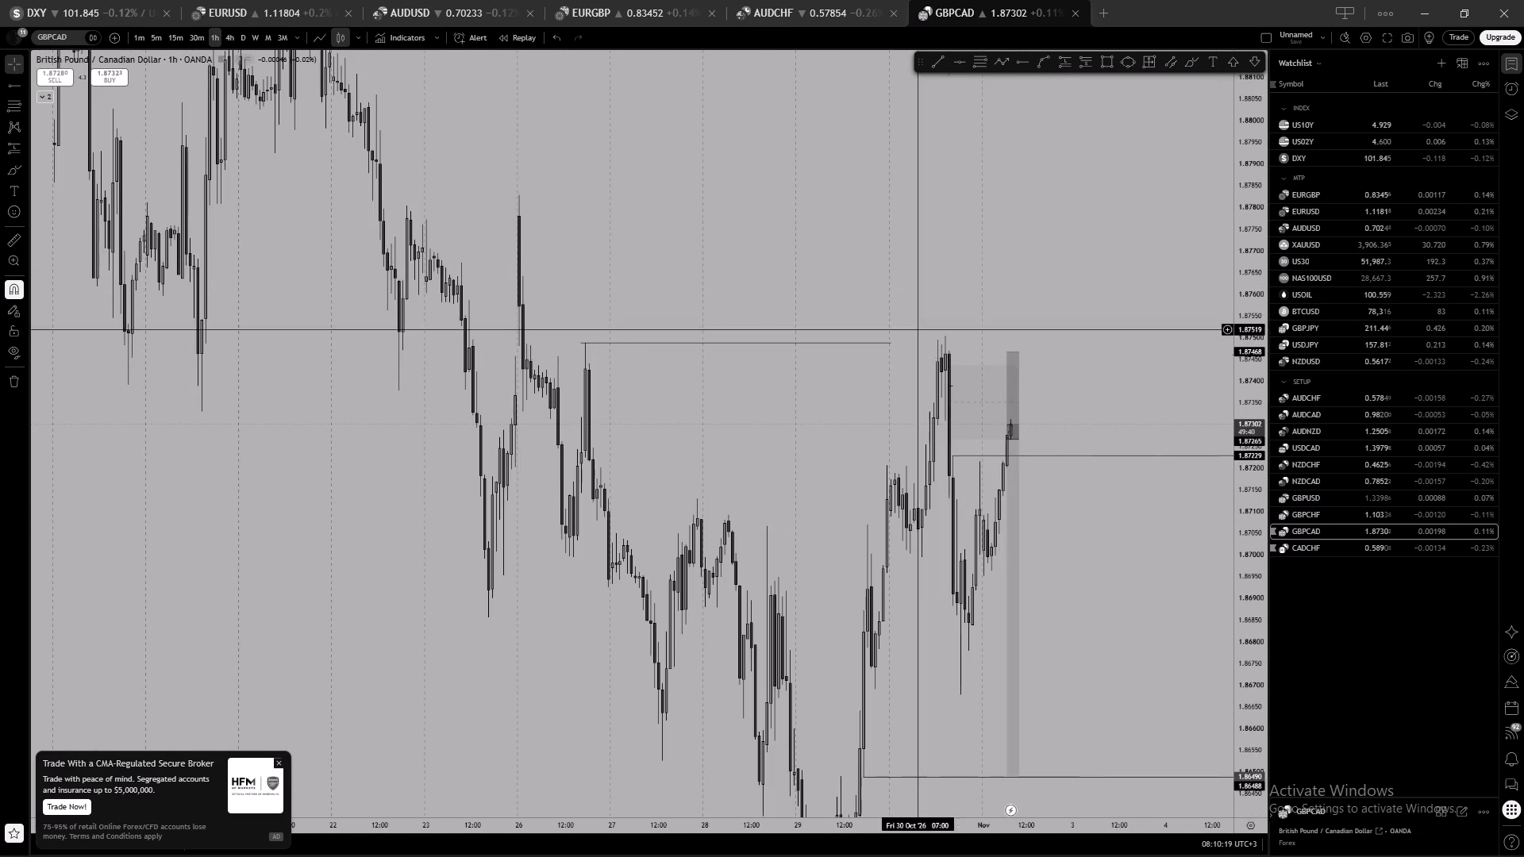
{"action": "scroll", "coordinate": [946, 321], "scroll_direction": "up", "scroll_amount": 2}
Examine GBPCAD on the 15-minute and 5-minute charts, focusing on price inside the grey zone.
{"action": "left_click", "coordinate": [194, 38]}
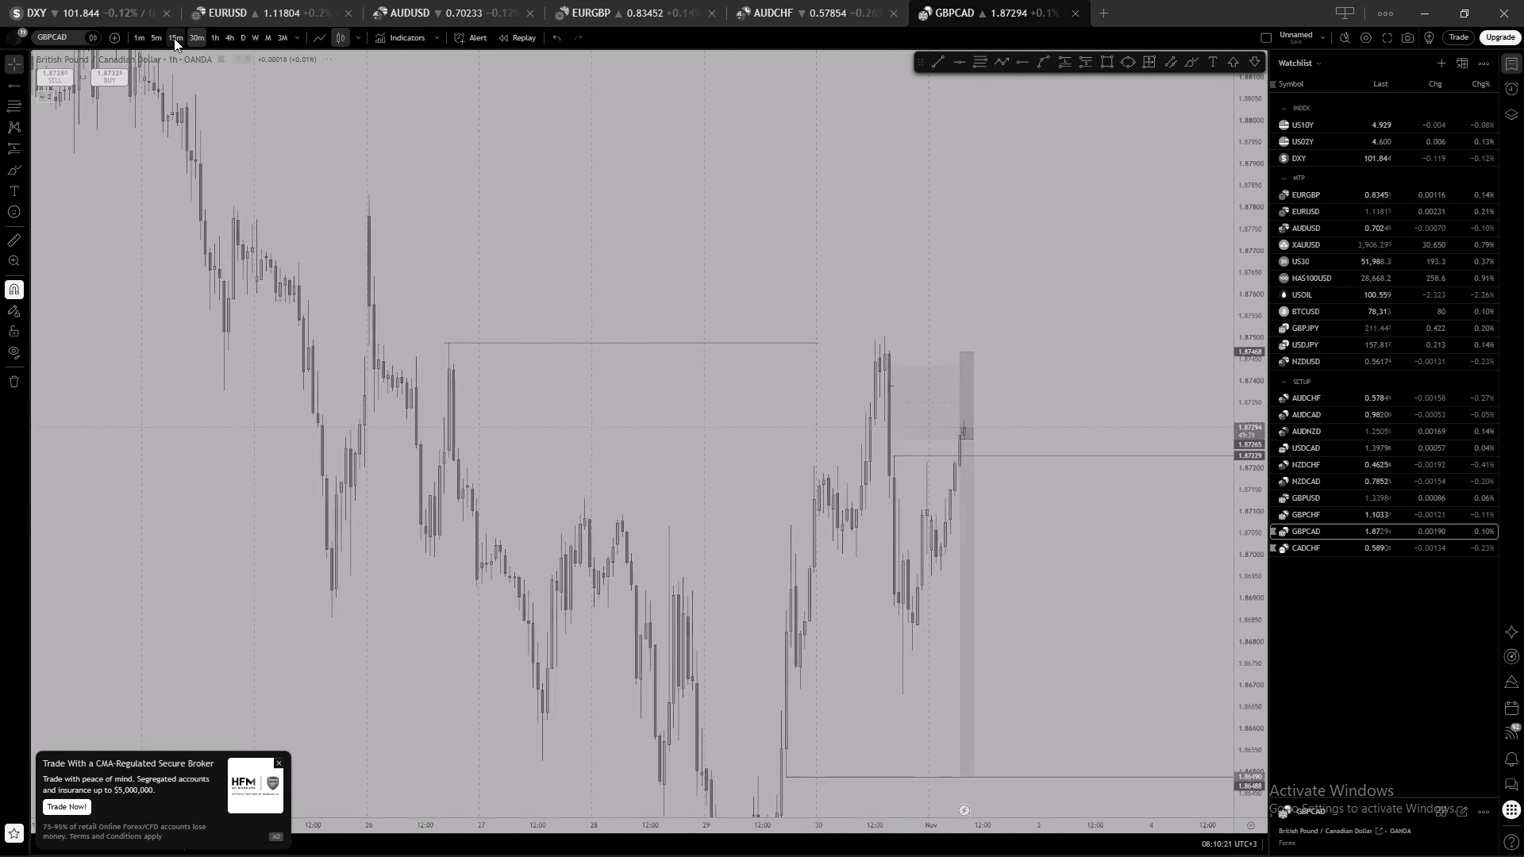
{"action": "left_click", "coordinate": [172, 38]}
{"action": "scroll", "coordinate": [497, 125], "scroll_direction": "down", "scroll_amount": 3}
{"action": "left_click_drag", "start_coordinate": [1174, 285], "coordinate": [680, 183]}
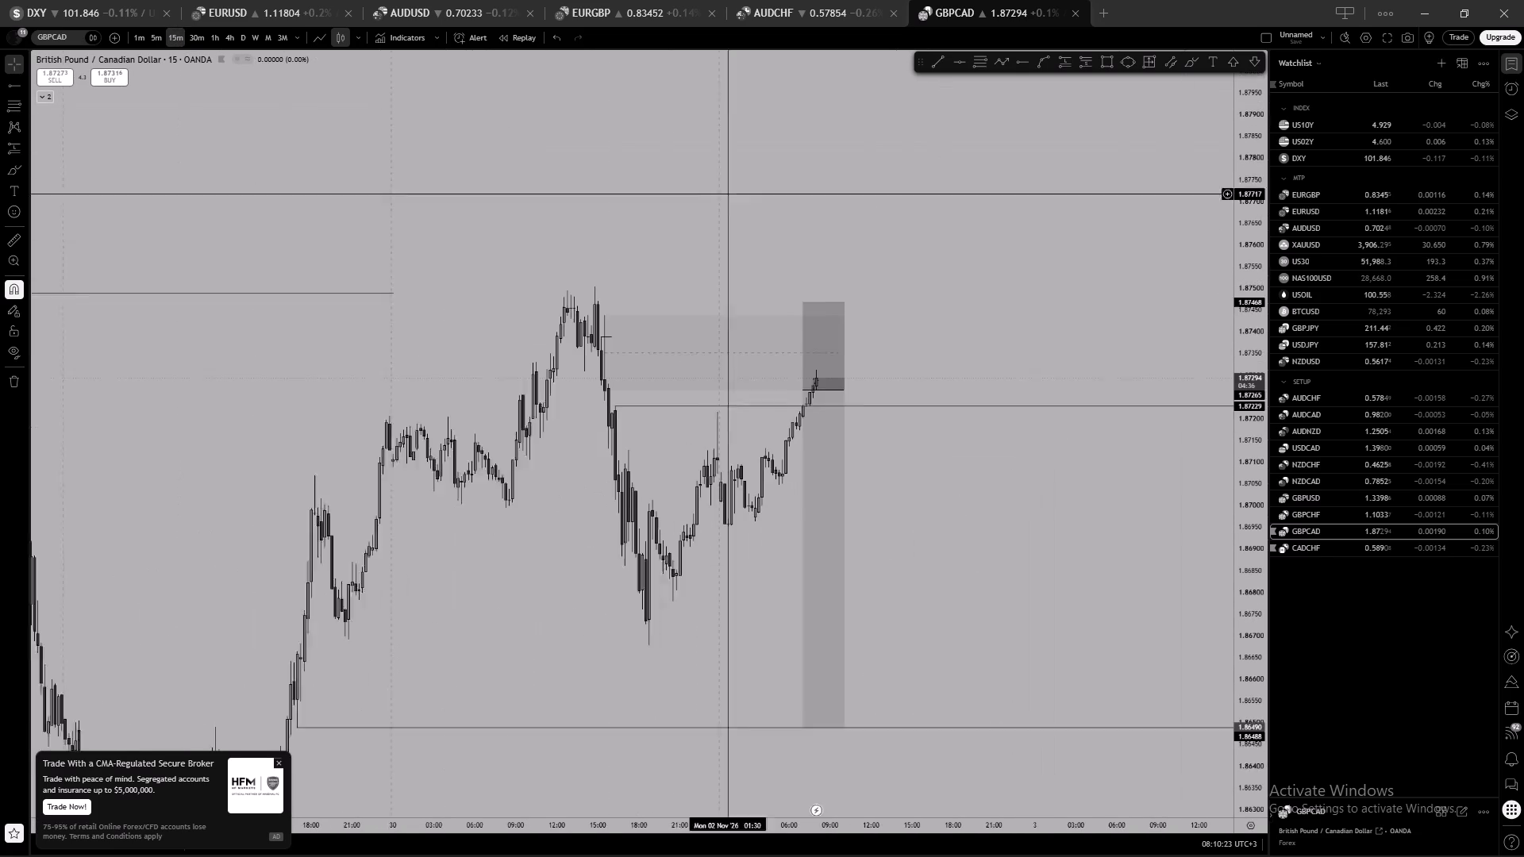
{"action": "scroll", "coordinate": [1252, 666], "scroll_direction": "up", "scroll_amount": 14}
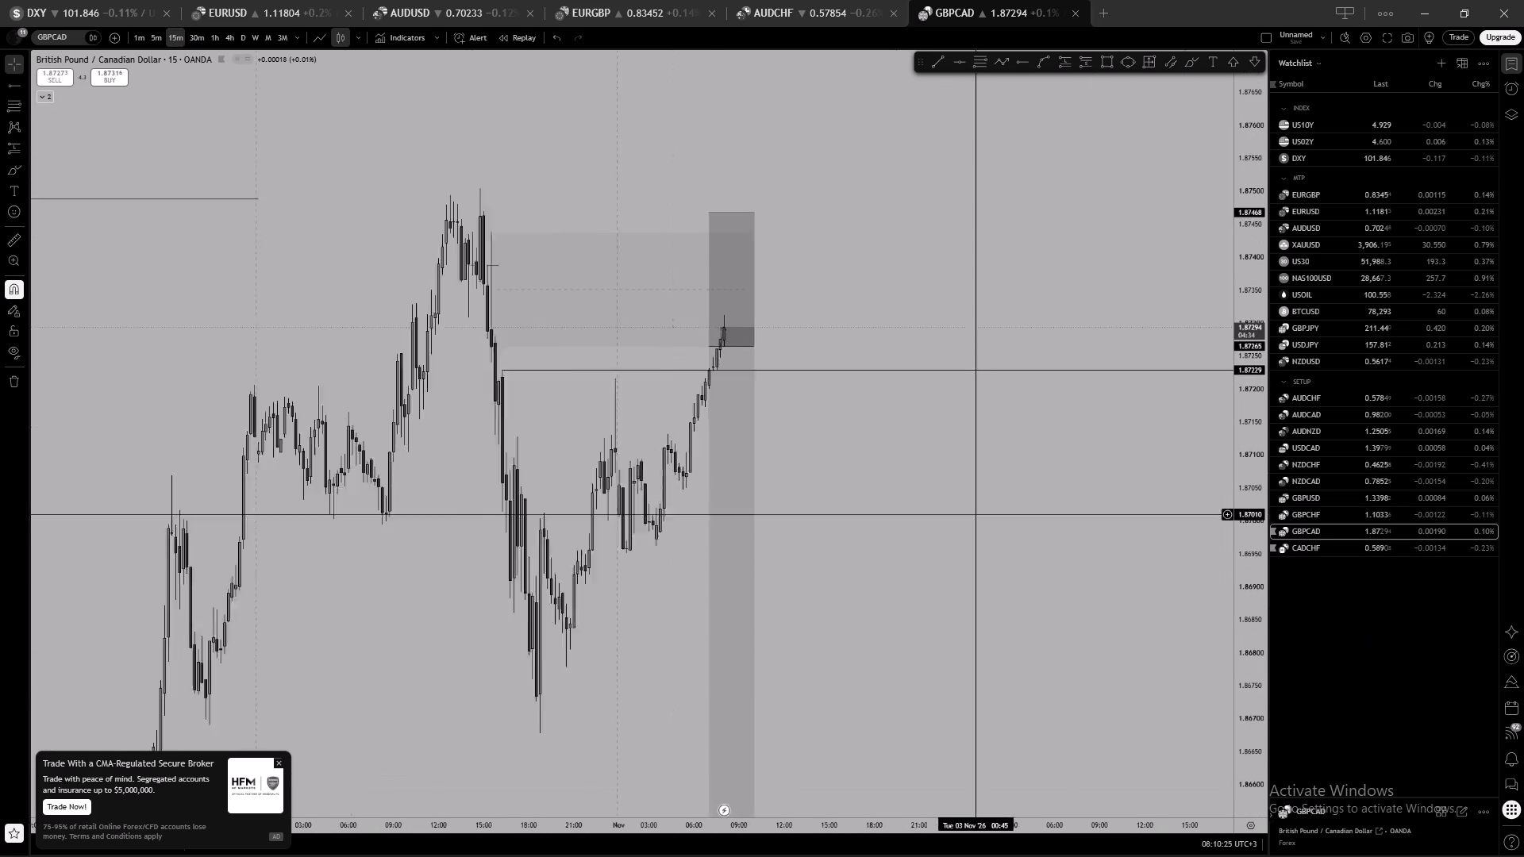
{"action": "scroll", "coordinate": [974, 513], "scroll_direction": "up", "scroll_amount": 1}
{"action": "left_click_drag", "start_coordinate": [777, 491], "coordinate": [914, 532]}
{"action": "left_click_drag", "start_coordinate": [795, 343], "coordinate": [859, 329]}
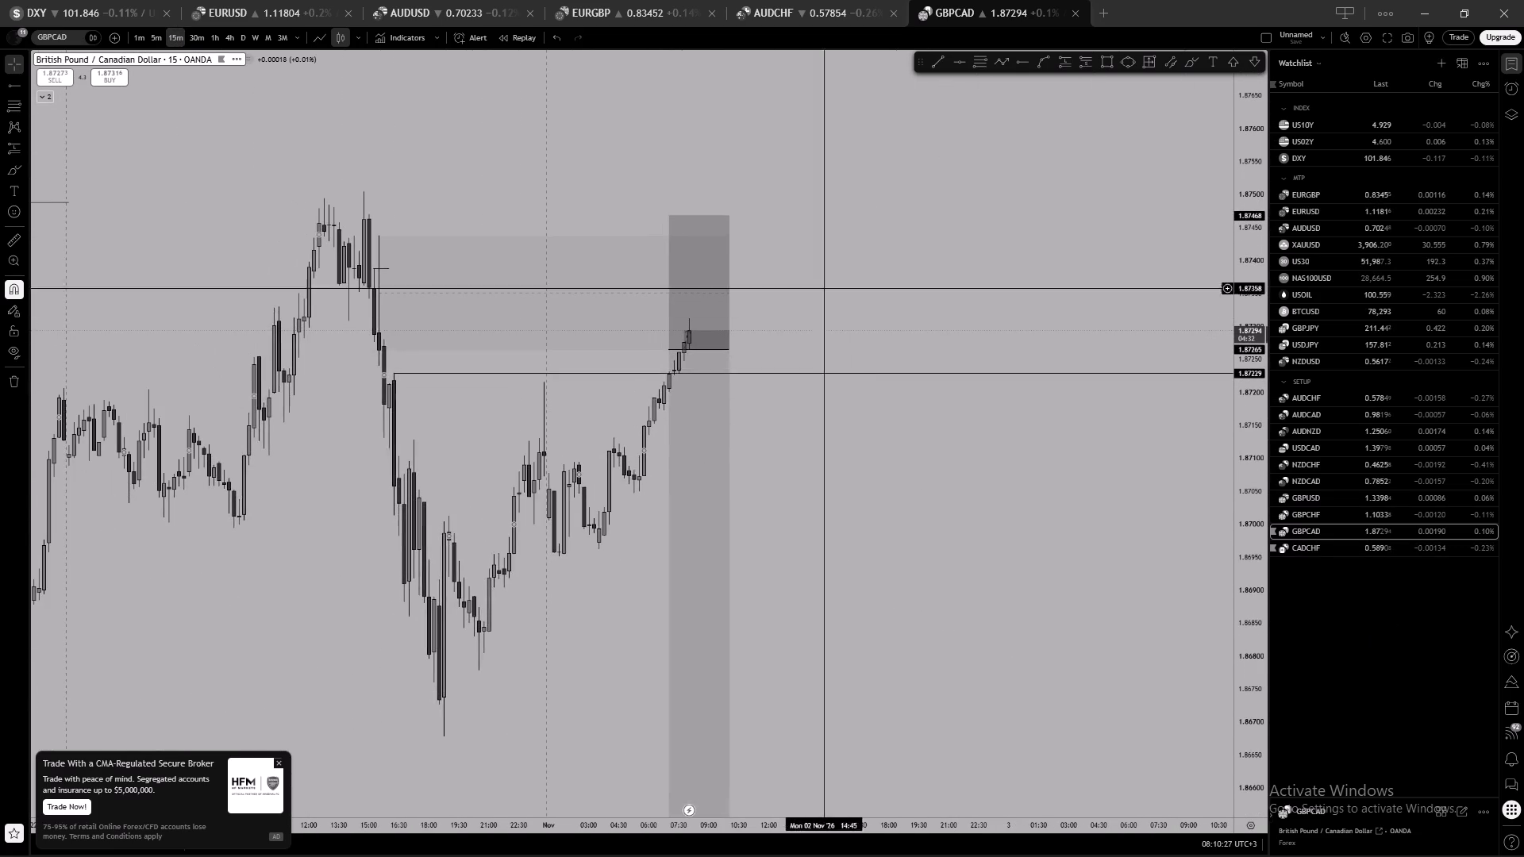
{"action": "left_click", "coordinate": [154, 34]}
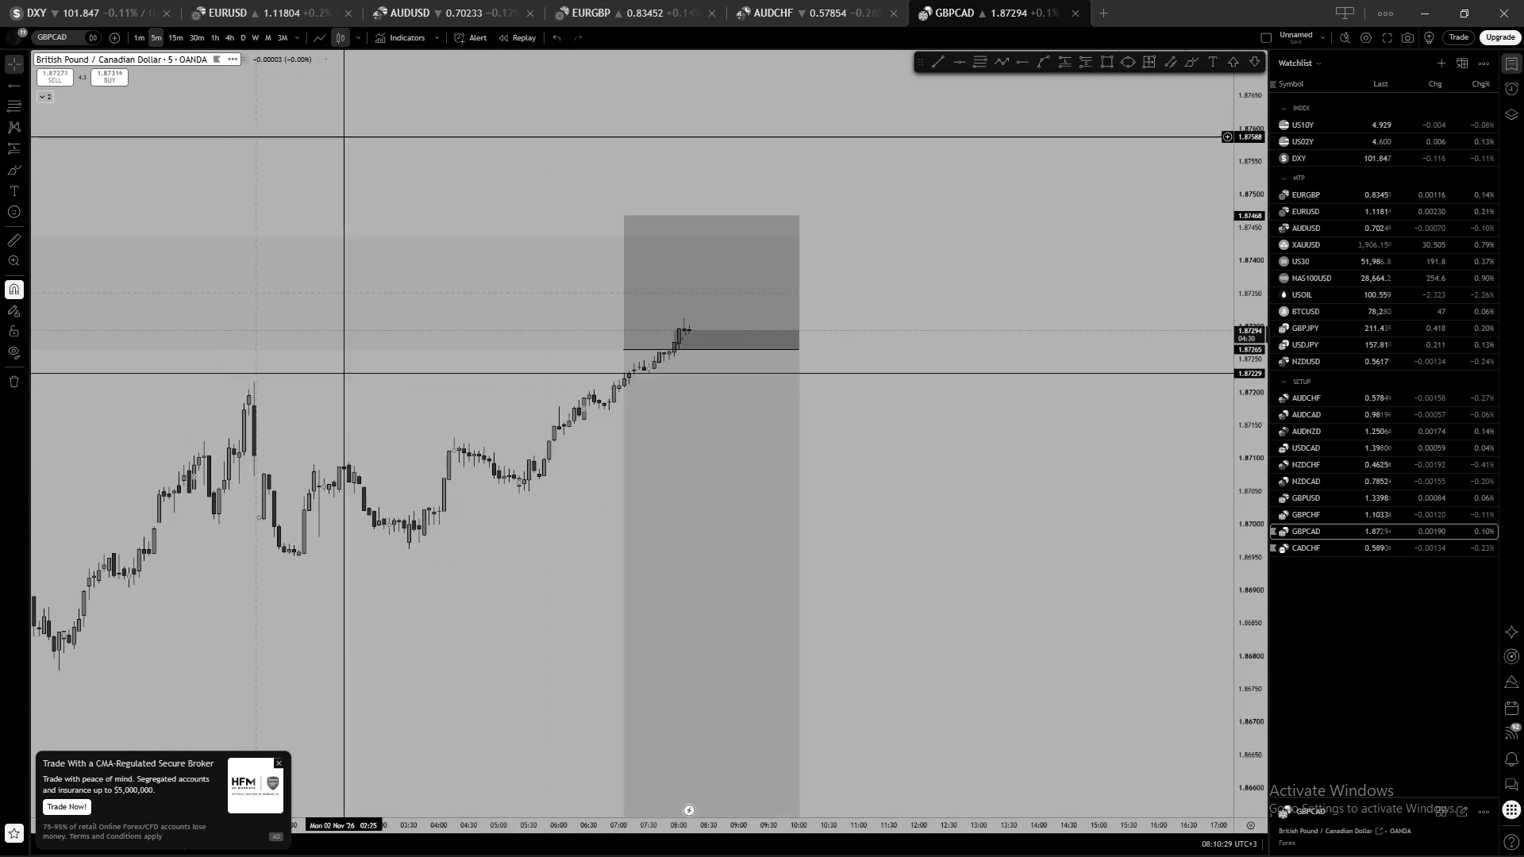
{"action": "scroll", "coordinate": [775, 185], "scroll_direction": "down", "scroll_amount": 4}
{"action": "scroll", "coordinate": [1018, 267], "scroll_direction": "up", "scroll_amount": 3}
{"action": "left_click_drag", "start_coordinate": [1012, 267], "coordinate": [1167, 220]}
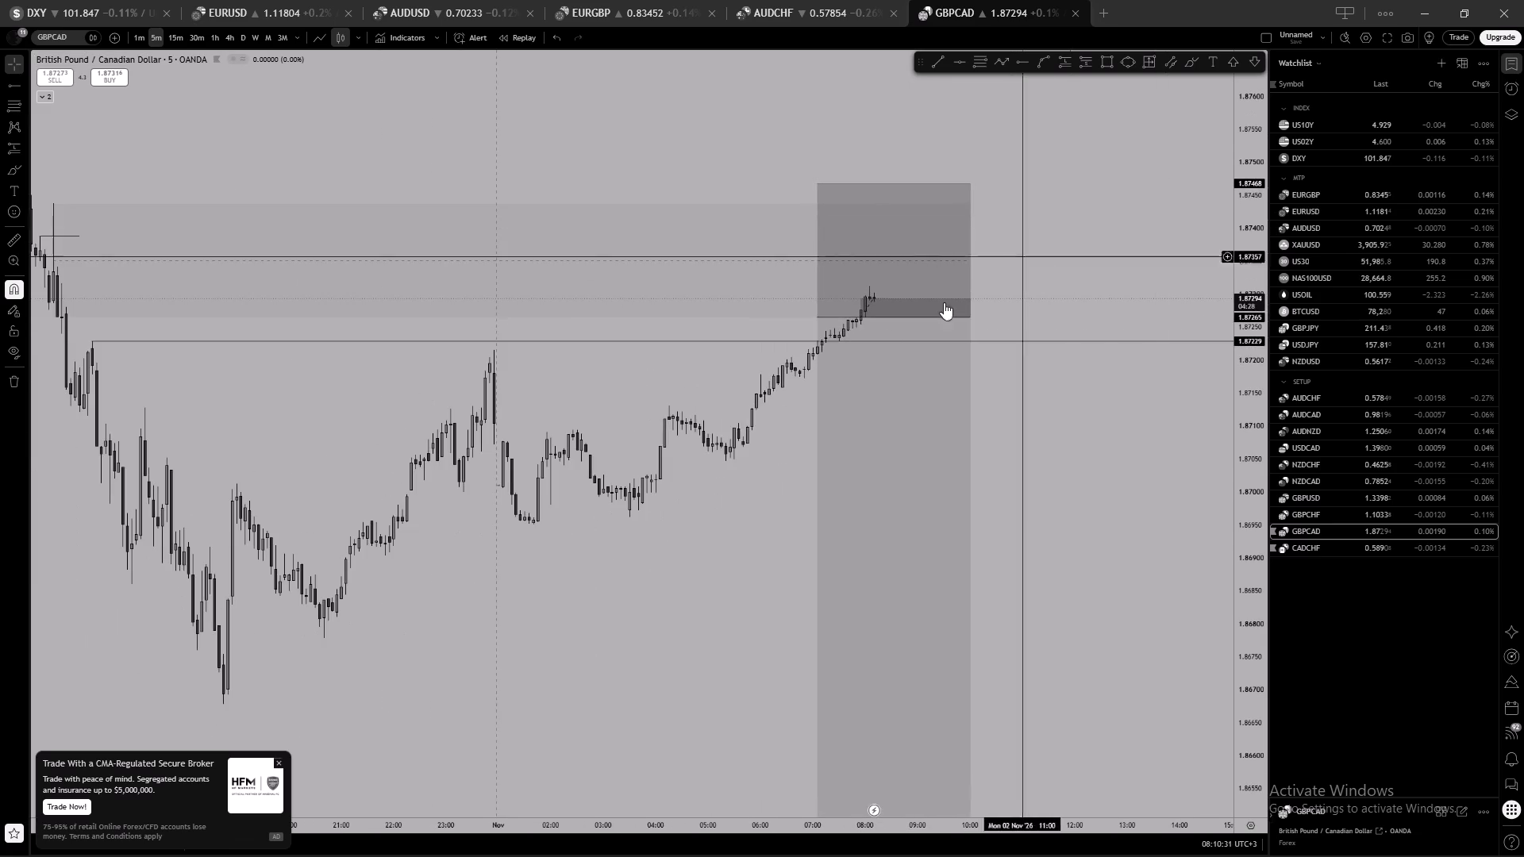
{"action": "scroll", "coordinate": [1001, 331], "scroll_direction": "down", "scroll_amount": 4}
Hide the short position drawing on the GBPCAD chart.
{"action": "left_click", "coordinate": [1050, 340]}
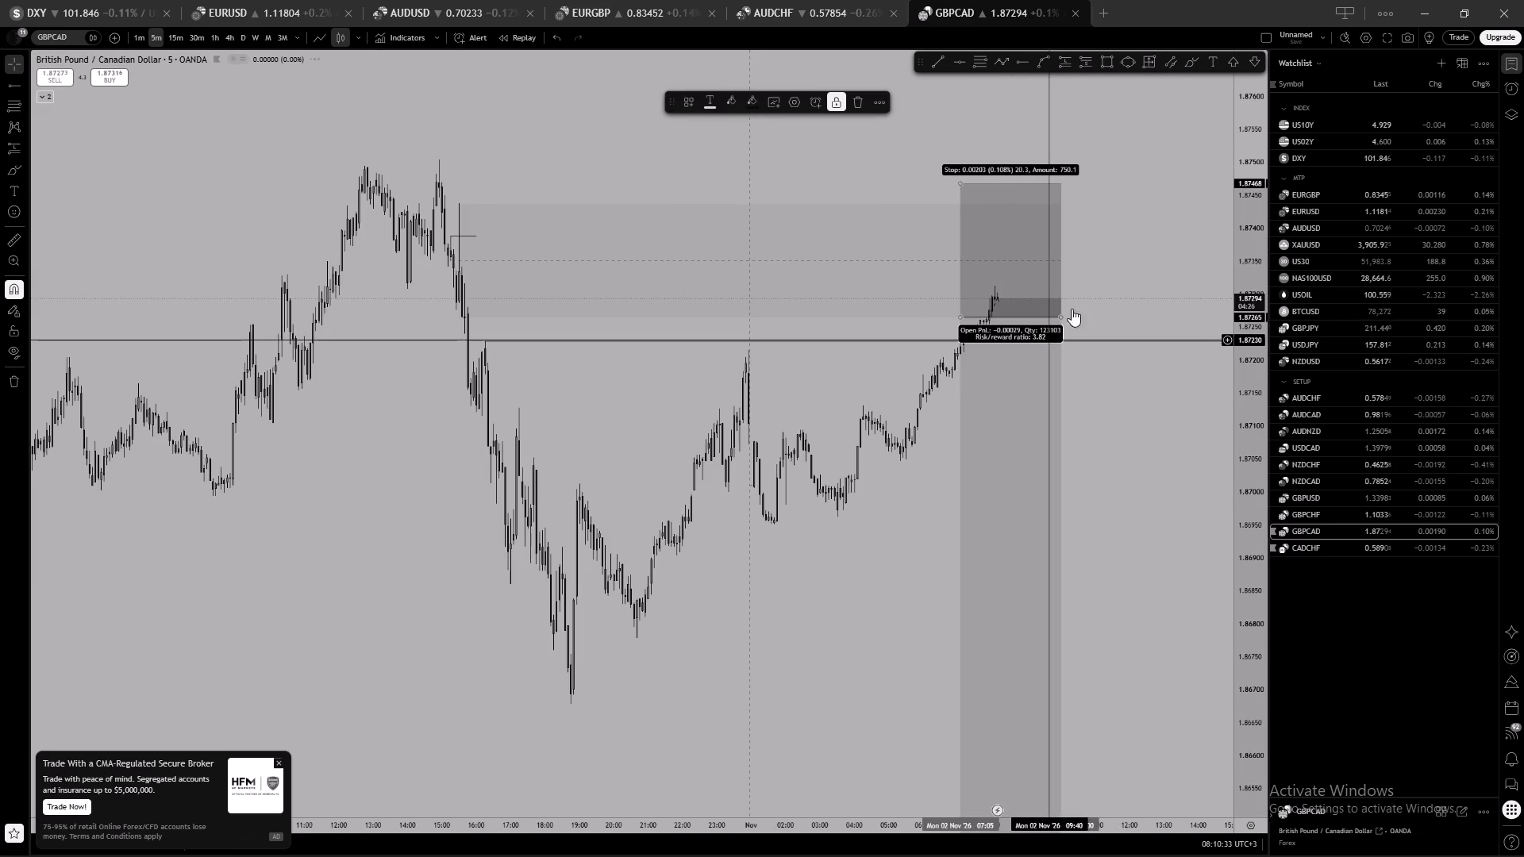
{"action": "left_click", "coordinate": [1518, 117]}
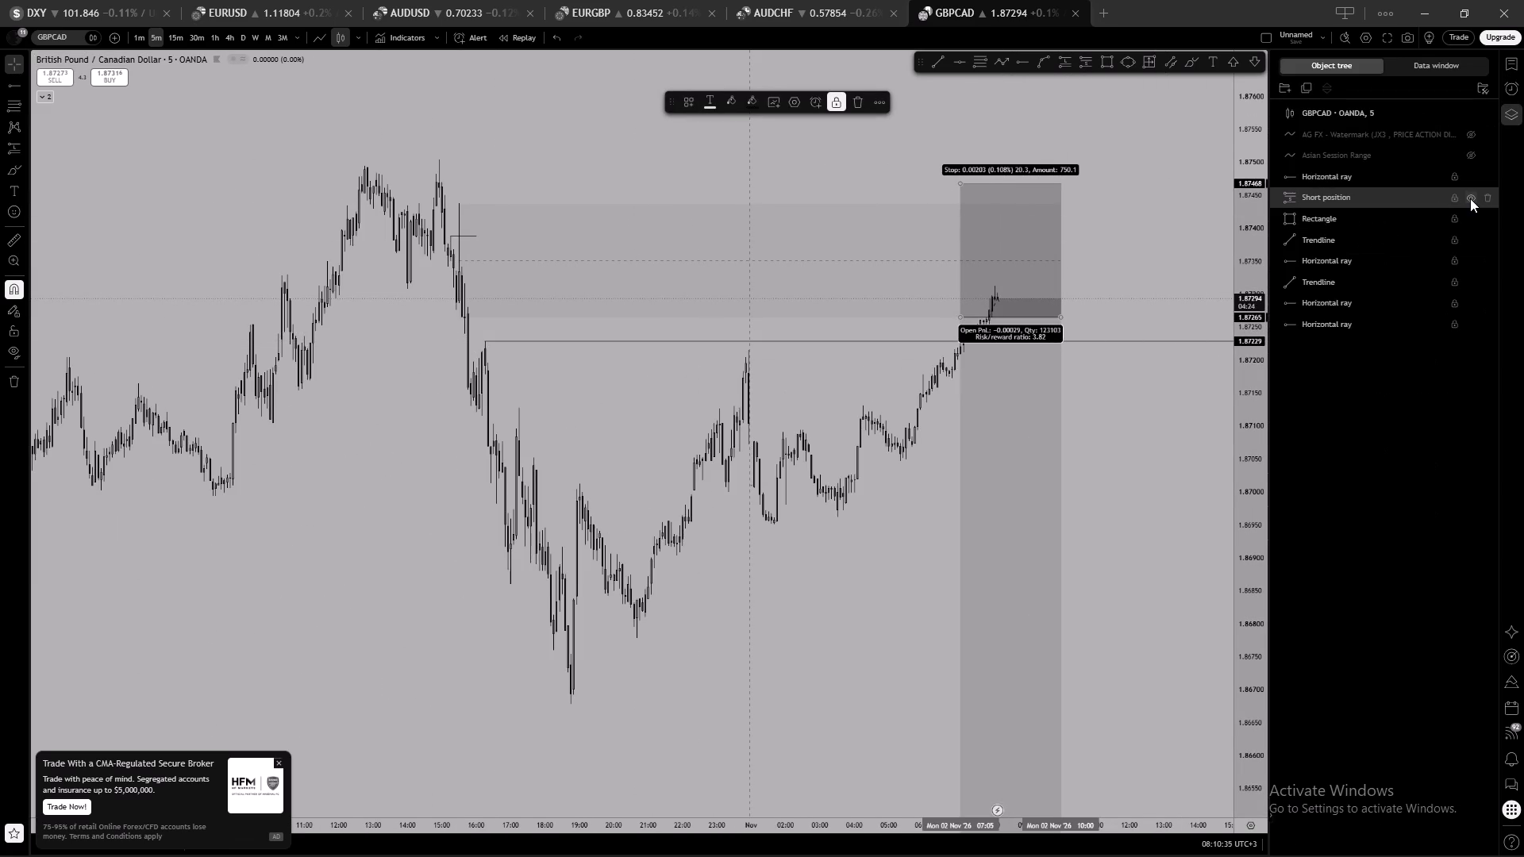
{"action": "left_click", "coordinate": [1470, 198]}
Delete the horizontal ray at 1.87229 below the grey zone on the GBPCAD 5-minute chart.
{"action": "scroll", "coordinate": [1015, 232], "scroll_direction": "up", "scroll_amount": 2}
{"action": "left_click_drag", "start_coordinate": [1042, 229], "coordinate": [1050, 208]}
{"action": "scroll", "coordinate": [1050, 206], "scroll_direction": "up", "scroll_amount": 2}
{"action": "scroll", "coordinate": [1050, 206], "scroll_direction": "down", "scroll_amount": 1}
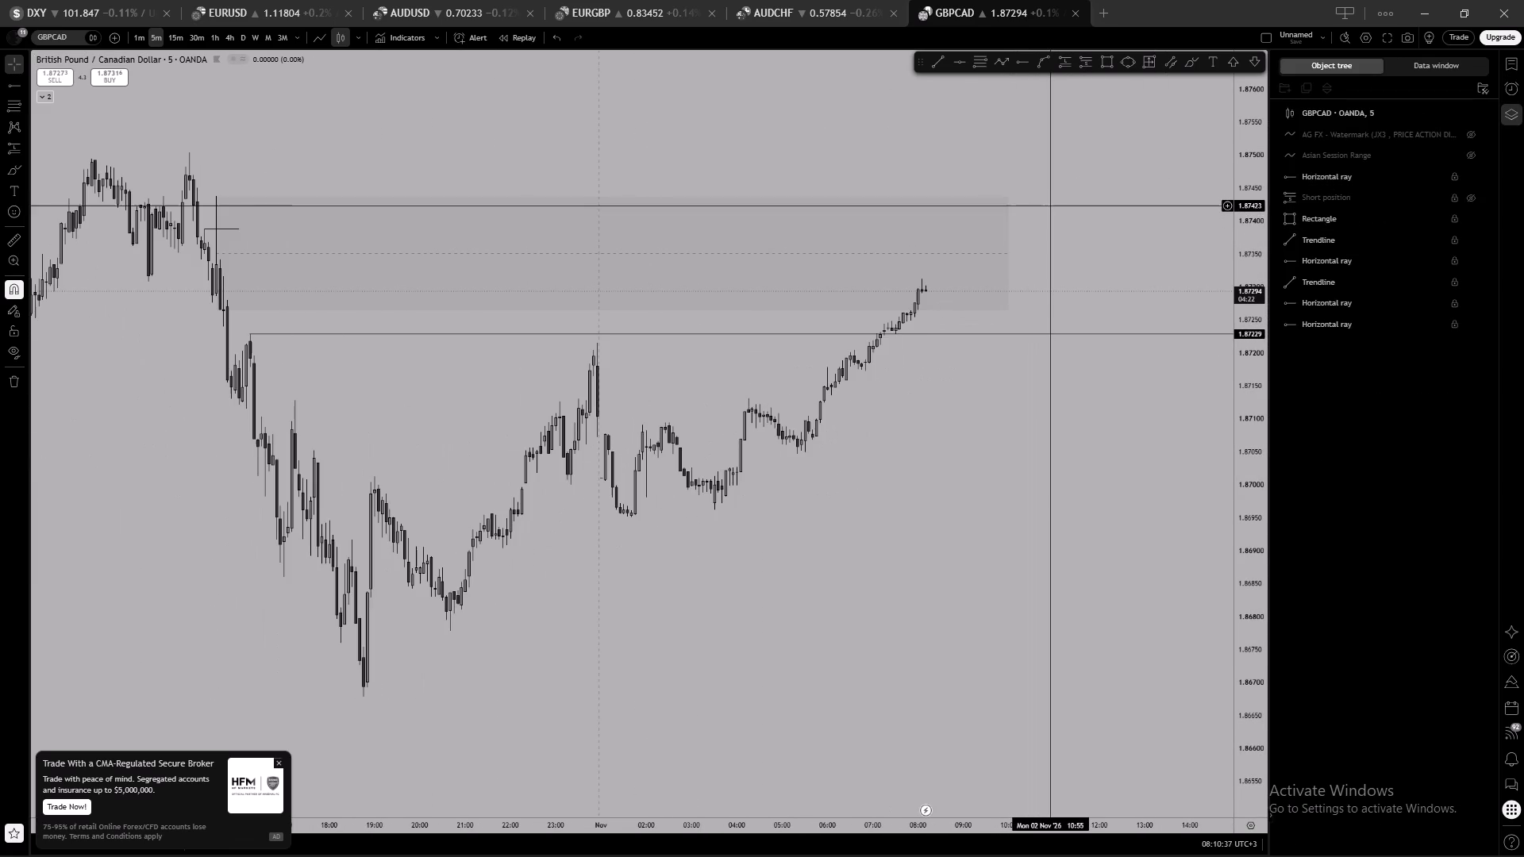
{"action": "scroll", "coordinate": [933, 410], "scroll_direction": "down", "scroll_amount": 4}
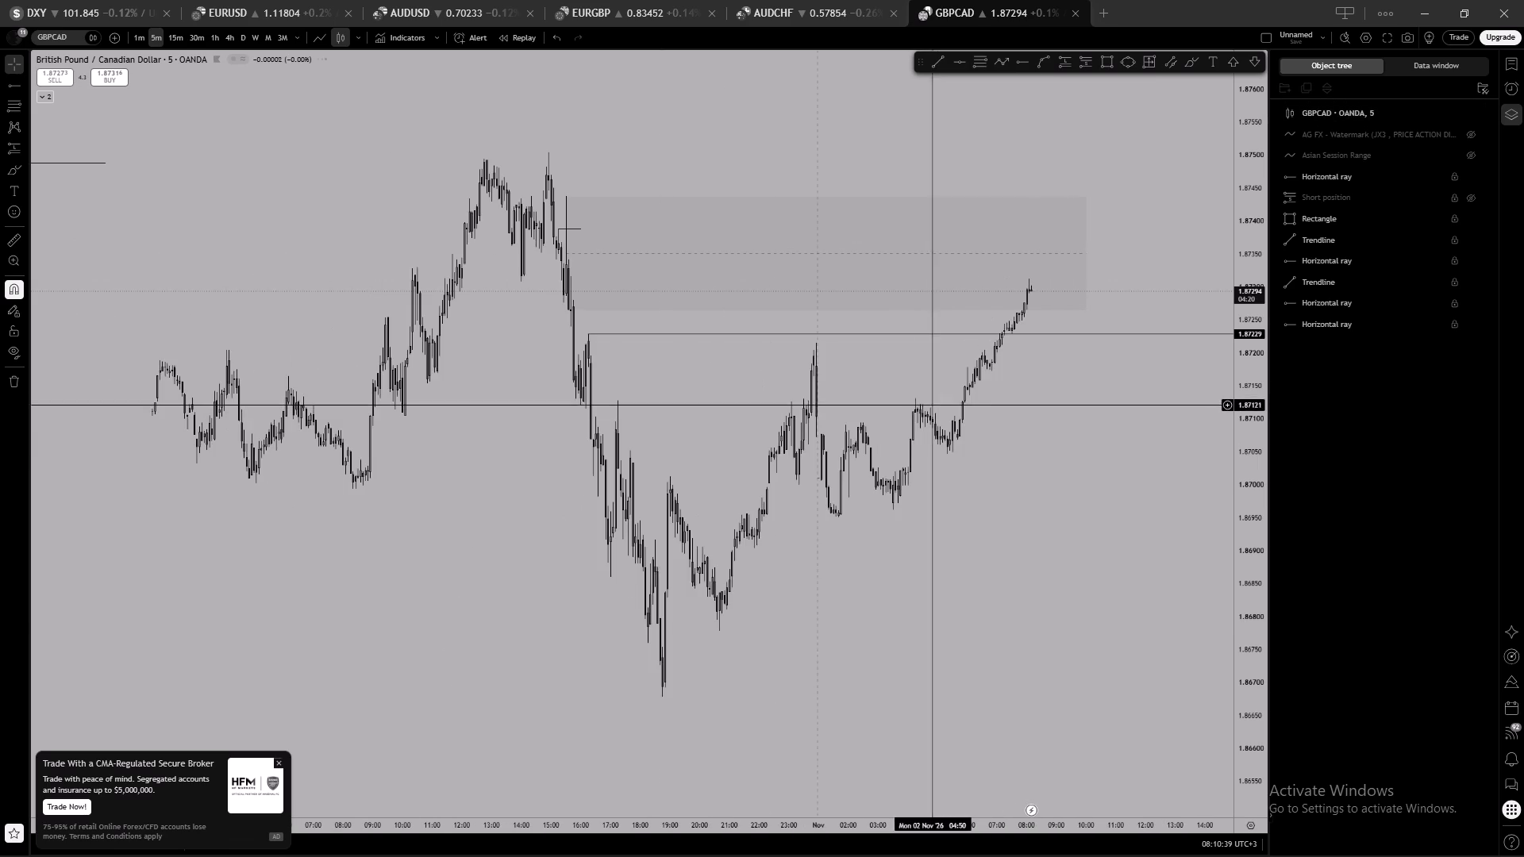
{"action": "scroll", "coordinate": [1073, 279], "scroll_direction": "up", "scroll_amount": 2}
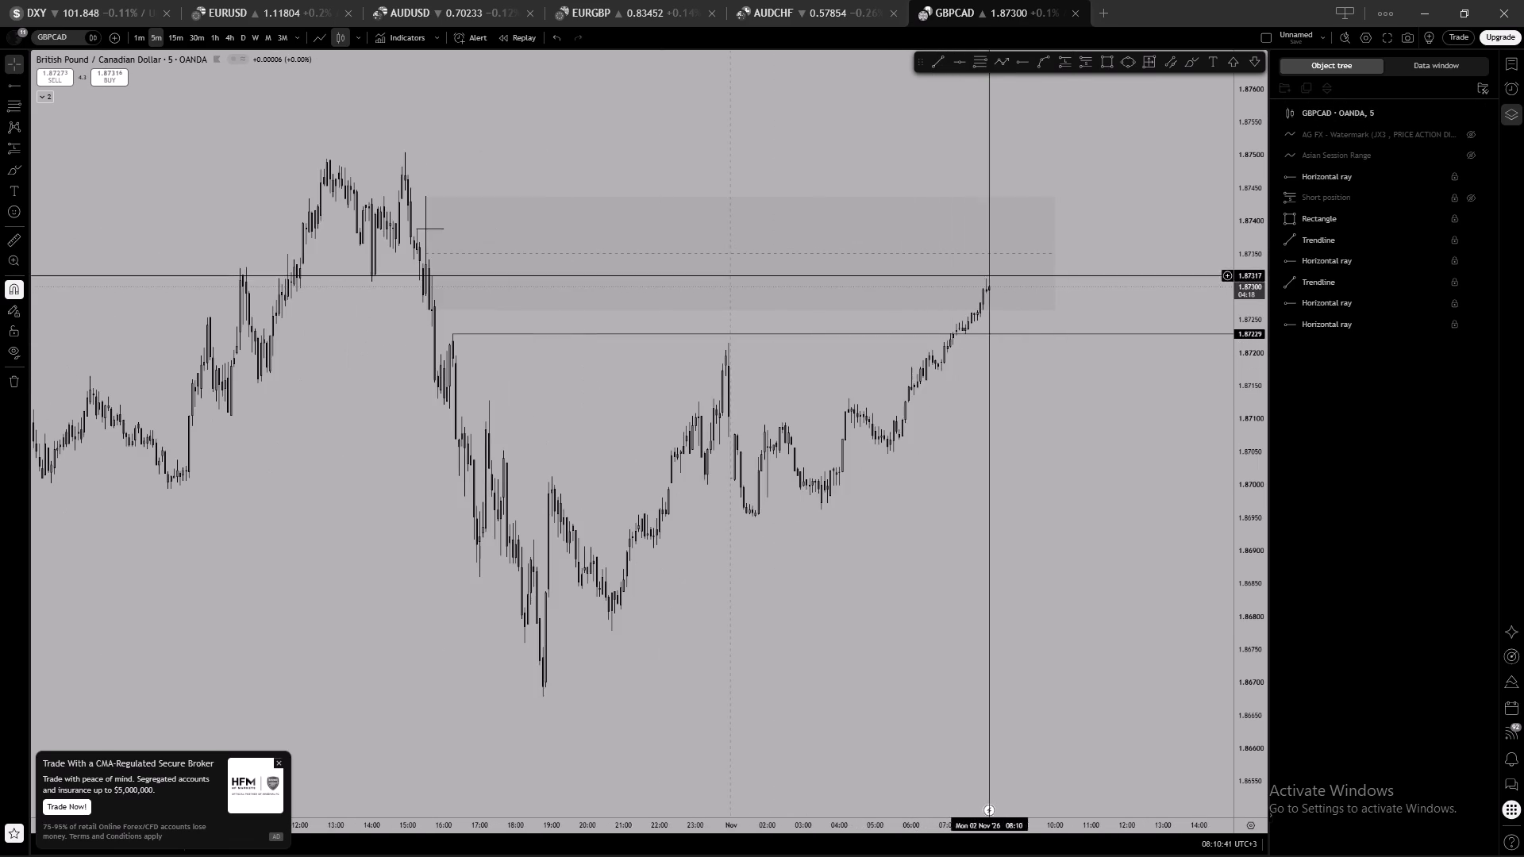
{"action": "left_click", "coordinate": [657, 332]}
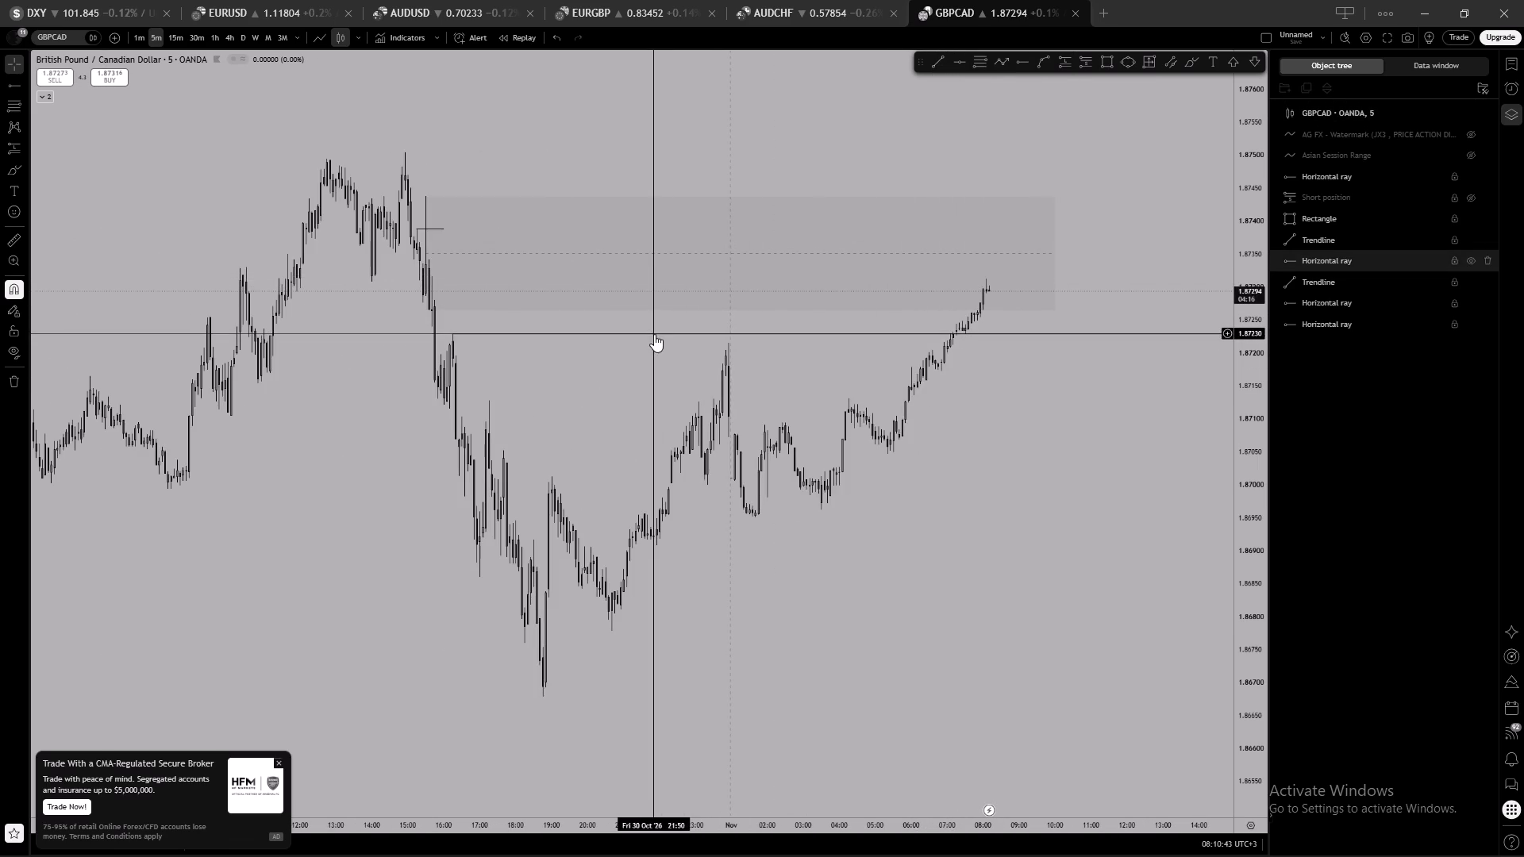
{"action": "left_click", "coordinate": [654, 334]}
{"action": "key", "text": "BackSpace"}
{"action": "left_click", "coordinate": [827, 482]}
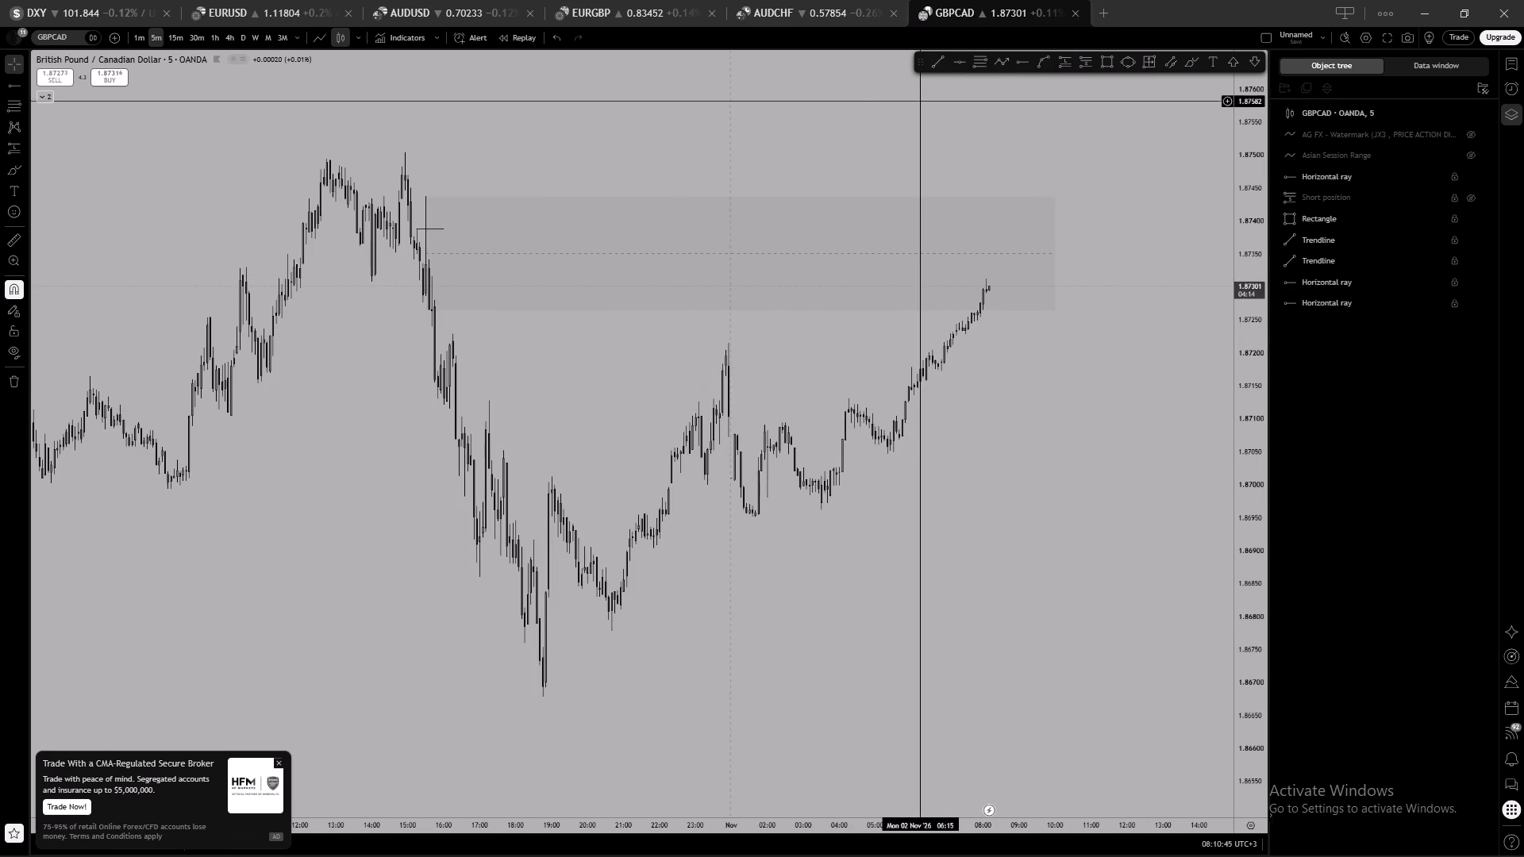
Draw a locked, dashed horizontal trendline at 1.87229 from 16:15 on 30 Oct to about 06:00 on 2 Nov.
{"action": "left_click", "coordinate": [932, 55]}
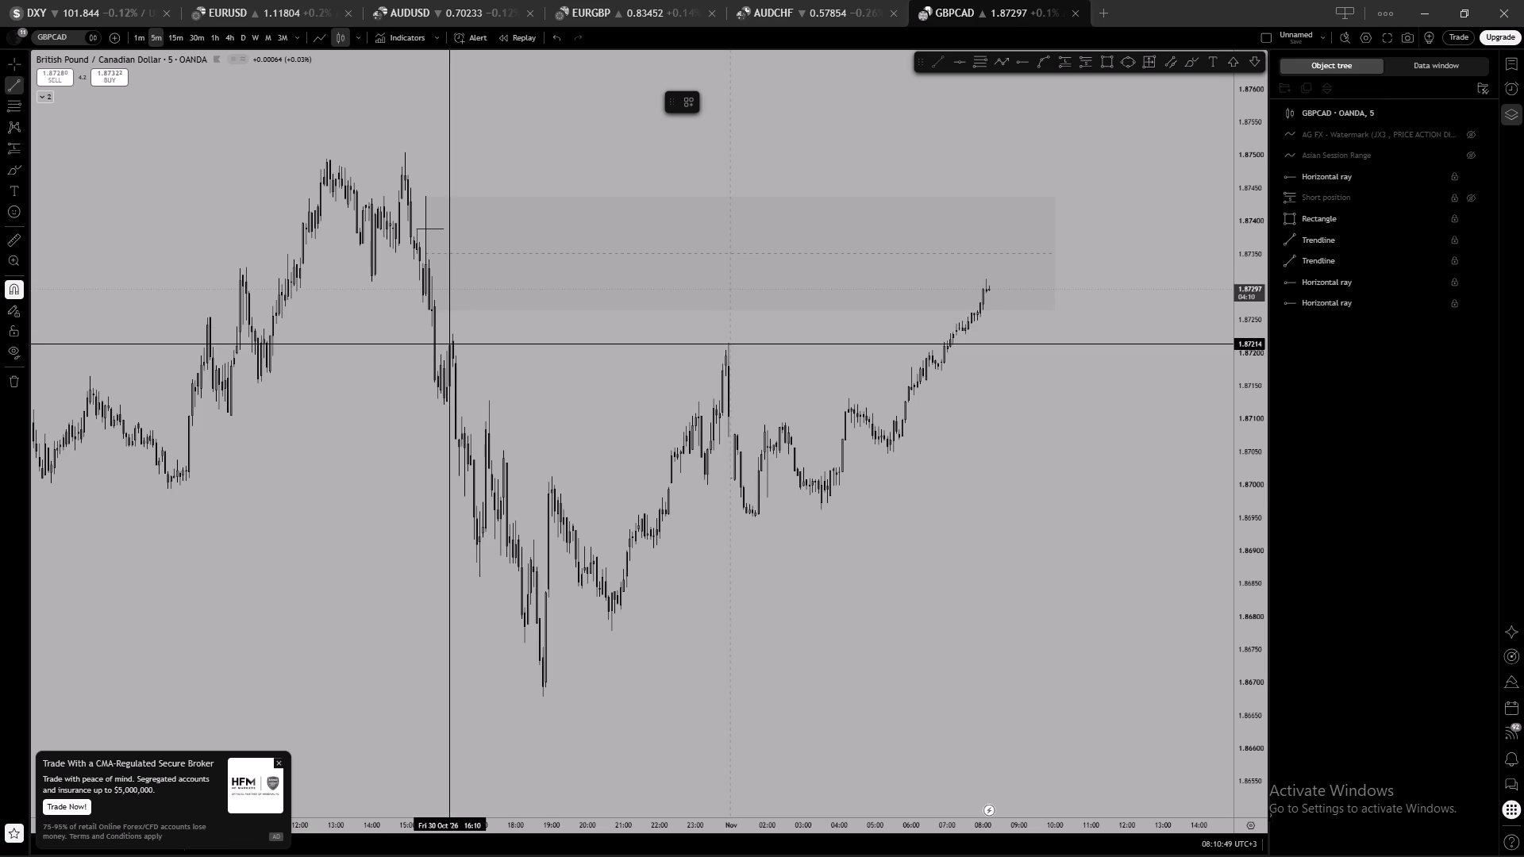
{"action": "left_click", "coordinate": [454, 318]}
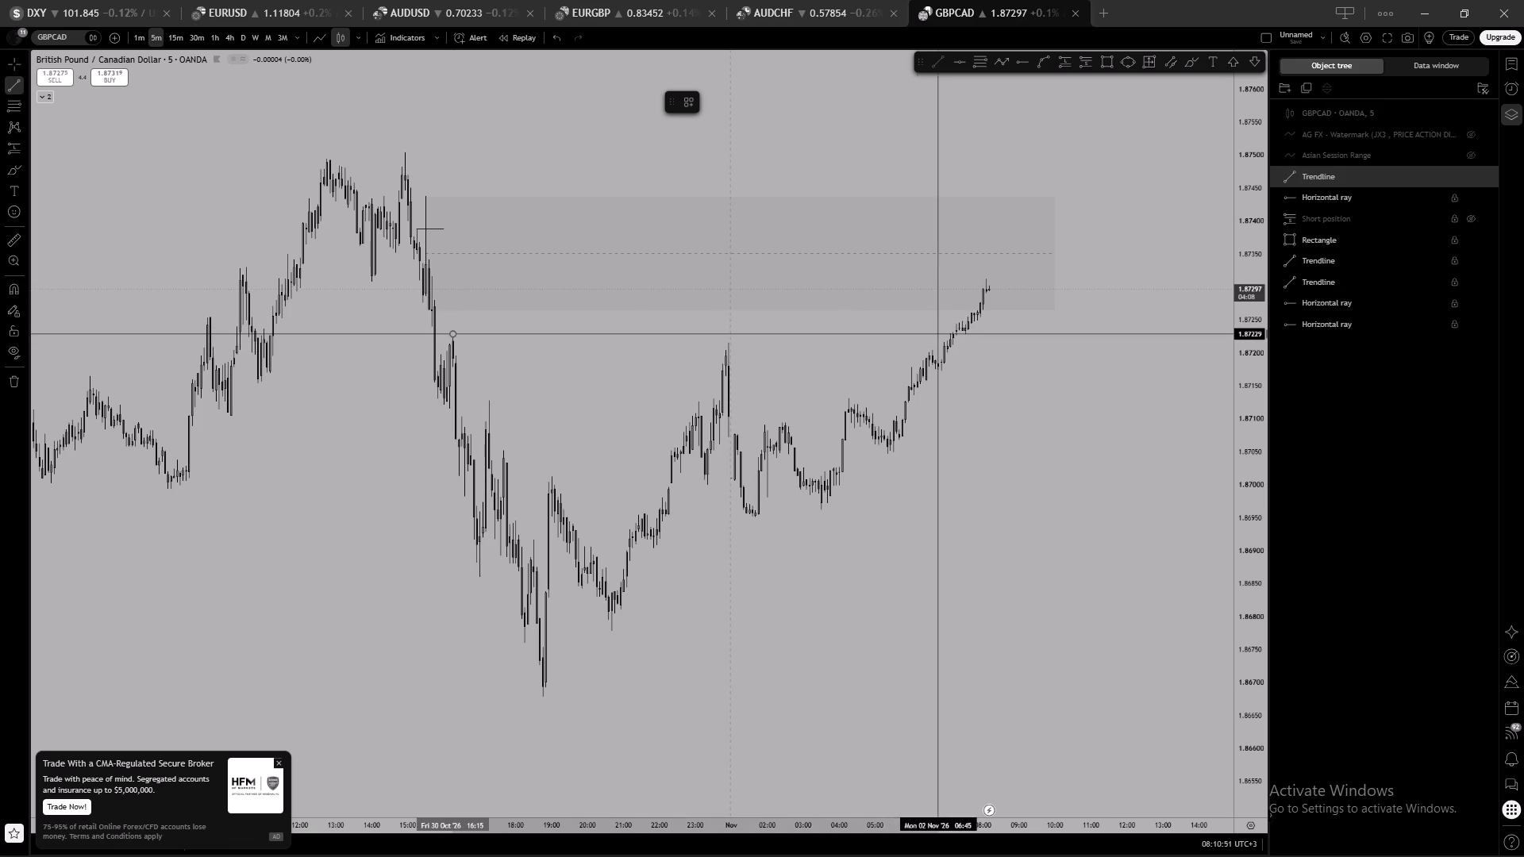
{"action": "left_click", "coordinate": [913, 325], "text": "shift"}
{"action": "left_click", "coordinate": [852, 103]}
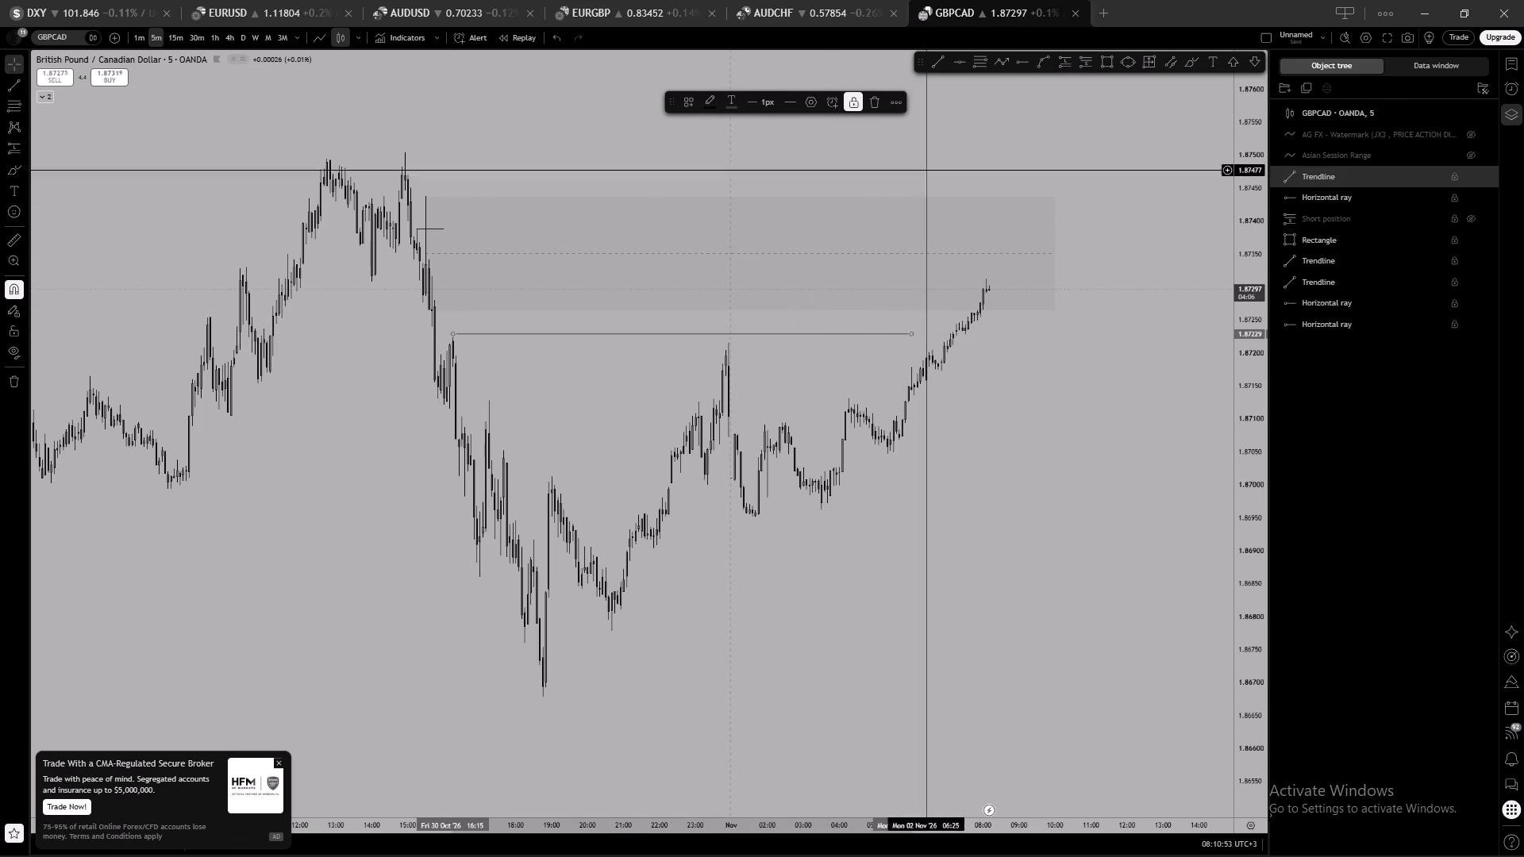
{"action": "left_click", "coordinate": [786, 99]}
{"action": "left_click", "coordinate": [805, 142]}
{"action": "left_click", "coordinate": [972, 179]}
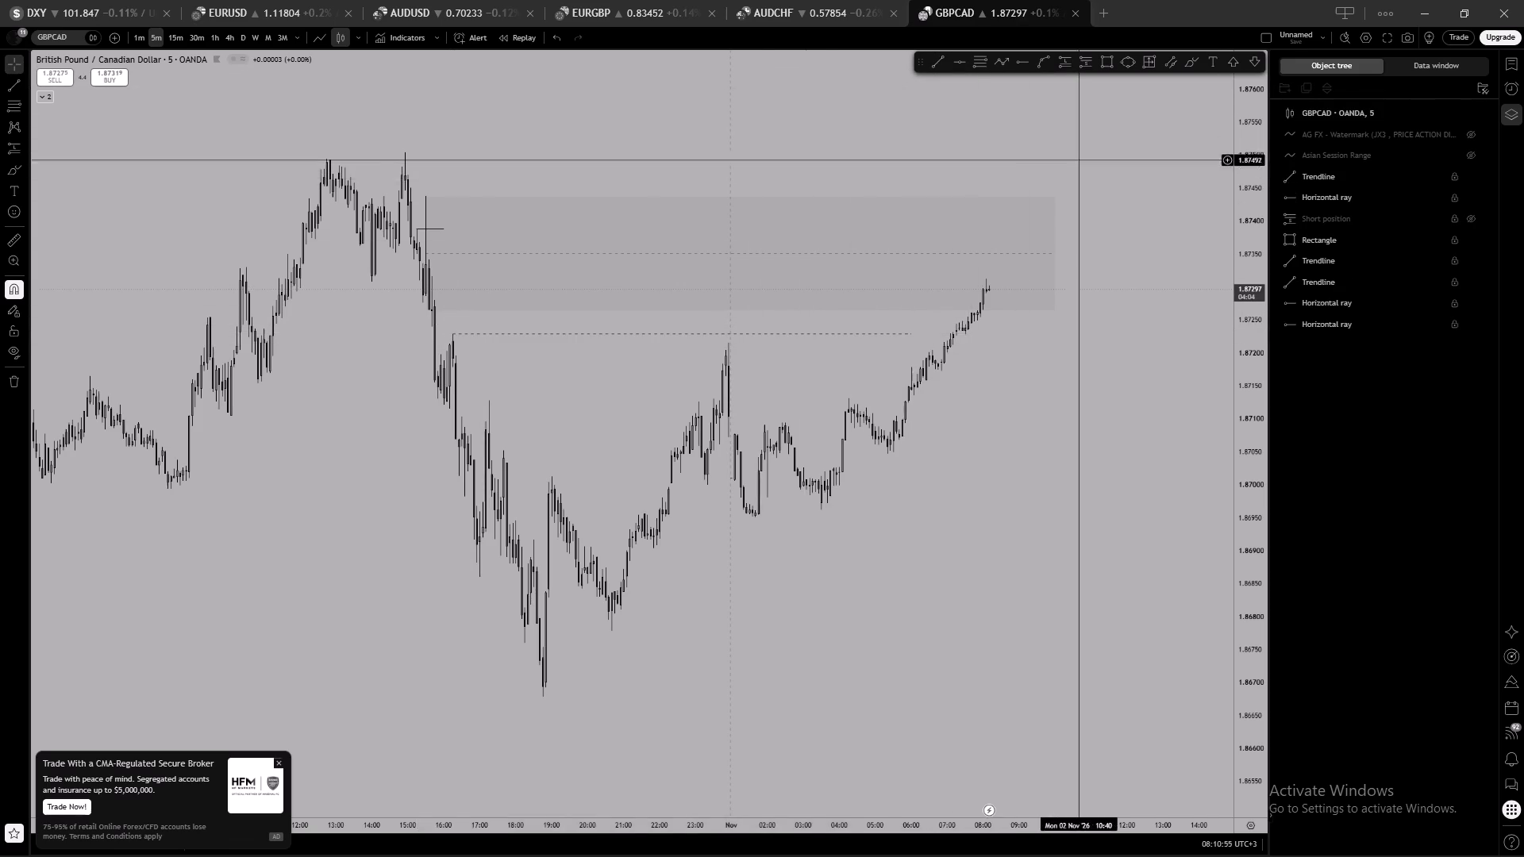
Examine the GBPCAD 1-hour chart with the dashed trendline, the grey zone and the lower horizontal rays.
{"action": "scroll", "coordinate": [1118, 117], "scroll_direction": "up", "scroll_amount": 3}
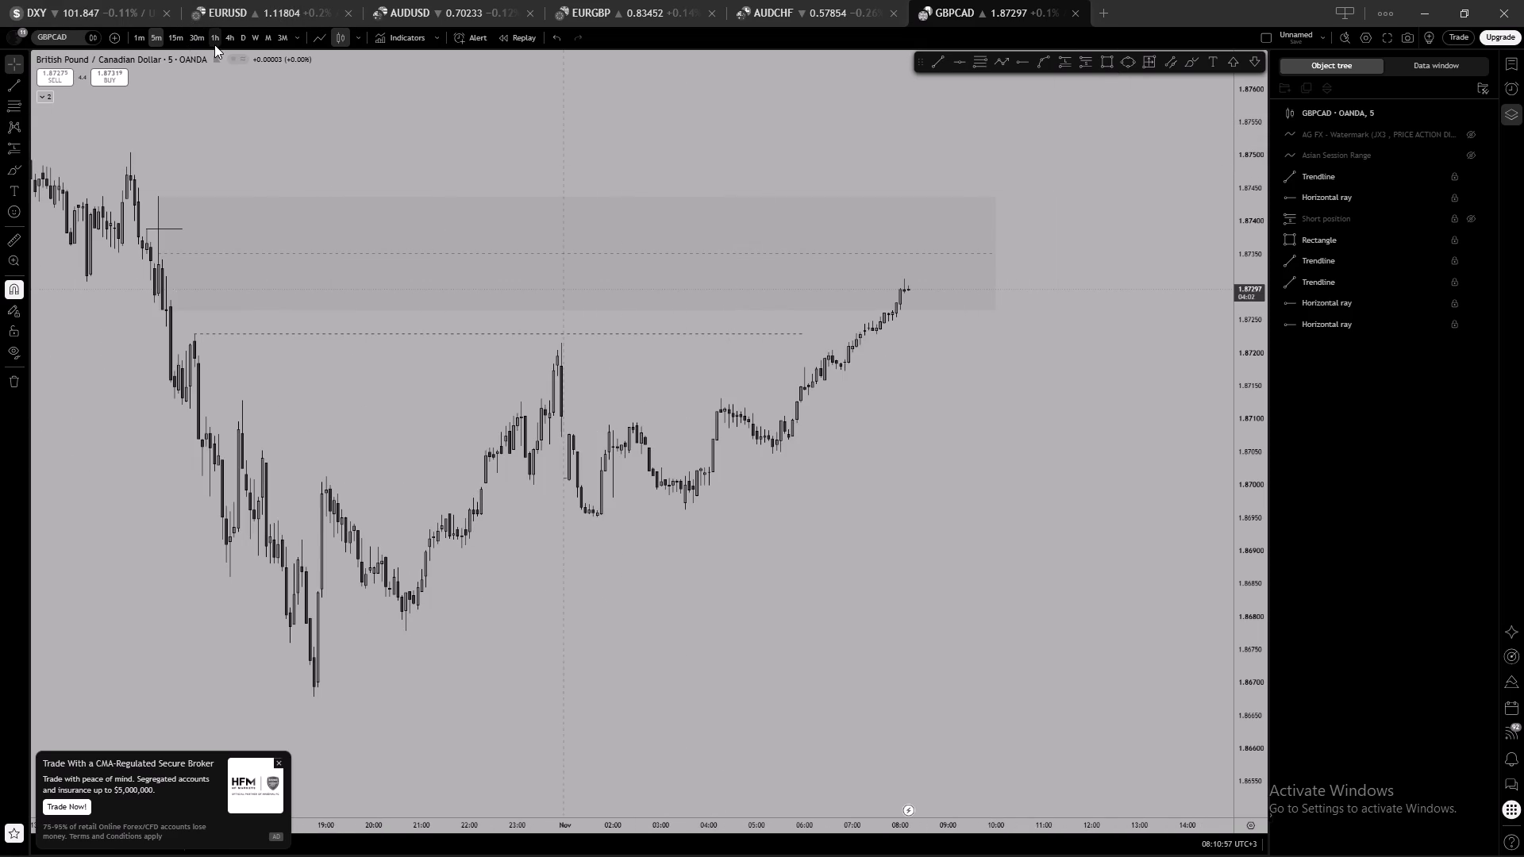
{"action": "left_click", "coordinate": [214, 44]}
{"action": "scroll", "coordinate": [999, 442], "scroll_direction": "up", "scroll_amount": 5}
{"action": "left_click_drag", "start_coordinate": [963, 473], "coordinate": [1130, 500]}
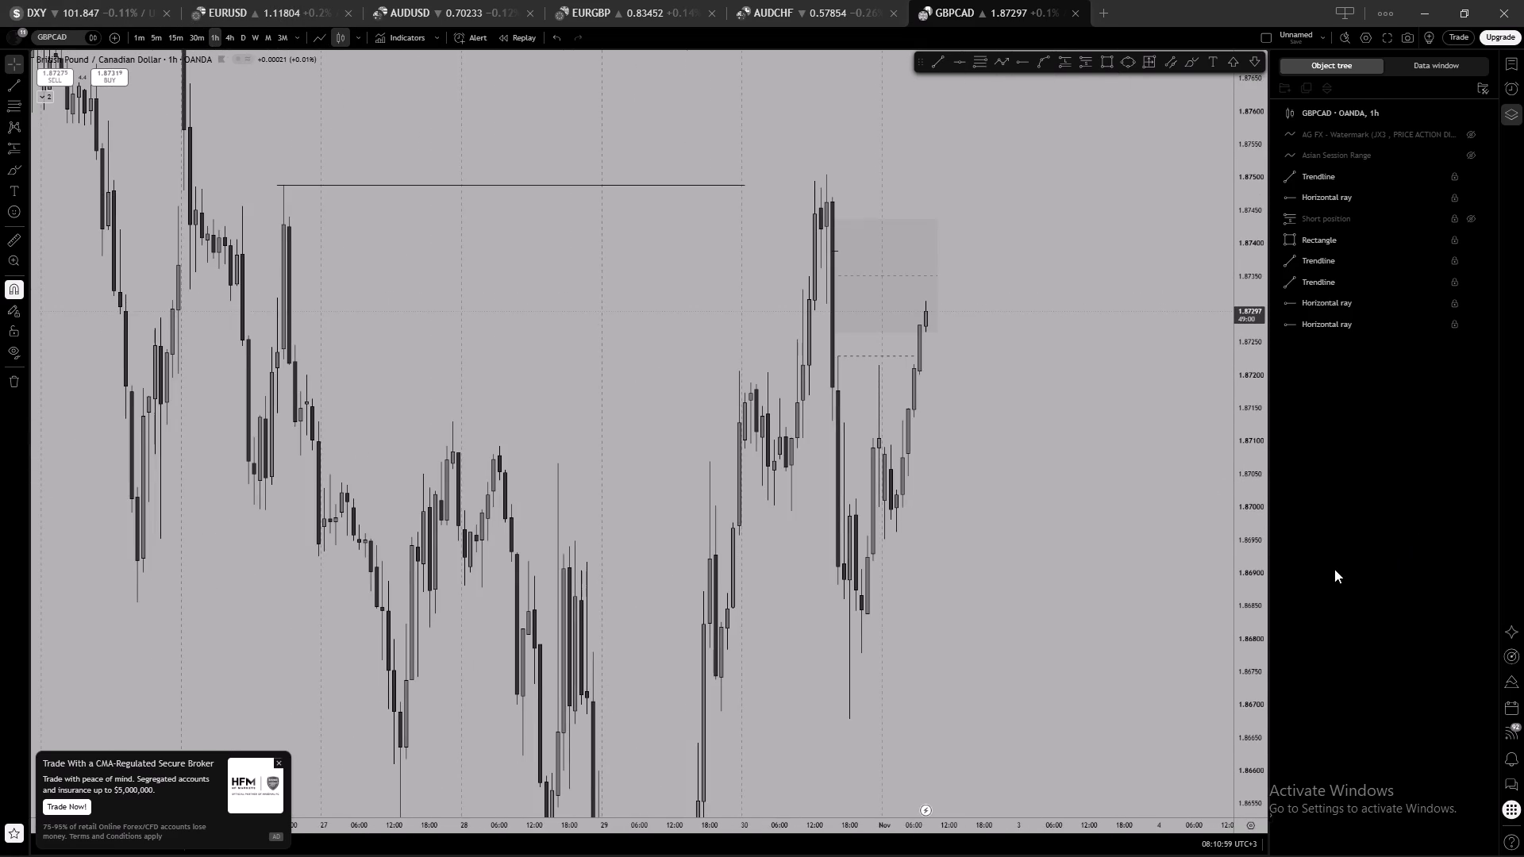
{"action": "scroll", "coordinate": [1242, 551], "scroll_direction": "down", "scroll_amount": 6}
{"action": "scroll", "coordinate": [1242, 551], "scroll_direction": "down", "scroll_amount": 17}
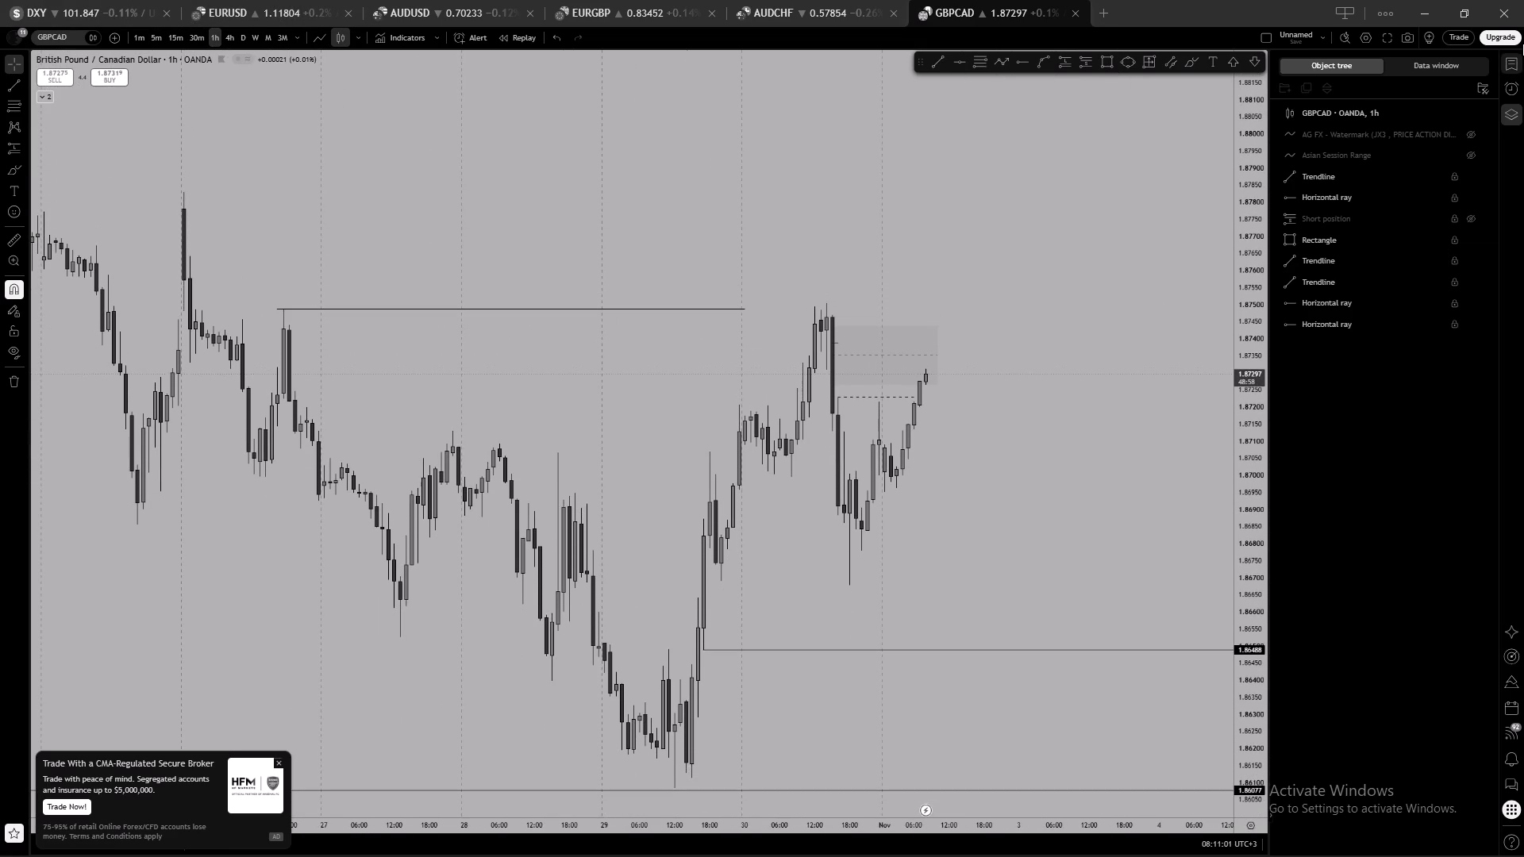
Open the CADCHF chart from the watchlist and remove the flags from CADCHF and GBPCAD.
{"action": "left_click", "coordinate": [1518, 62]}
{"action": "left_click", "coordinate": [1316, 548]}
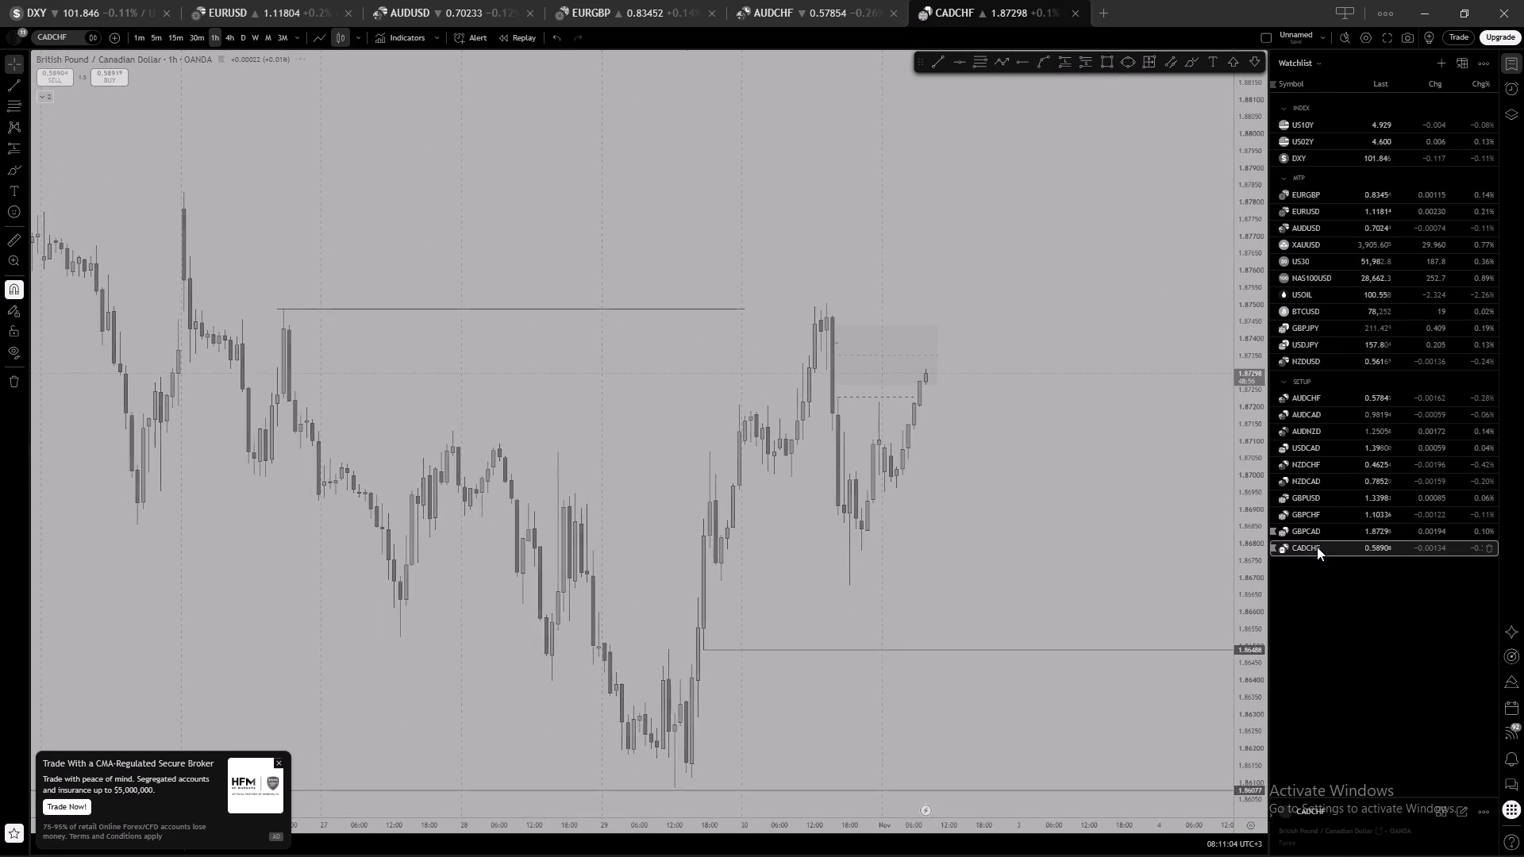
{"action": "scroll", "coordinate": [996, 452], "scroll_direction": "down", "scroll_amount": 7}
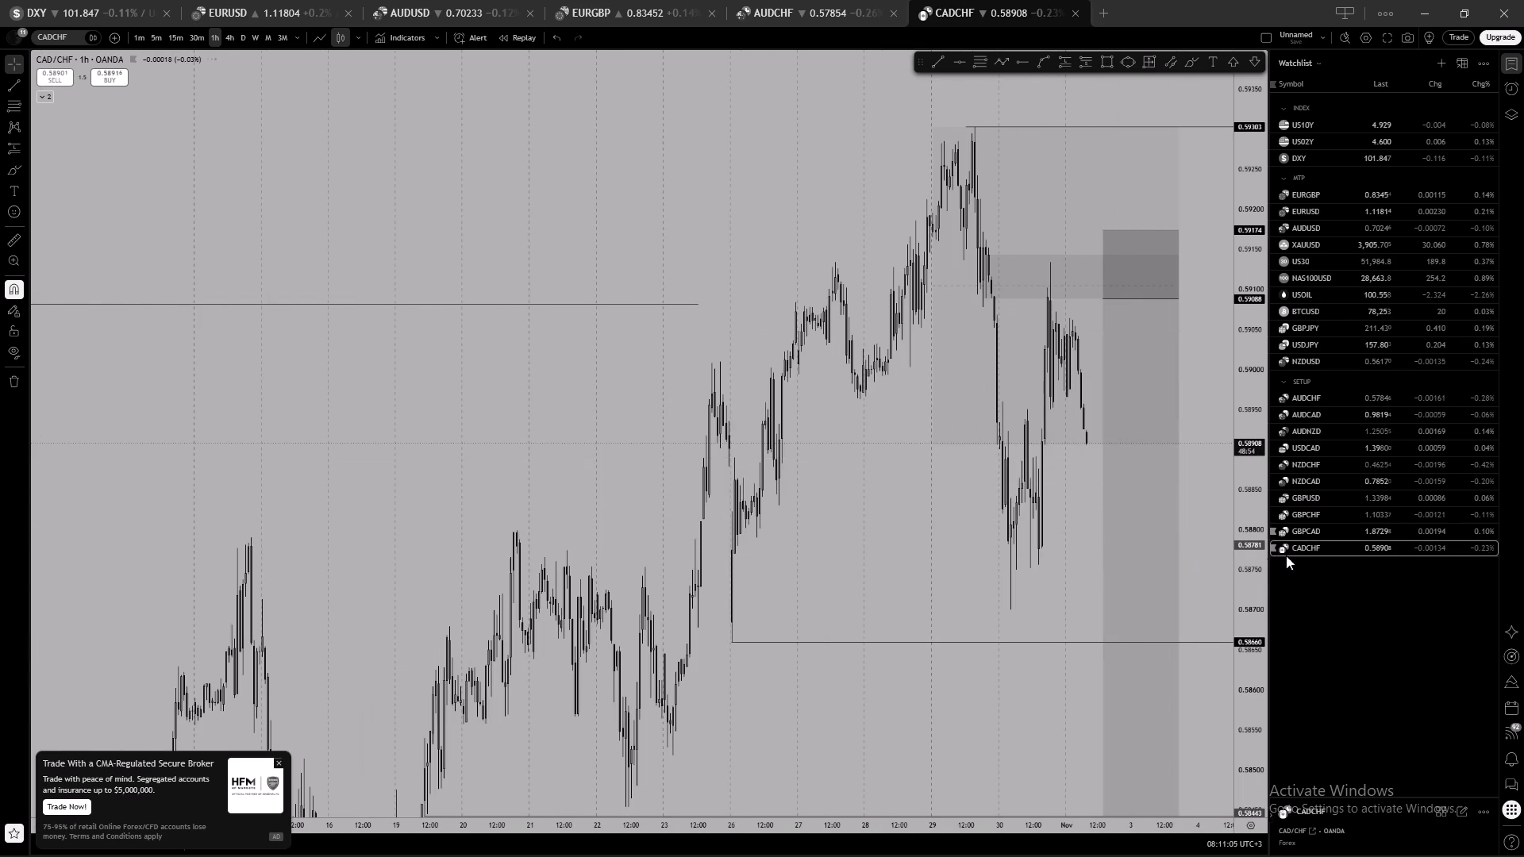
{"action": "left_click", "coordinate": [1274, 548]}
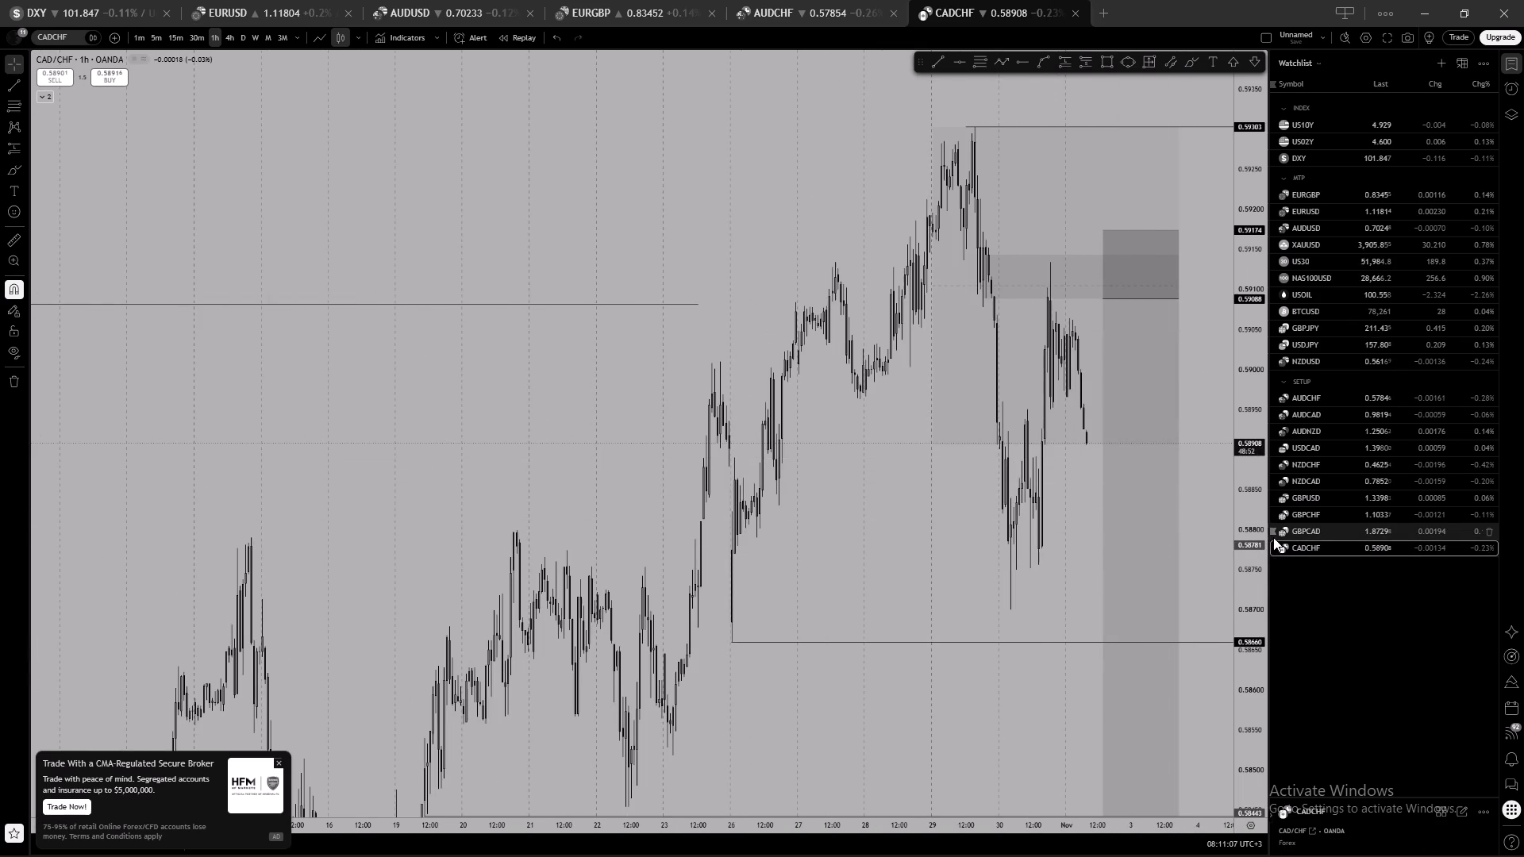
{"action": "left_click", "coordinate": [1273, 532]}
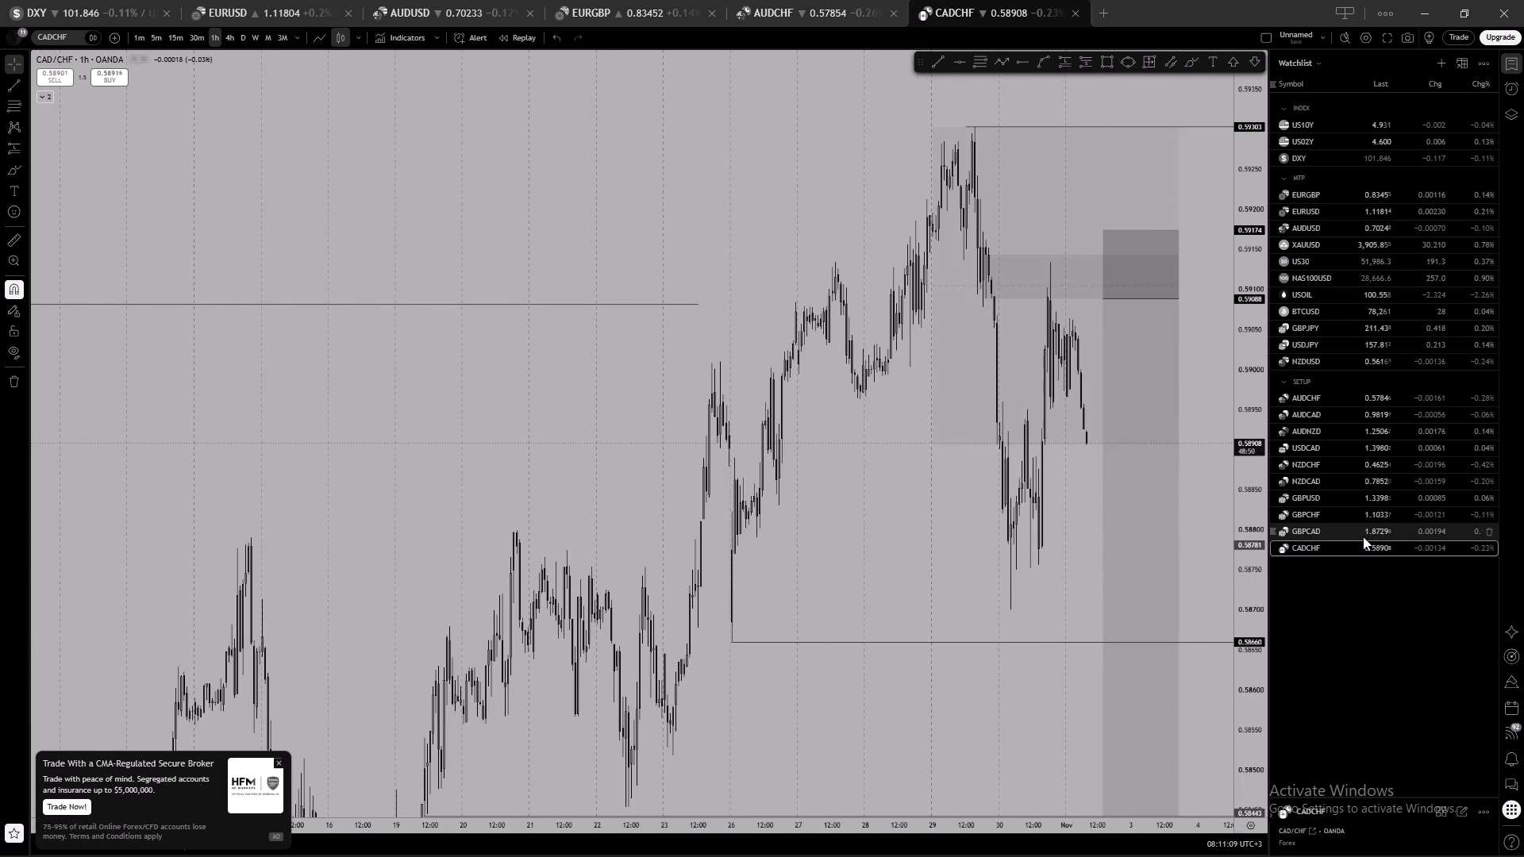
Check the GBPCAD, GBPCHF, GBPUSD and NZDCAD 1-hour charts and flag GBPUSD in the watchlist.
{"action": "left_click", "coordinate": [1335, 528]}
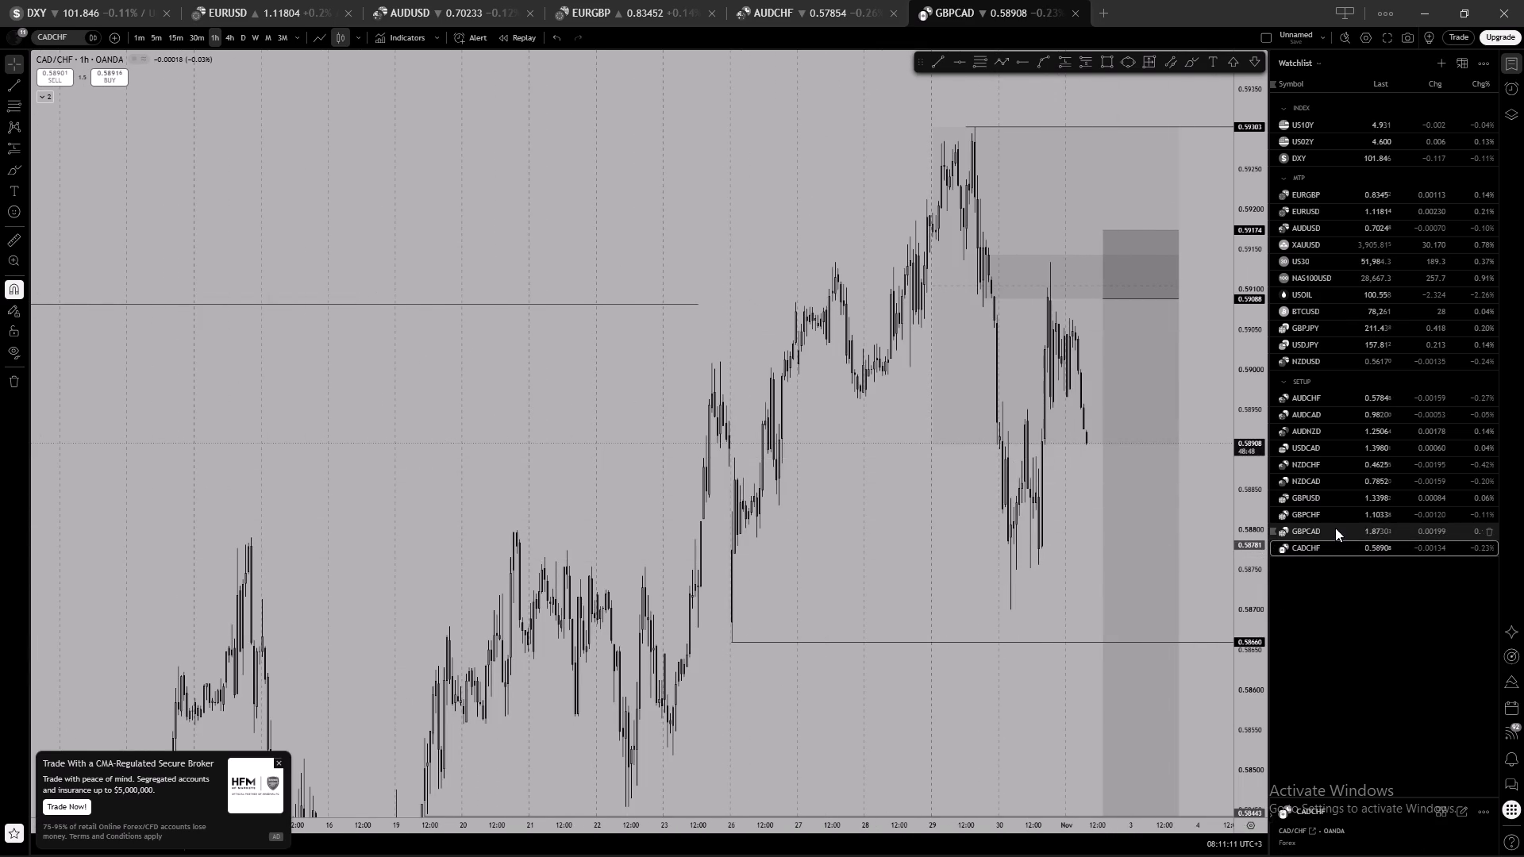
{"action": "left_click", "coordinate": [1340, 515]}
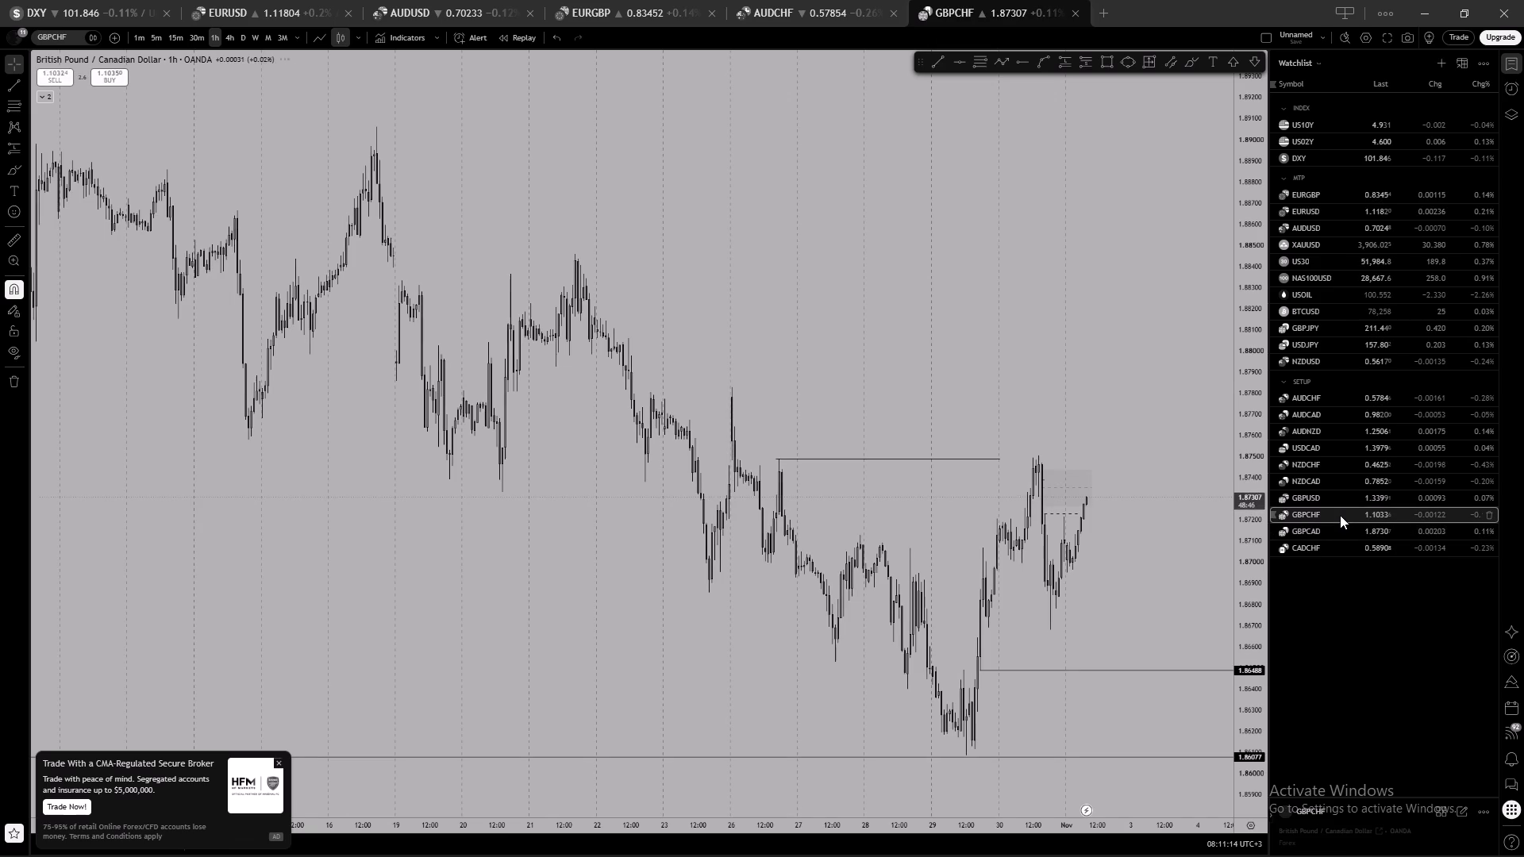
{"action": "left_click", "coordinate": [1343, 497]}
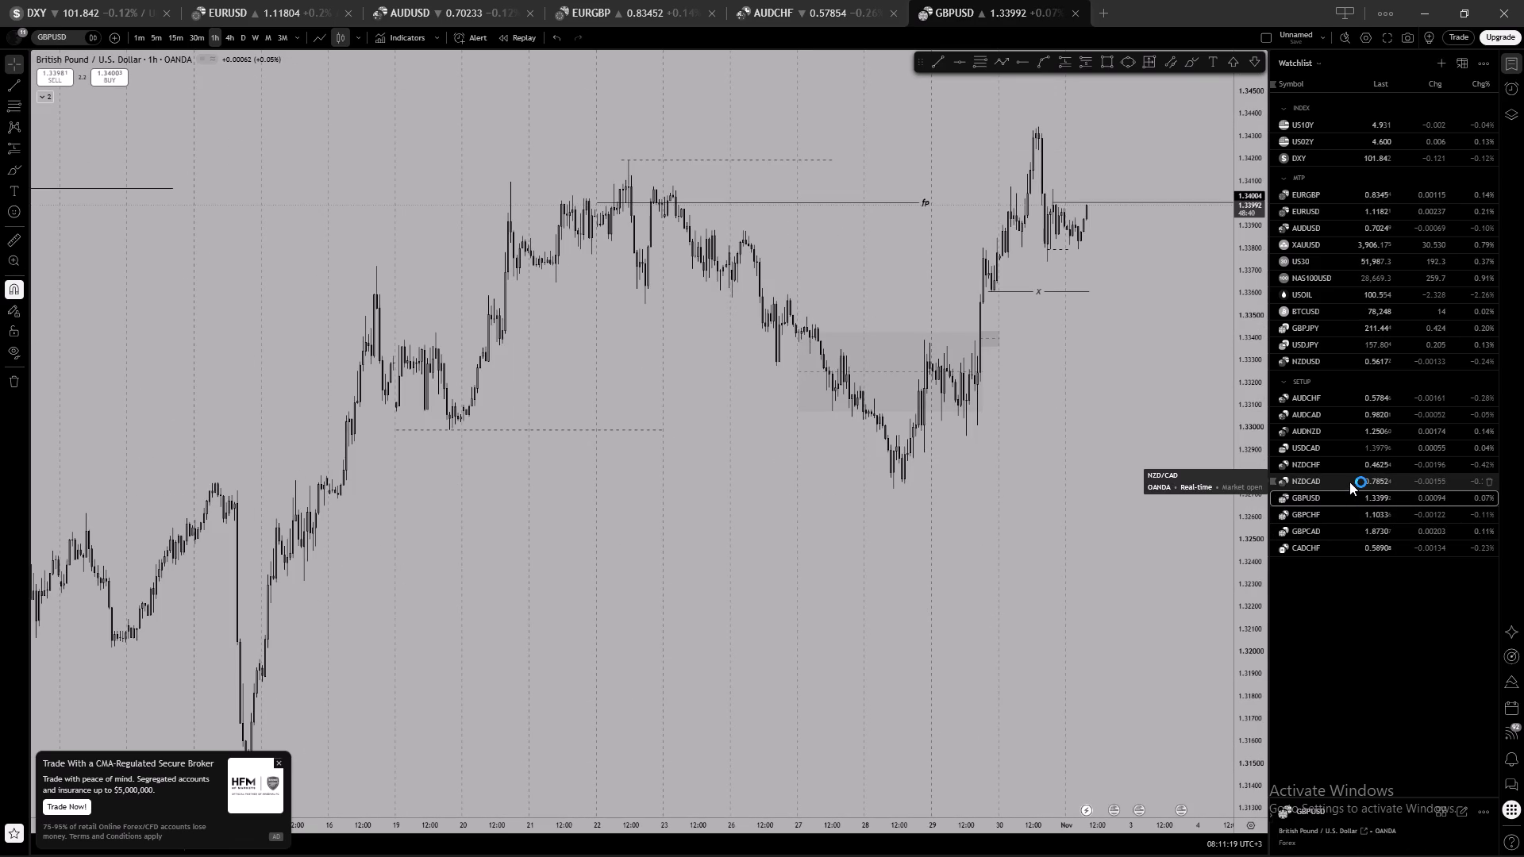
{"action": "left_click", "coordinate": [1349, 482]}
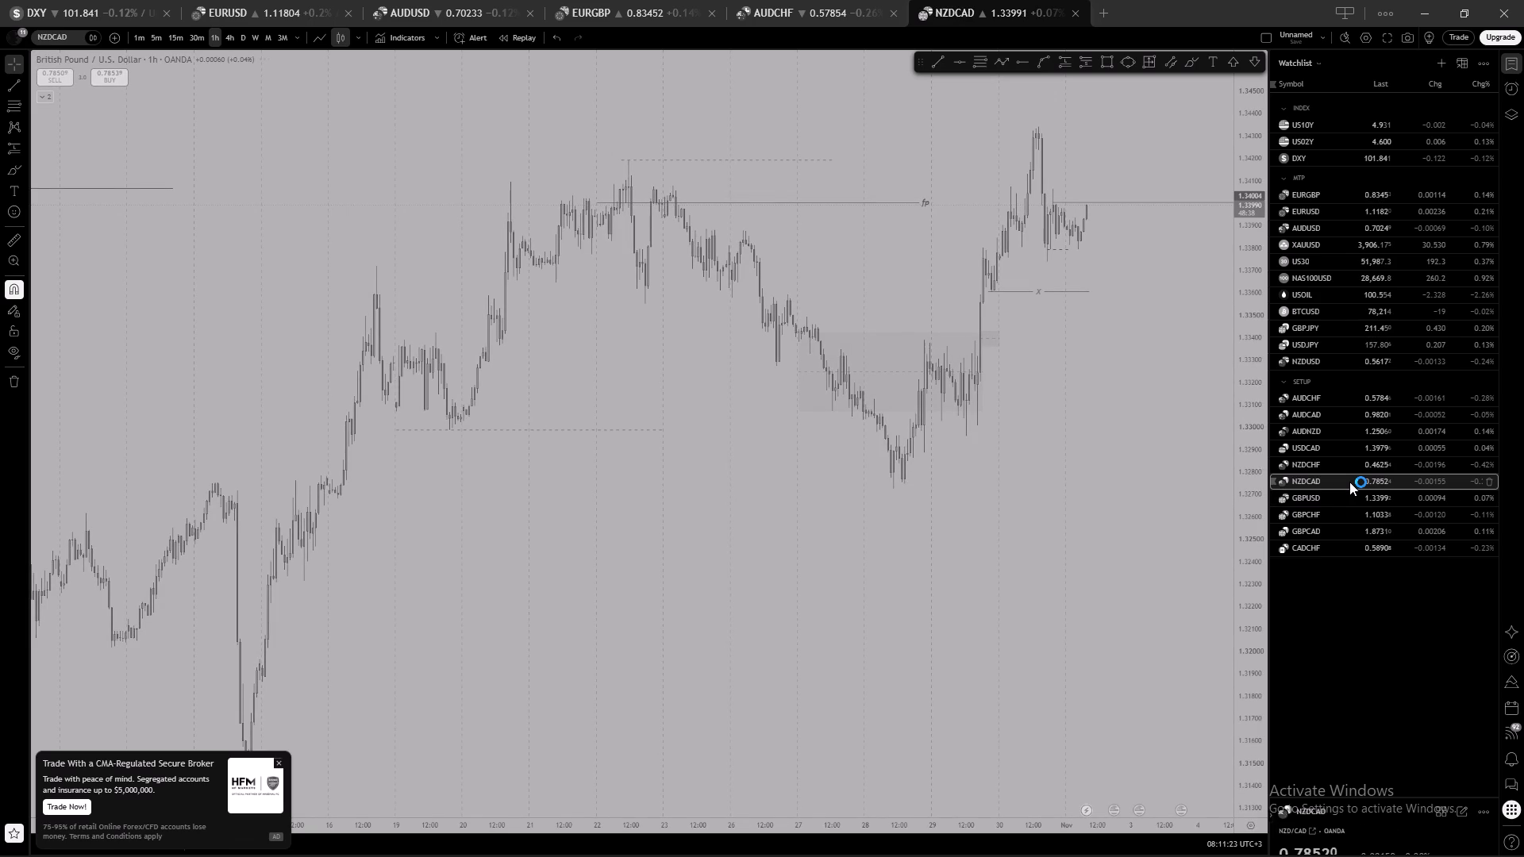
{"action": "left_click", "coordinate": [1270, 500]}
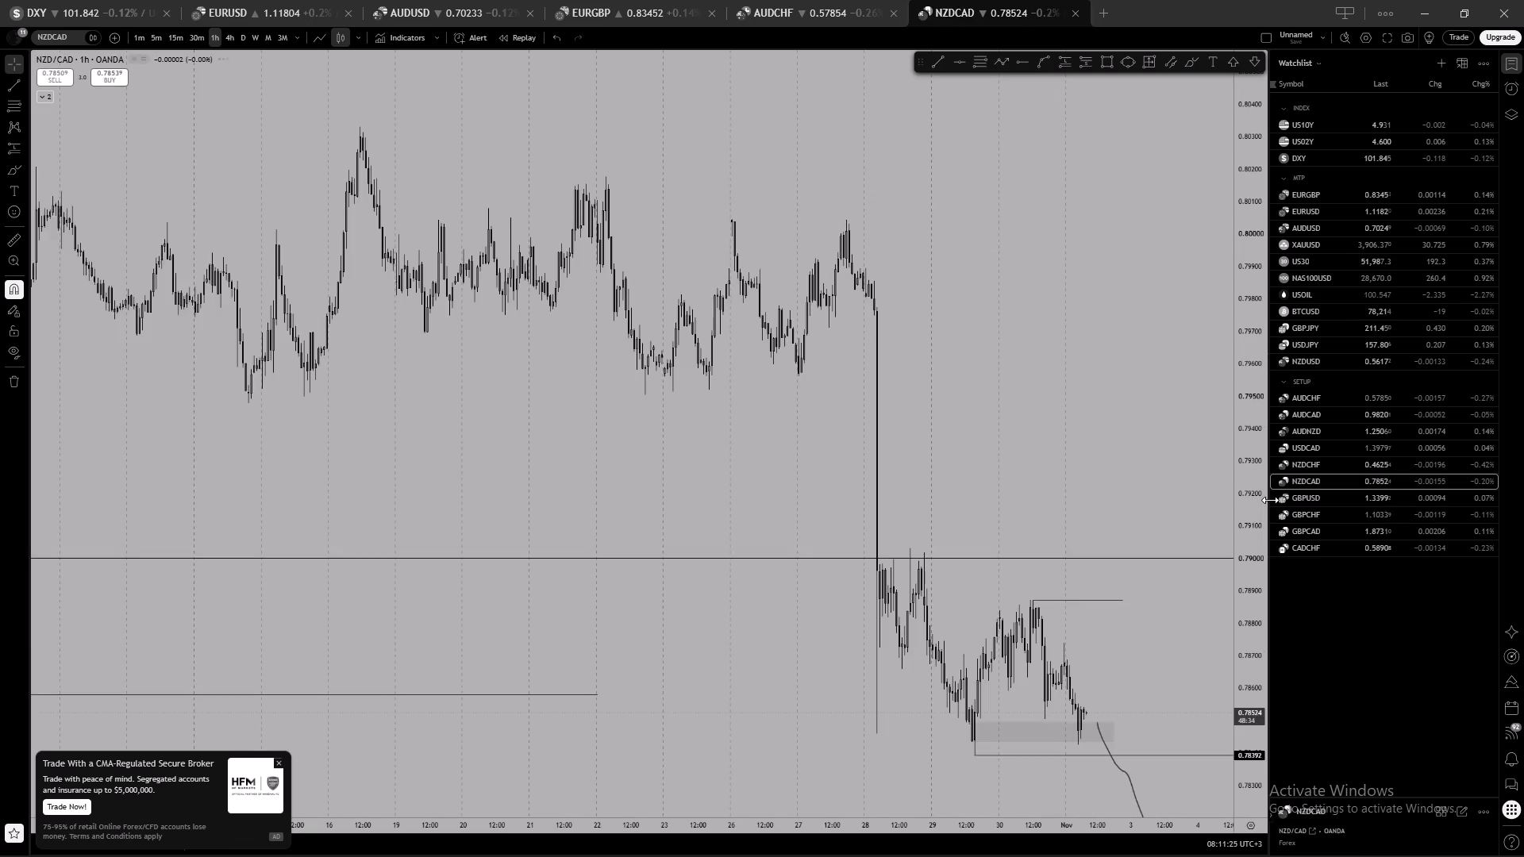
{"action": "left_click", "coordinate": [1273, 500]}
{"action": "left_click", "coordinate": [1156, 486]}
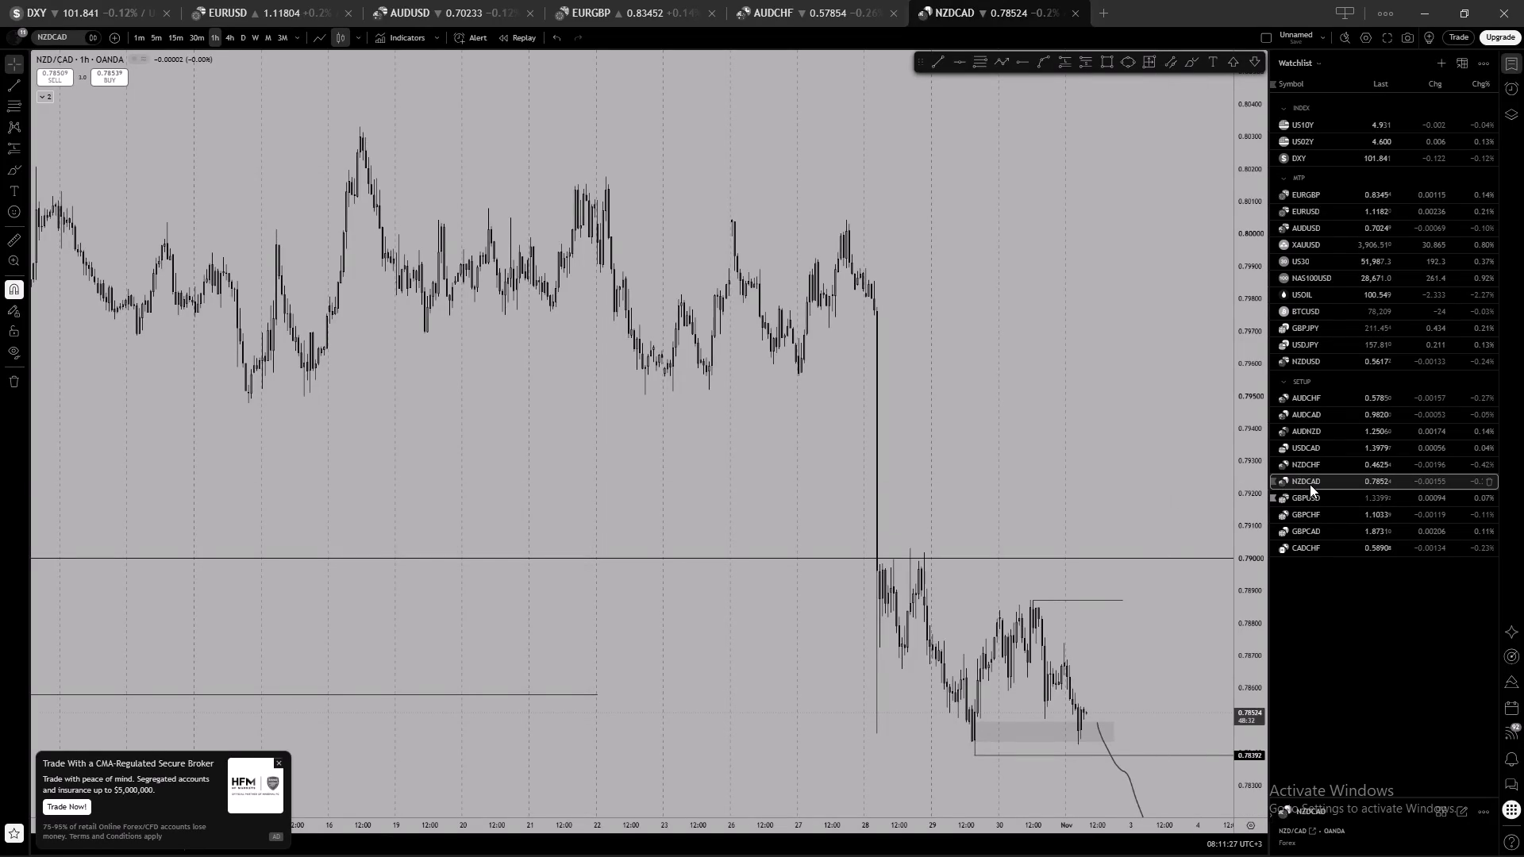
Check the NZDCAD, NZDCHF, USDCAD, AUDNZD, AUDCAD and AUDCHF 1-hour charts and flag AUDCHF in the watchlist.
{"action": "left_click", "coordinate": [1310, 484]}
{"action": "left_click", "coordinate": [1317, 459]}
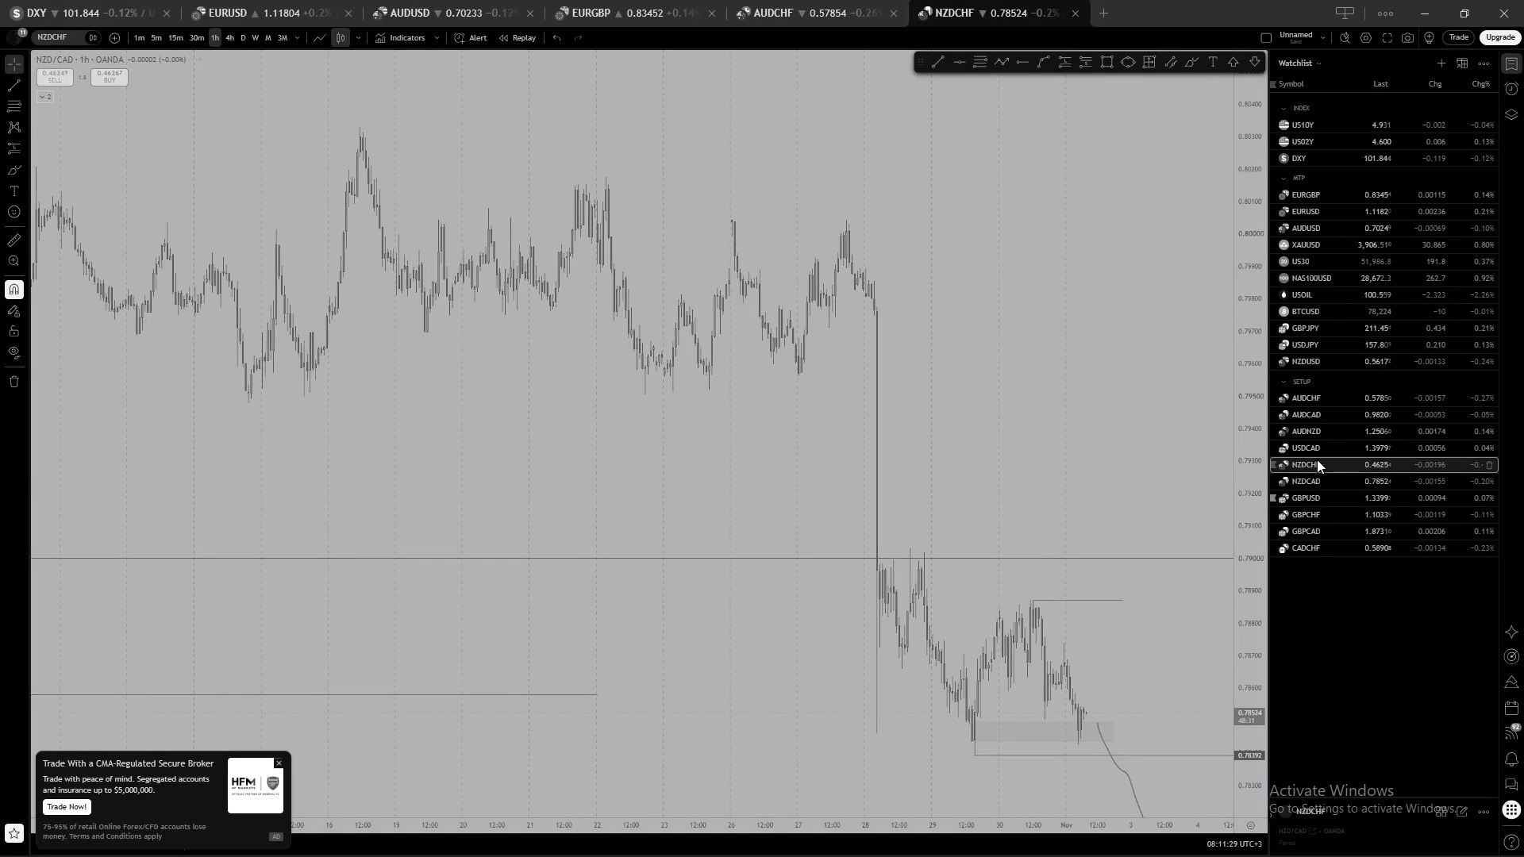
{"action": "left_click", "coordinate": [1317, 446]}
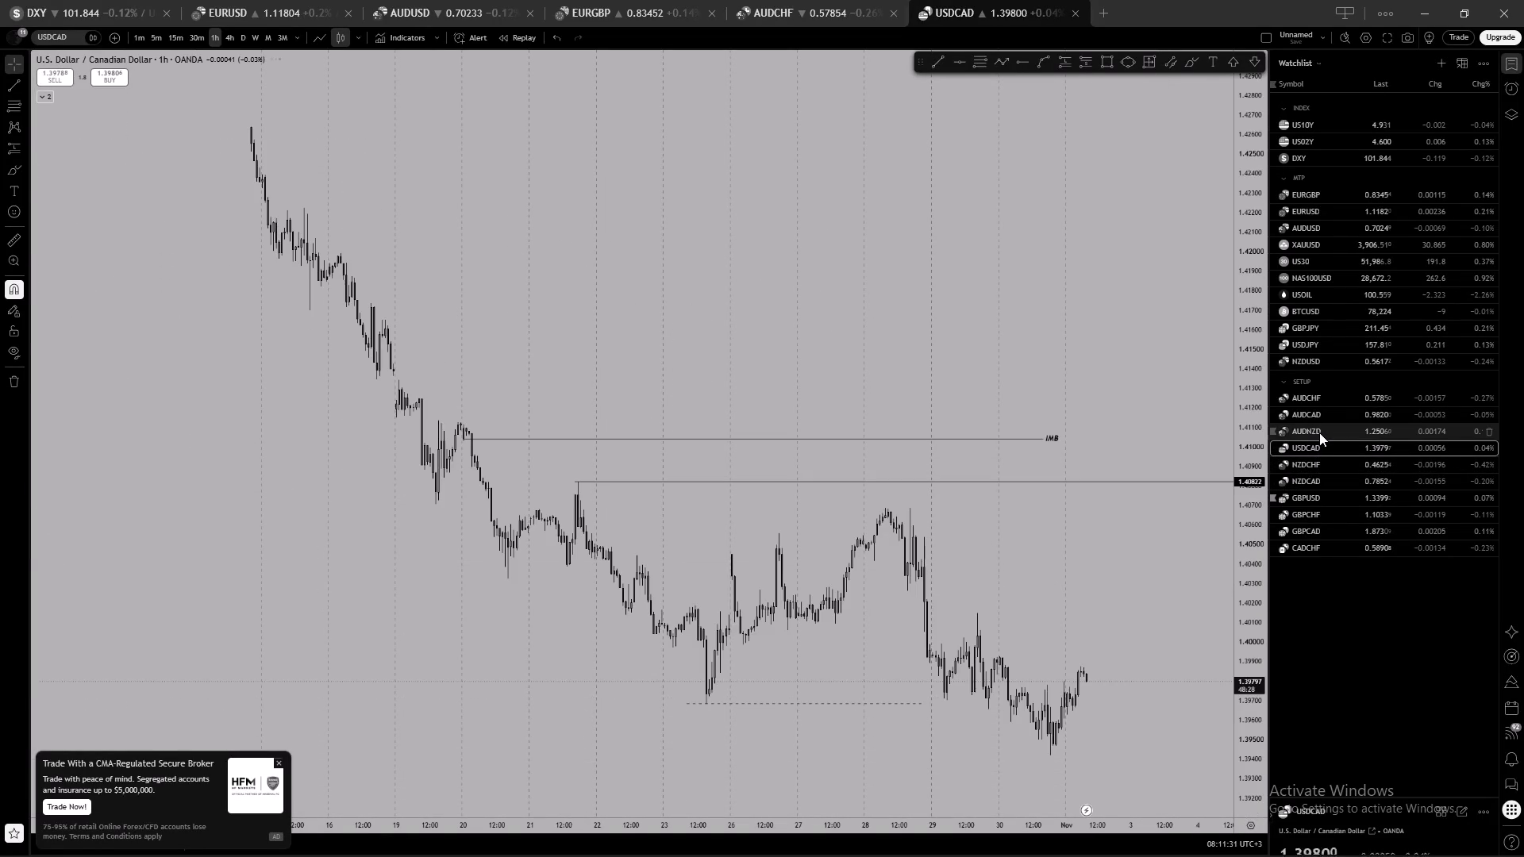
{"action": "left_click", "coordinate": [1319, 432]}
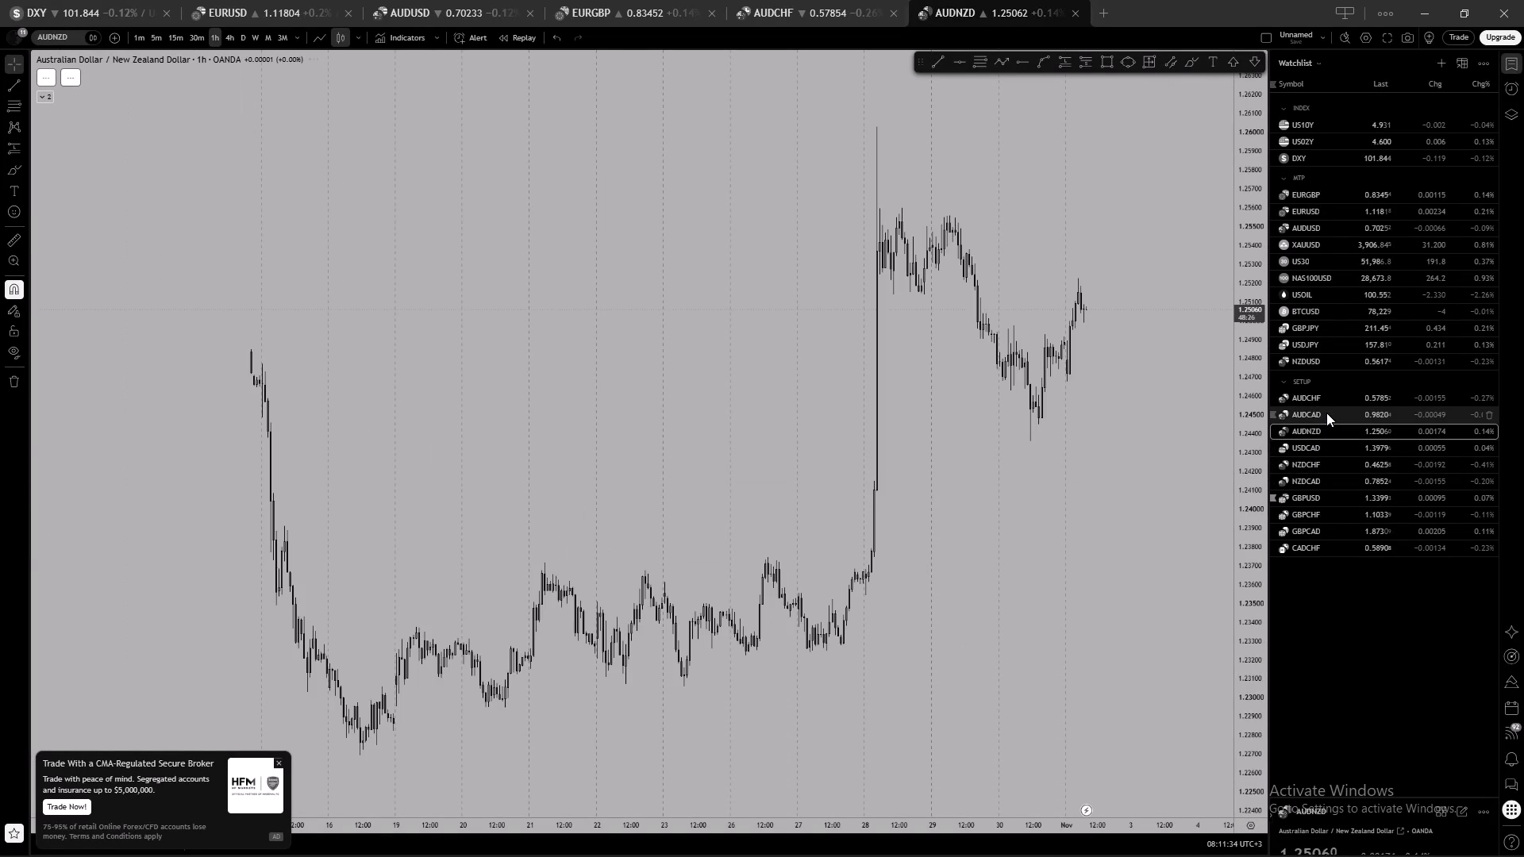
{"action": "left_click", "coordinate": [1326, 413]}
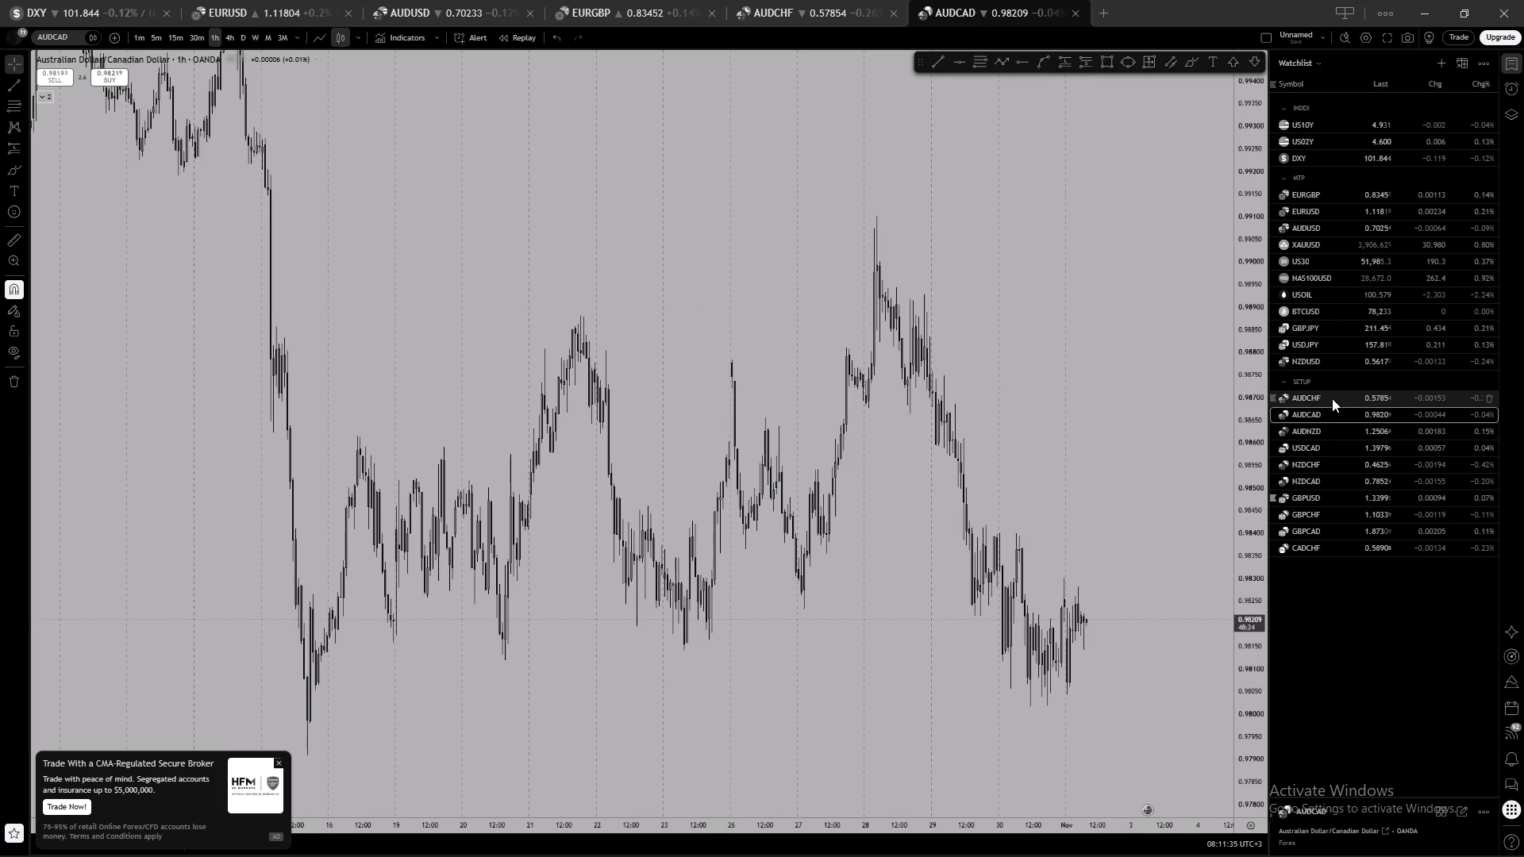
{"action": "left_click", "coordinate": [1332, 398]}
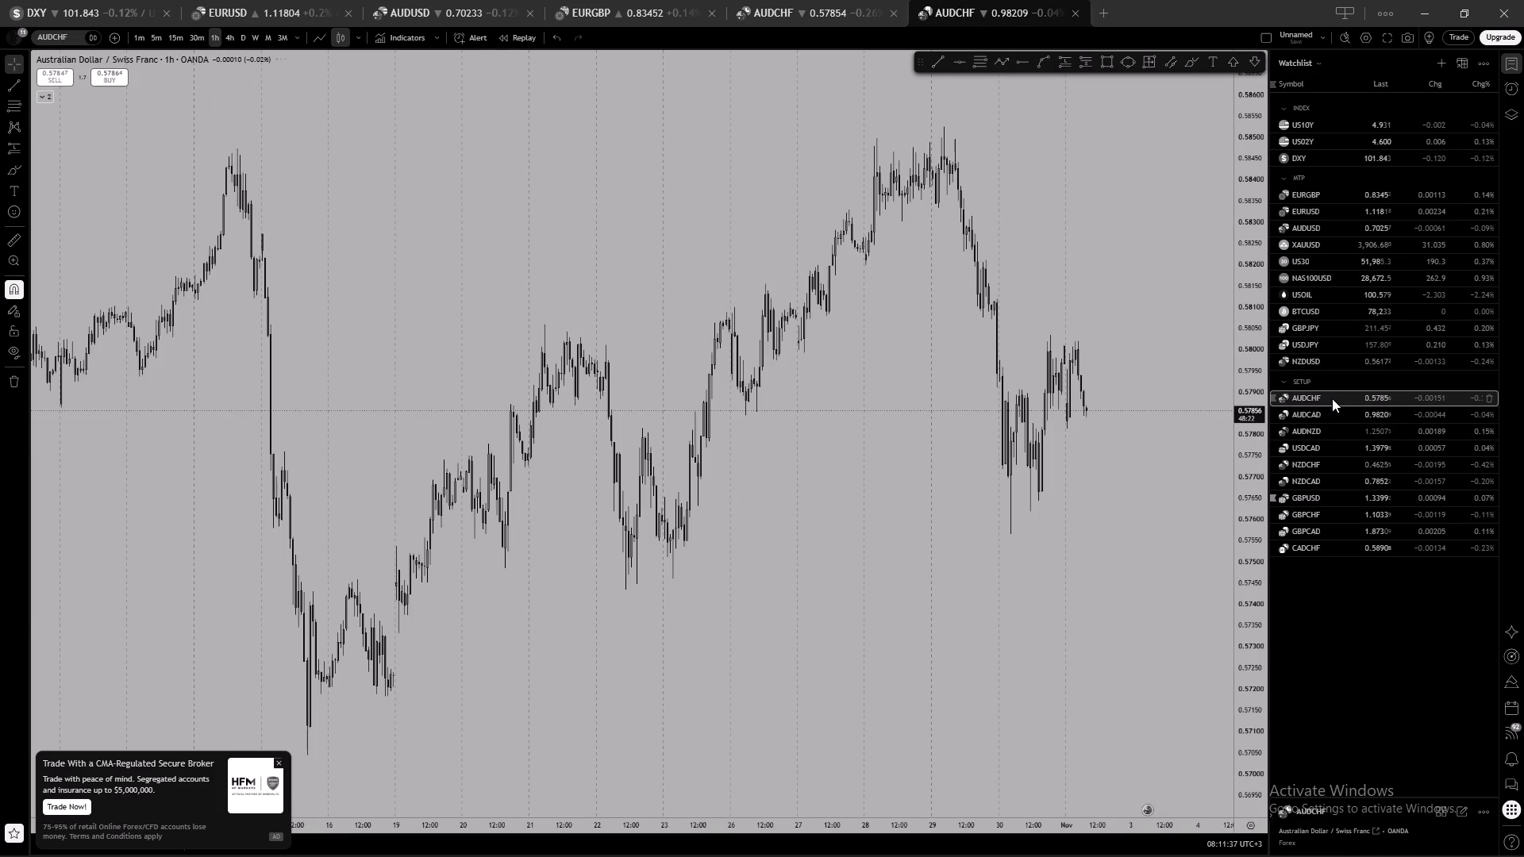
{"action": "scroll", "coordinate": [1086, 426], "scroll_direction": "up", "scroll_amount": 8}
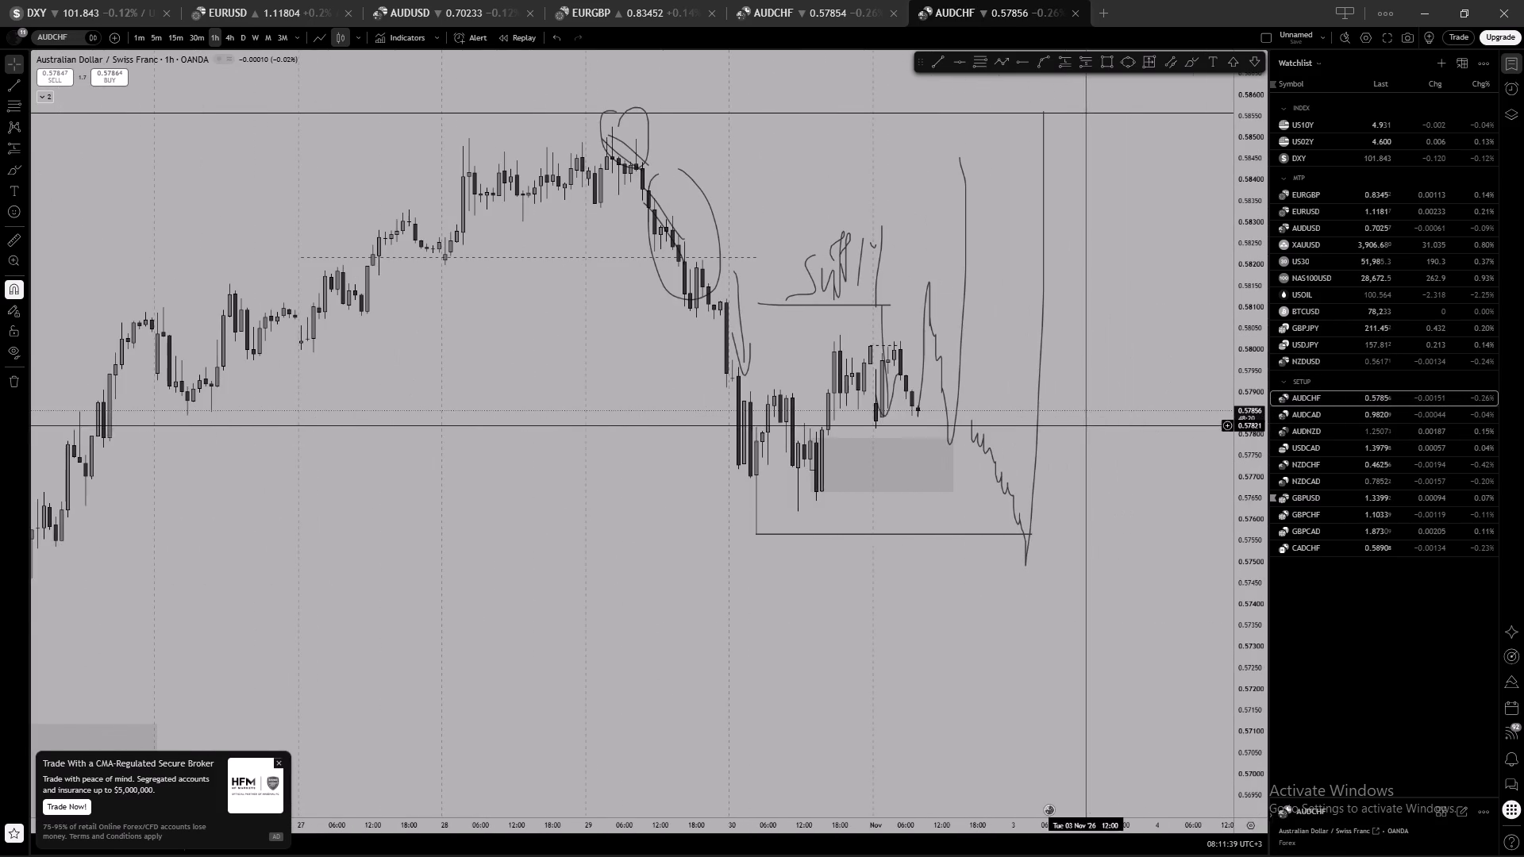
{"action": "left_click", "coordinate": [1274, 398]}
{"action": "scroll", "coordinate": [1137, 400], "scroll_direction": "up", "scroll_amount": 1}
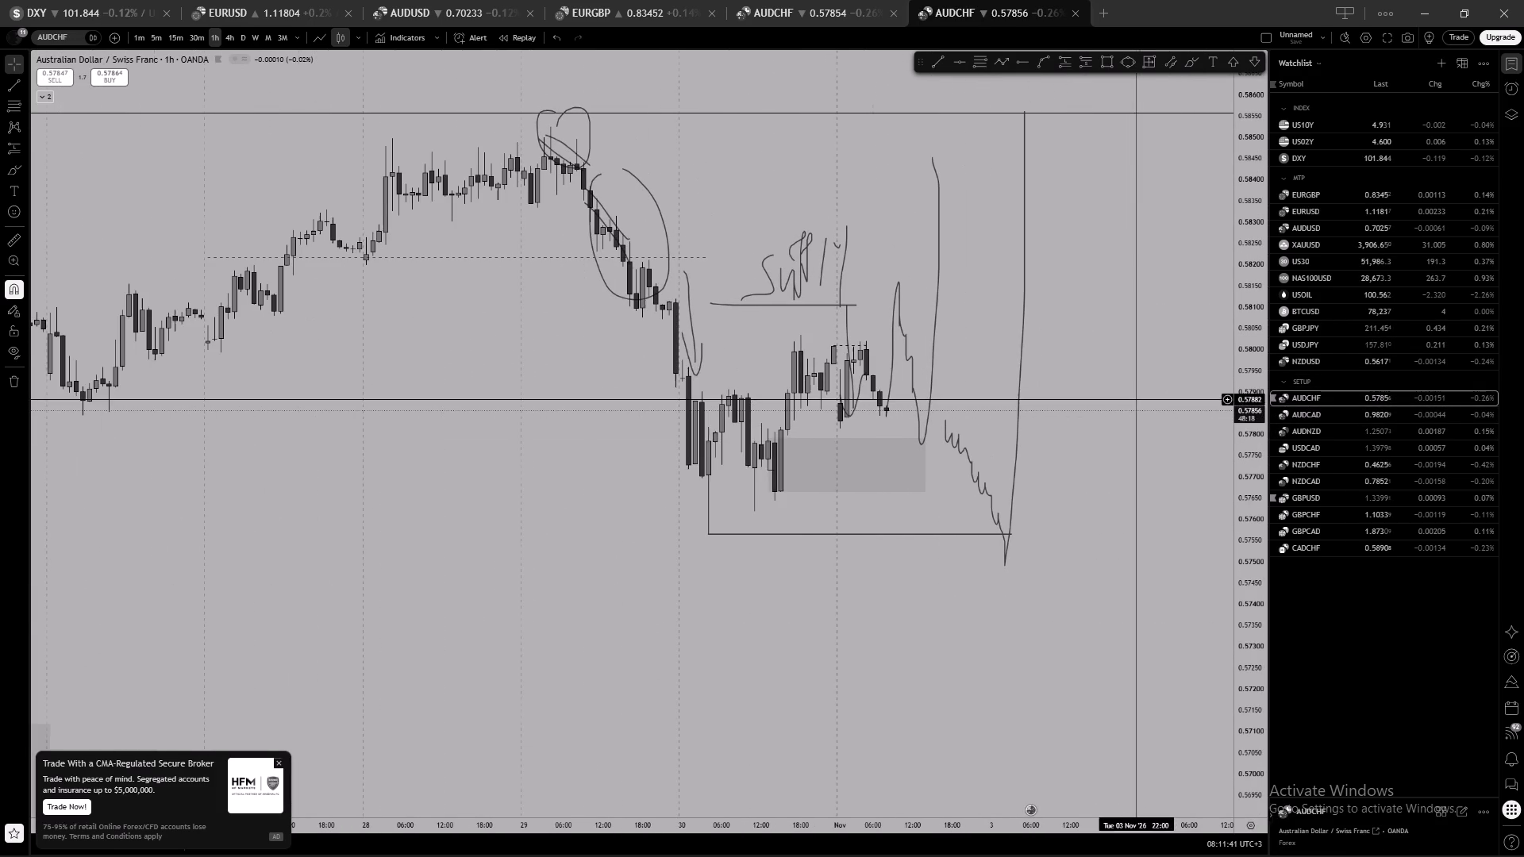
{"action": "left_click", "coordinate": [1137, 400]}
Go through NZDUSD, AUDCAD and USDCAD in the watchlist and flag EURGBP.
{"action": "left_click", "coordinate": [1355, 364]}
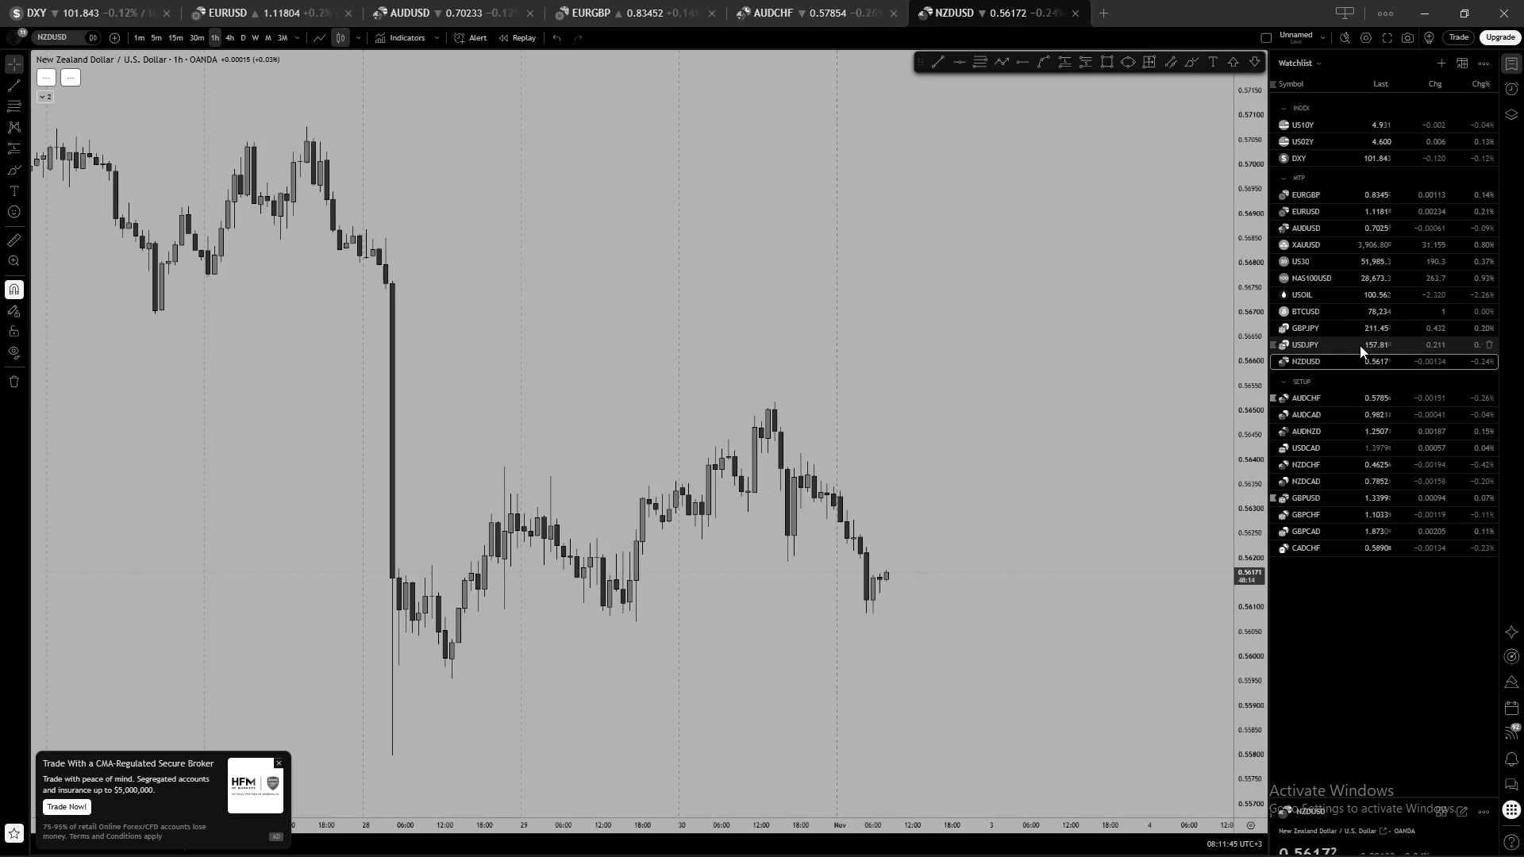
{"action": "left_click", "coordinate": [1360, 413]}
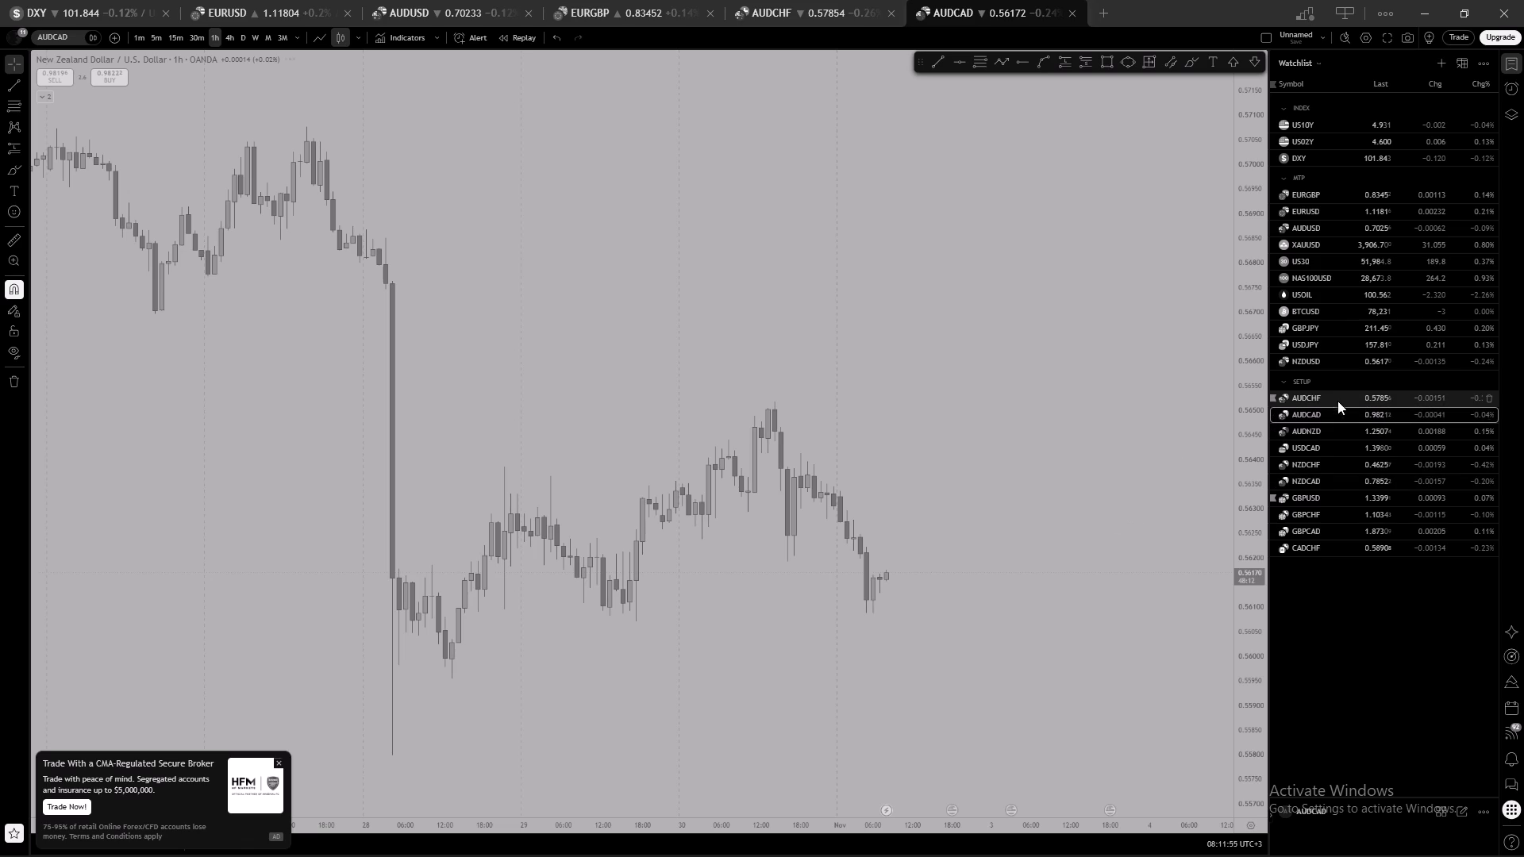
{"action": "left_click", "coordinate": [1342, 442]}
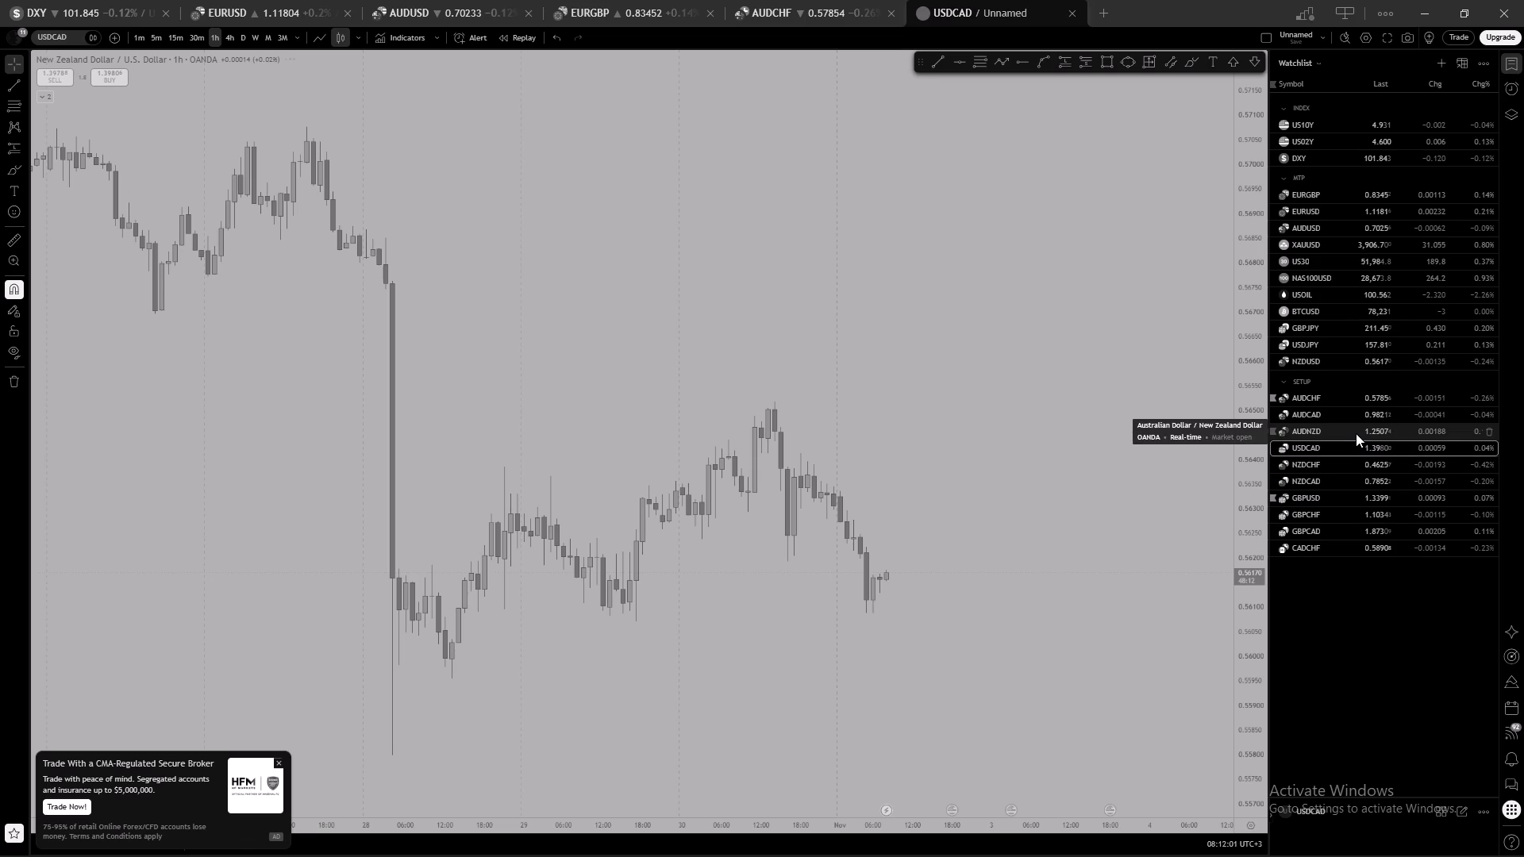
{"action": "left_click", "coordinate": [1272, 194]}
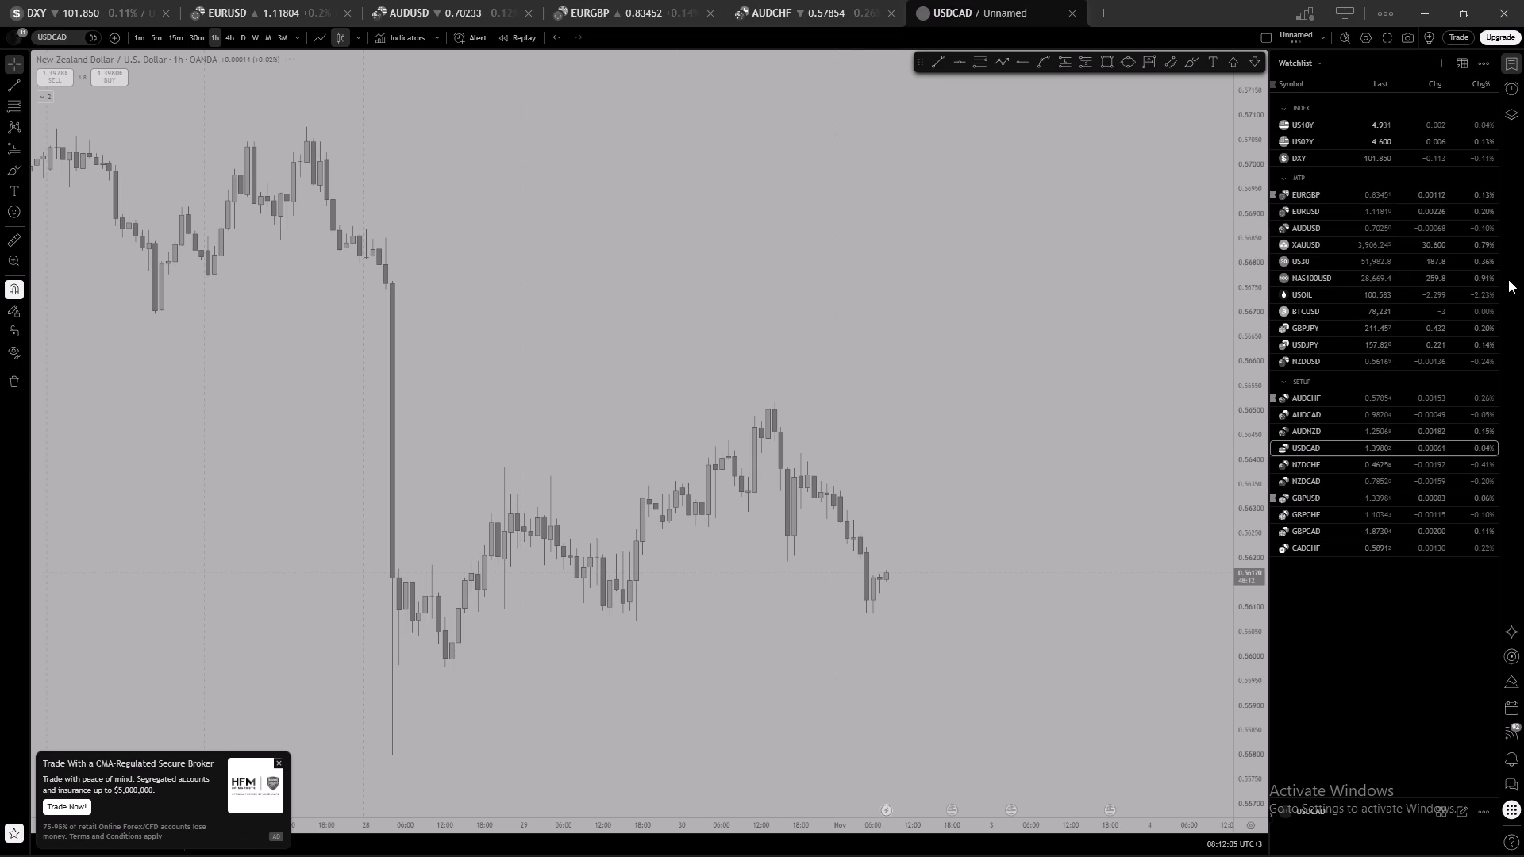
Examine the USDCAD, AUDNZD, AUDCAD, NZDUSD, USDJPY and GBPJPY 1-hour charts for setups.
{"action": "scroll", "coordinate": [1118, 582], "scroll_direction": "down", "scroll_amount": 2}
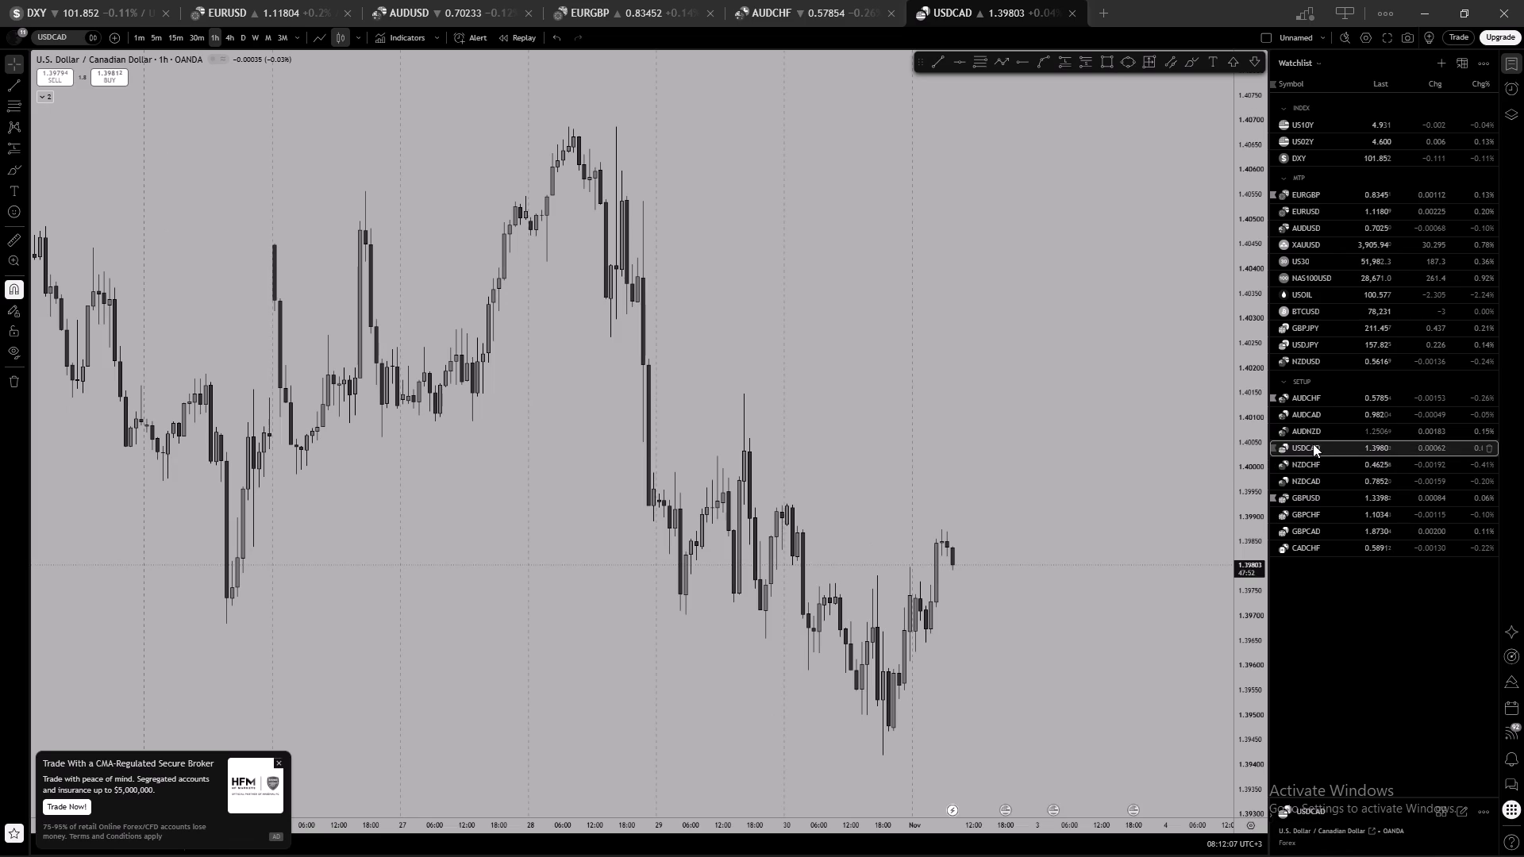
{"action": "left_click", "coordinate": [1313, 428]}
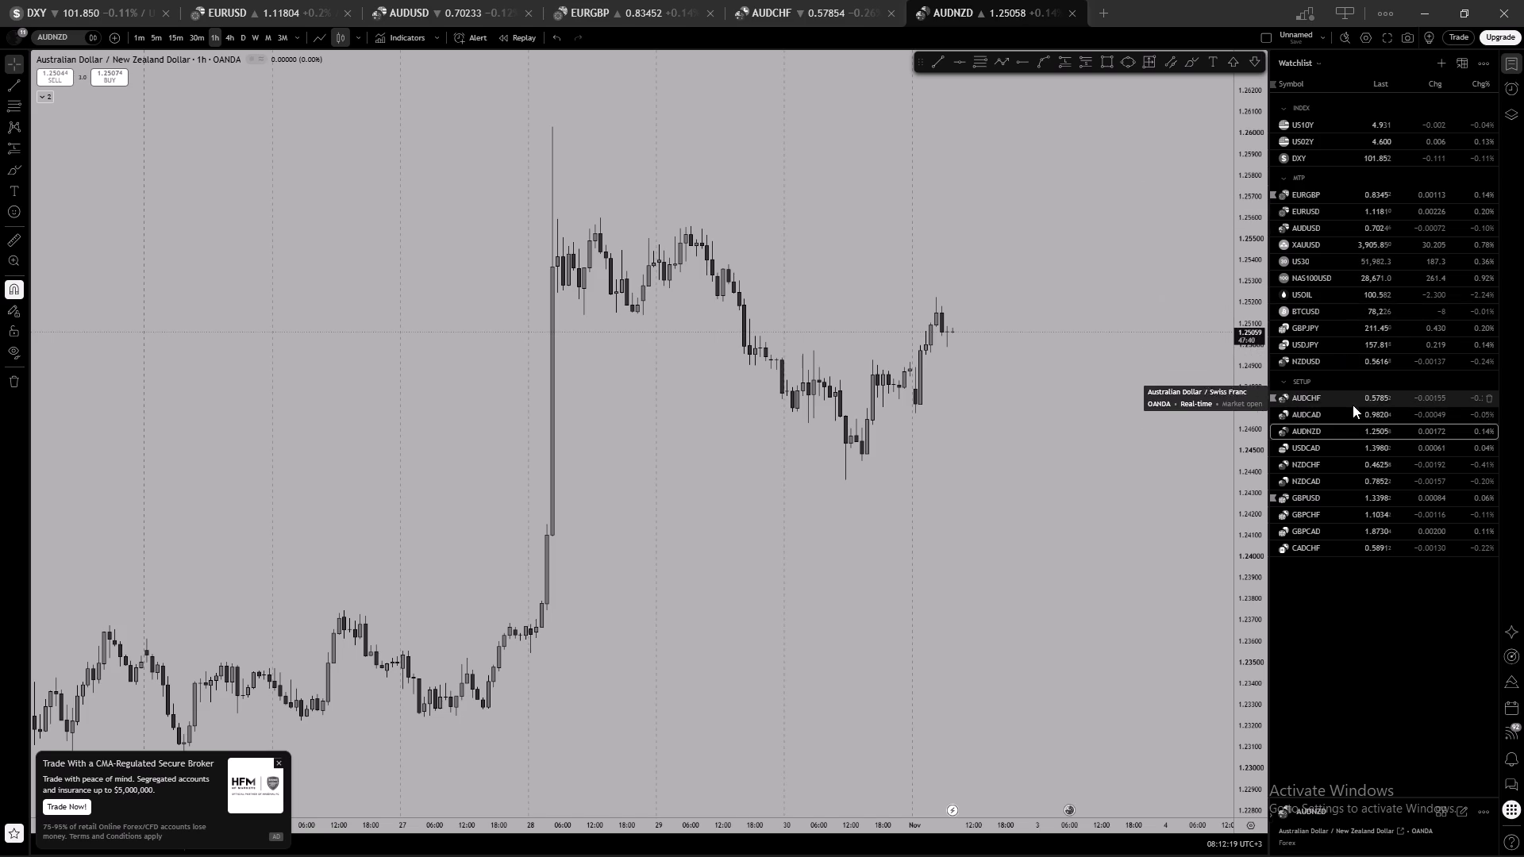
{"action": "left_click", "coordinate": [1352, 412]}
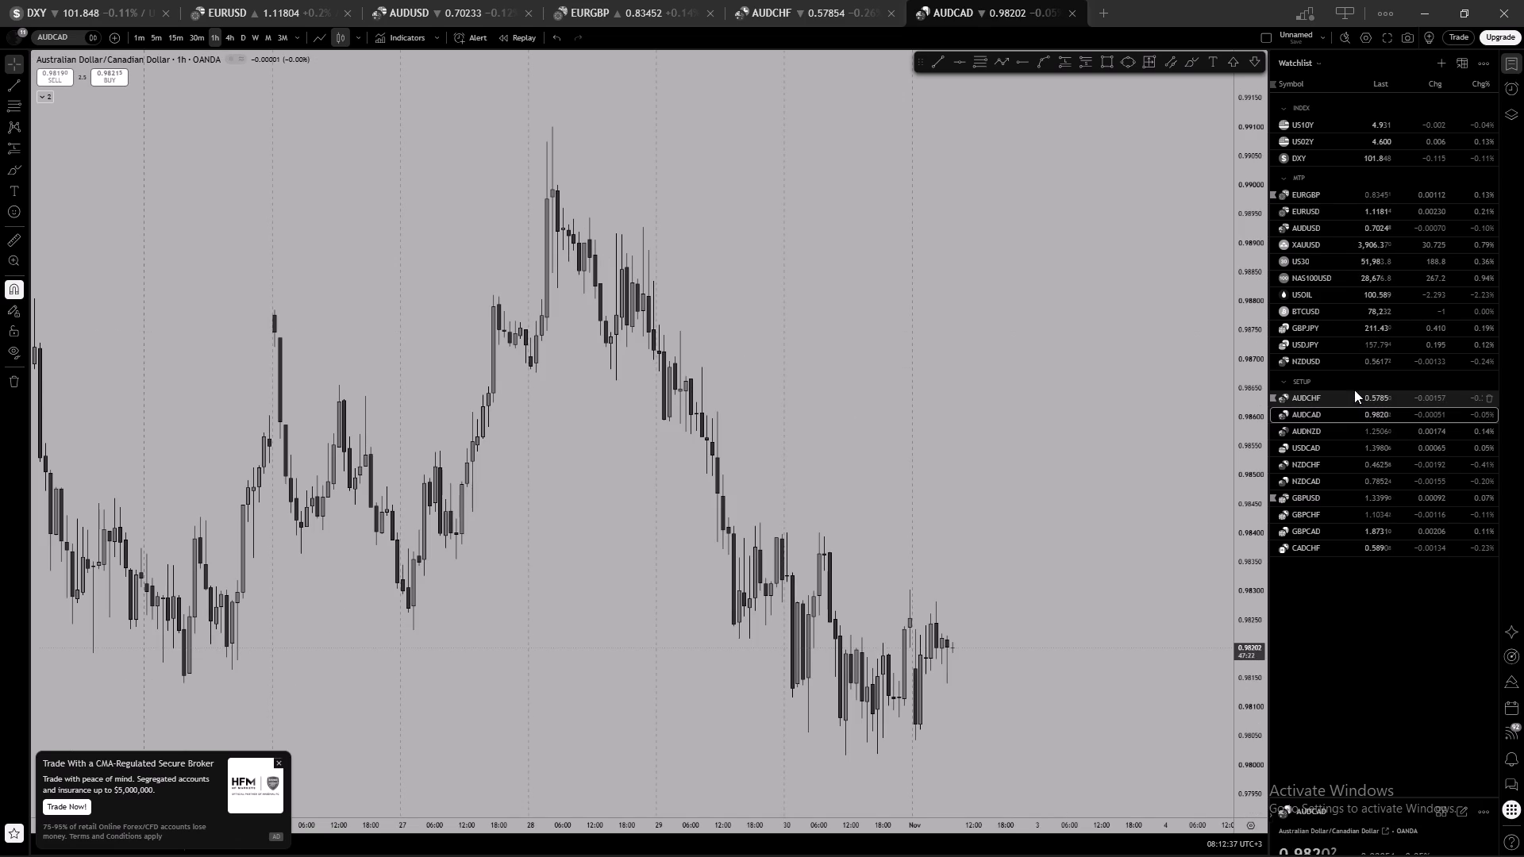
{"action": "left_click", "coordinate": [1357, 363]}
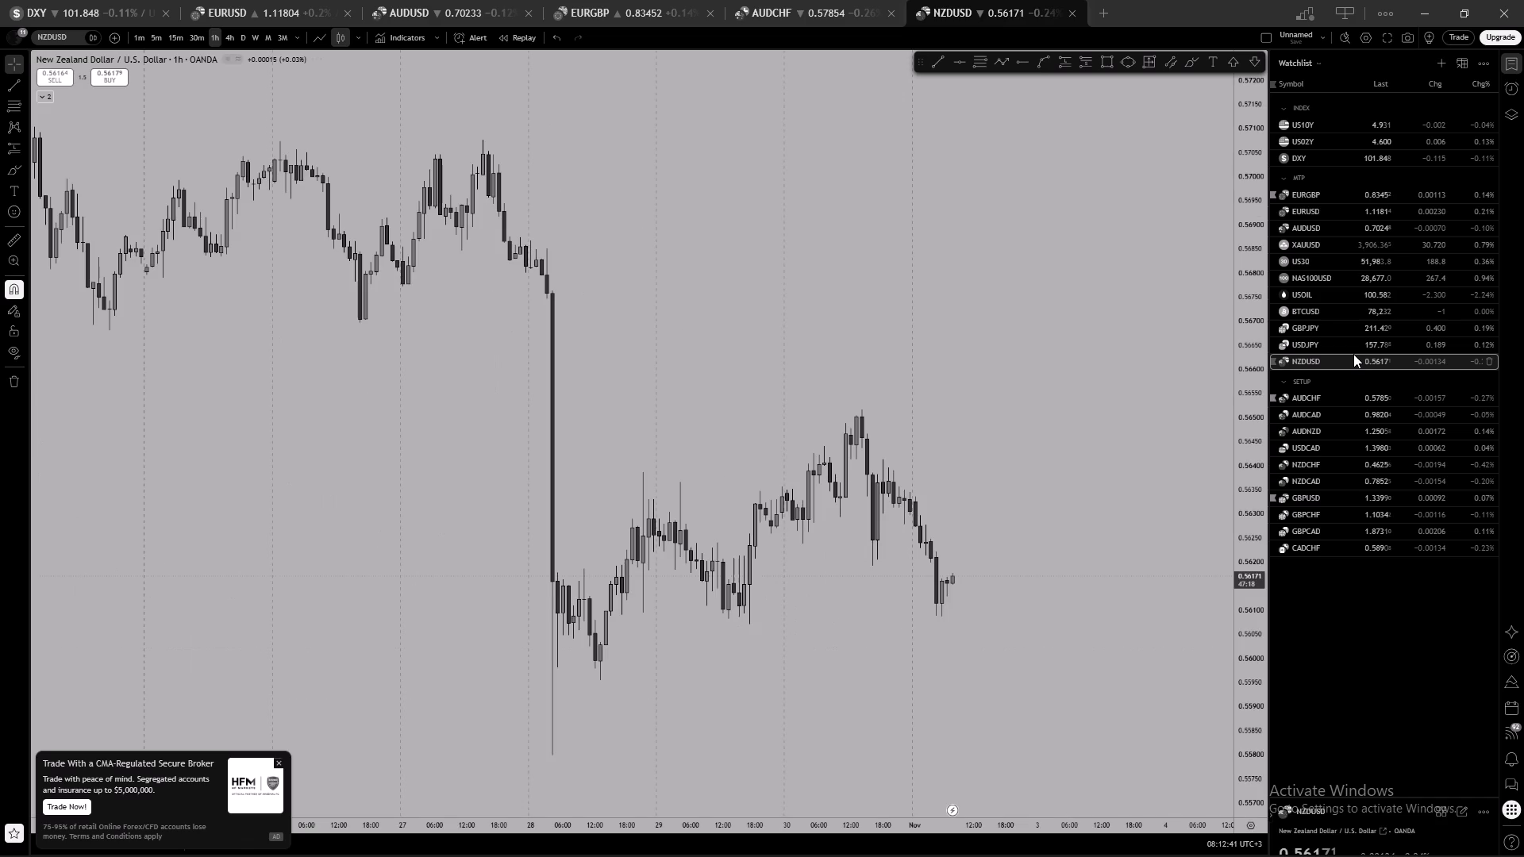
{"action": "left_click", "coordinate": [1353, 344]}
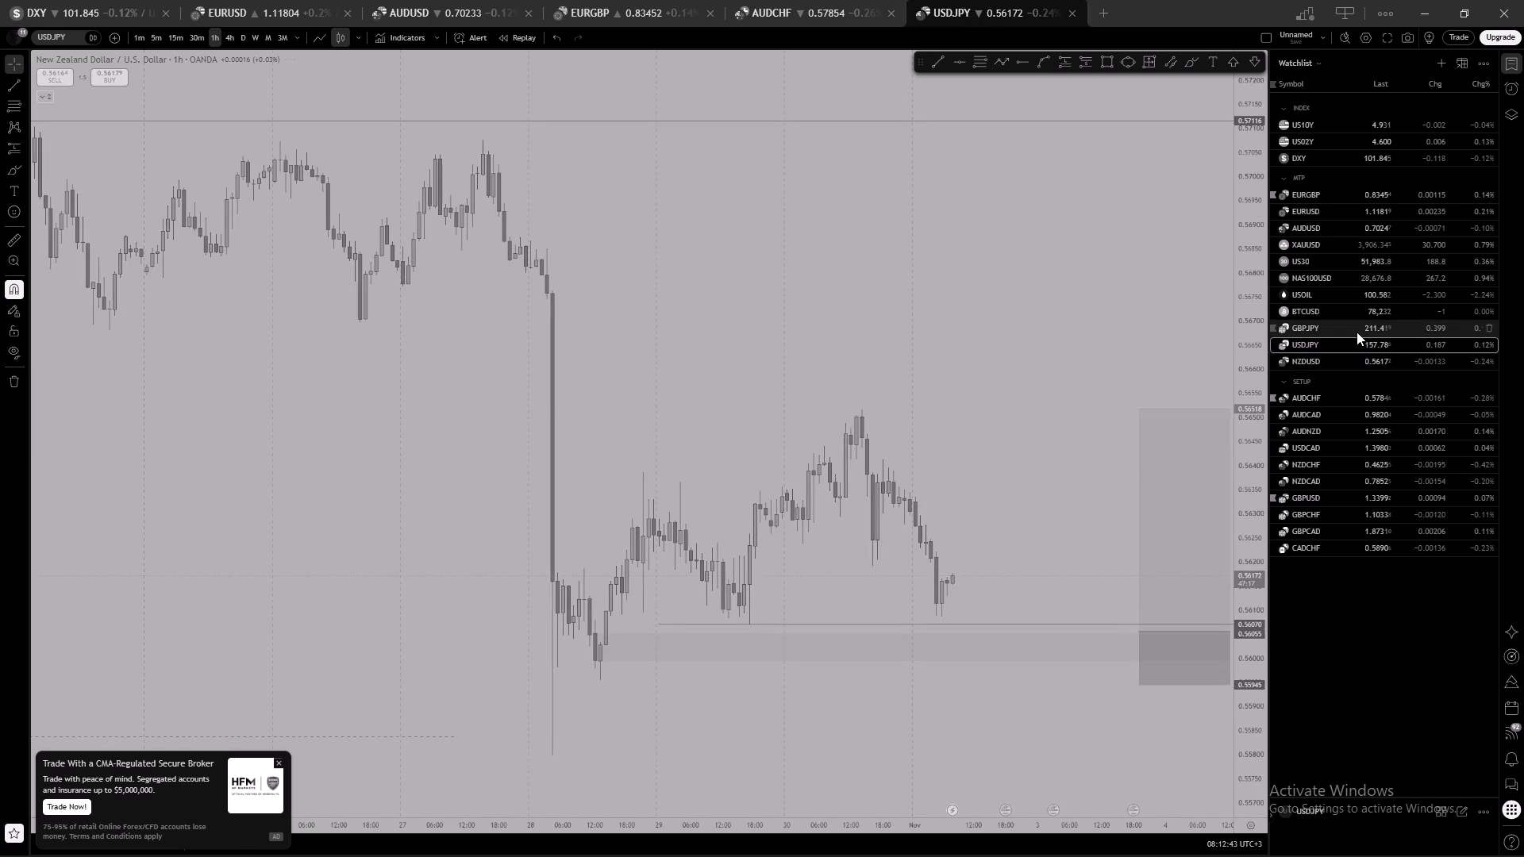
{"action": "left_click", "coordinate": [1357, 330]}
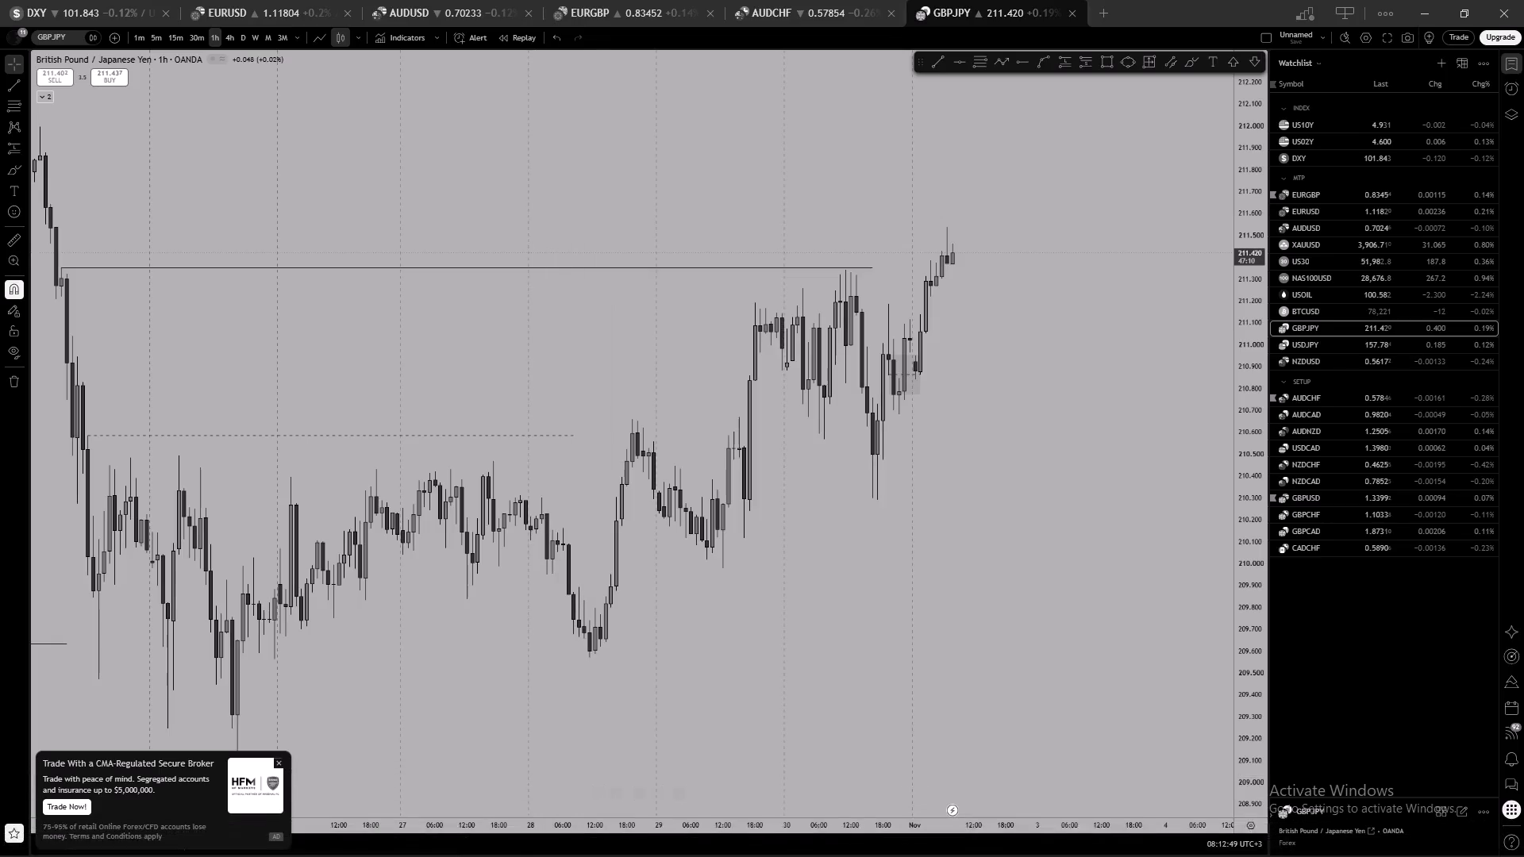
Switch to Windows Settings, turn off the colour filters and return to TradingView.
{"action": "left_click", "coordinate": [491, 840]}
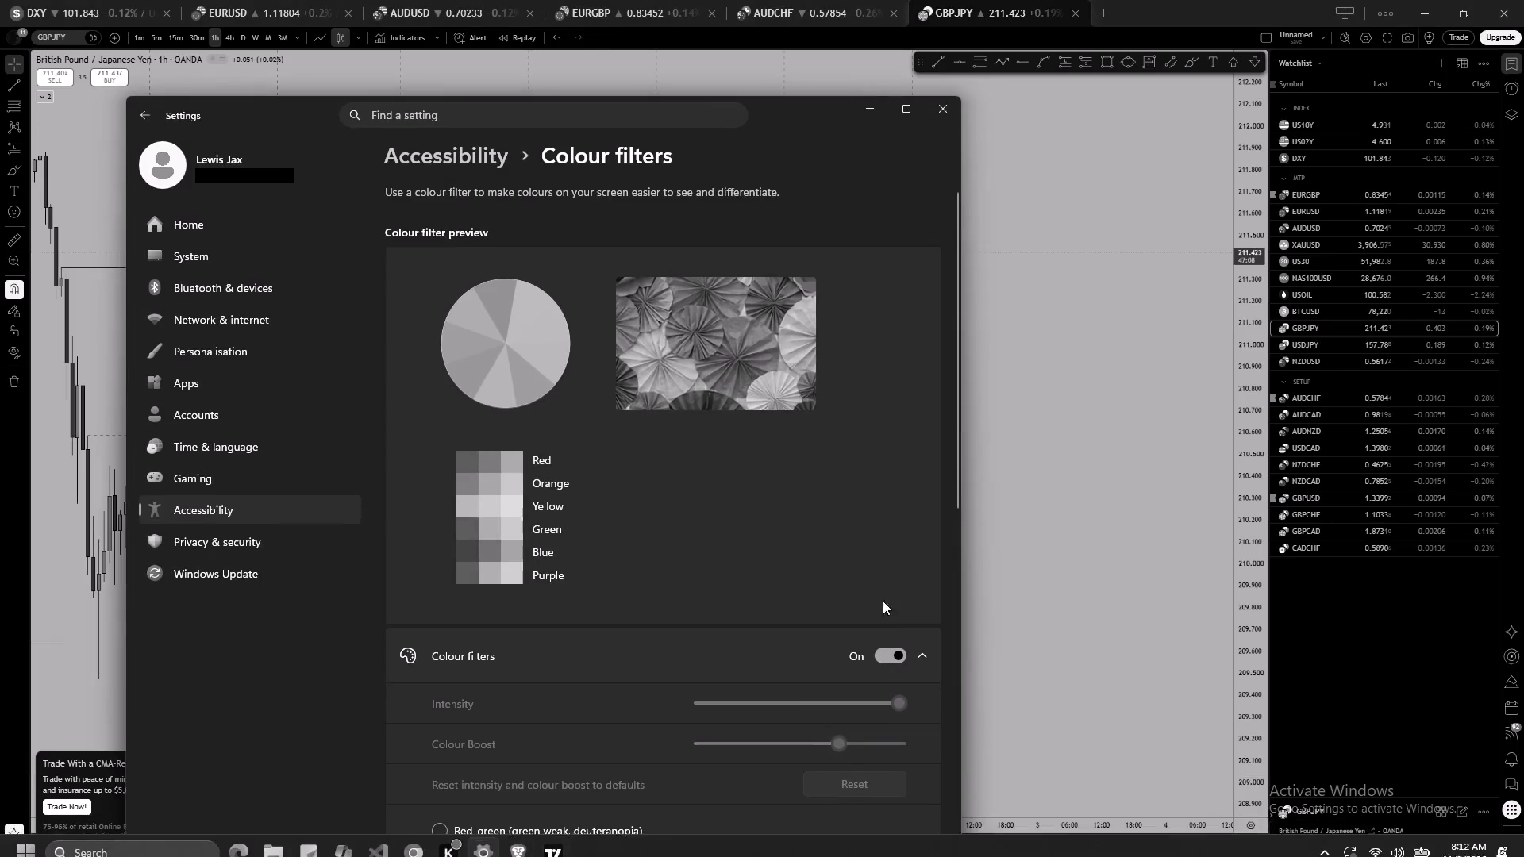
{"action": "left_click", "coordinate": [887, 655]}
{"action": "left_click", "coordinate": [863, 121]}
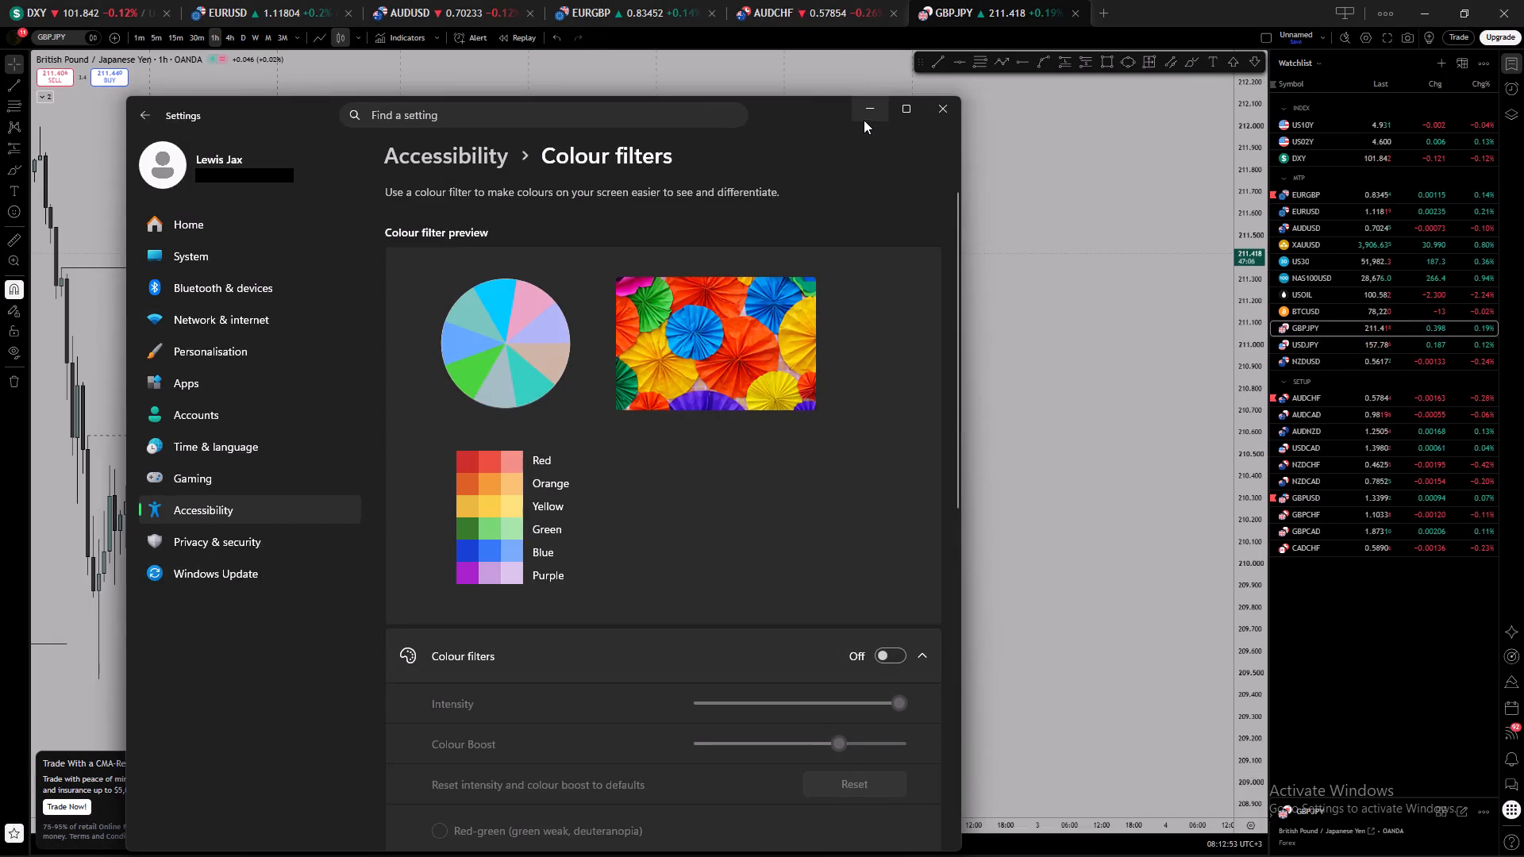
{"action": "left_click", "coordinate": [865, 112]}
Examine GBPJPY's recent price action on the 1-hour chart around the horizontal levels.
{"action": "scroll", "coordinate": [1155, 402], "scroll_direction": "down", "scroll_amount": 2}
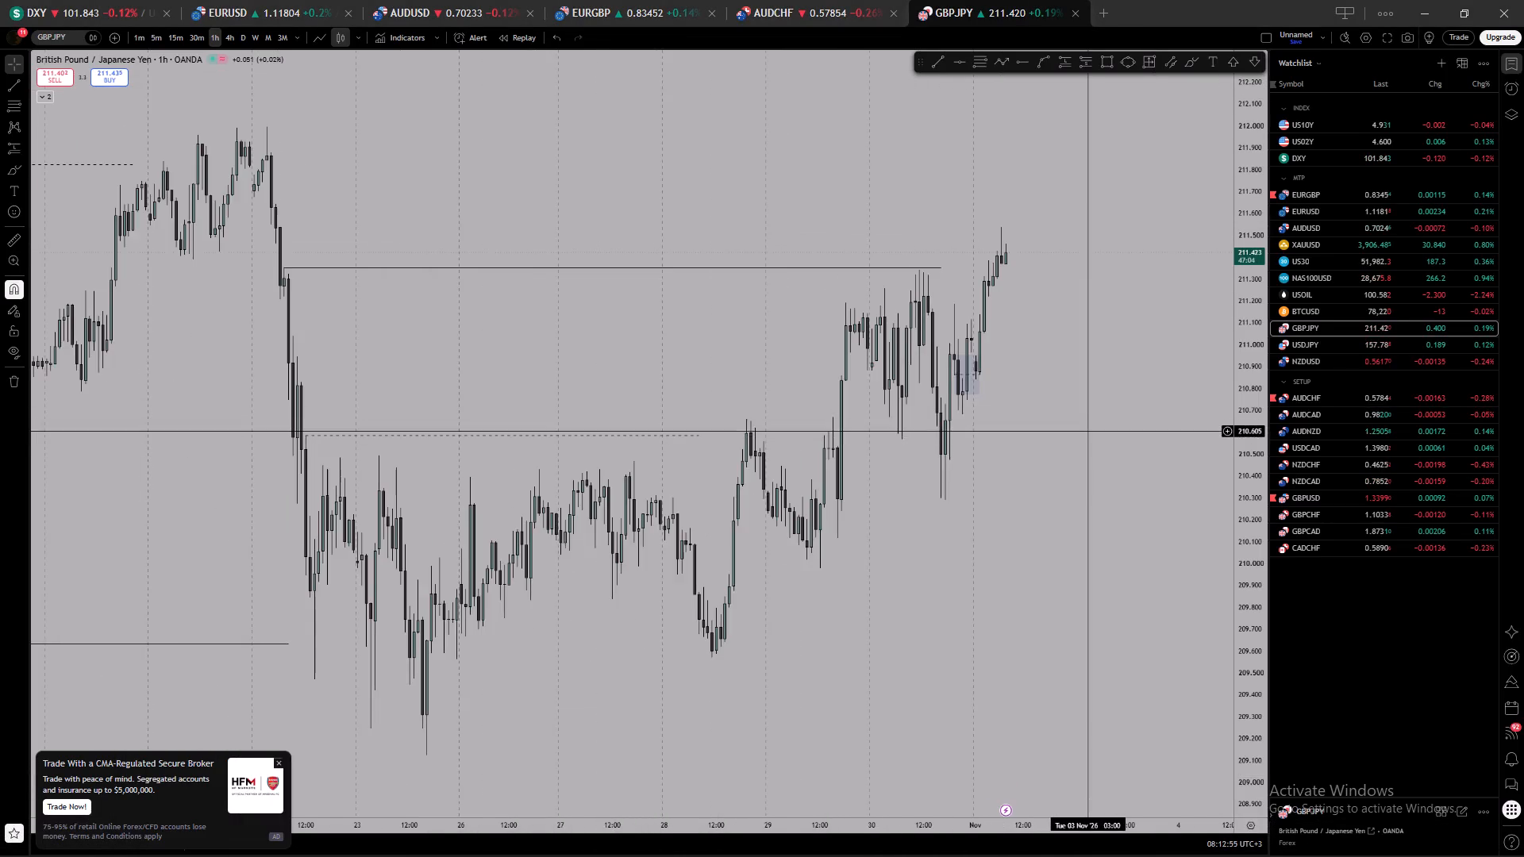
{"action": "scroll", "coordinate": [1087, 428], "scroll_direction": "up", "scroll_amount": 1}
{"action": "left_click", "coordinate": [1087, 428]}
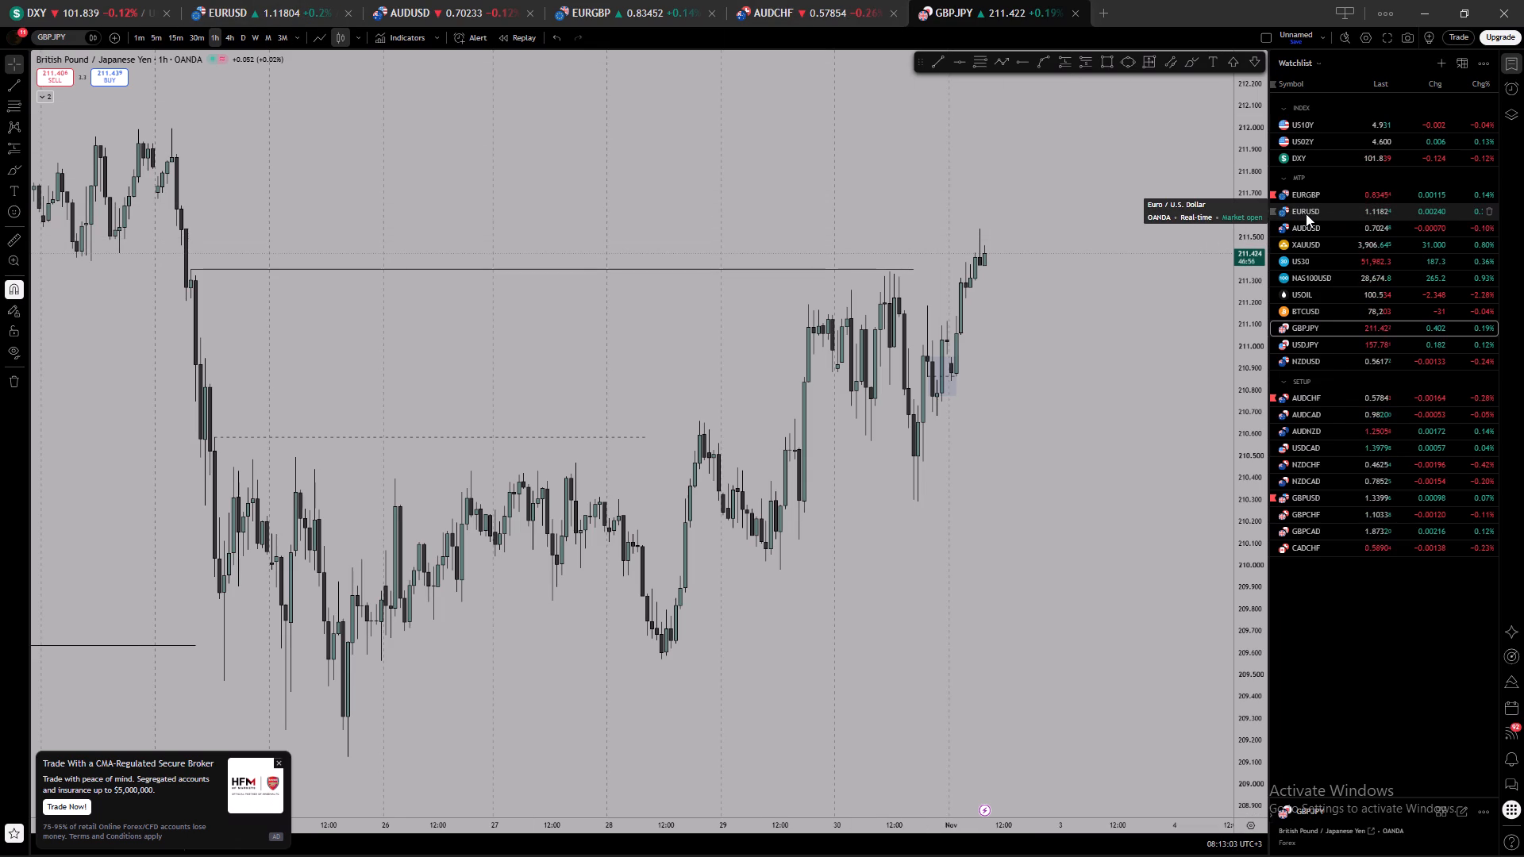
Restore the AUDUSD chart's connection, review its 5-minute short position, and flag AUDUSD in the GBPJPY chart's watchlist.
{"action": "left_click", "coordinate": [443, 6]}
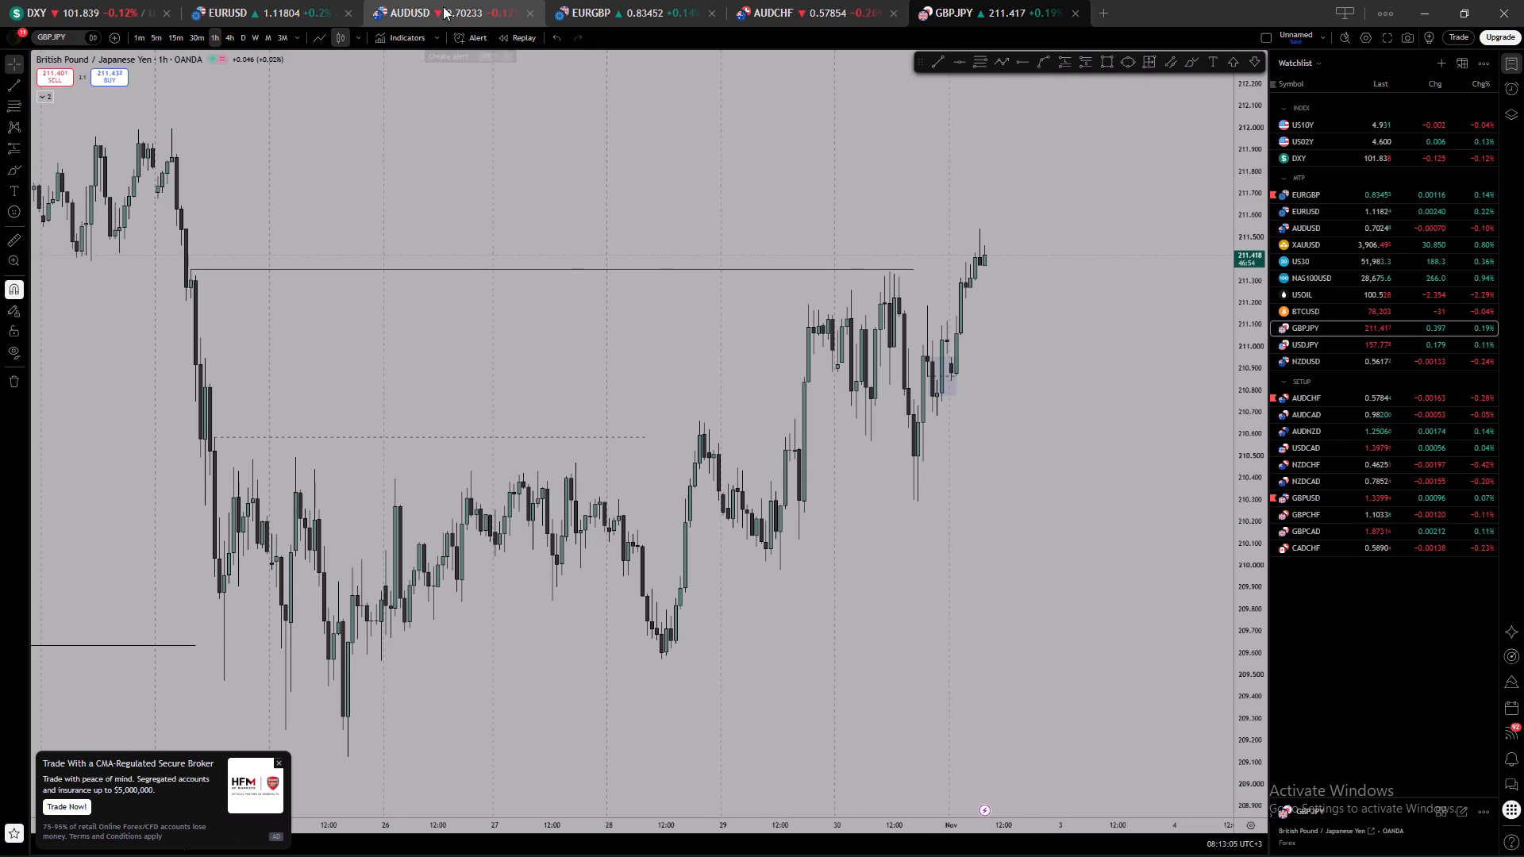
{"action": "left_click", "coordinate": [685, 594]}
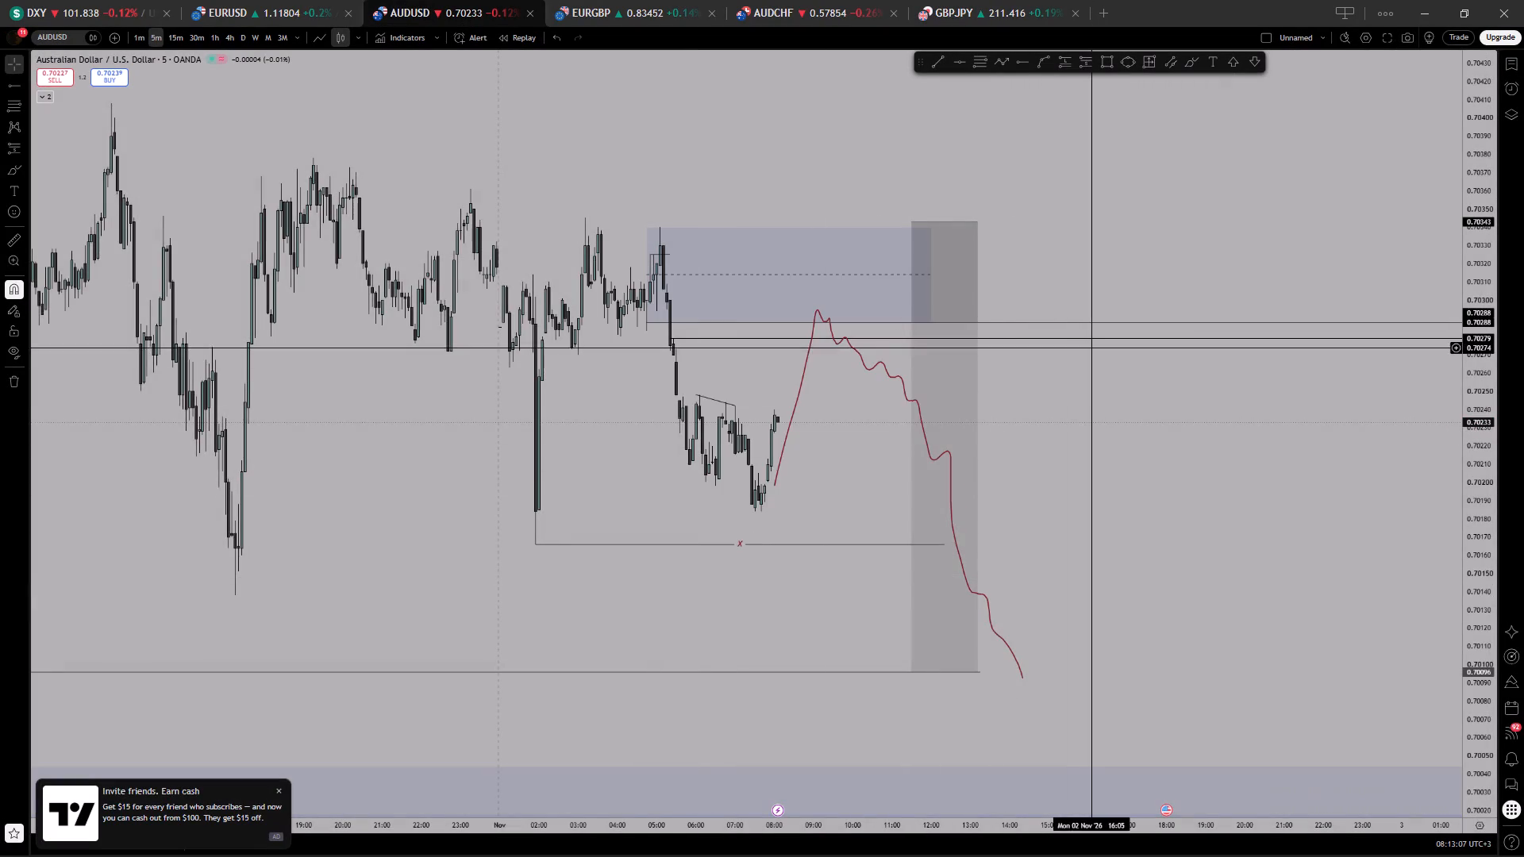
{"action": "left_click", "coordinate": [952, 355]}
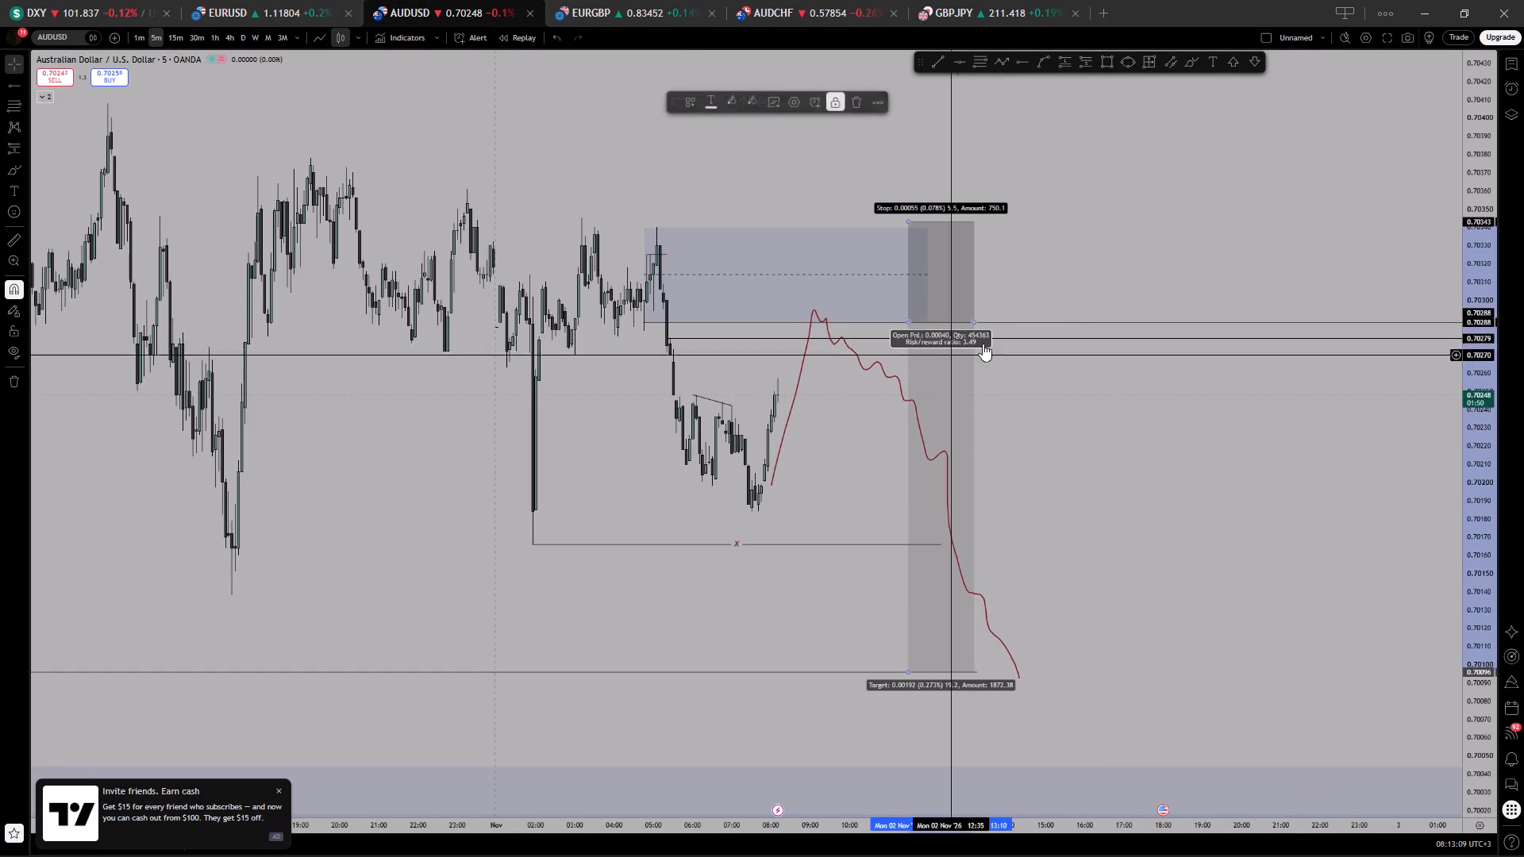
{"action": "left_click", "coordinate": [1077, 223]}
{"action": "left_click_drag", "start_coordinate": [1087, 225], "coordinate": [1113, 244]}
{"action": "left_click", "coordinate": [1003, 13]}
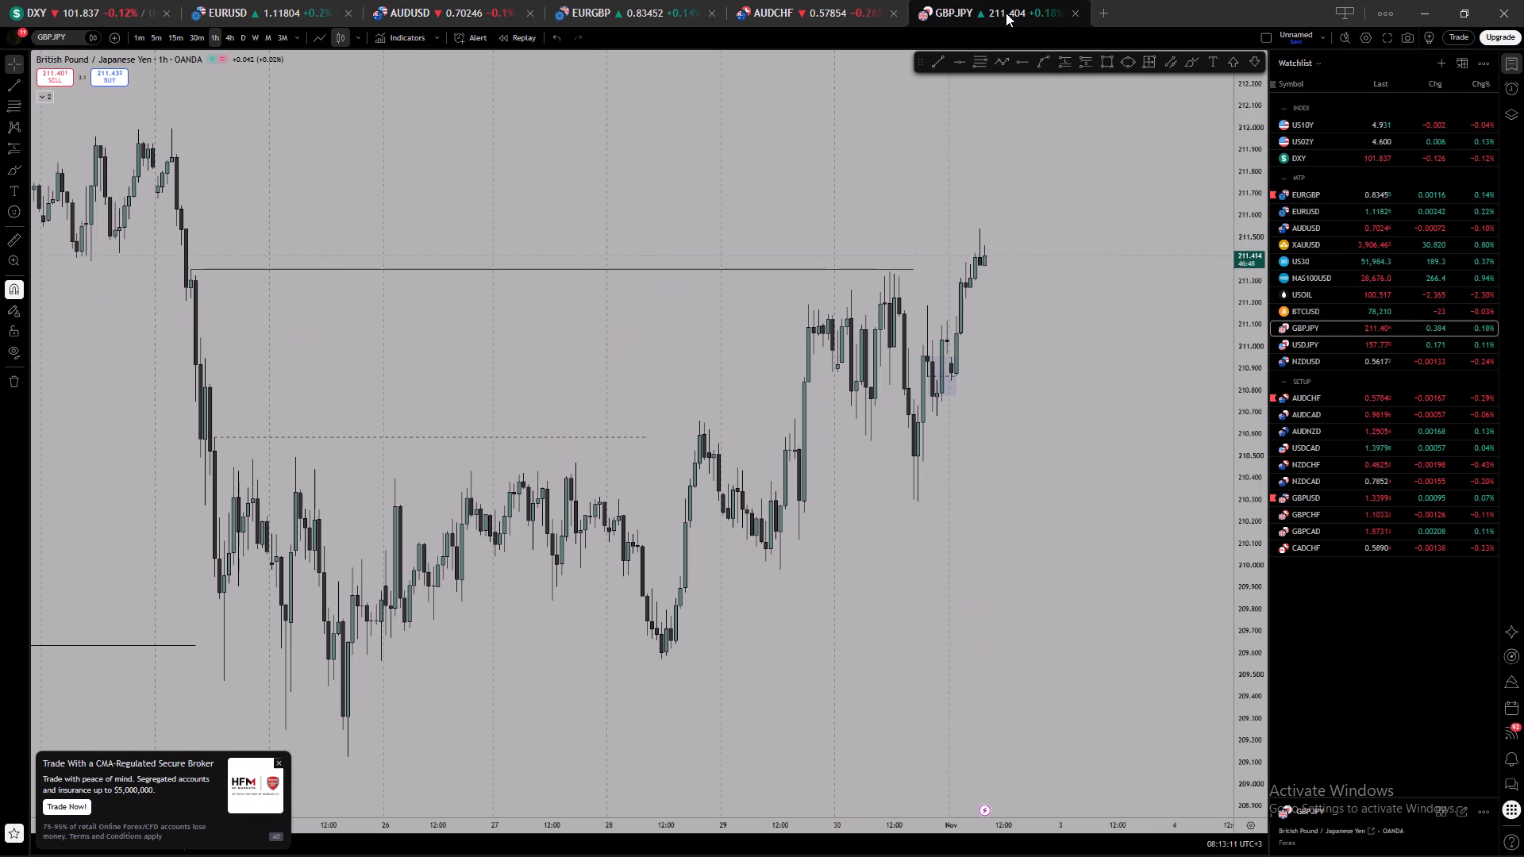
{"action": "left_click", "coordinate": [1270, 226]}
{"action": "left_click", "coordinate": [1271, 227]}
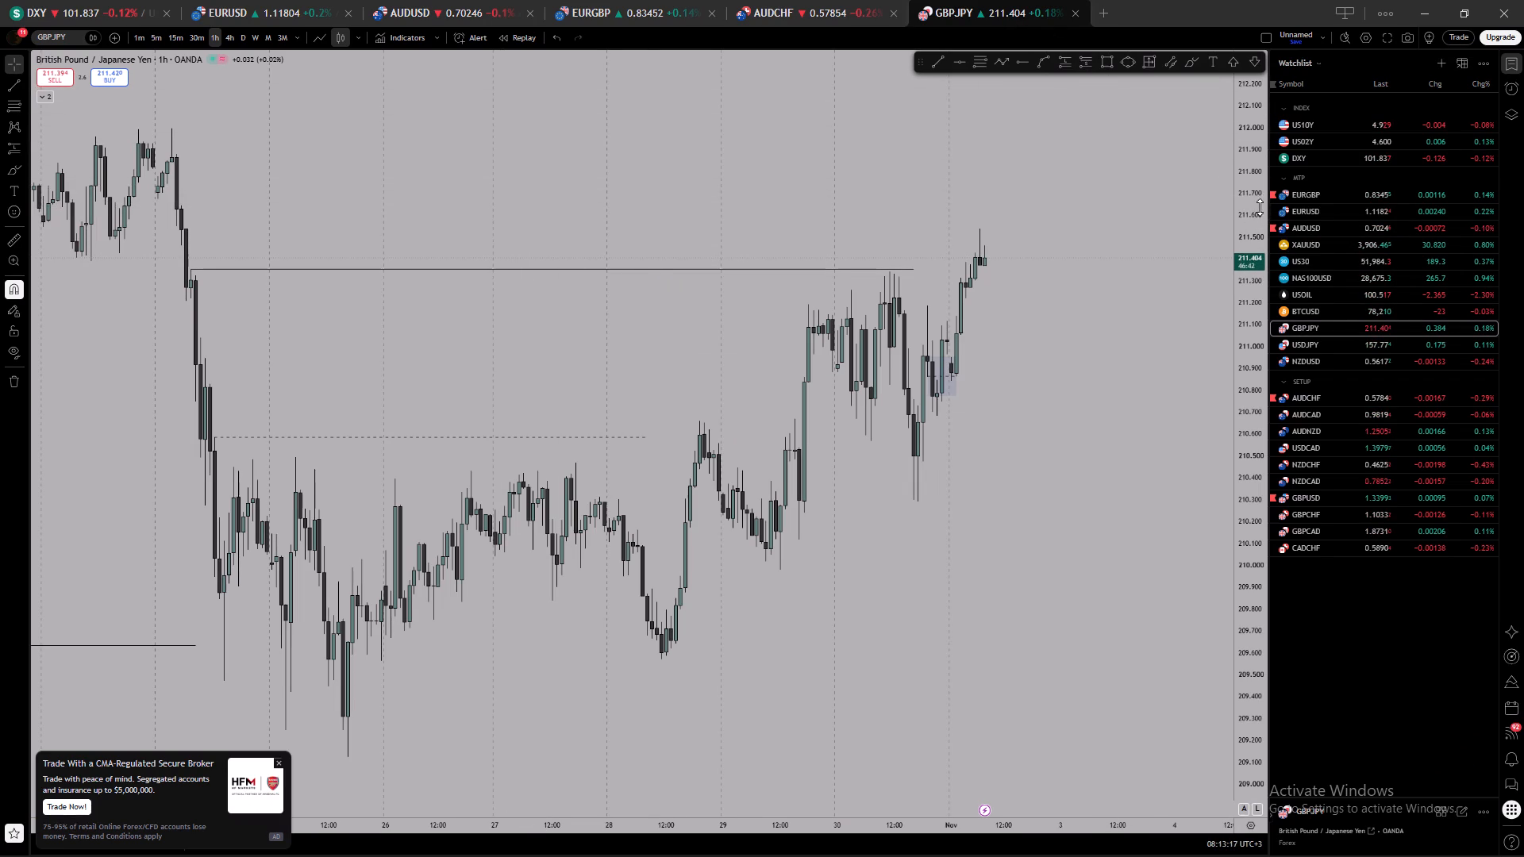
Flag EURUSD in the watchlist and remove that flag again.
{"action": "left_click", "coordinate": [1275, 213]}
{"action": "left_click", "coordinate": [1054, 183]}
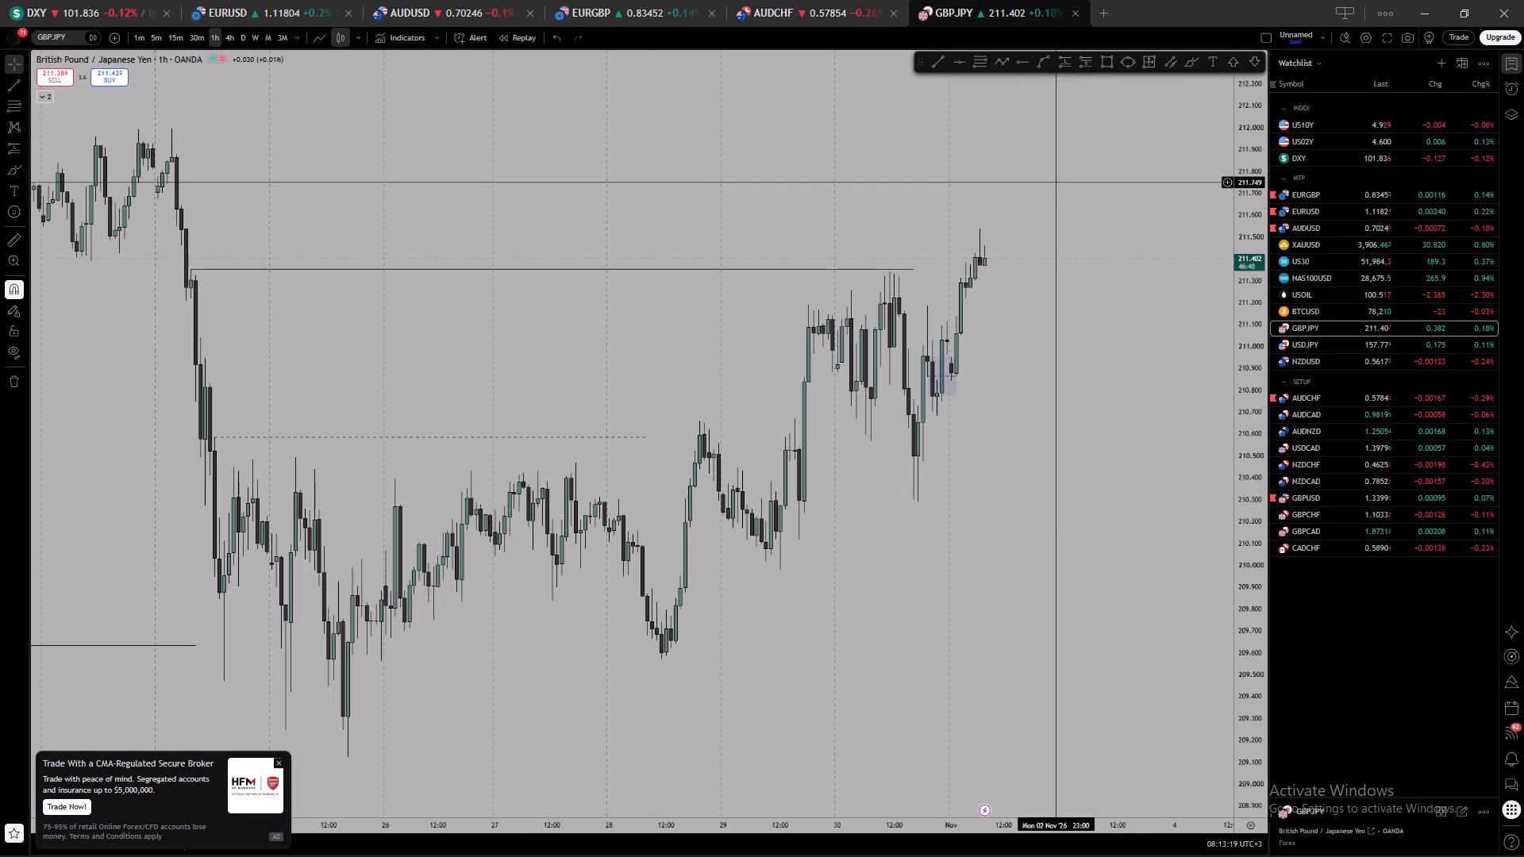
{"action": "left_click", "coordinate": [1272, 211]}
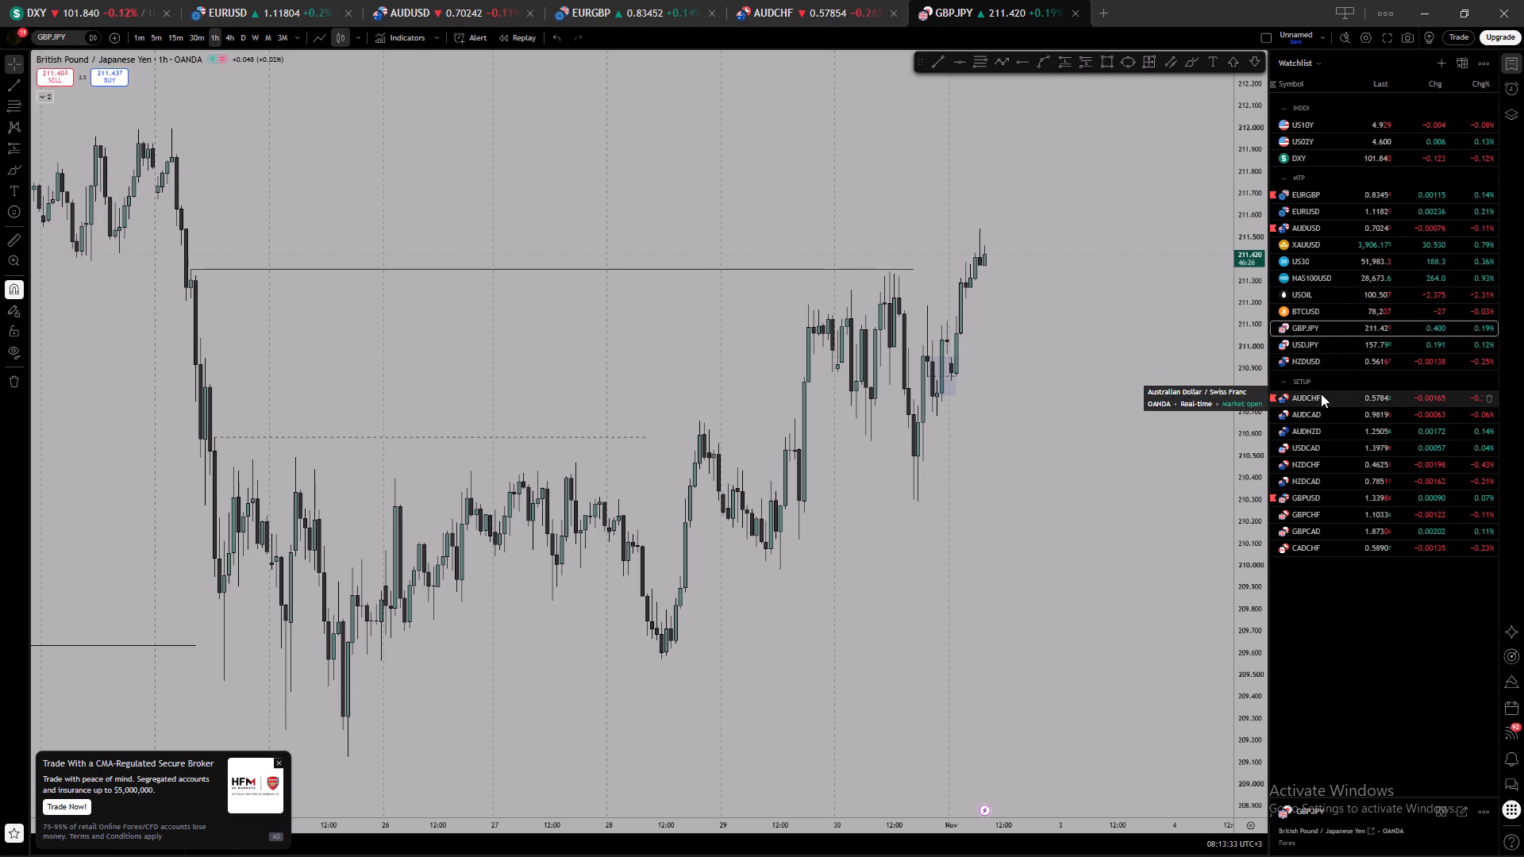
Open the GBPUSD 1-hour chart from the watchlist and examine price around its marked levels and zones.
{"action": "left_click", "coordinate": [1318, 496]}
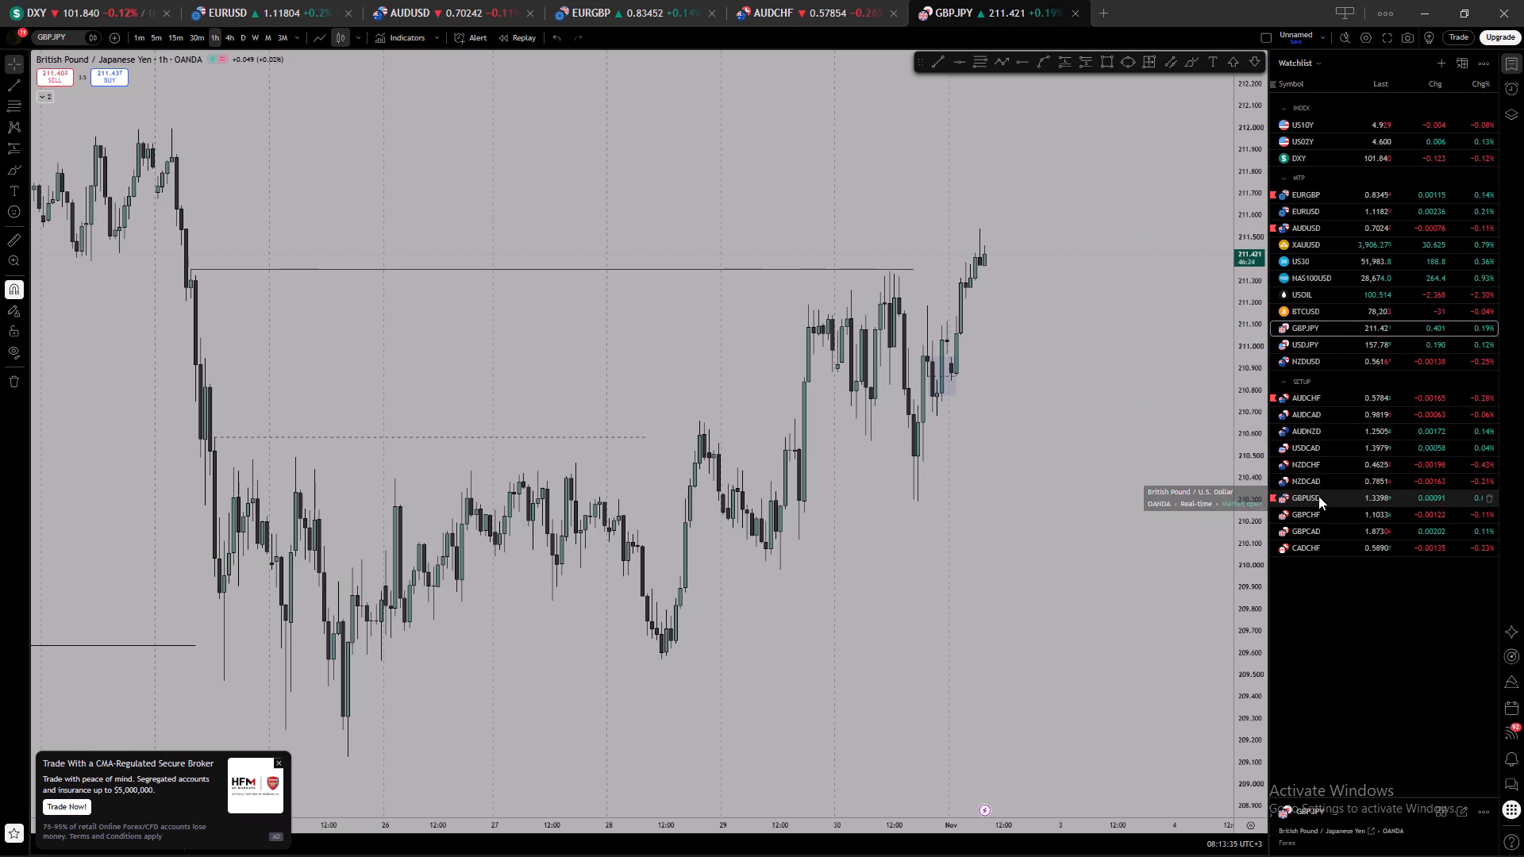
{"action": "scroll", "coordinate": [1185, 192], "scroll_direction": "down", "scroll_amount": 1}
{"action": "left_click_drag", "start_coordinate": [1193, 166], "coordinate": [1191, 197]}
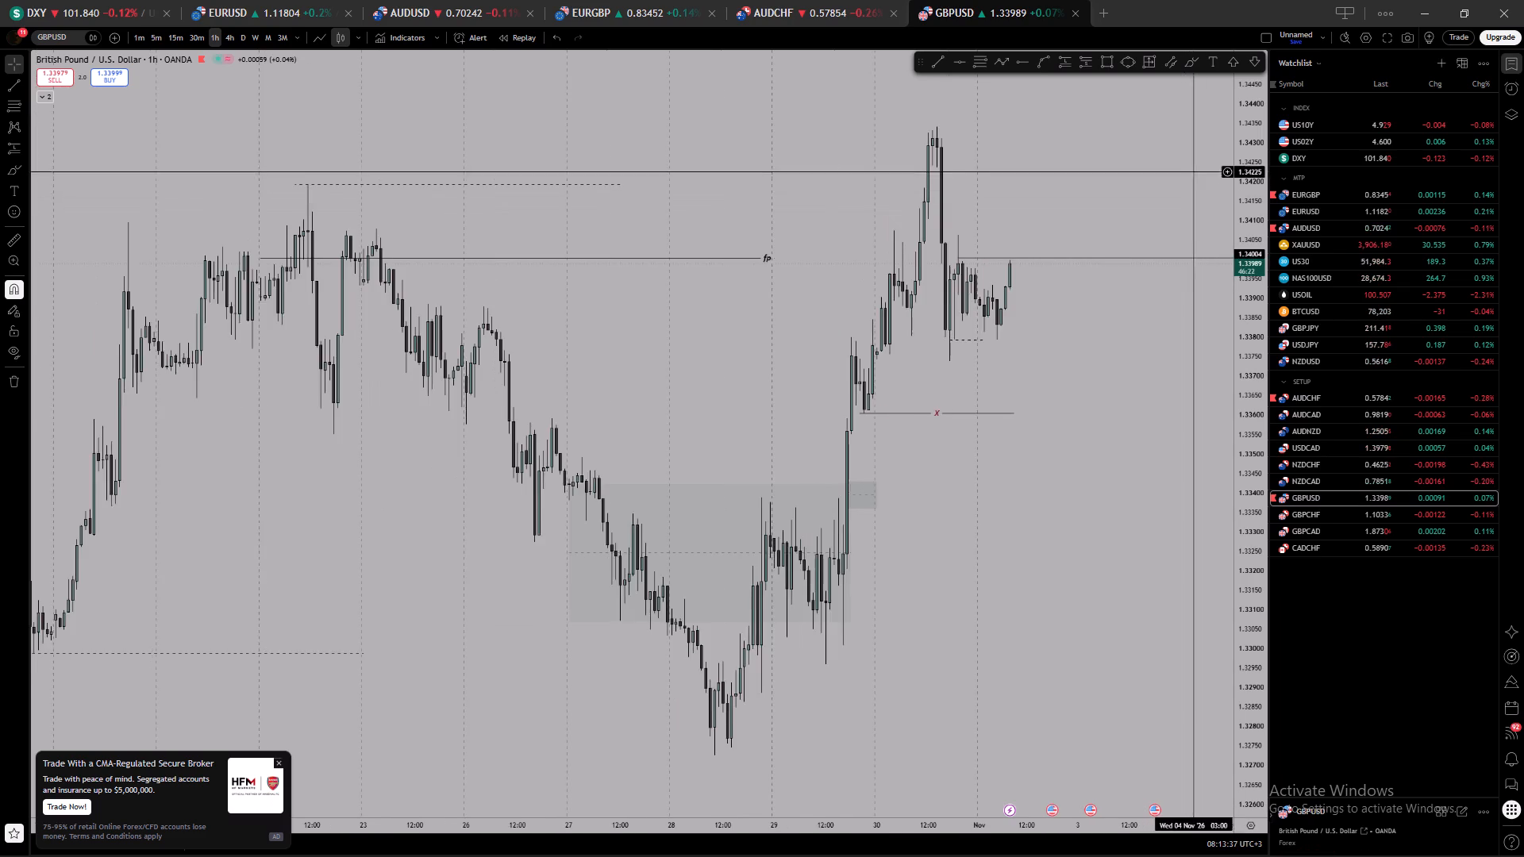
{"action": "left_click_drag", "start_coordinate": [1191, 197], "coordinate": [1185, 229]}
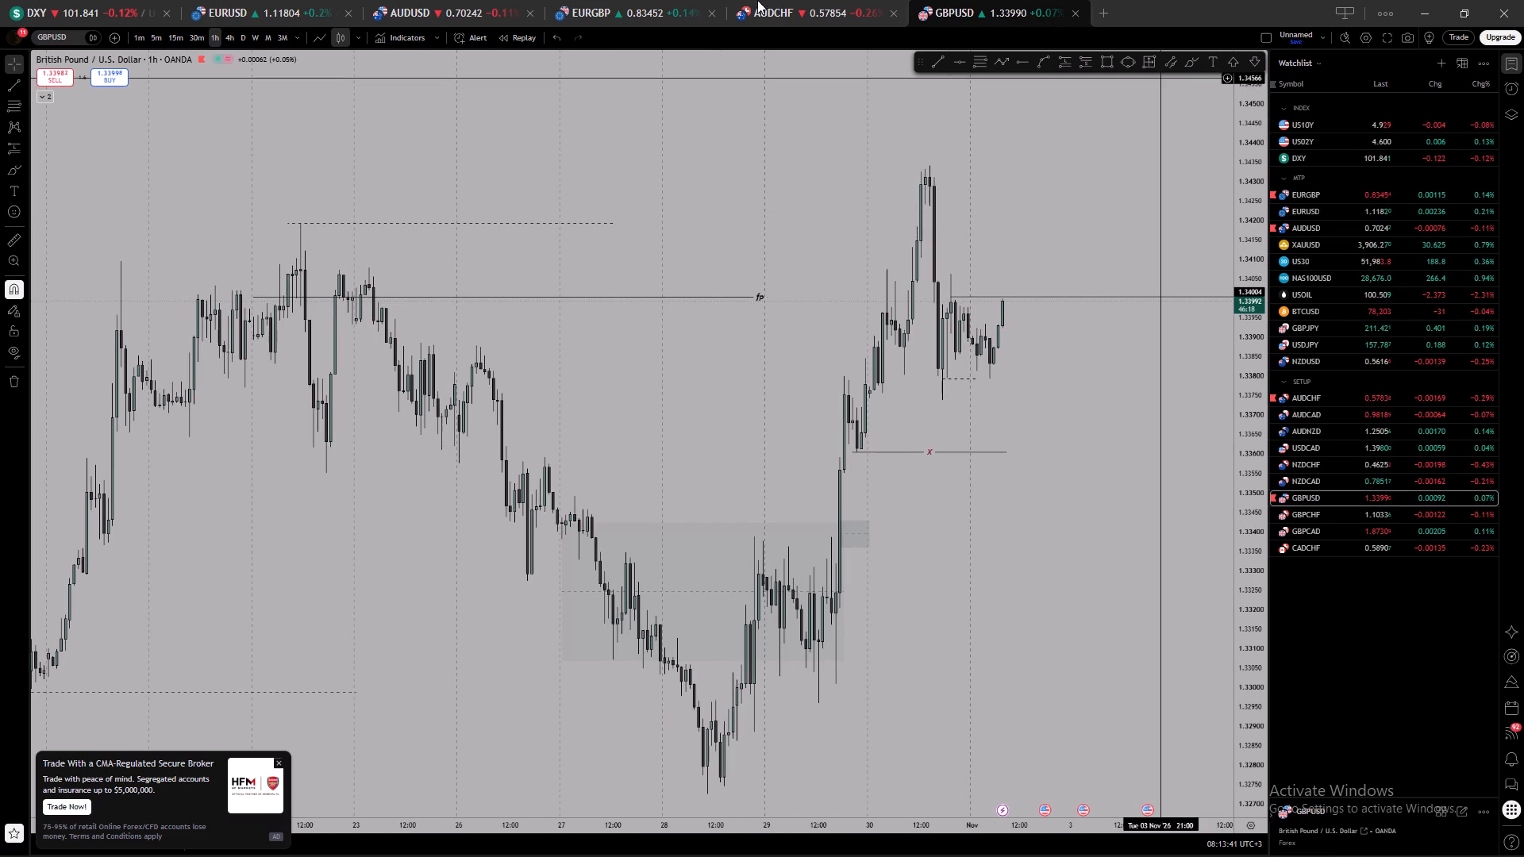
Restore the EURUSD 4-hour chart's connection, check the chart and close it.
{"action": "left_click", "coordinate": [300, 13]}
{"action": "left_click", "coordinate": [733, 590]}
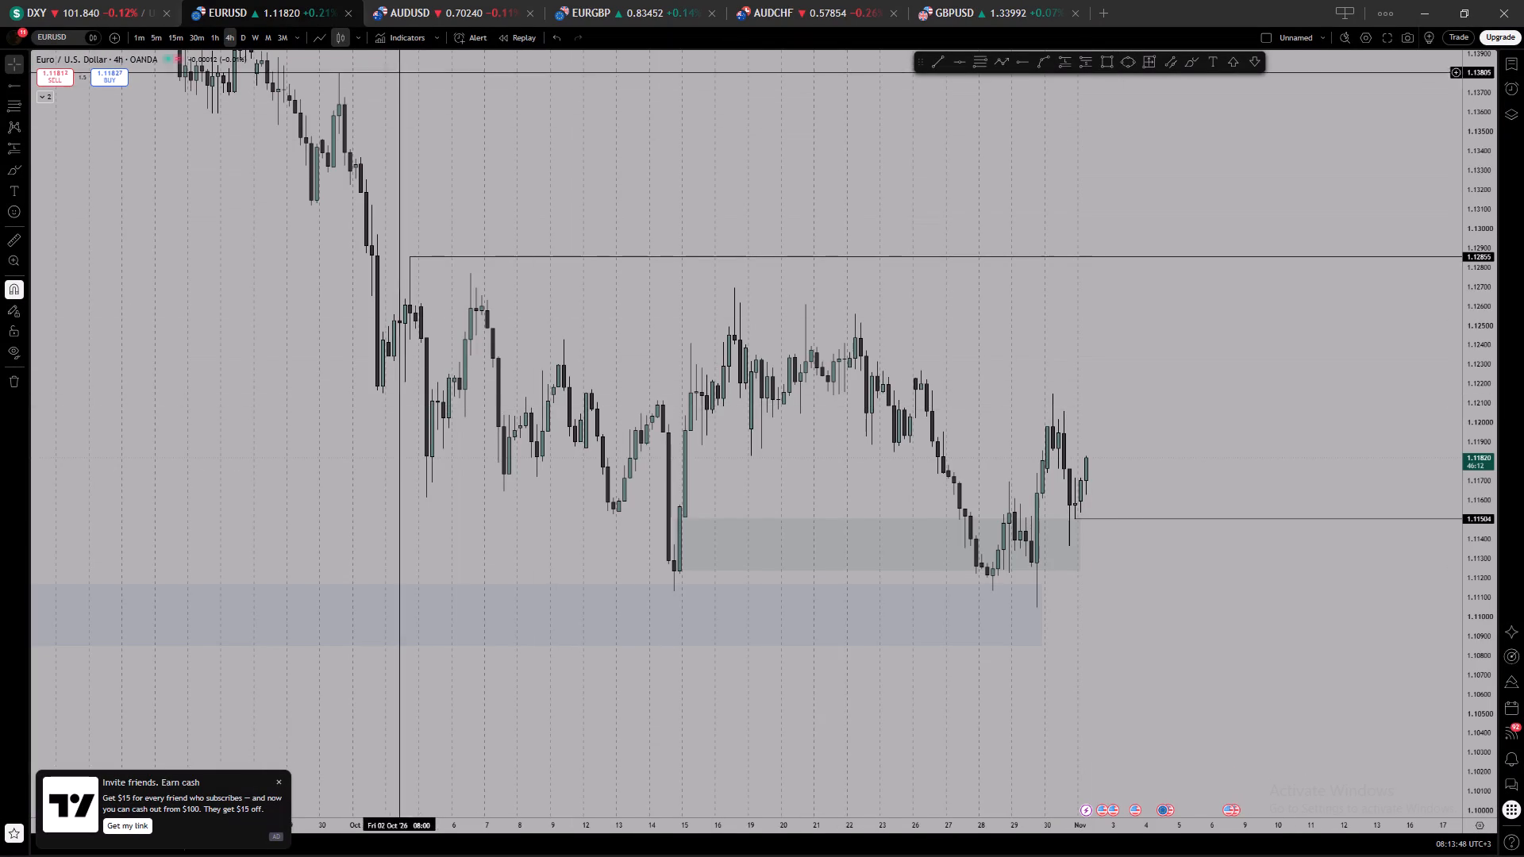
{"action": "left_click", "coordinate": [346, 12]}
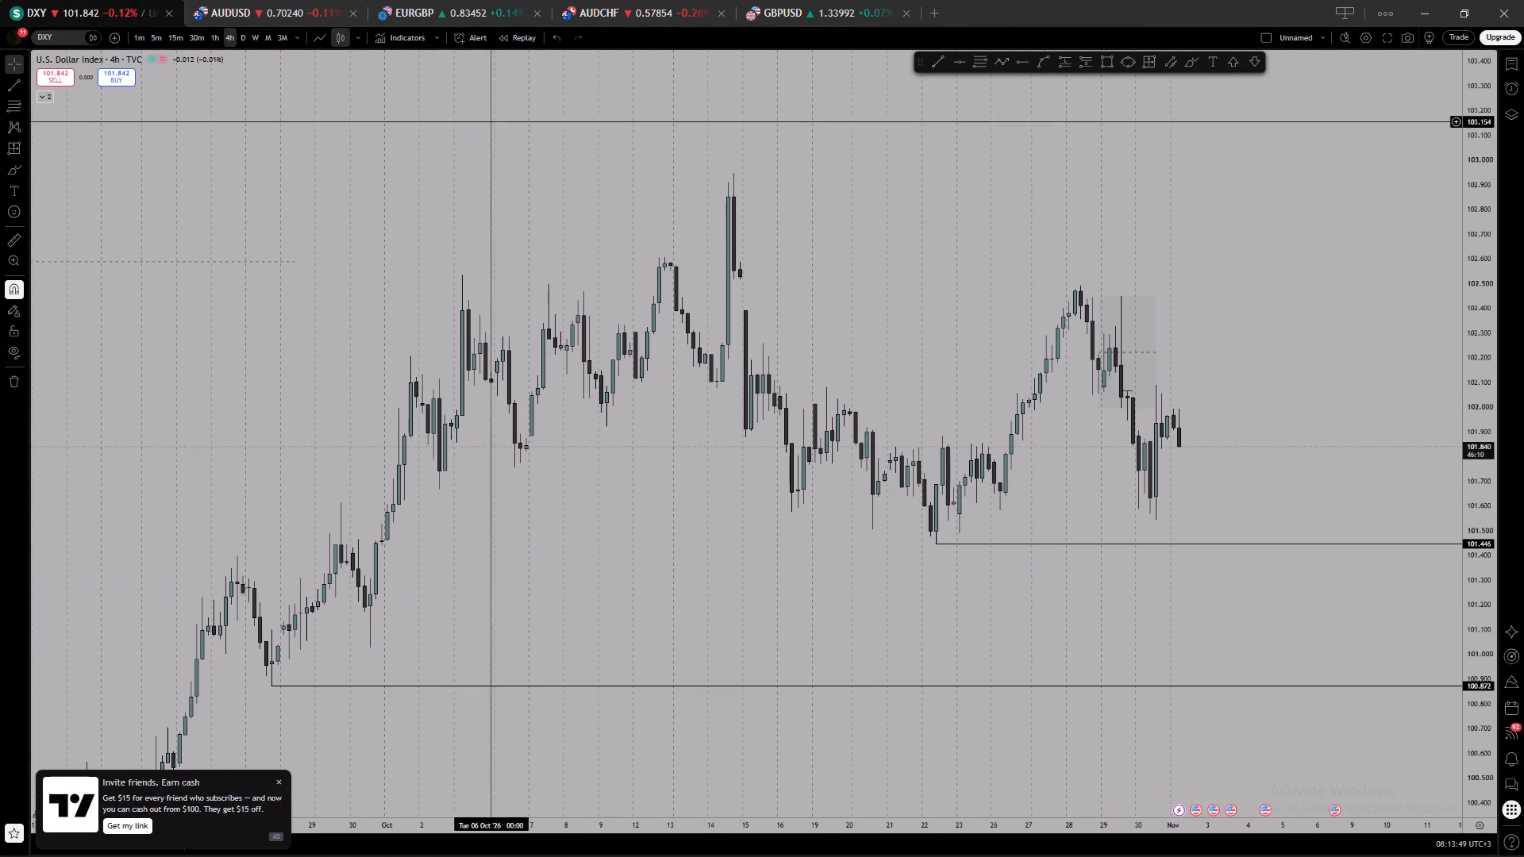
Restore the EURGBP chart's connection and close that chart.
{"action": "left_click", "coordinate": [312, 8]}
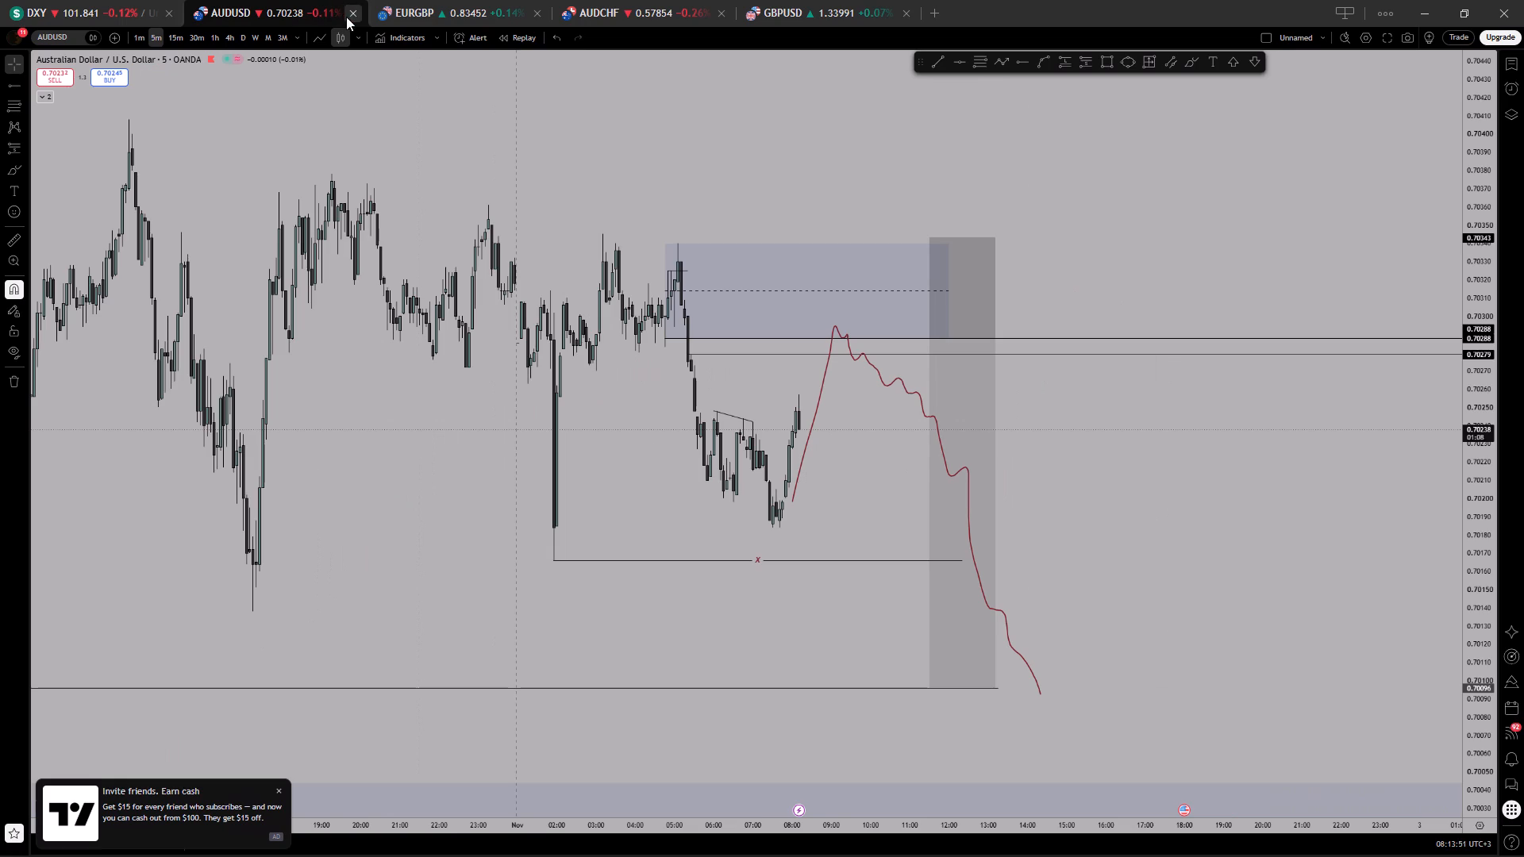
{"action": "left_click", "coordinate": [458, 16]}
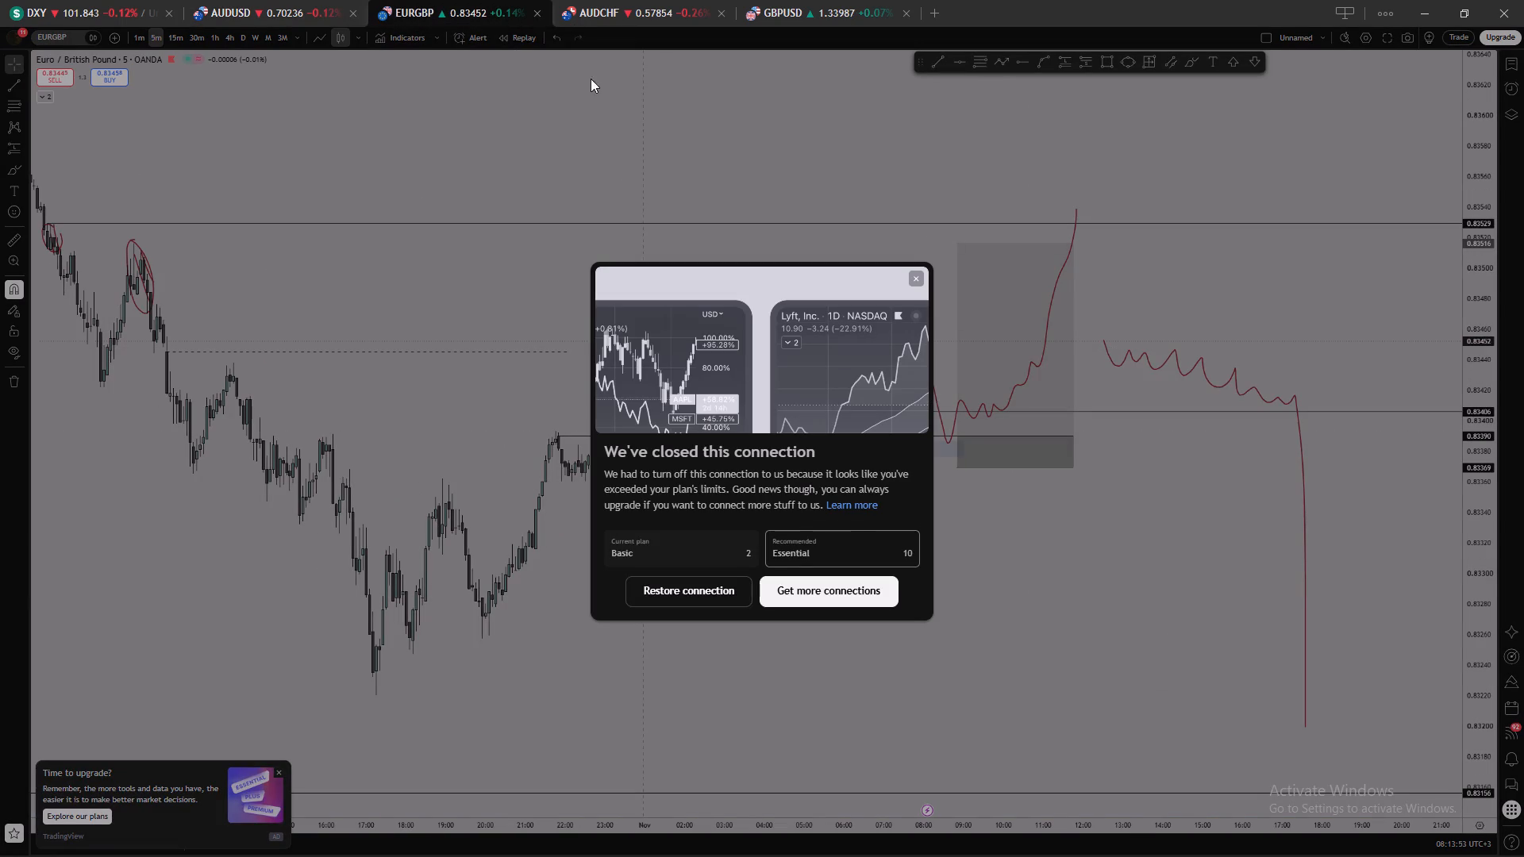
{"action": "left_click", "coordinate": [731, 594]}
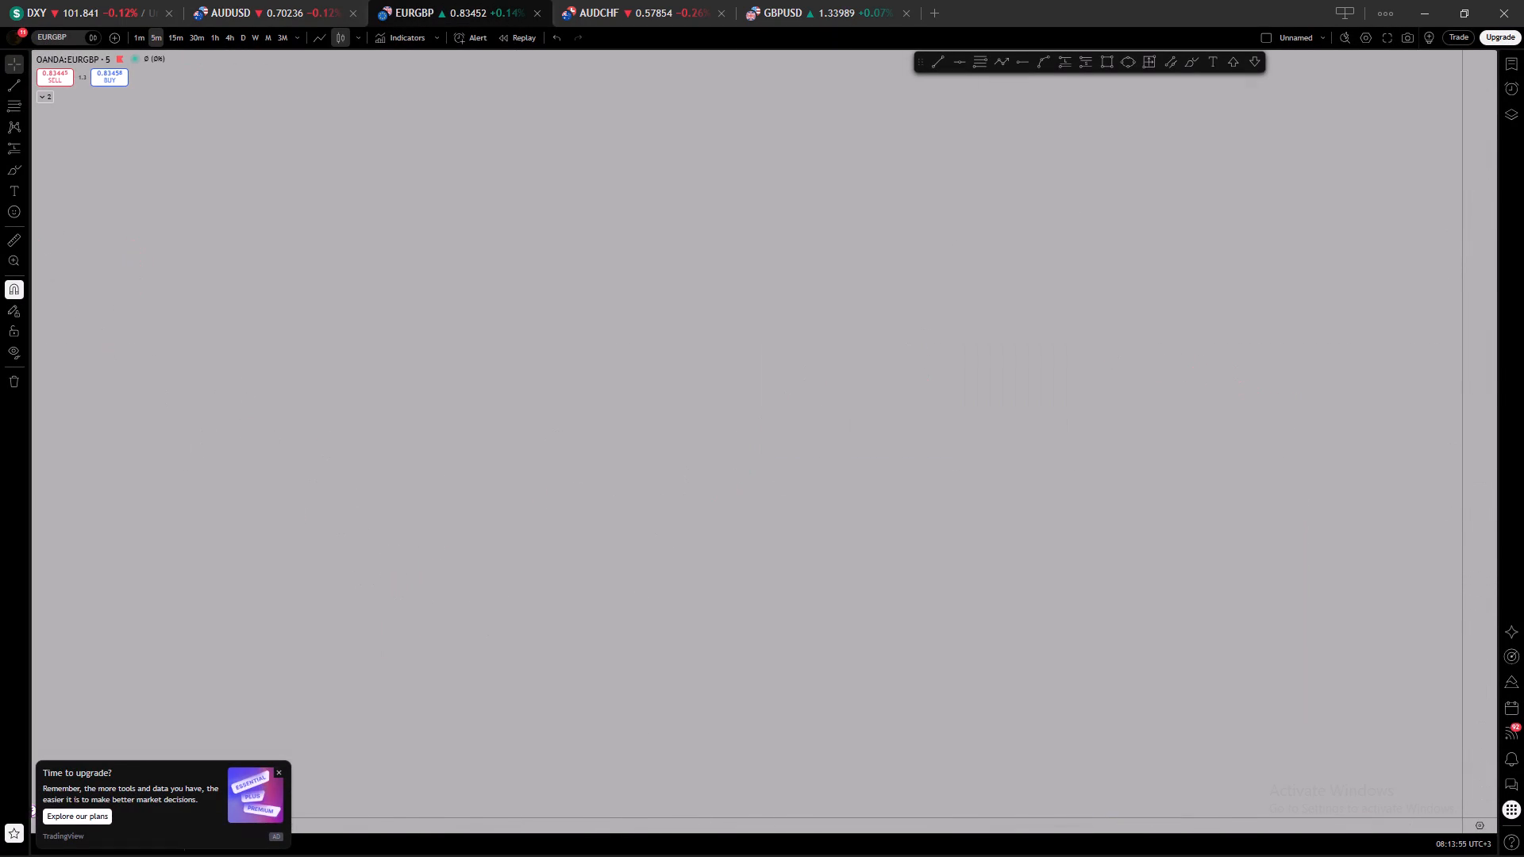
{"action": "left_click", "coordinate": [536, 17]}
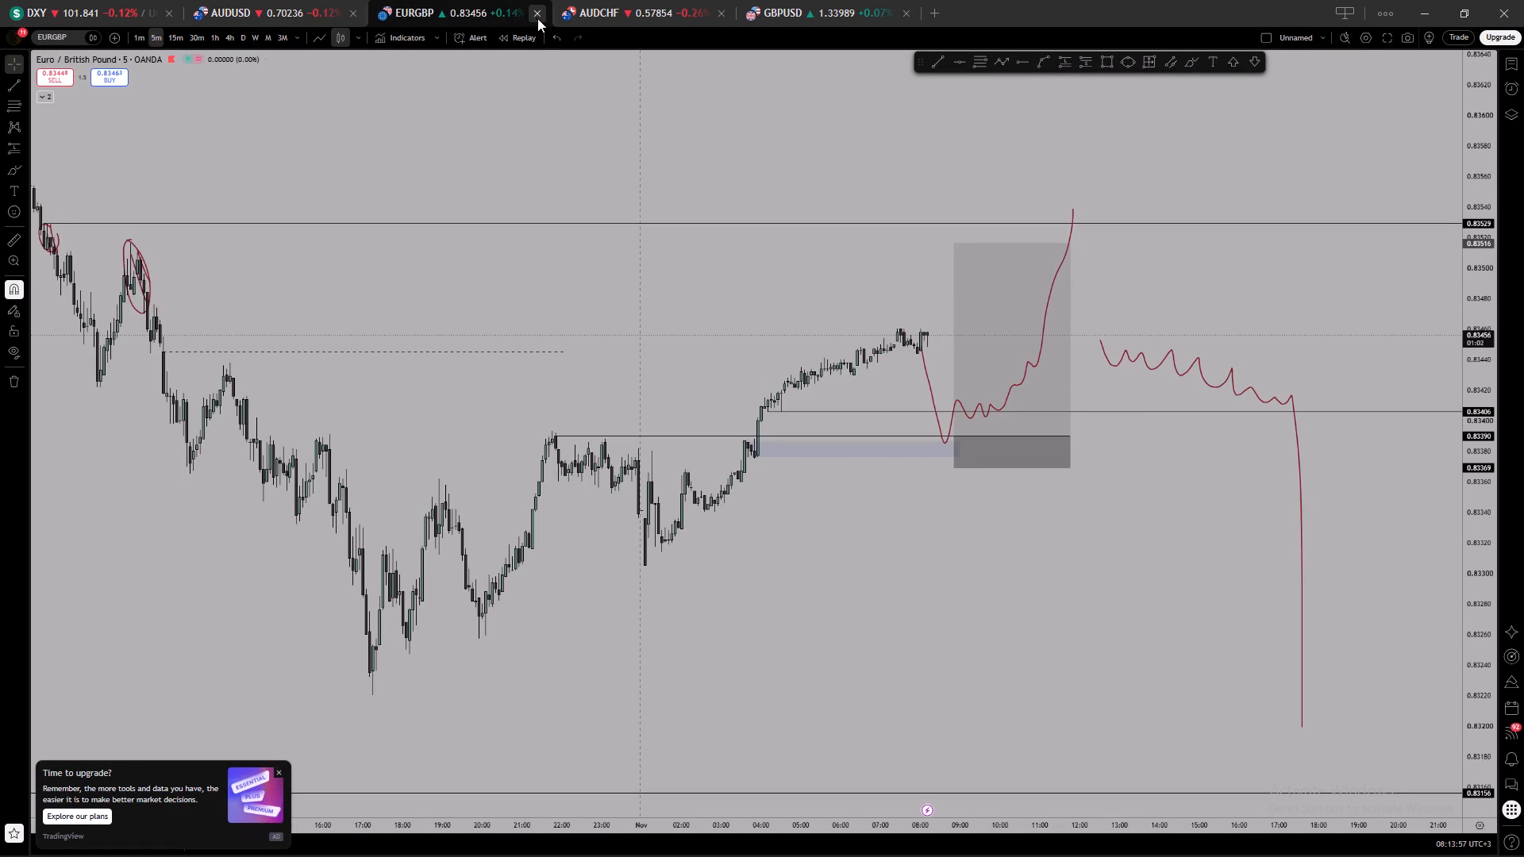
Restore the AUDCHF chart's connection and close that chart.
{"action": "left_click", "coordinate": [486, 12]}
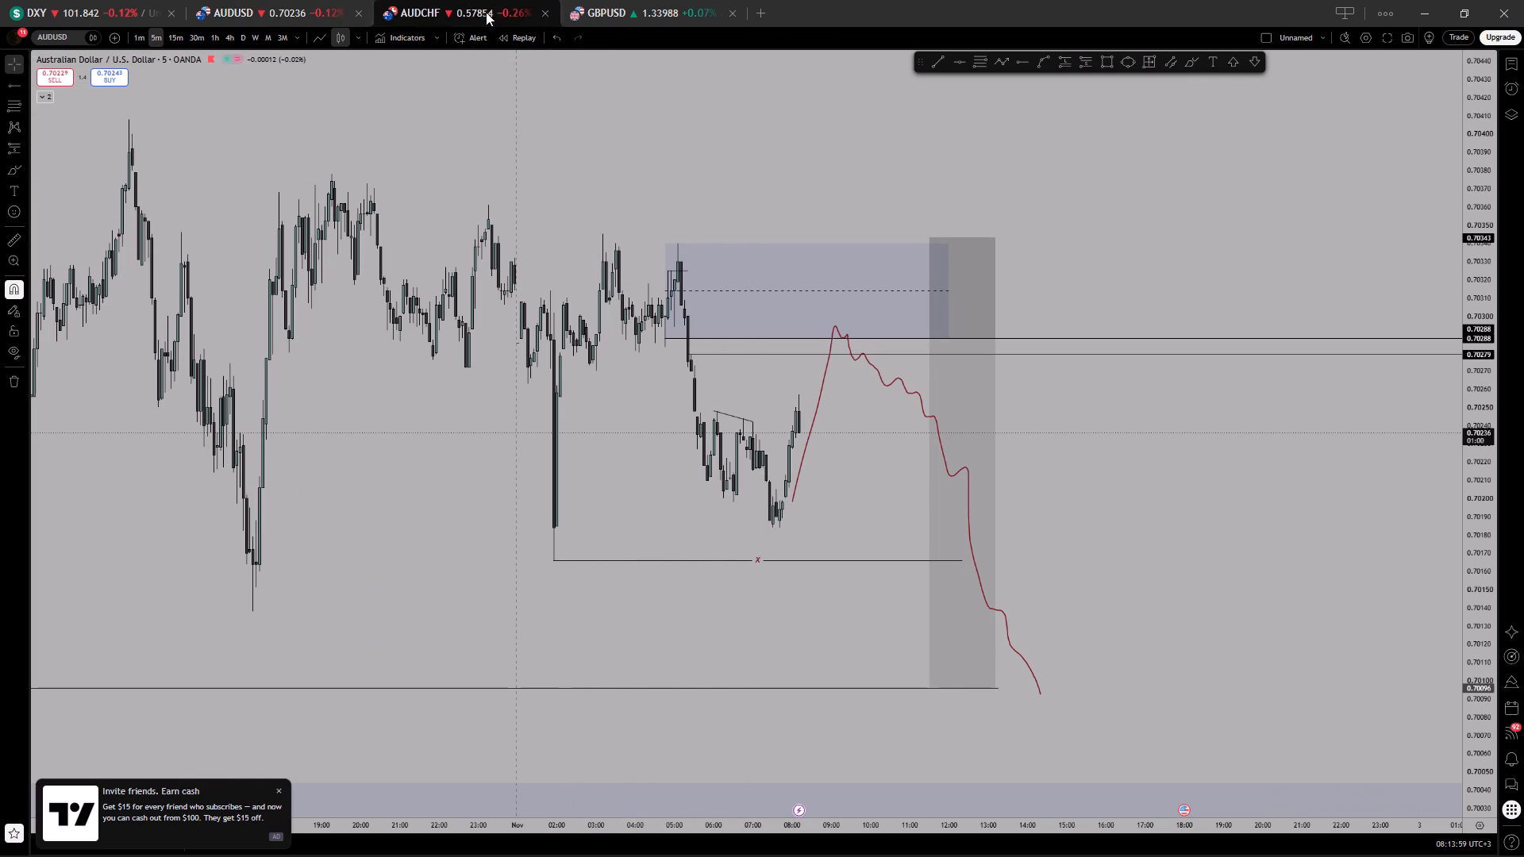
{"action": "left_click", "coordinate": [674, 586]}
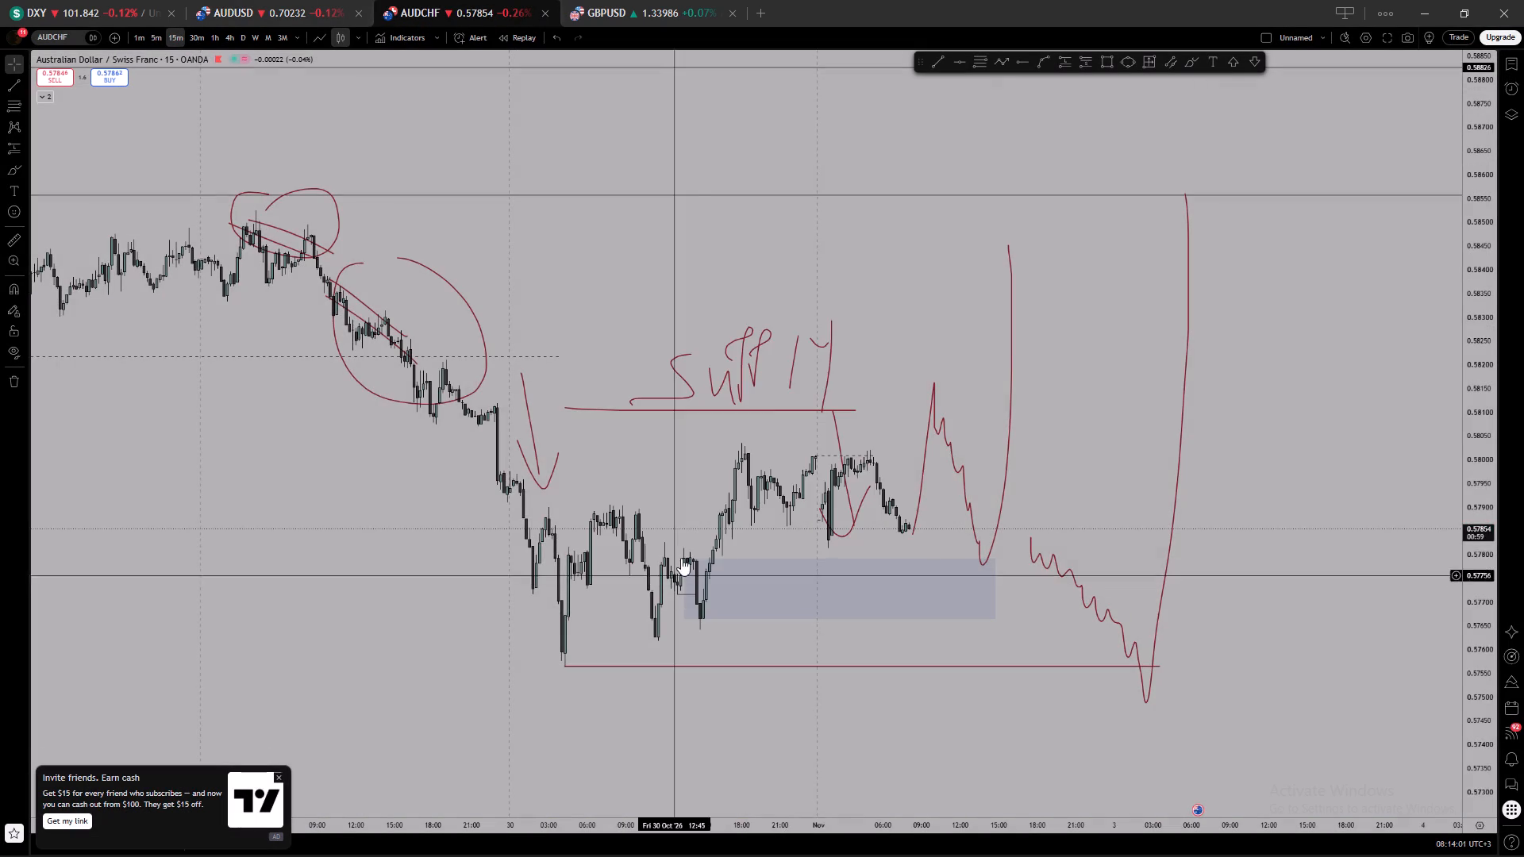
{"action": "left_click", "coordinate": [541, 15]}
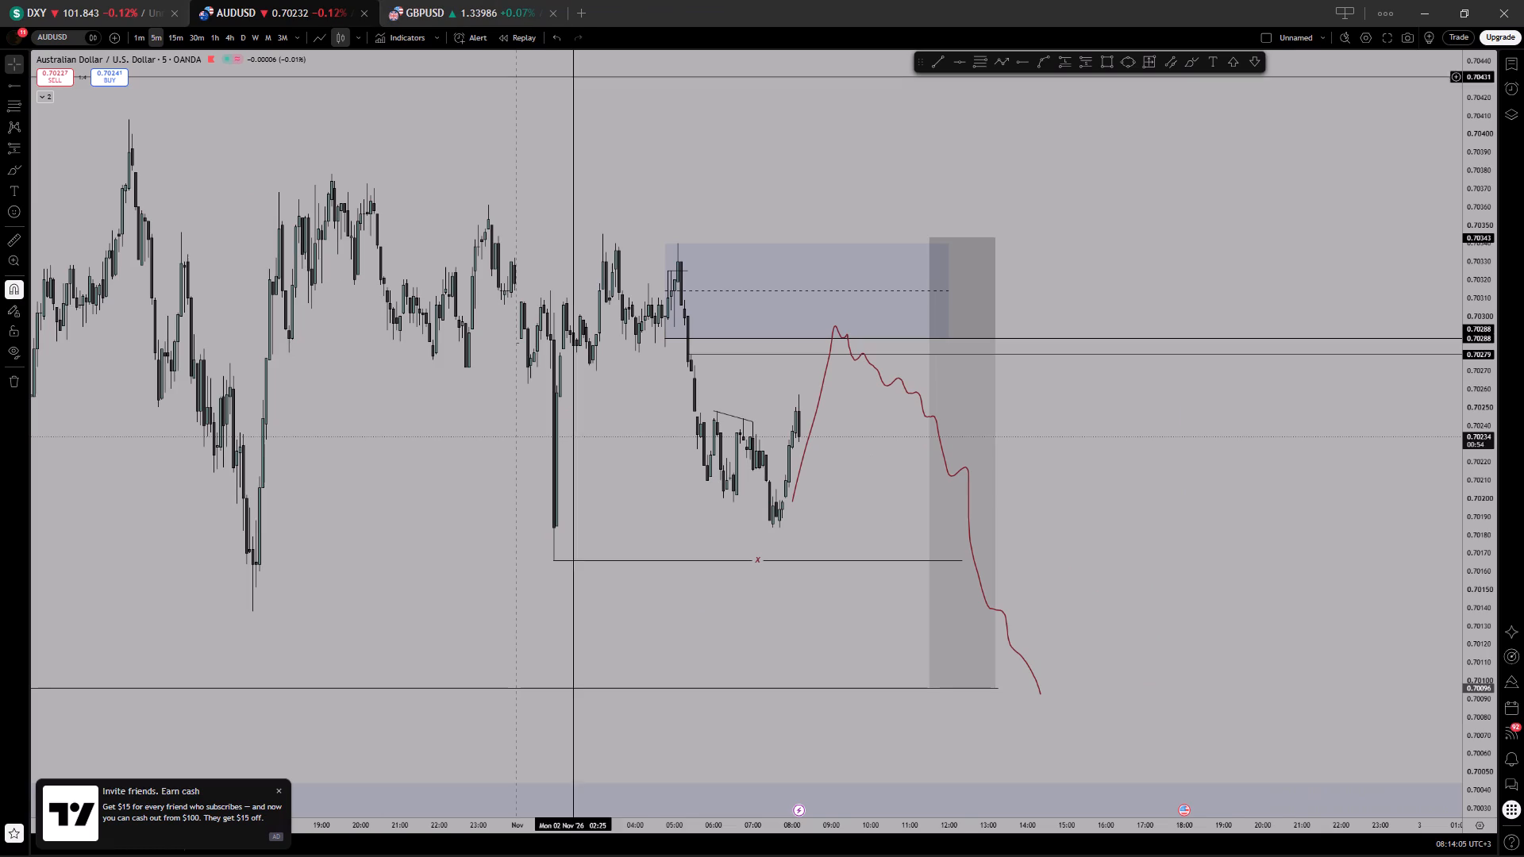
Switch to the GBPUSD chart and hide its watchlist.
{"action": "left_click", "coordinate": [468, 4]}
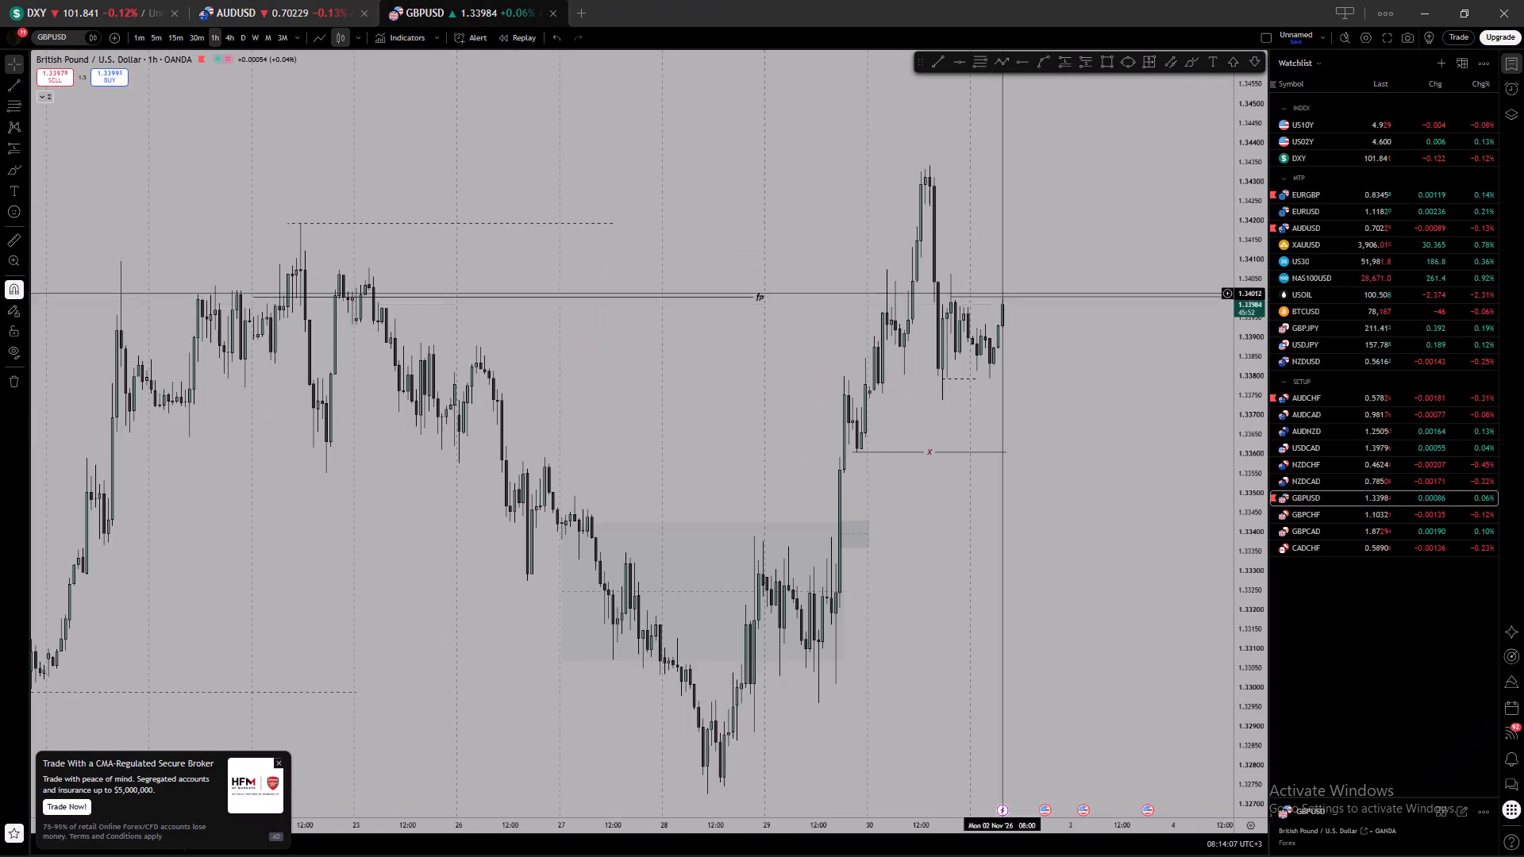
{"action": "left_click_drag", "start_coordinate": [1064, 198], "coordinate": [1083, 270]}
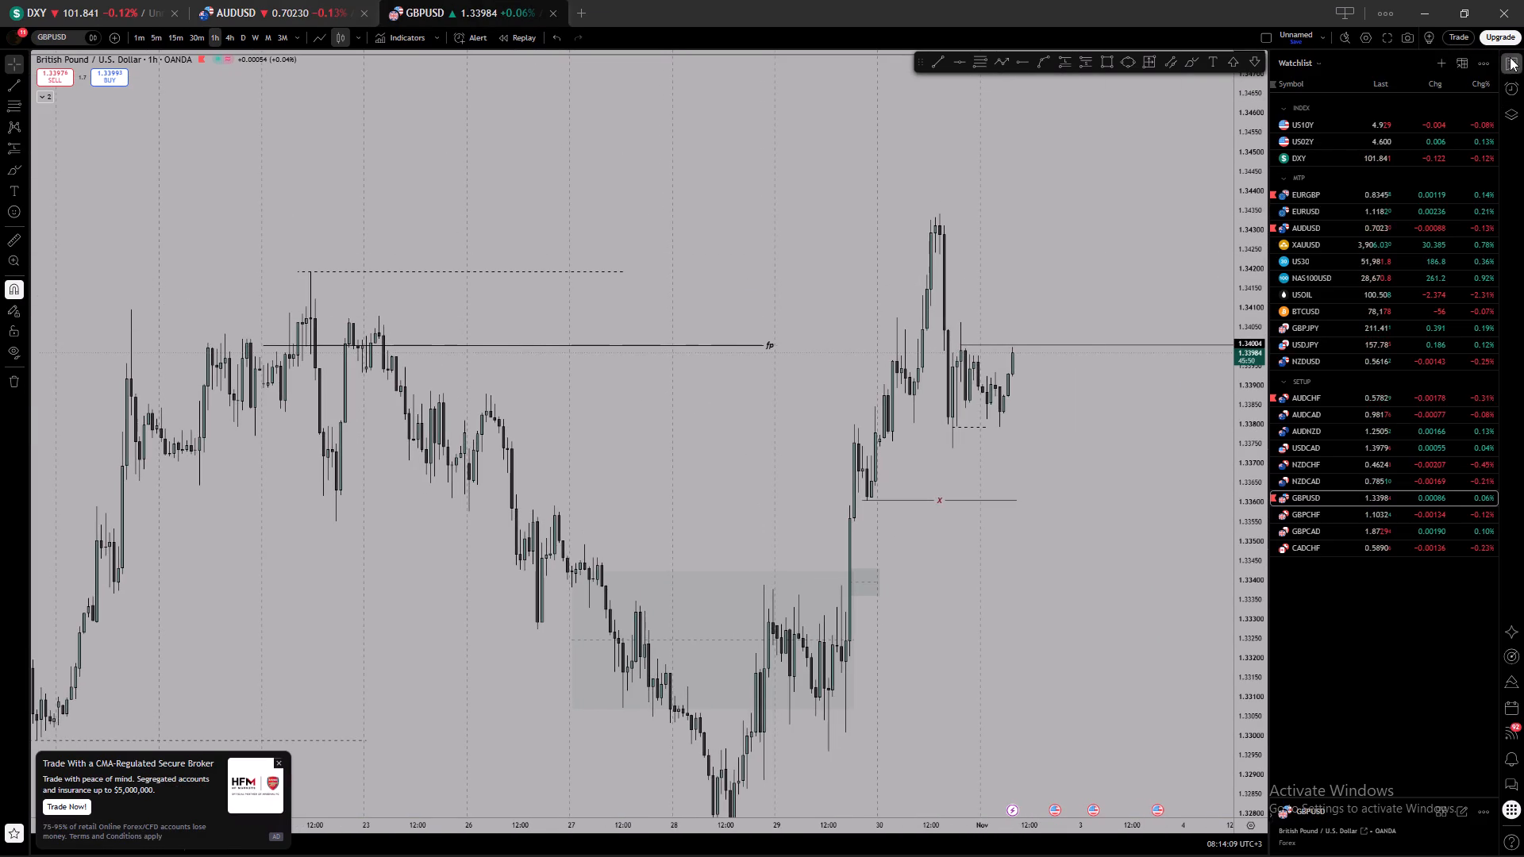
{"action": "left_click", "coordinate": [1510, 57]}
{"action": "left_click_drag", "start_coordinate": [1373, 207], "coordinate": [849, 247]}
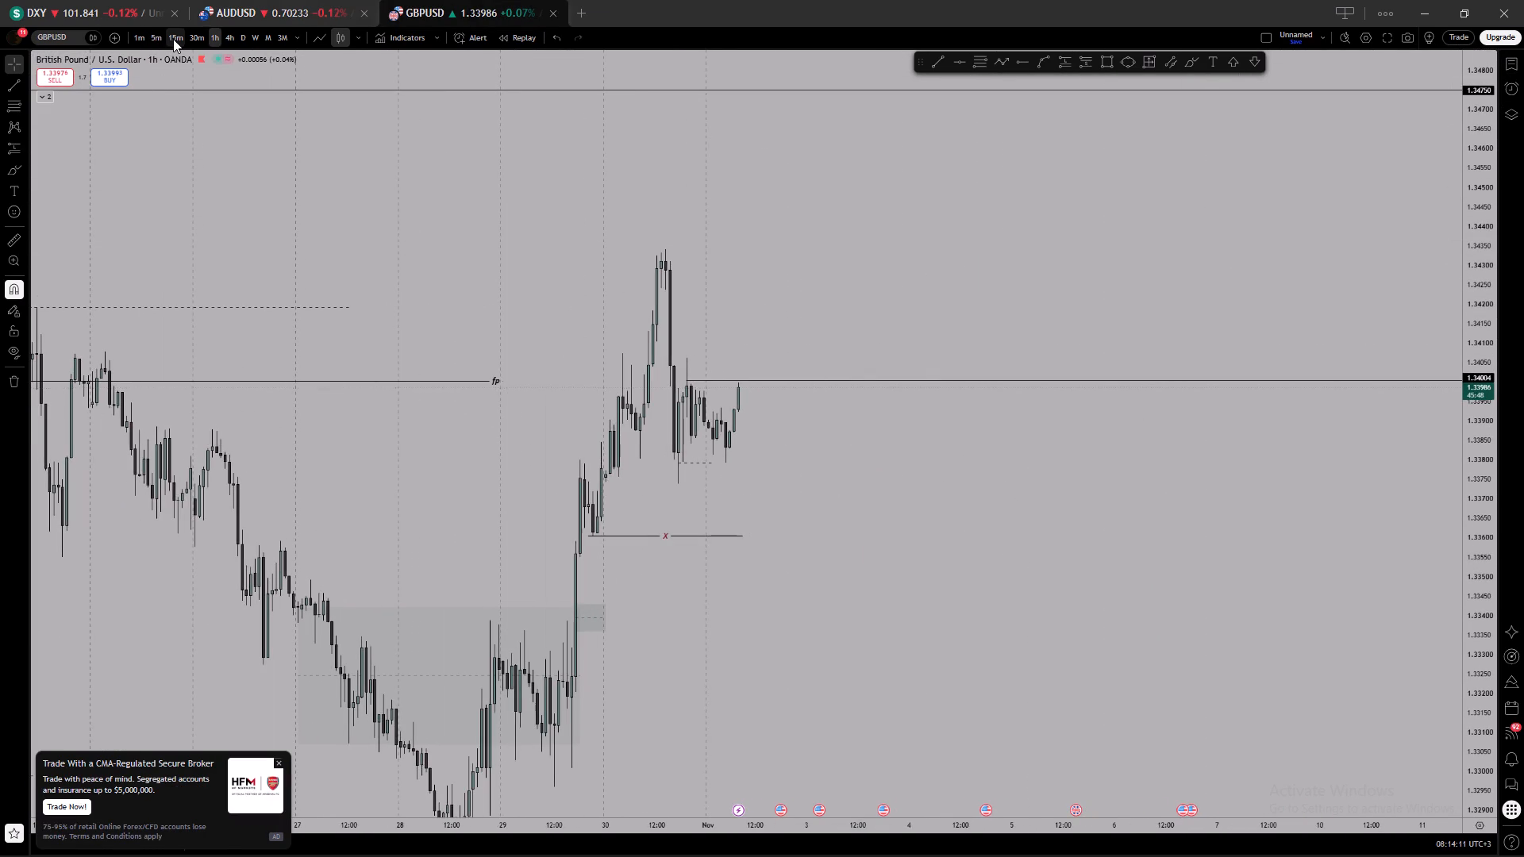
Set GBPUSD to the 5-minute timeframe and examine recent price action beneath the 1.34004 level.
{"action": "left_click", "coordinate": [173, 39]}
{"action": "left_click", "coordinate": [160, 36]}
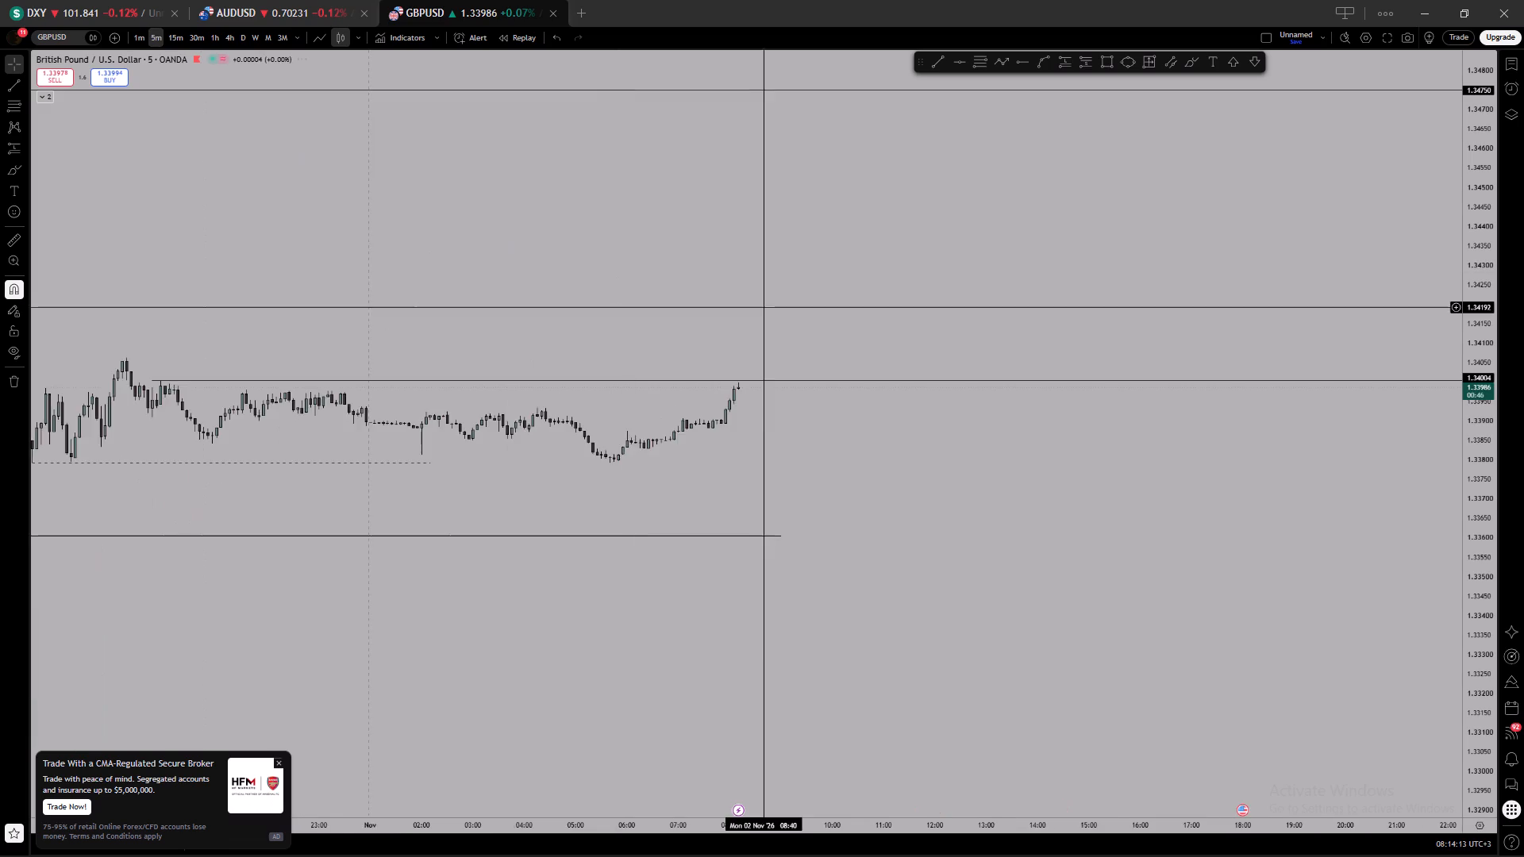
{"action": "scroll", "coordinate": [769, 313], "scroll_direction": "down", "scroll_amount": 7}
{"action": "scroll", "coordinate": [889, 448], "scroll_direction": "down", "scroll_amount": 5}
{"action": "scroll", "coordinate": [1490, 782], "scroll_direction": "up", "scroll_amount": 10}
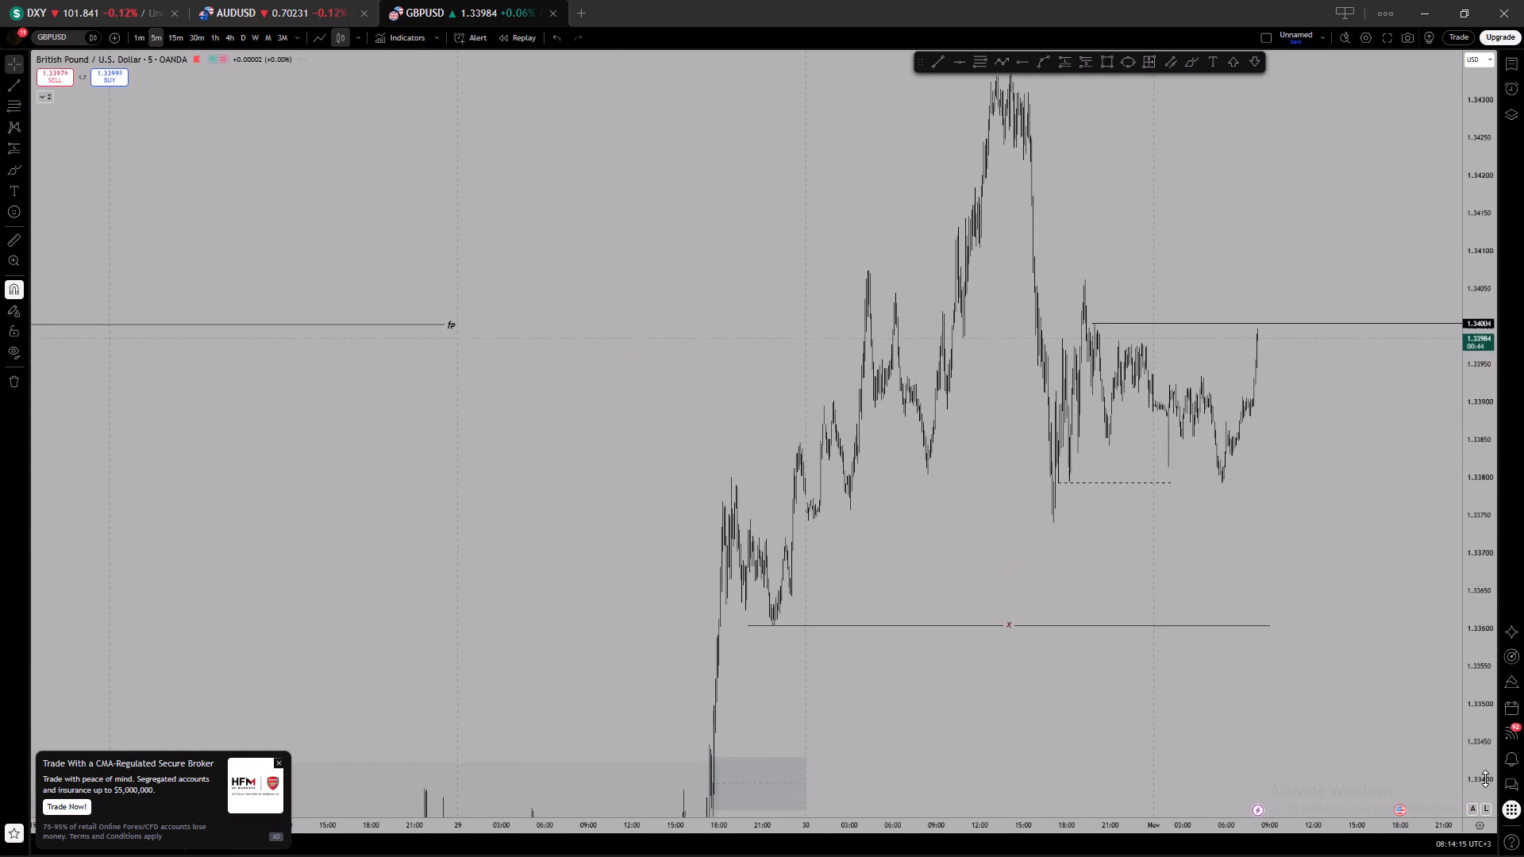
{"action": "scroll", "coordinate": [1485, 778], "scroll_direction": "up", "scroll_amount": 12}
{"action": "scroll", "coordinate": [1219, 620], "scroll_direction": "up", "scroll_amount": 16}
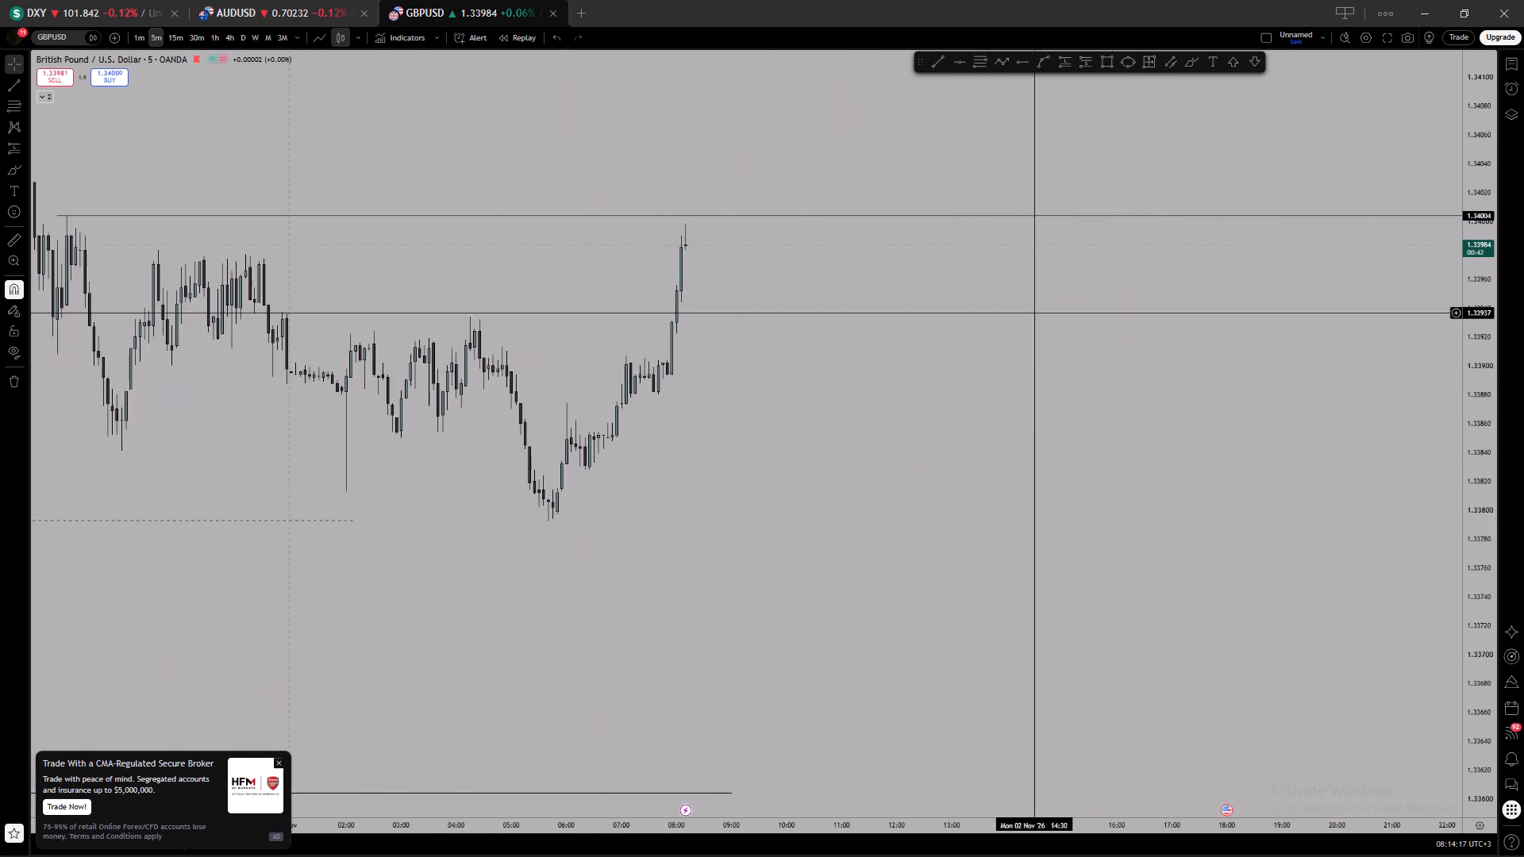
{"action": "left_click_drag", "start_coordinate": [993, 304], "coordinate": [1523, 399]}
{"action": "left_click_drag", "start_coordinate": [1285, 448], "coordinate": [1297, 405]}
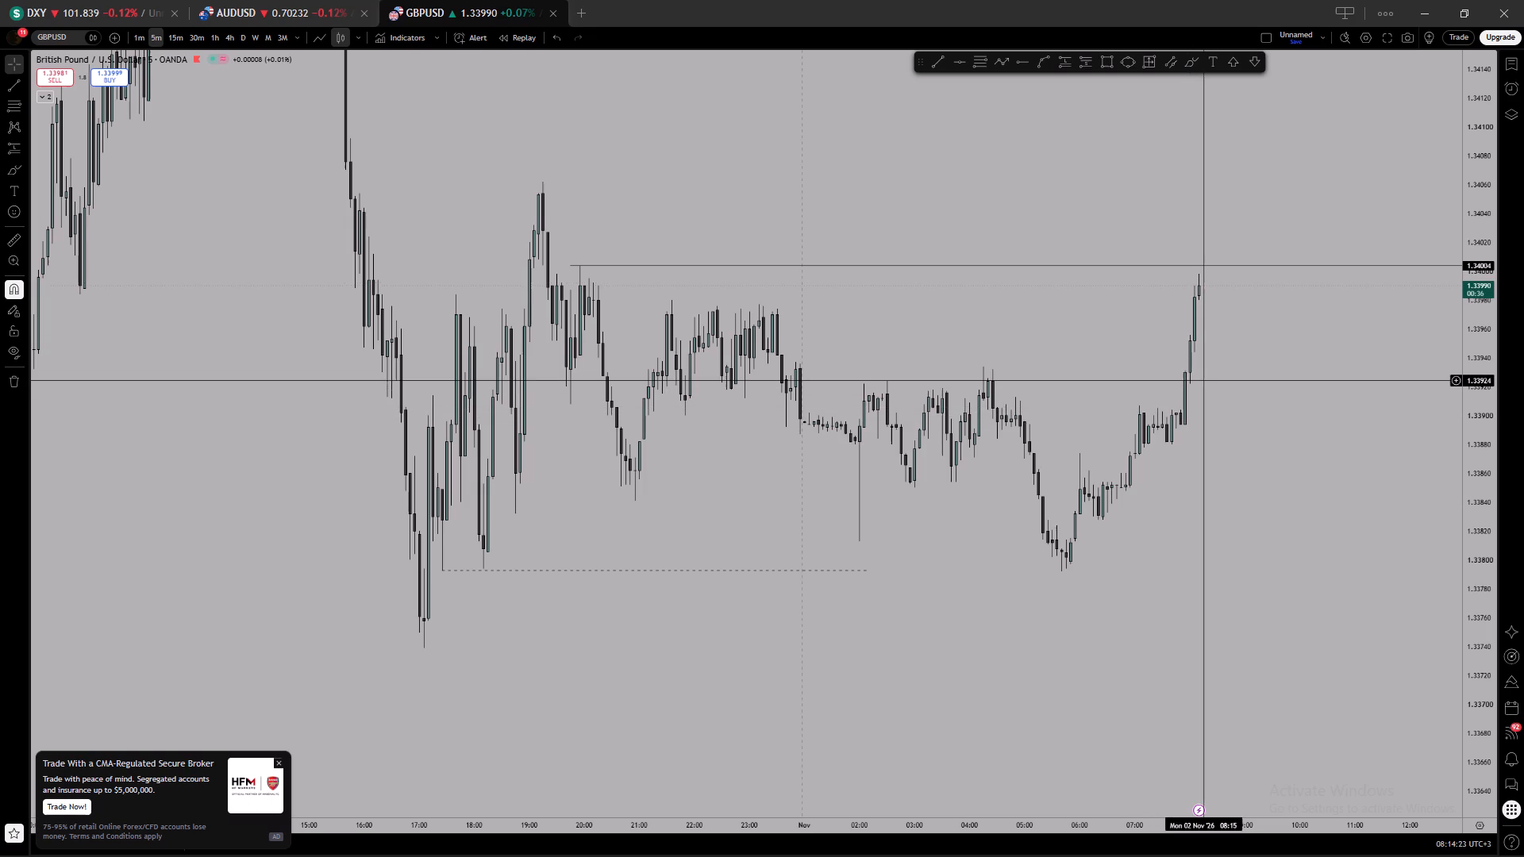
{"action": "scroll", "coordinate": [1267, 380], "scroll_direction": "down", "scroll_amount": 1}
{"action": "left_click", "coordinate": [1356, 395]}
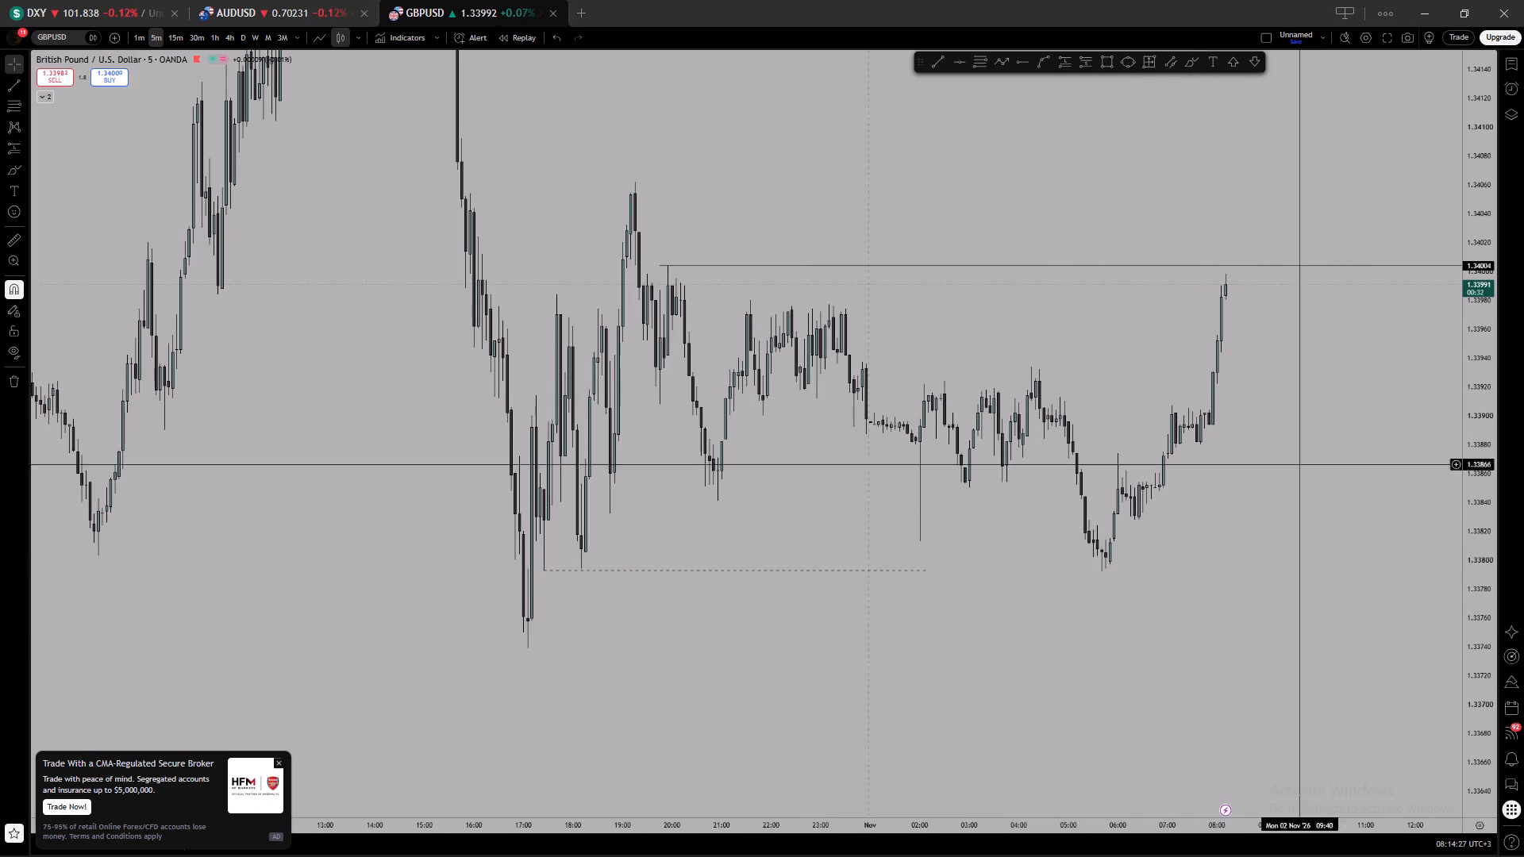
Set GBPUSD to the 4-hour timeframe and examine the candles around the 1.34004 level.
{"action": "left_click", "coordinate": [442, 0]}
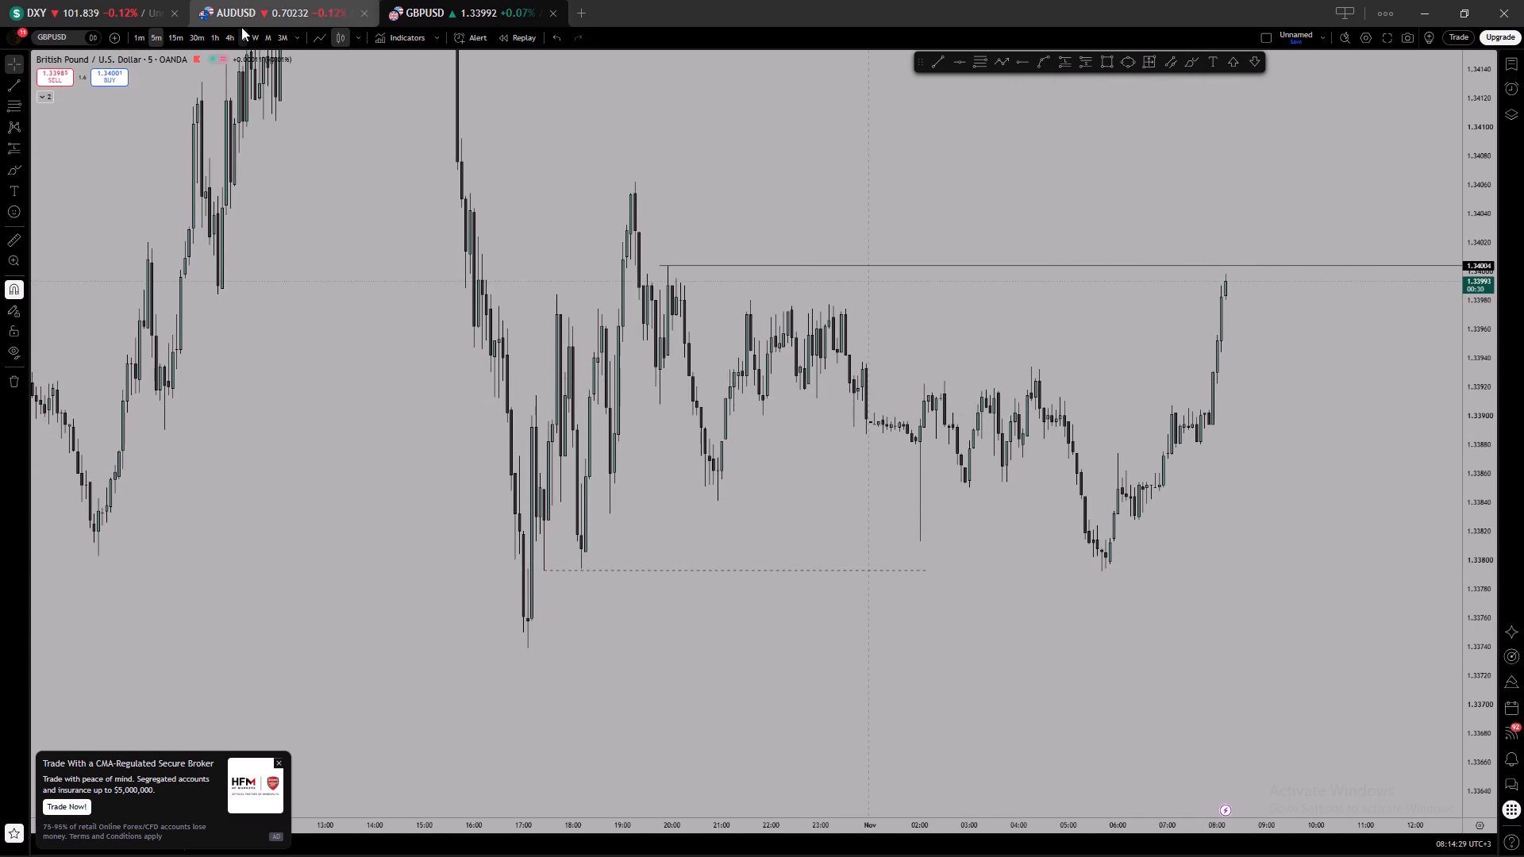
{"action": "left_click", "coordinate": [224, 37]}
{"action": "scroll", "coordinate": [1175, 426], "scroll_direction": "up", "scroll_amount": 3}
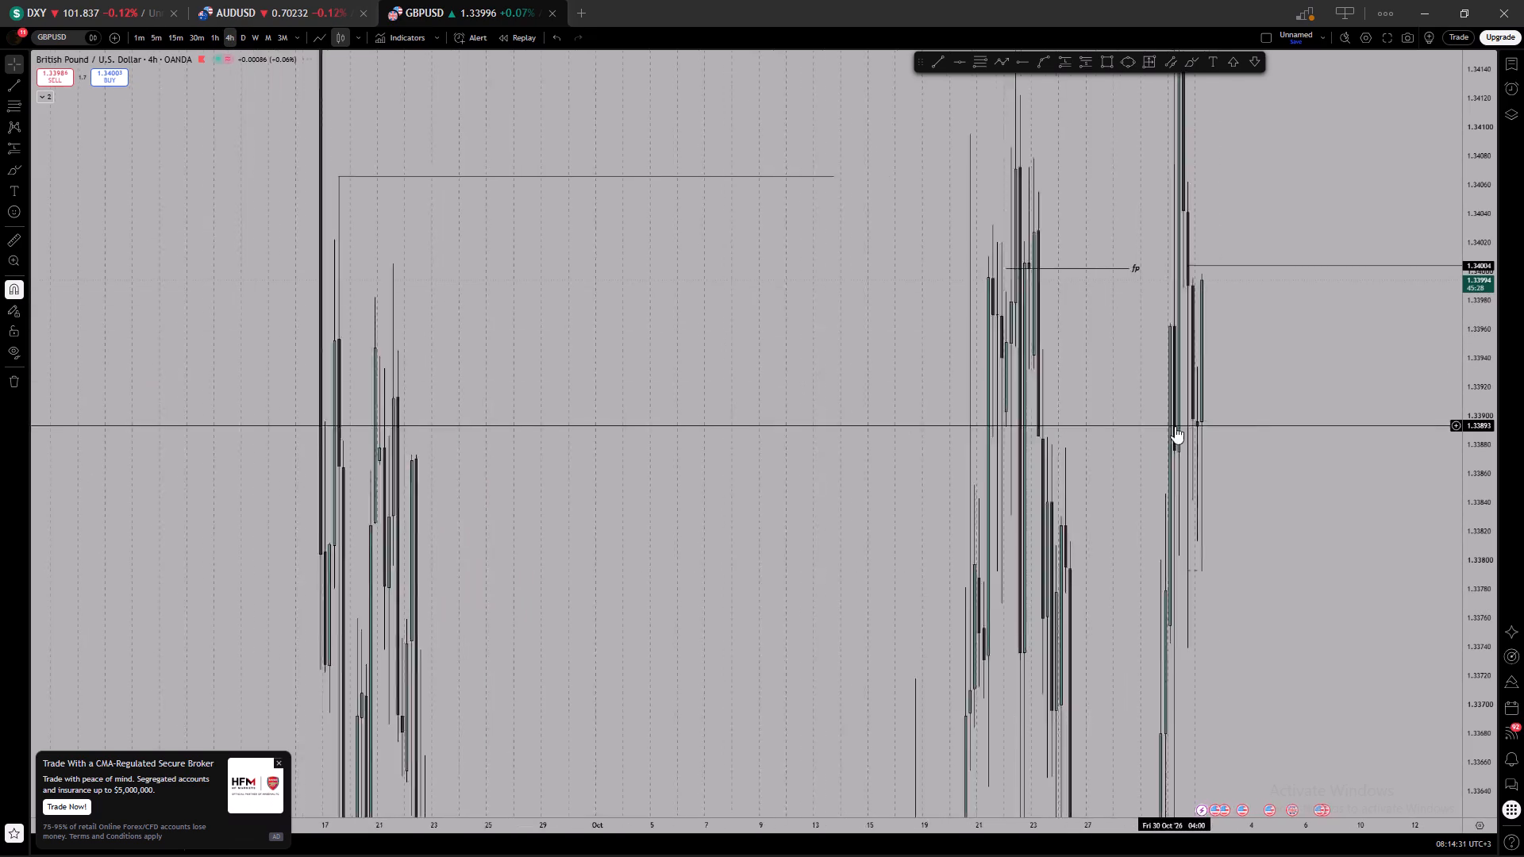
{"action": "scroll", "coordinate": [1175, 426], "scroll_direction": "up", "scroll_amount": 9}
{"action": "left_click", "coordinate": [1035, 427]}
{"action": "scroll", "coordinate": [1496, 463], "scroll_direction": "down", "scroll_amount": 11}
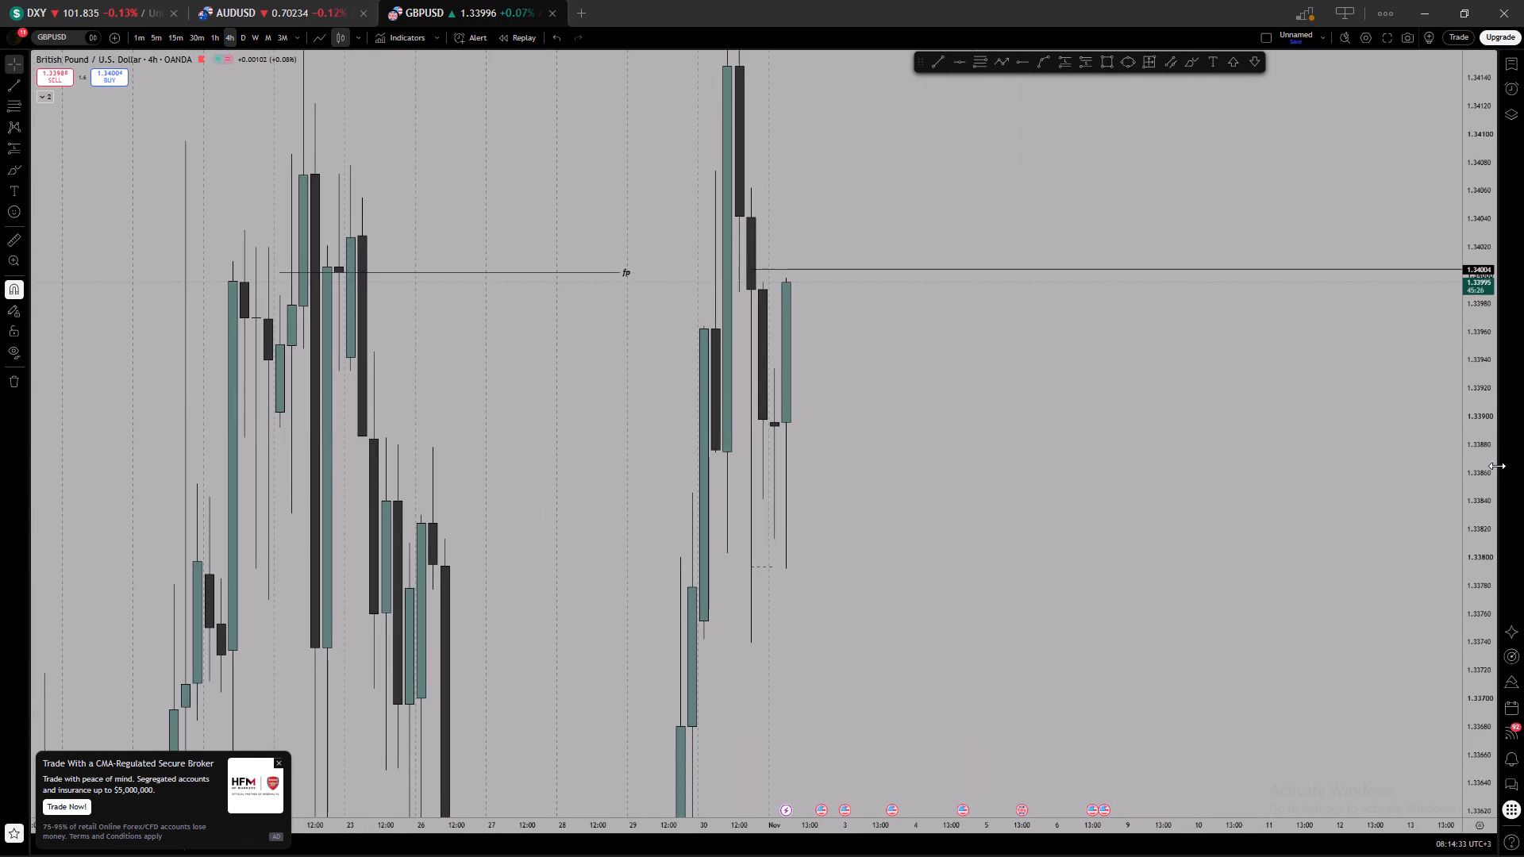
{"action": "scroll", "coordinate": [1497, 466], "scroll_direction": "down", "scroll_amount": 5}
{"action": "left_click", "coordinate": [829, 269]}
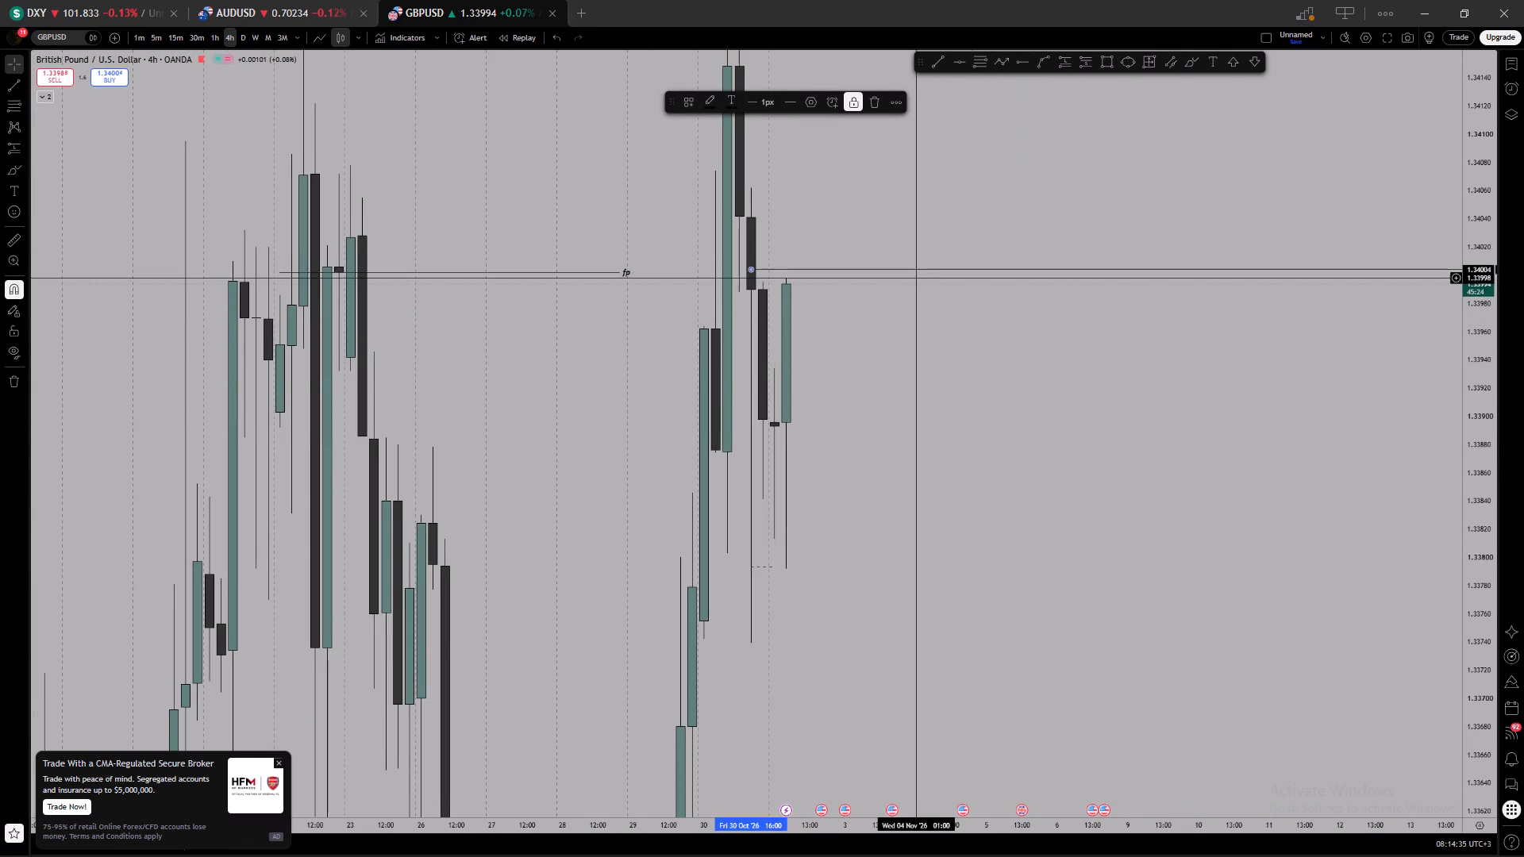
{"action": "left_click", "coordinate": [758, 229]}
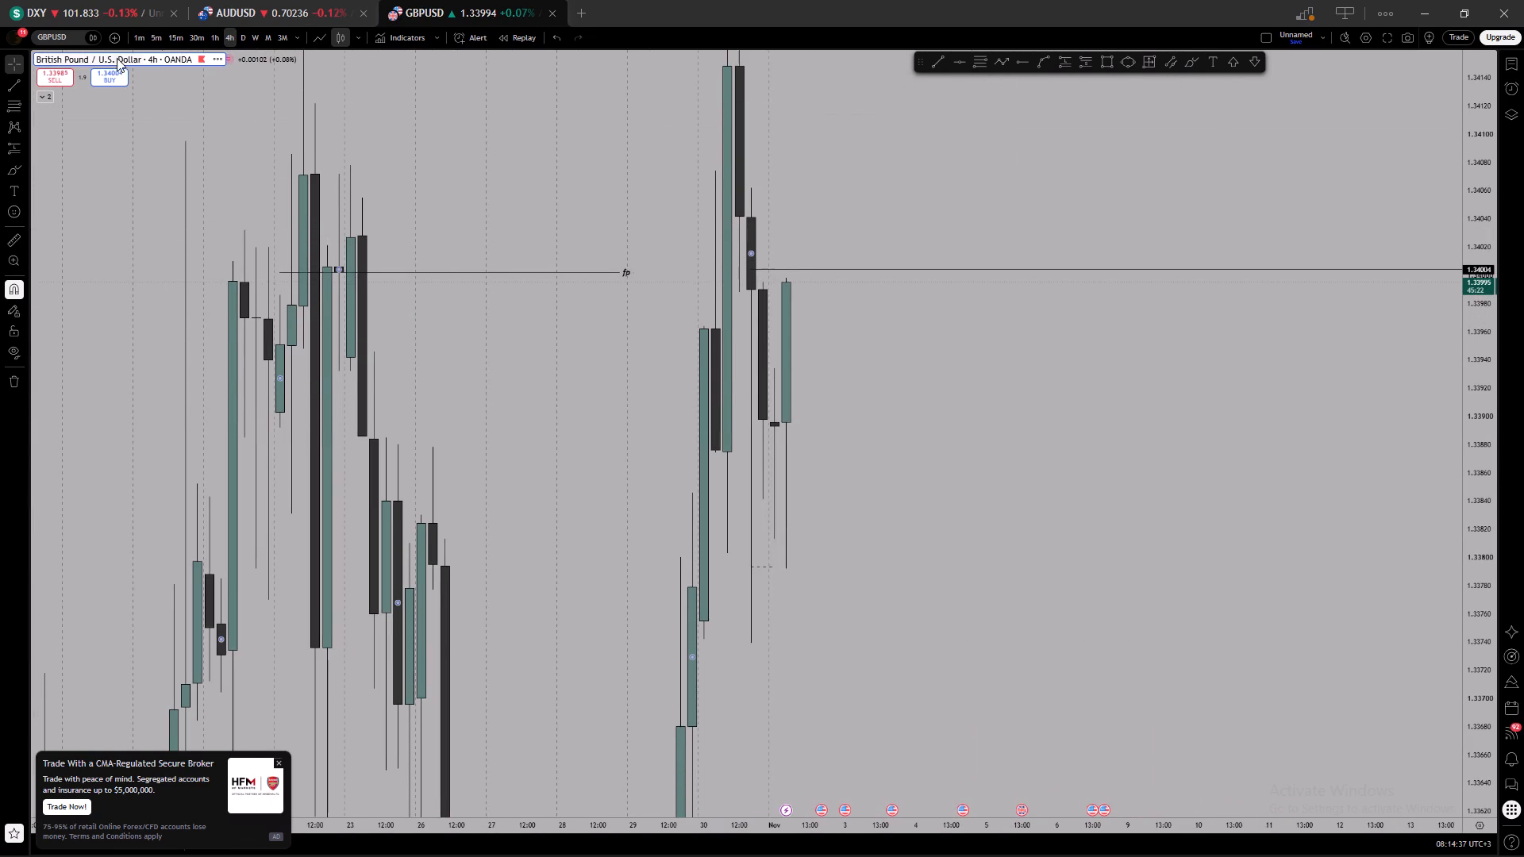
Return GBPUSD to the 5-minute timeframe and remove the locked horizontal ray at 1.34004.
{"action": "left_click", "coordinate": [159, 34]}
{"action": "scroll", "coordinate": [700, 210], "scroll_direction": "down", "scroll_amount": 2}
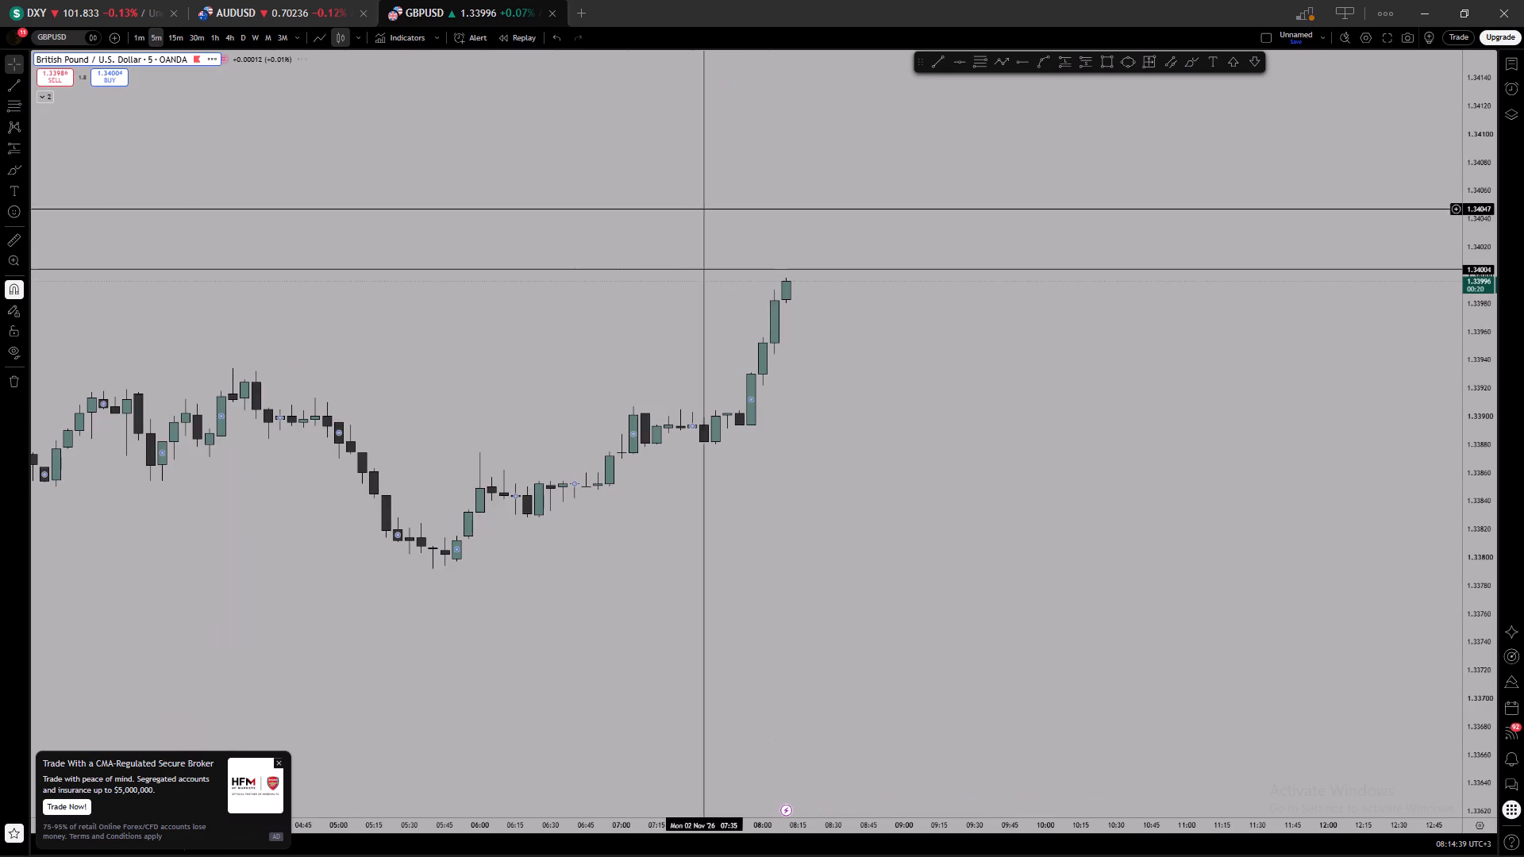
{"action": "scroll", "coordinate": [710, 224], "scroll_direction": "down", "scroll_amount": 8}
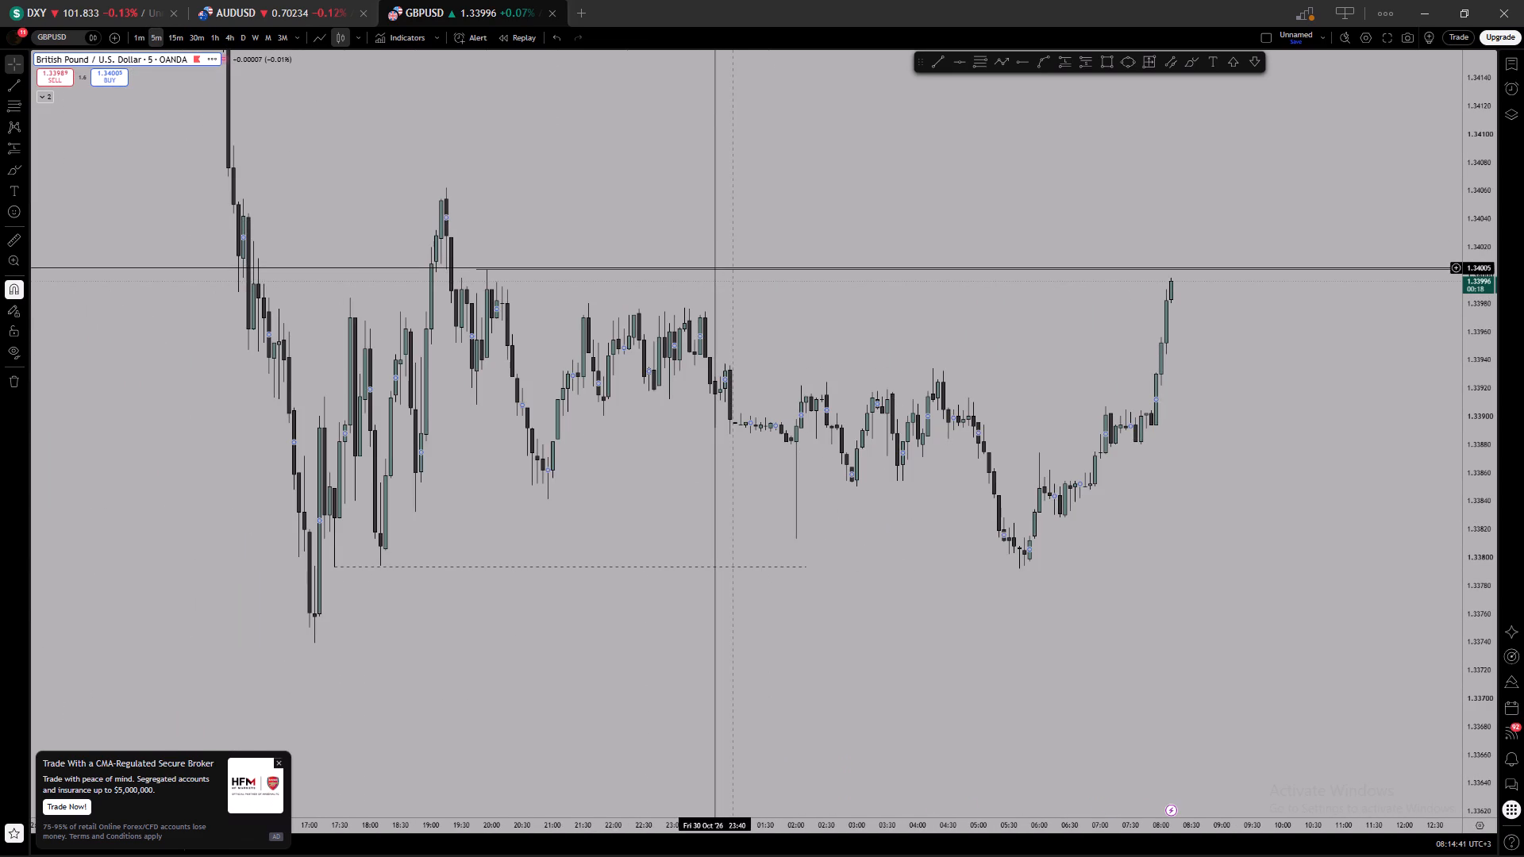
{"action": "left_click", "coordinate": [714, 271]}
{"action": "key", "text": "BackSpace"}
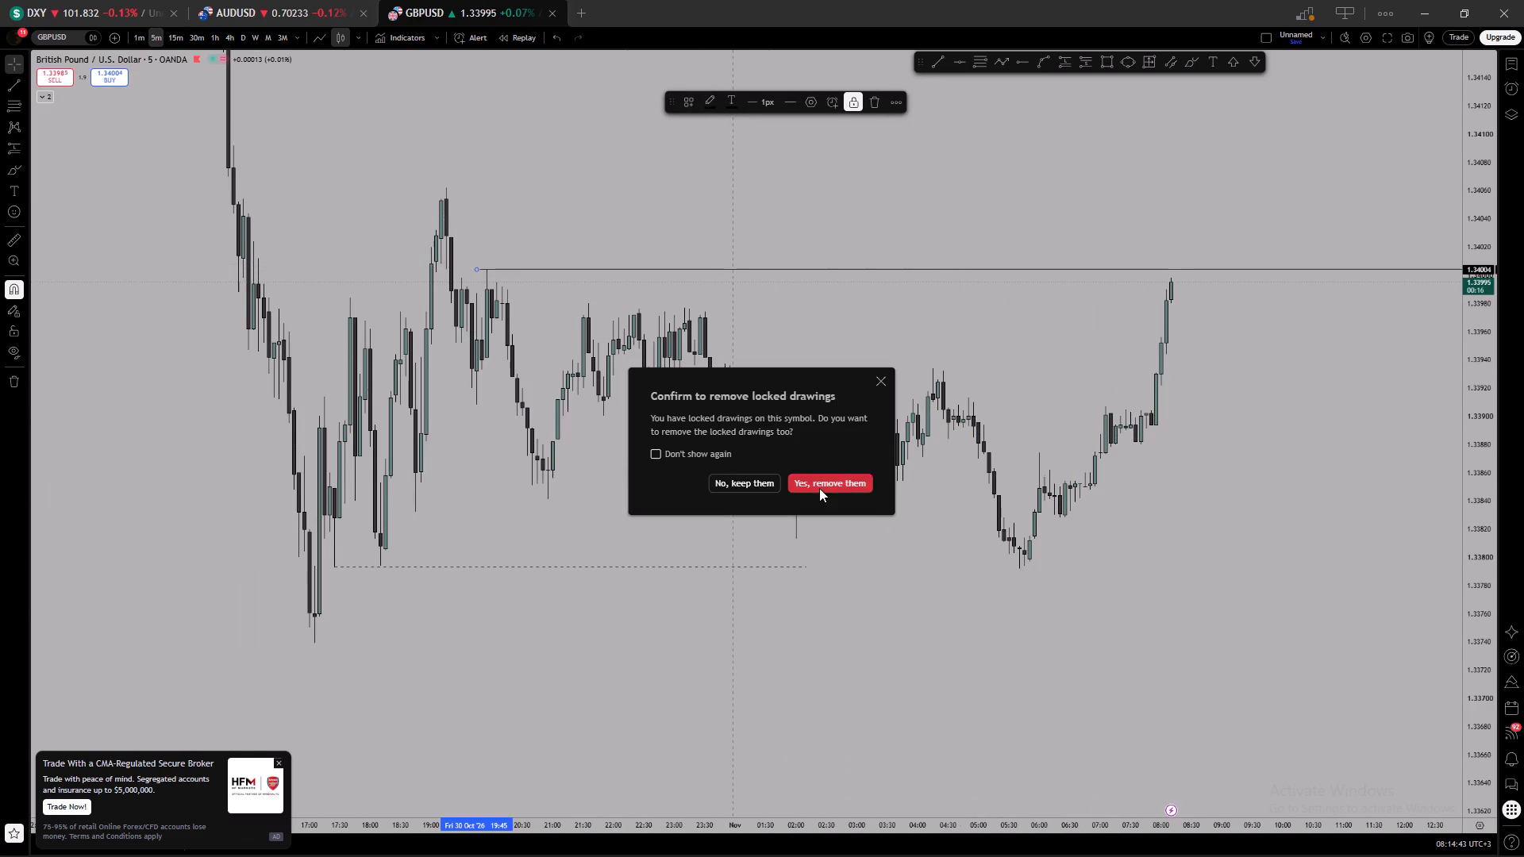
{"action": "left_click", "coordinate": [819, 488]}
Draw a level dashed trend line at 1.34004 from the 30 Oct 19:55 high to about 01:40 on 2 Nov, restoring the chart's connection.
{"action": "left_click", "coordinate": [943, 63]}
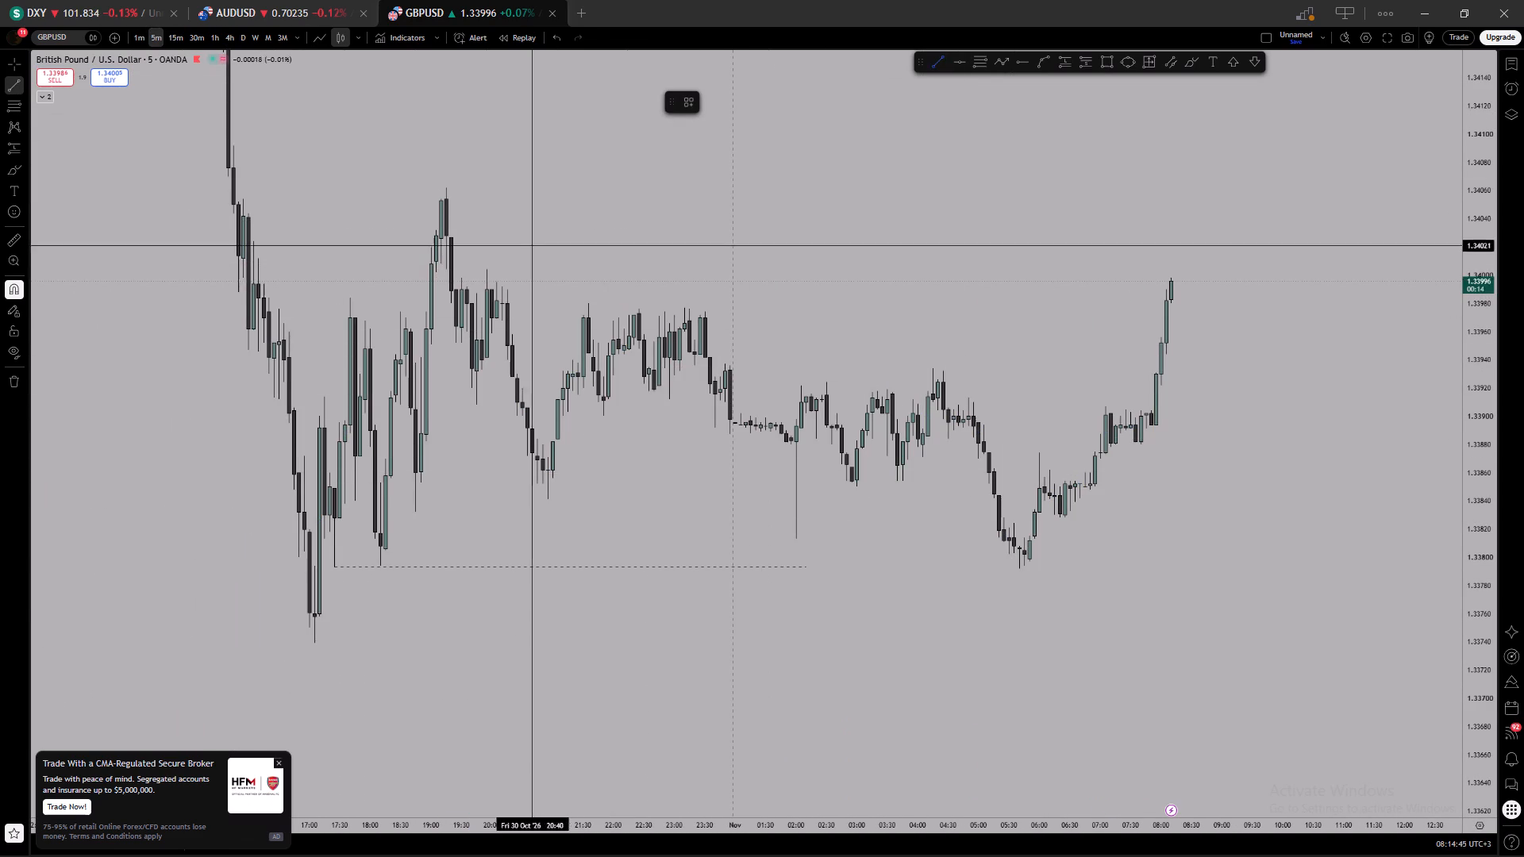
{"action": "left_click", "coordinate": [487, 260]}
{"action": "left_click_drag", "start_coordinate": [776, 270], "coordinate": [769, 271], "text": "shift"}
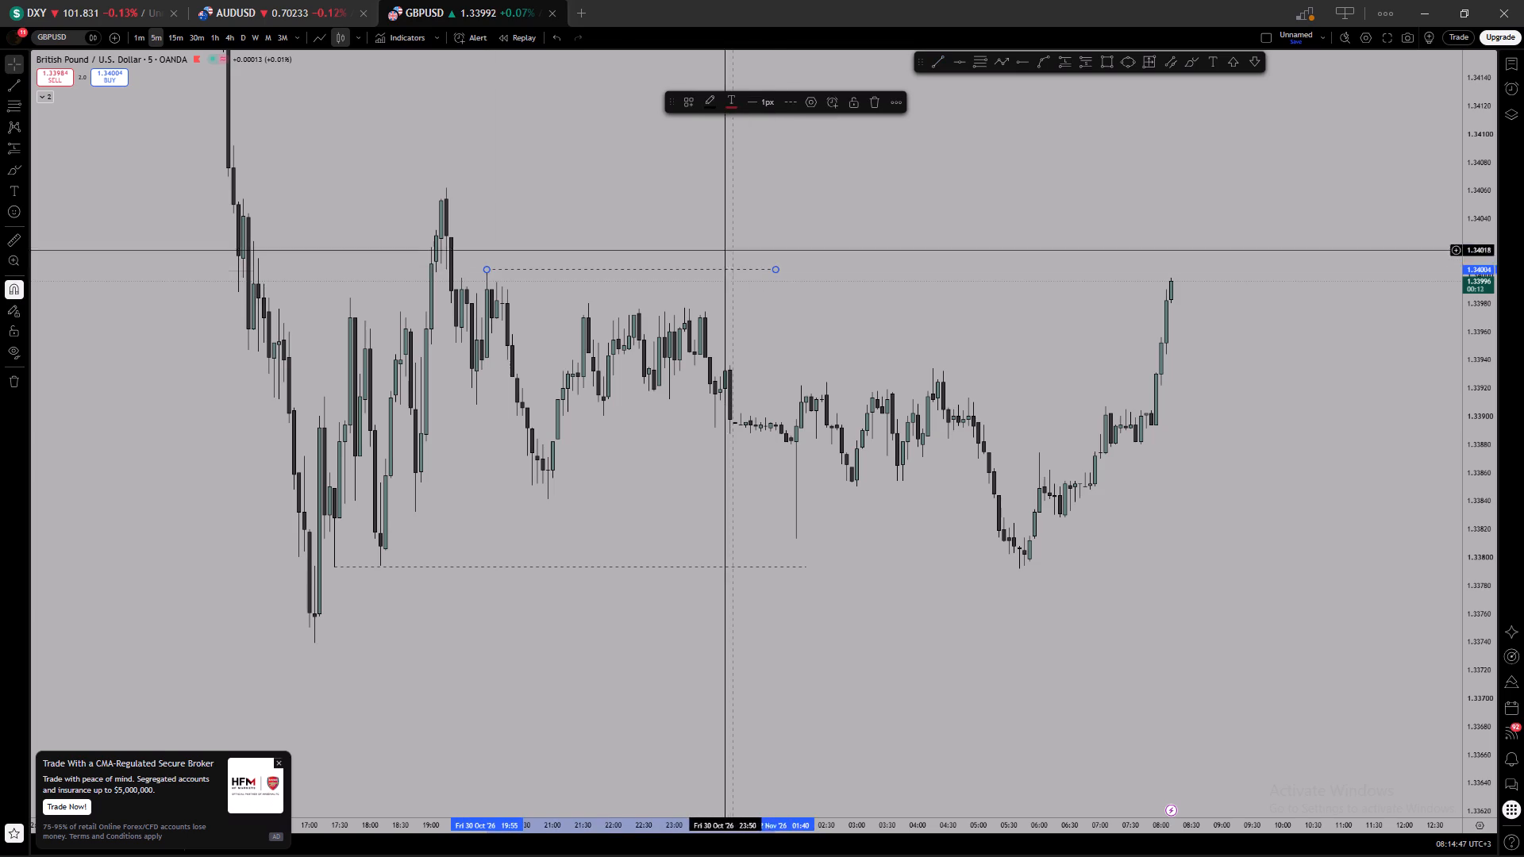
{"action": "left_click", "coordinate": [857, 102]}
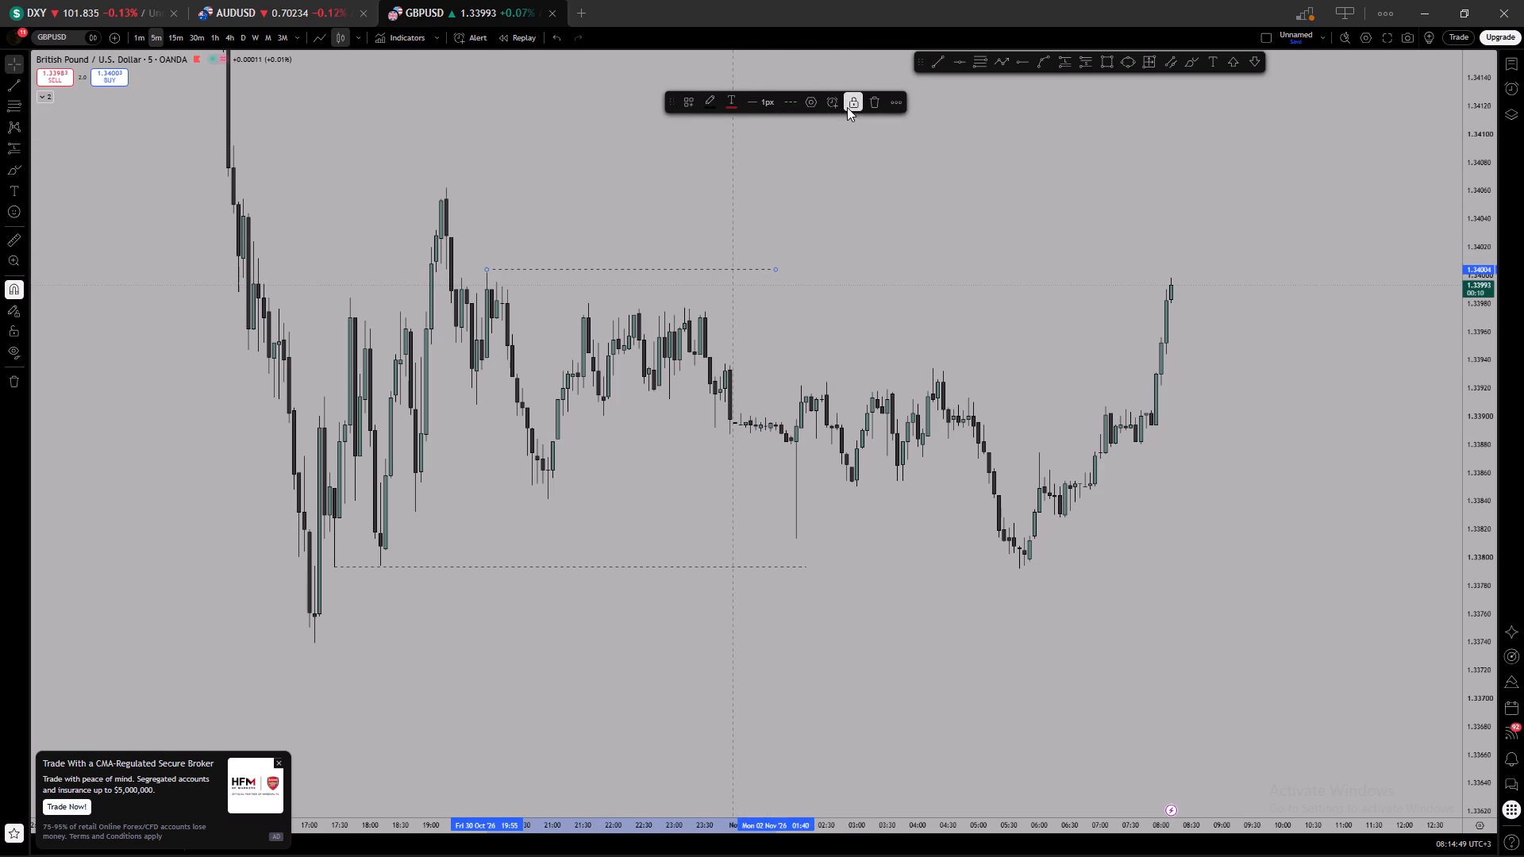
{"action": "left_click", "coordinate": [847, 107]}
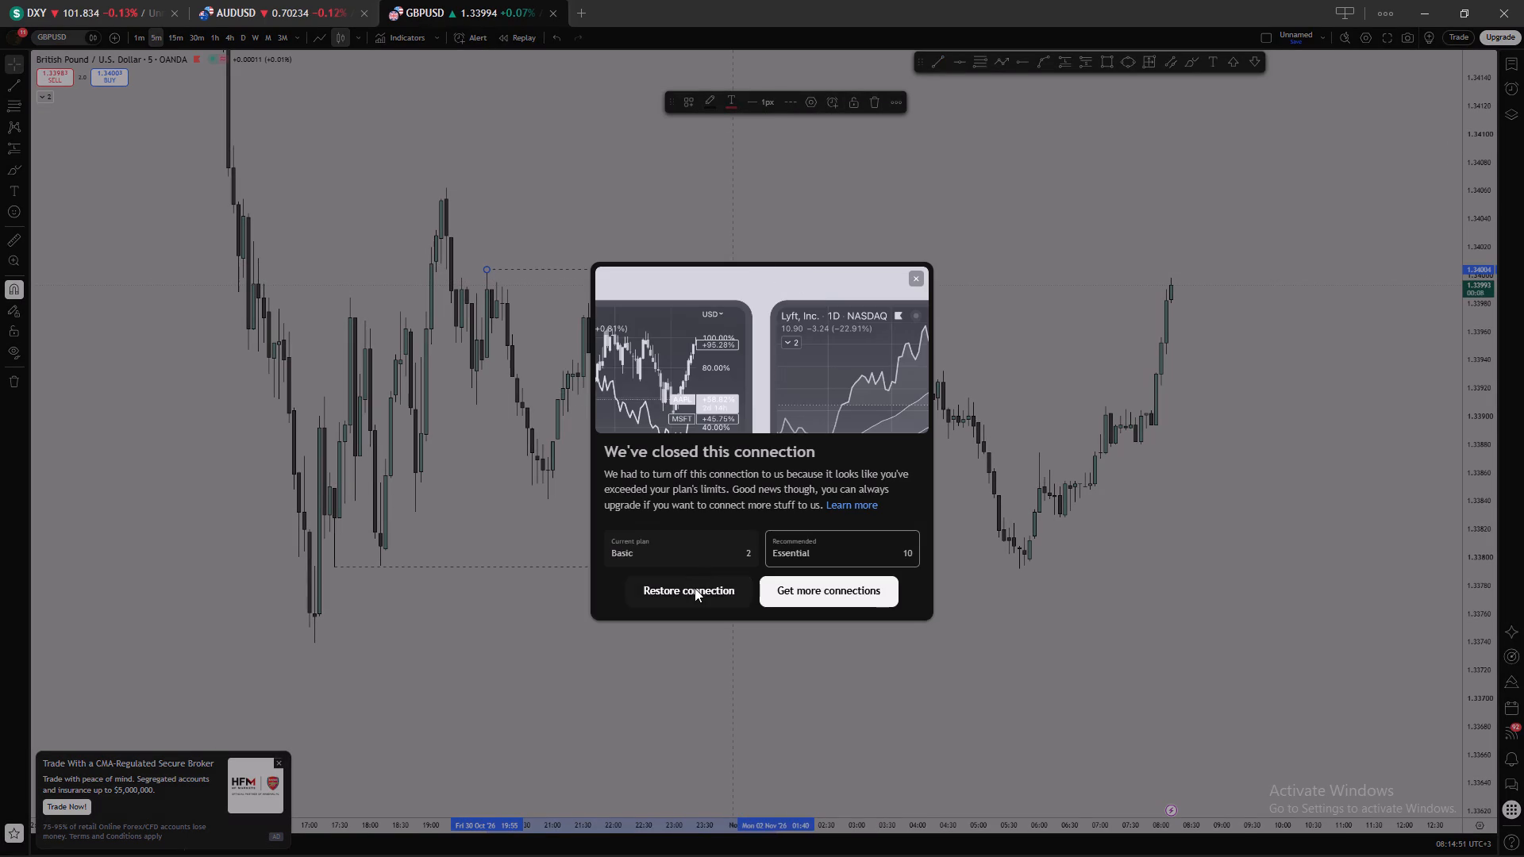
{"action": "left_click", "coordinate": [695, 588]}
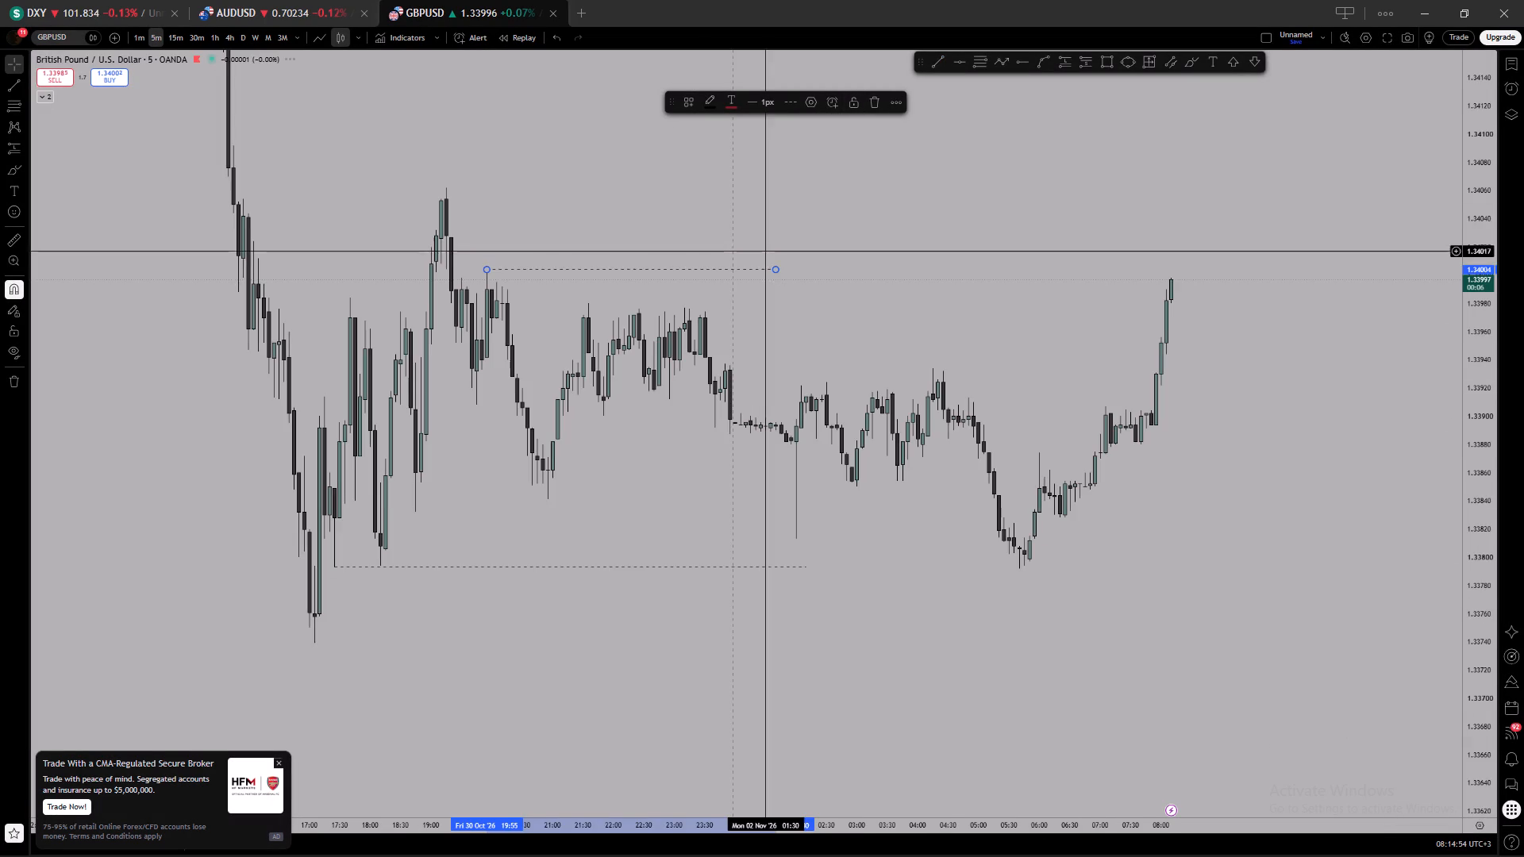
Shorten the dashed 1.34004 line to end at about 21:45 on 30 Oct and lock it.
{"action": "left_click_drag", "start_coordinate": [775, 268], "coordinate": [603, 271]}
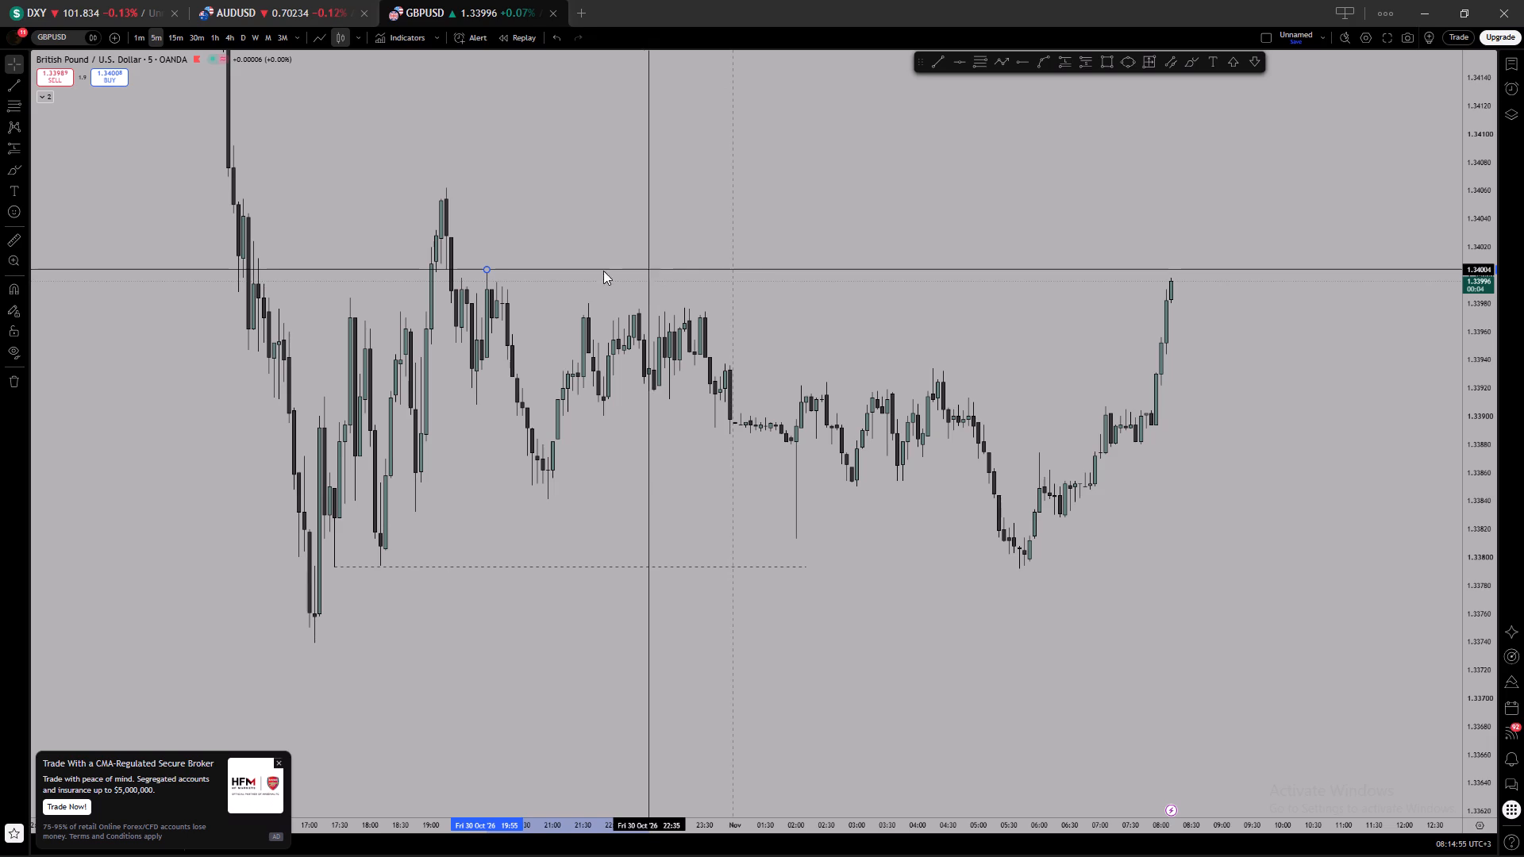
{"action": "left_click_drag", "start_coordinate": [603, 271], "coordinate": [600, 275]}
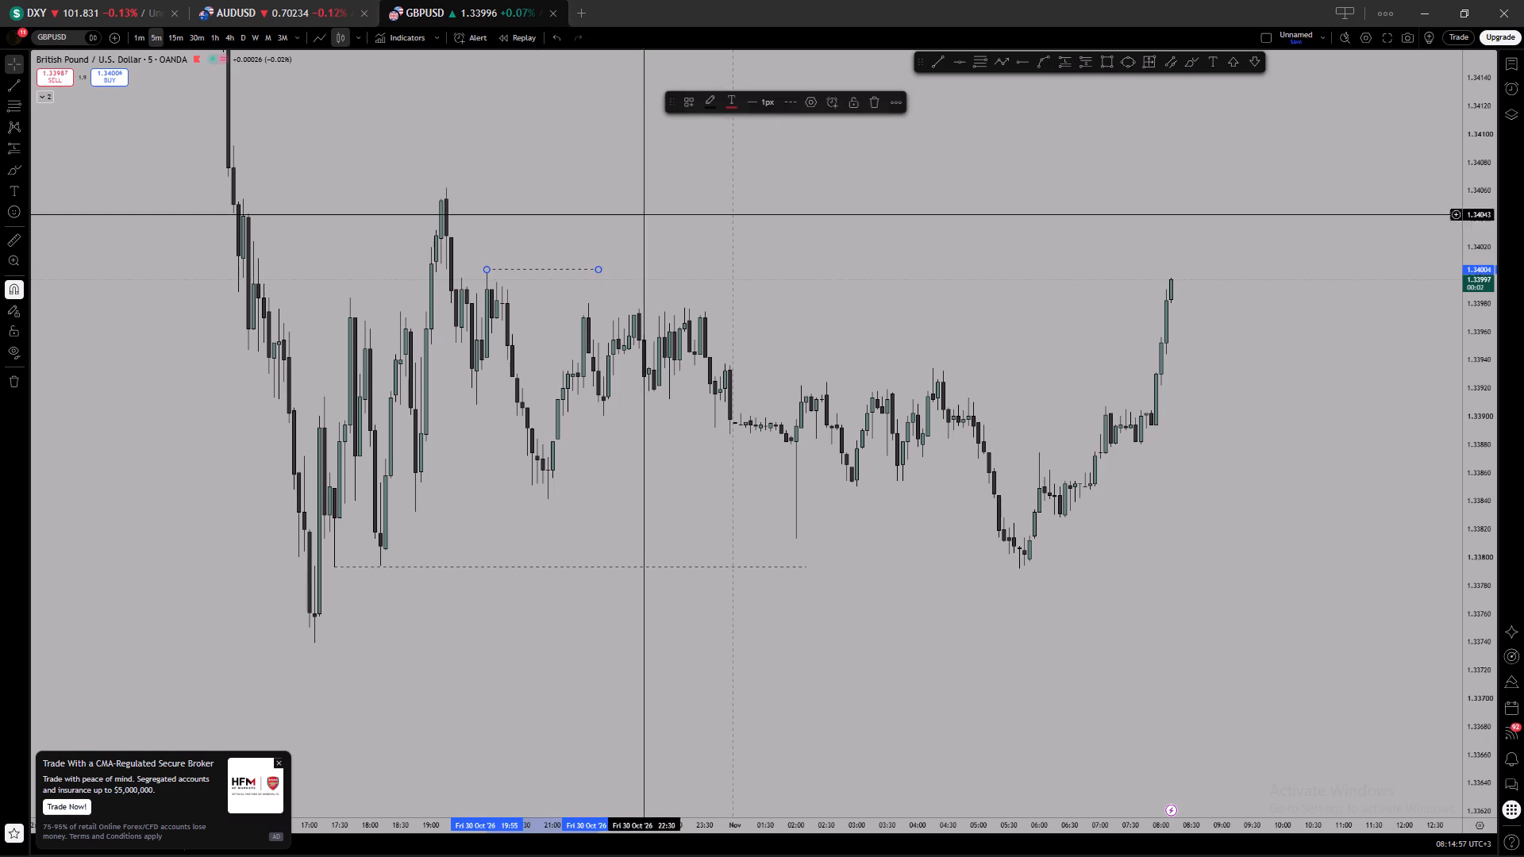
{"action": "left_click", "coordinate": [850, 102], "text": "shift"}
{"action": "left_click", "coordinate": [633, 267]}
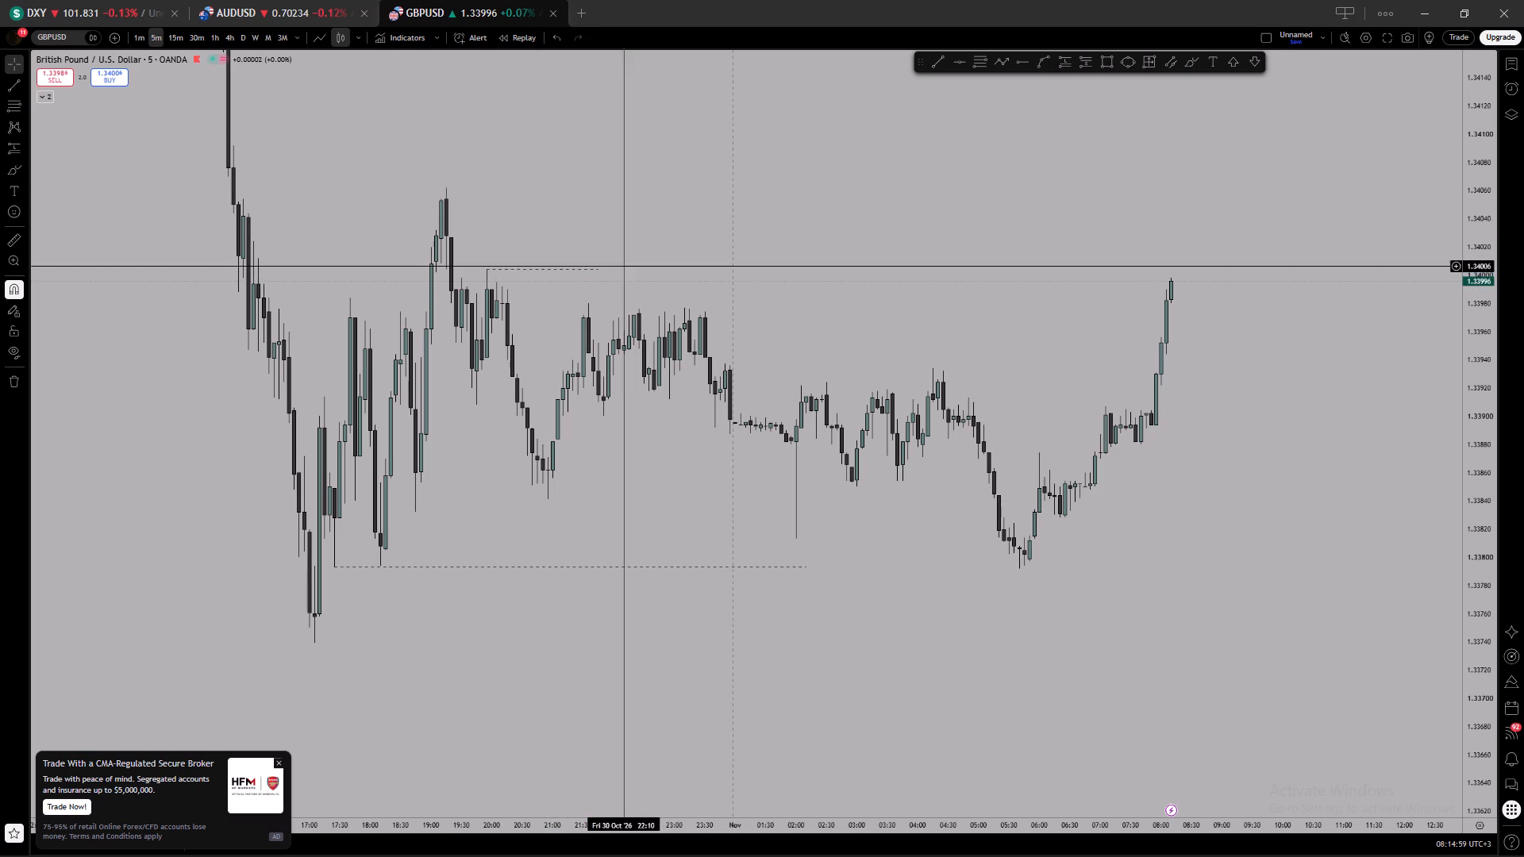
{"action": "left_click", "coordinate": [591, 270]}
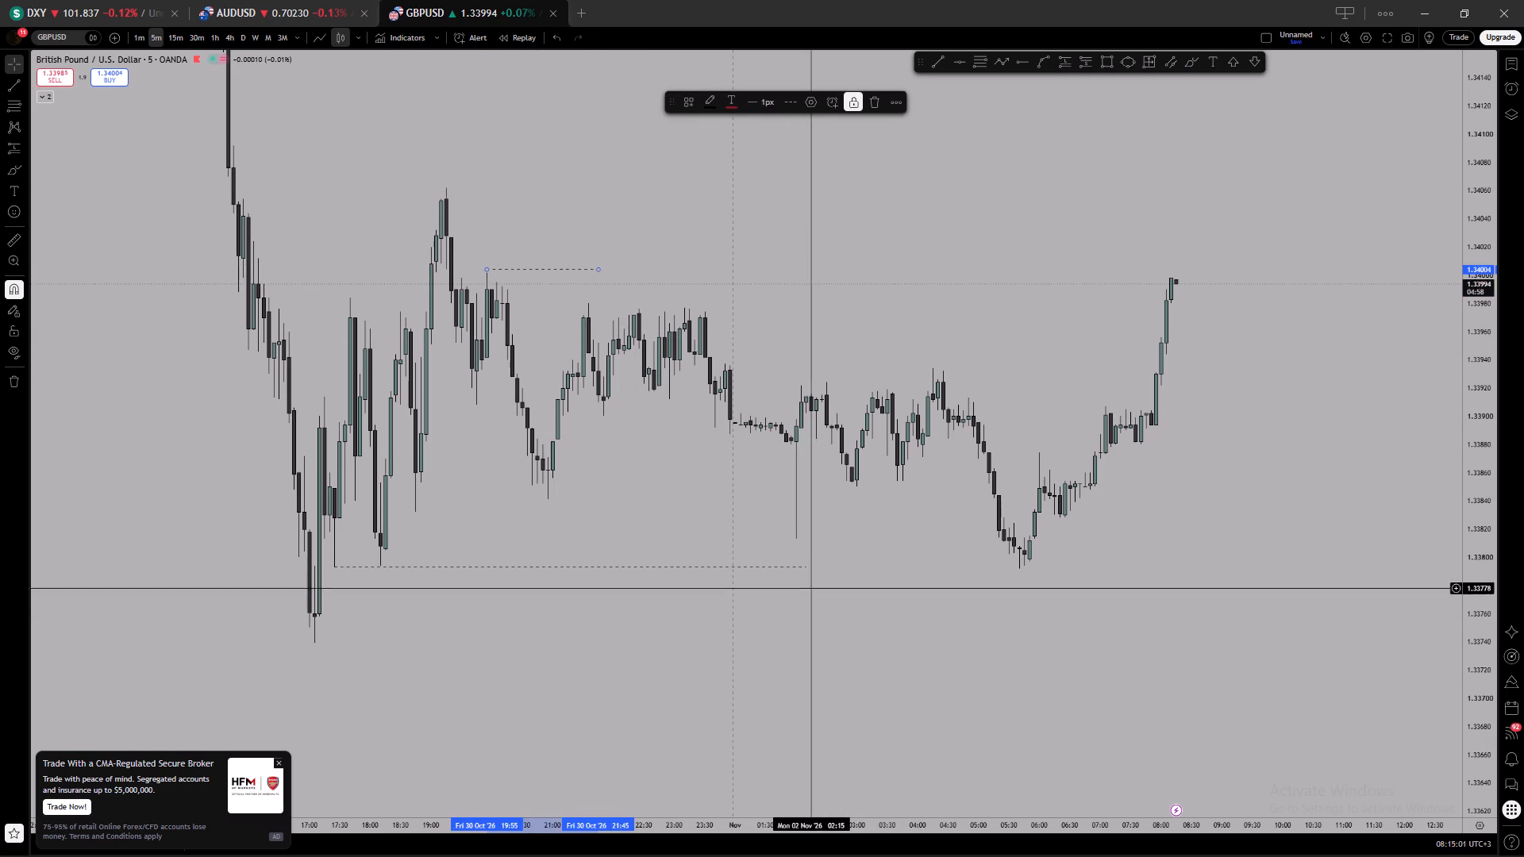
{"action": "left_click", "coordinate": [866, 330]}
Examine GBPUSD on the 1-hour and 4-hour timeframes, comparing the recent candles with the marked levels.
{"action": "left_click", "coordinate": [215, 33]}
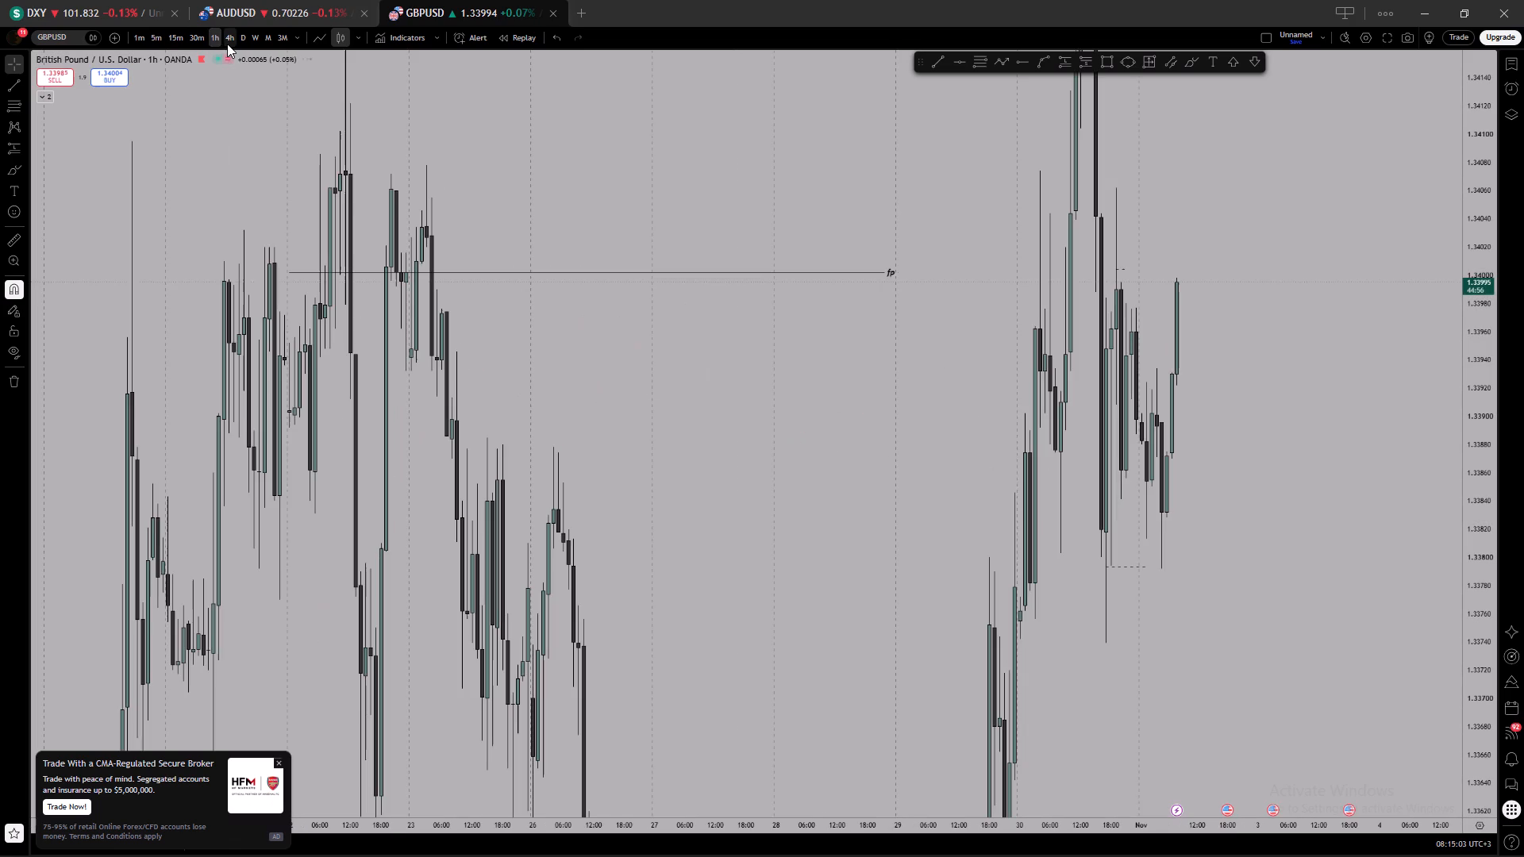
{"action": "left_click", "coordinate": [227, 44]}
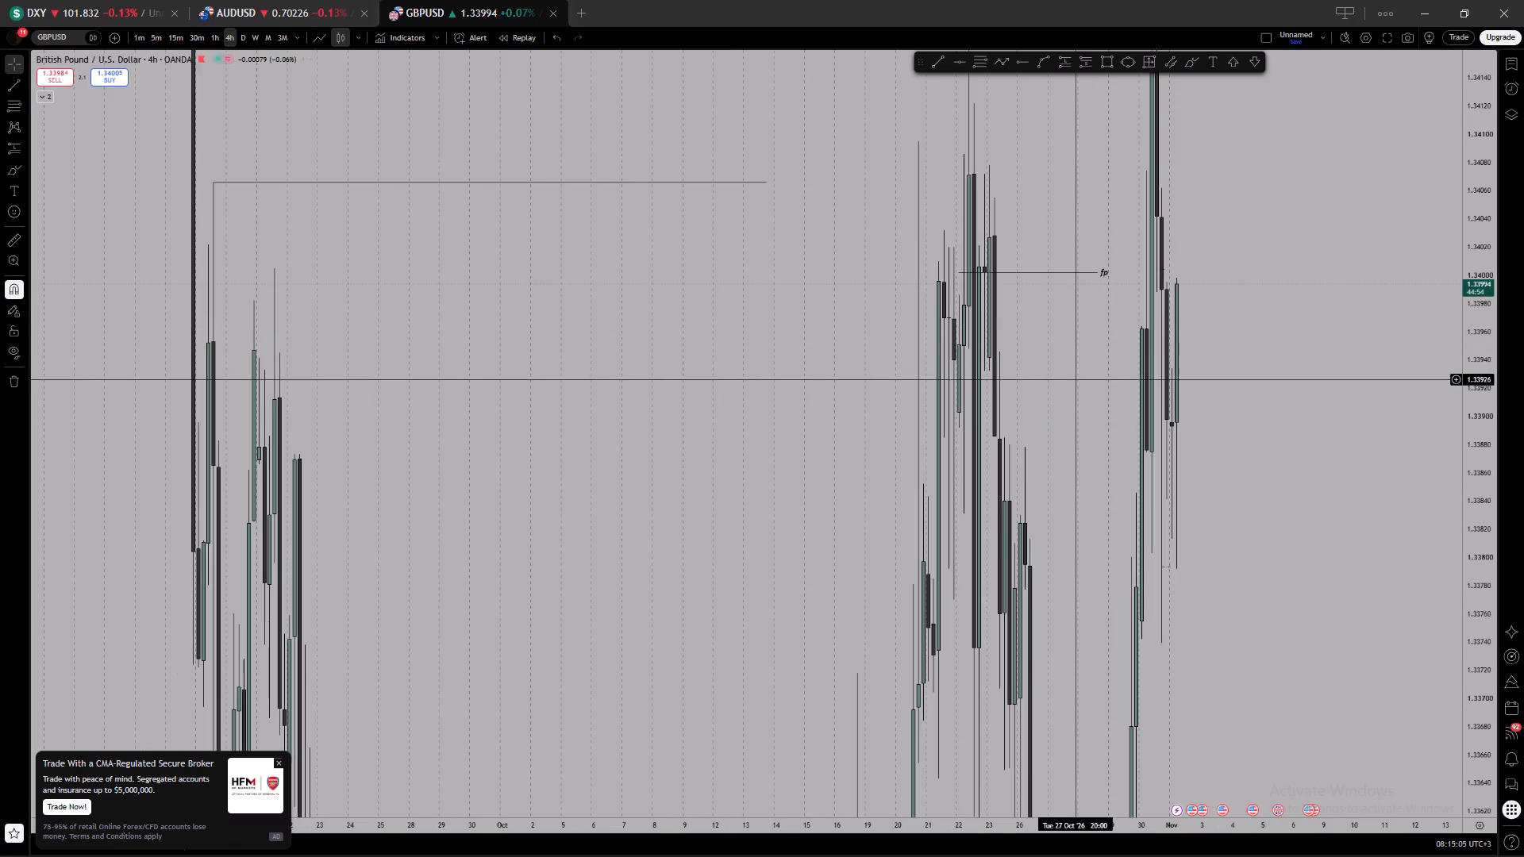
{"action": "scroll", "coordinate": [1111, 412], "scroll_direction": "up", "scroll_amount": 9}
{"action": "scroll", "coordinate": [1475, 626], "scroll_direction": "down", "scroll_amount": 10}
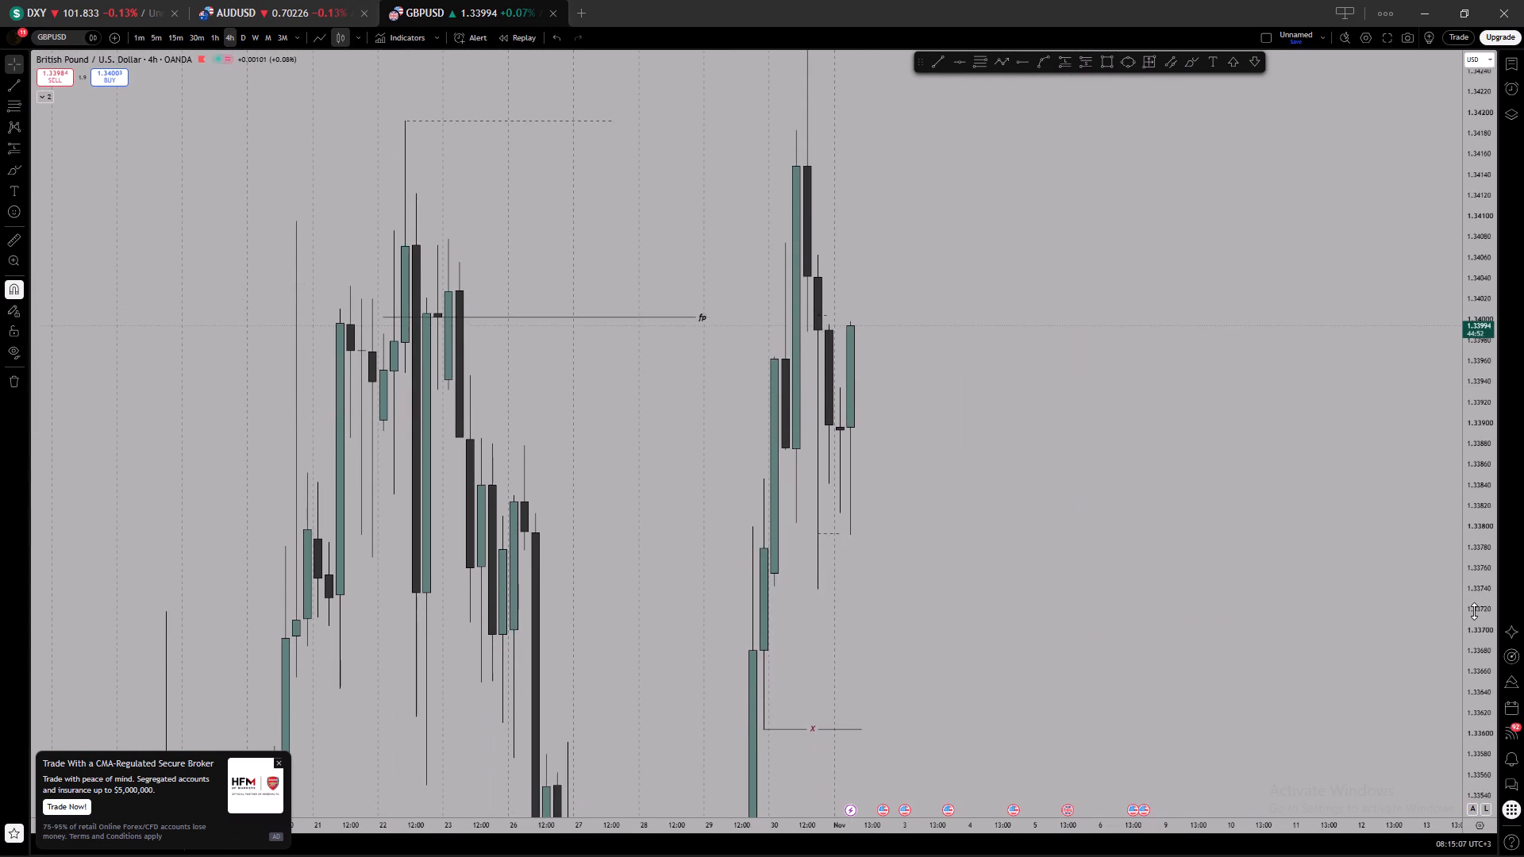
{"action": "scroll", "coordinate": [1474, 611], "scroll_direction": "down", "scroll_amount": 15}
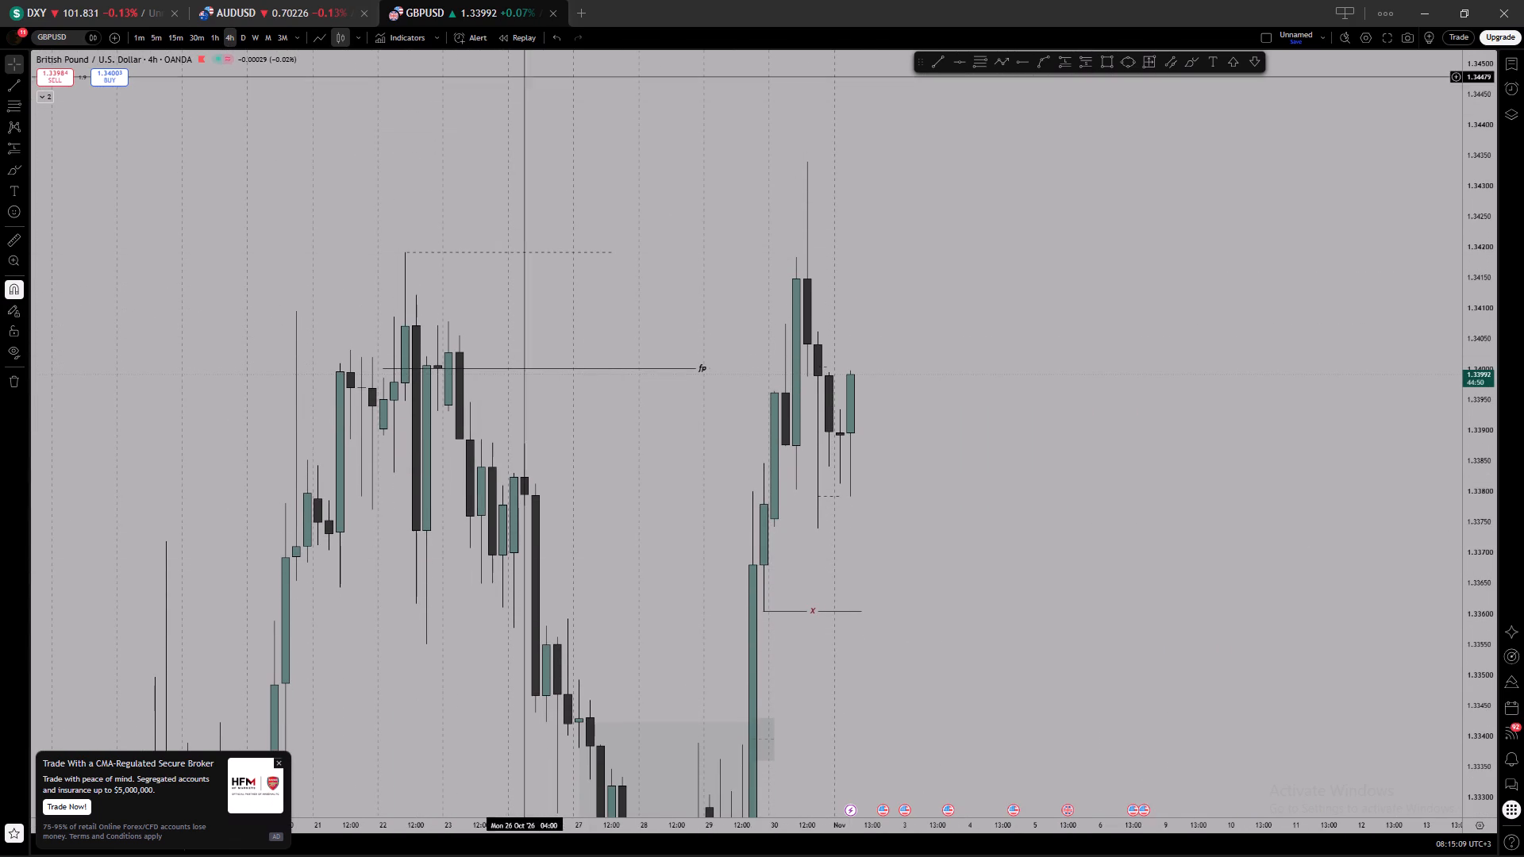
Close the GBPUSD chart and go back to the AUDUSD chart.
{"action": "left_click", "coordinate": [560, 14]}
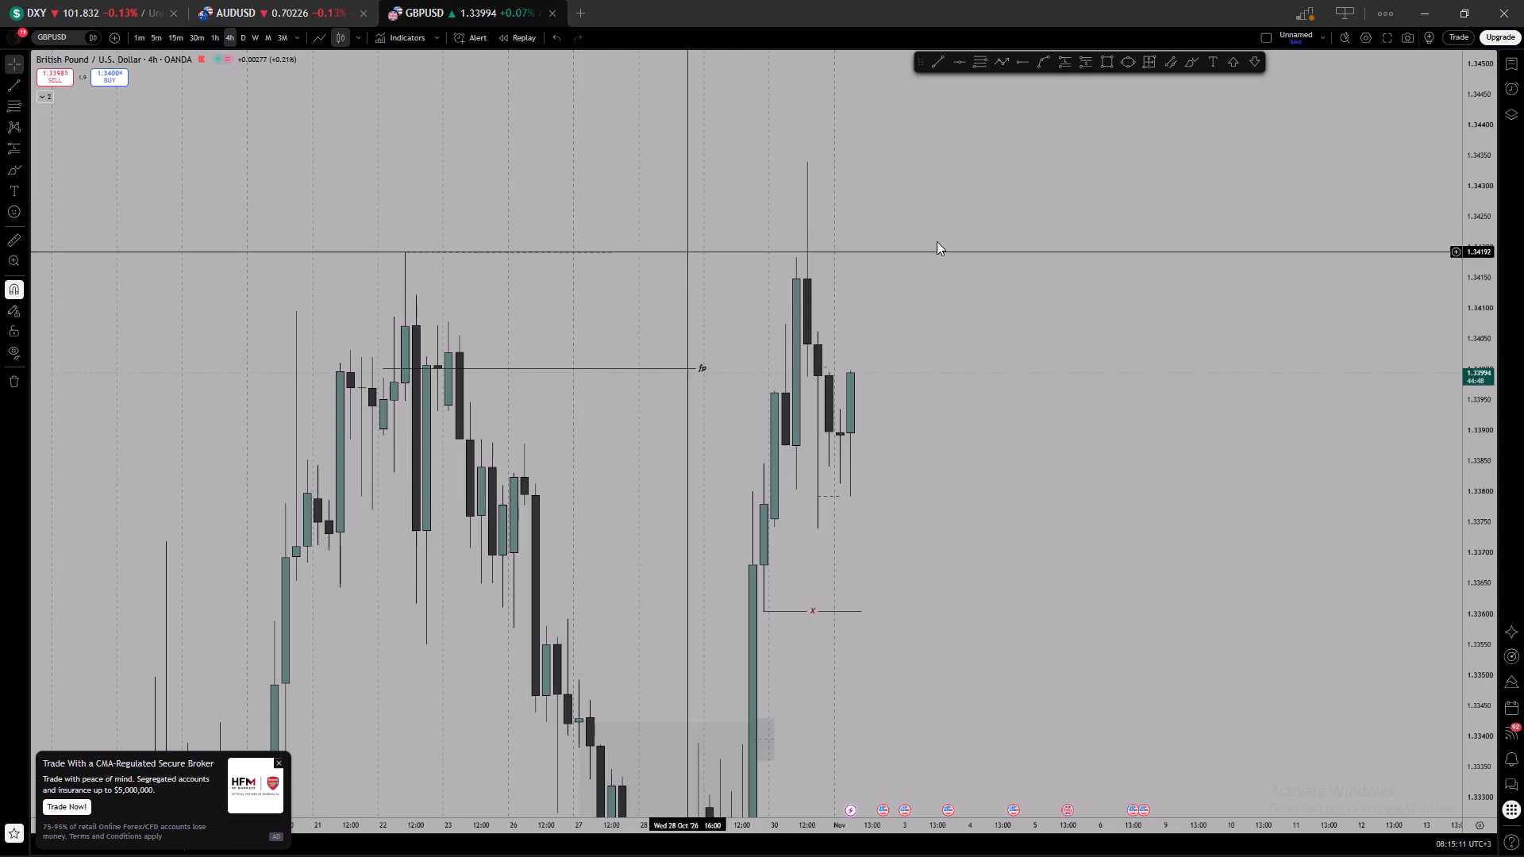
{"action": "left_click", "coordinate": [1159, 477]}
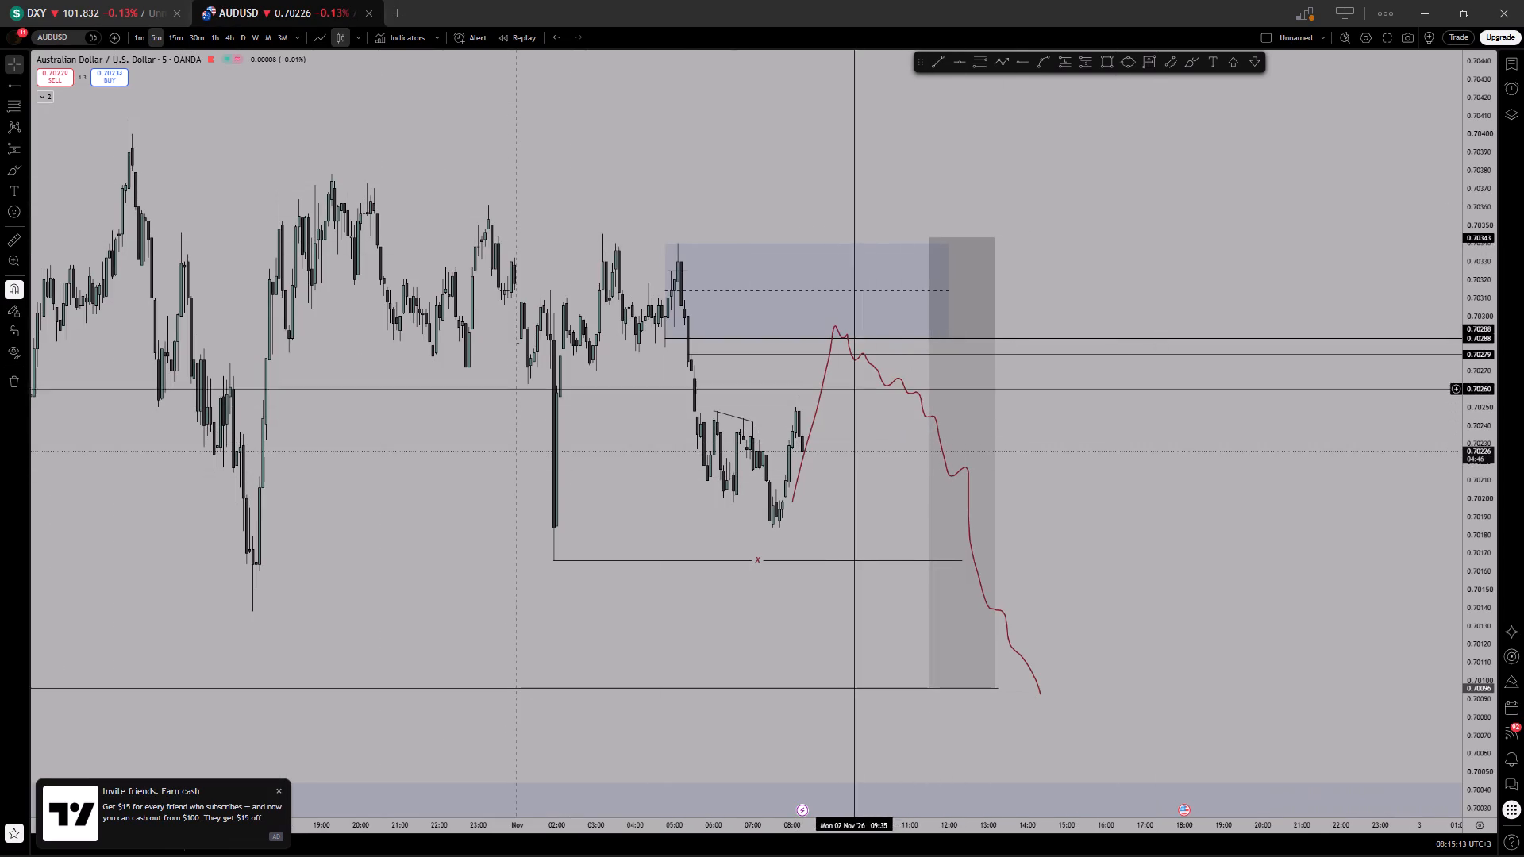
Shift the red projected price path on AUDUSD seven bars later in time and lock it.
{"action": "left_click", "coordinate": [879, 371]}
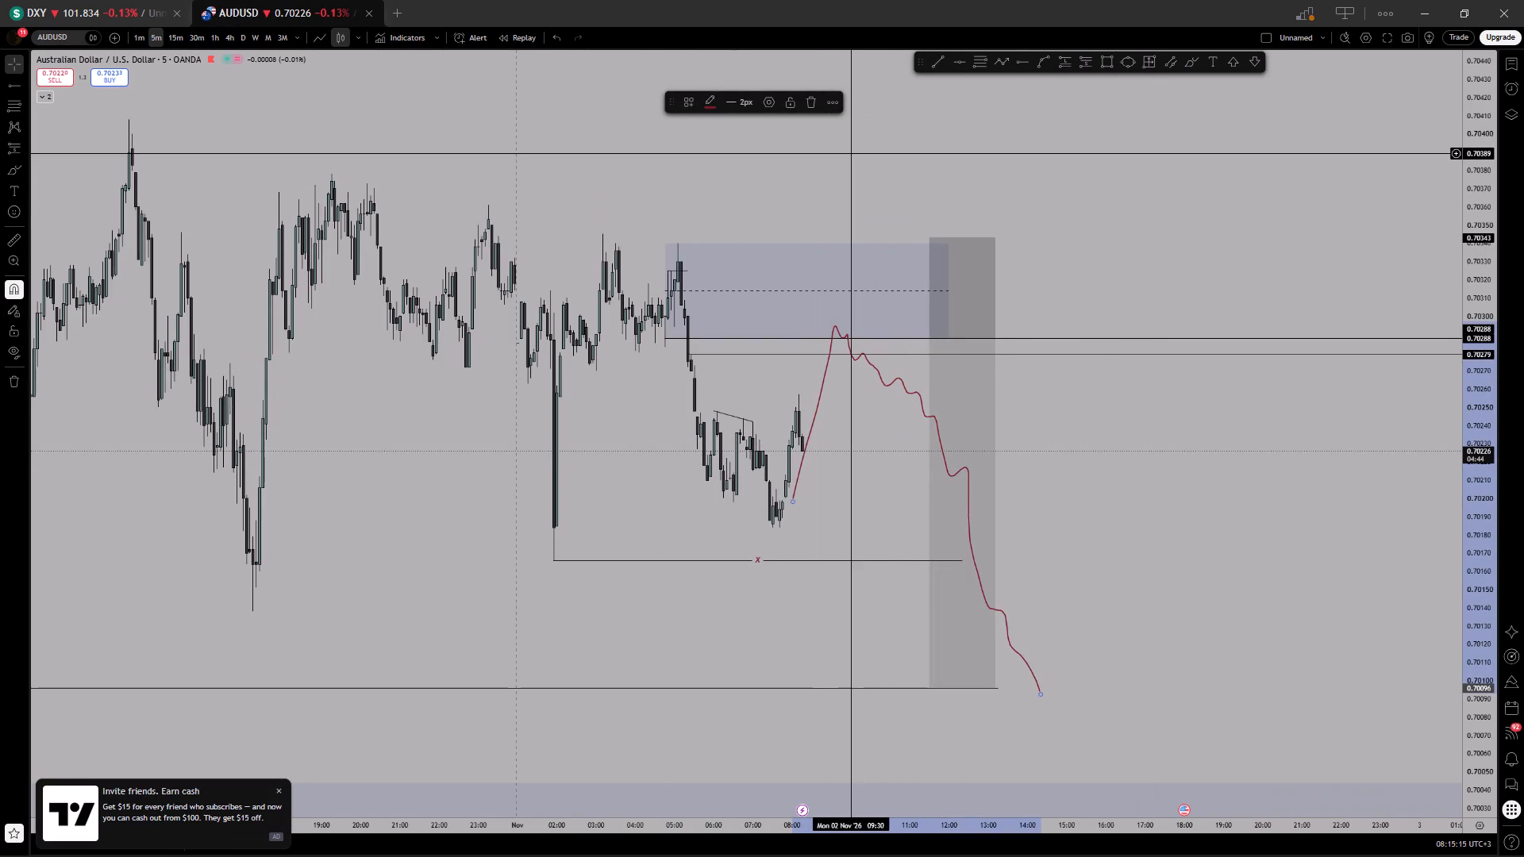
{"action": "key", "text": "Right"}
{"action": "key", "text": "Right"}
{"action": "key", "text": "Right"}
{"action": "key", "text": "Right"}
{"action": "key", "text": "Right"}
{"action": "key", "text": "Right"}
{"action": "key", "text": "Right"}
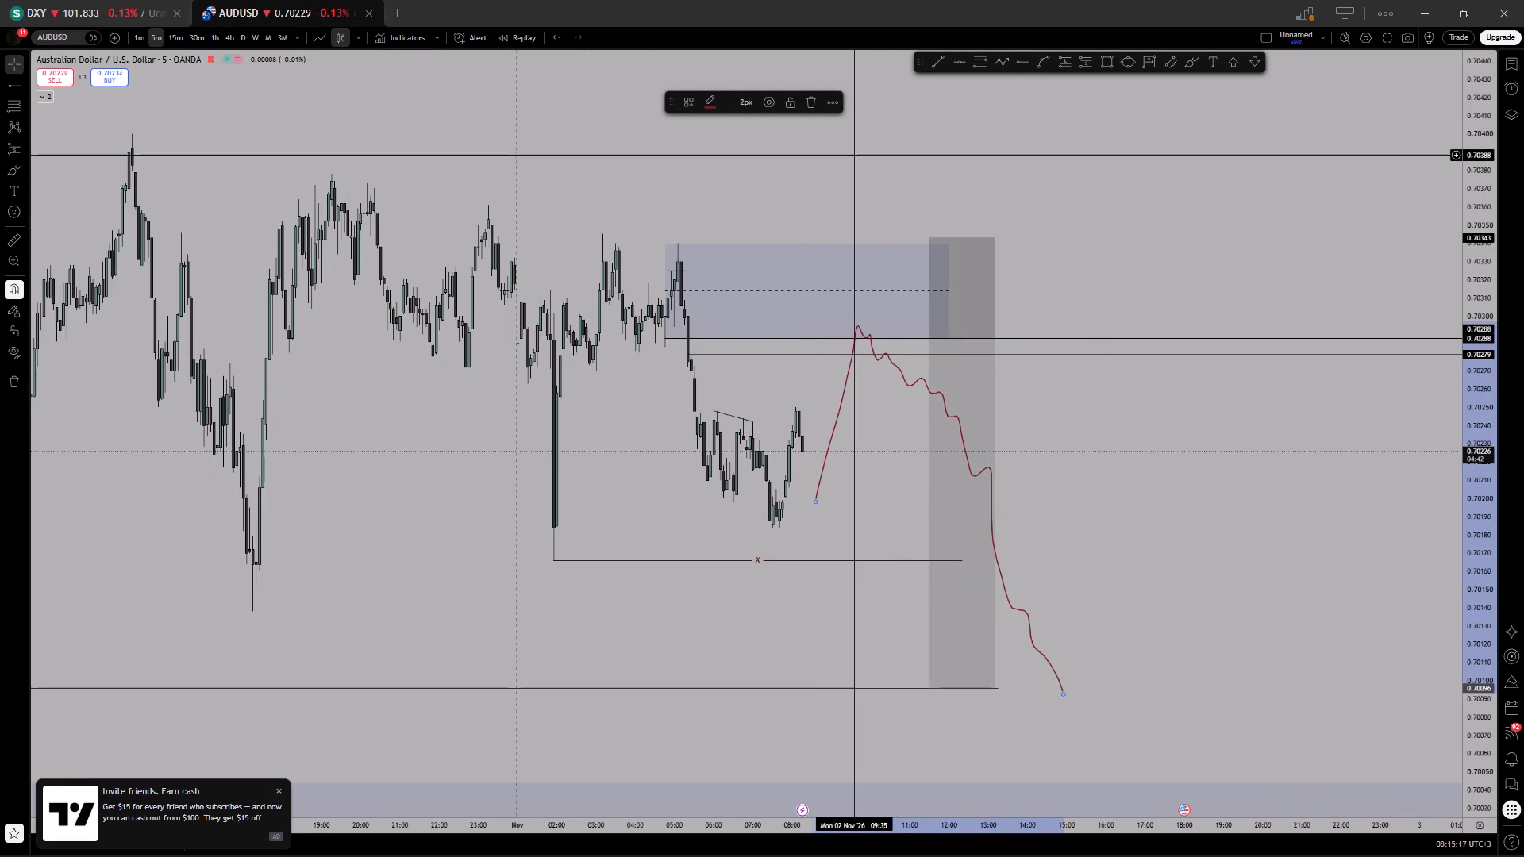
{"action": "left_click", "coordinate": [788, 104]}
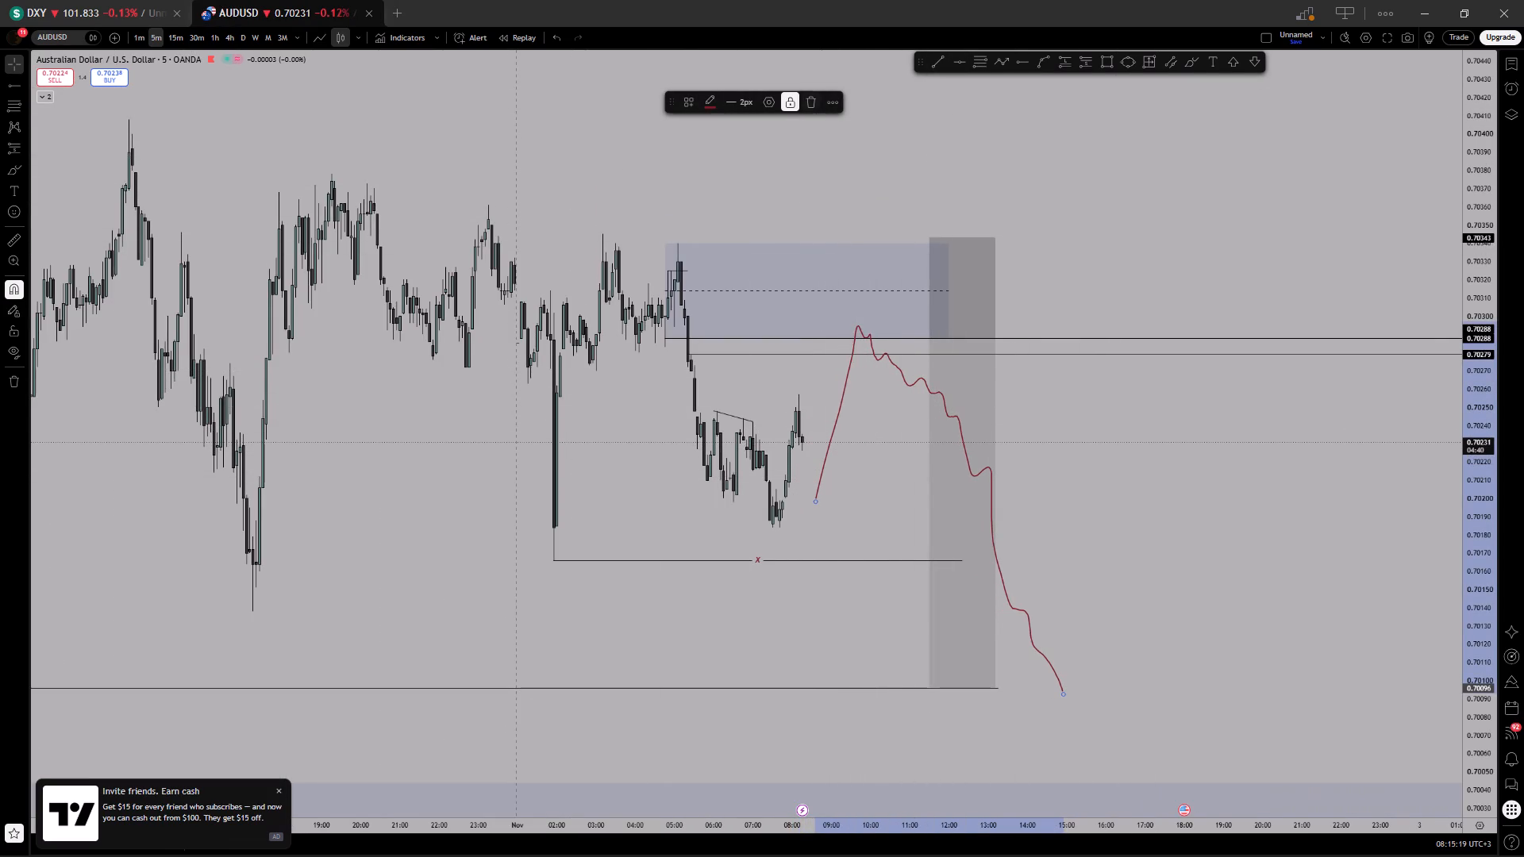
{"action": "left_click", "coordinate": [975, 134]}
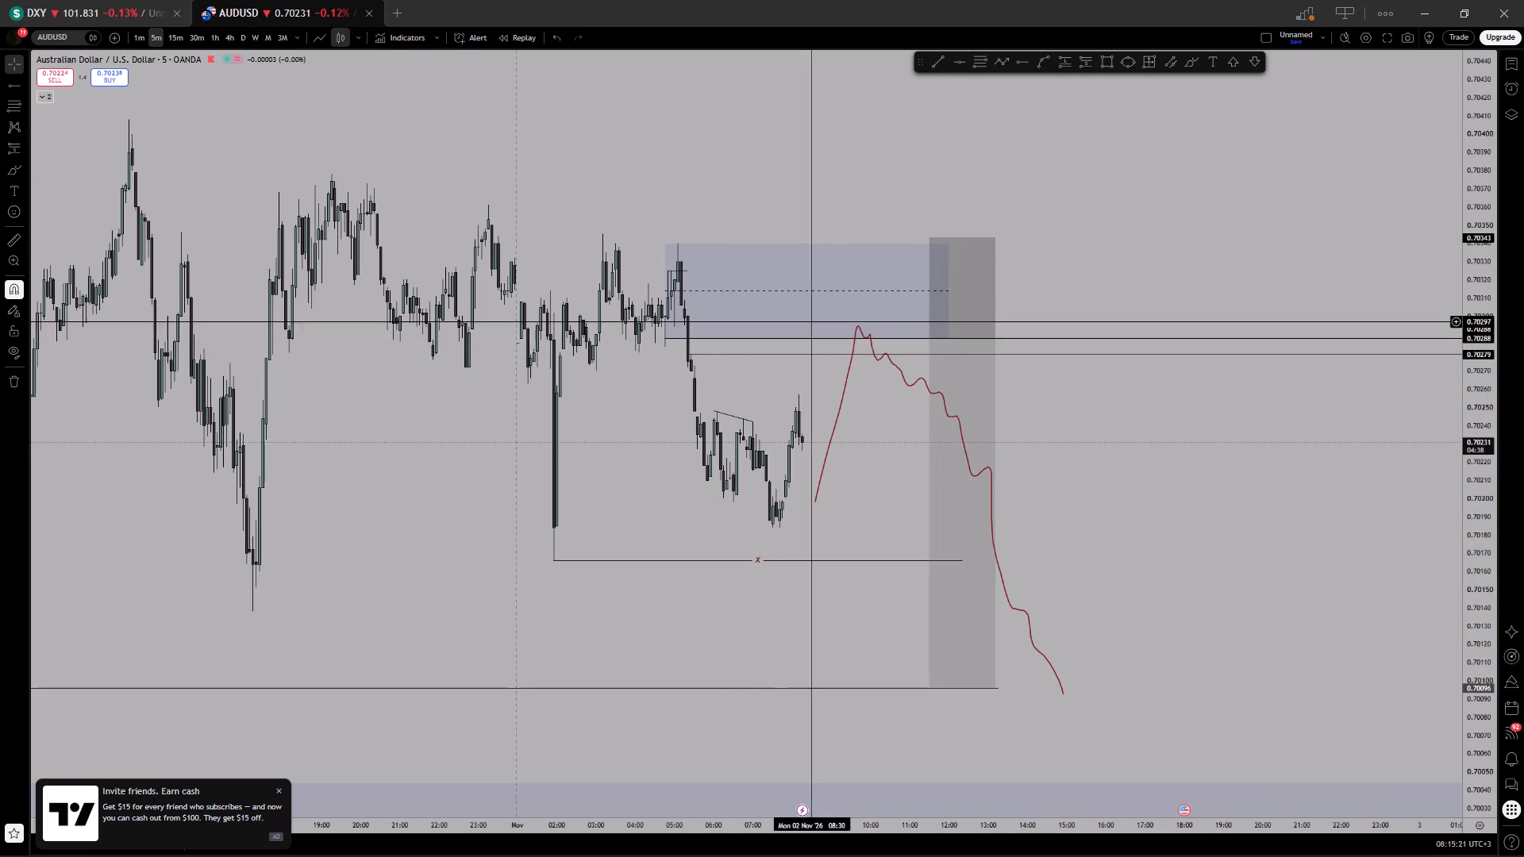
Check the stop, target and risk/reward figures of the AUDUSD short position.
{"action": "left_click", "coordinate": [999, 305]}
{"action": "left_click", "coordinate": [964, 310]}
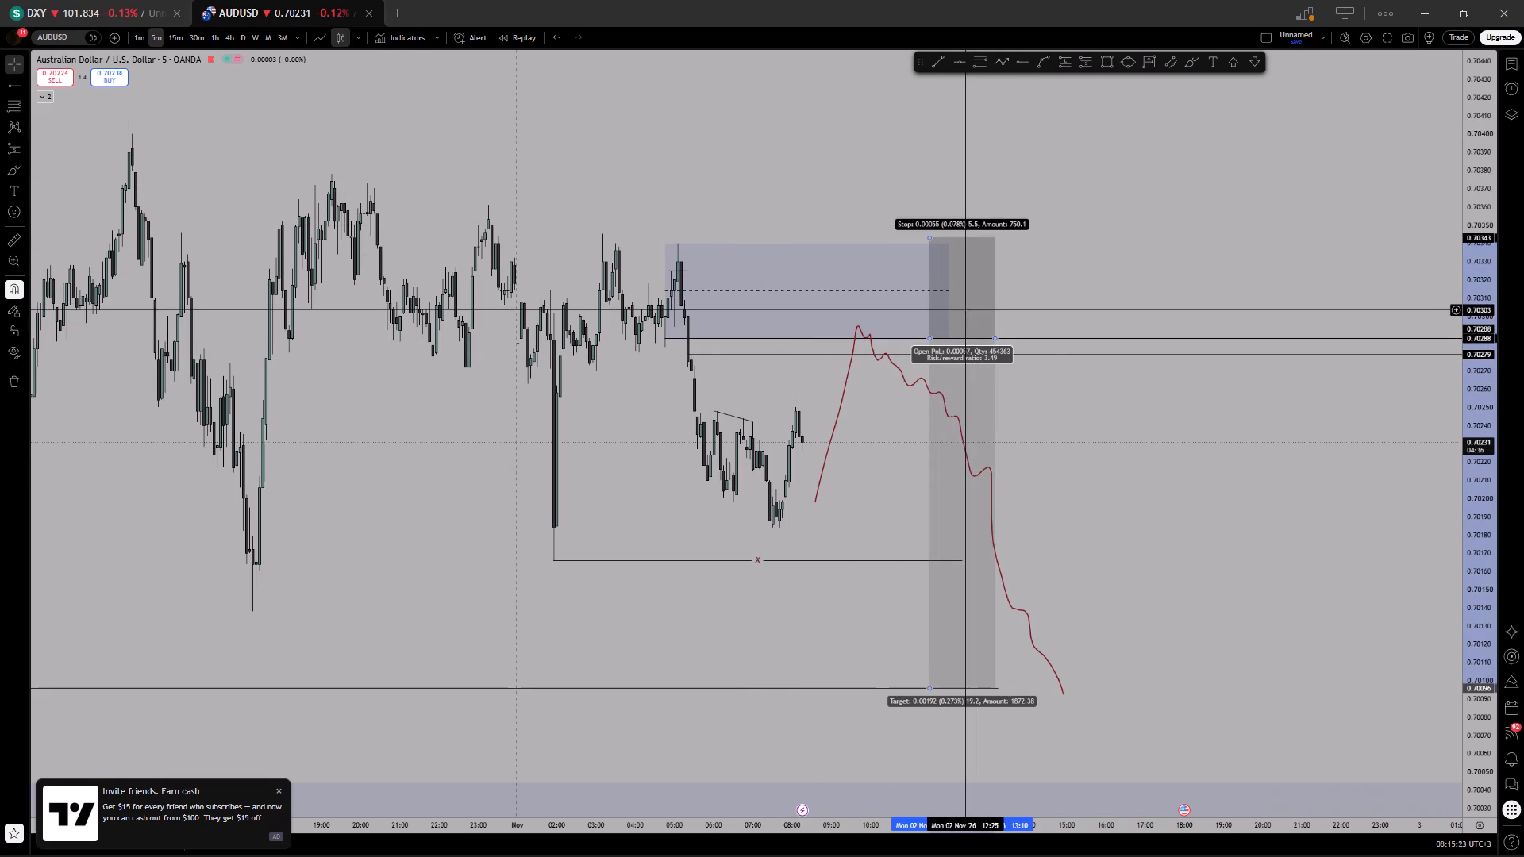
{"action": "left_click", "coordinate": [1225, 256]}
{"action": "left_click", "coordinate": [1218, 268]}
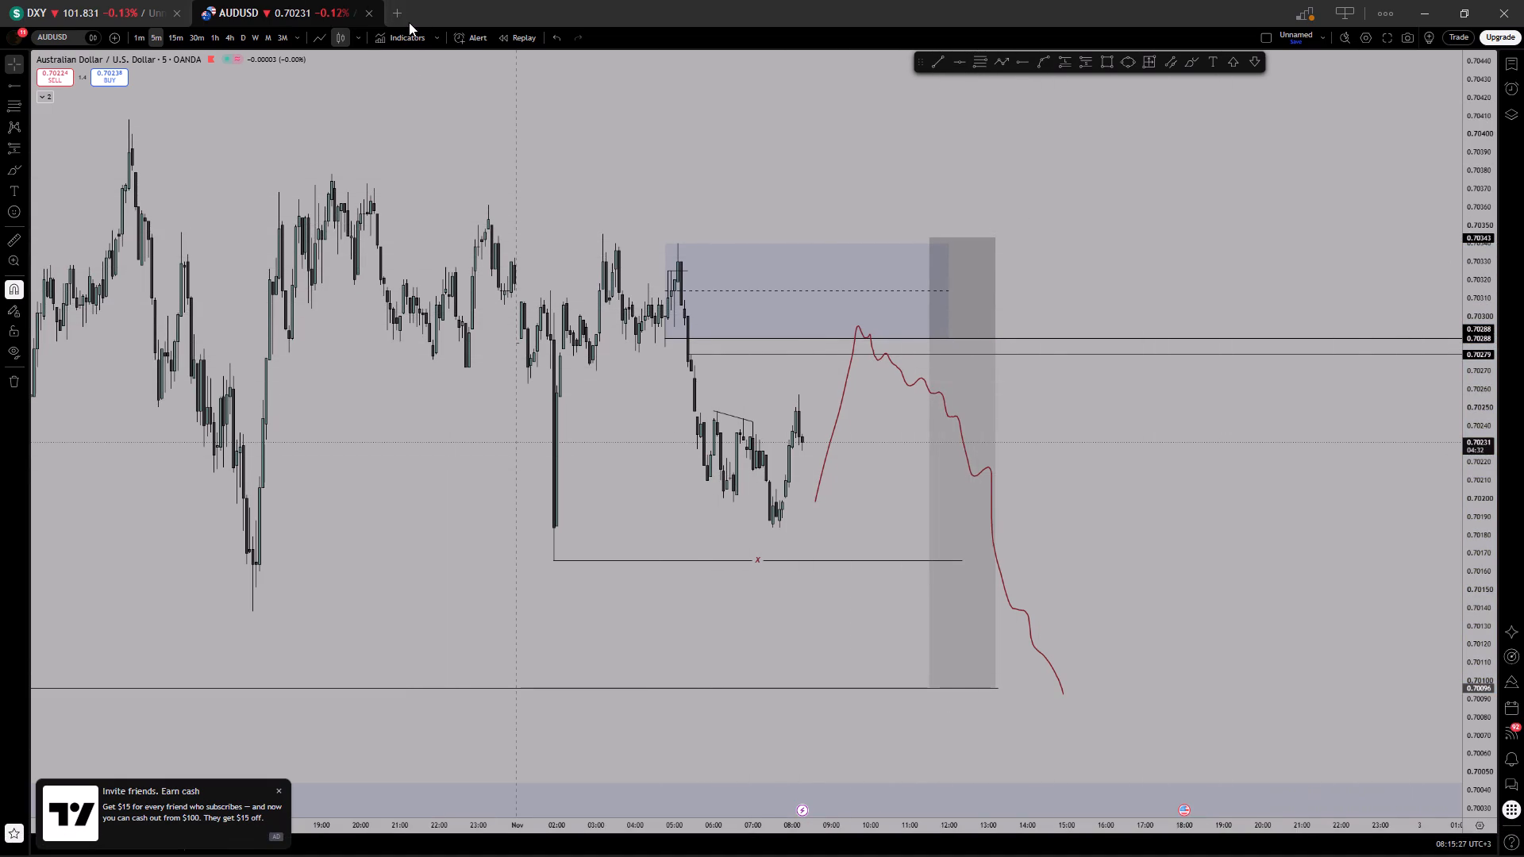
Open a new tab beside the AUDUSD chart.
{"action": "left_click", "coordinate": [392, 13]}
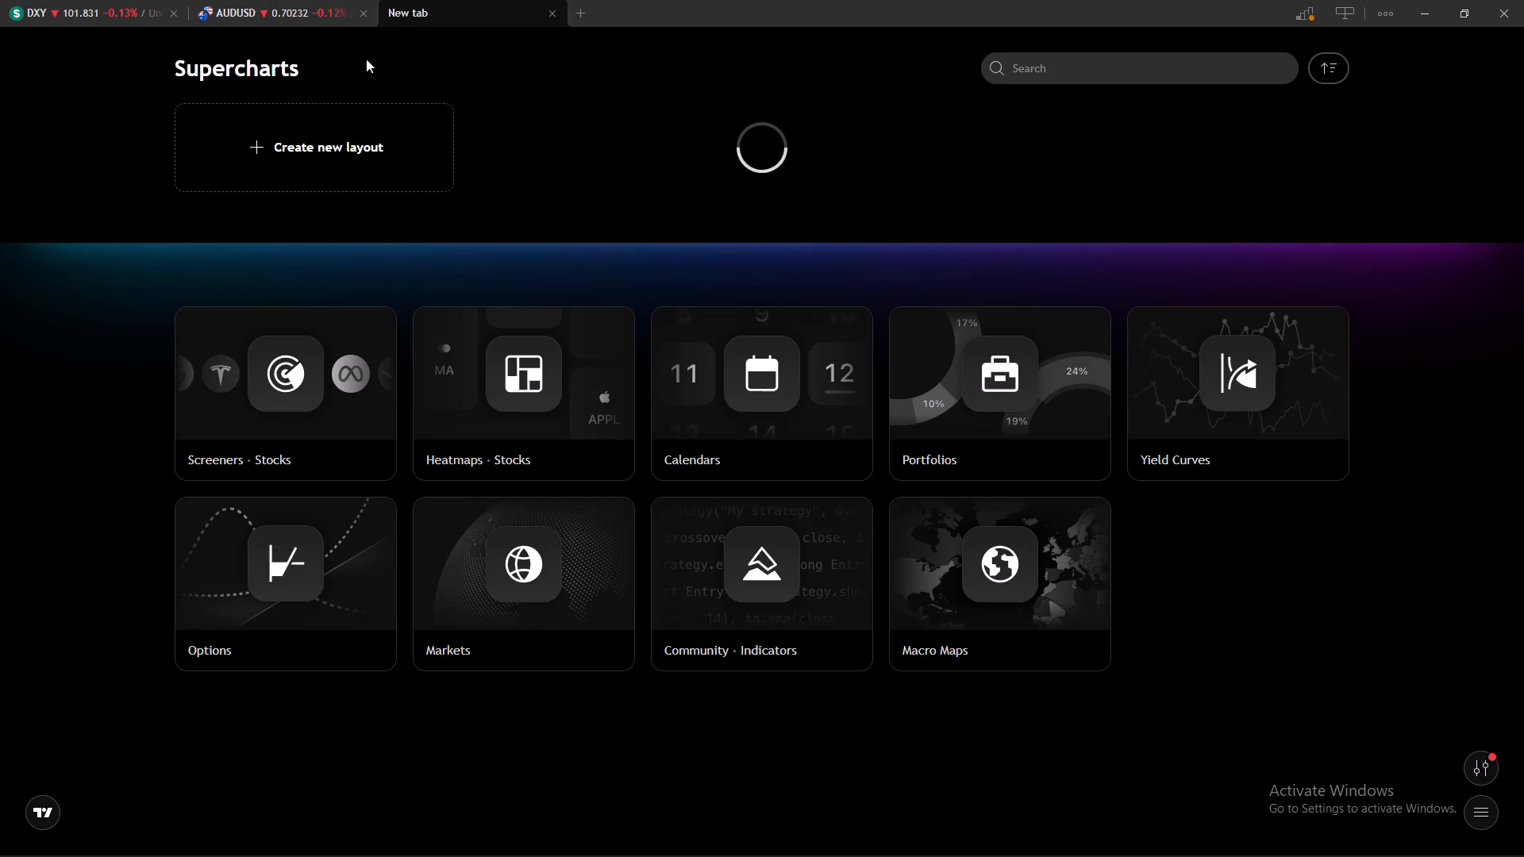
Return to the AUDUSD chart and show the watchlist beside it.
{"action": "left_click", "coordinate": [312, 11]}
{"action": "left_click", "coordinate": [1512, 118]}
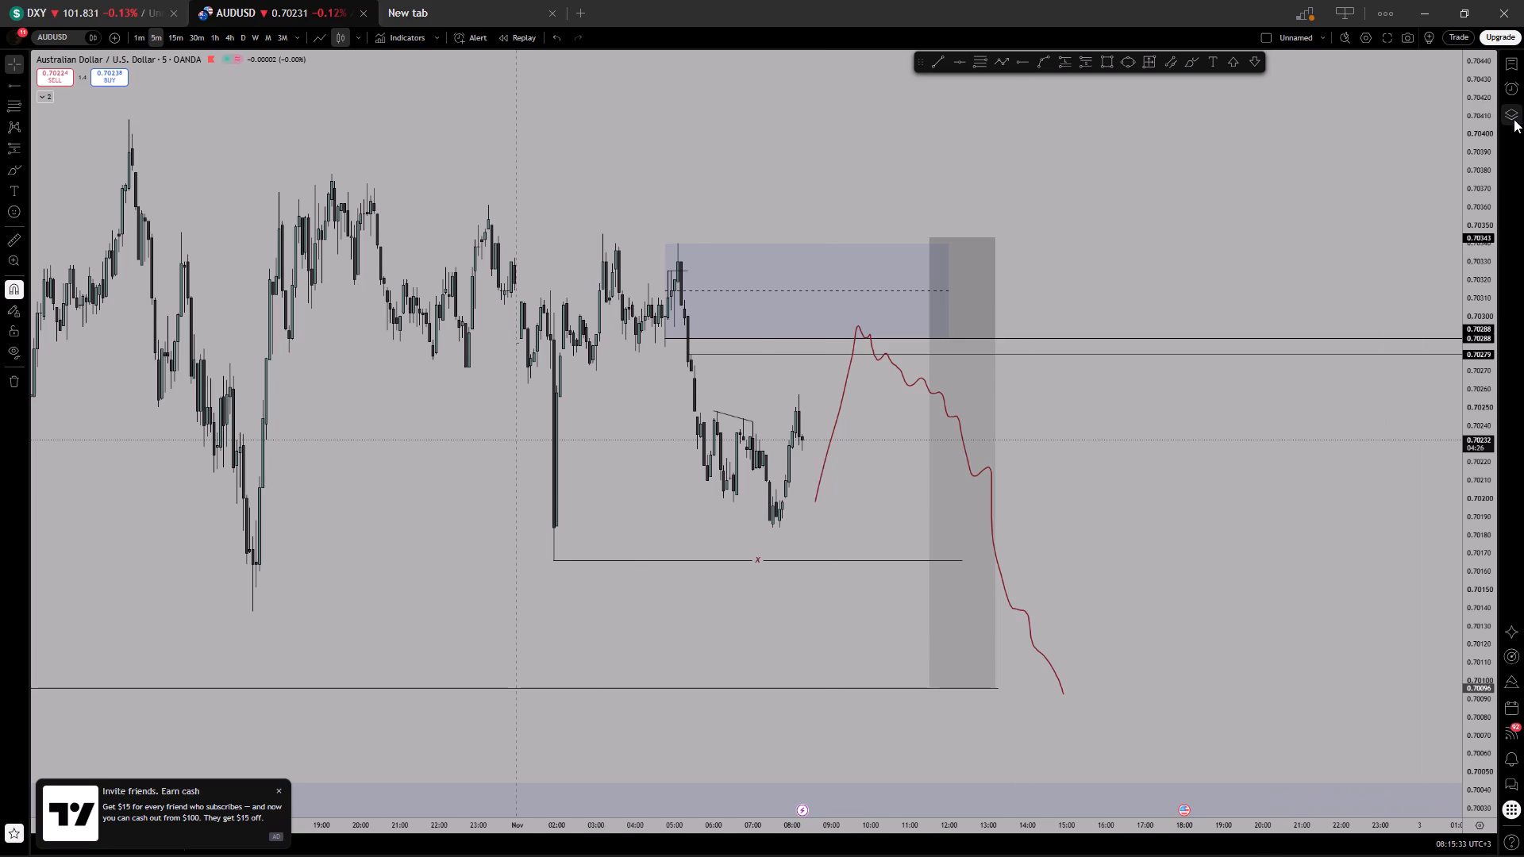
{"action": "left_click", "coordinate": [1514, 55]}
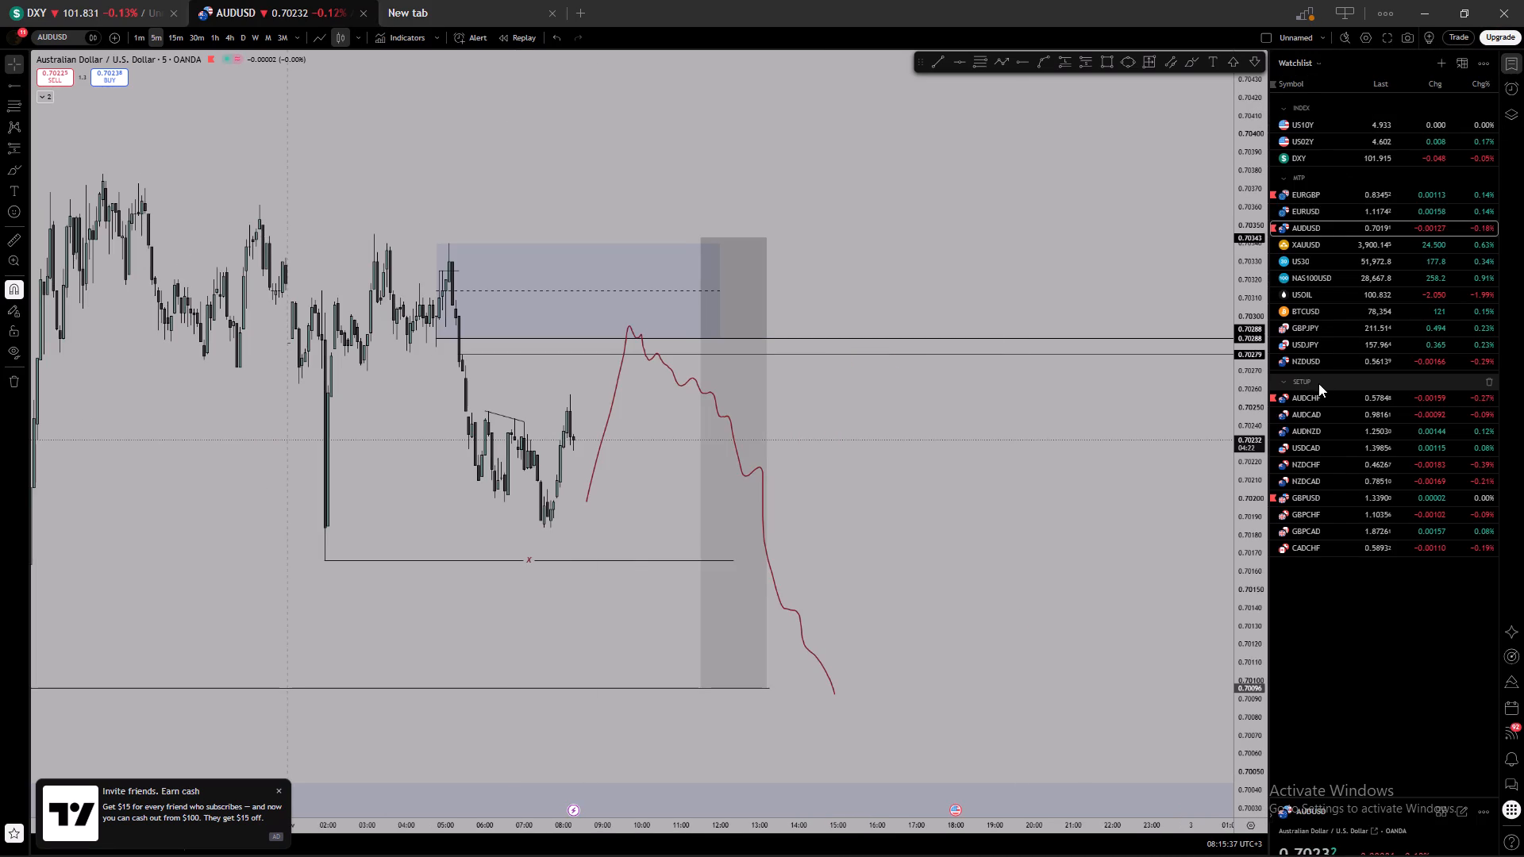
Set AUDUSD to the 4-hour timeframe and examine the recent candles around the planned short.
{"action": "left_click", "coordinate": [231, 47]}
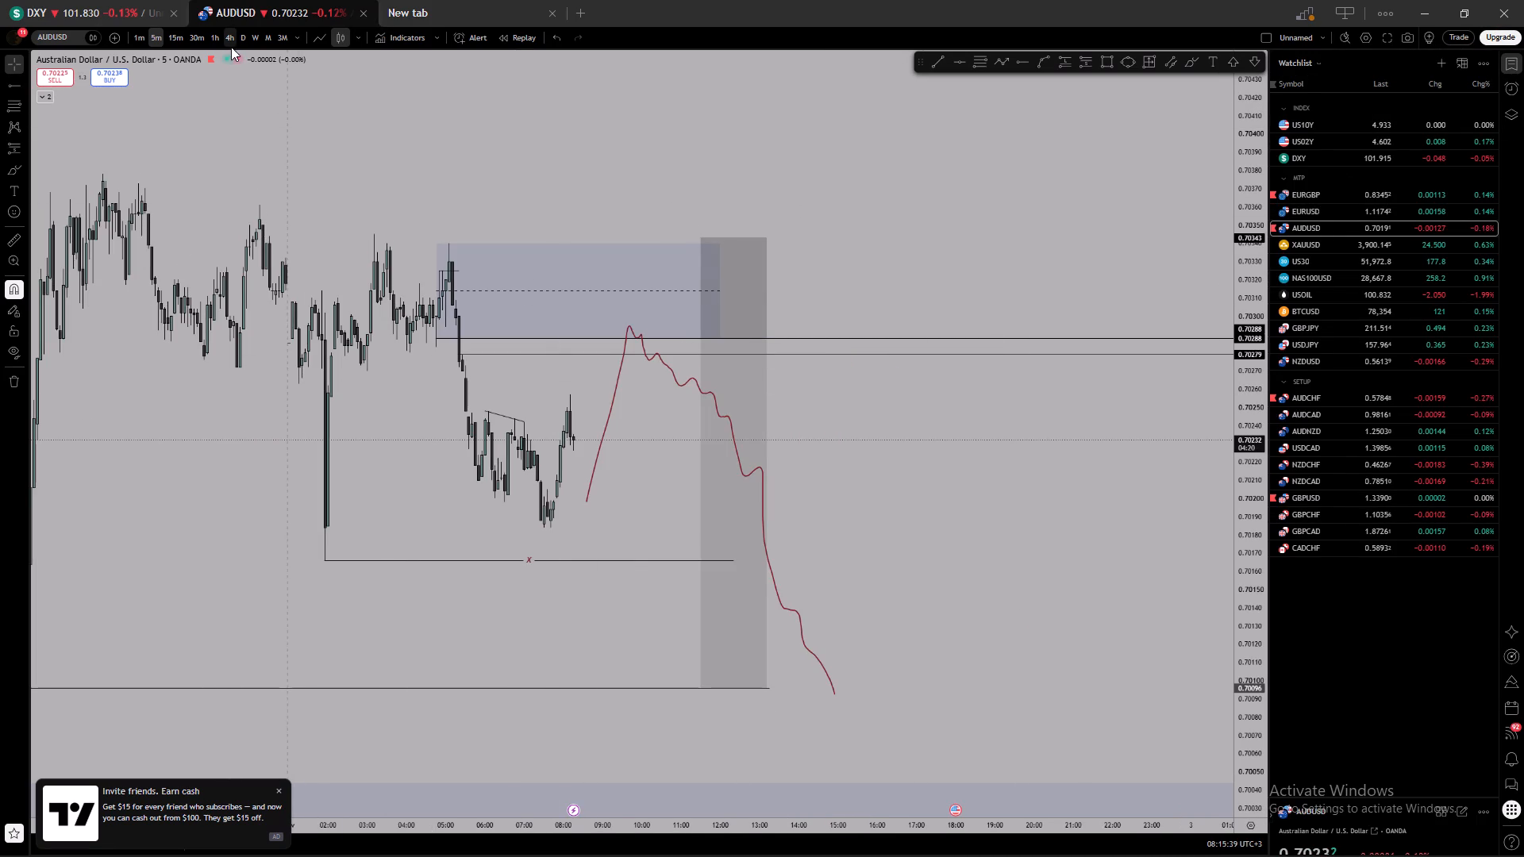
{"action": "scroll", "coordinate": [715, 190], "scroll_direction": "up", "scroll_amount": 2}
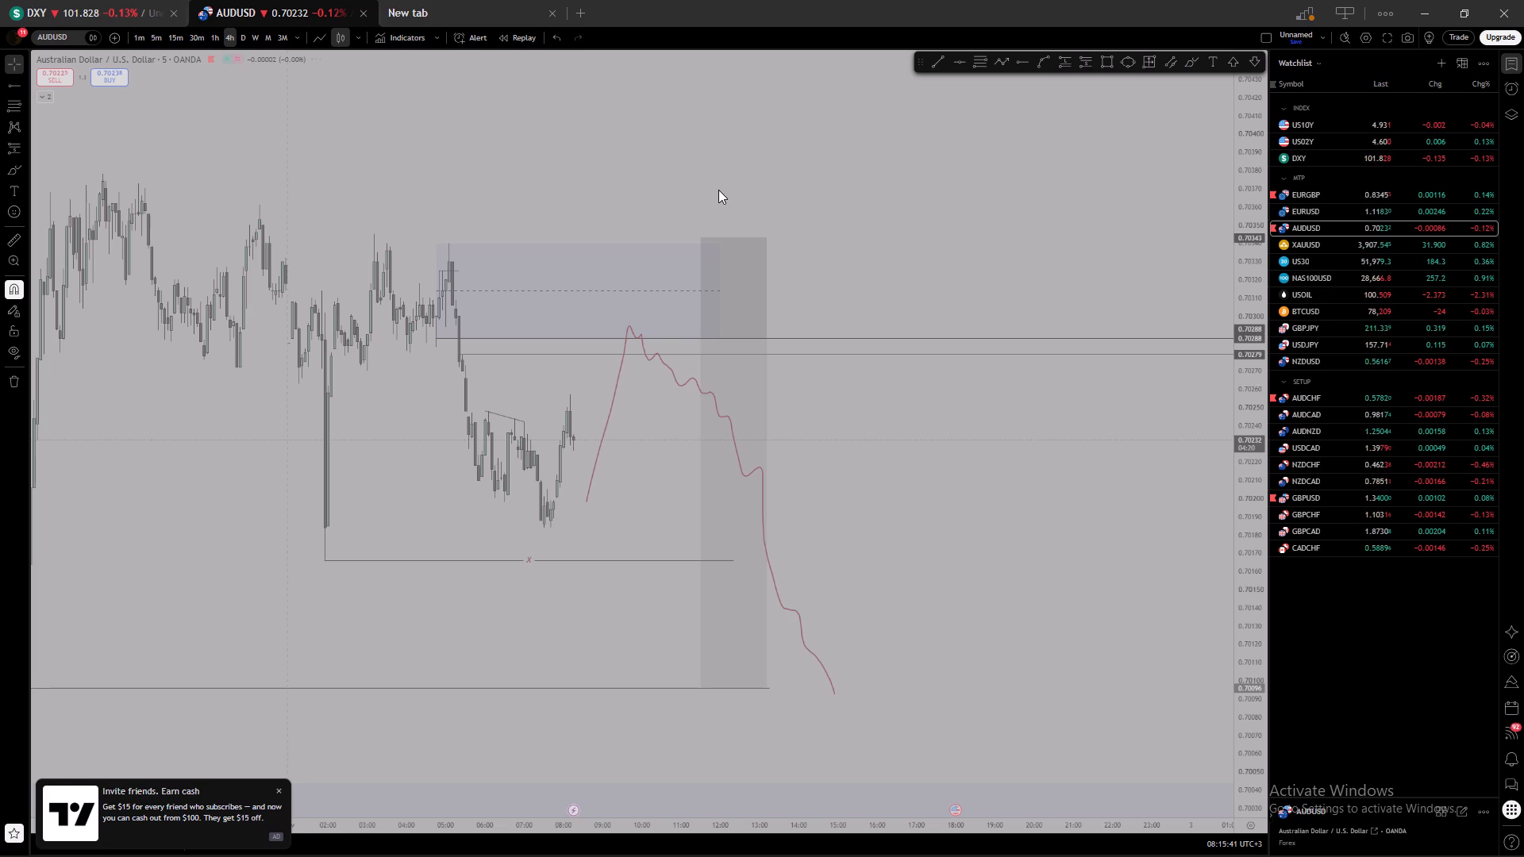
{"action": "scroll", "coordinate": [680, 217], "scroll_direction": "up", "scroll_amount": 9}
{"action": "left_click_drag", "start_coordinate": [431, 211], "coordinate": [988, 235]}
{"action": "scroll", "coordinate": [672, 235], "scroll_direction": "up", "scroll_amount": 1}
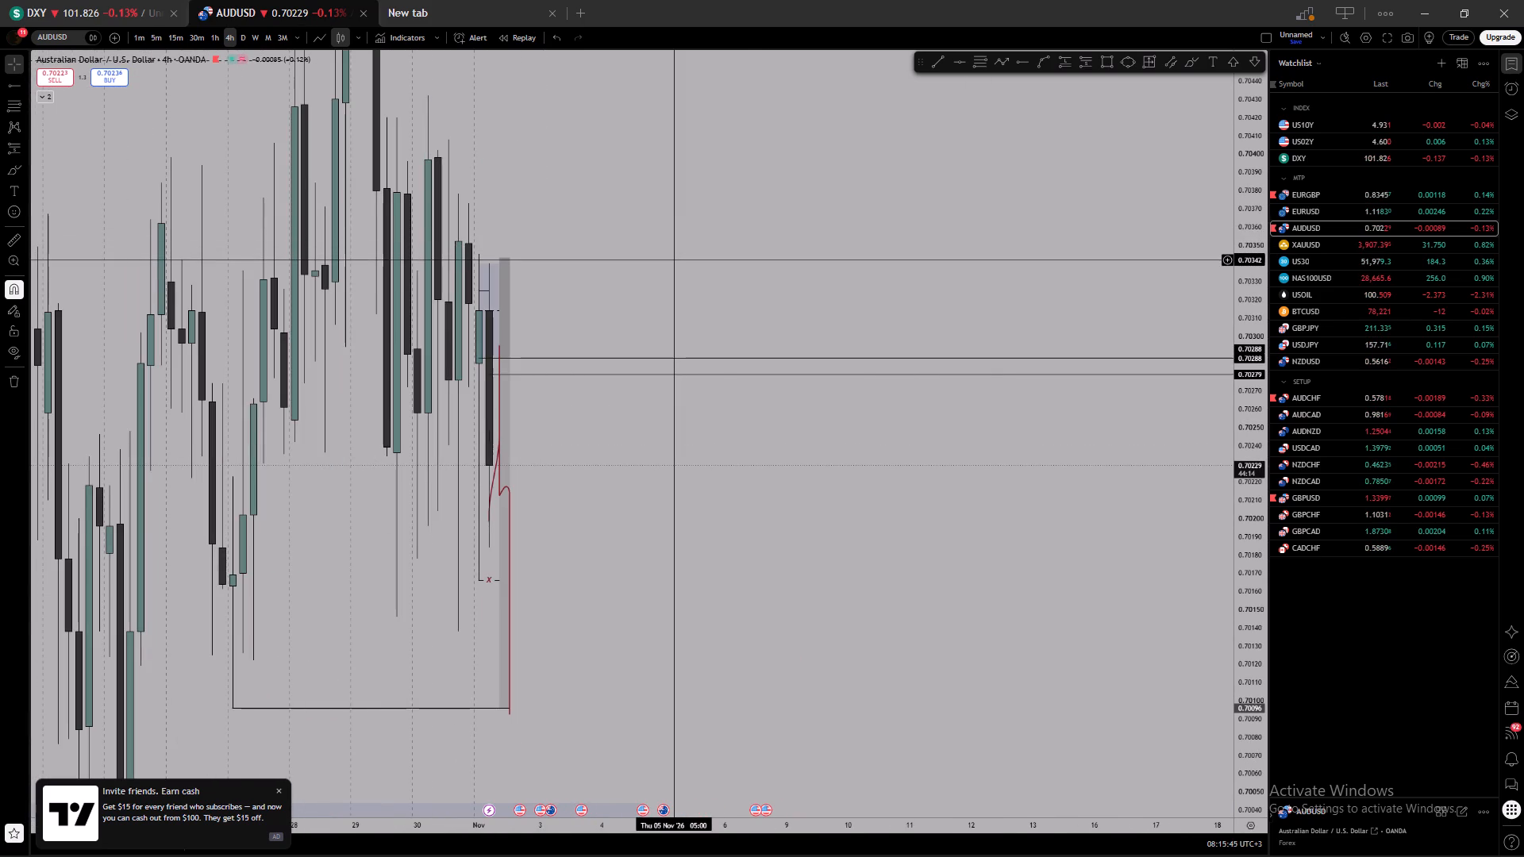
{"action": "scroll", "coordinate": [678, 260], "scroll_direction": "up", "scroll_amount": 1}
{"action": "left_click_drag", "start_coordinate": [638, 263], "coordinate": [968, 264]}
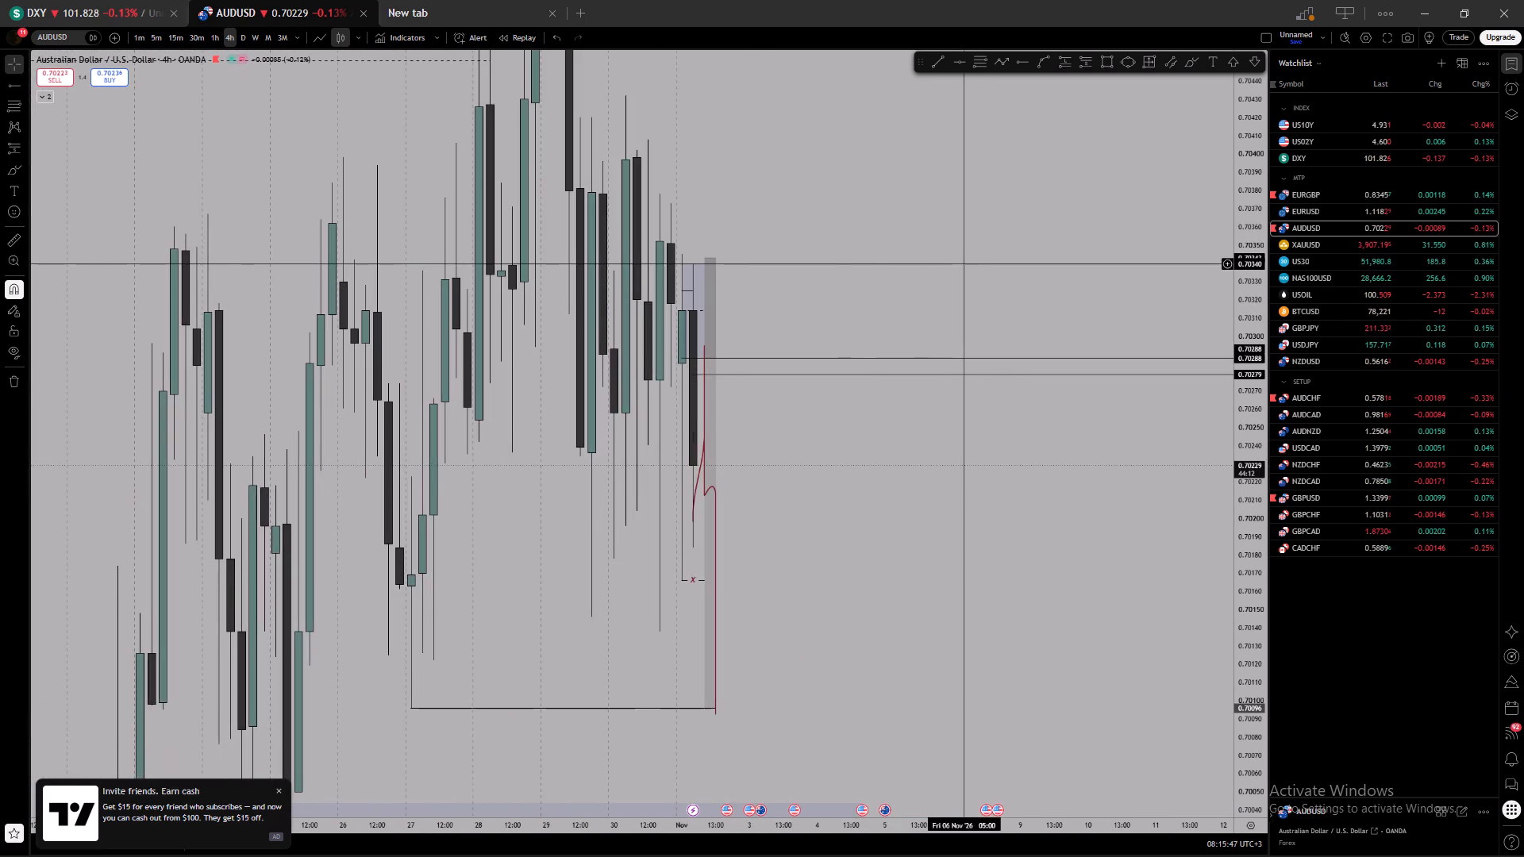
{"action": "scroll", "coordinate": [877, 264], "scroll_direction": "up", "scroll_amount": 2}
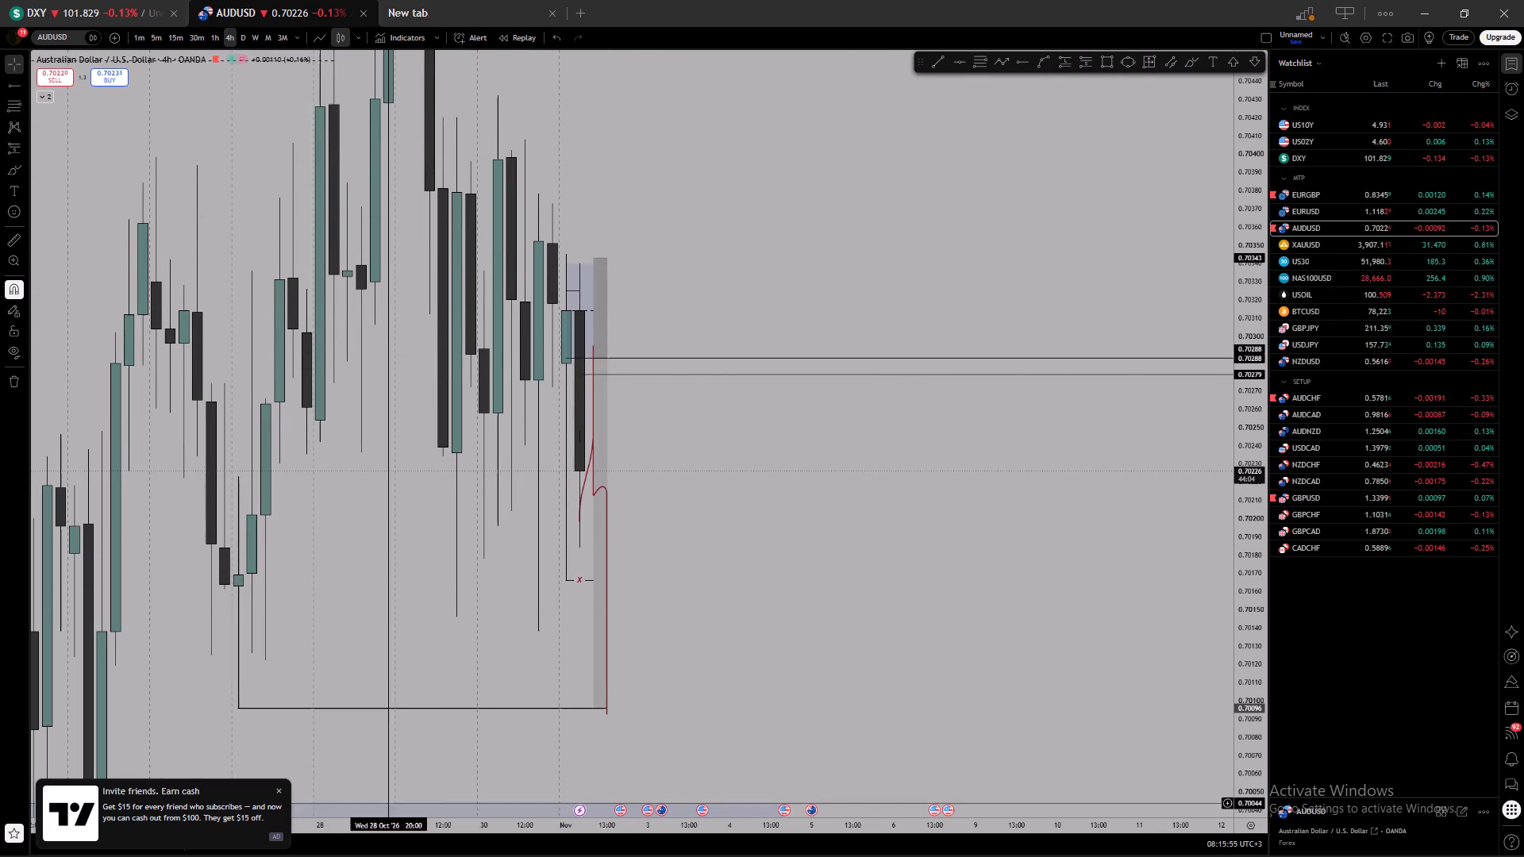
{"action": "scroll", "coordinate": [733, 263], "scroll_direction": "up", "scroll_amount": 2}
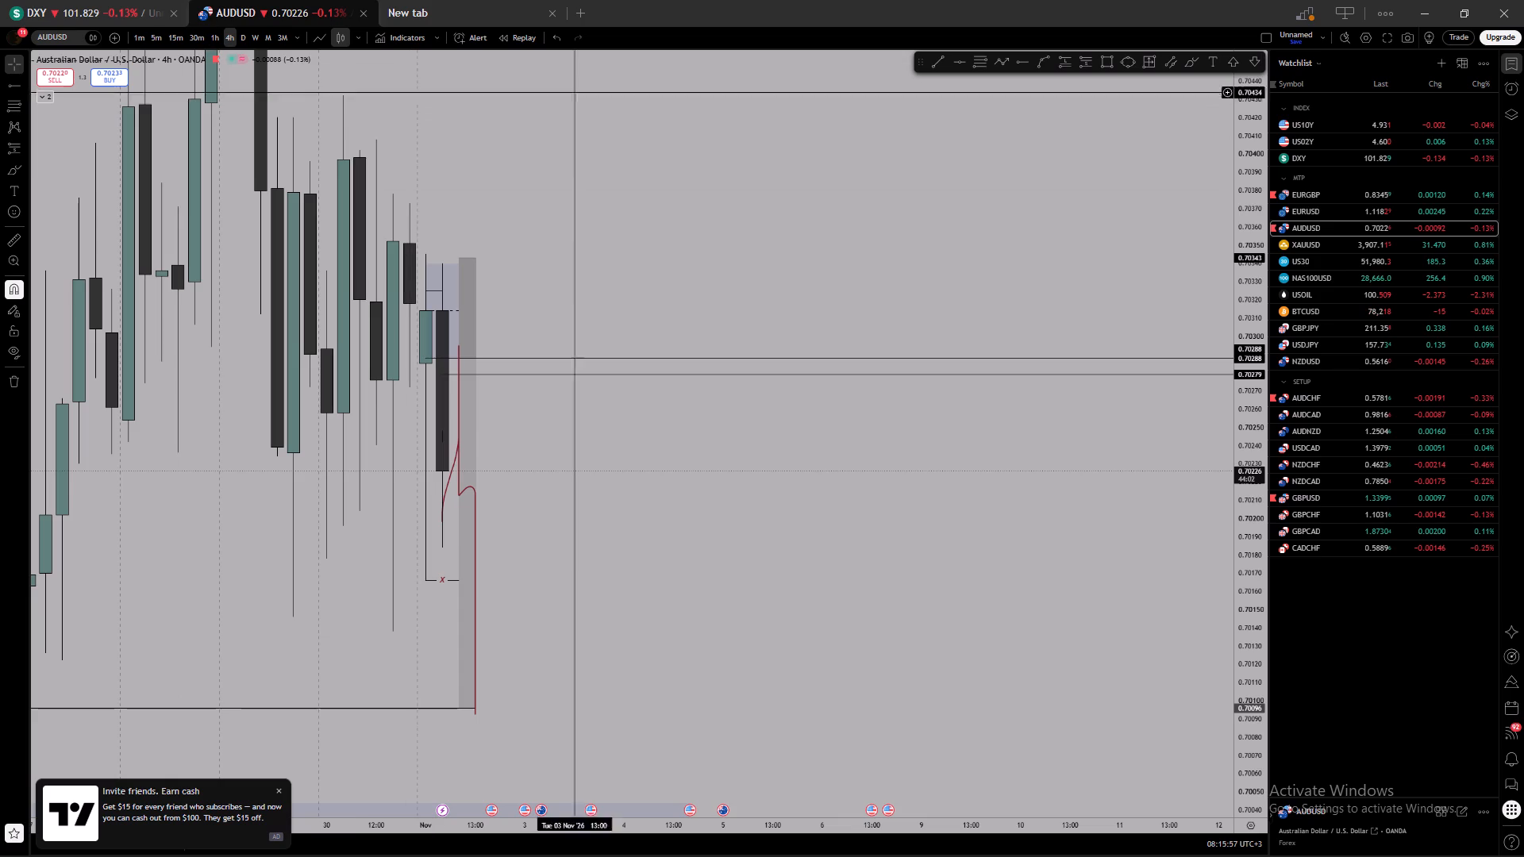
Load the saved Unnamed USDCAD layout in the new tab.
{"action": "left_click", "coordinate": [454, 13]}
{"action": "left_click", "coordinate": [587, 188]}
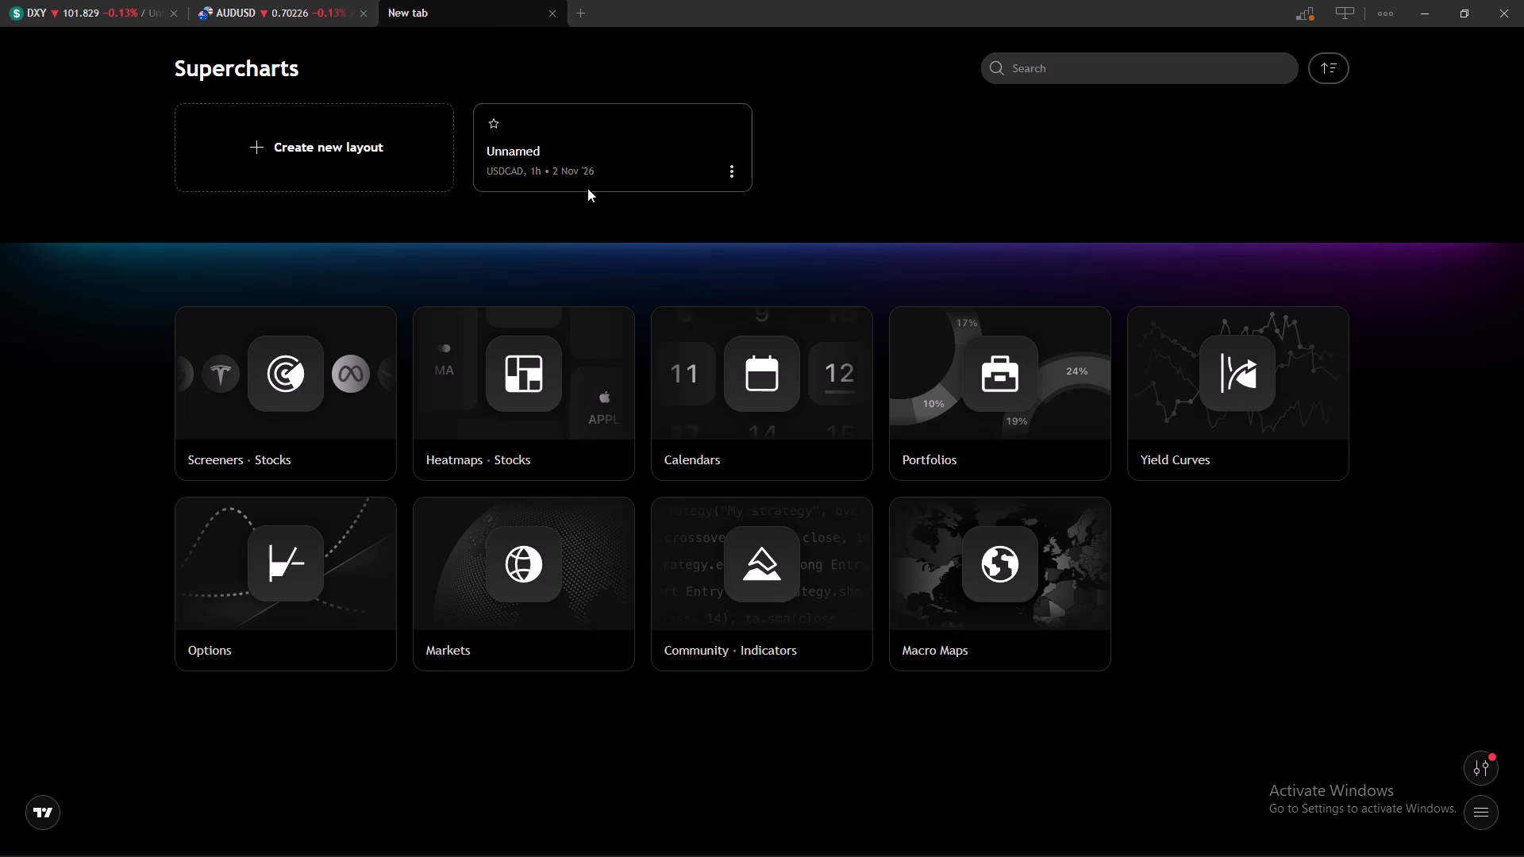
Re-examine the AUDUSD 4-hour candles around the planned short and look over the DXY chart.
{"action": "left_click", "coordinate": [310, 11]}
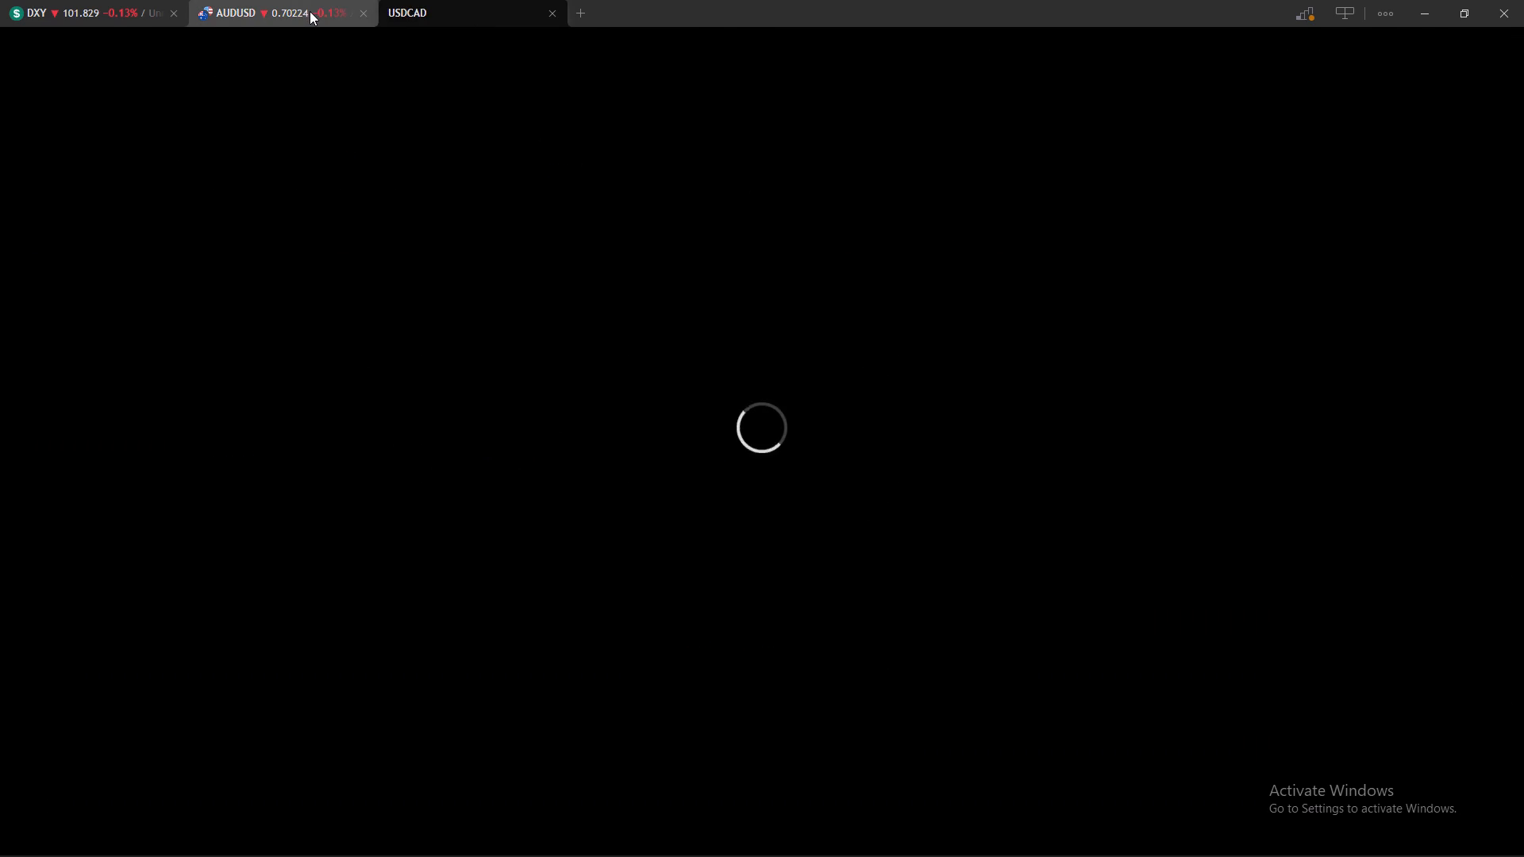
{"action": "scroll", "coordinate": [681, 311], "scroll_direction": "up", "scroll_amount": 2}
{"action": "left_click_drag", "start_coordinate": [595, 292], "coordinate": [793, 313]}
{"action": "left_click_drag", "start_coordinate": [782, 310], "coordinate": [955, 316]}
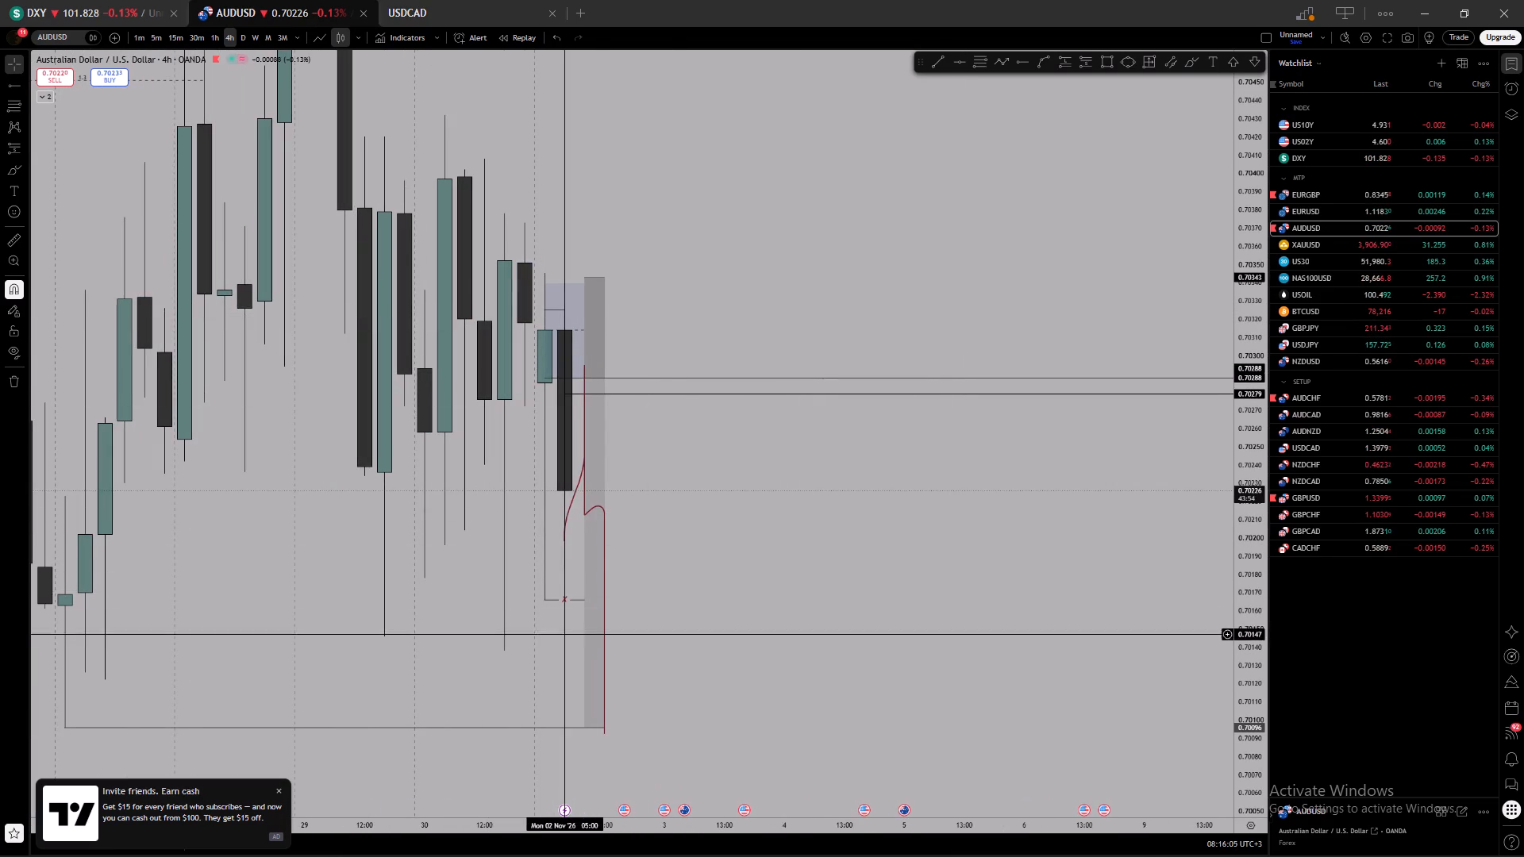
{"action": "left_click", "coordinate": [691, 489]}
{"action": "left_click", "coordinate": [405, 3]}
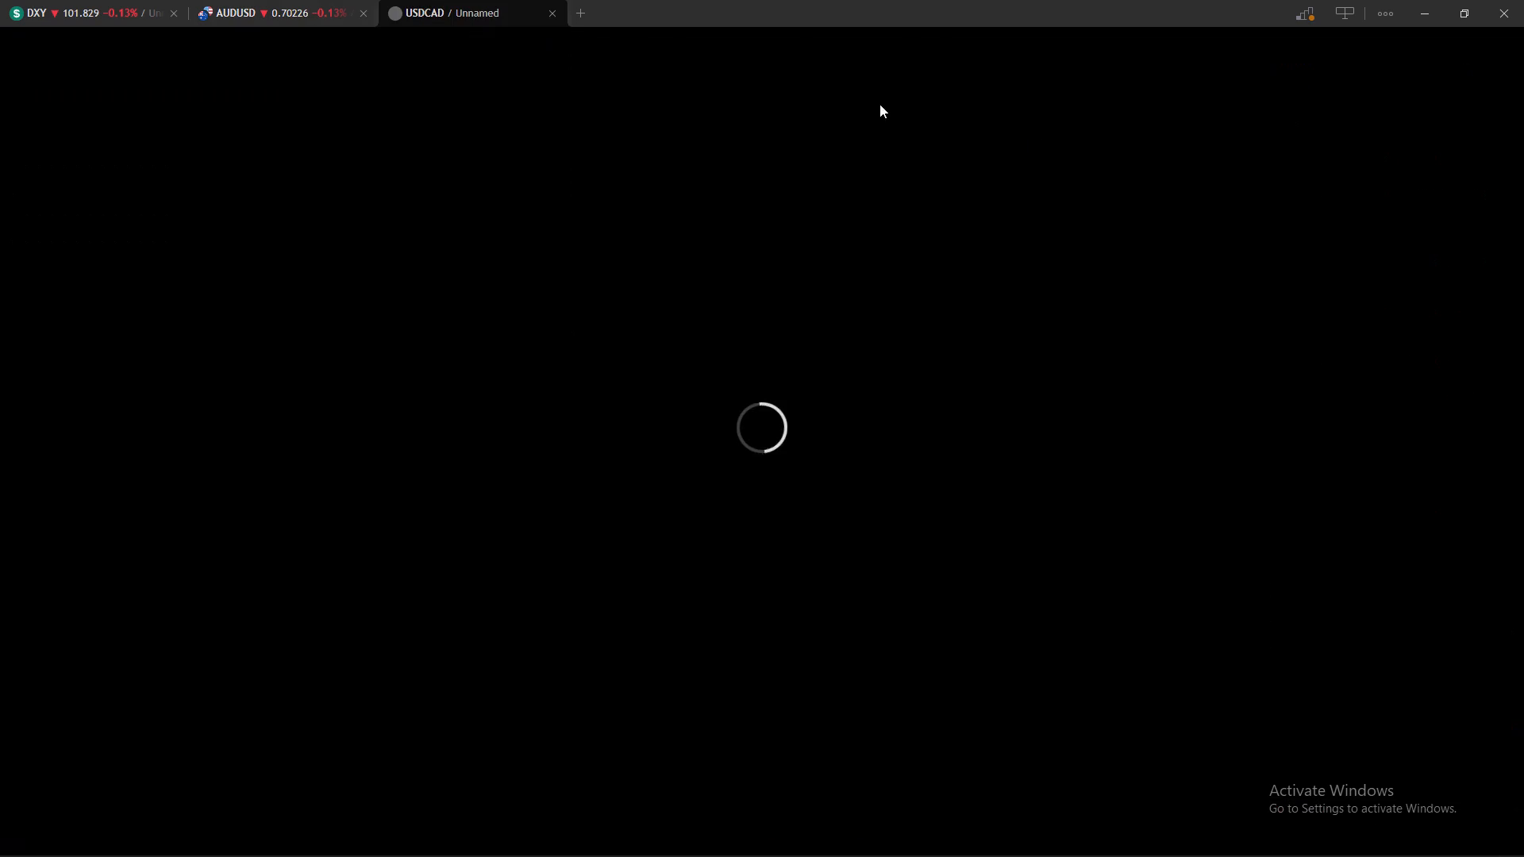
{"action": "left_click", "coordinate": [87, 8]}
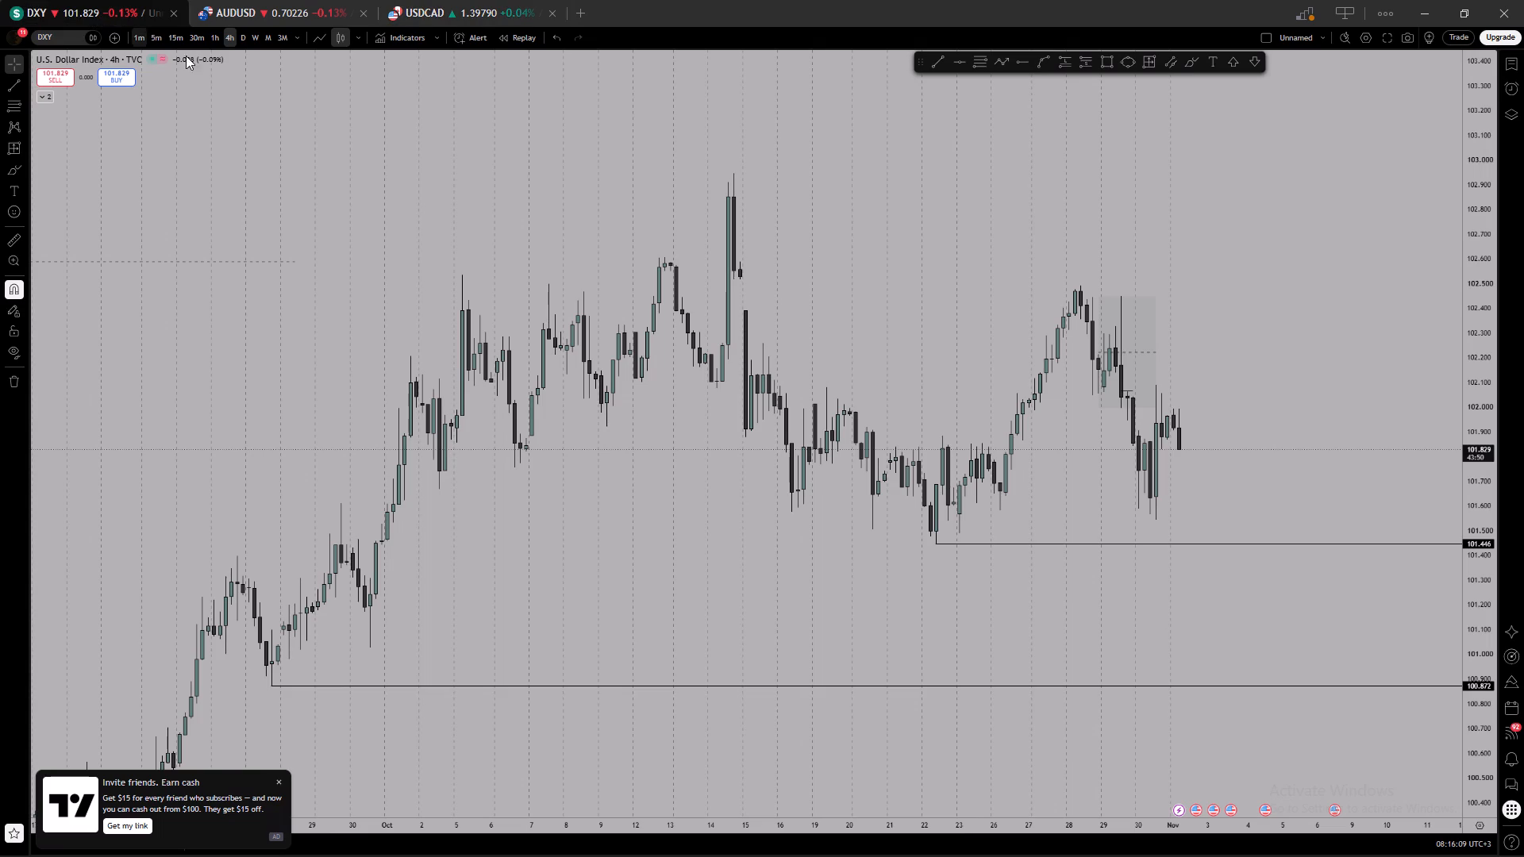
{"action": "left_click", "coordinate": [331, 3]}
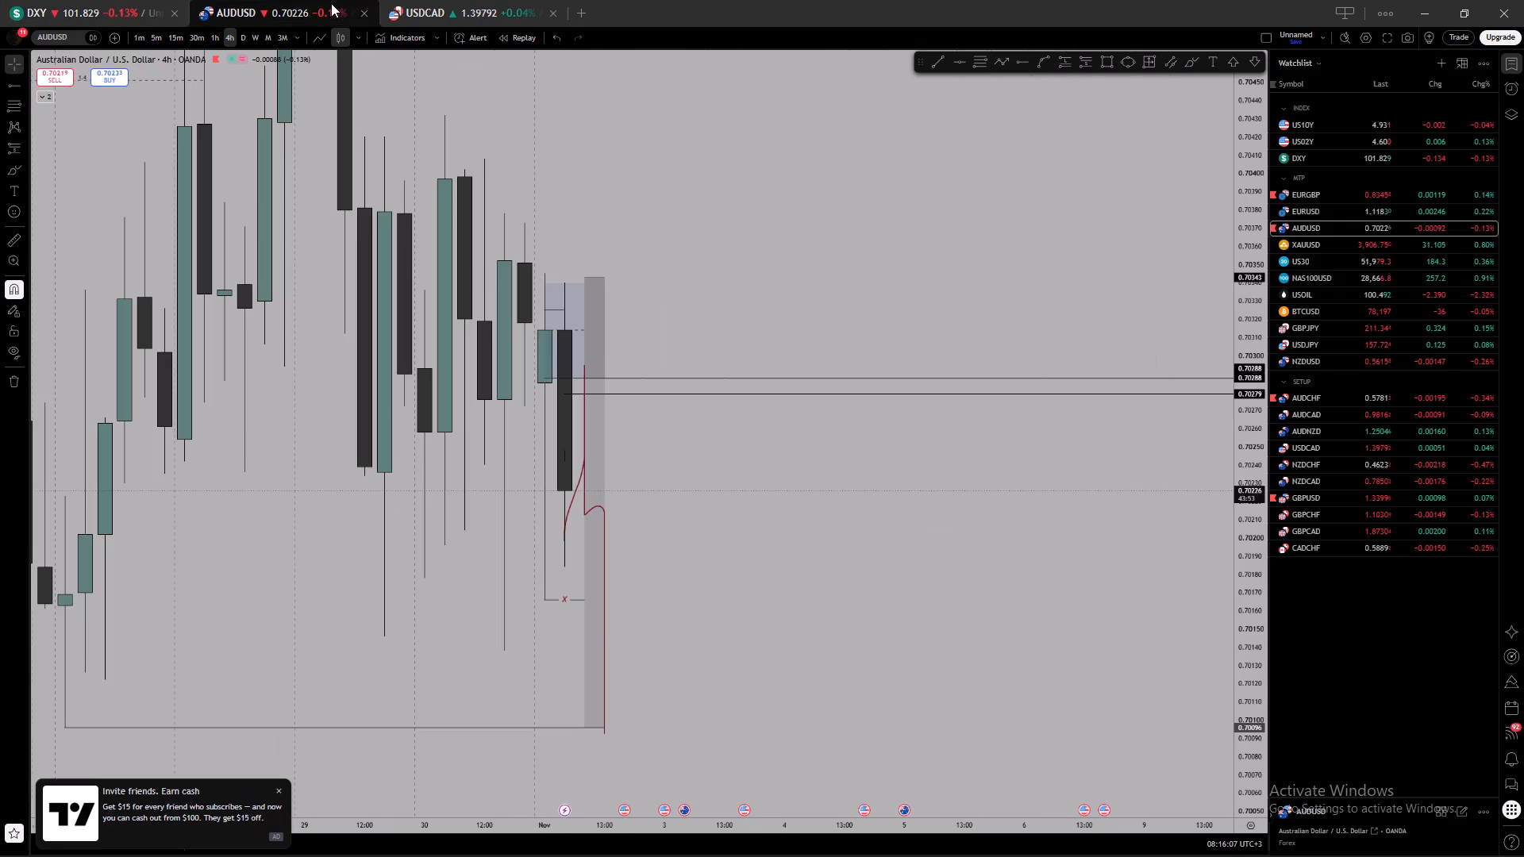
Show the watchlist beside the USDCAD chart.
{"action": "left_click", "coordinate": [446, 11]}
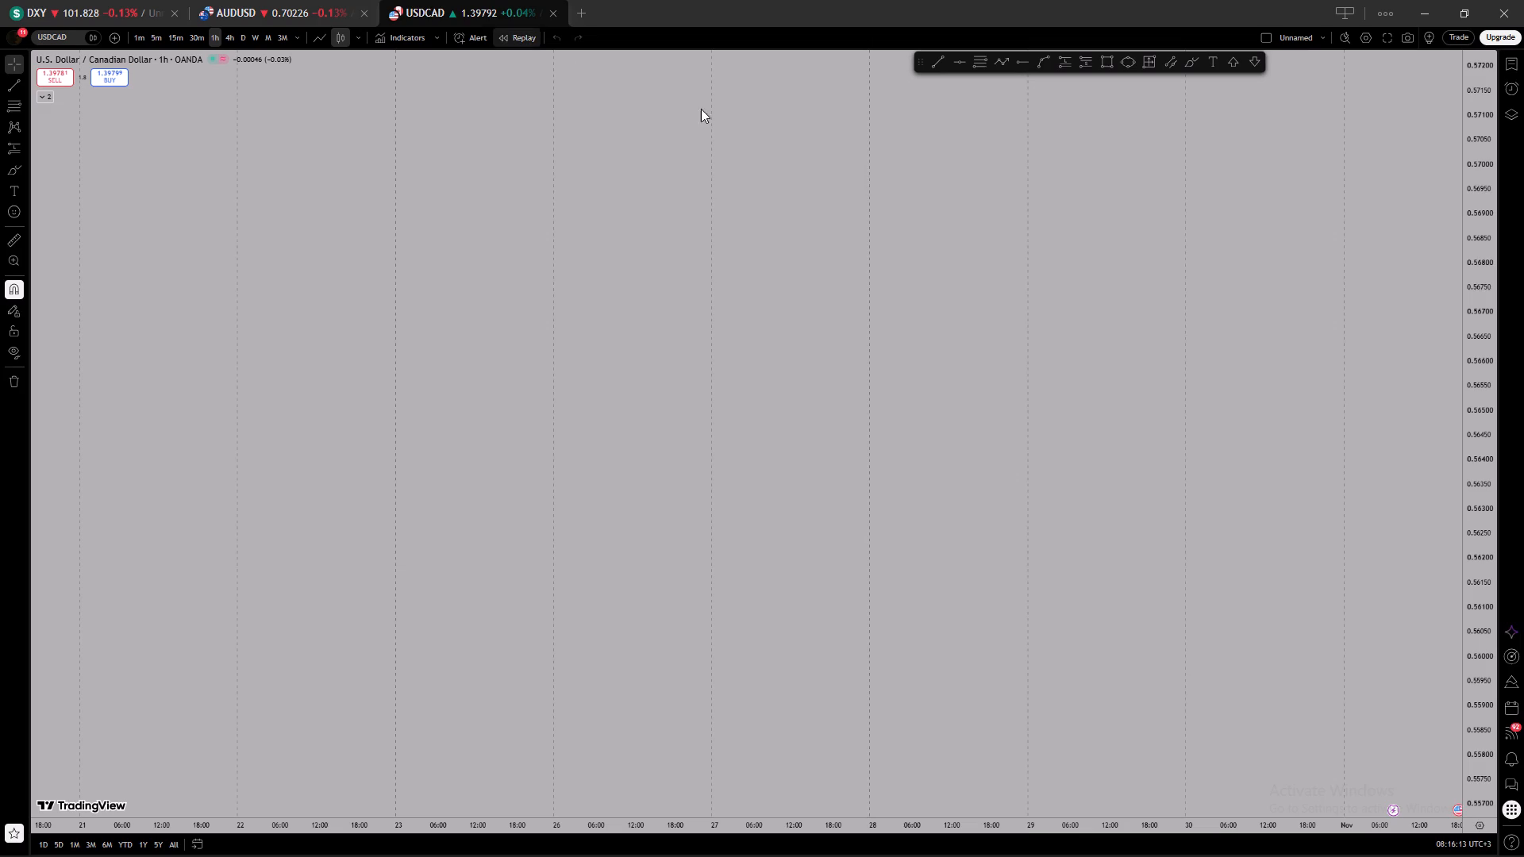
{"action": "left_click", "coordinate": [1513, 72]}
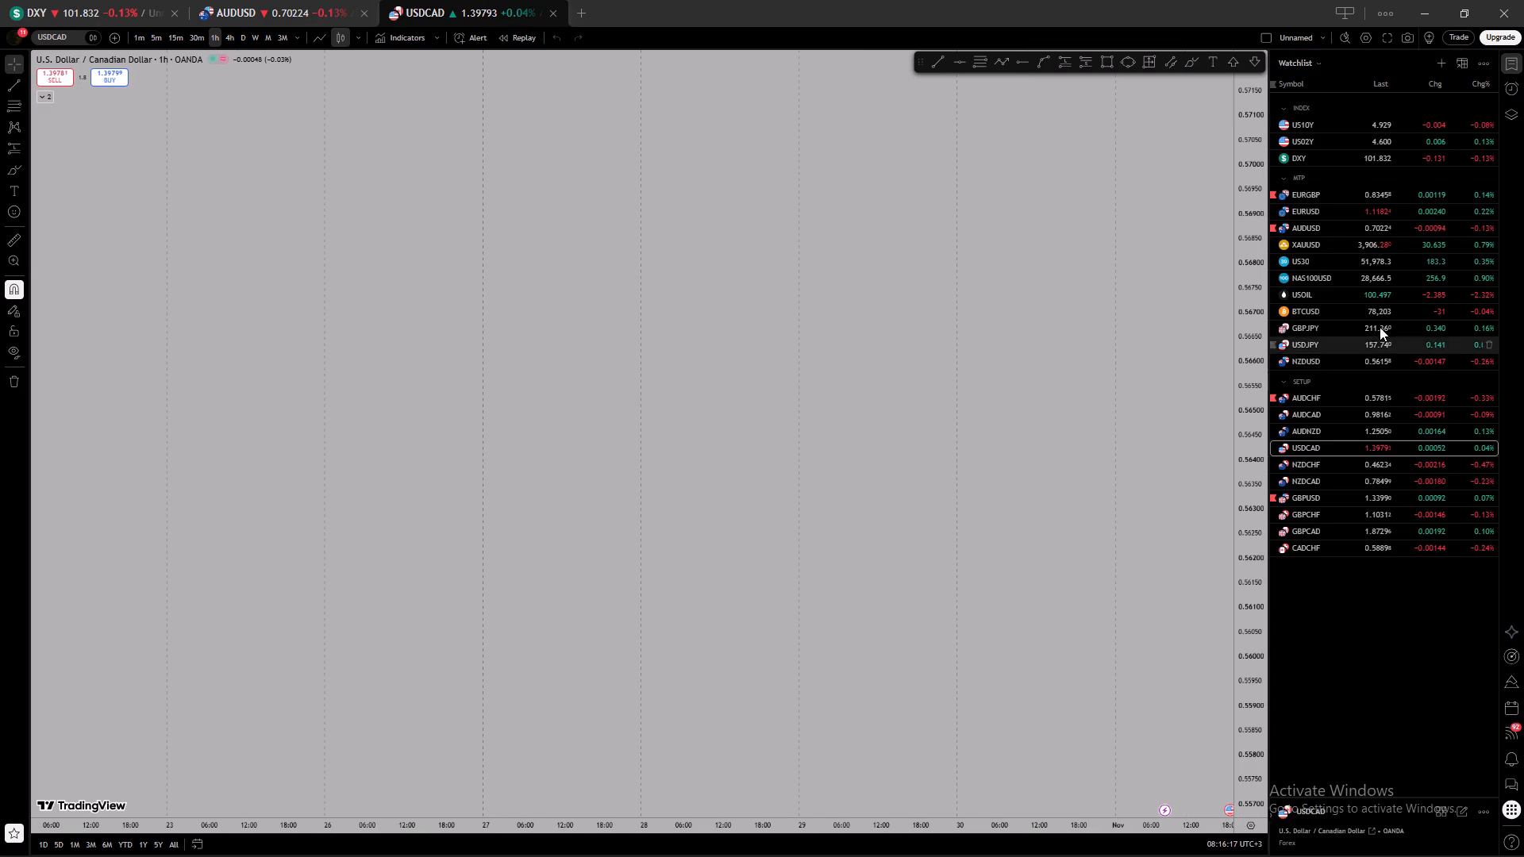
Switch the USDCAD chart to AUDUSD and on to EURGBP, and review EURGBP's planned setup on the 1-hour timeframe.
{"action": "left_click", "coordinate": [1356, 226]}
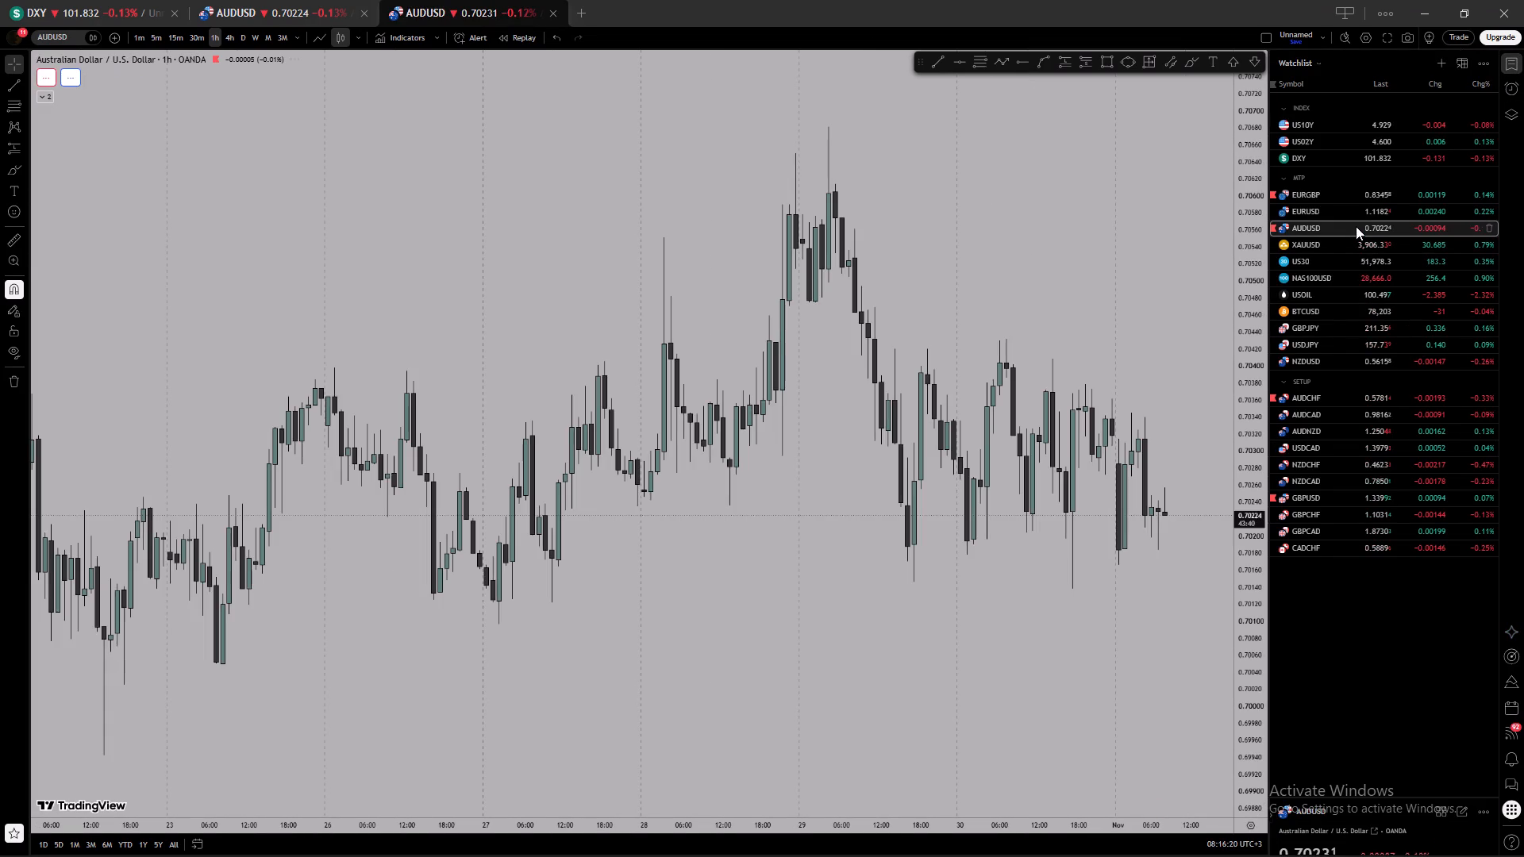
{"action": "left_click", "coordinate": [1345, 195]}
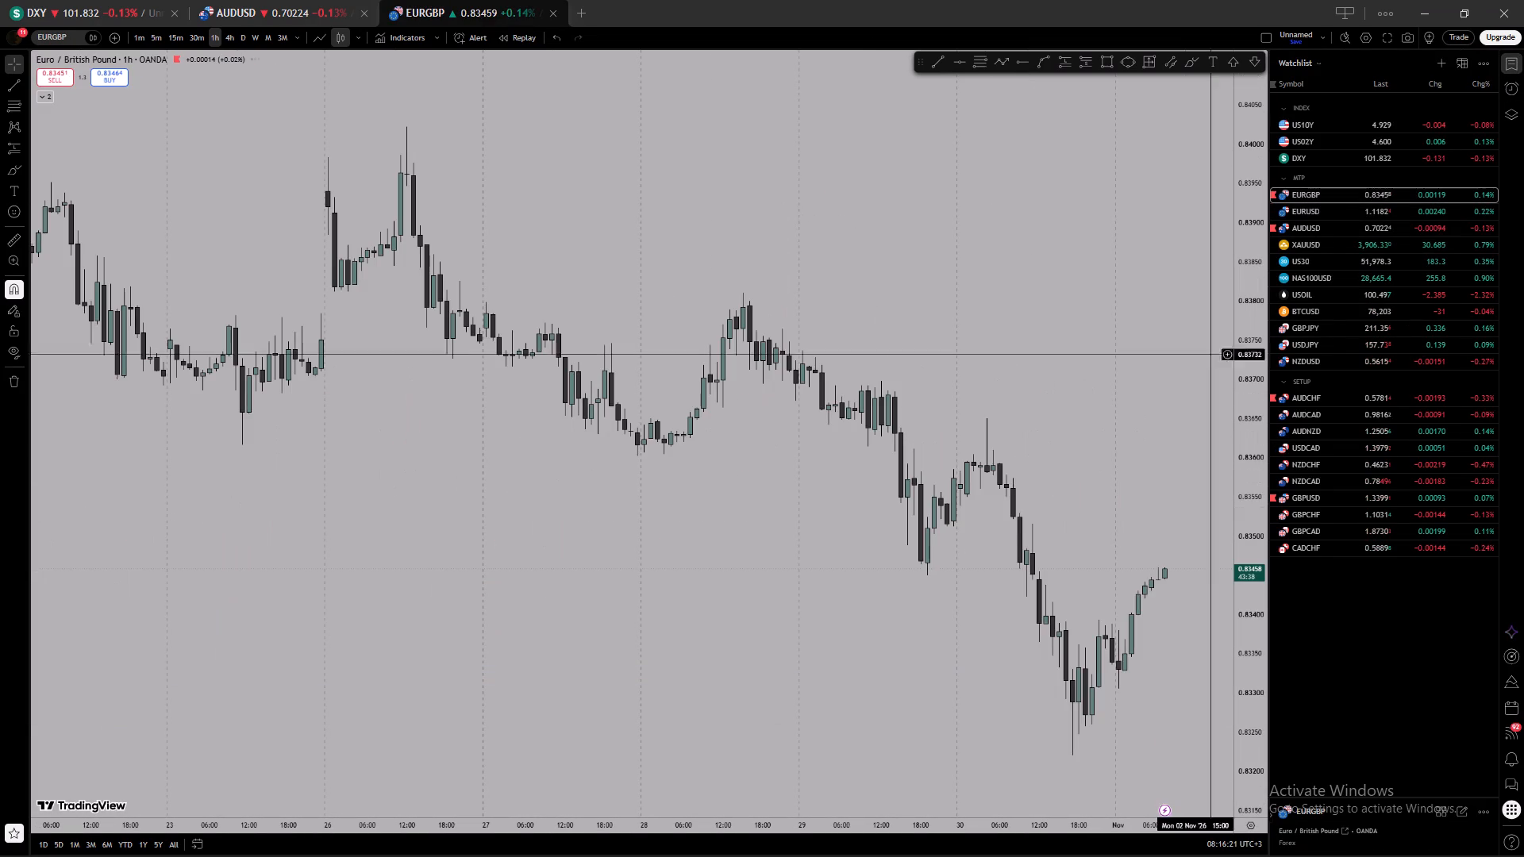
{"action": "left_click_drag", "start_coordinate": [1114, 508], "coordinate": [968, 502]}
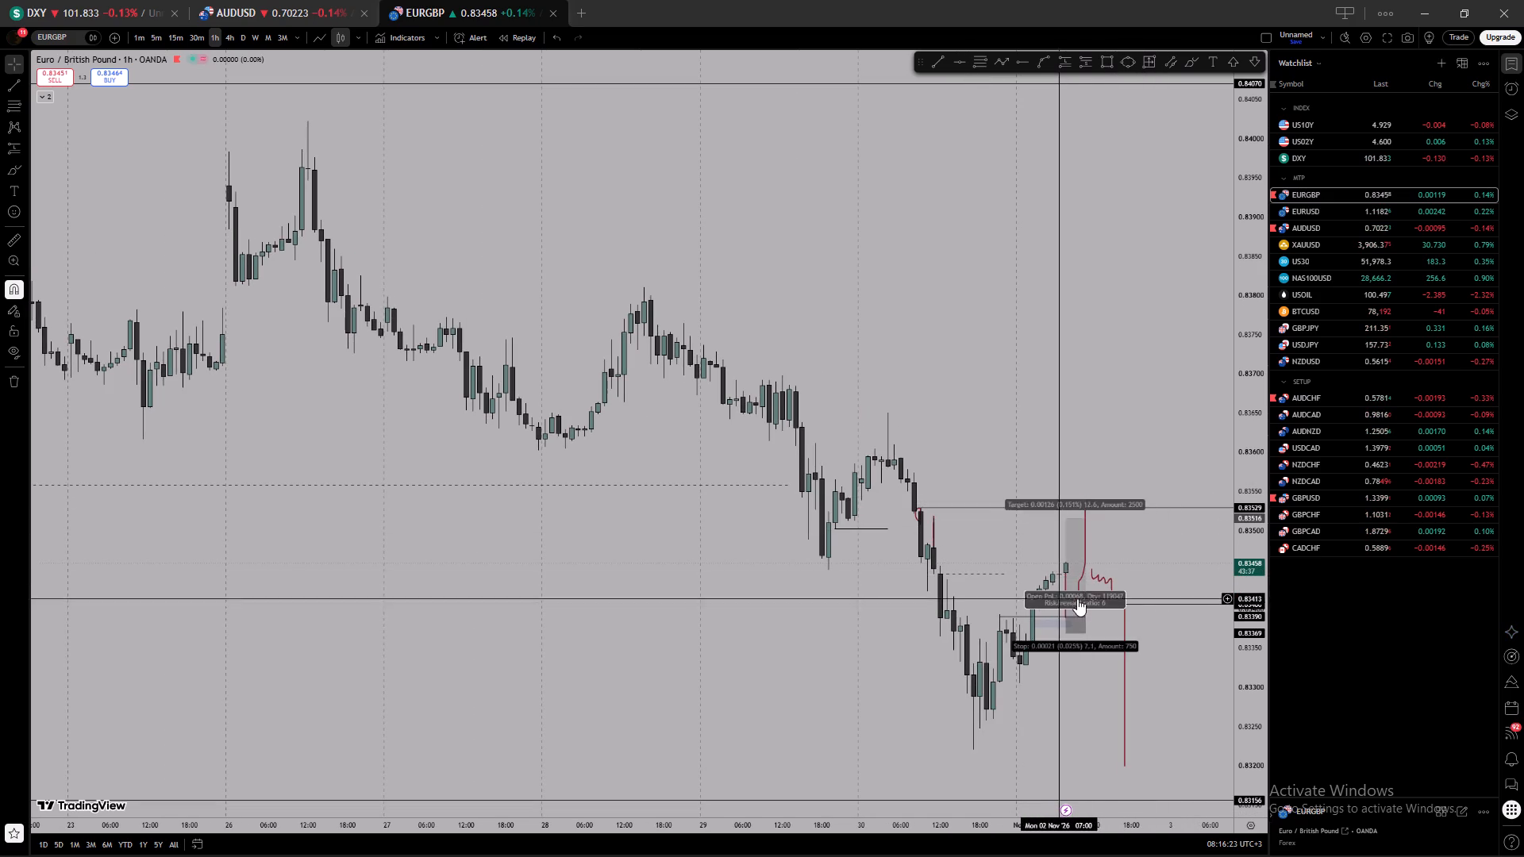
{"action": "left_click_drag", "start_coordinate": [1156, 418], "coordinate": [1159, 395]}
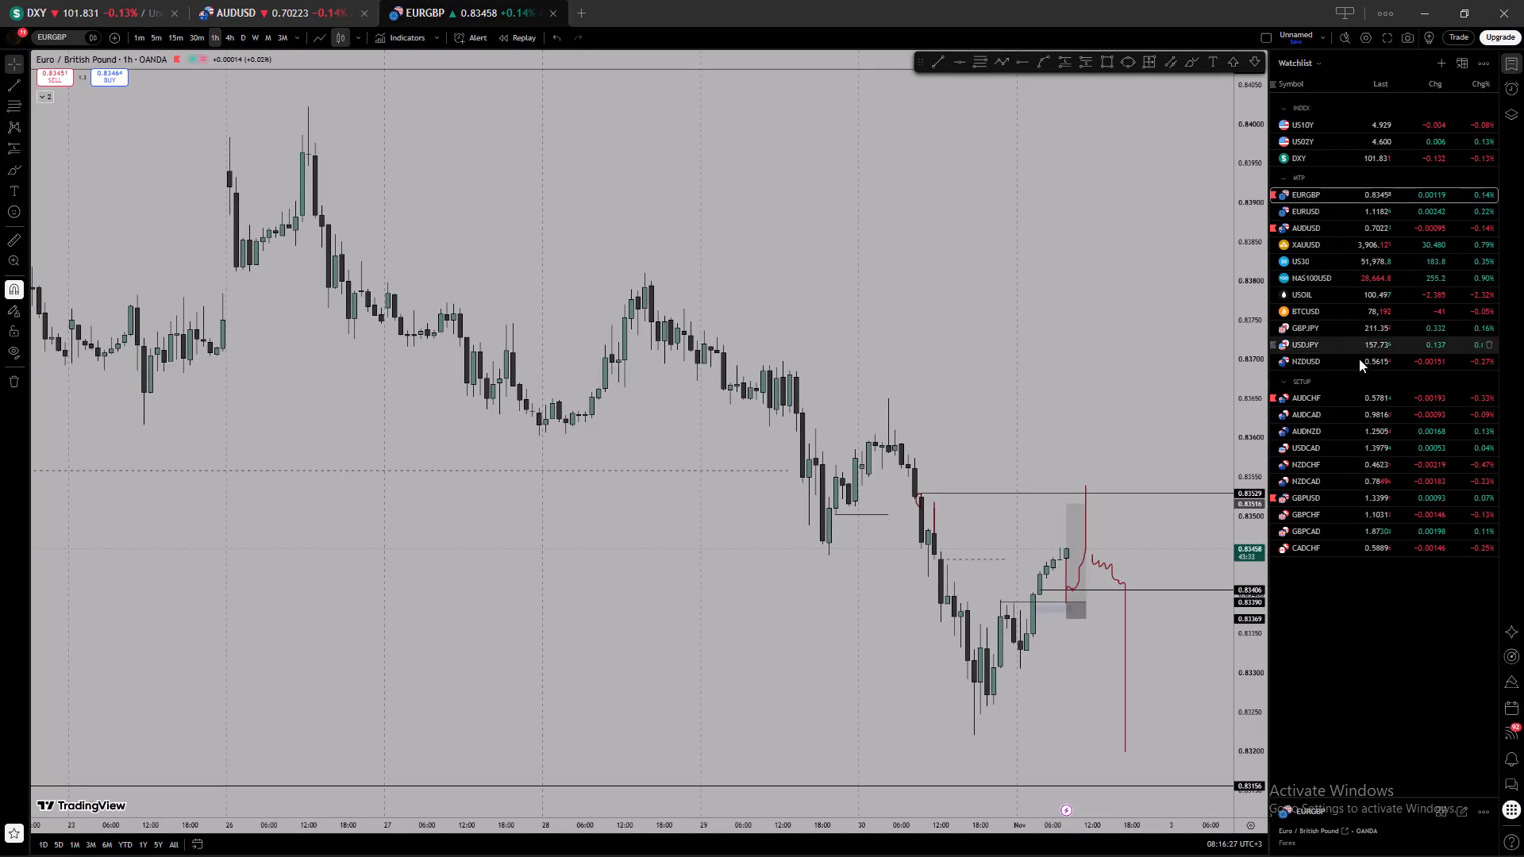
Switch the EURGBP chart to AUDCHF and review its marked-up 1-hour price action.
{"action": "left_click", "coordinate": [1363, 402]}
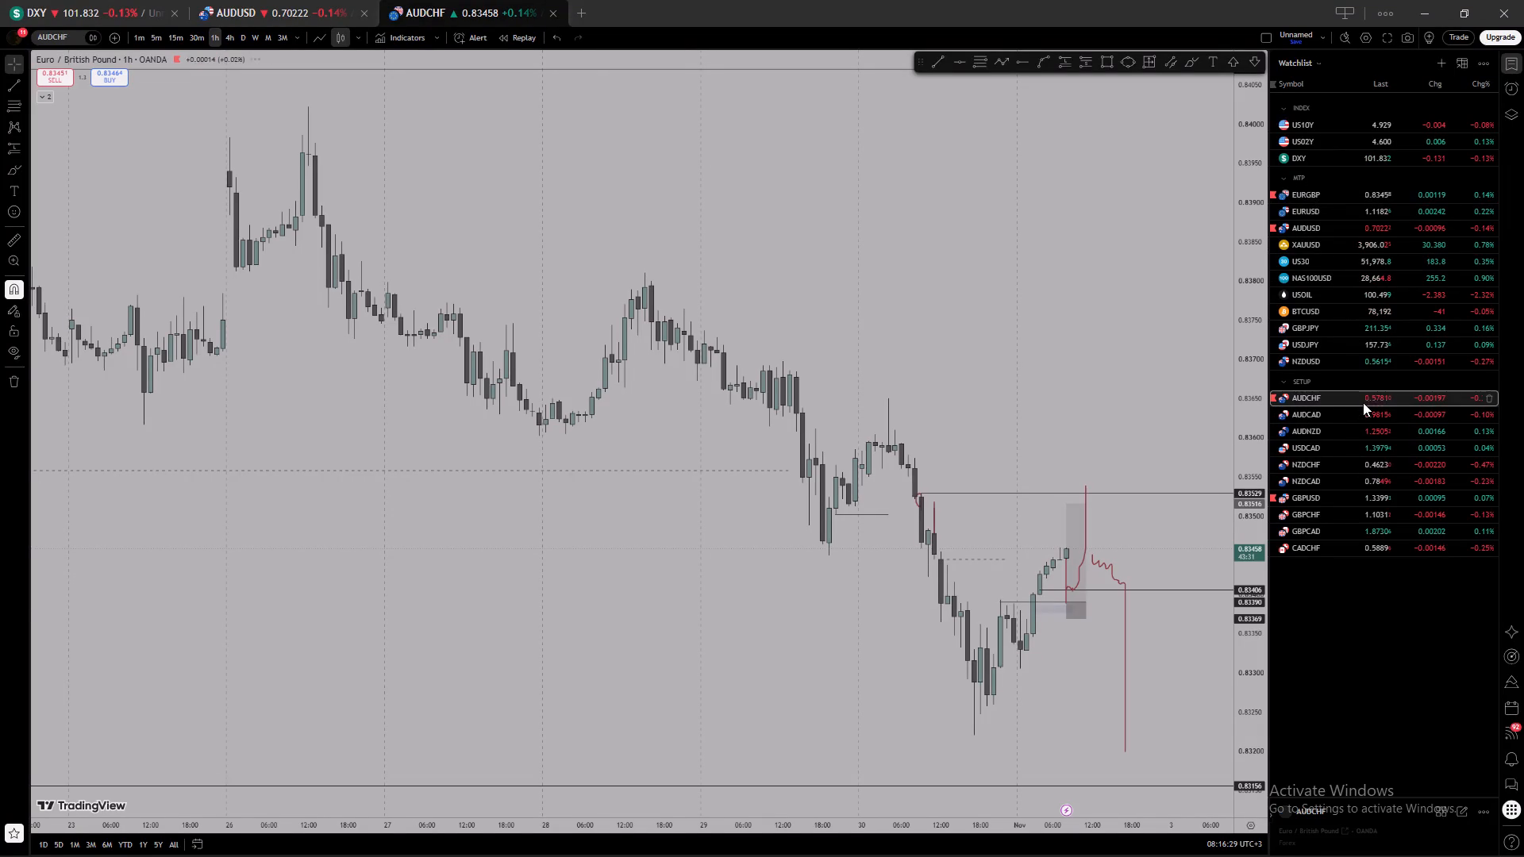
{"action": "scroll", "coordinate": [1132, 537], "scroll_direction": "down", "scroll_amount": 4}
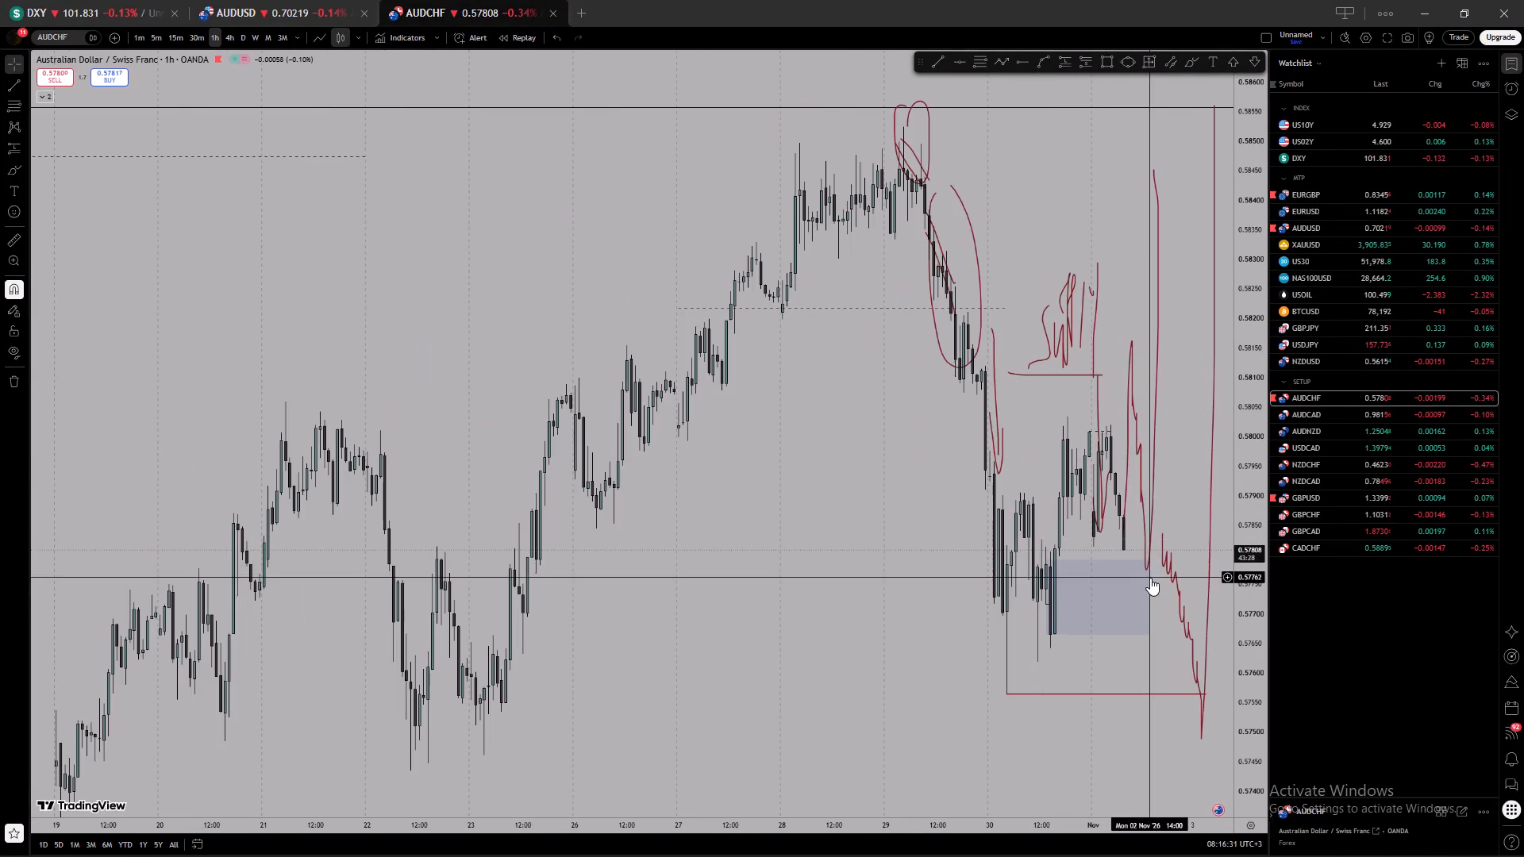
Switch the AUDCHF chart to GBPUSD and set it to the 4-hour timeframe.
{"action": "scroll", "coordinate": [1204, 497], "scroll_direction": "up", "scroll_amount": 7}
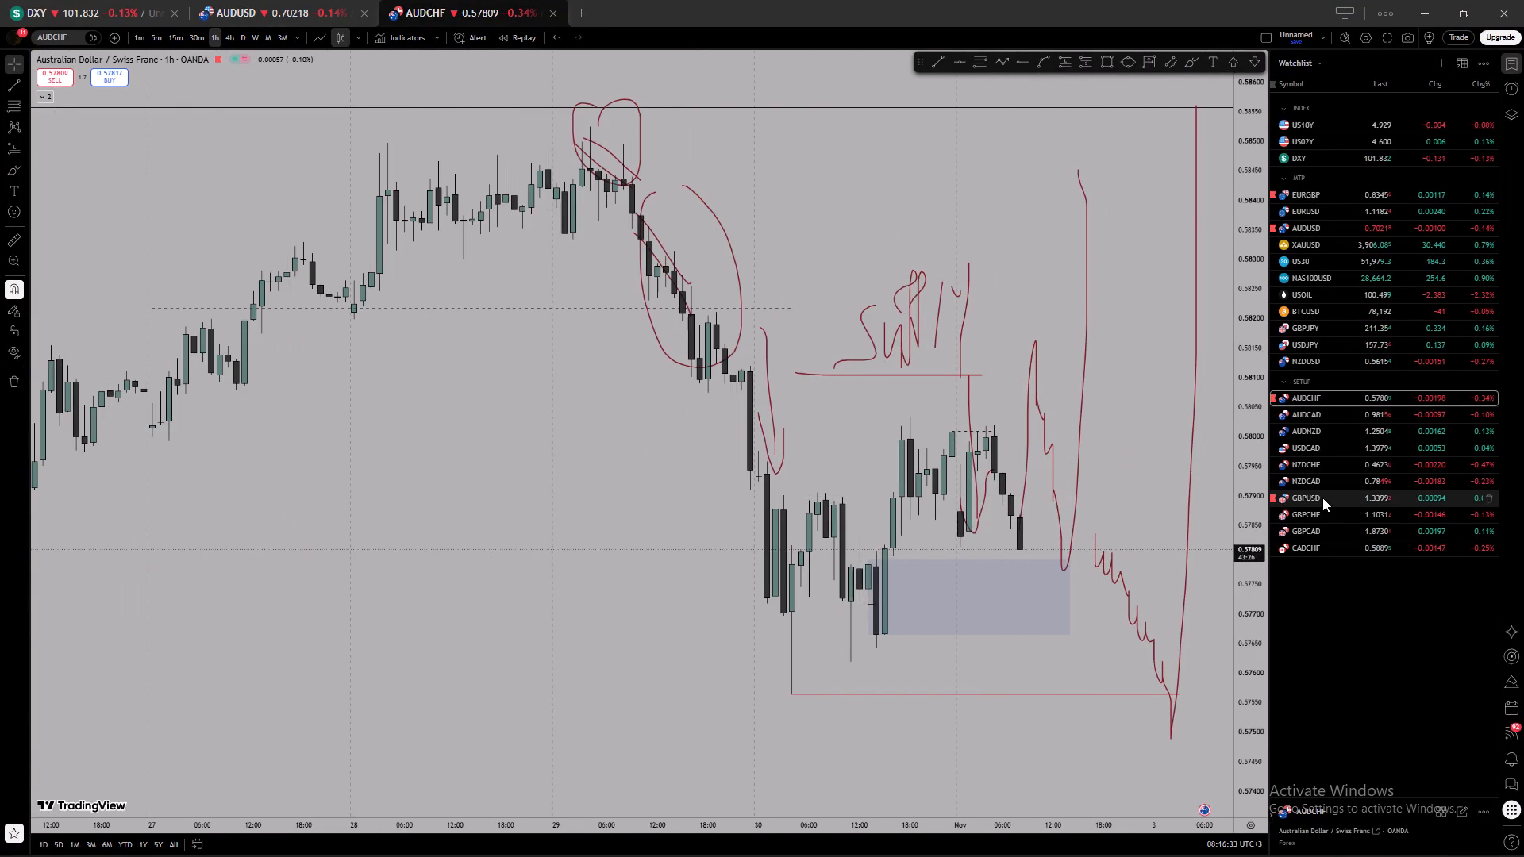
{"action": "left_click", "coordinate": [1322, 498]}
{"action": "left_click_drag", "start_coordinate": [1060, 222], "coordinate": [747, 306]}
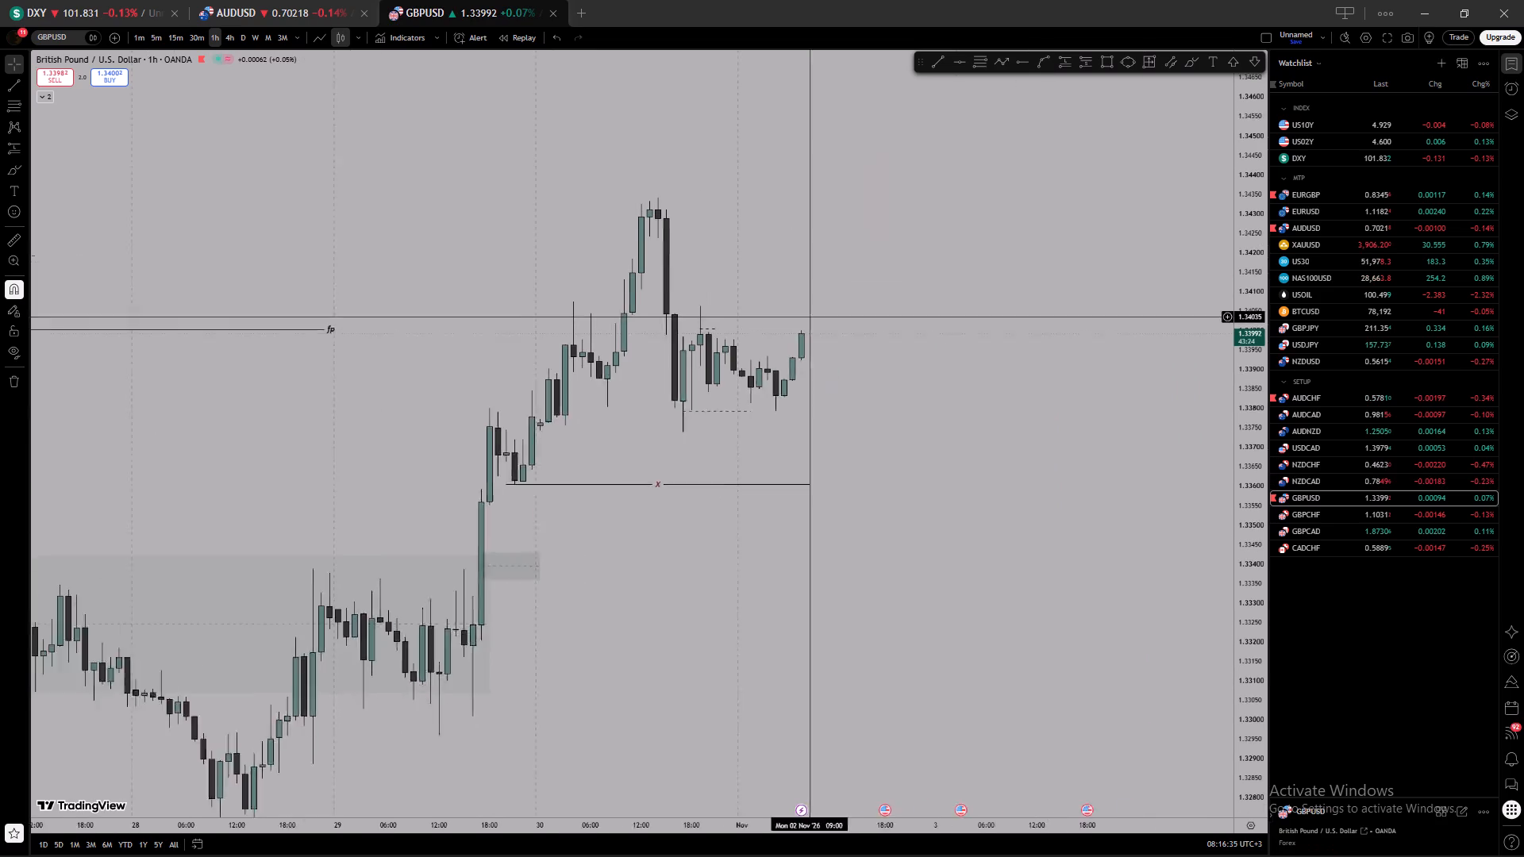
{"action": "left_click", "coordinate": [231, 33]}
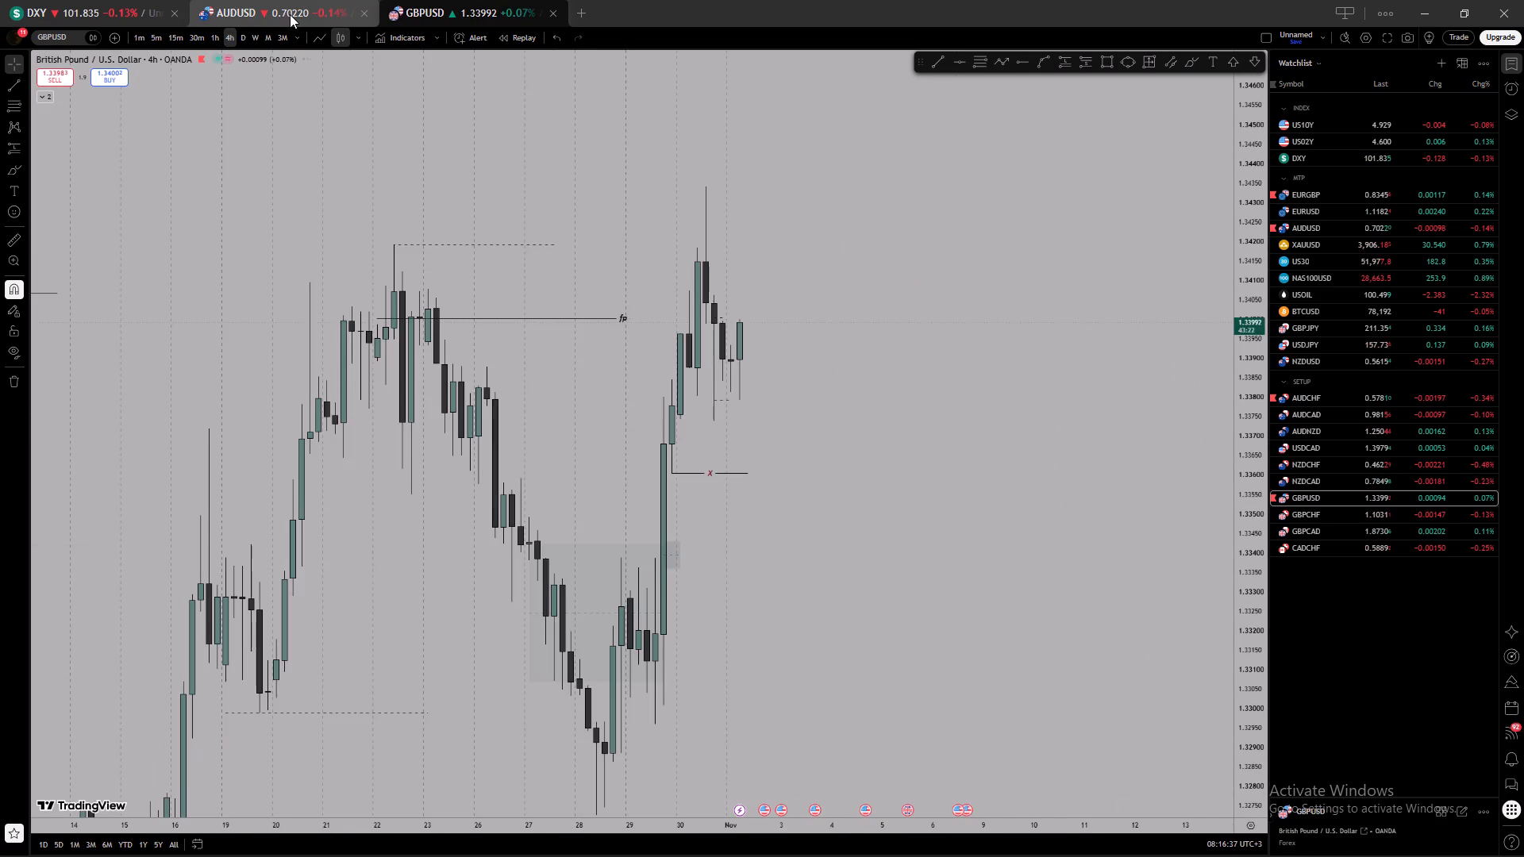
Compare the 4-hour AUDUSD candles around the planned short with the 4-hour GBPUSD price action.
{"action": "left_click", "coordinate": [290, 14]}
{"action": "scroll", "coordinate": [788, 308], "scroll_direction": "down", "scroll_amount": 2}
{"action": "left_click", "coordinate": [883, 294]}
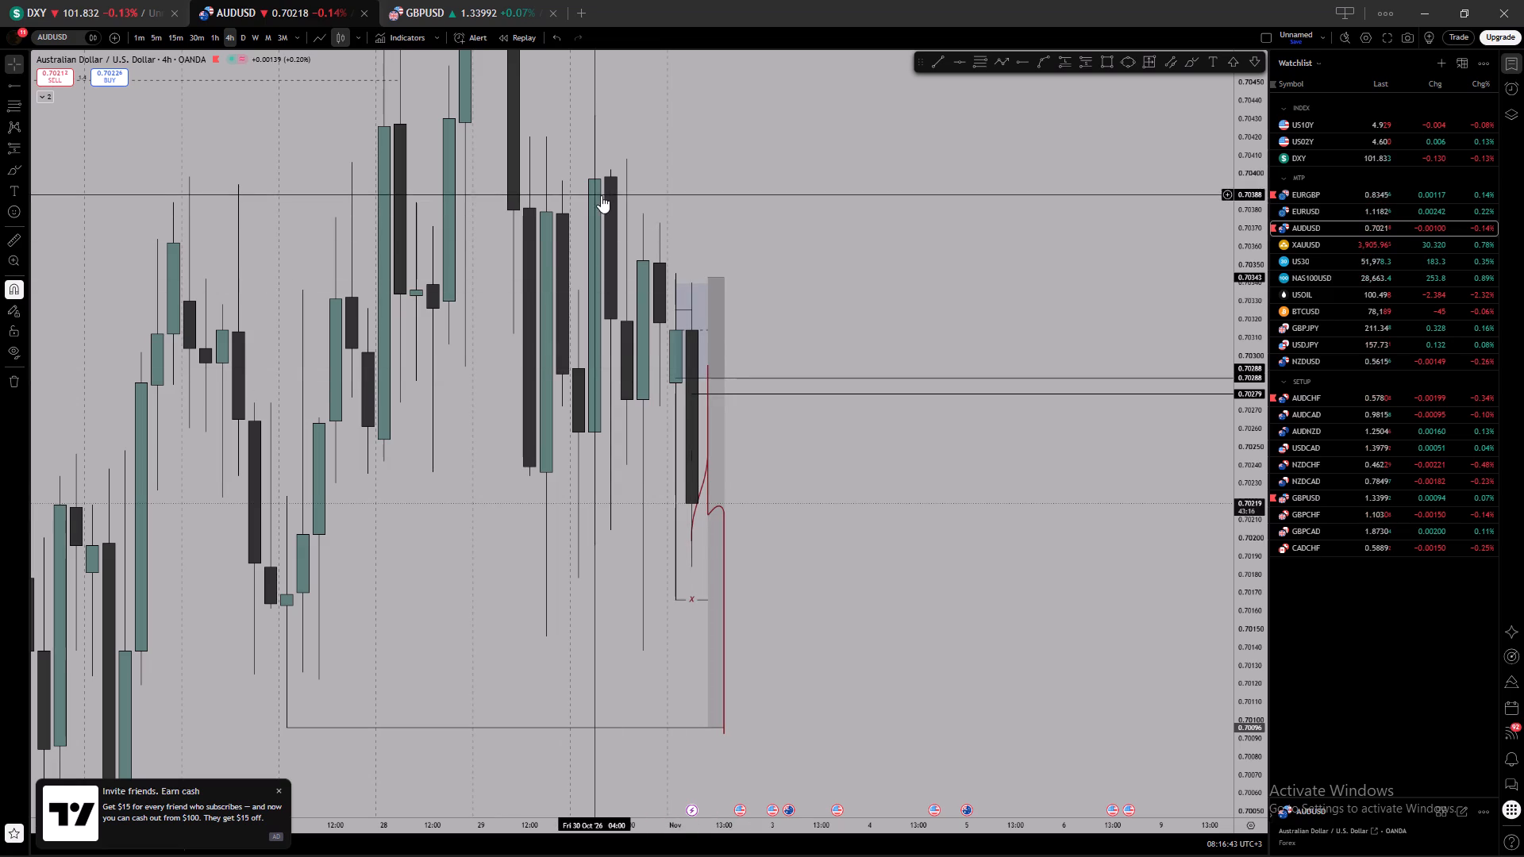
{"action": "left_click", "coordinate": [471, 10]}
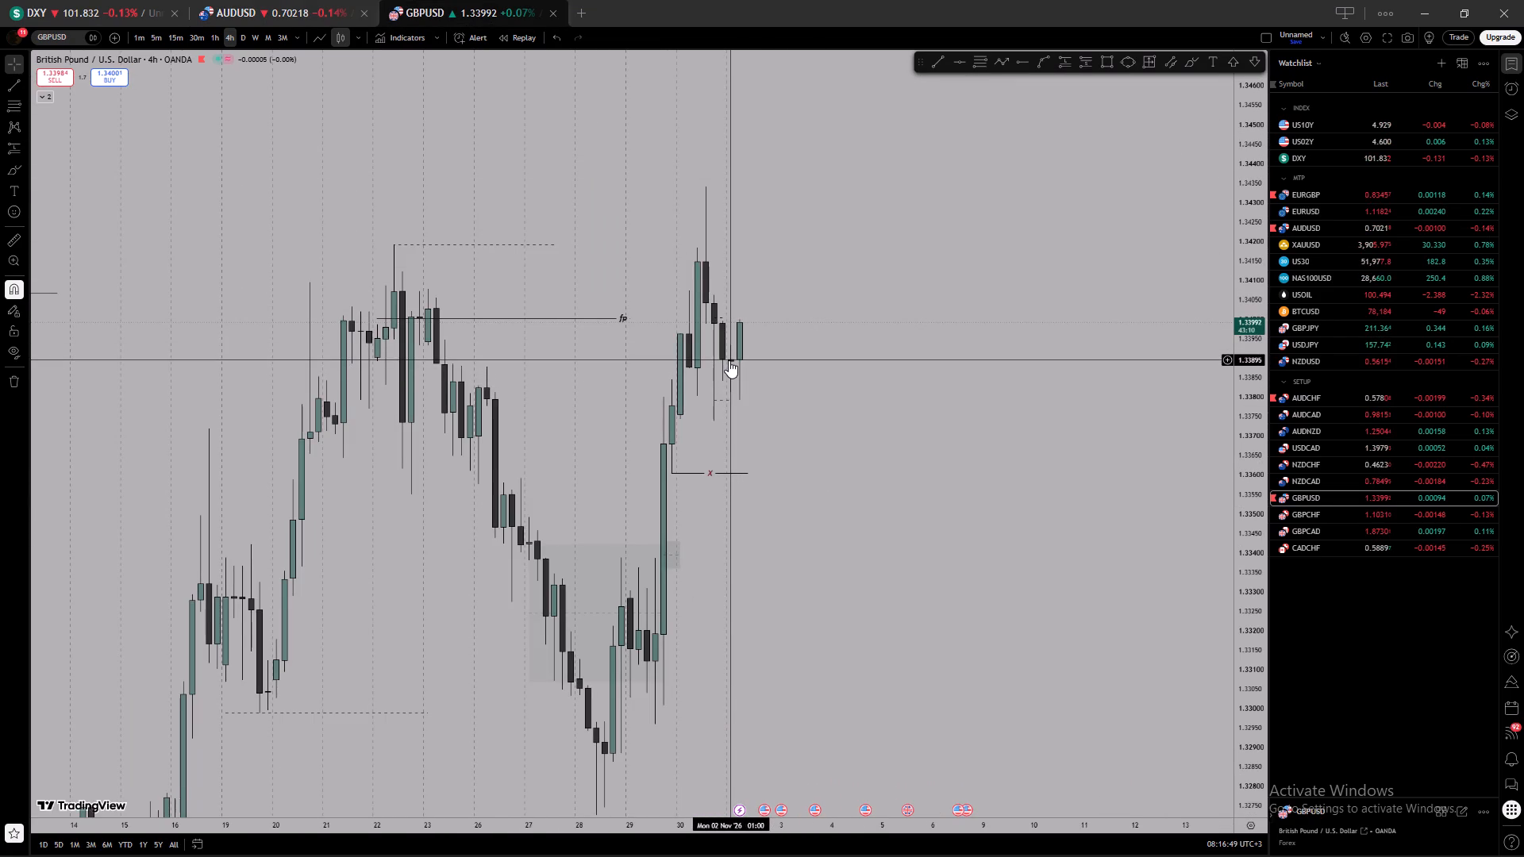
{"action": "left_click", "coordinate": [310, 2]}
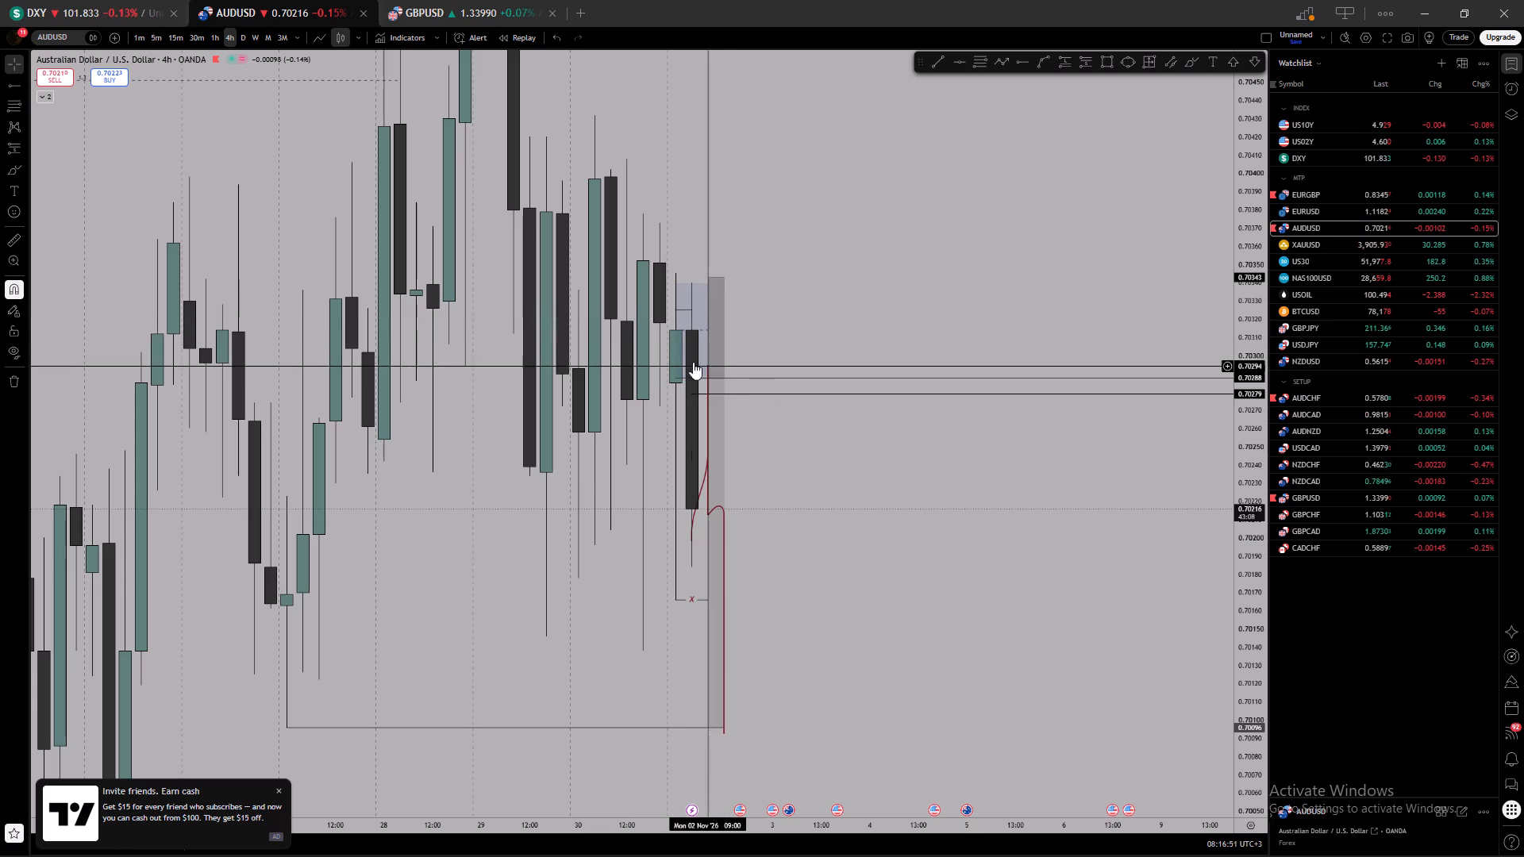
{"action": "left_click", "coordinate": [435, 4]}
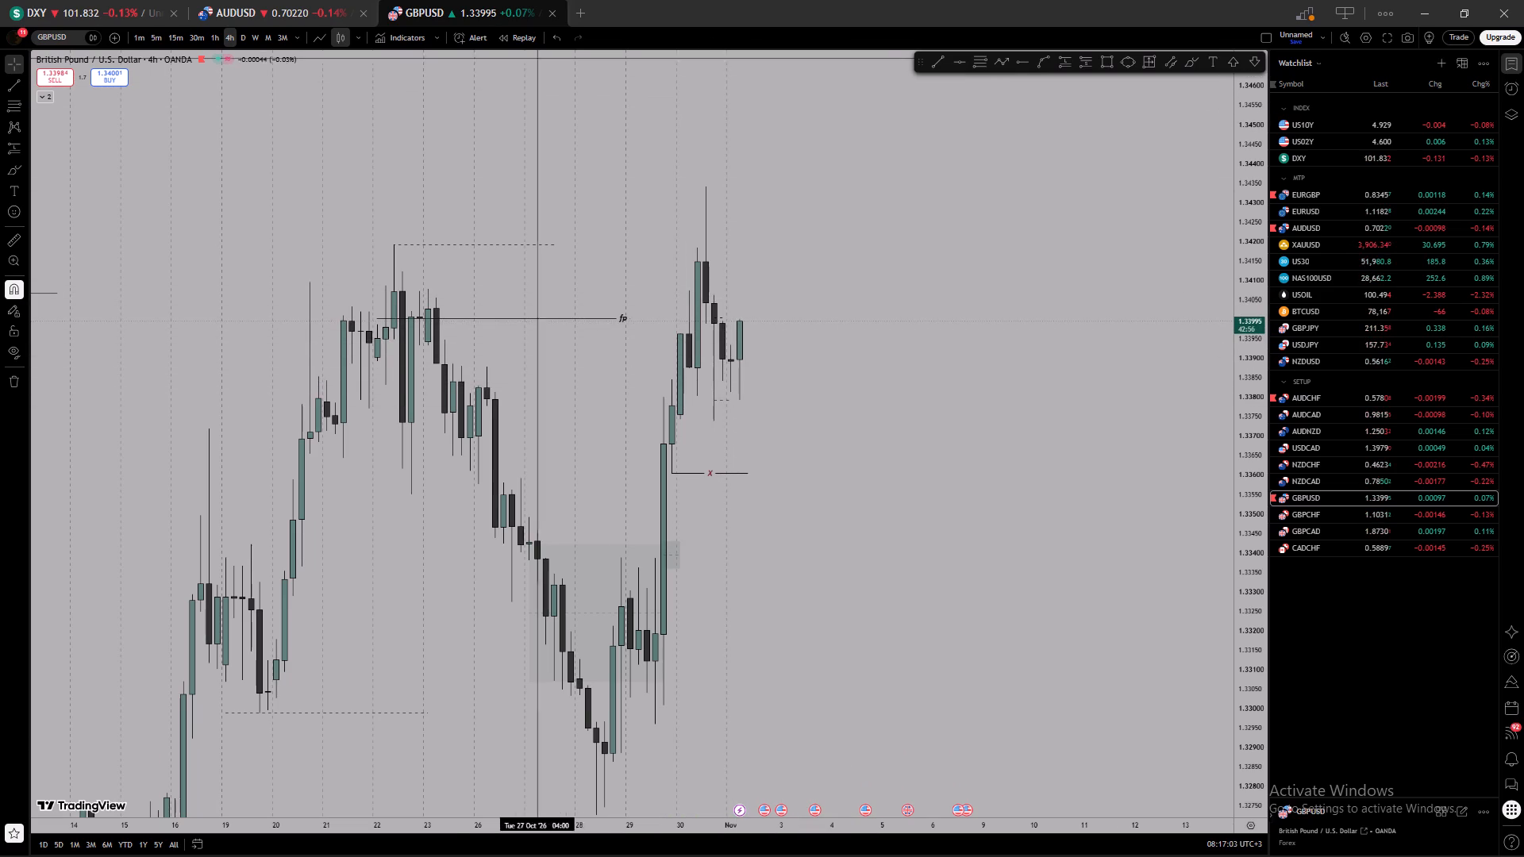
Set the GBPUSD and AUDUSD charts to the daily timeframe and compare their recent candles.
{"action": "left_click", "coordinate": [246, 44]}
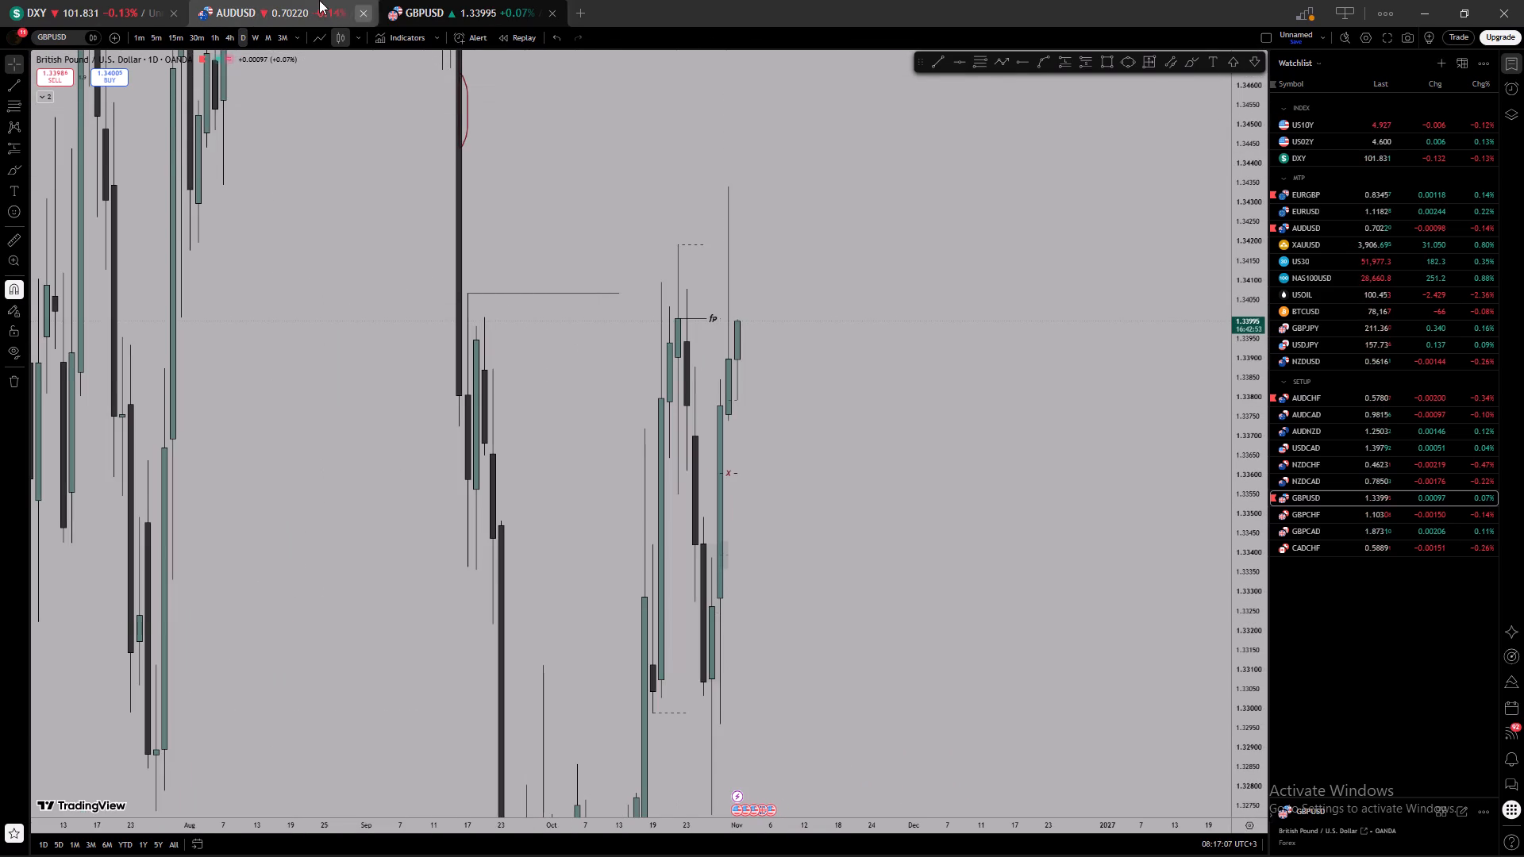
{"action": "left_click", "coordinate": [313, 0]}
{"action": "left_click", "coordinate": [244, 42]}
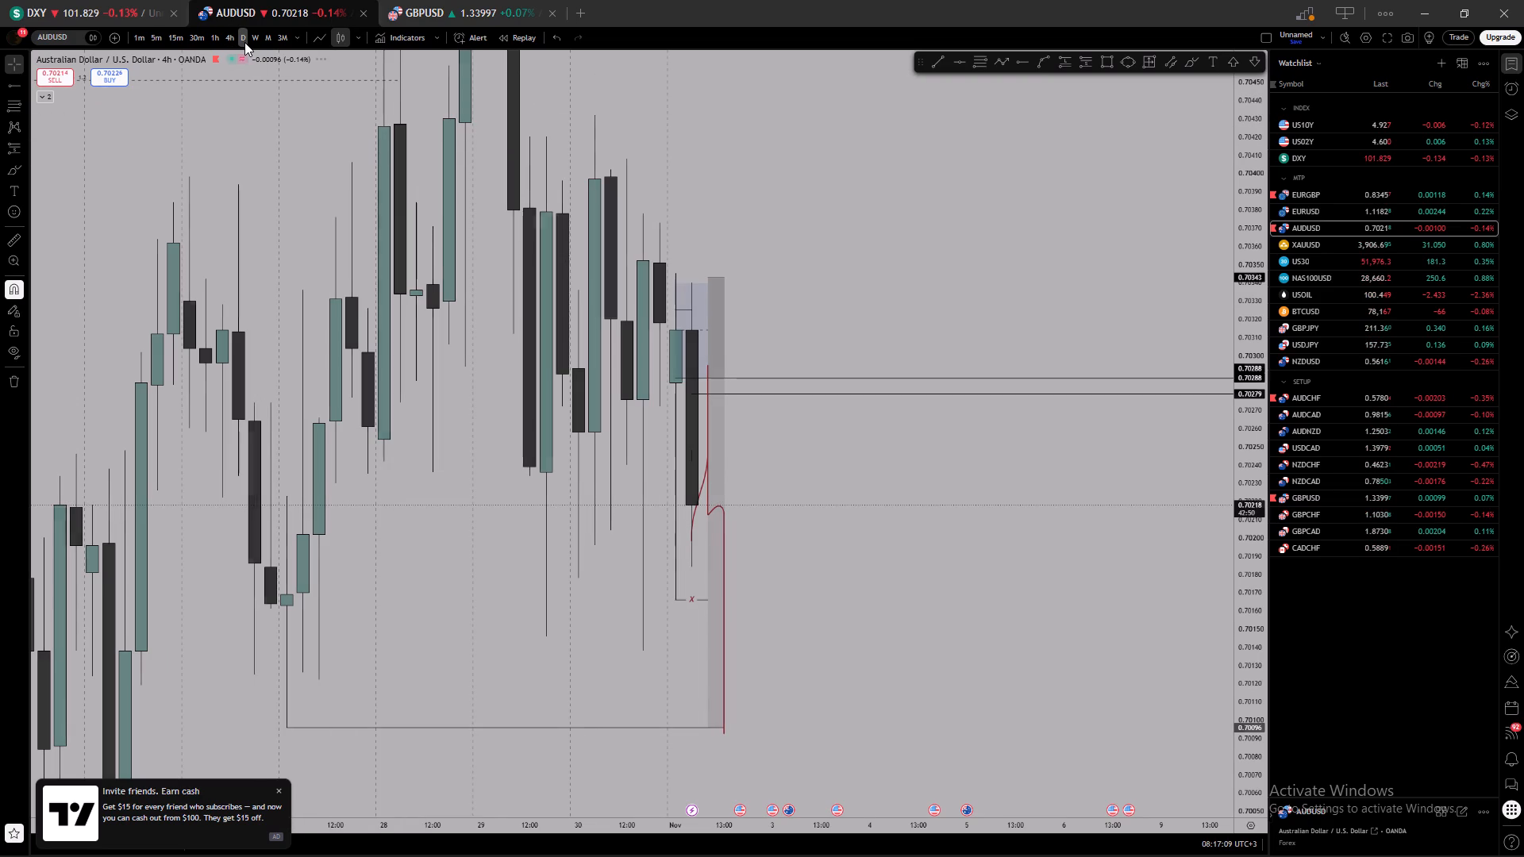
{"action": "scroll", "coordinate": [739, 325], "scroll_direction": "up", "scroll_amount": 3}
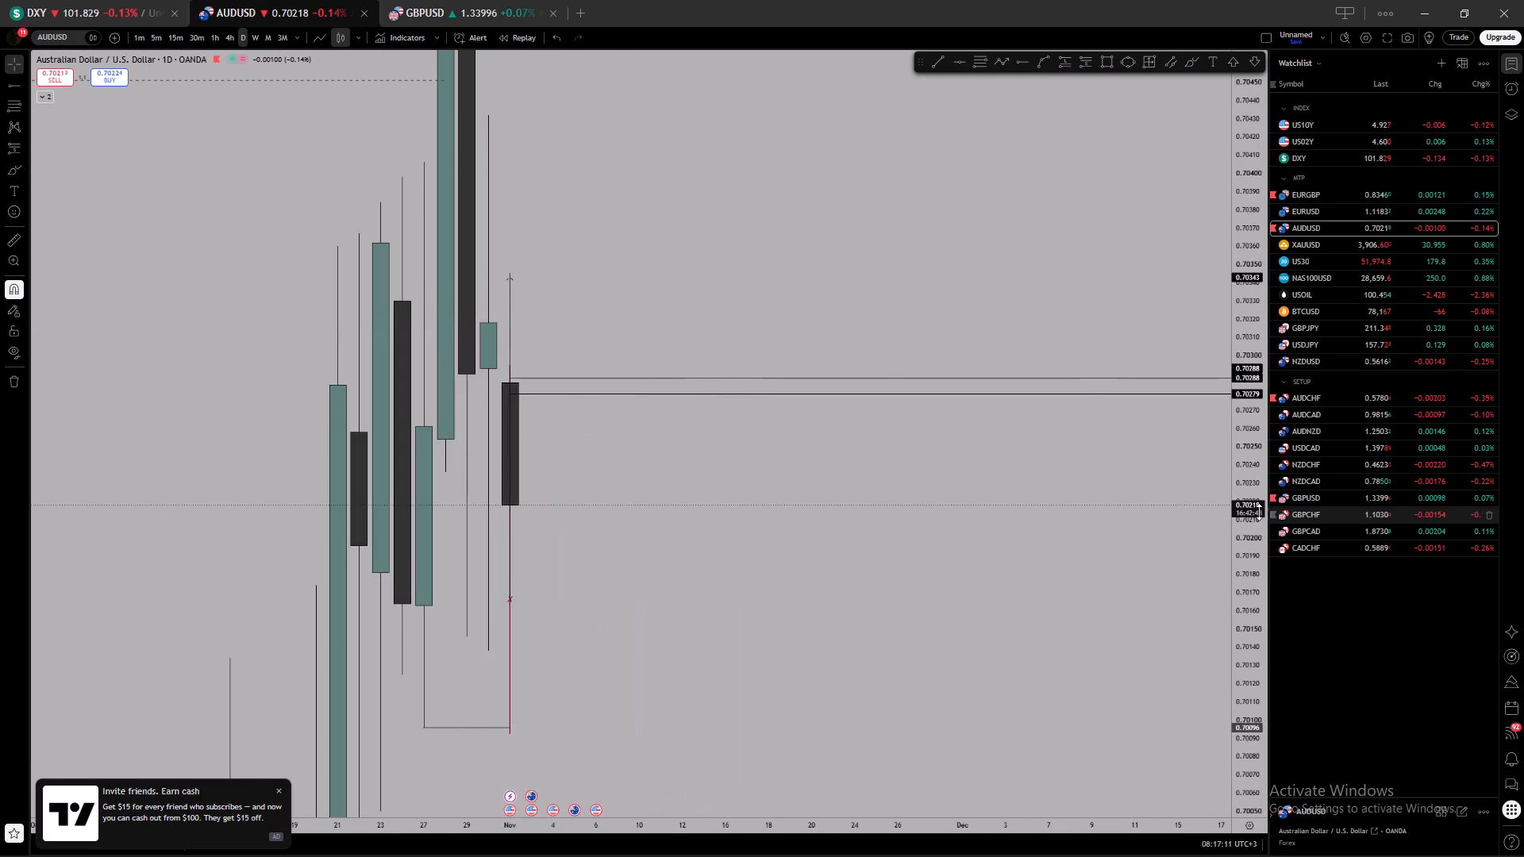
{"action": "scroll", "coordinate": [1259, 510], "scroll_direction": "down", "scroll_amount": 11}
Close the GBPUSD chart tab, saving its layout changes.
{"action": "left_click", "coordinate": [476, 10]}
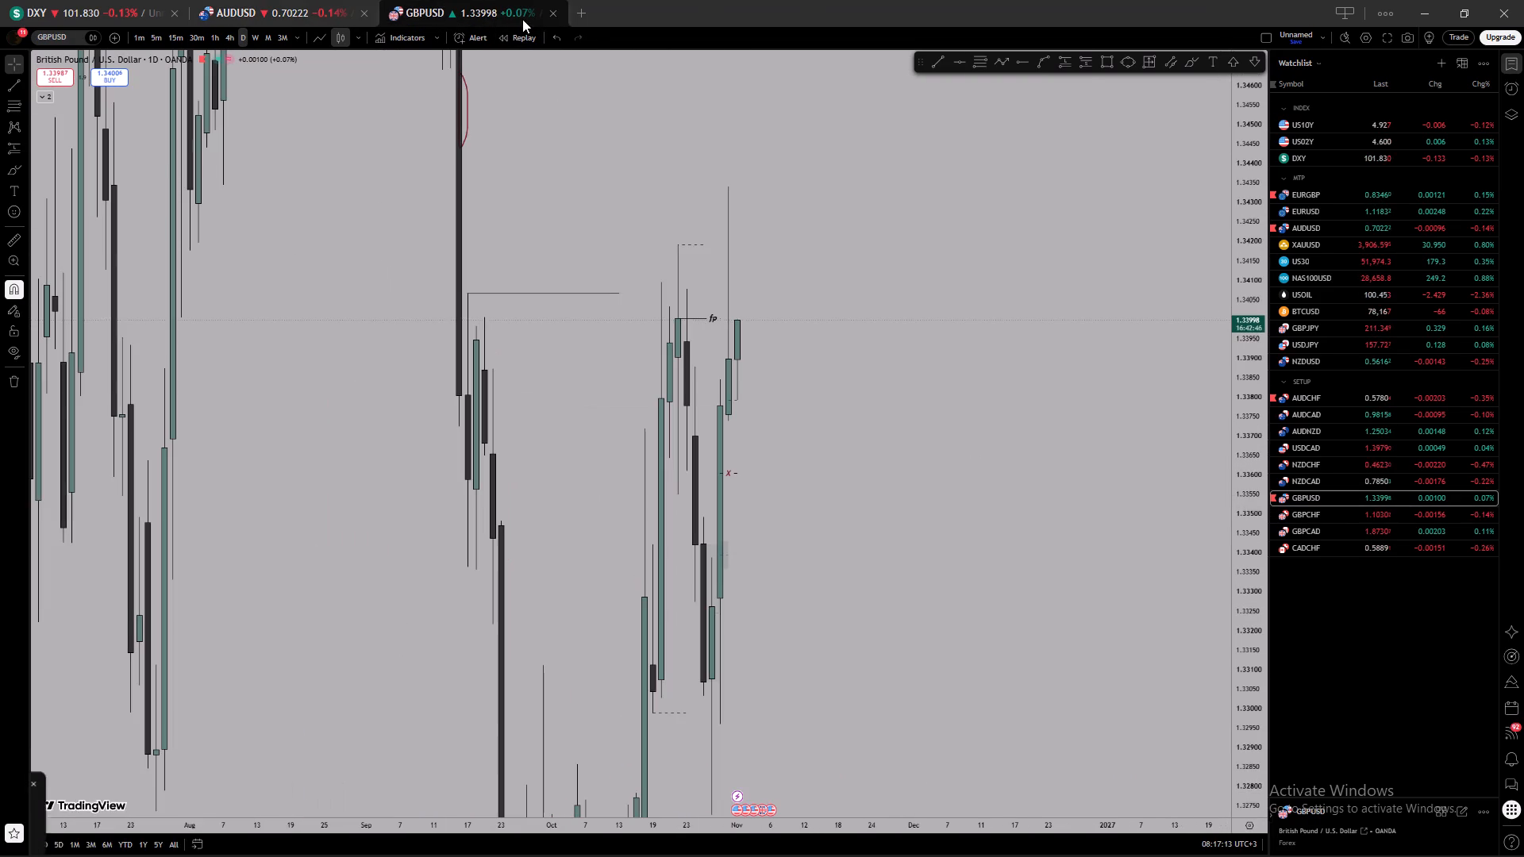
{"action": "left_click", "coordinate": [552, 13]}
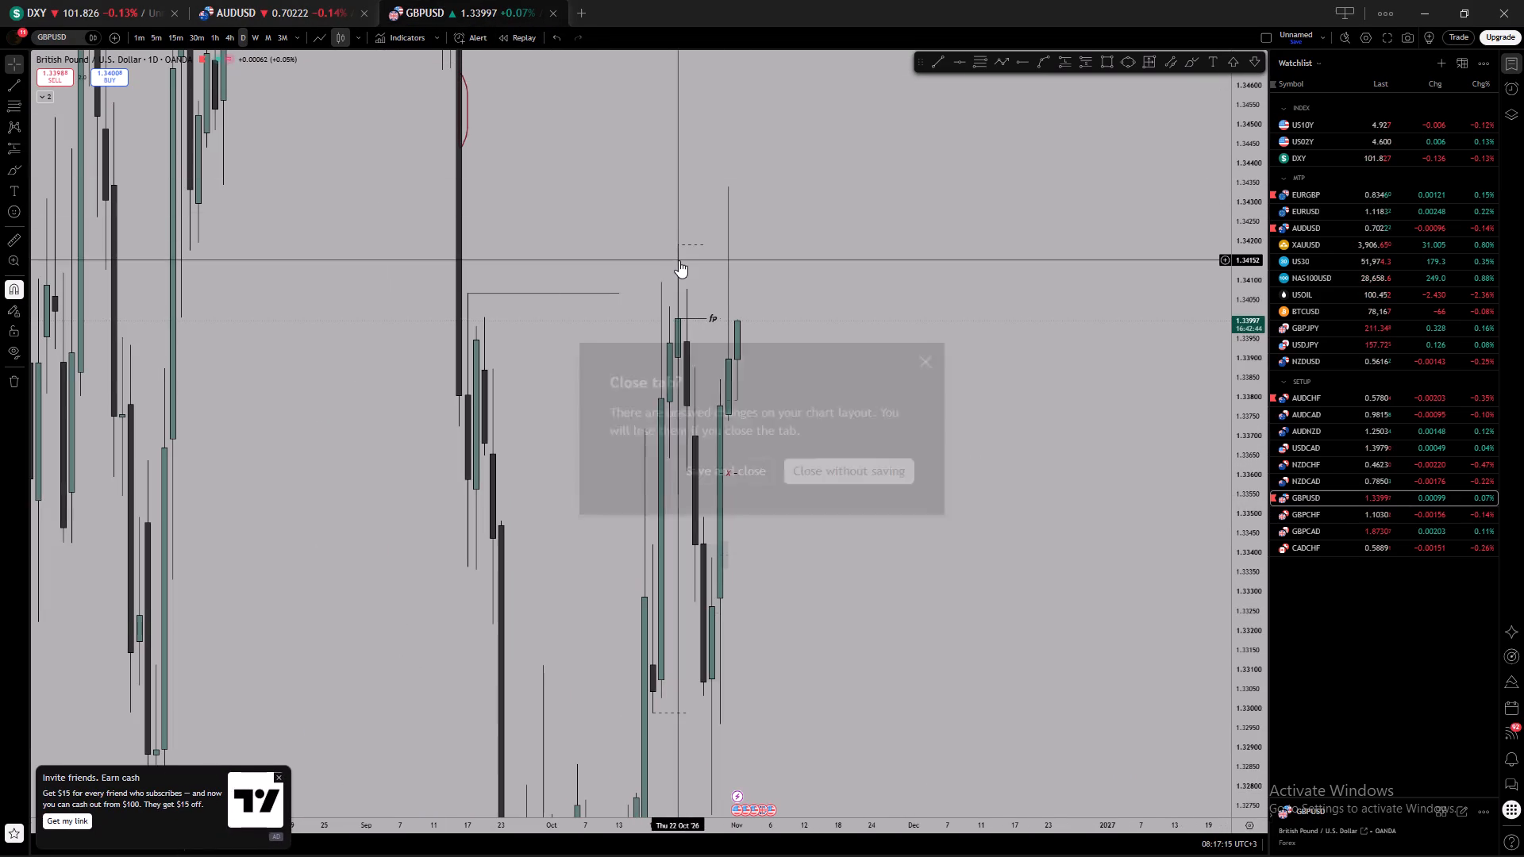
{"action": "left_click", "coordinate": [752, 478]}
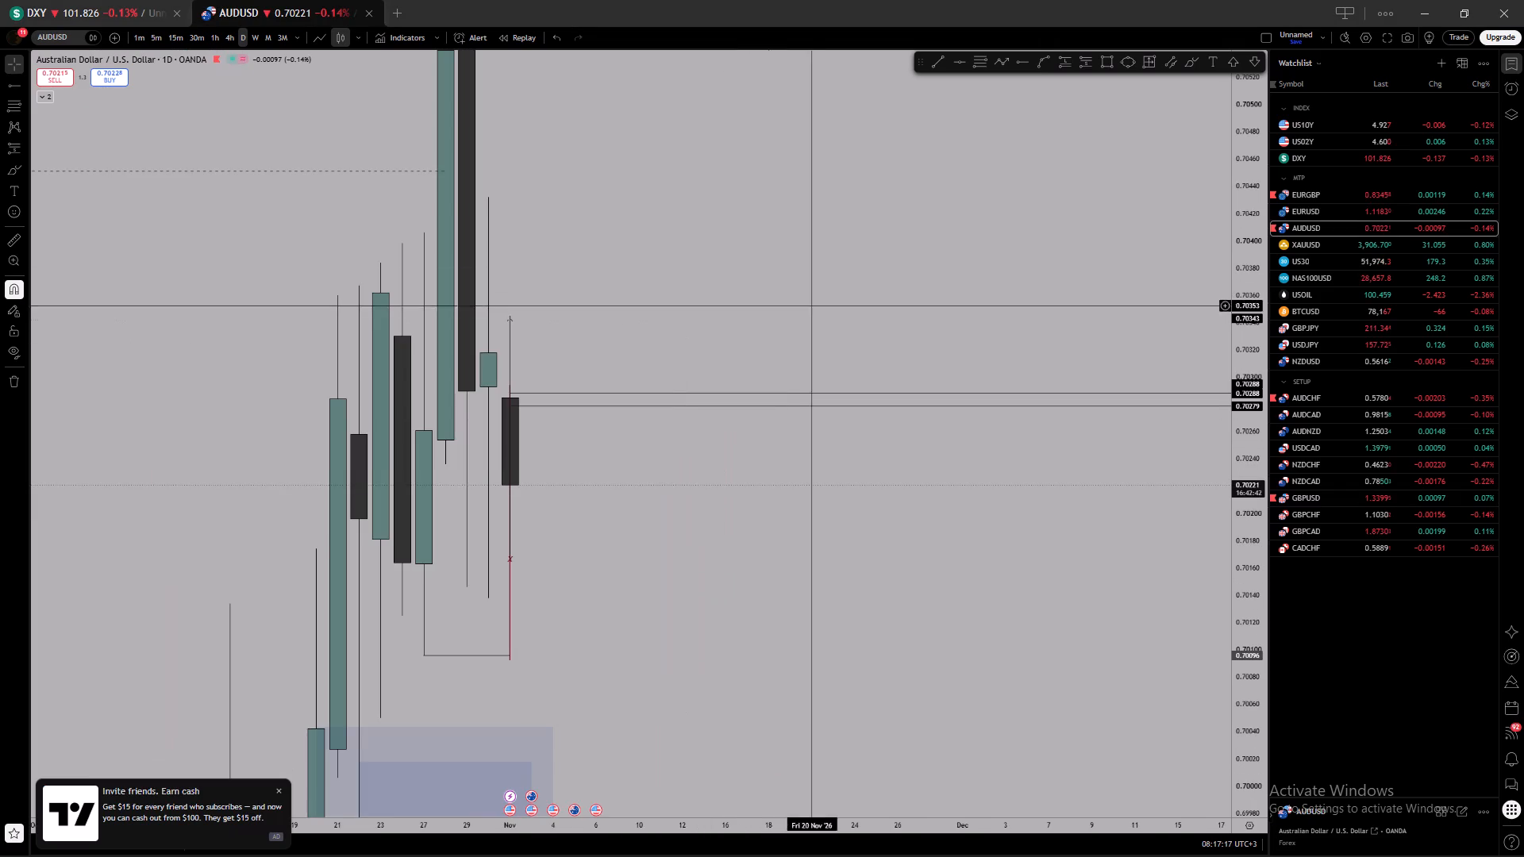
Set the AUDUSD chart to the 15-minute timeframe and examine price action around the supply zone and projected path.
{"action": "left_click", "coordinate": [167, 44]}
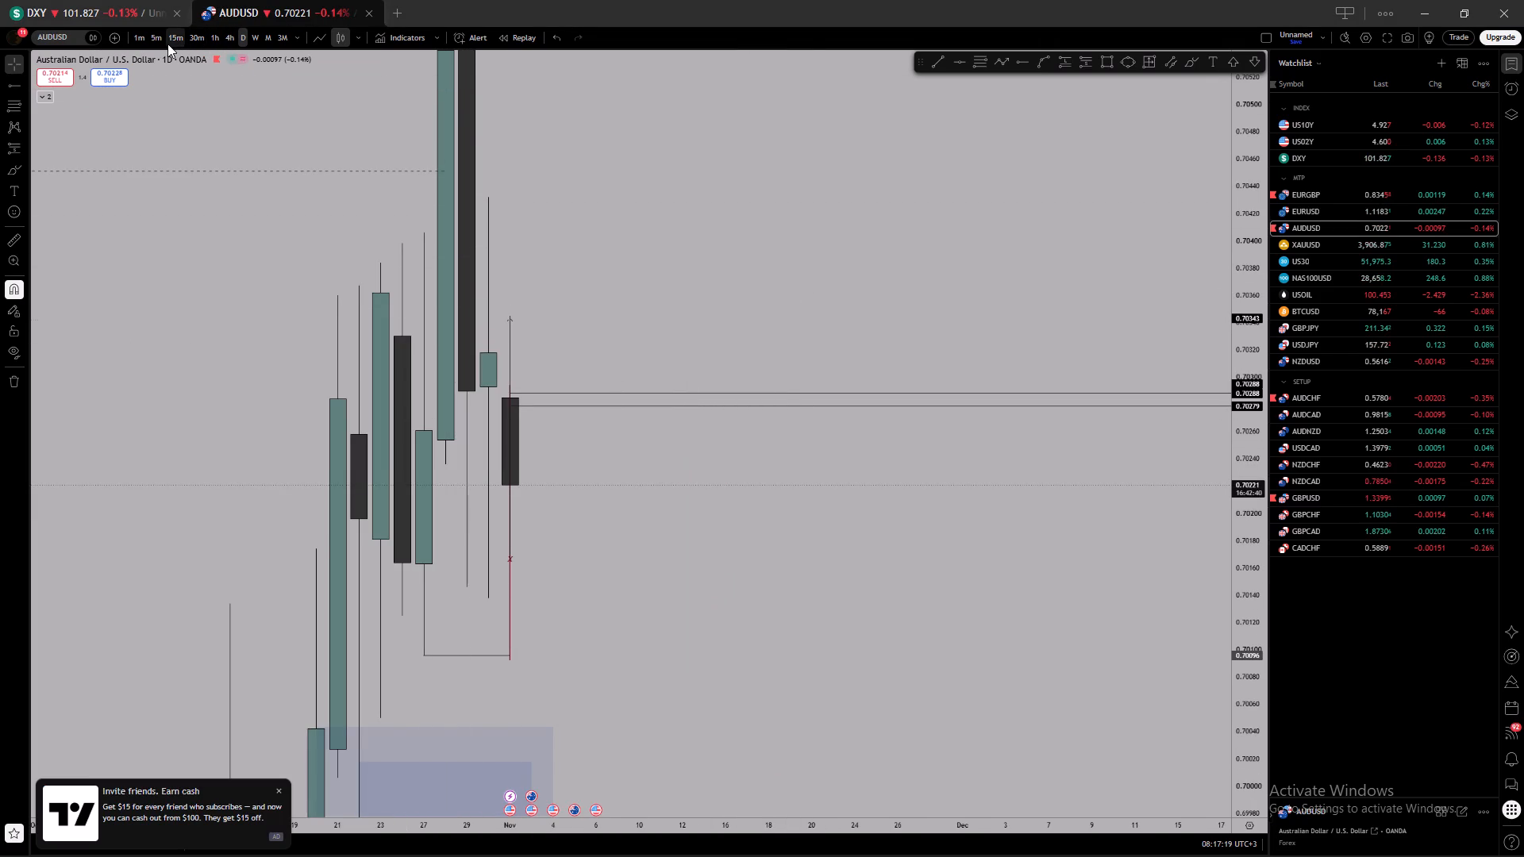
{"action": "scroll", "coordinate": [685, 302], "scroll_direction": "down", "scroll_amount": 13}
{"action": "scroll", "coordinate": [938, 335], "scroll_direction": "down", "scroll_amount": 10}
{"action": "left_click_drag", "start_coordinate": [1113, 300], "coordinate": [912, 289]}
{"action": "scroll", "coordinate": [1018, 308], "scroll_direction": "up", "scroll_amount": 3}
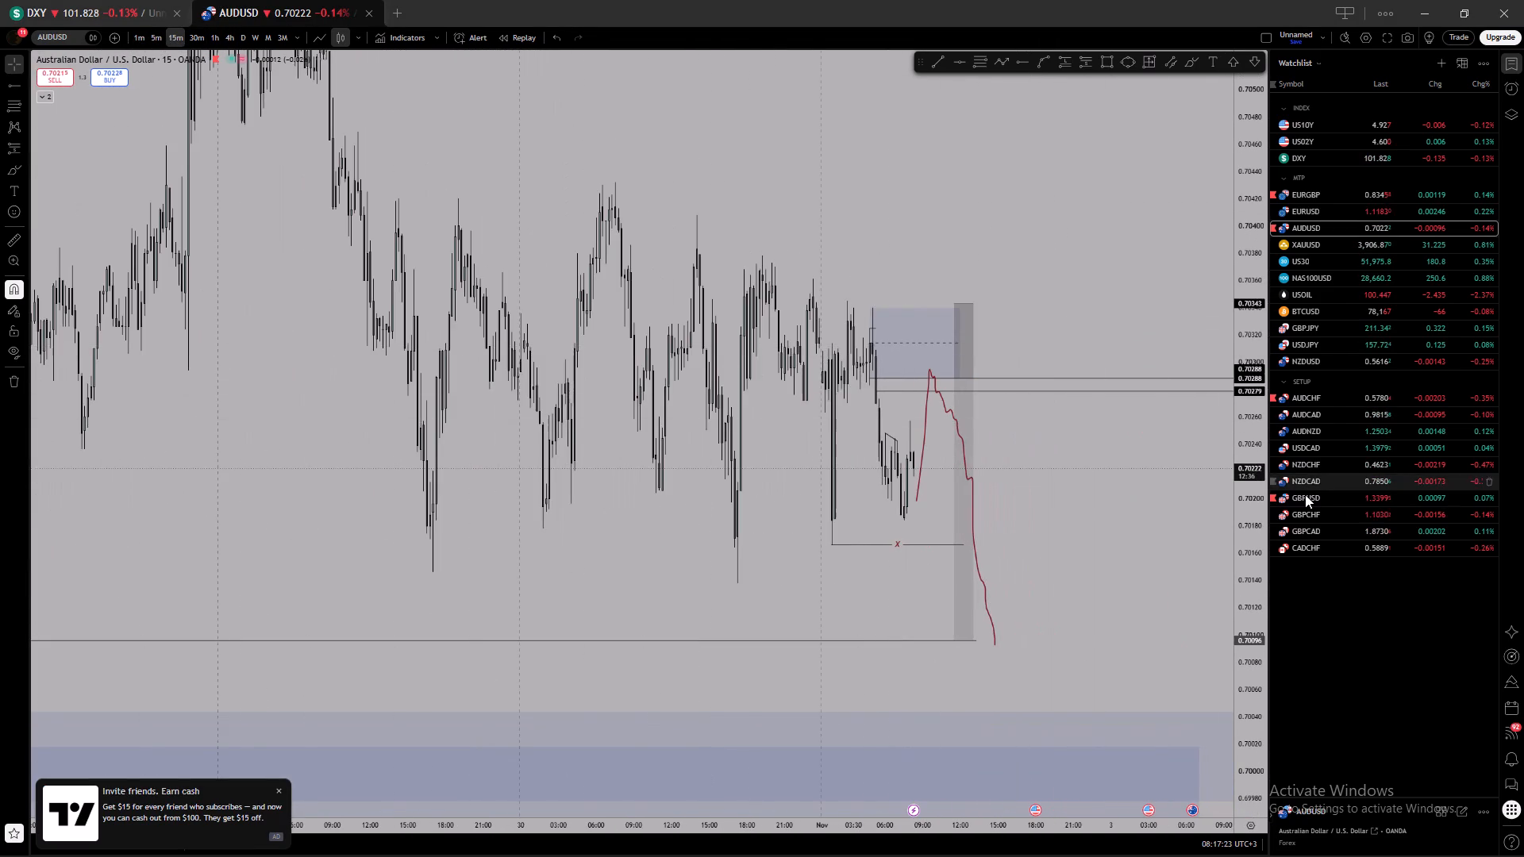
{"action": "scroll", "coordinate": [1243, 551], "scroll_direction": "up", "scroll_amount": 4}
{"action": "scroll", "coordinate": [1118, 490], "scroll_direction": "up", "scroll_amount": 8}
{"action": "left_click_drag", "start_coordinate": [976, 540], "coordinate": [992, 513]}
{"action": "scroll", "coordinate": [1003, 485], "scroll_direction": "down", "scroll_amount": 4}
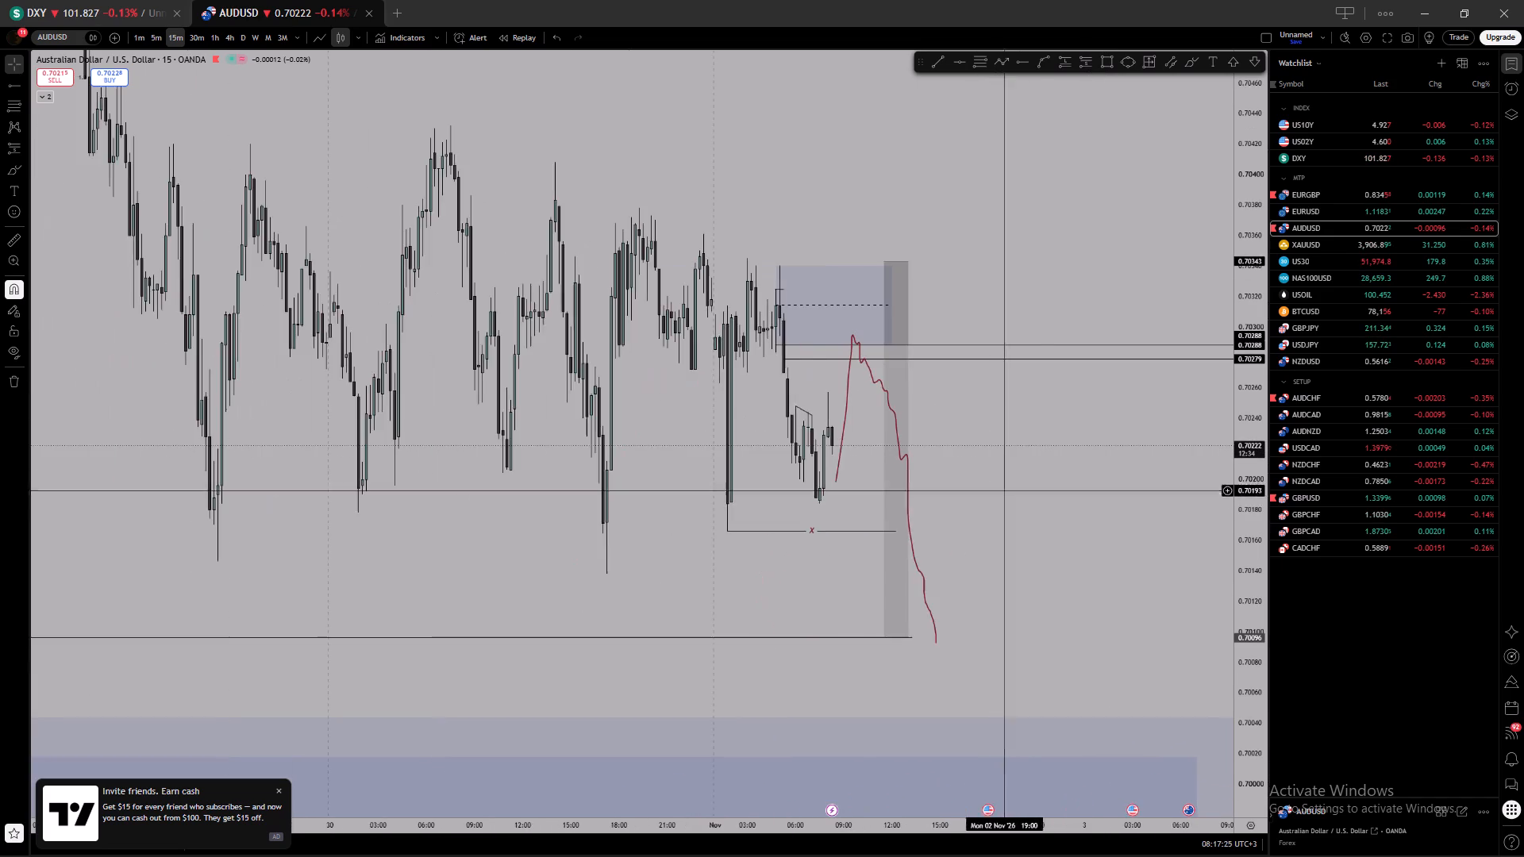
{"action": "left_click_drag", "start_coordinate": [1168, 551], "coordinate": [987, 539]}
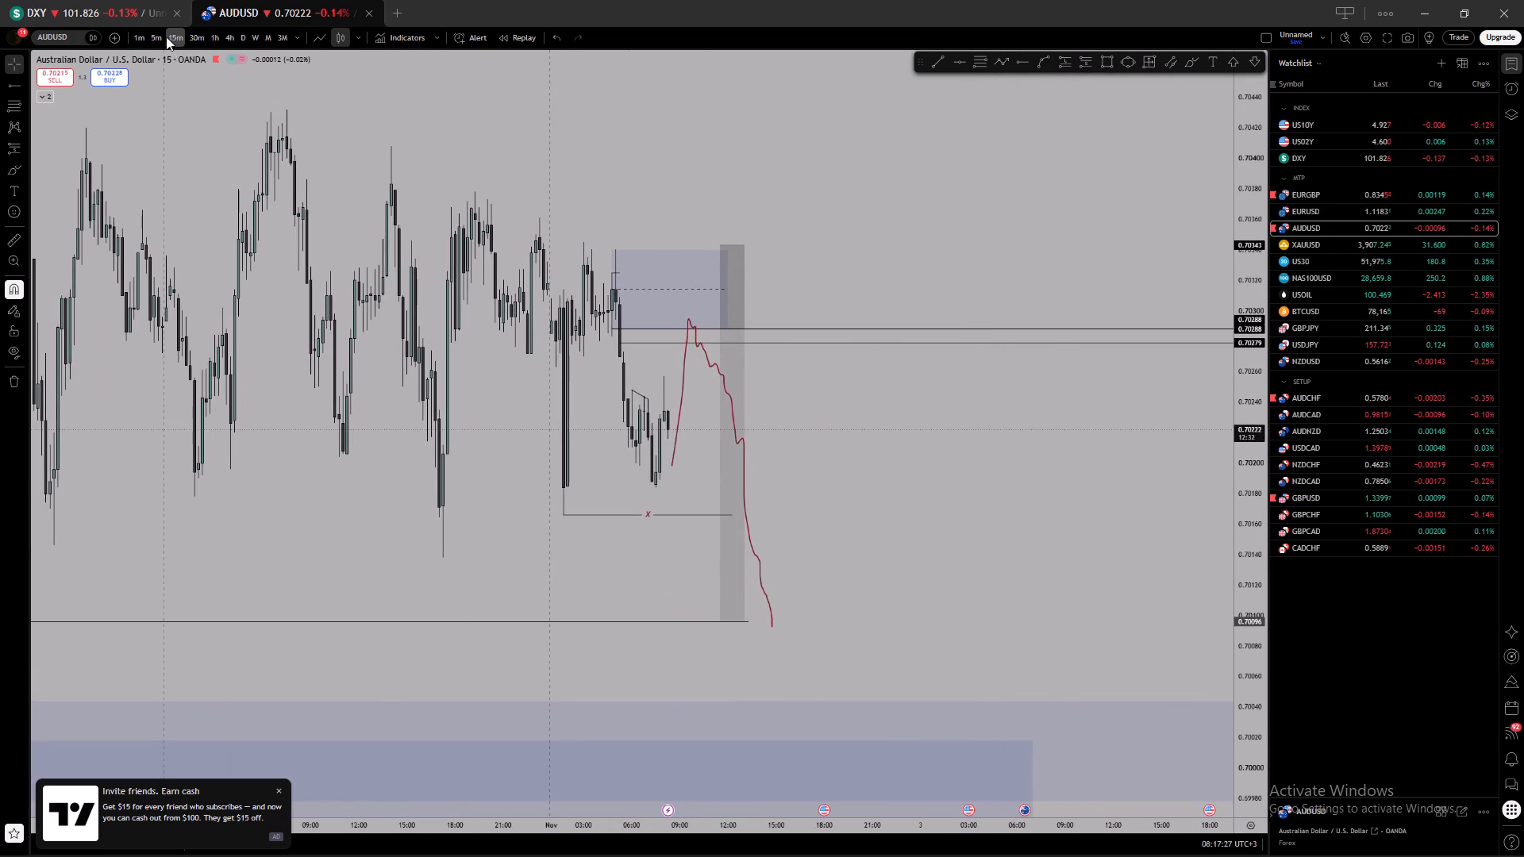
Set the AUDUSD chart to the 5-minute timeframe and hide the watchlist to widen the chart.
{"action": "left_click", "coordinate": [156, 34]}
{"action": "scroll", "coordinate": [763, 174], "scroll_direction": "down", "scroll_amount": 9}
{"action": "left_click_drag", "start_coordinate": [1109, 164], "coordinate": [910, 194]}
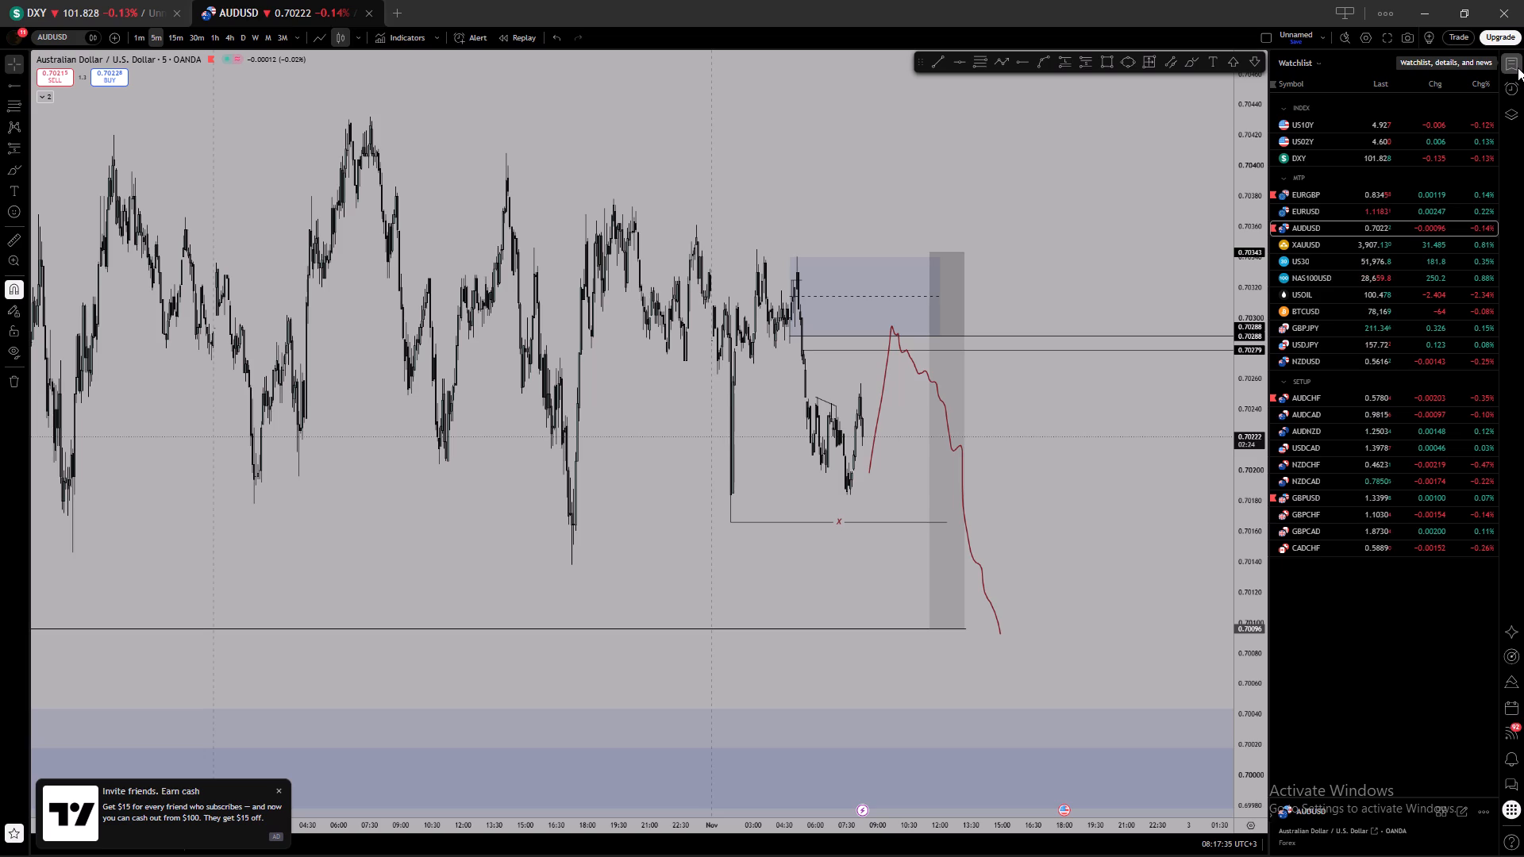
{"action": "left_click", "coordinate": [1518, 67]}
Examine the 5-minute AUDUSD price action against the supply zone, the marked low and the projected short path.
{"action": "scroll", "coordinate": [1084, 185], "scroll_direction": "up", "scroll_amount": 2}
{"action": "left_click_drag", "start_coordinate": [1318, 179], "coordinate": [1189, 198]}
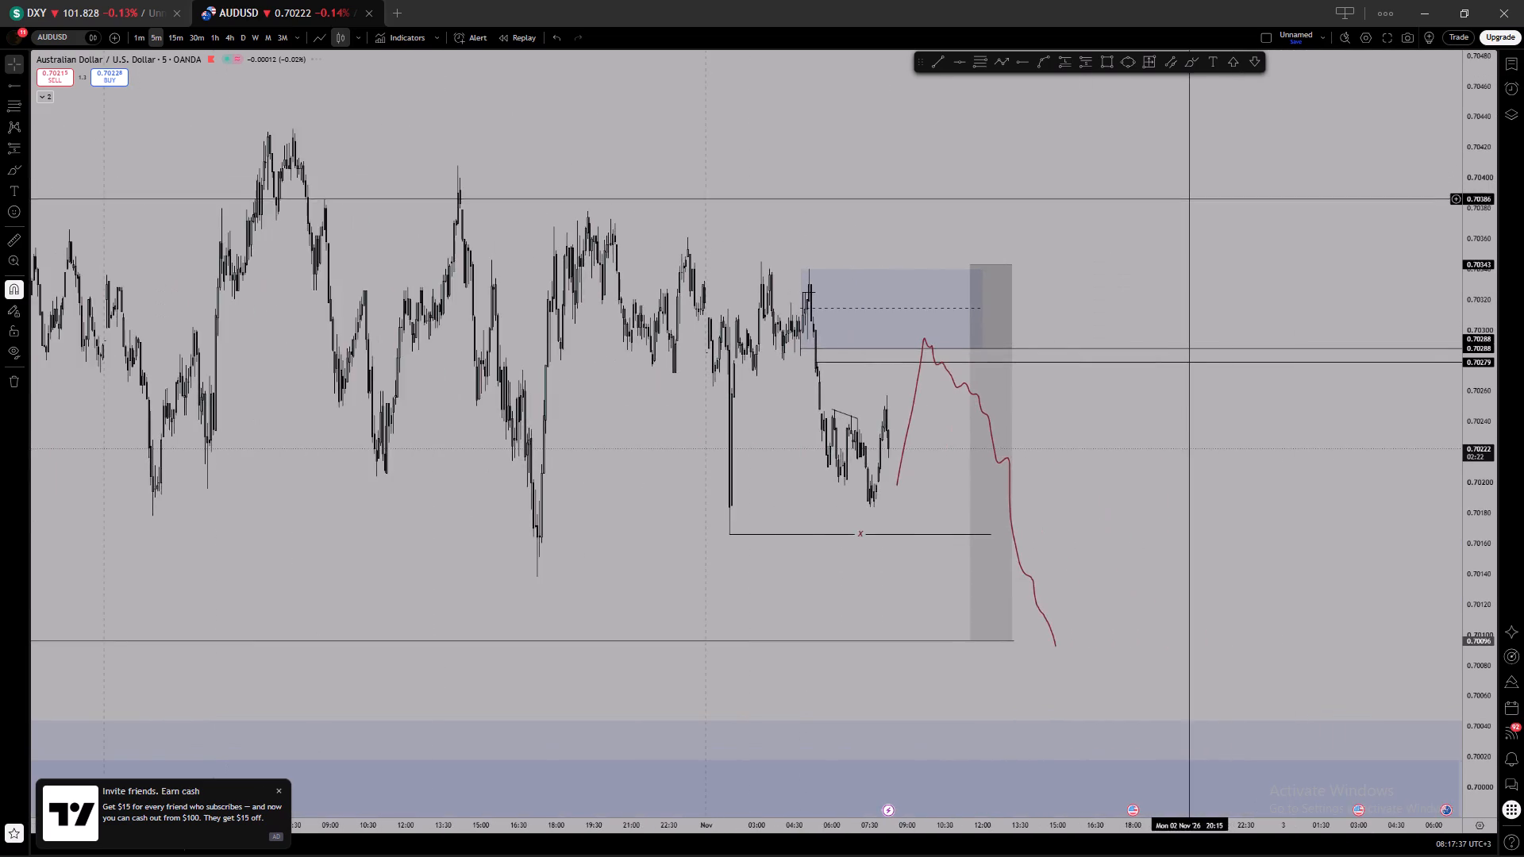
{"action": "scroll", "coordinate": [1198, 205], "scroll_direction": "up", "scroll_amount": 2}
{"action": "left_click_drag", "start_coordinate": [1165, 229], "coordinate": [1282, 212]}
{"action": "scroll", "coordinate": [1285, 213], "scroll_direction": "up", "scroll_amount": 1}
{"action": "scroll", "coordinate": [1522, 454], "scroll_direction": "up", "scroll_amount": 3}
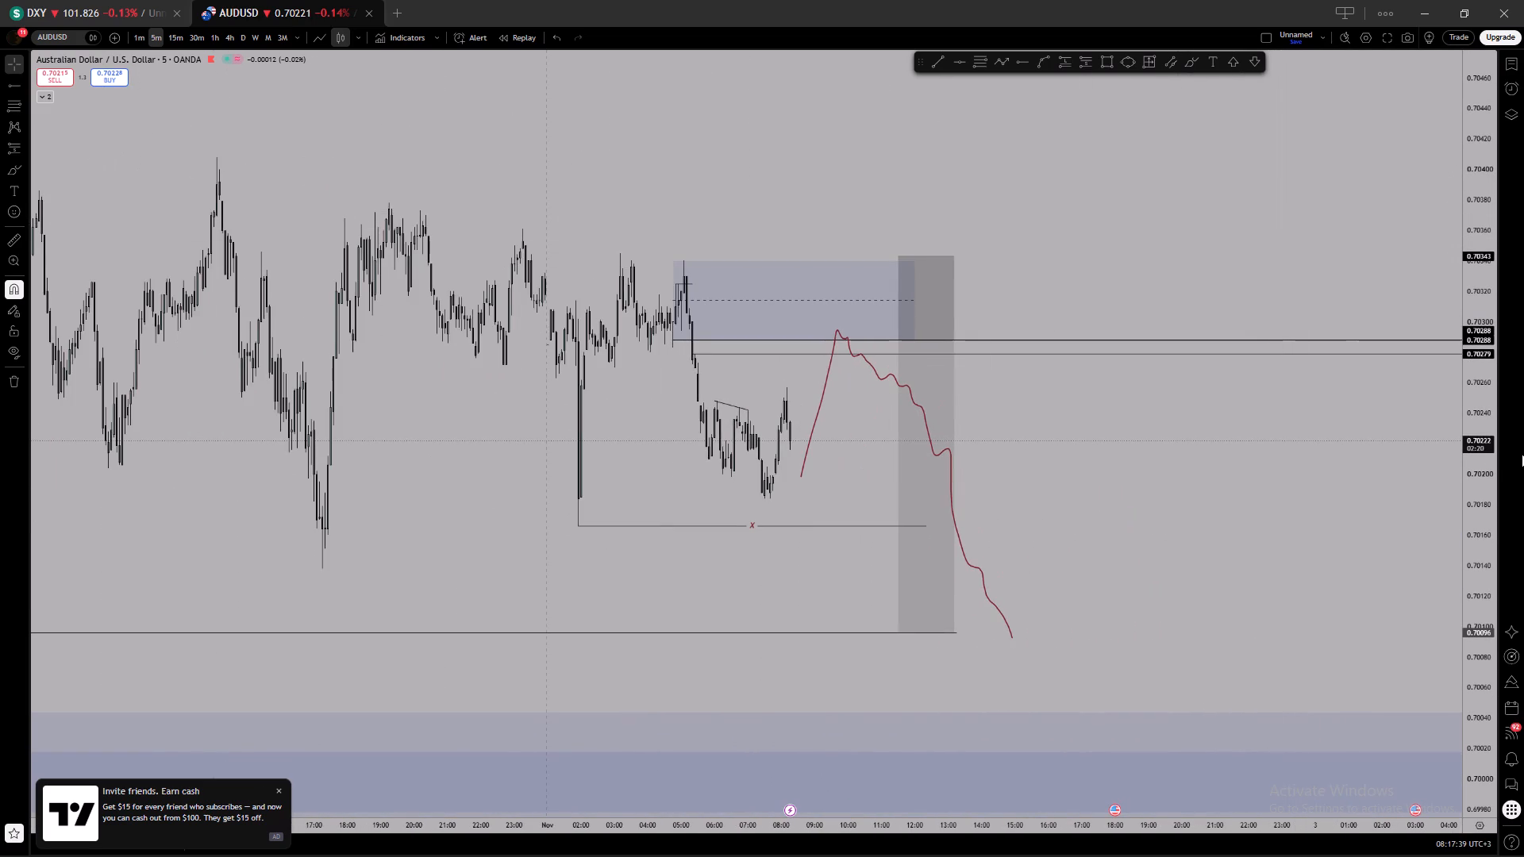
{"action": "scroll", "coordinate": [1491, 472], "scroll_direction": "up", "scroll_amount": 7}
{"action": "scroll", "coordinate": [1134, 275], "scroll_direction": "down", "scroll_amount": 2}
{"action": "left_click_drag", "start_coordinate": [1168, 248], "coordinate": [1153, 271]}
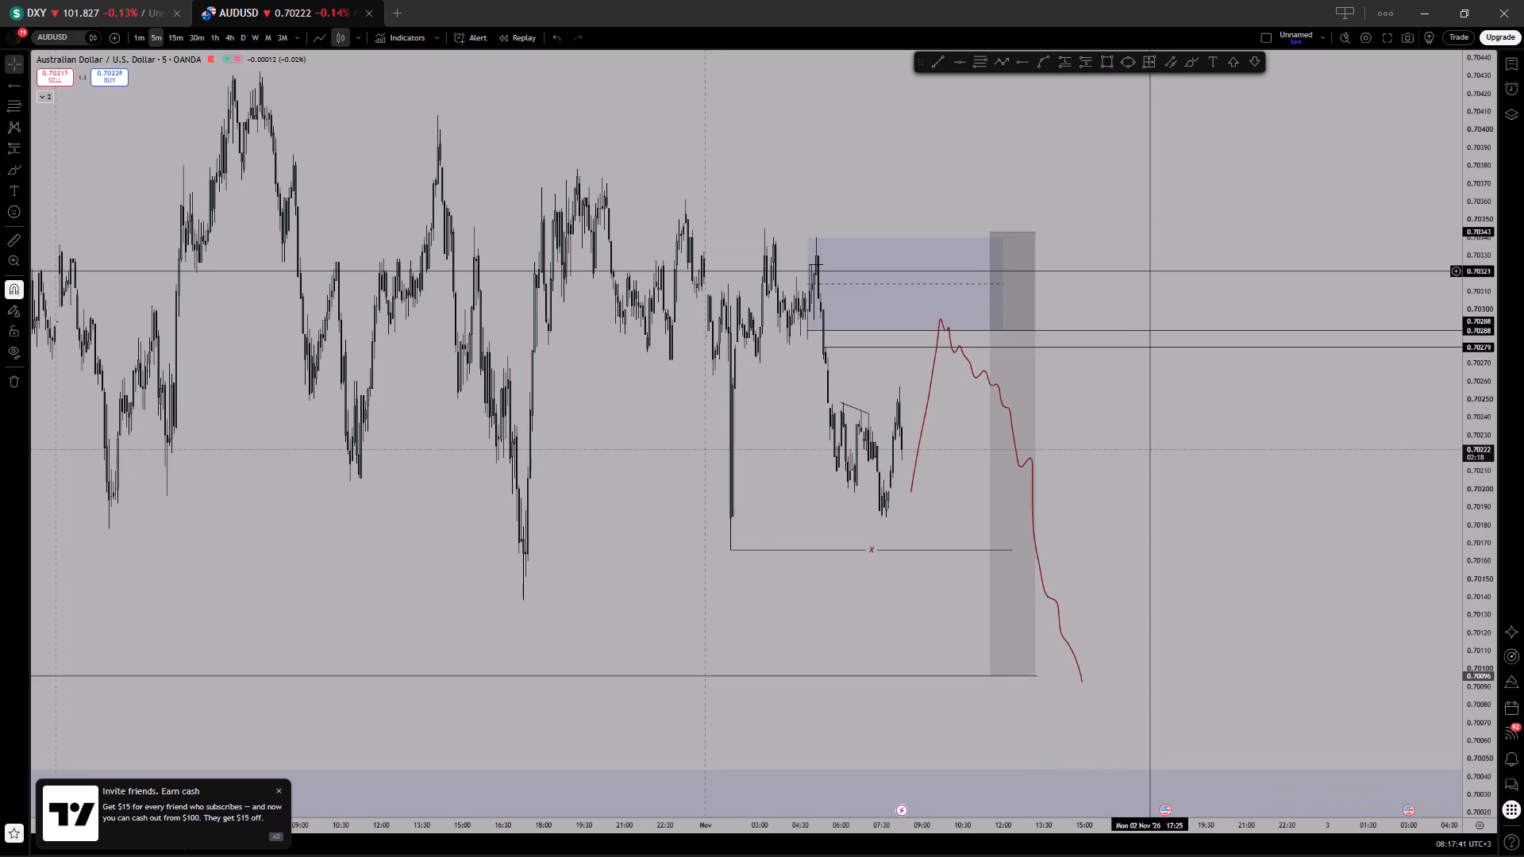
{"action": "scroll", "coordinate": [1149, 332], "scroll_direction": "up", "scroll_amount": 1}
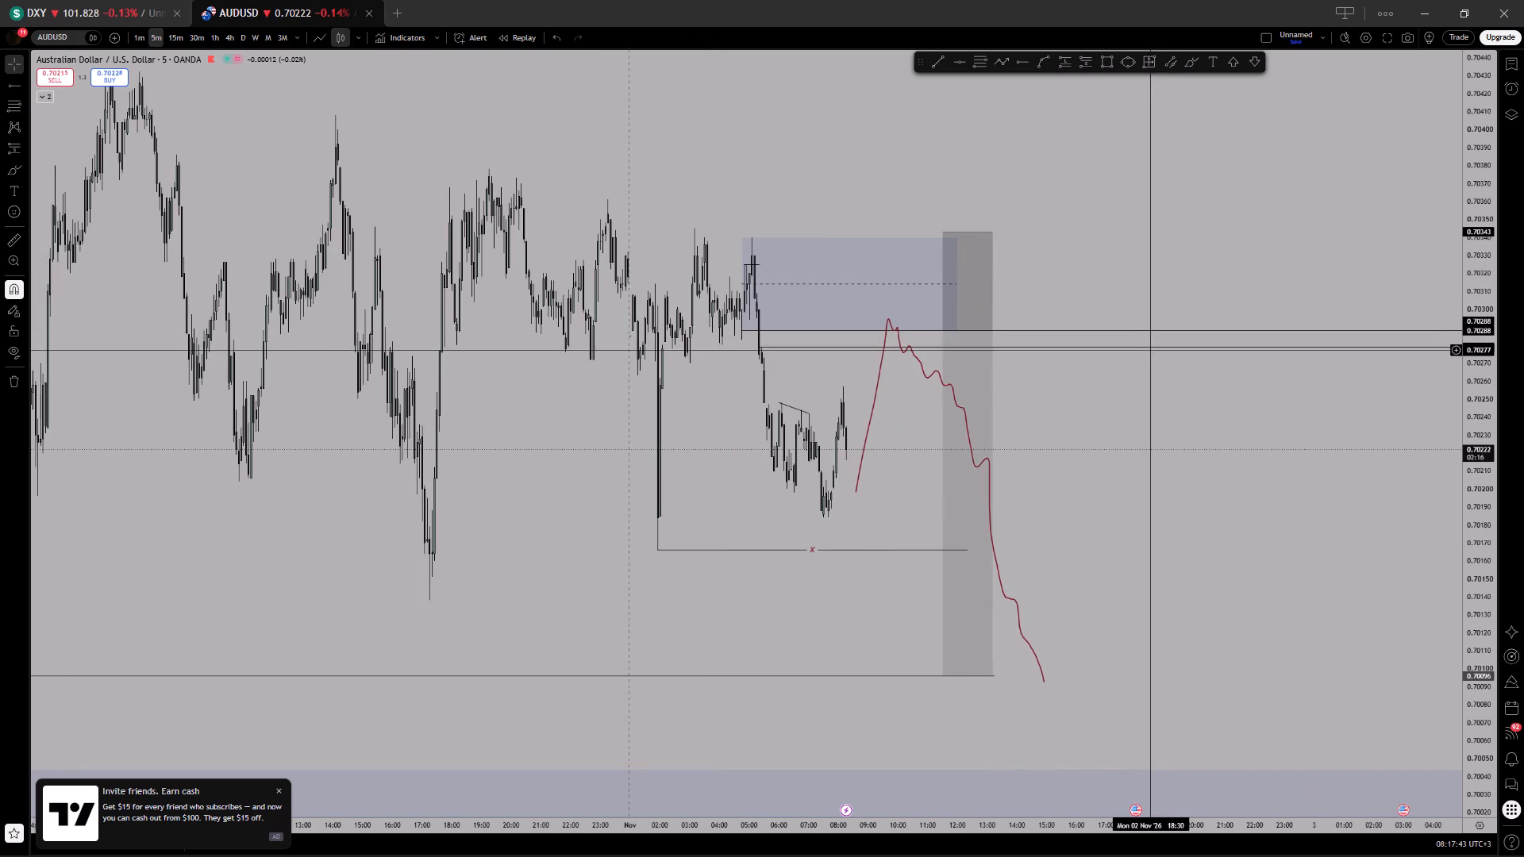
{"action": "left_click_drag", "start_coordinate": [1217, 205], "coordinate": [1224, 209]}
{"action": "scroll", "coordinate": [1253, 217], "scroll_direction": "up", "scroll_amount": 2}
{"action": "left_click_drag", "start_coordinate": [1172, 246], "coordinate": [1164, 168]}
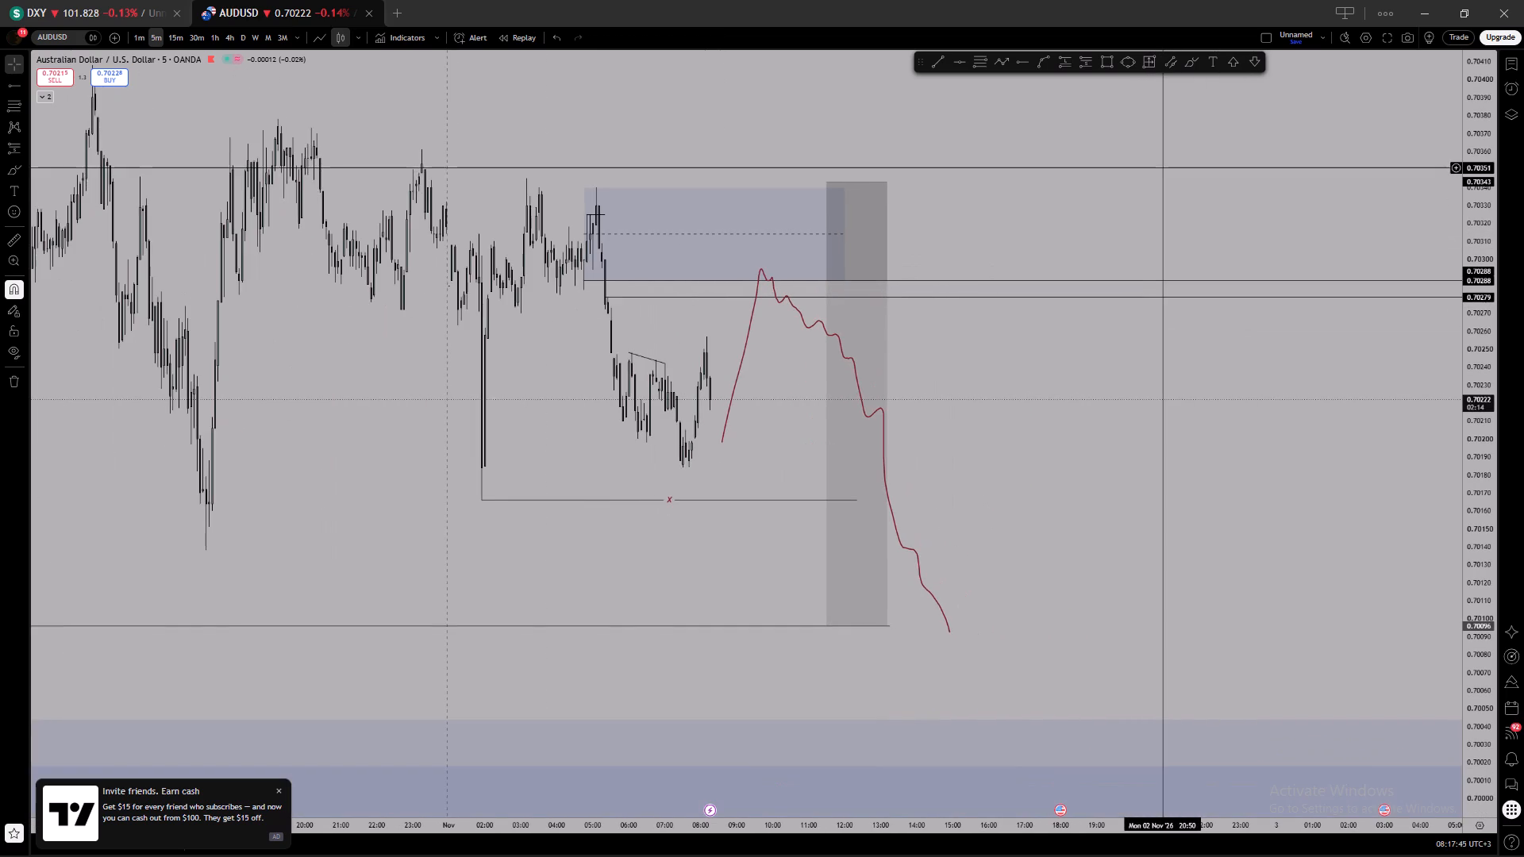
{"action": "left_click_drag", "start_coordinate": [1175, 189], "coordinate": [1183, 207]}
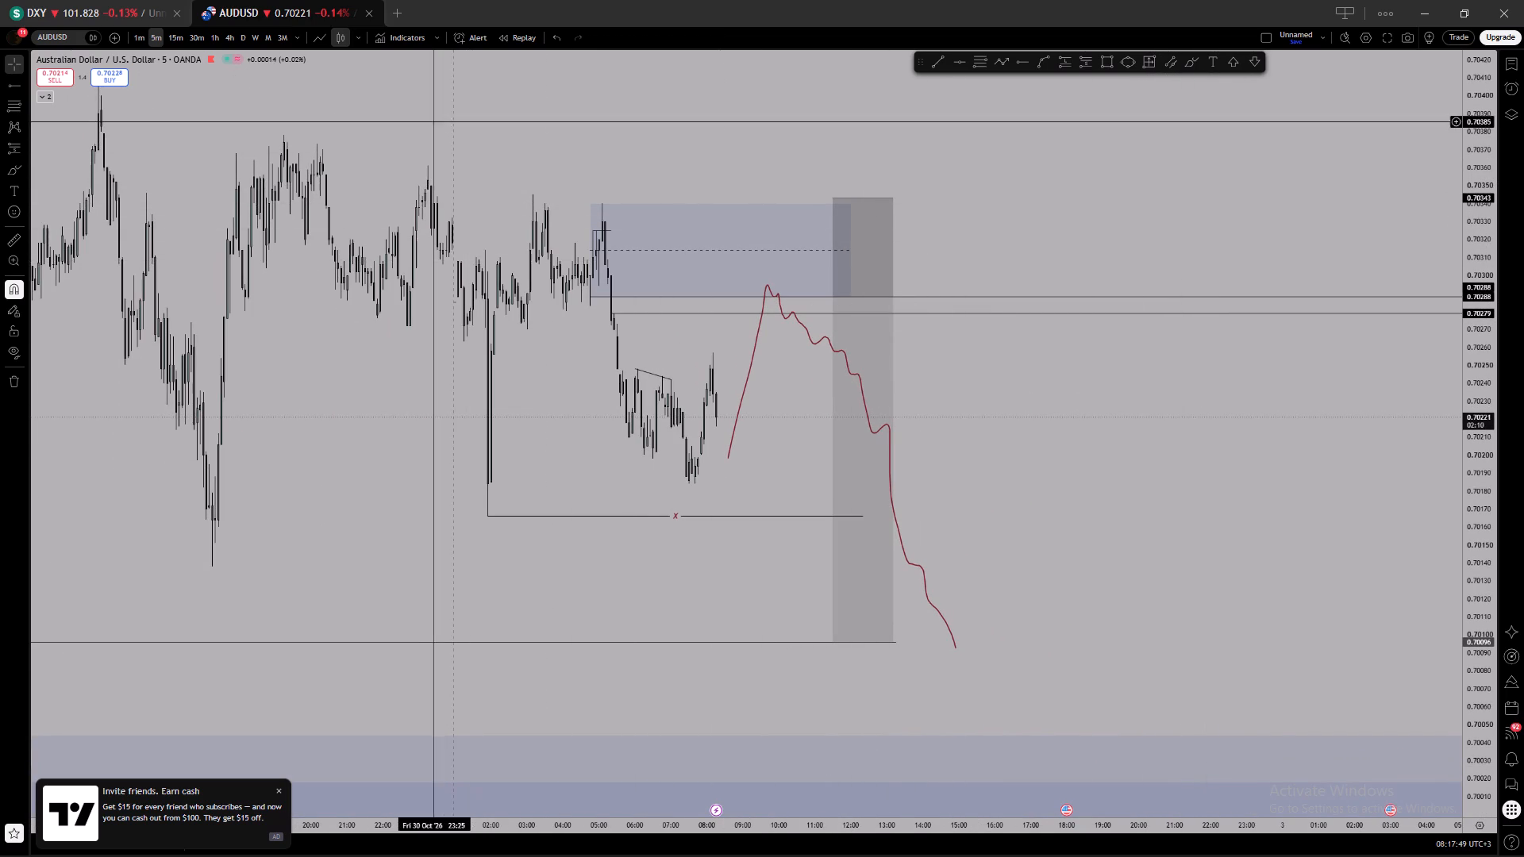
Compare the 4-hour DXY chart with the 5-minute AUDUSD setup.
{"action": "left_click", "coordinate": [64, 8]}
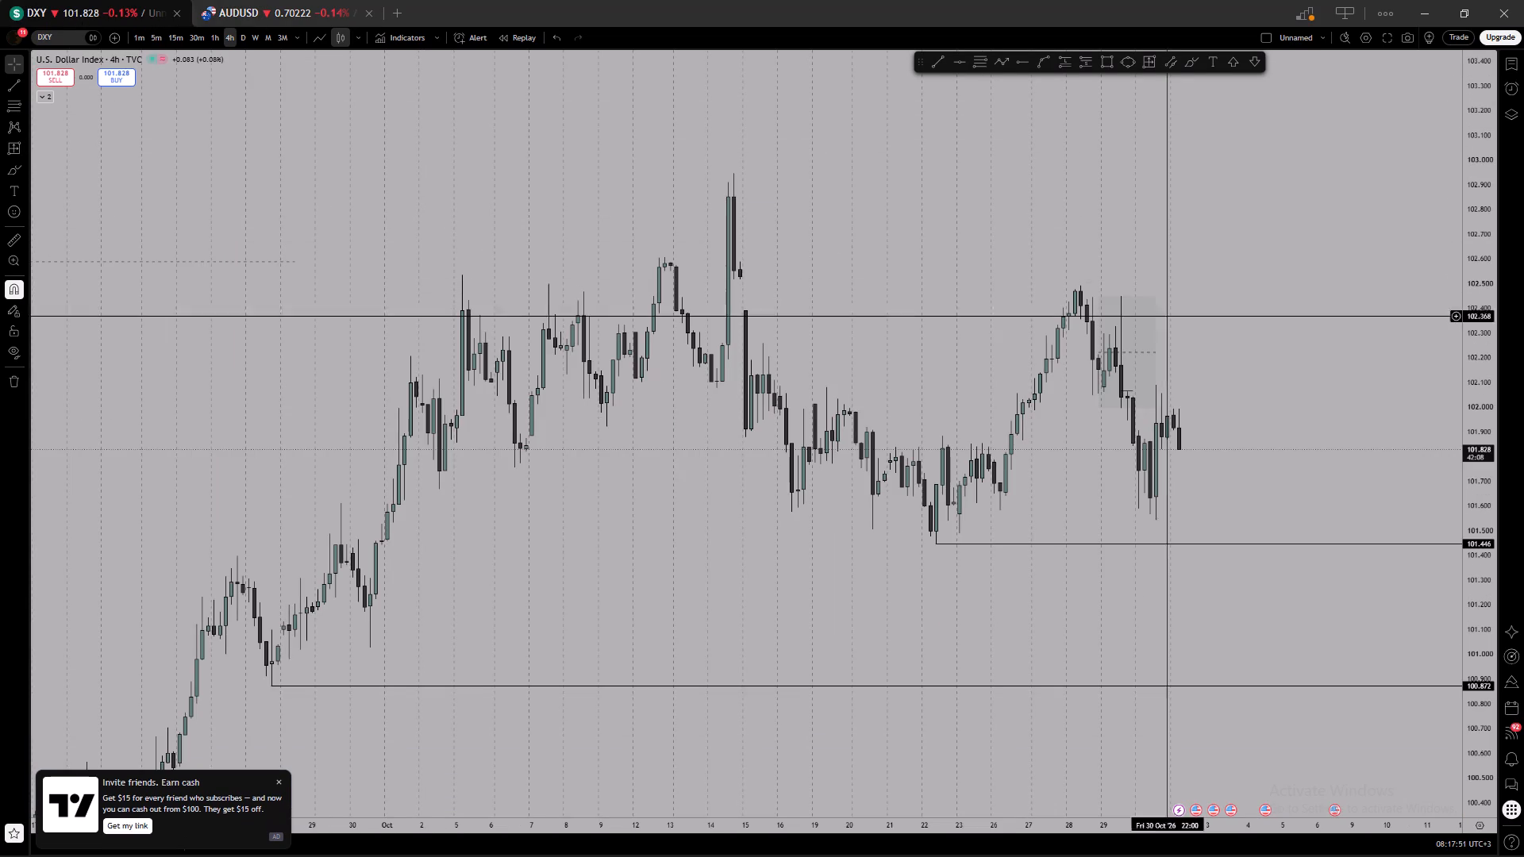
{"action": "left_click", "coordinate": [326, 17]}
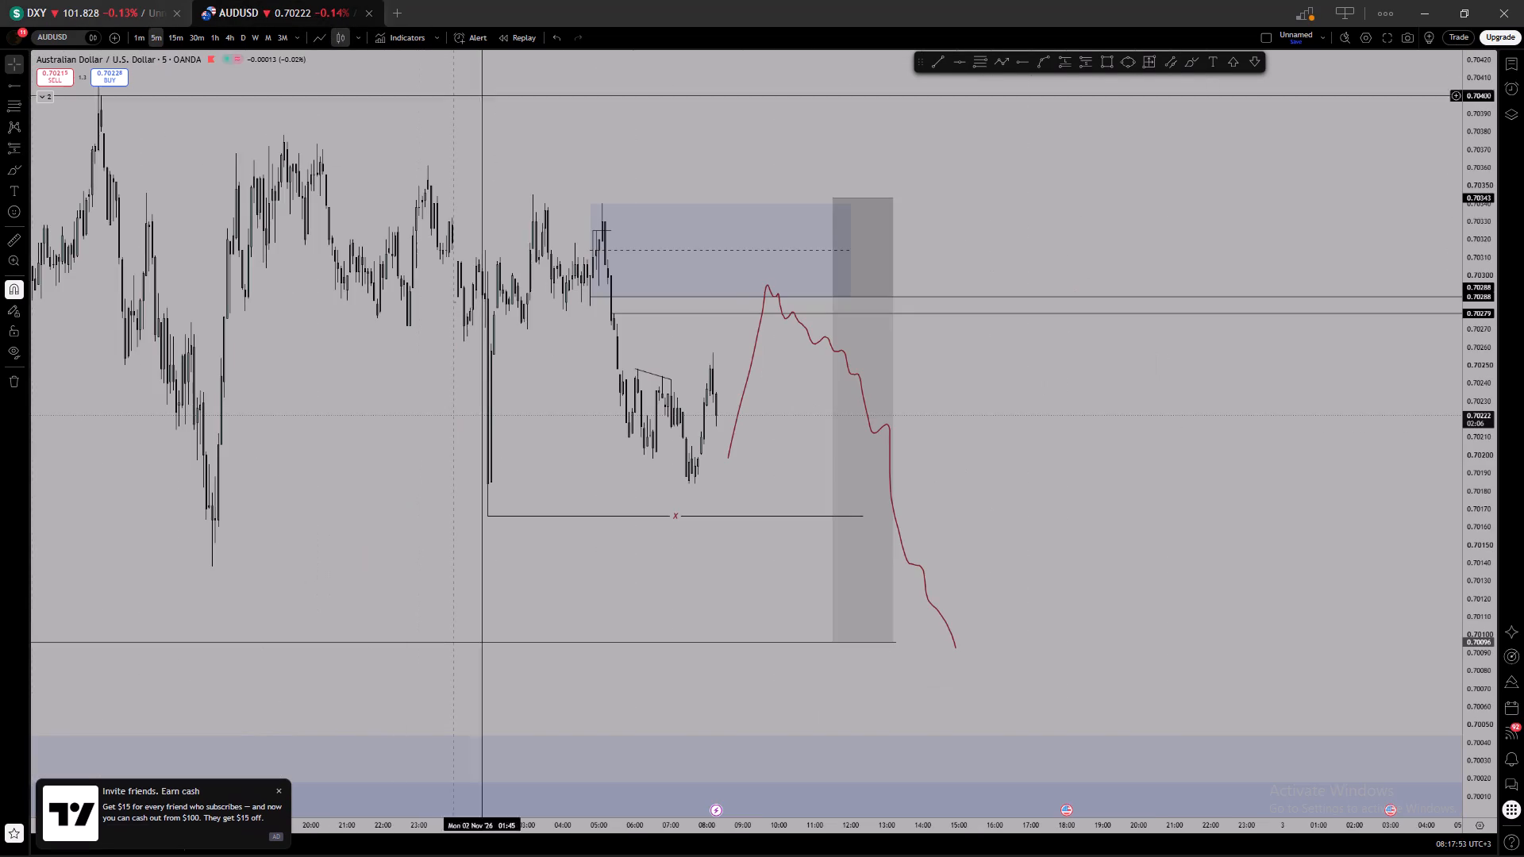
{"action": "left_click", "coordinate": [1201, 200]}
{"action": "left_click", "coordinate": [87, 13]}
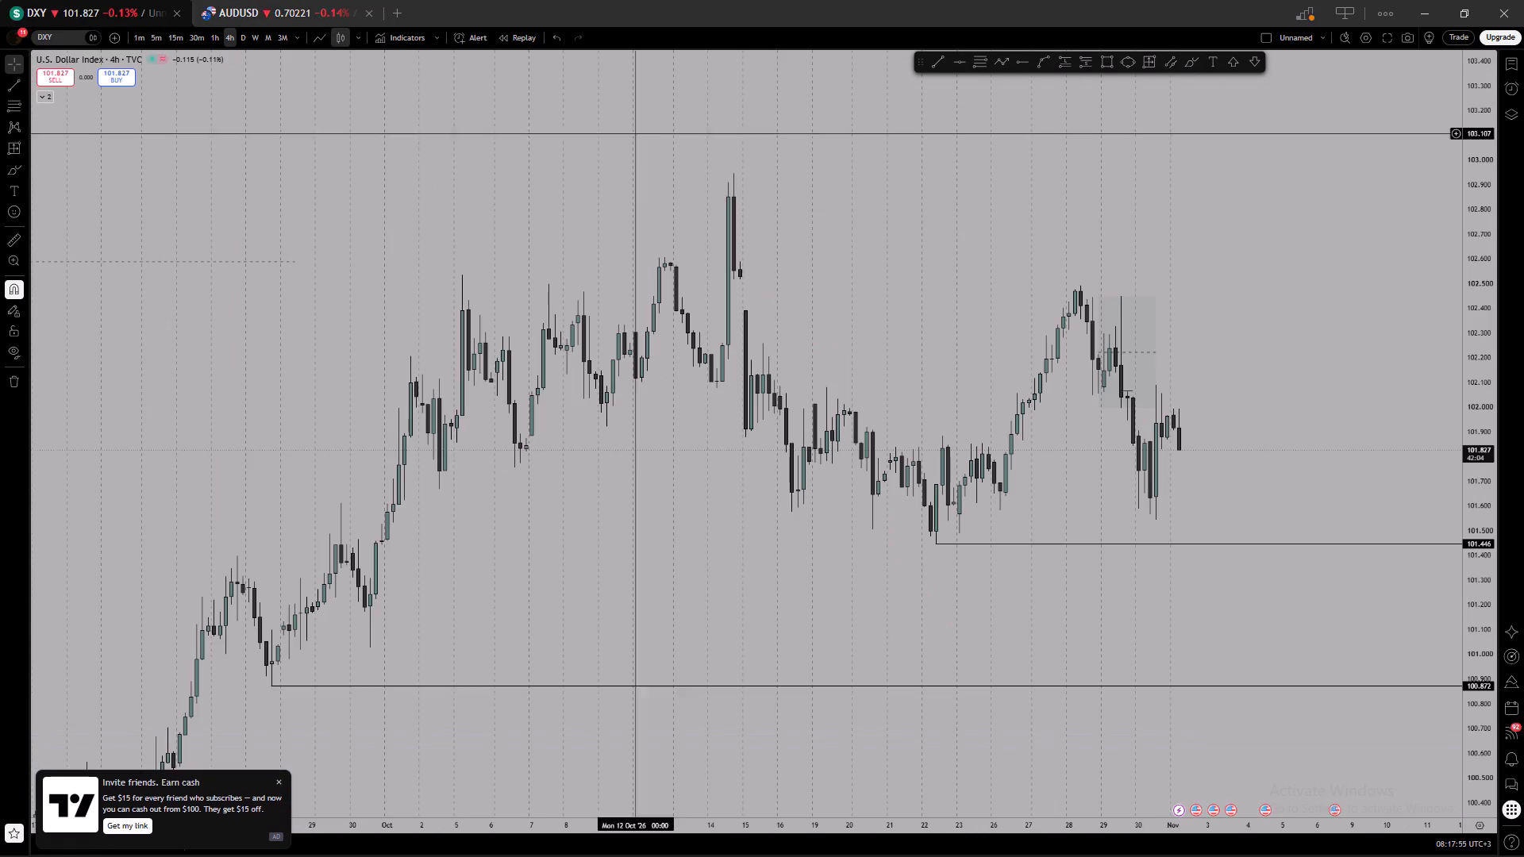